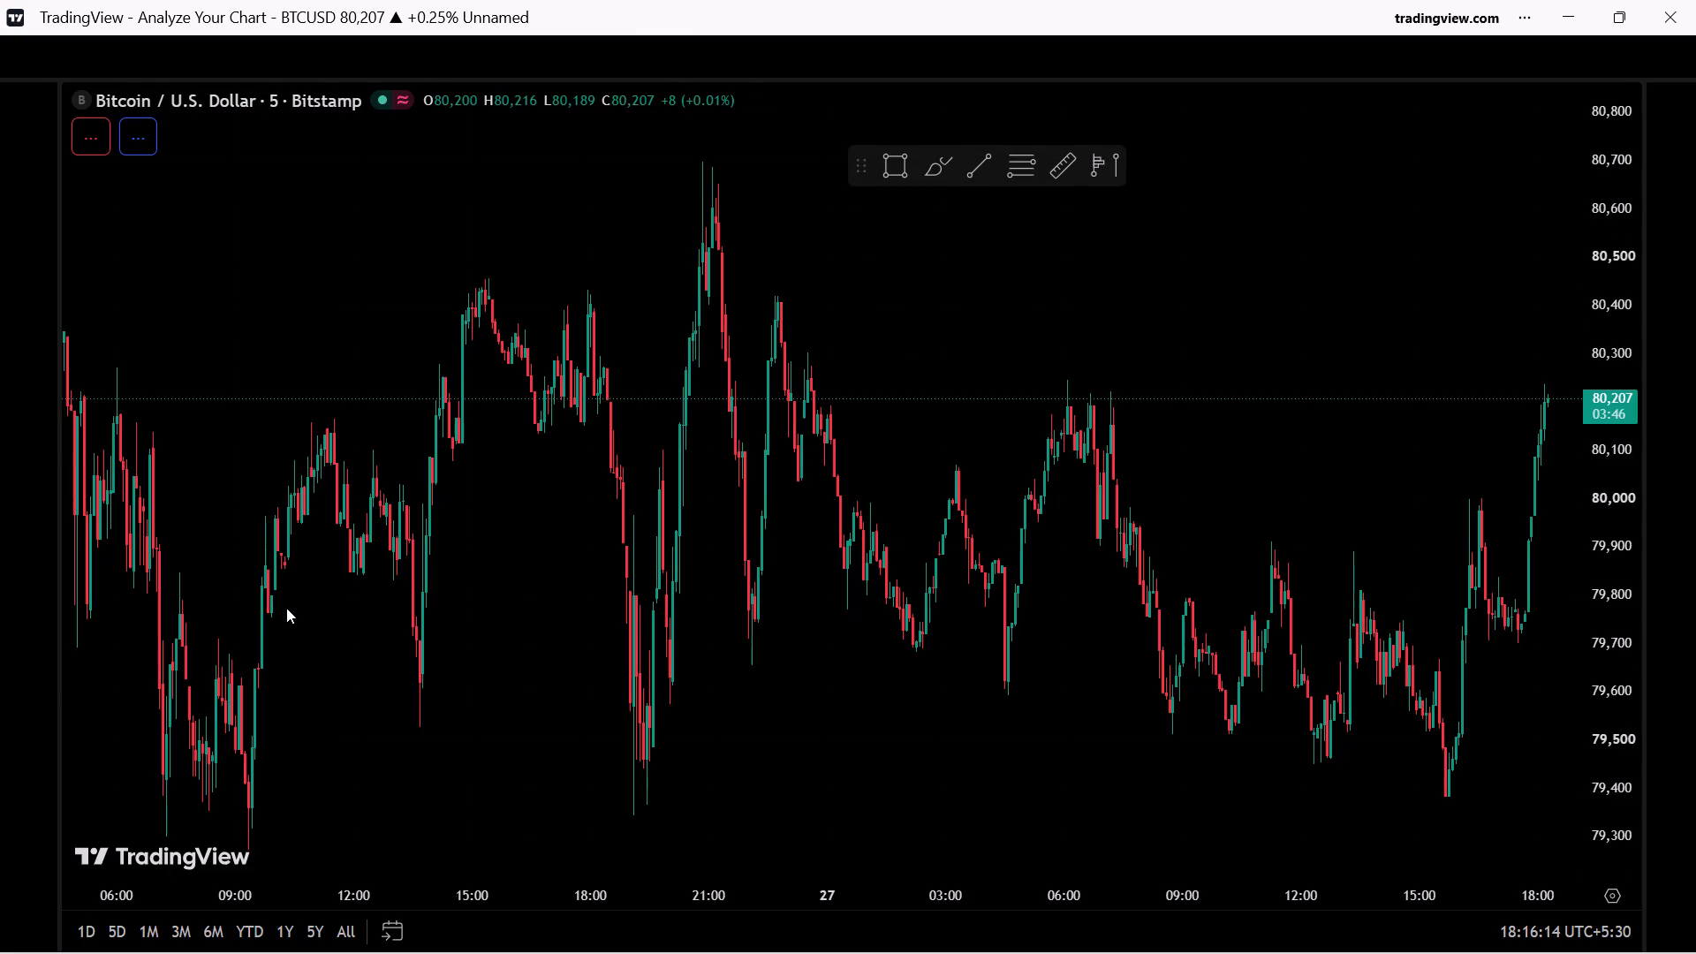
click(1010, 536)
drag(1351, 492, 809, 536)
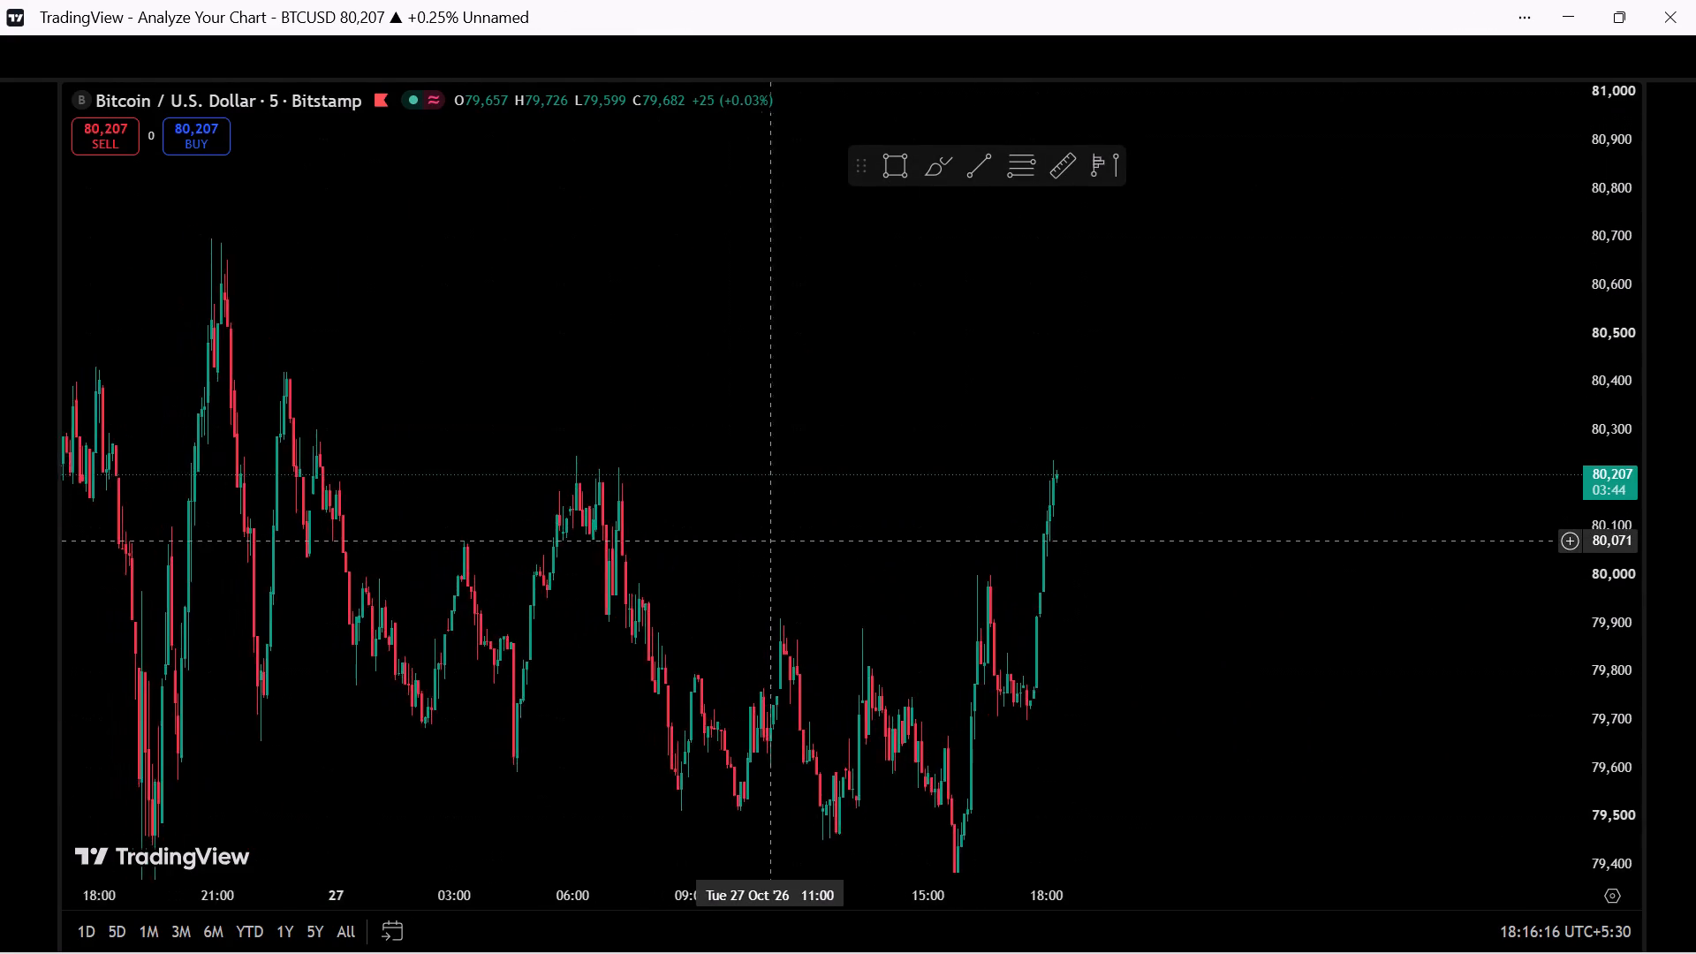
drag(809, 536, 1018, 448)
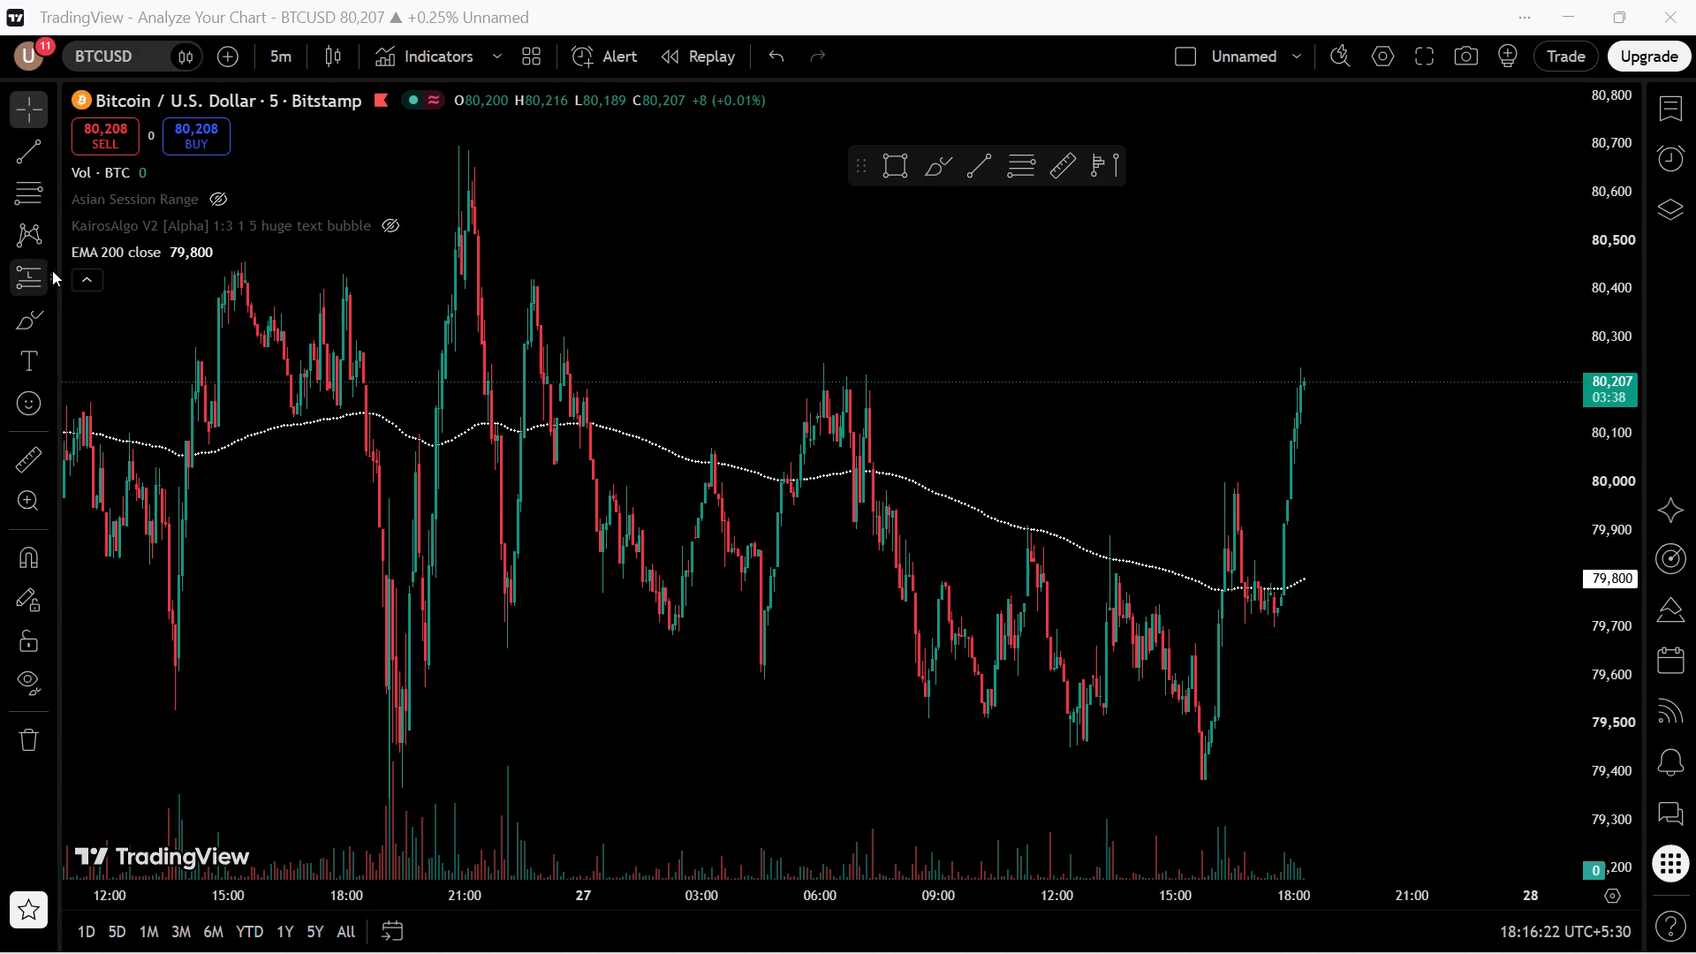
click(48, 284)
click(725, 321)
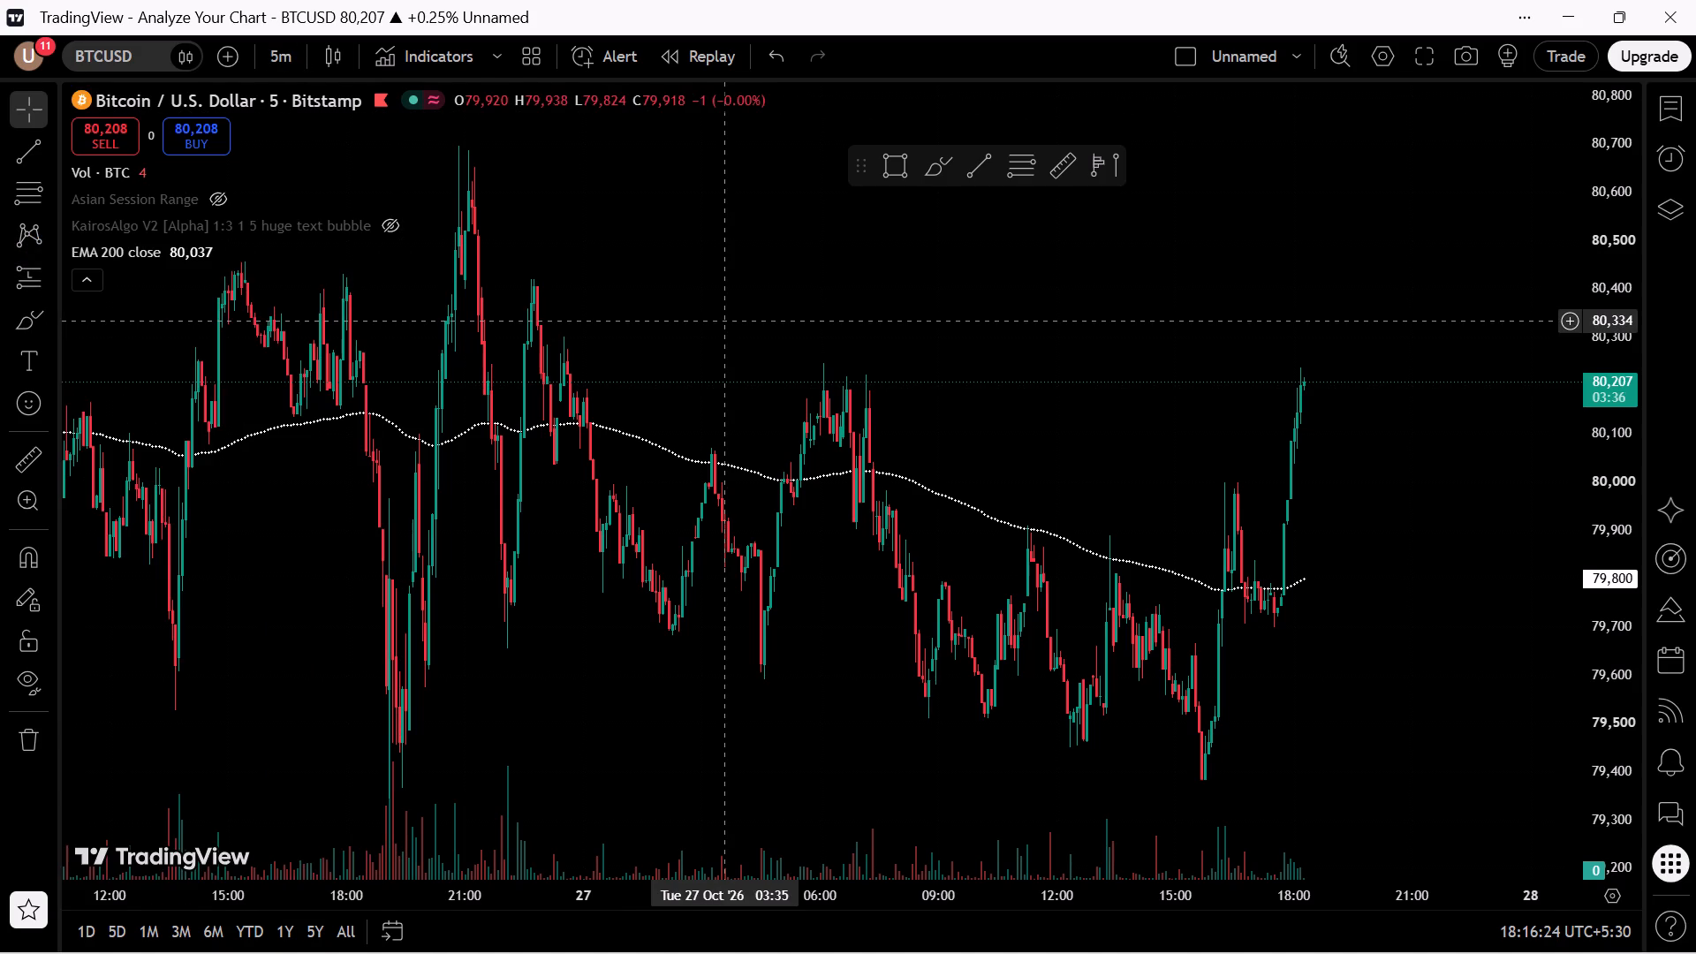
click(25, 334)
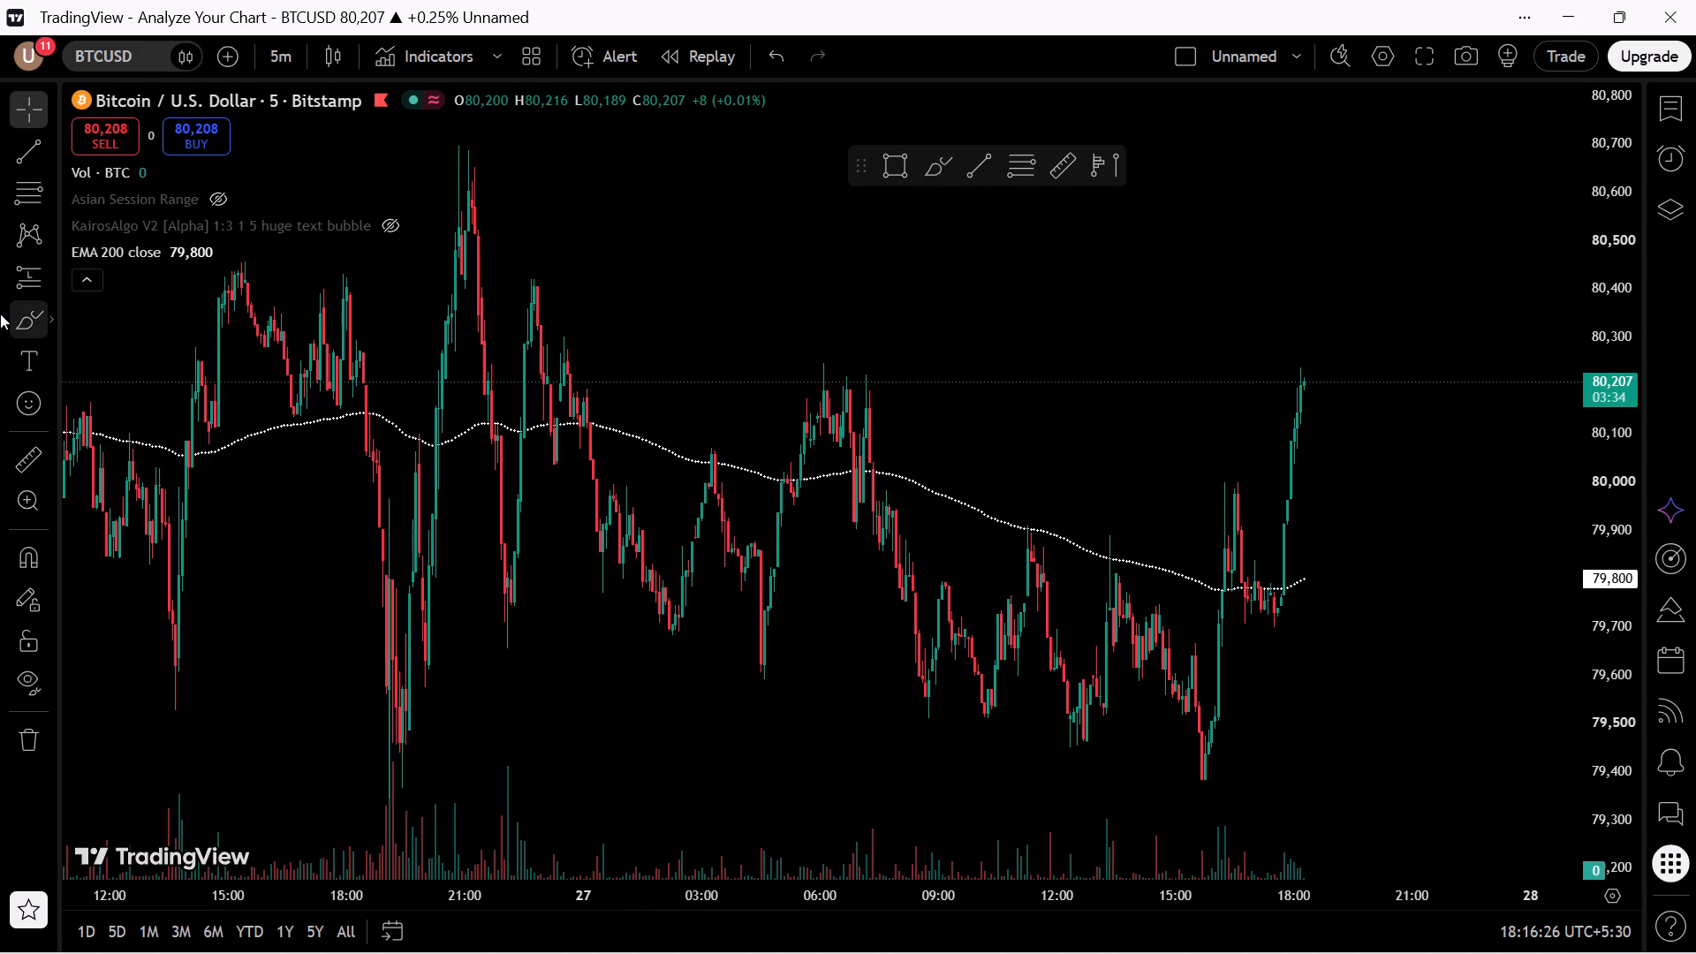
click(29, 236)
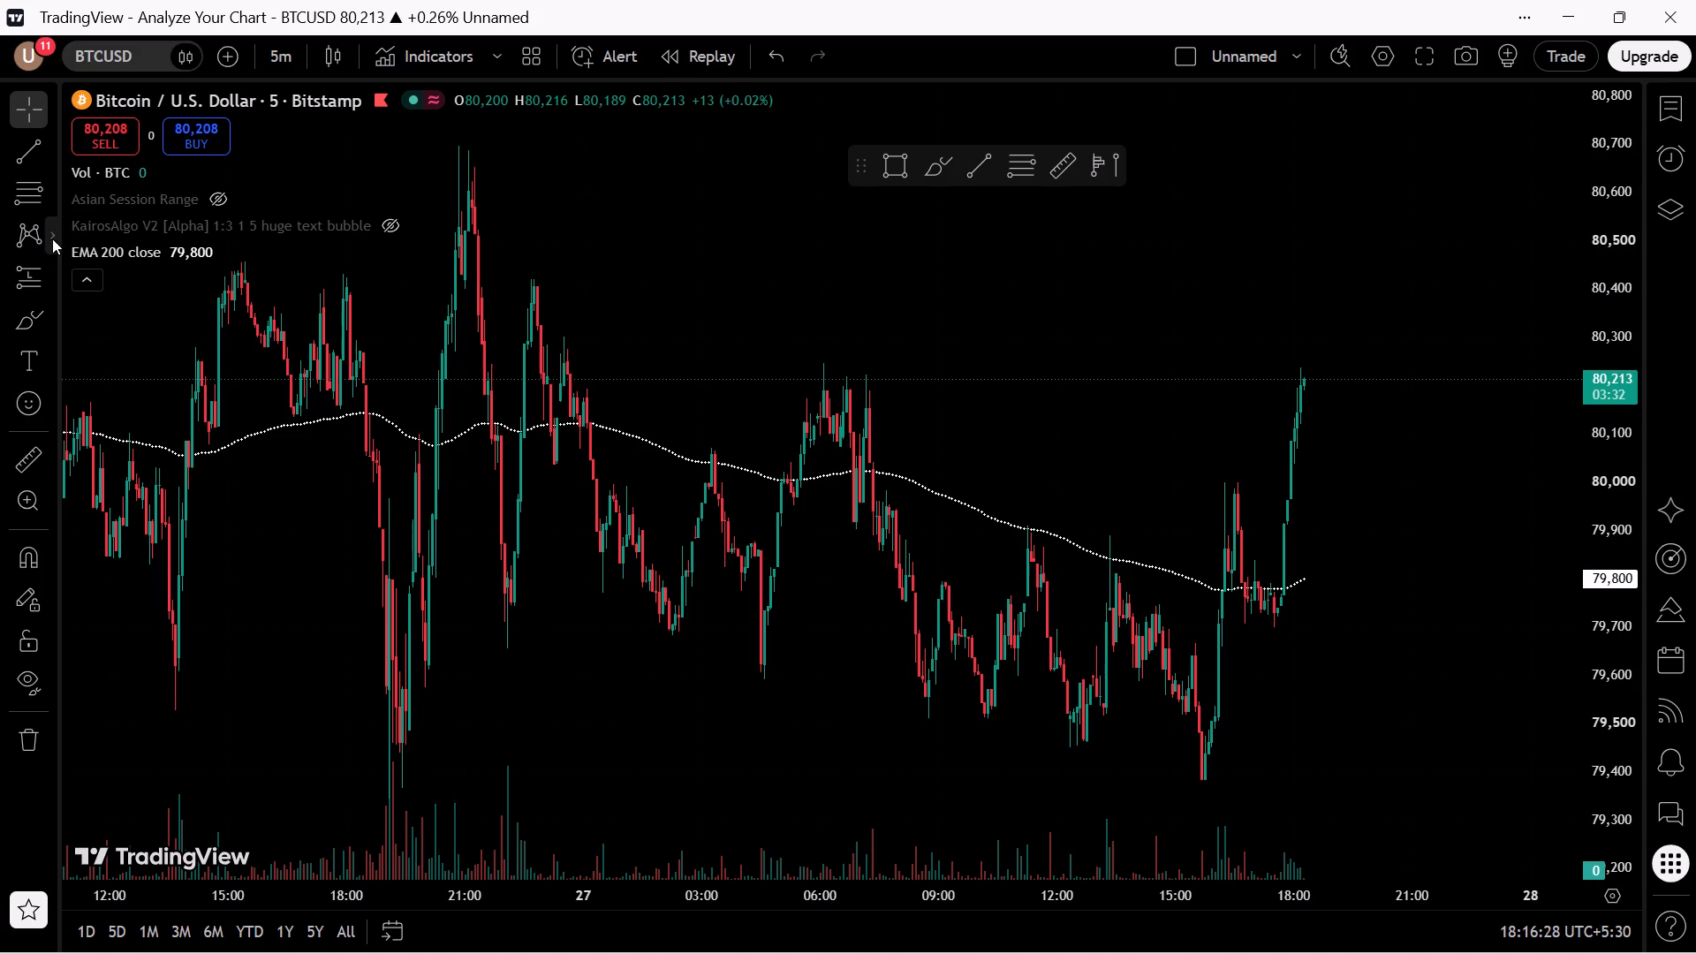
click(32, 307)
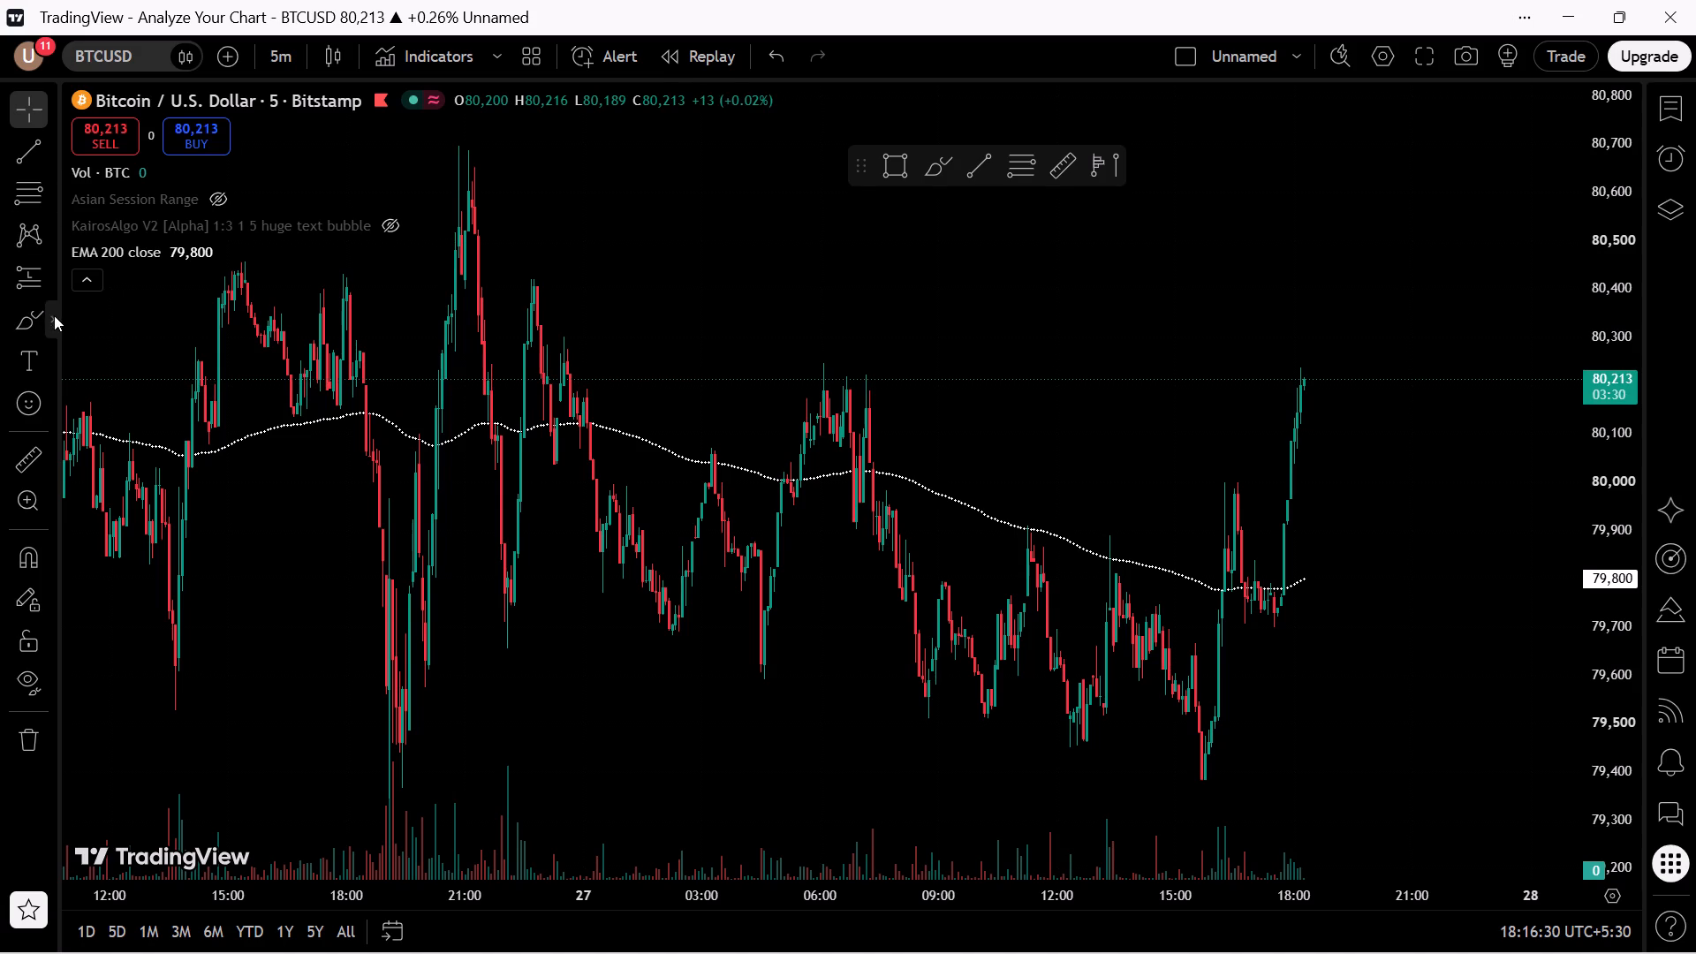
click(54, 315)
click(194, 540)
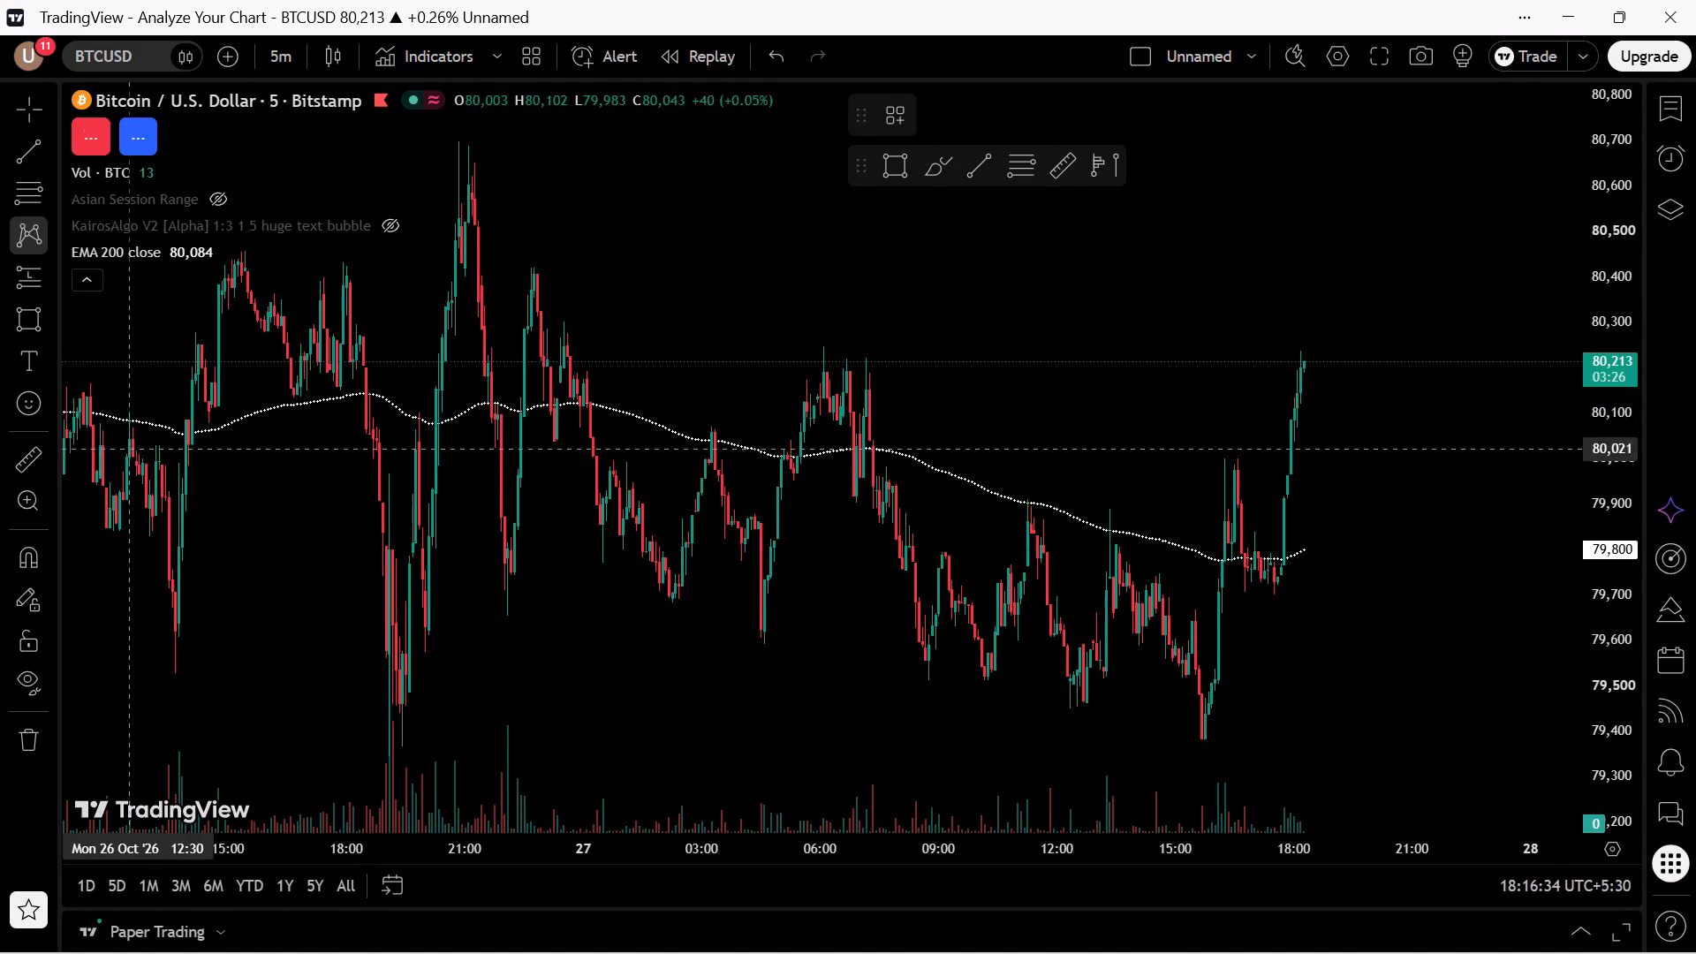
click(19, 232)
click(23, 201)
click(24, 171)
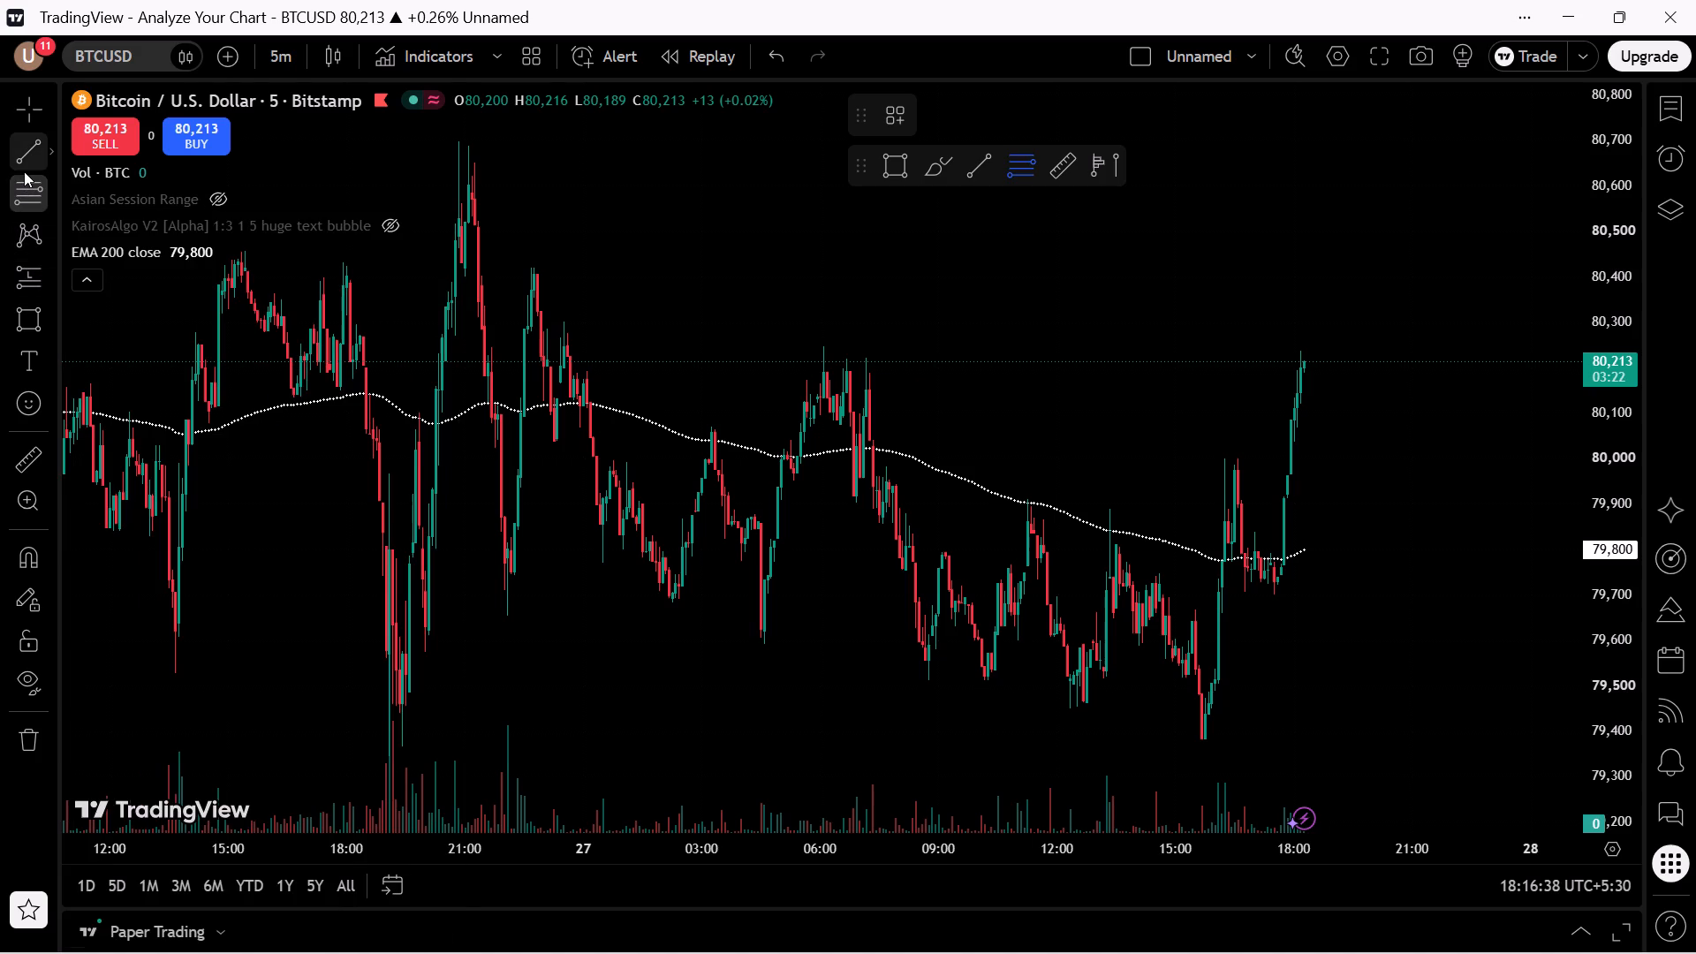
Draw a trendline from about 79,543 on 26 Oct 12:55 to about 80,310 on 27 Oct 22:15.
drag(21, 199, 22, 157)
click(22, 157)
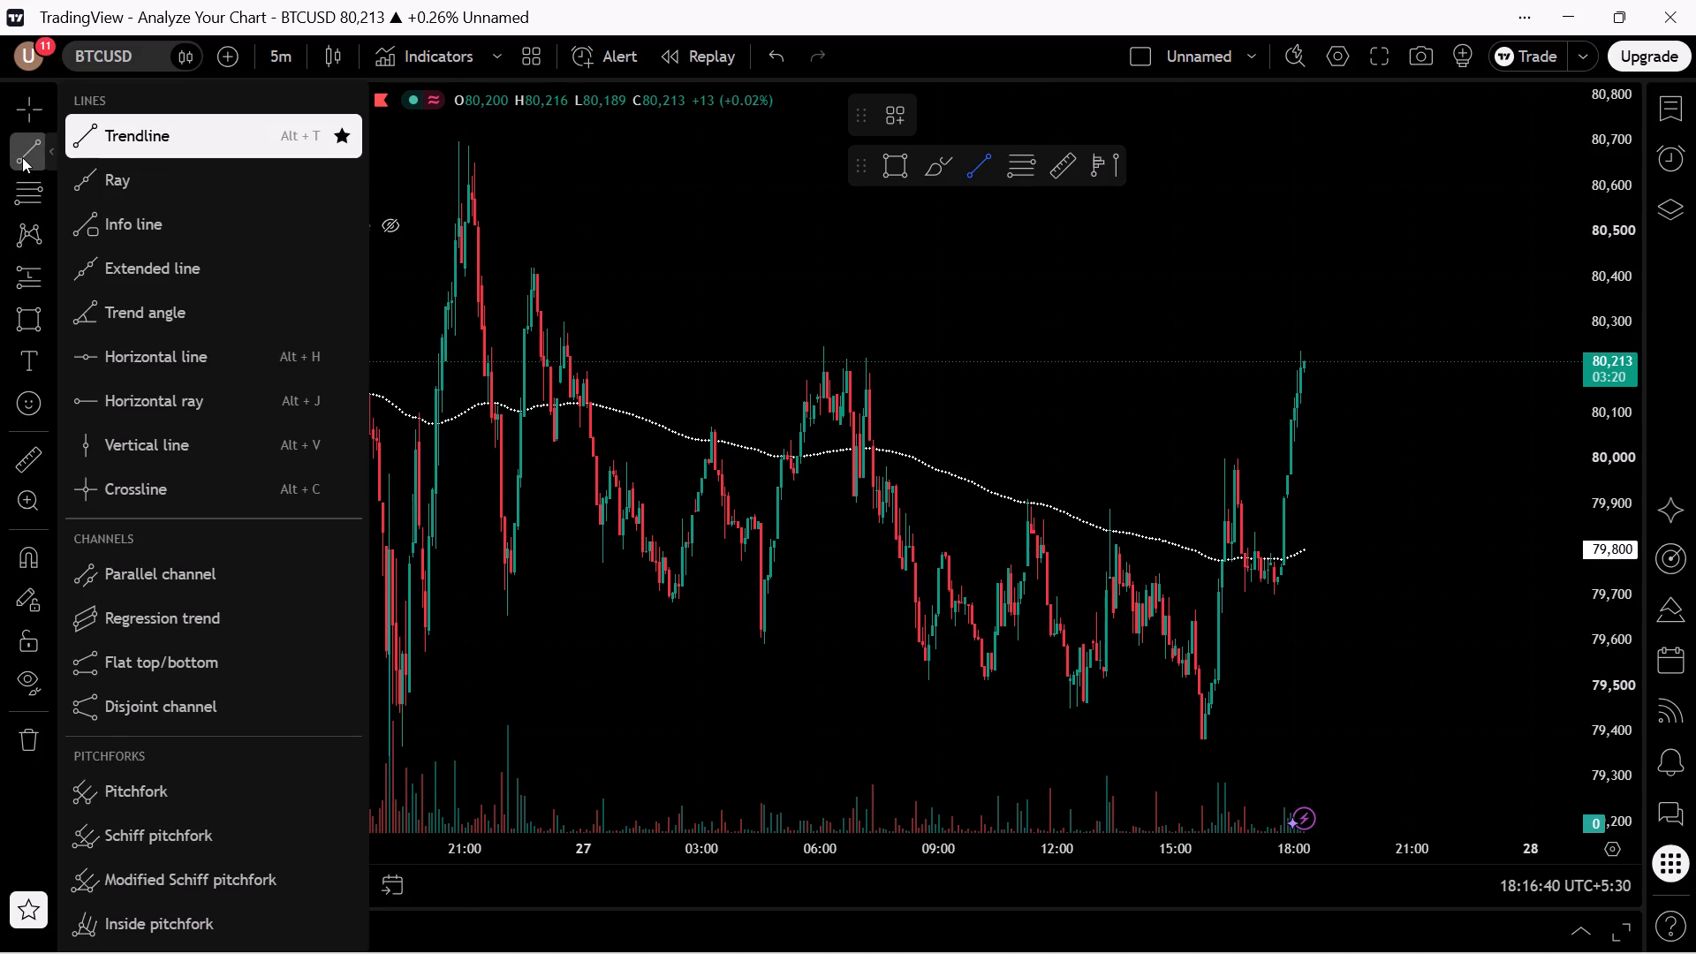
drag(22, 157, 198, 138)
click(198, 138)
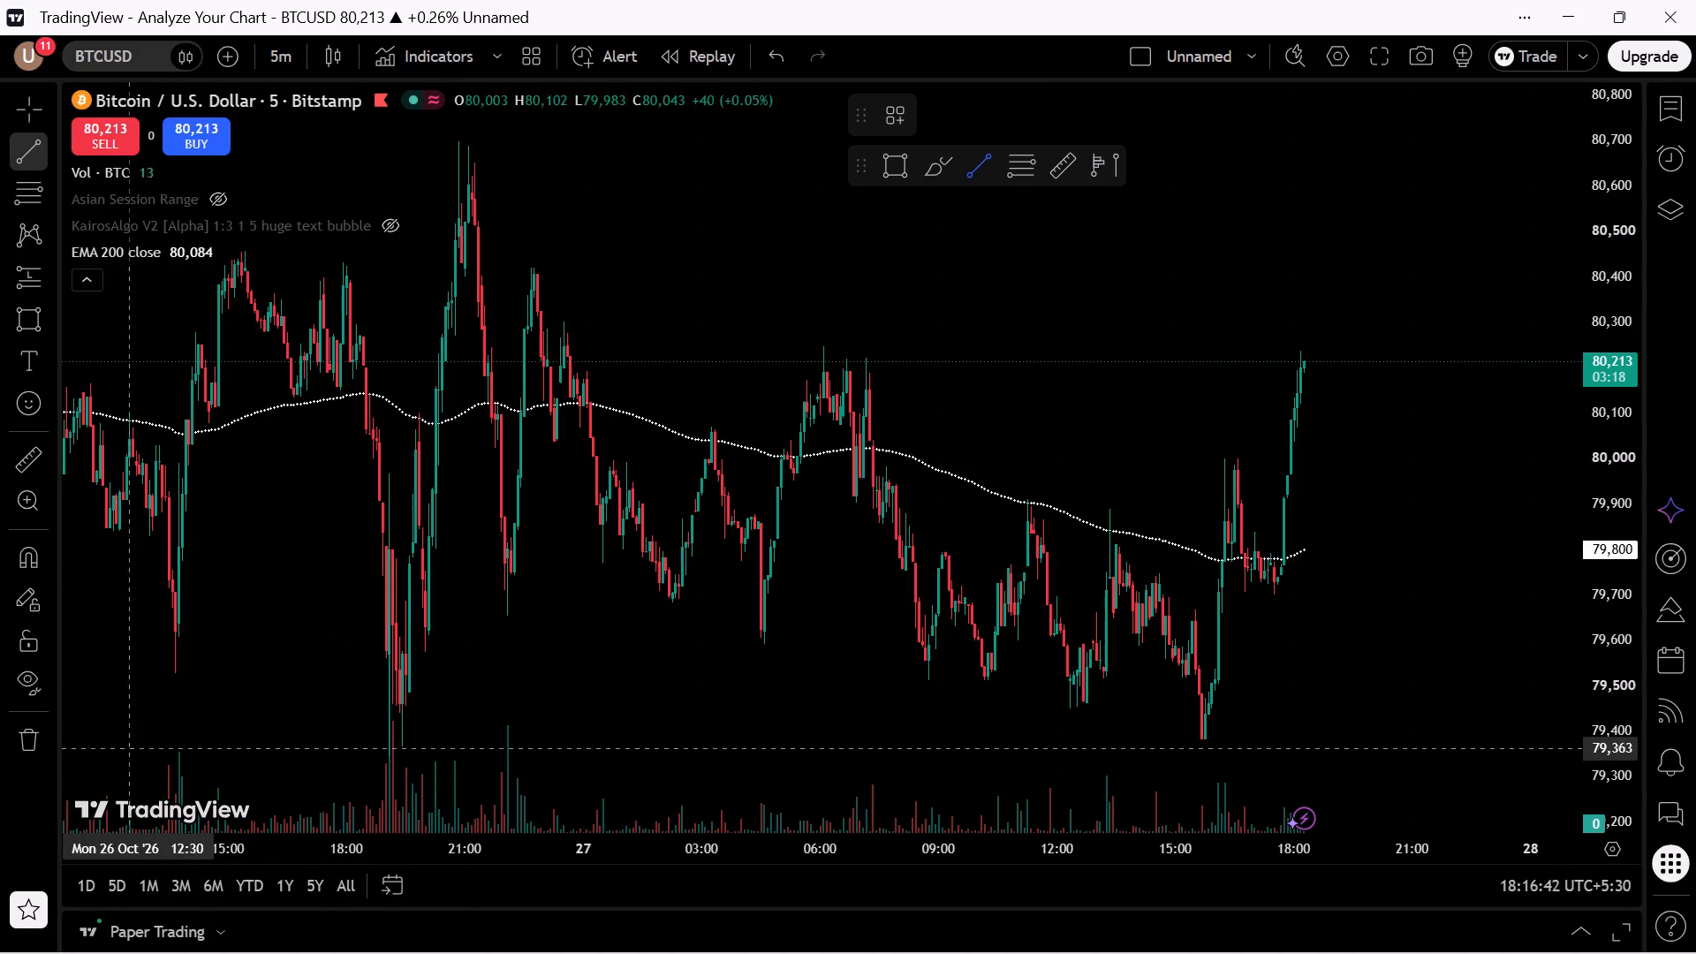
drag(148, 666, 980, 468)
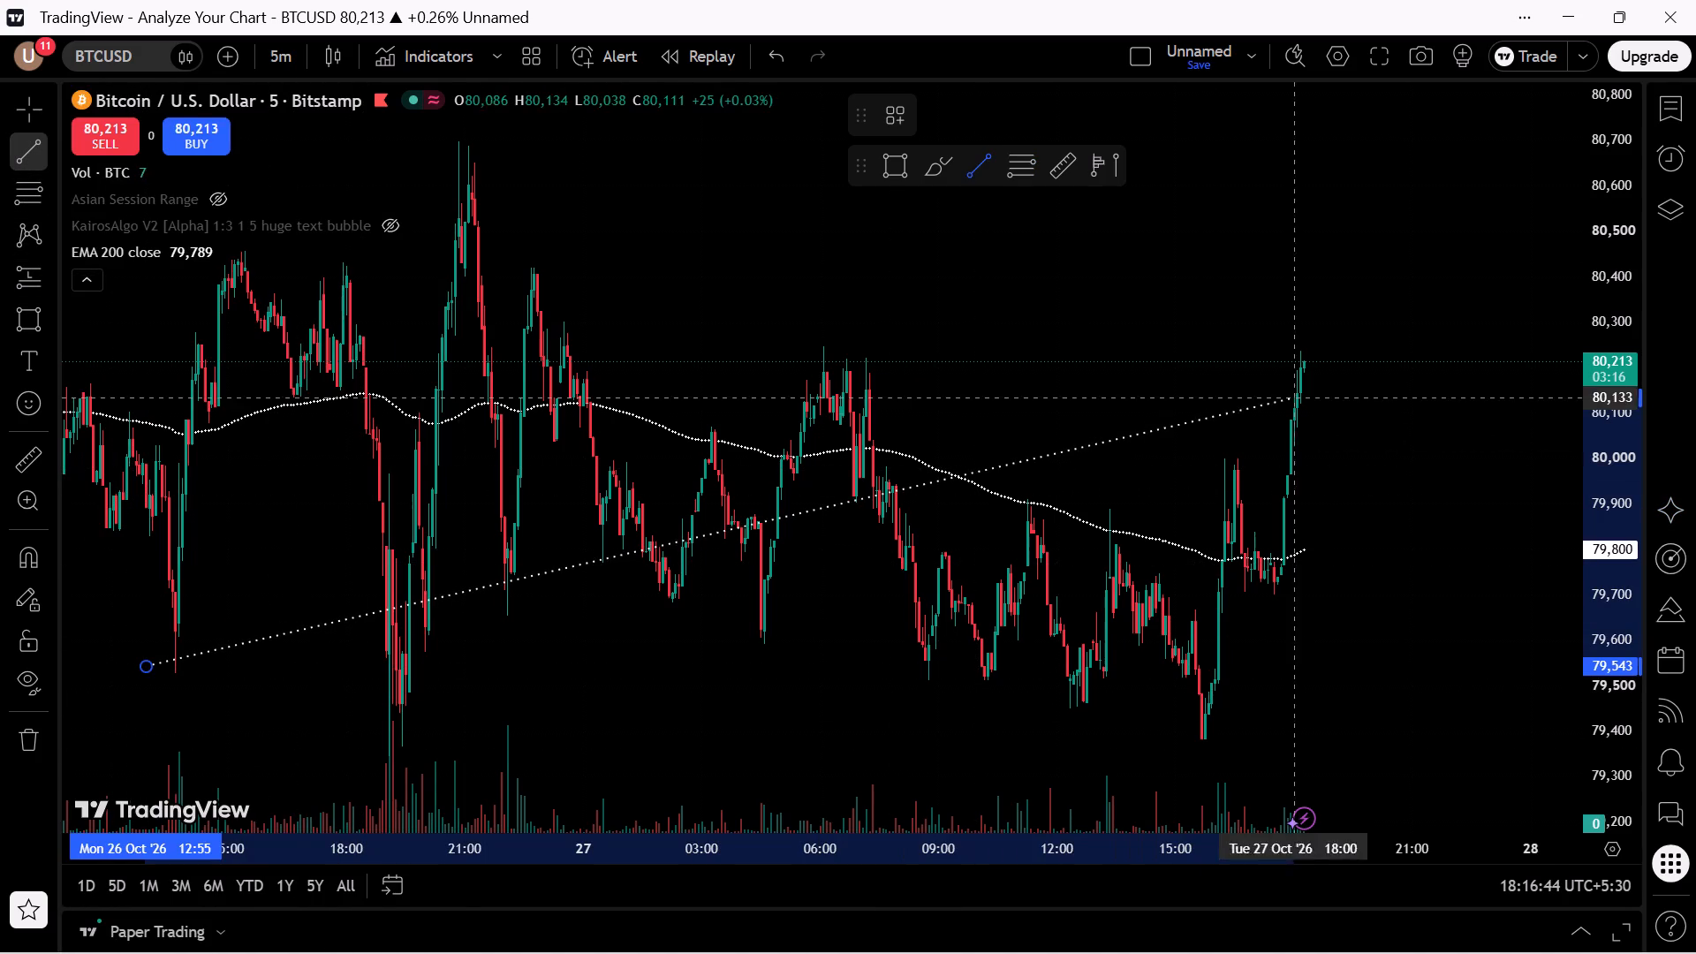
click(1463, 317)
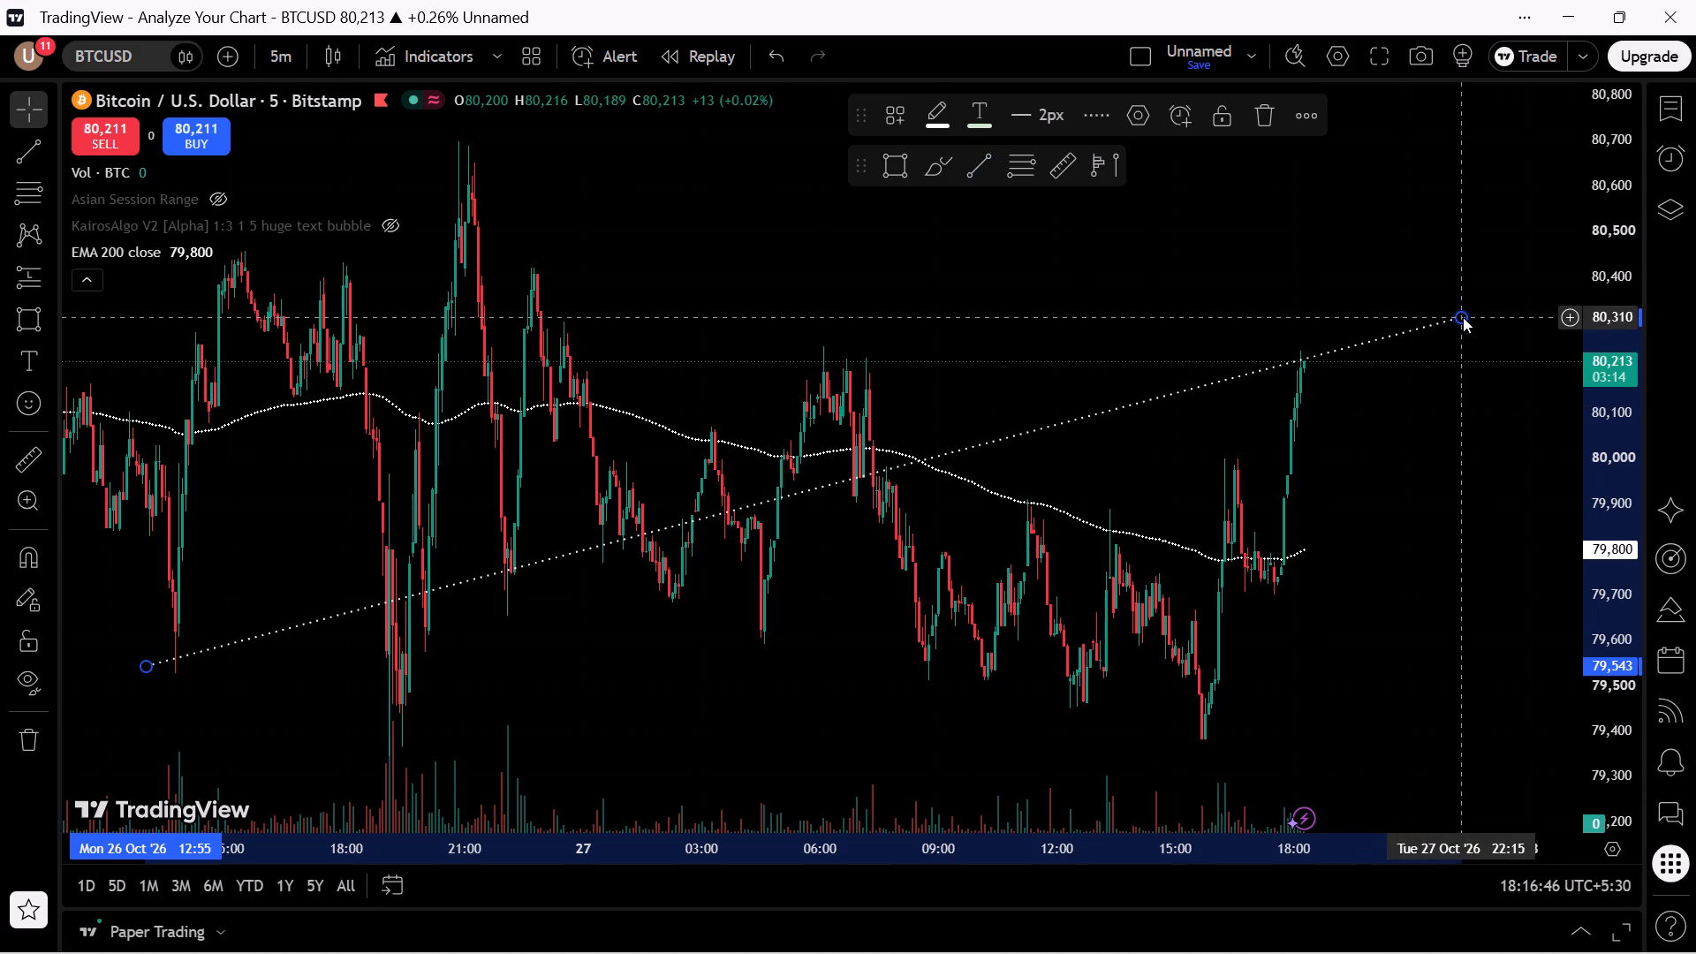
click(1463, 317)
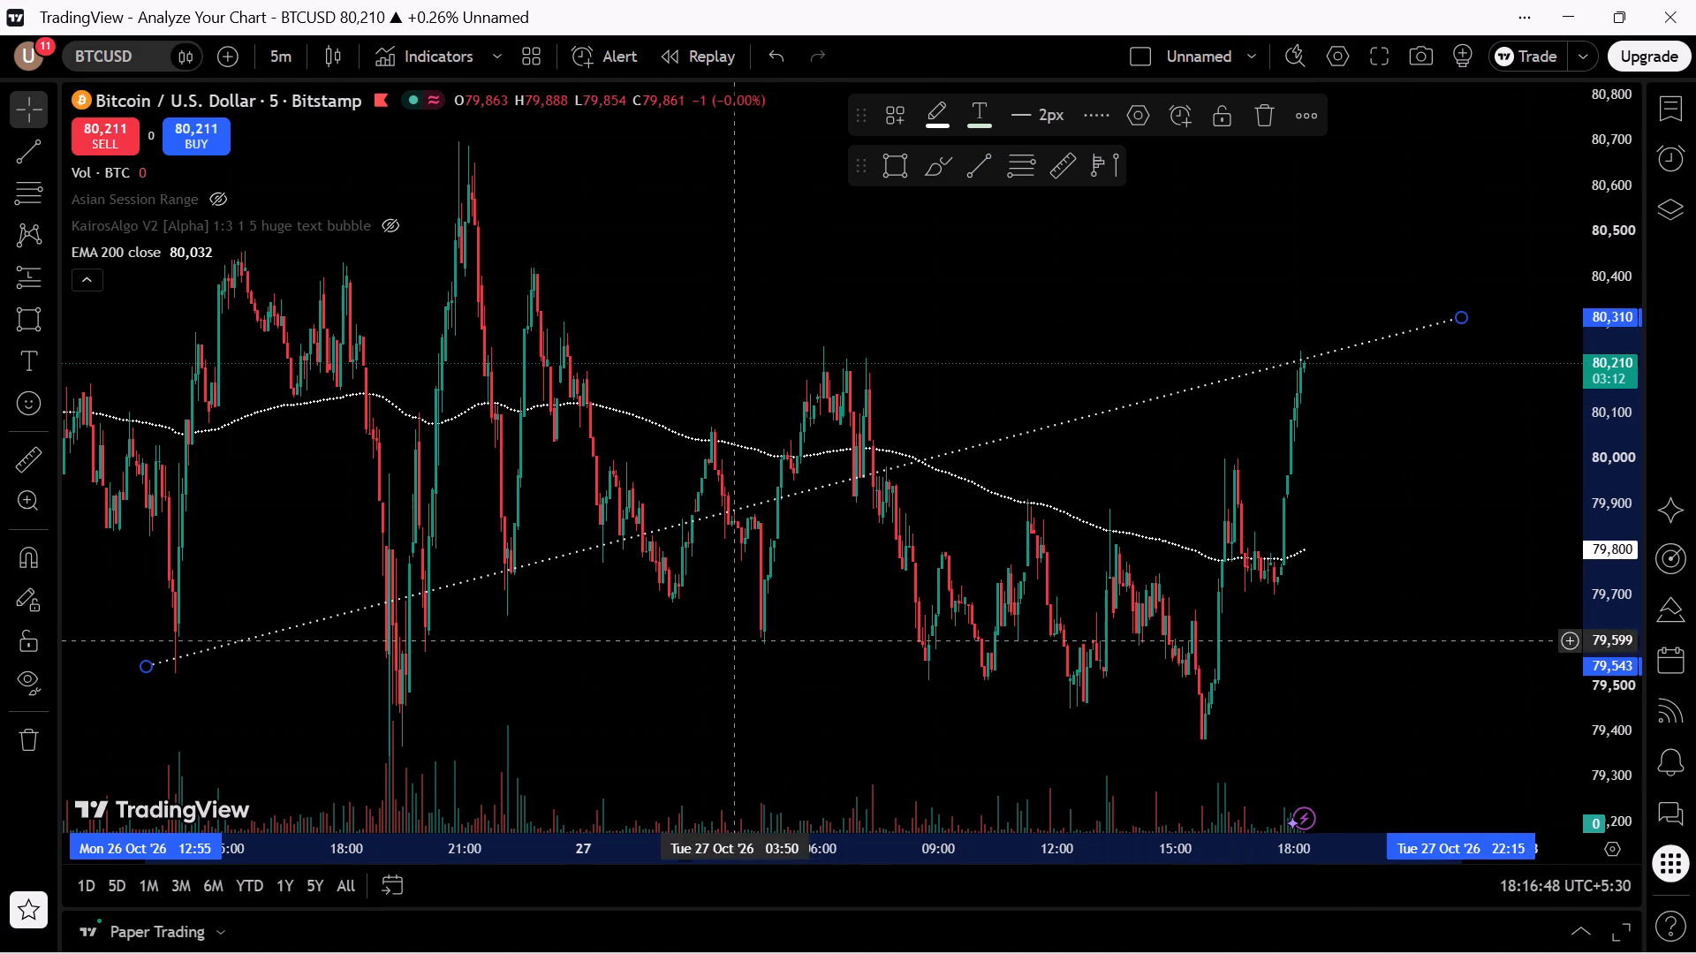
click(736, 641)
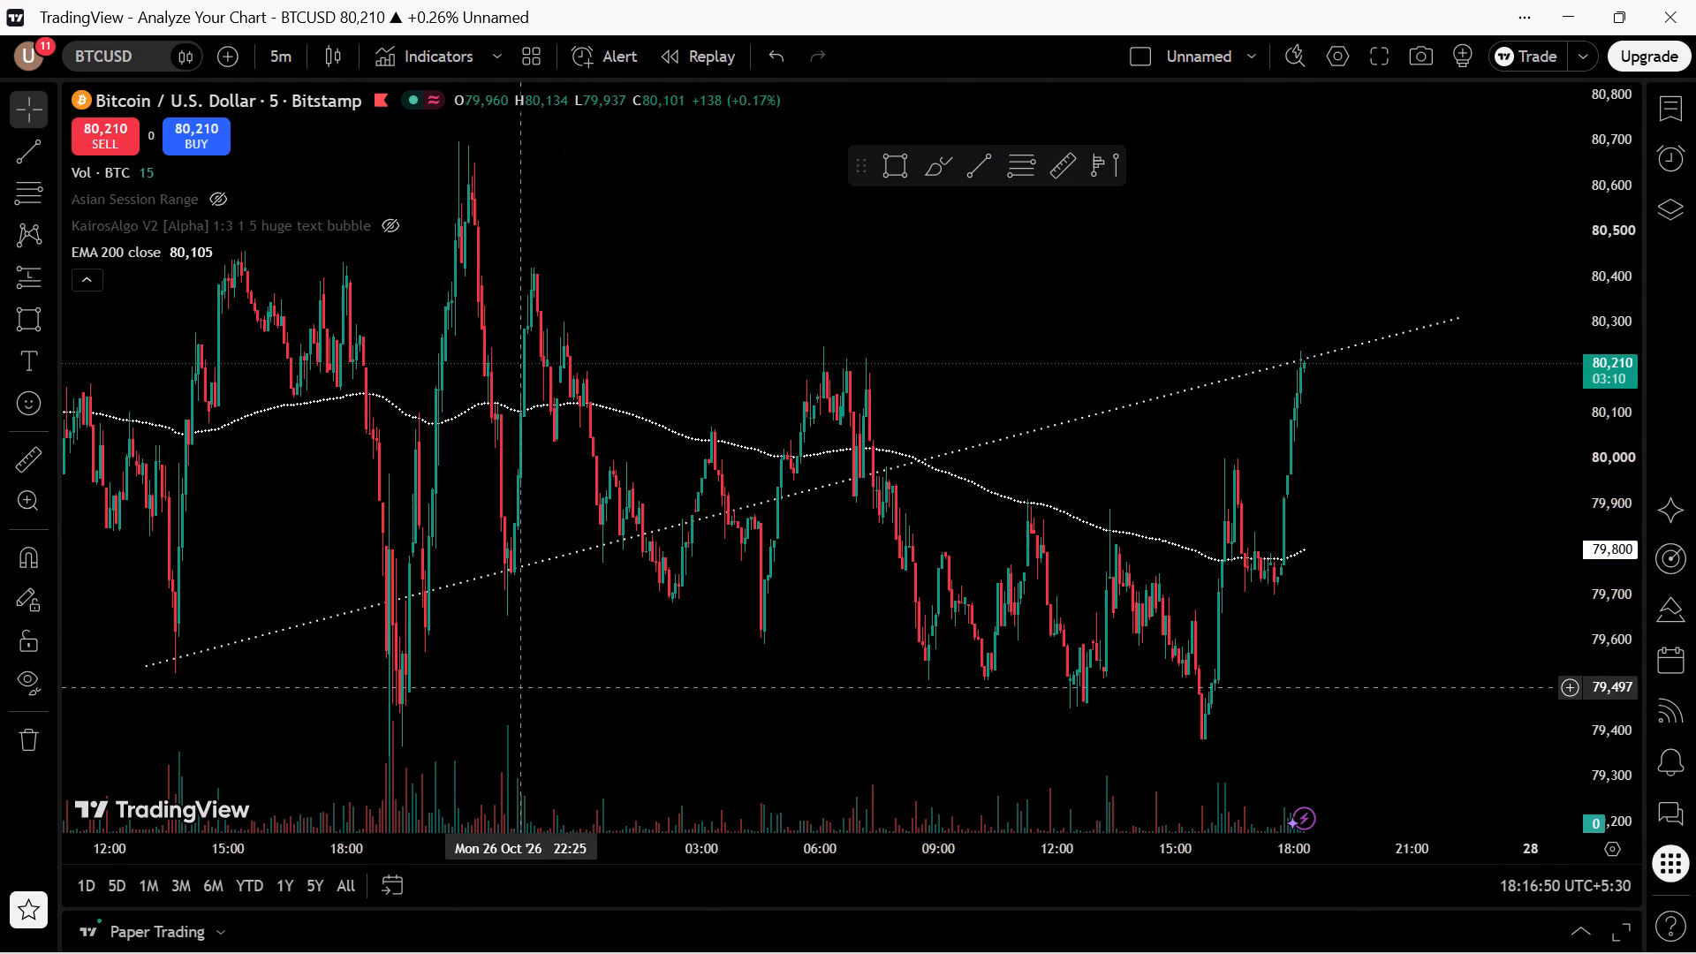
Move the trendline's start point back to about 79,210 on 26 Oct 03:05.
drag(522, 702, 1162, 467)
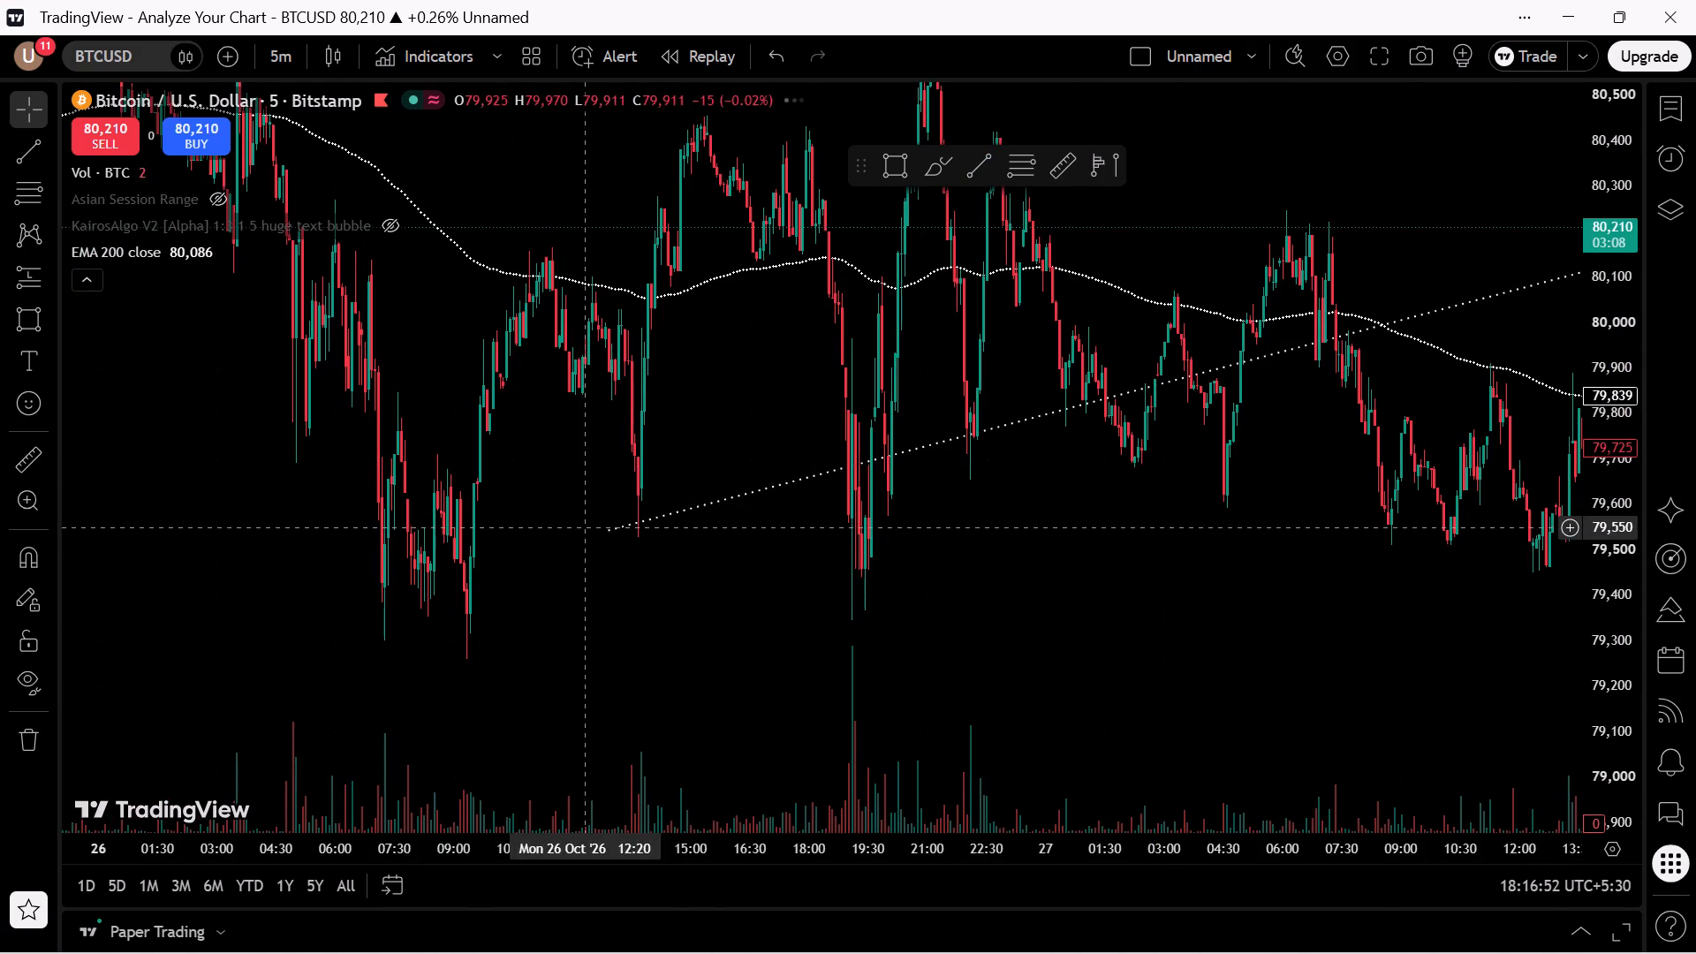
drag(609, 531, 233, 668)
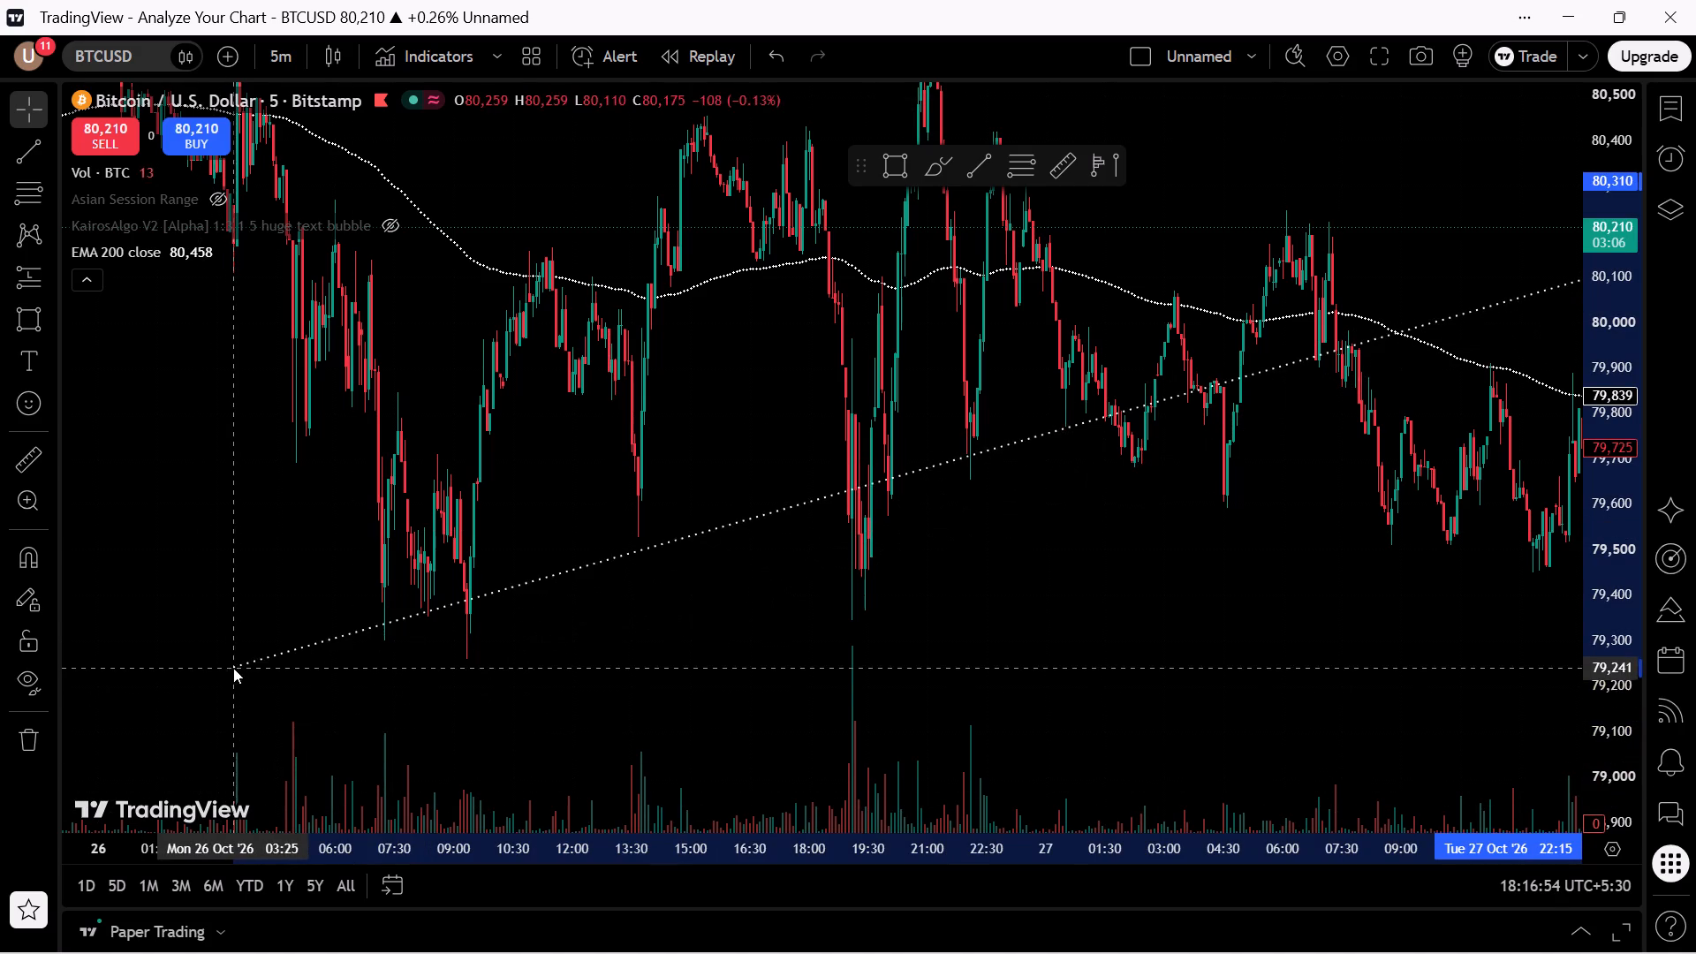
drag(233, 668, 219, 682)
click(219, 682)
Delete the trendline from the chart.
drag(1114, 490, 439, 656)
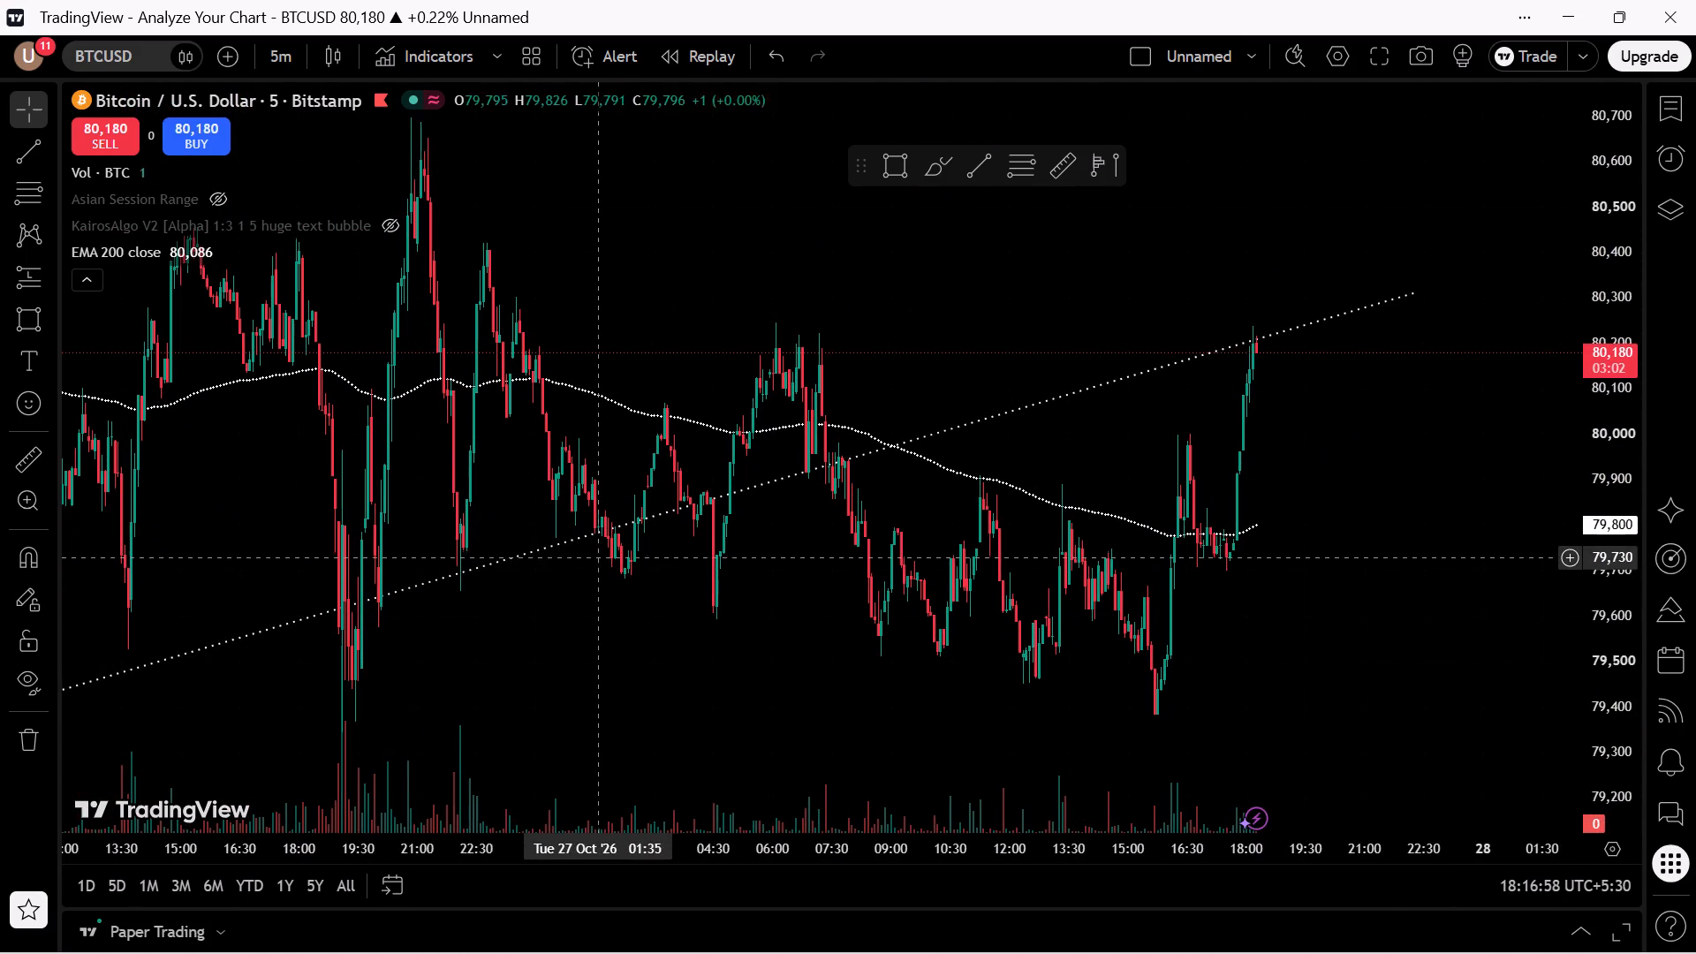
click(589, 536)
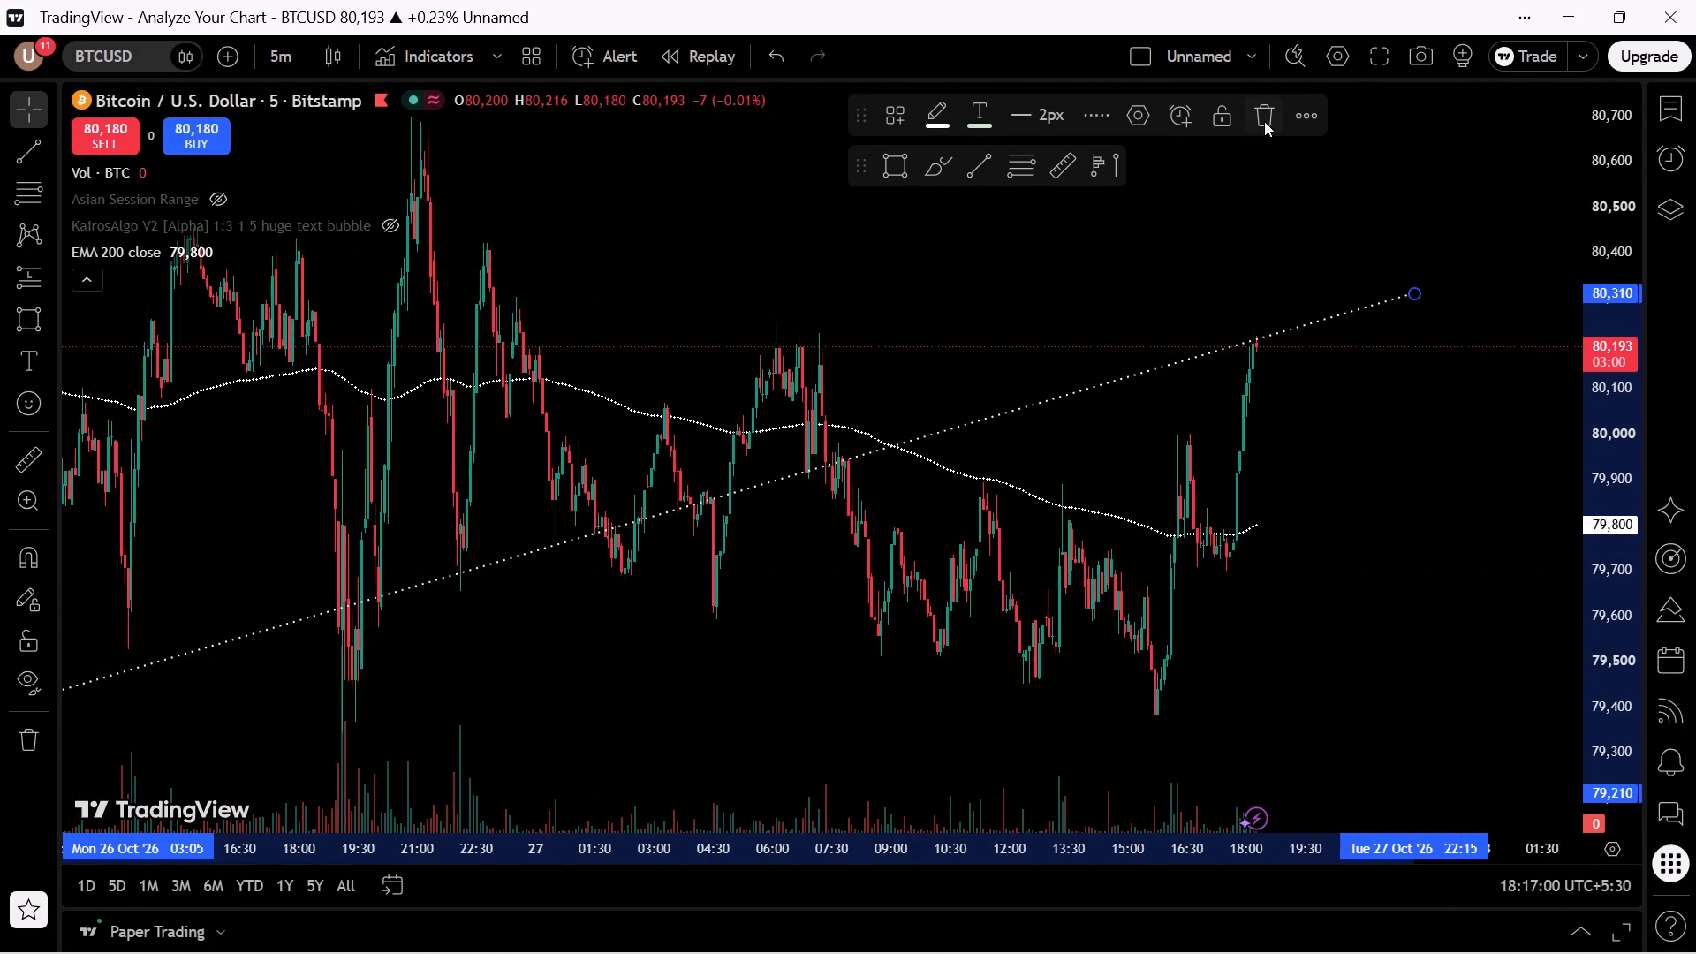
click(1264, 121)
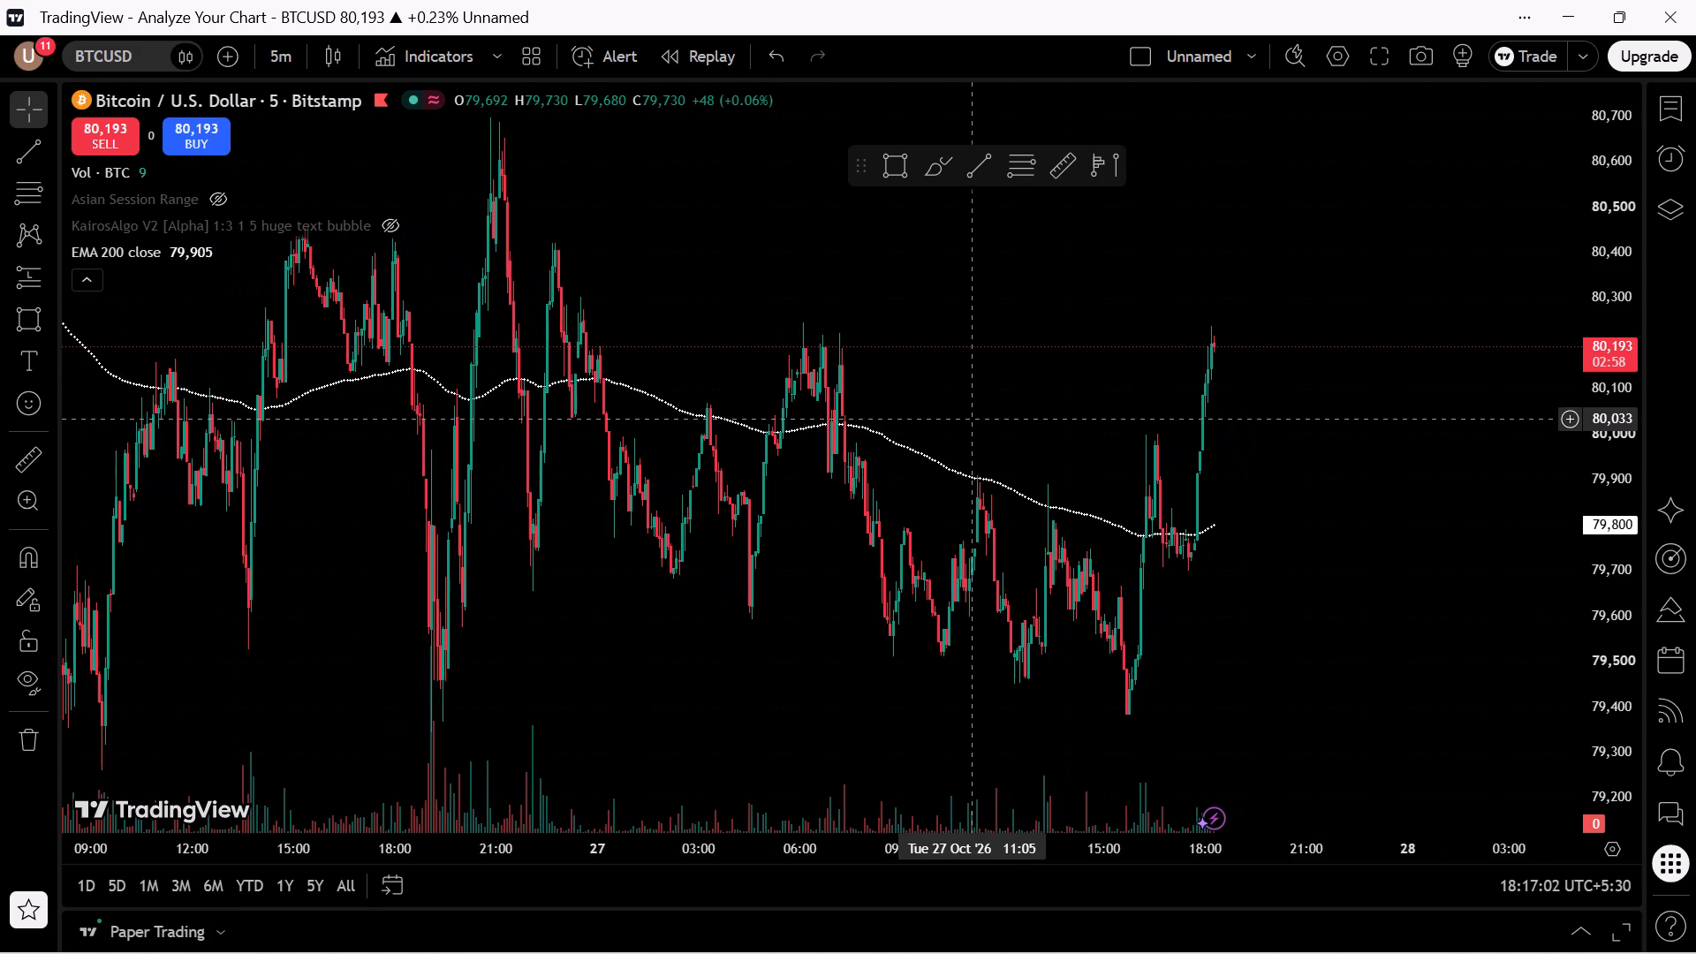
Draw a rectangle zone across the lows from about 79,377 to 79,511, spanning 26 Oct 06:15 to 27 Oct 20:55.
drag(1623, 337, 1604, 549)
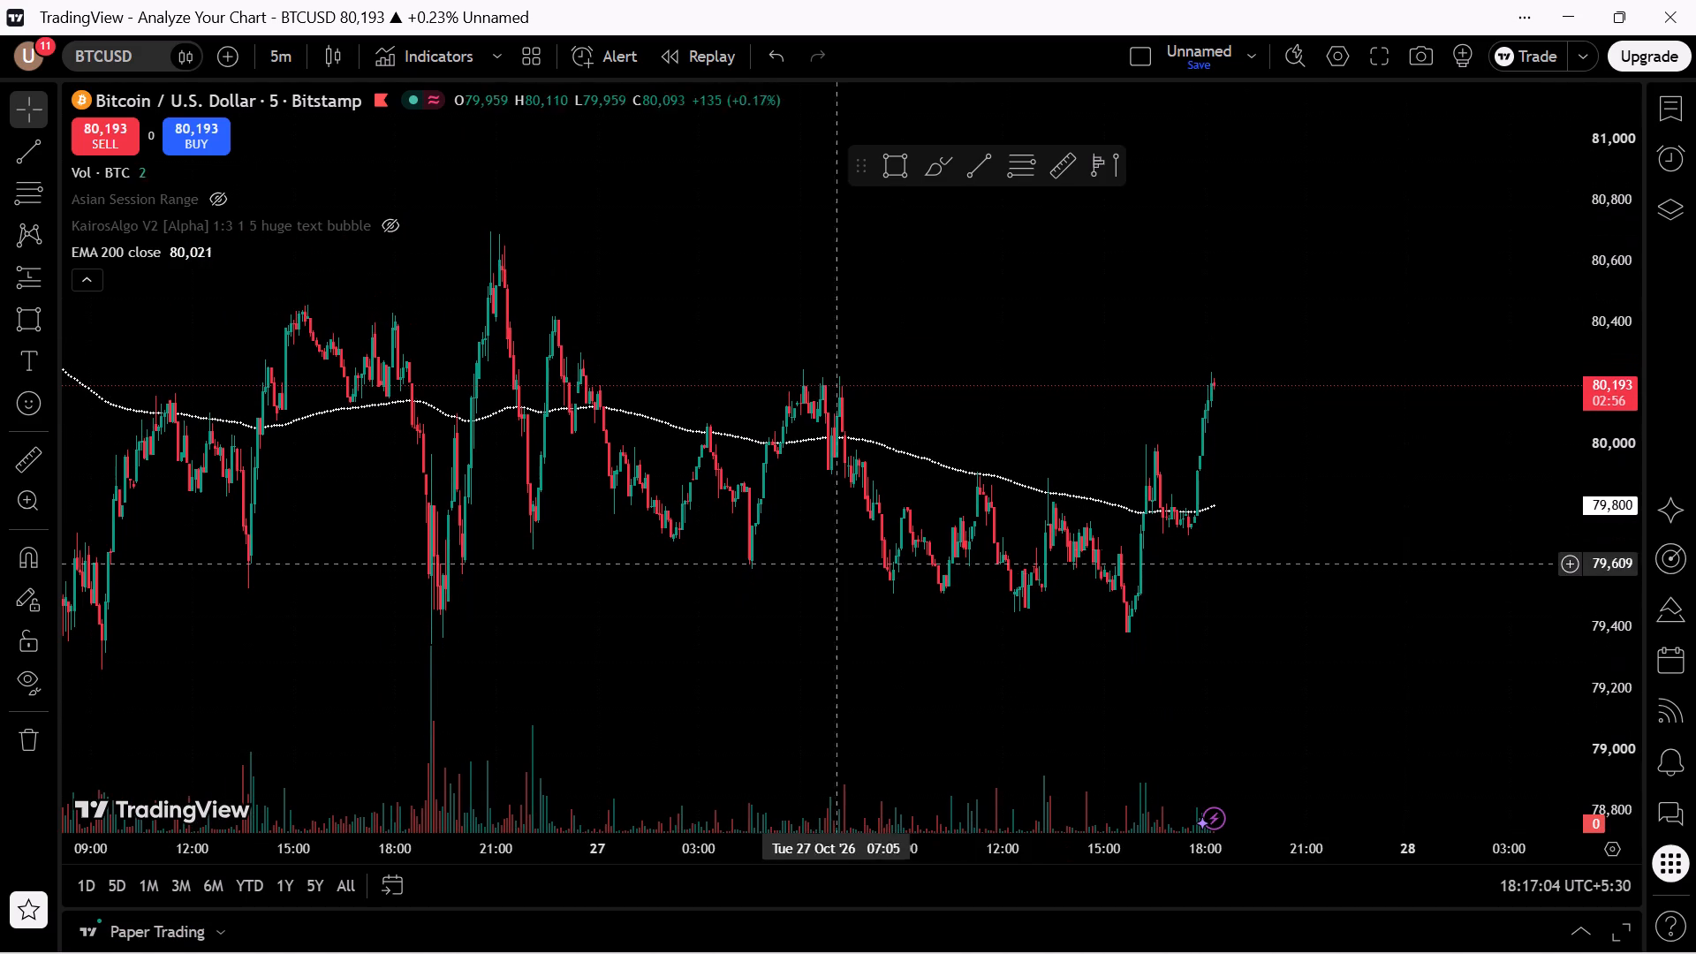
drag(814, 579, 1187, 394)
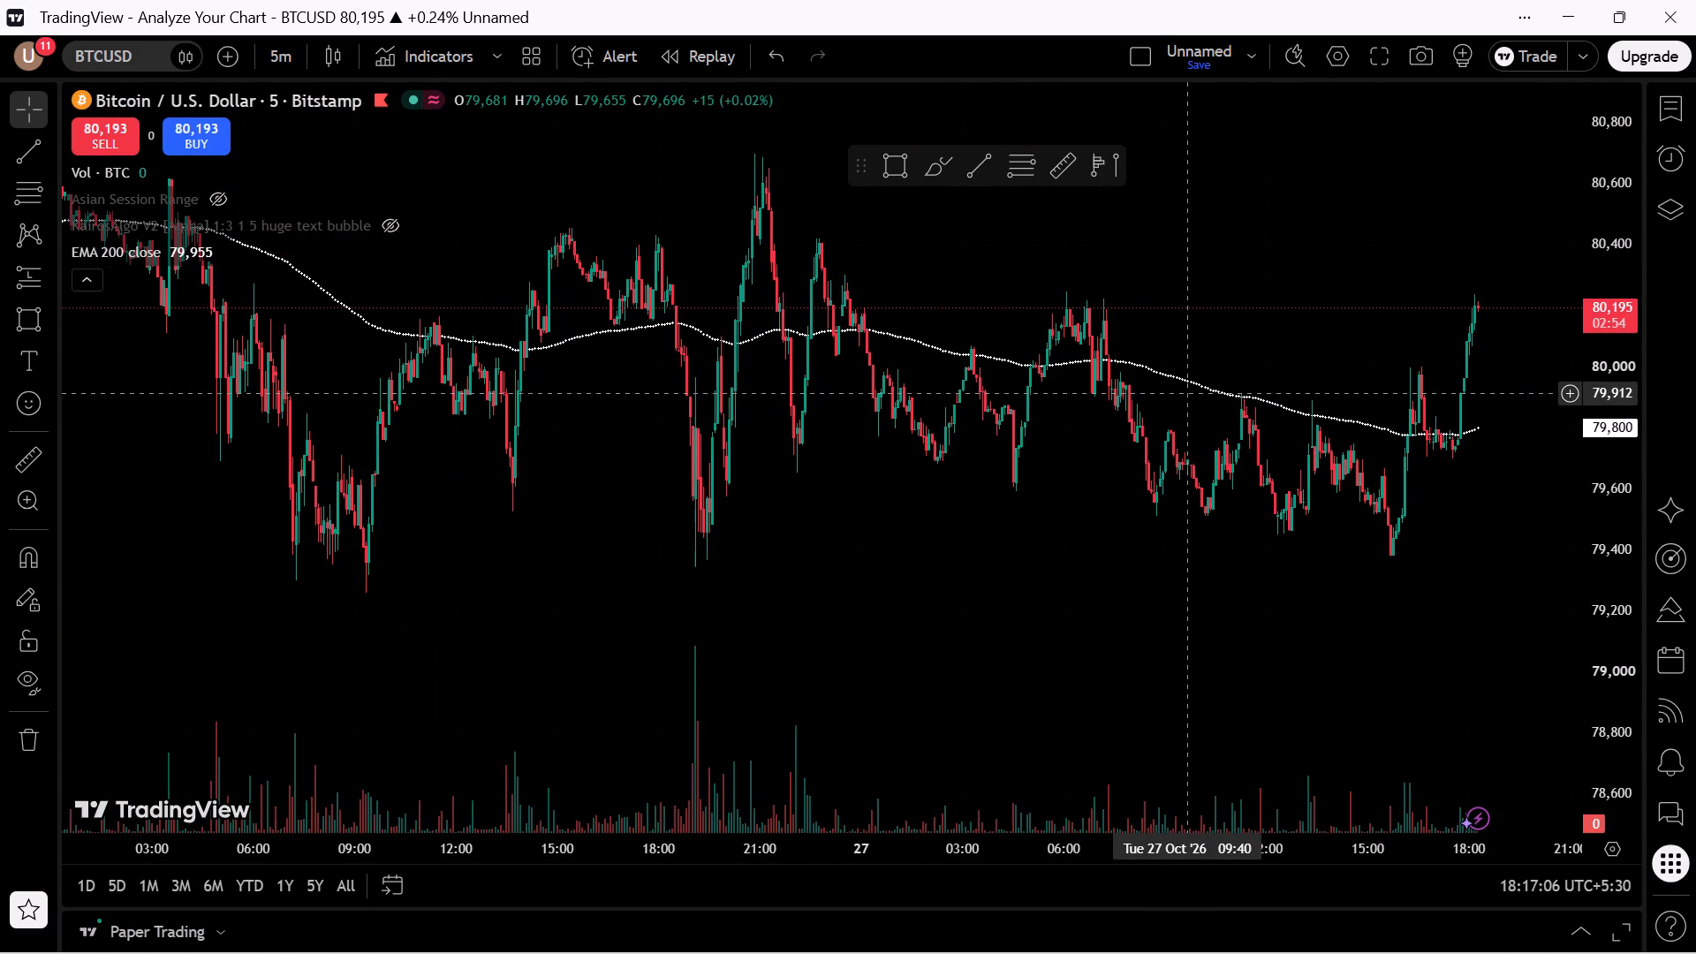
click(1187, 394)
click(44, 305)
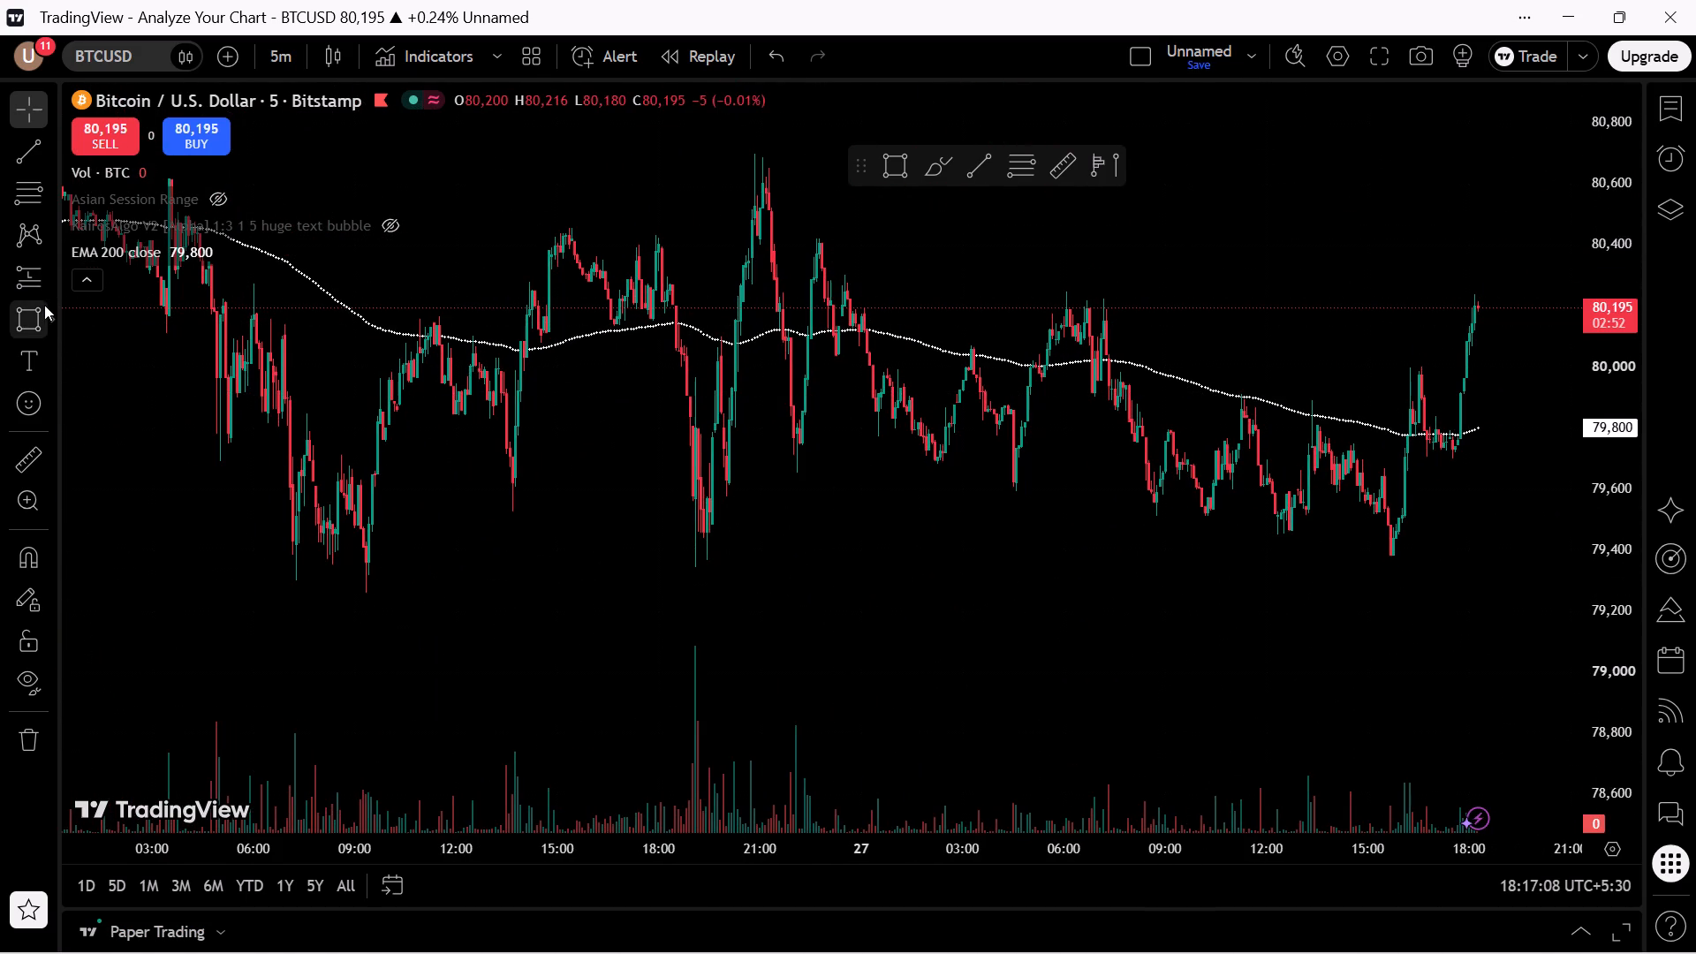
double_click(263, 554)
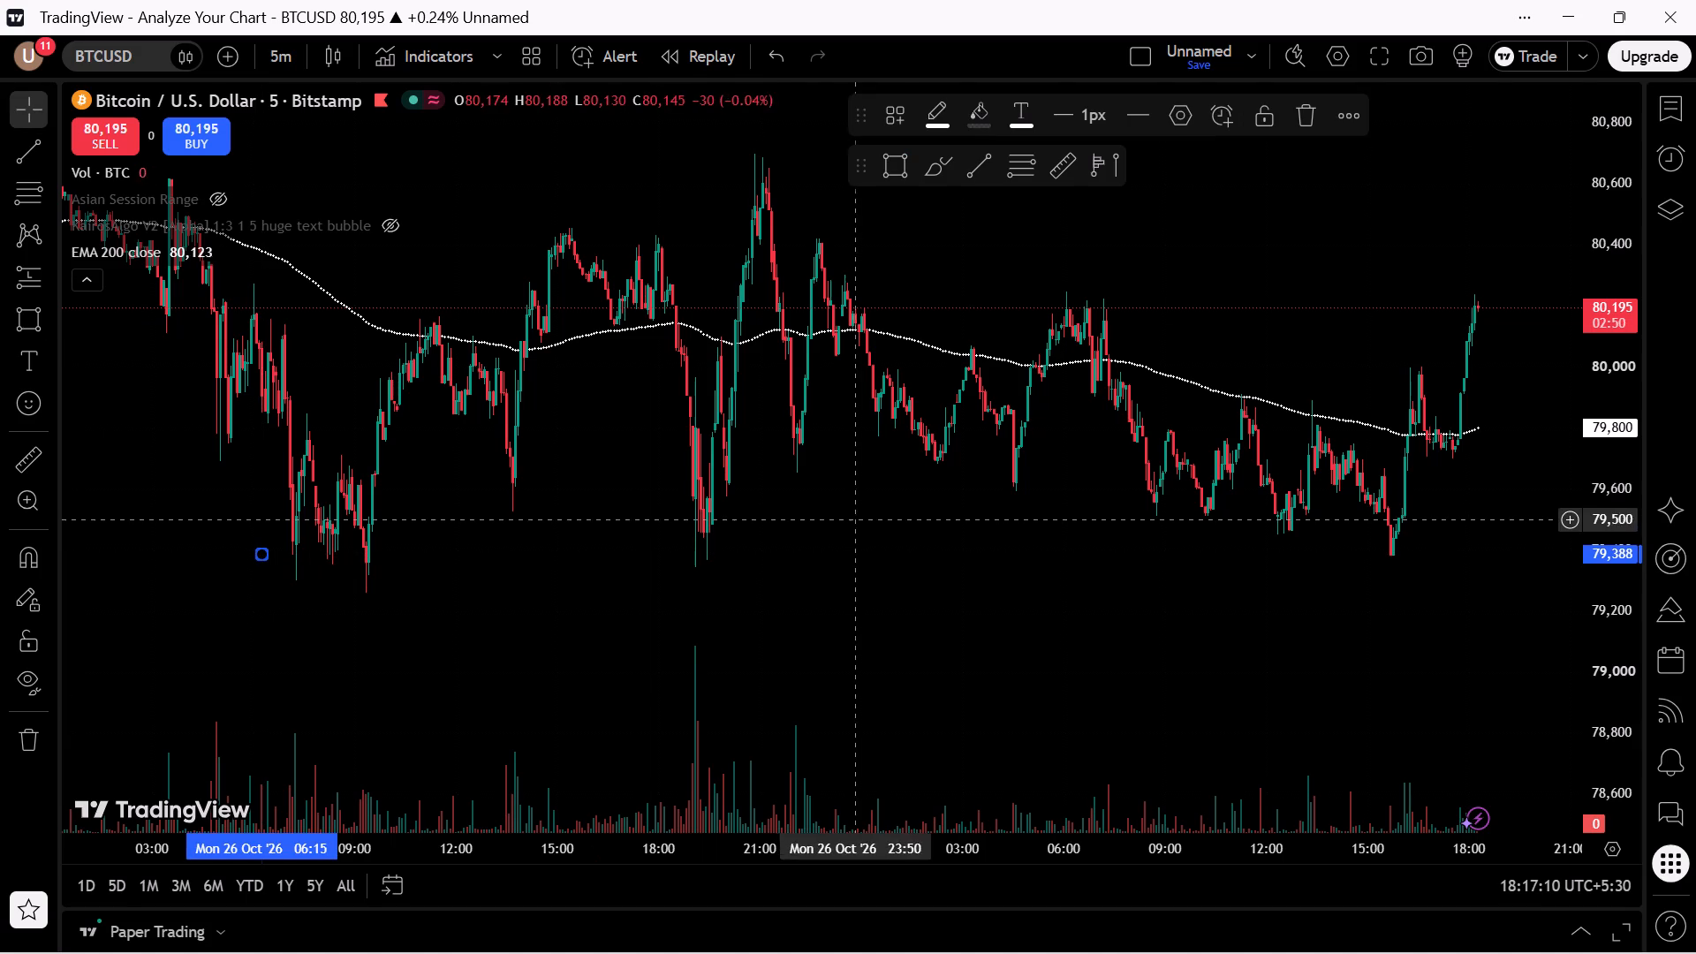
drag(259, 553, 340, 519)
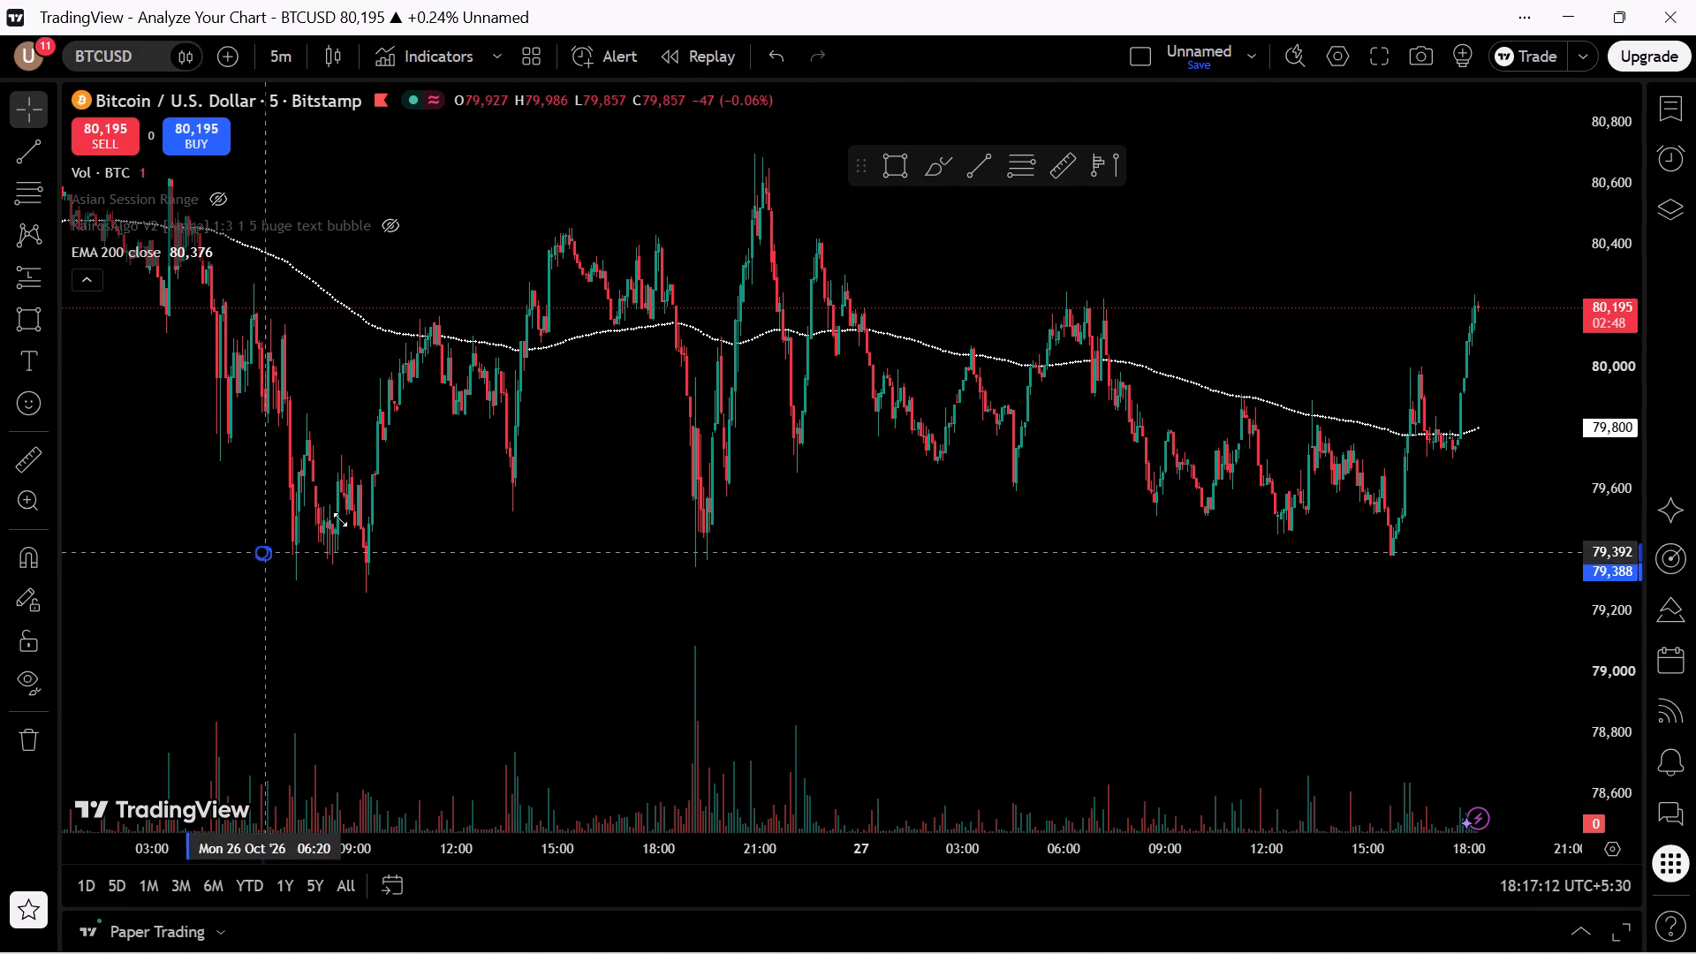
drag(340, 519, 942, 556)
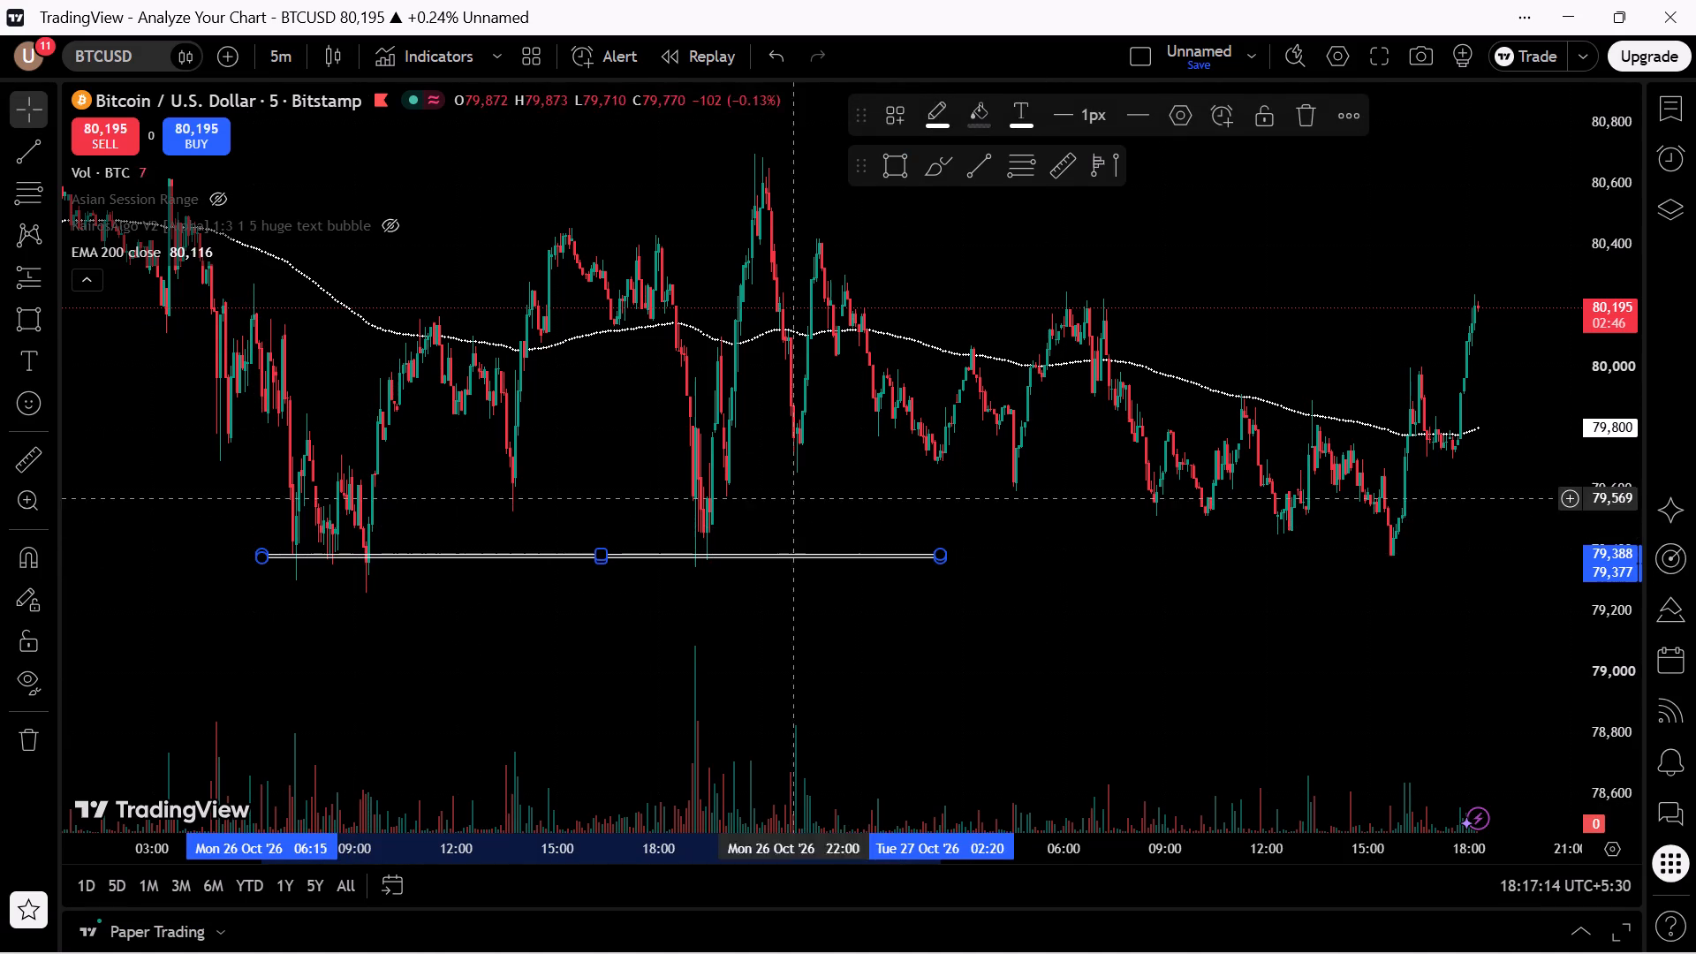
drag(939, 549, 1411, 420)
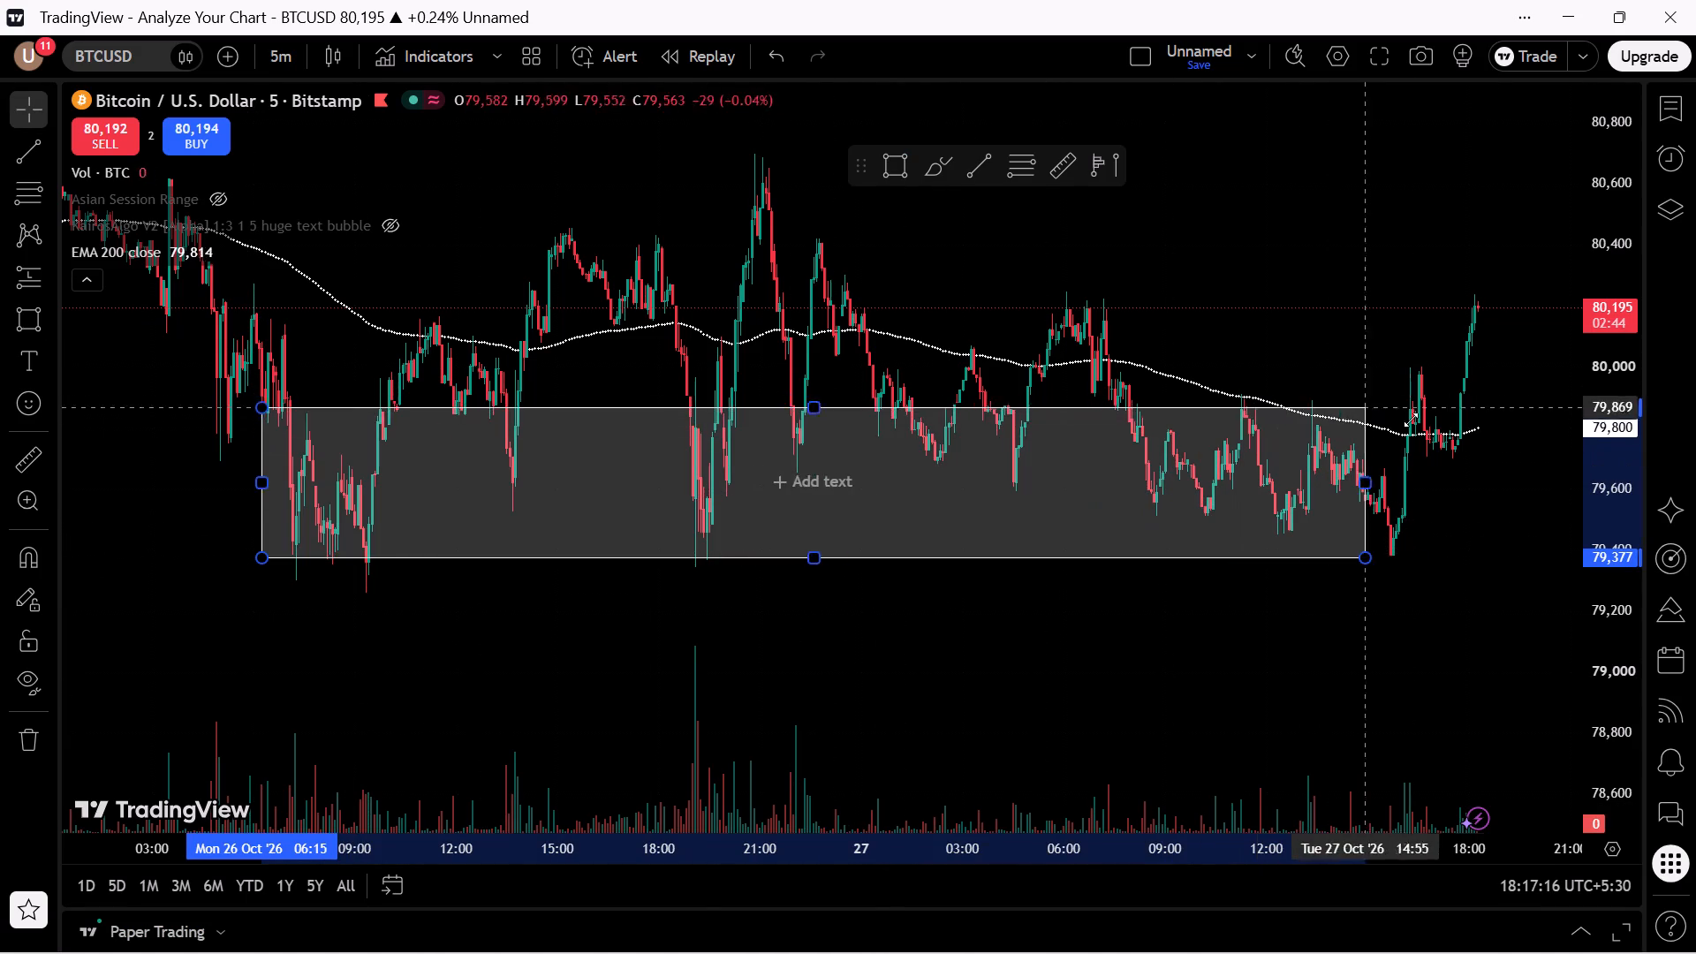
drag(1411, 420, 1502, 429)
drag(1506, 430, 1526, 519)
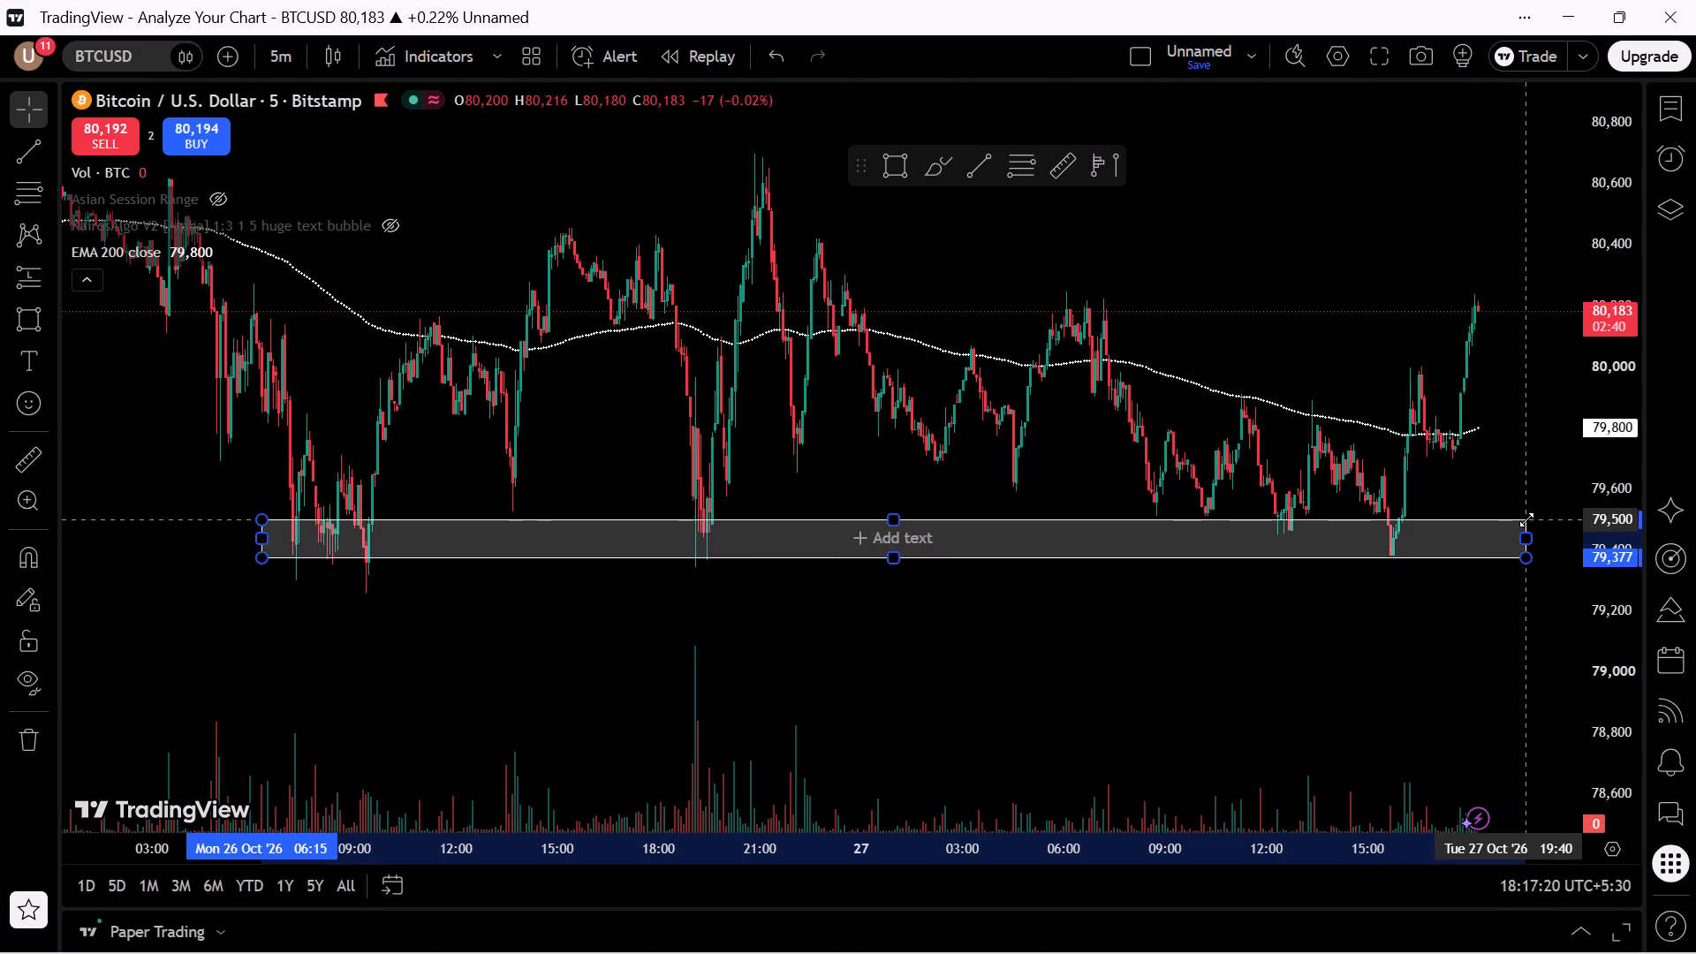
drag(1526, 519, 1567, 516)
click(1567, 516)
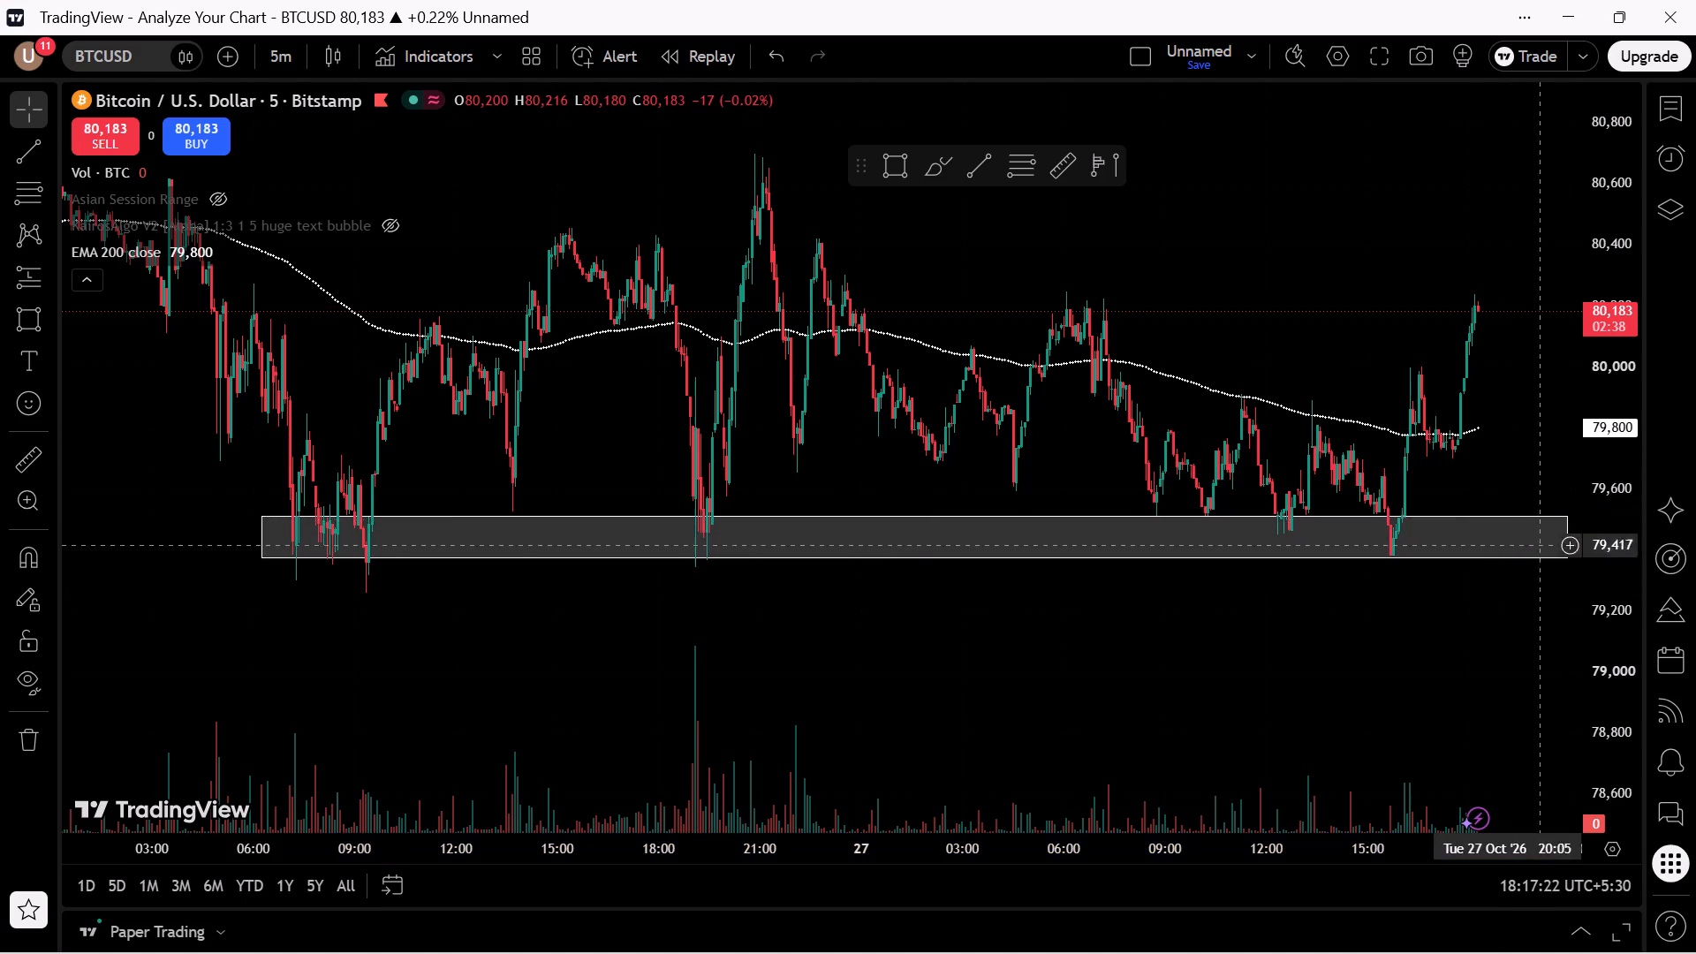
click(935, 519)
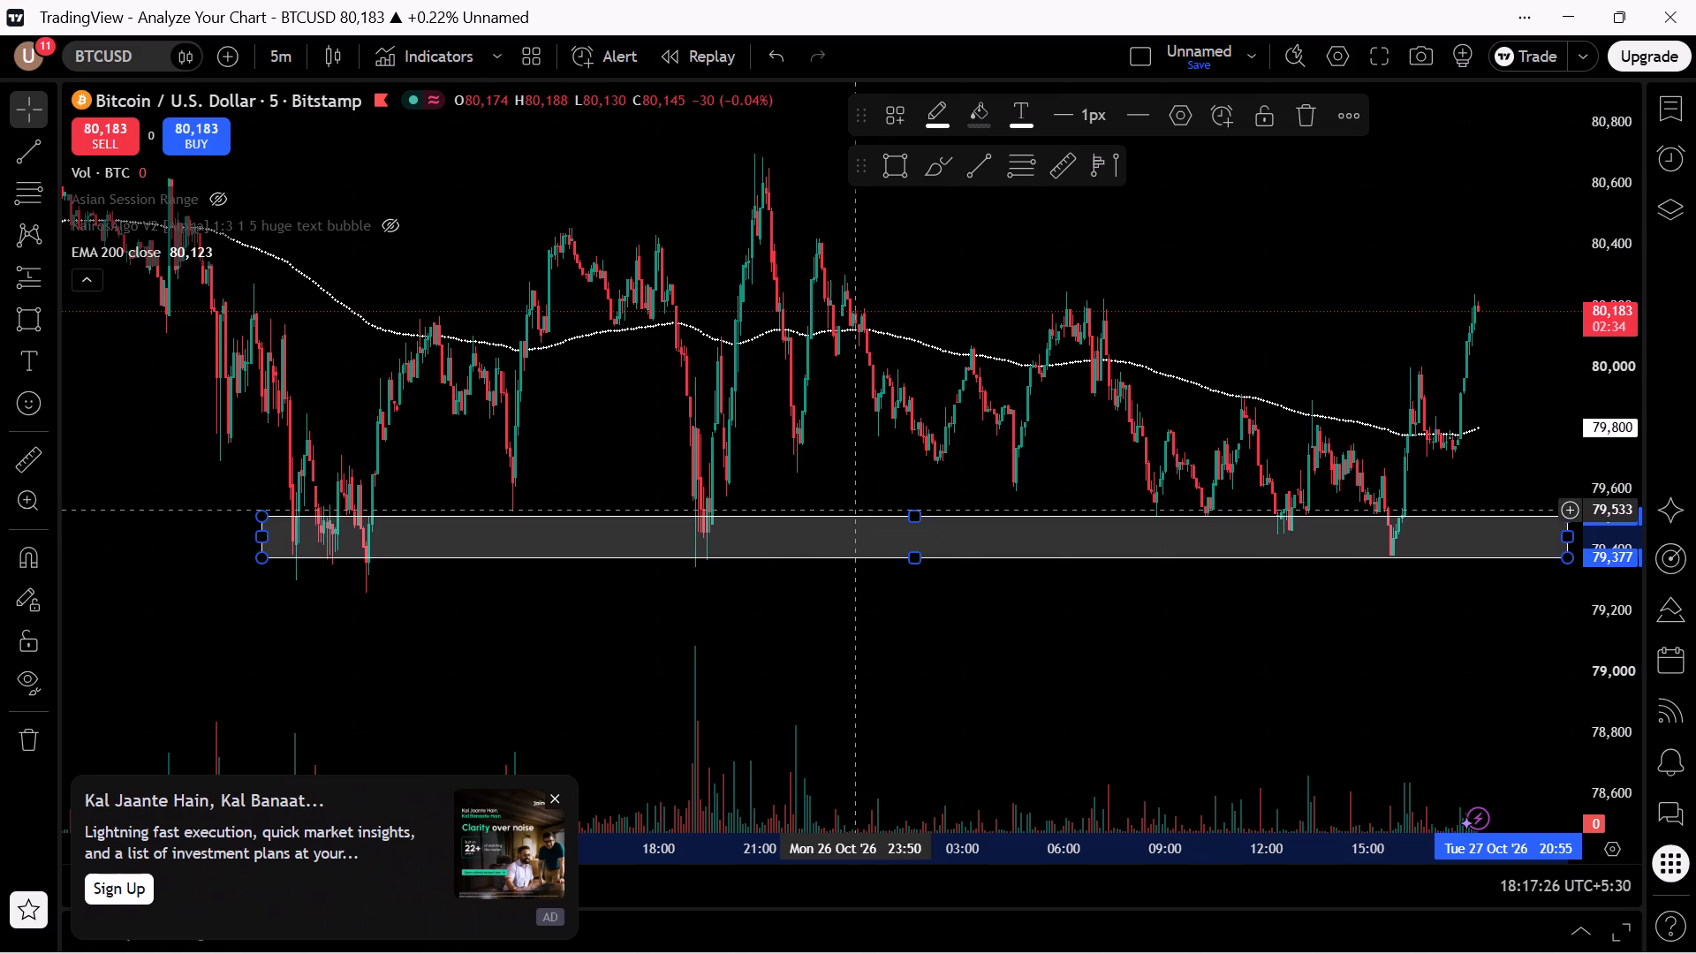
Move the rectangle zone slightly lower and earlier, covering about 79,320 to 79,450 across the lows.
click(844, 514)
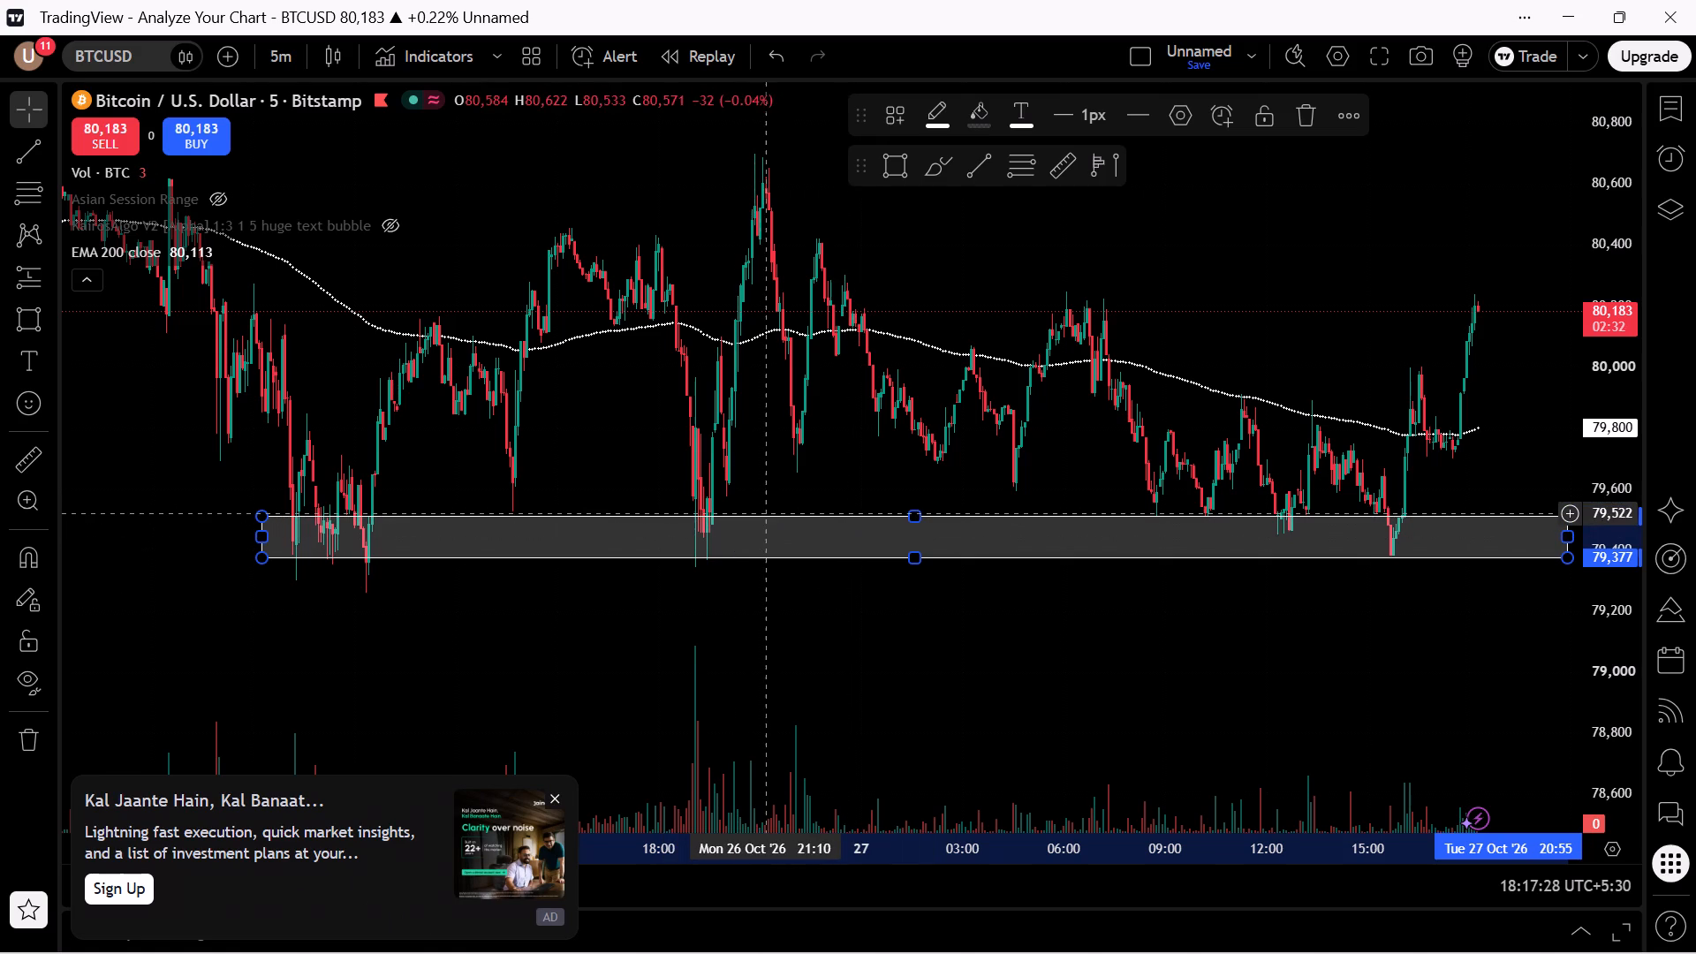
click(768, 515)
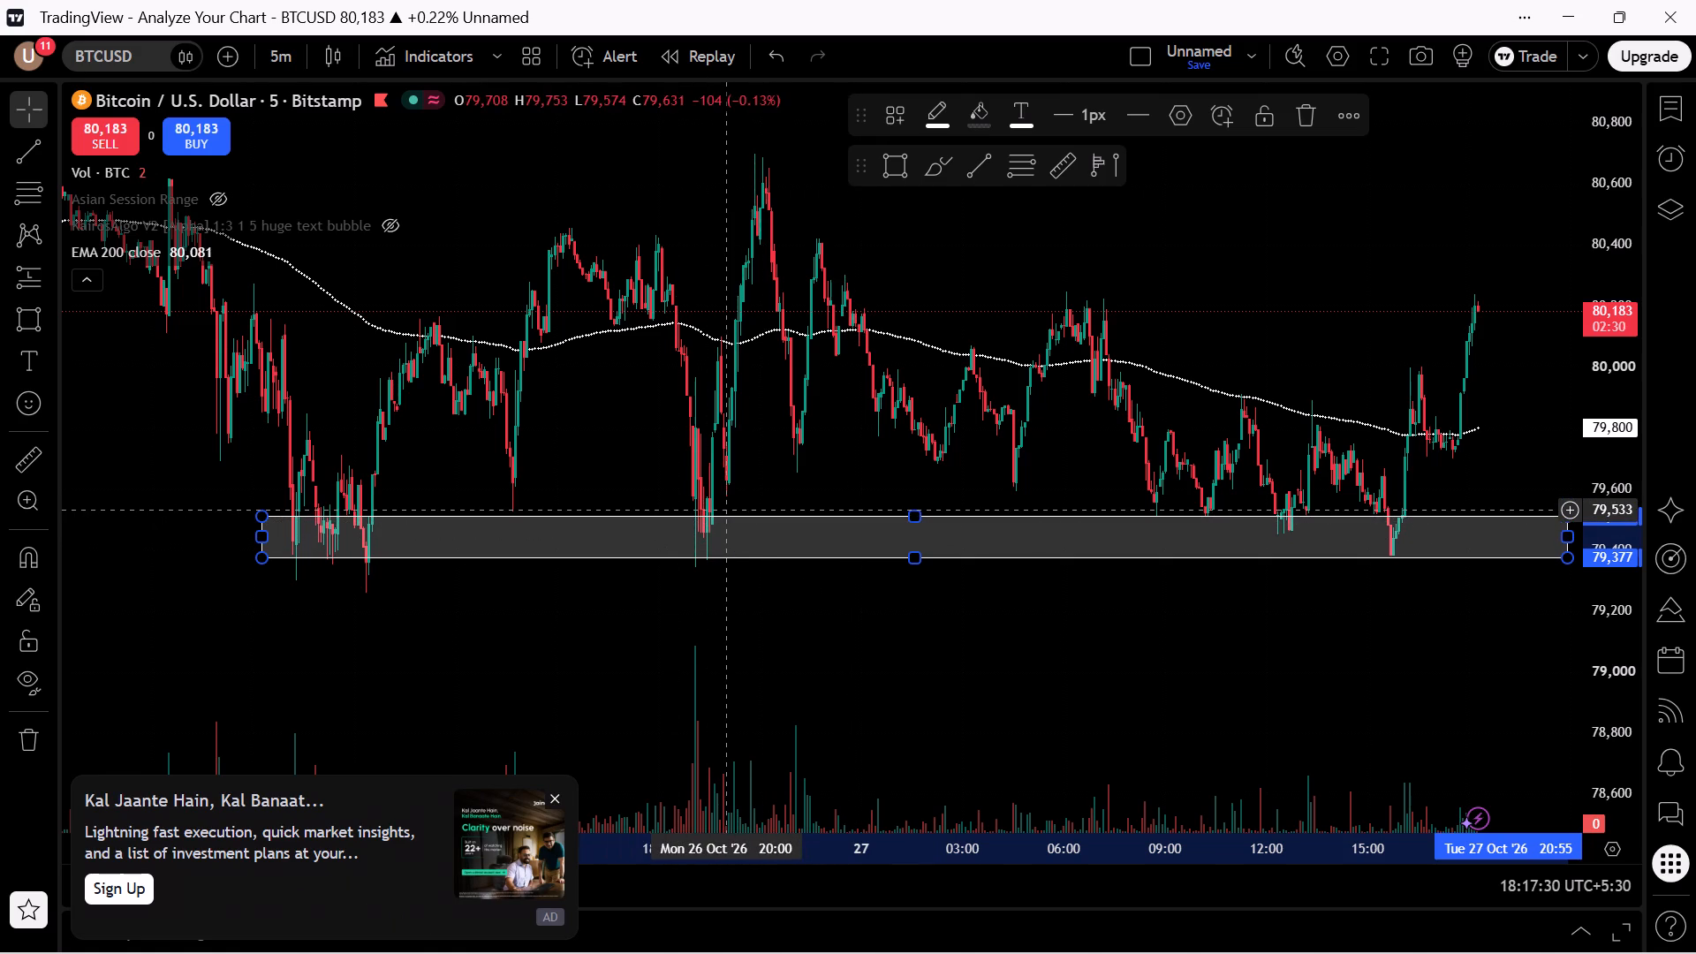
drag(722, 515, 684, 519)
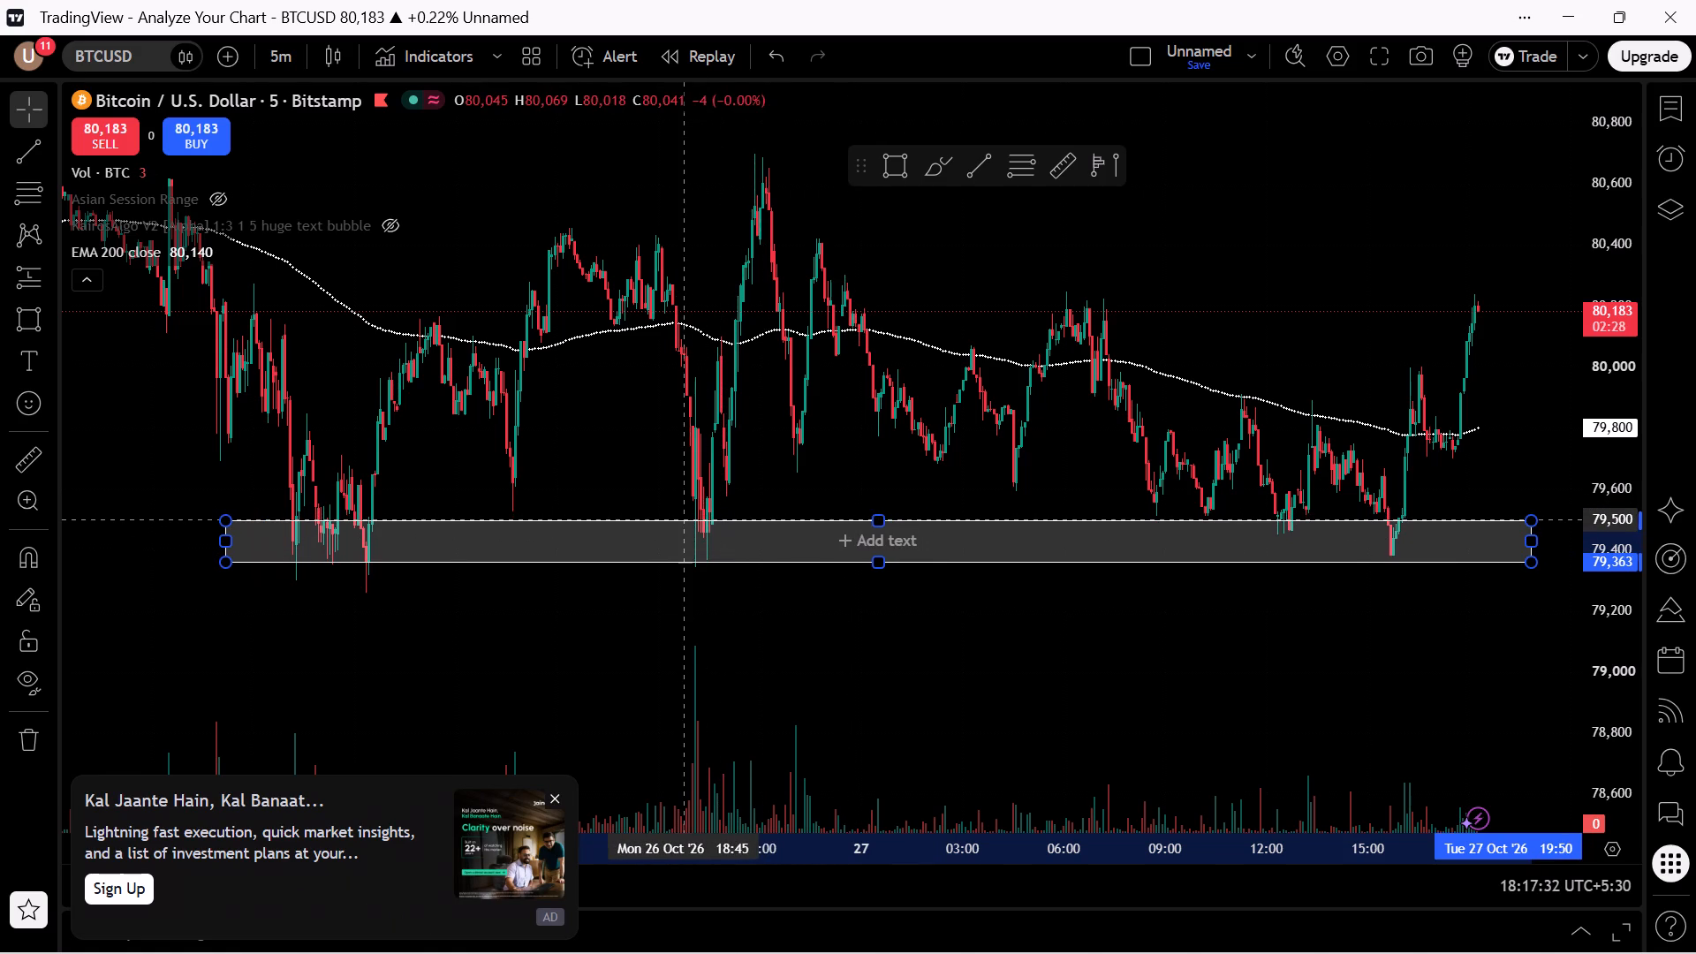
drag(684, 519, 656, 530)
click(656, 530)
click(979, 651)
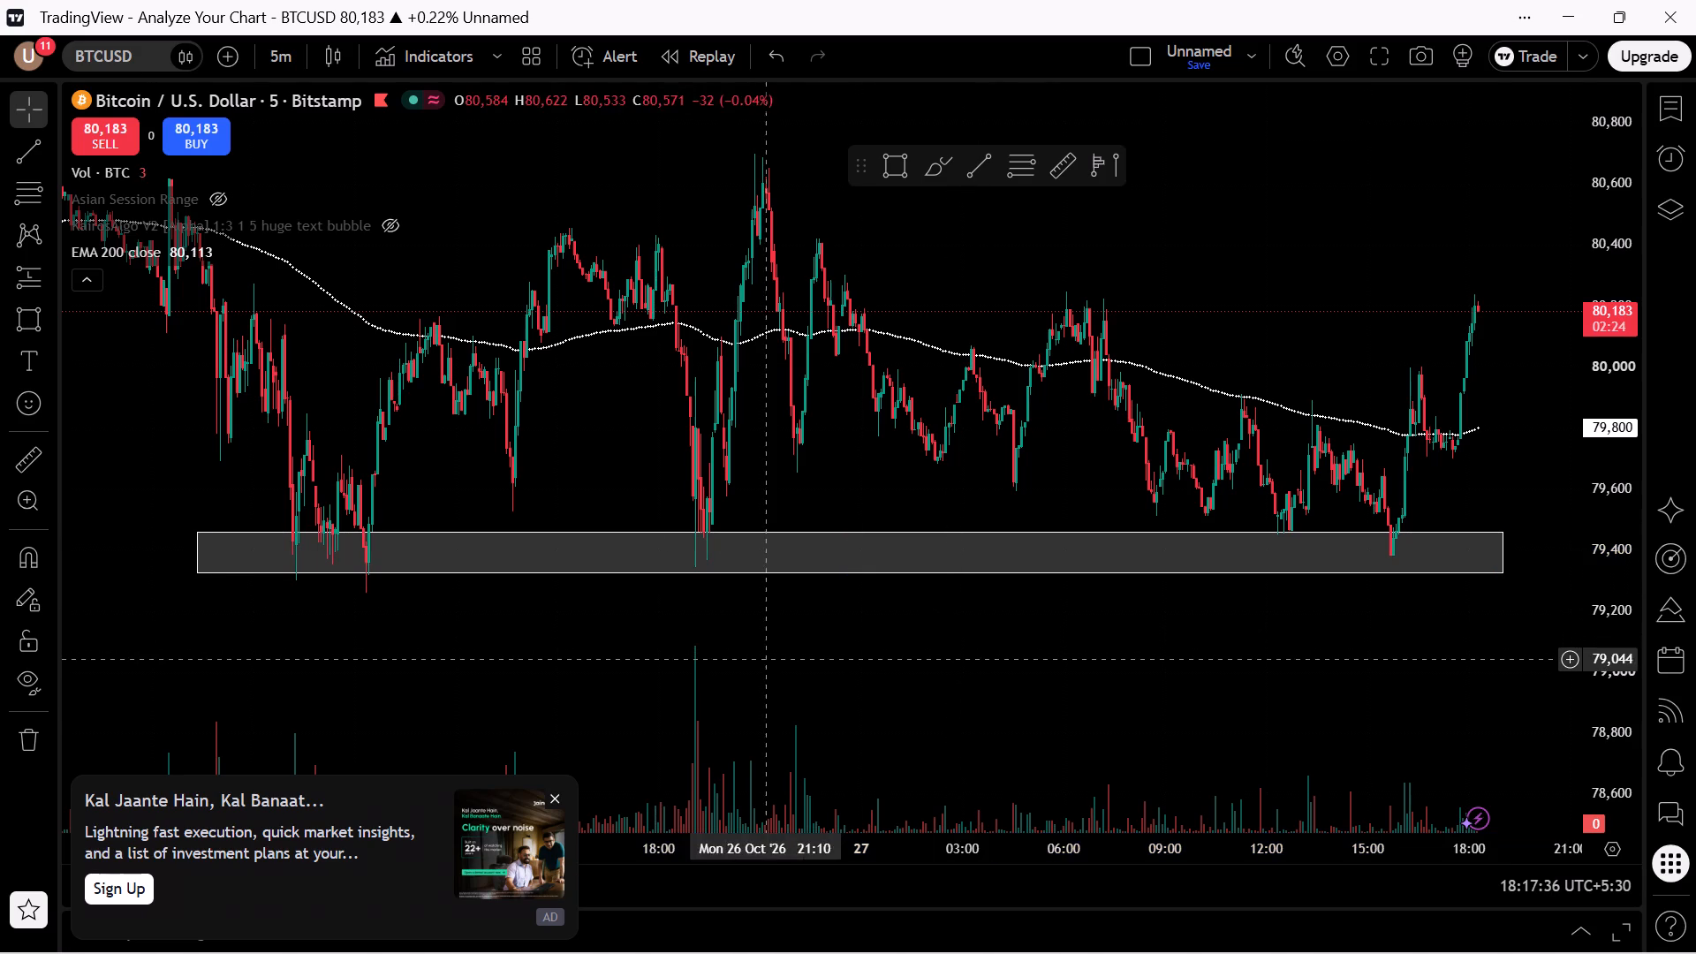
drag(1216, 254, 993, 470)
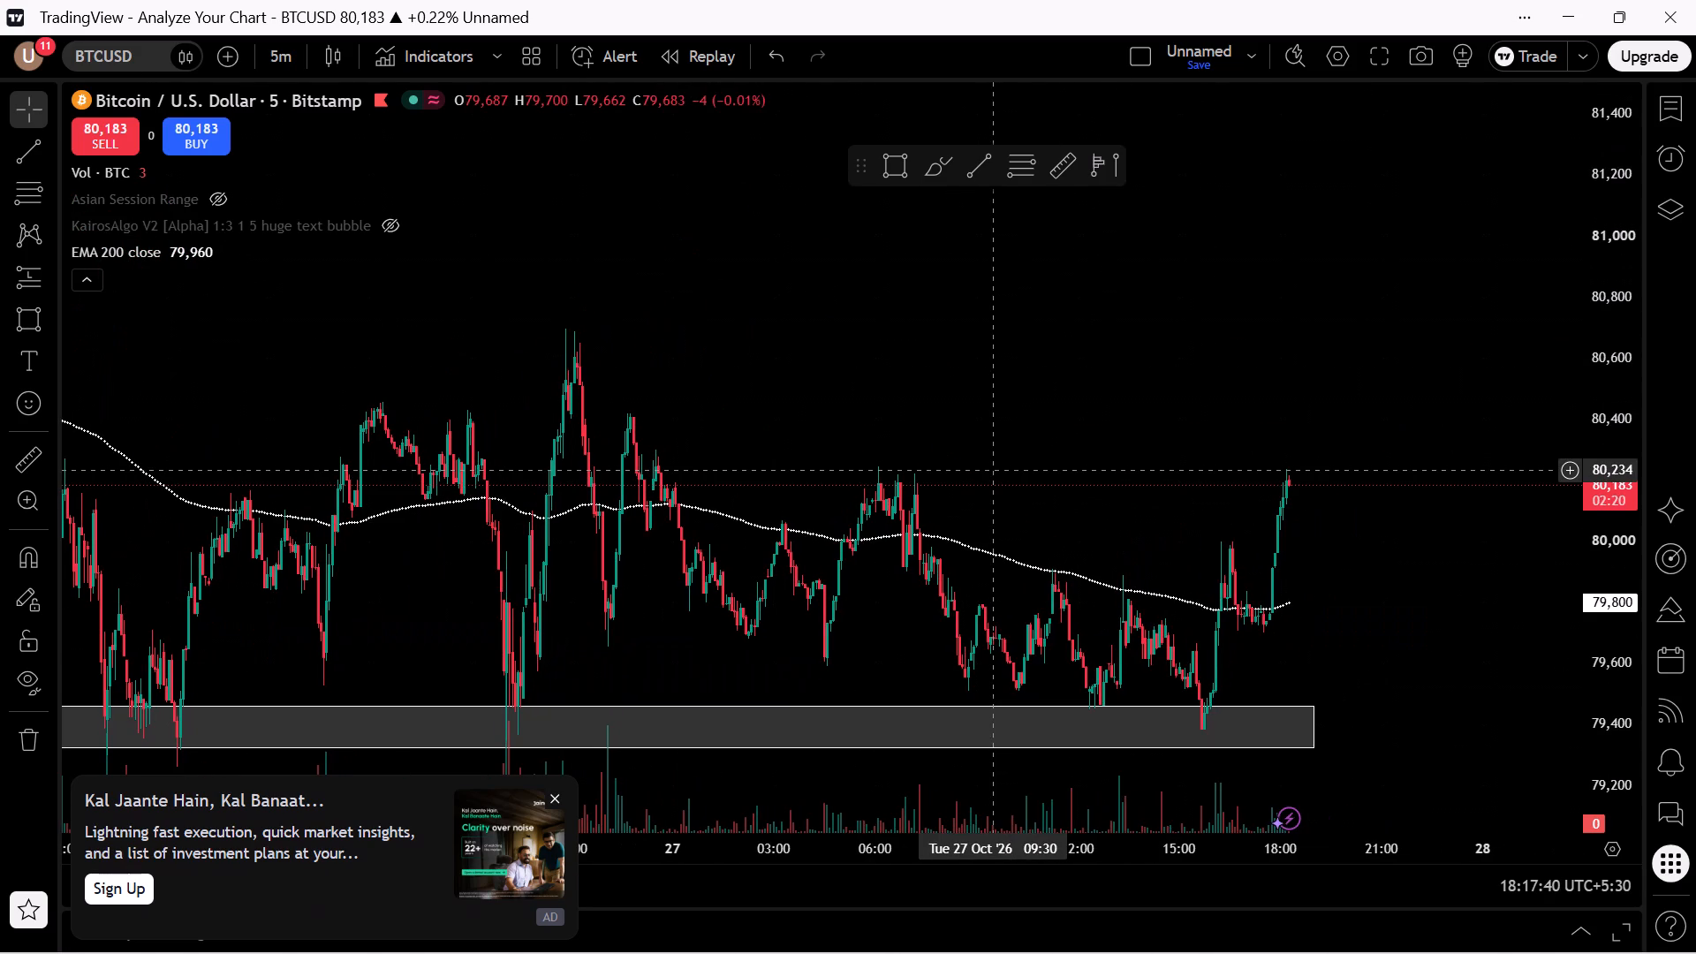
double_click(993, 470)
Draw a second rectangle zone across the swing highs from about 80,433 to 80,538, ending at 27 Oct 19:15.
drag(853, 430, 1161, 406)
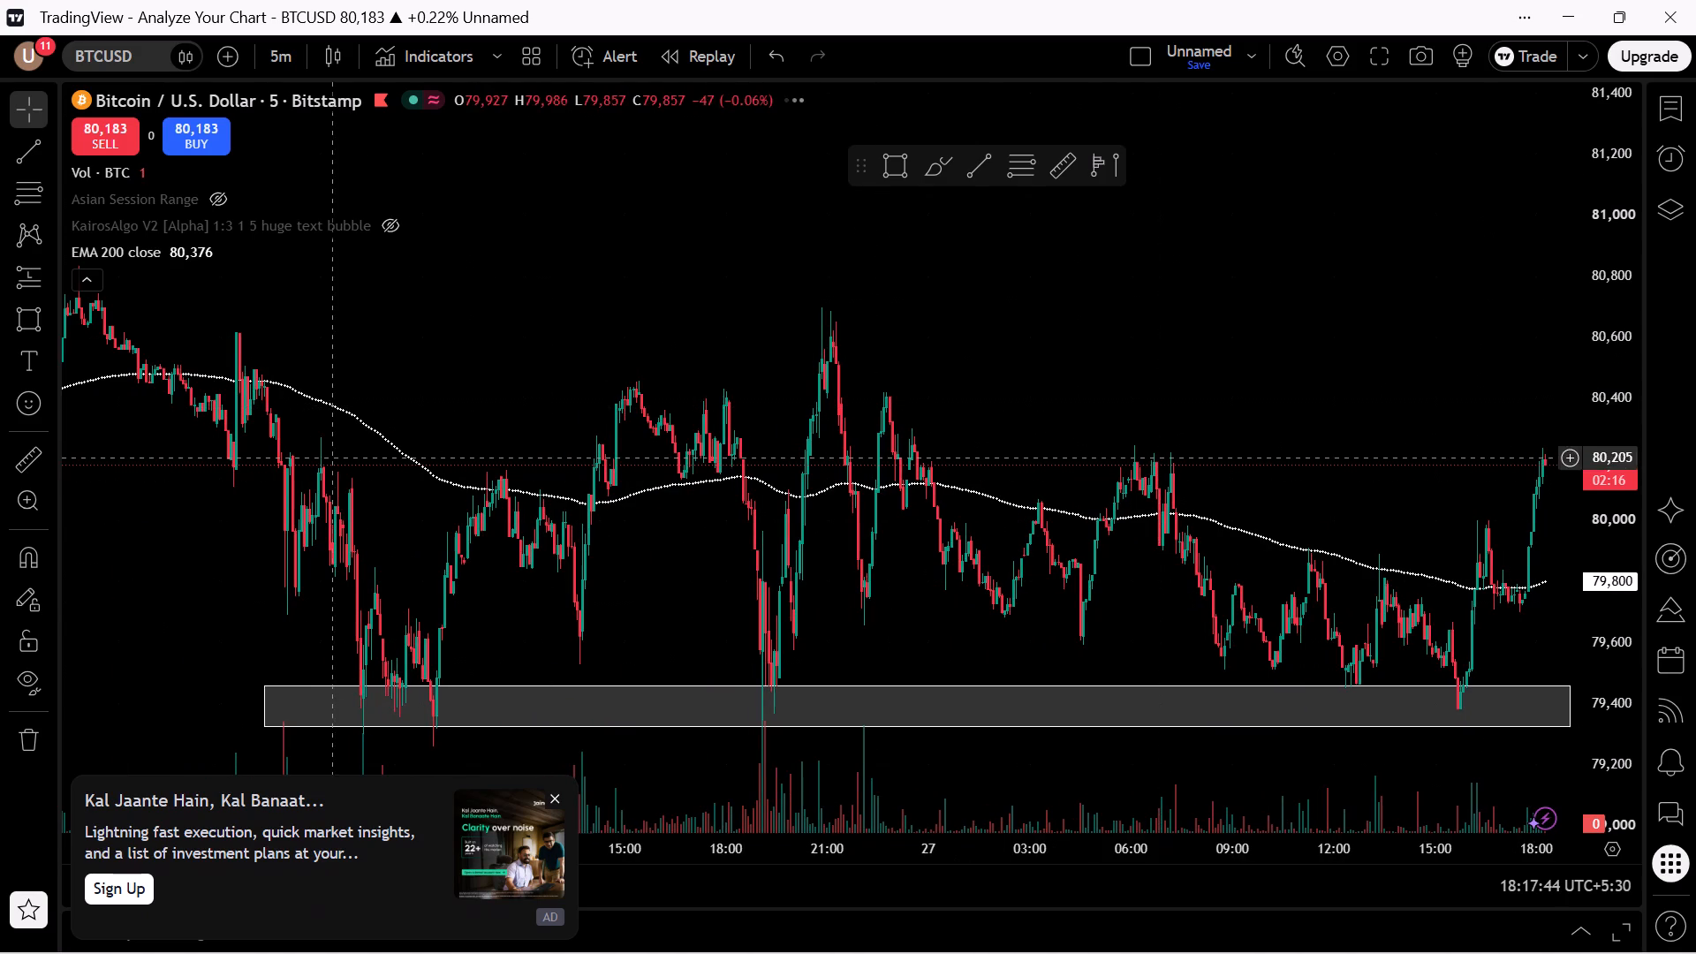
click(36, 314)
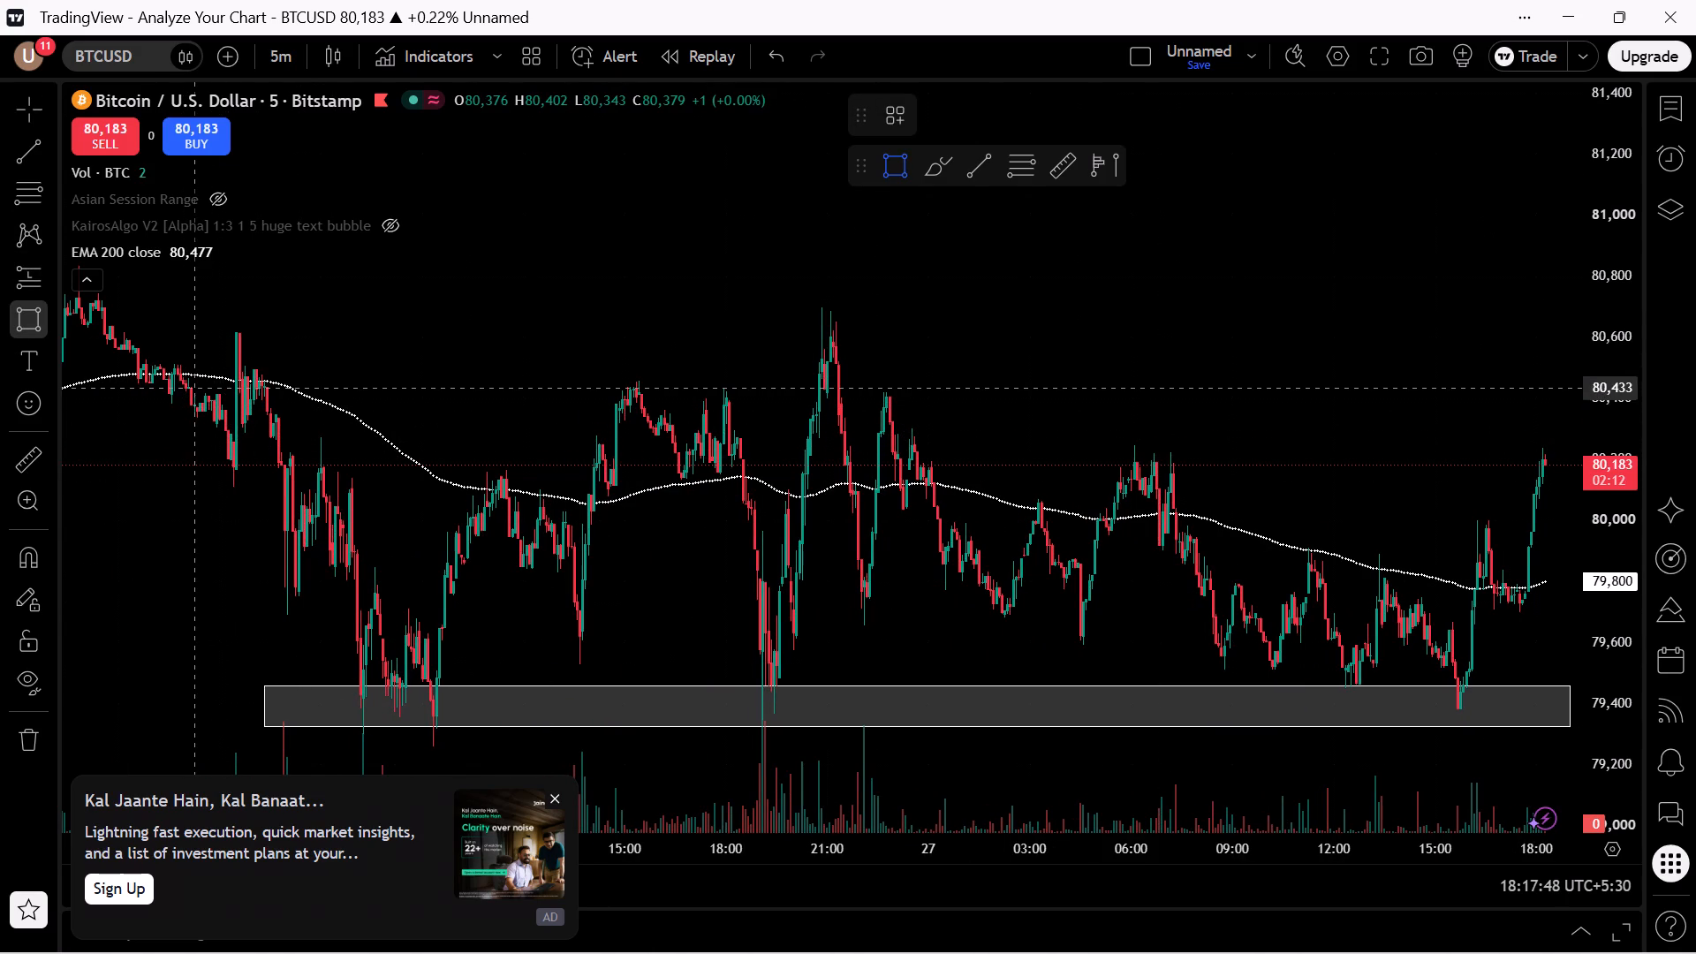
drag(195, 388, 542, 350)
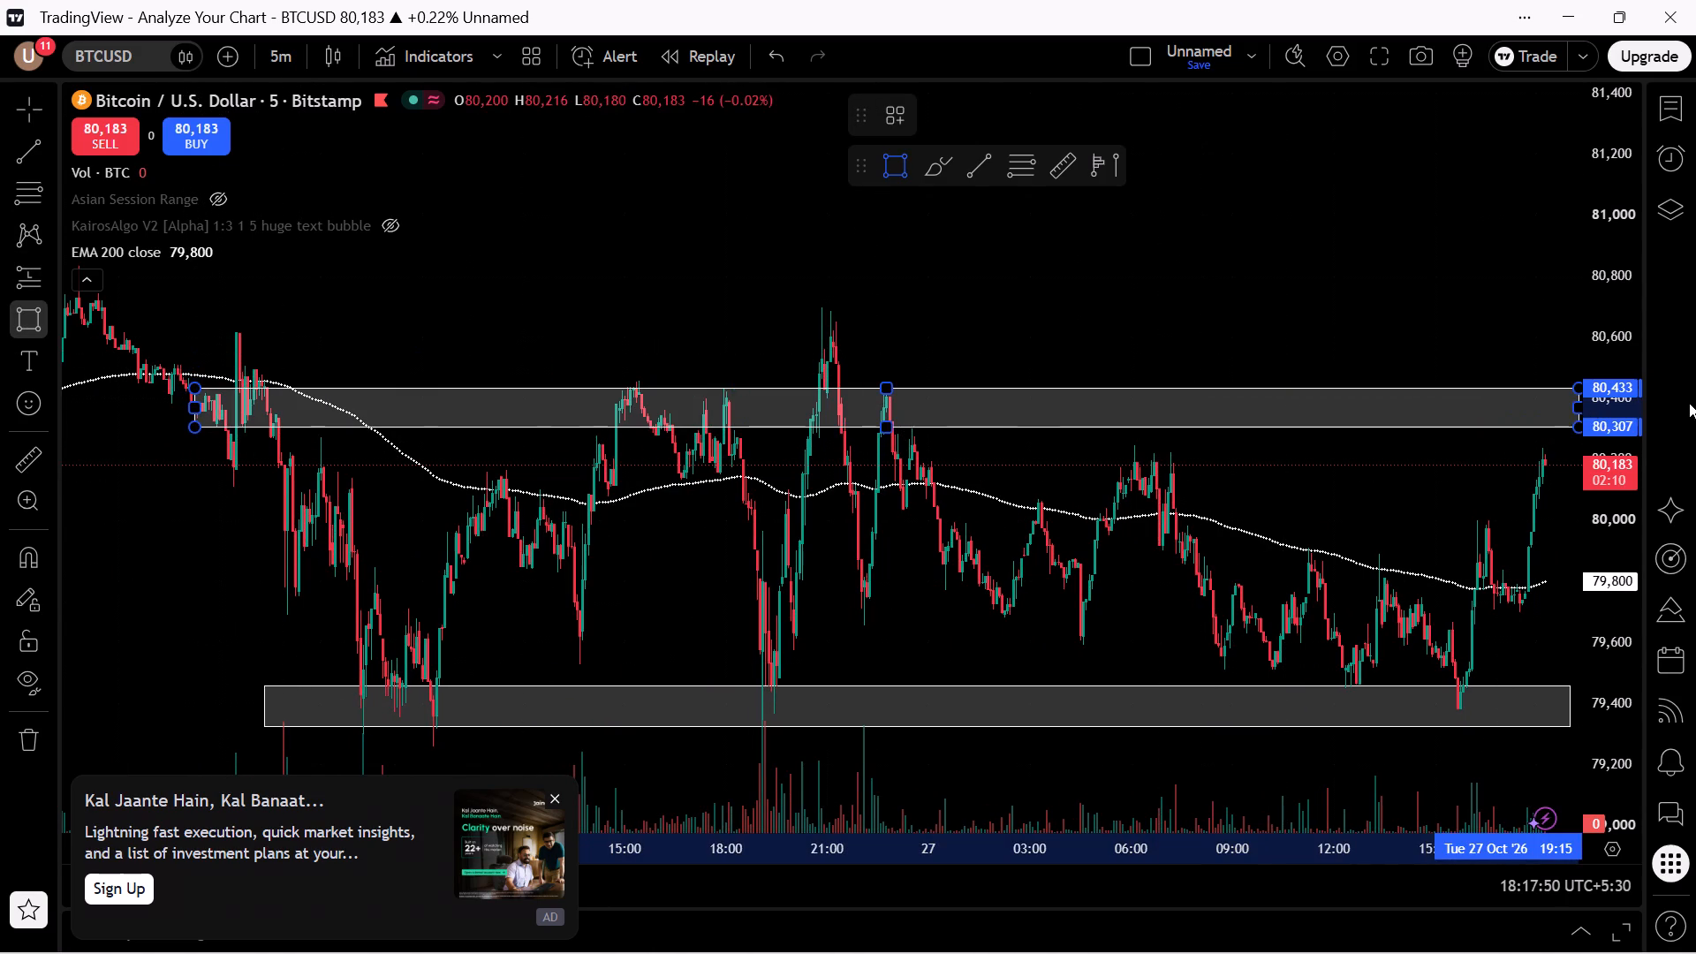
click(1583, 366)
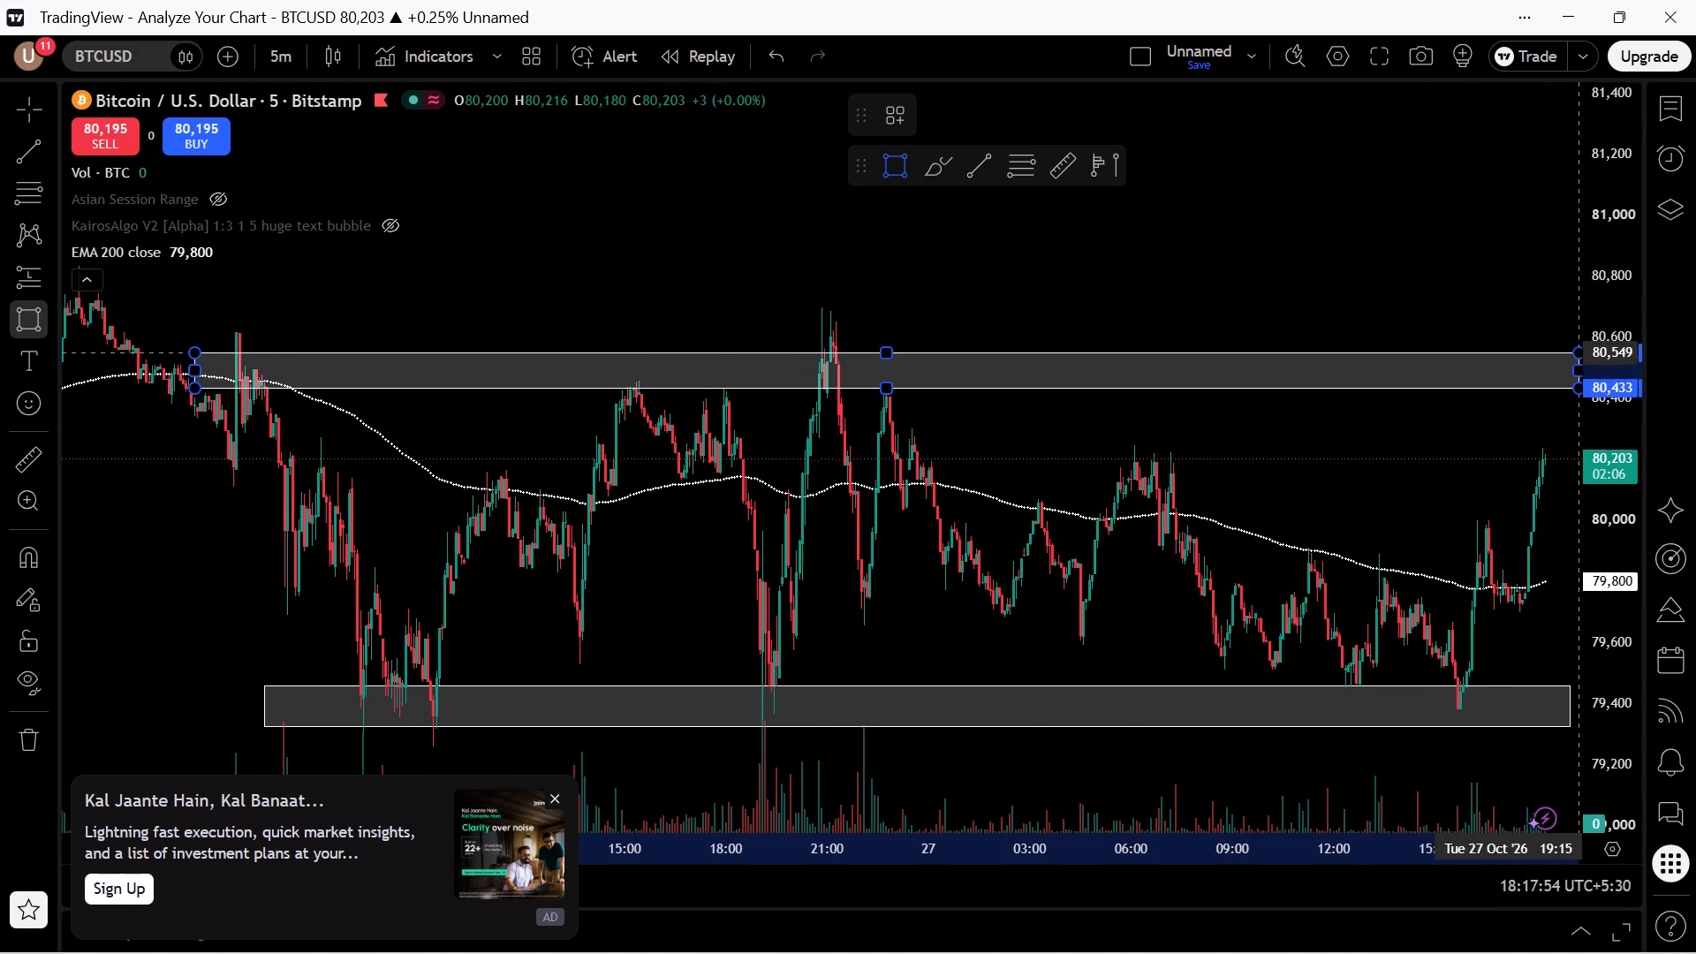
click(1580, 356)
click(1477, 449)
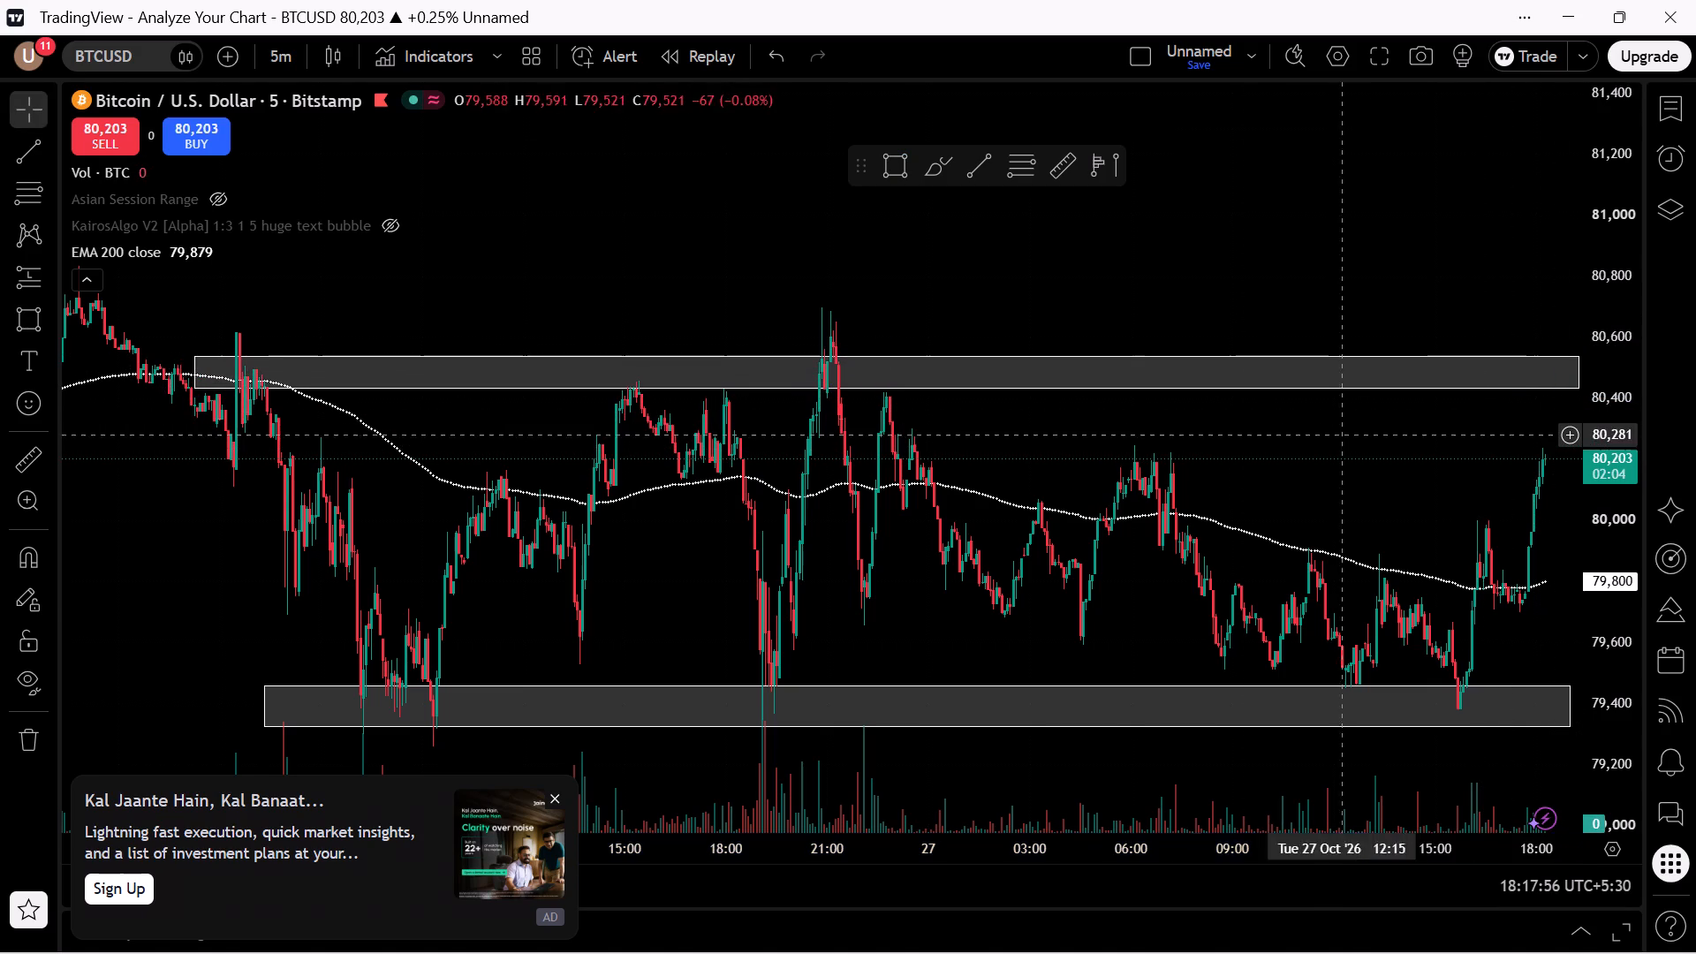
Extend the end of the upper rectangle zone to about 27 Oct 23:20, past the latest candle.
drag(1237, 413, 1040, 400)
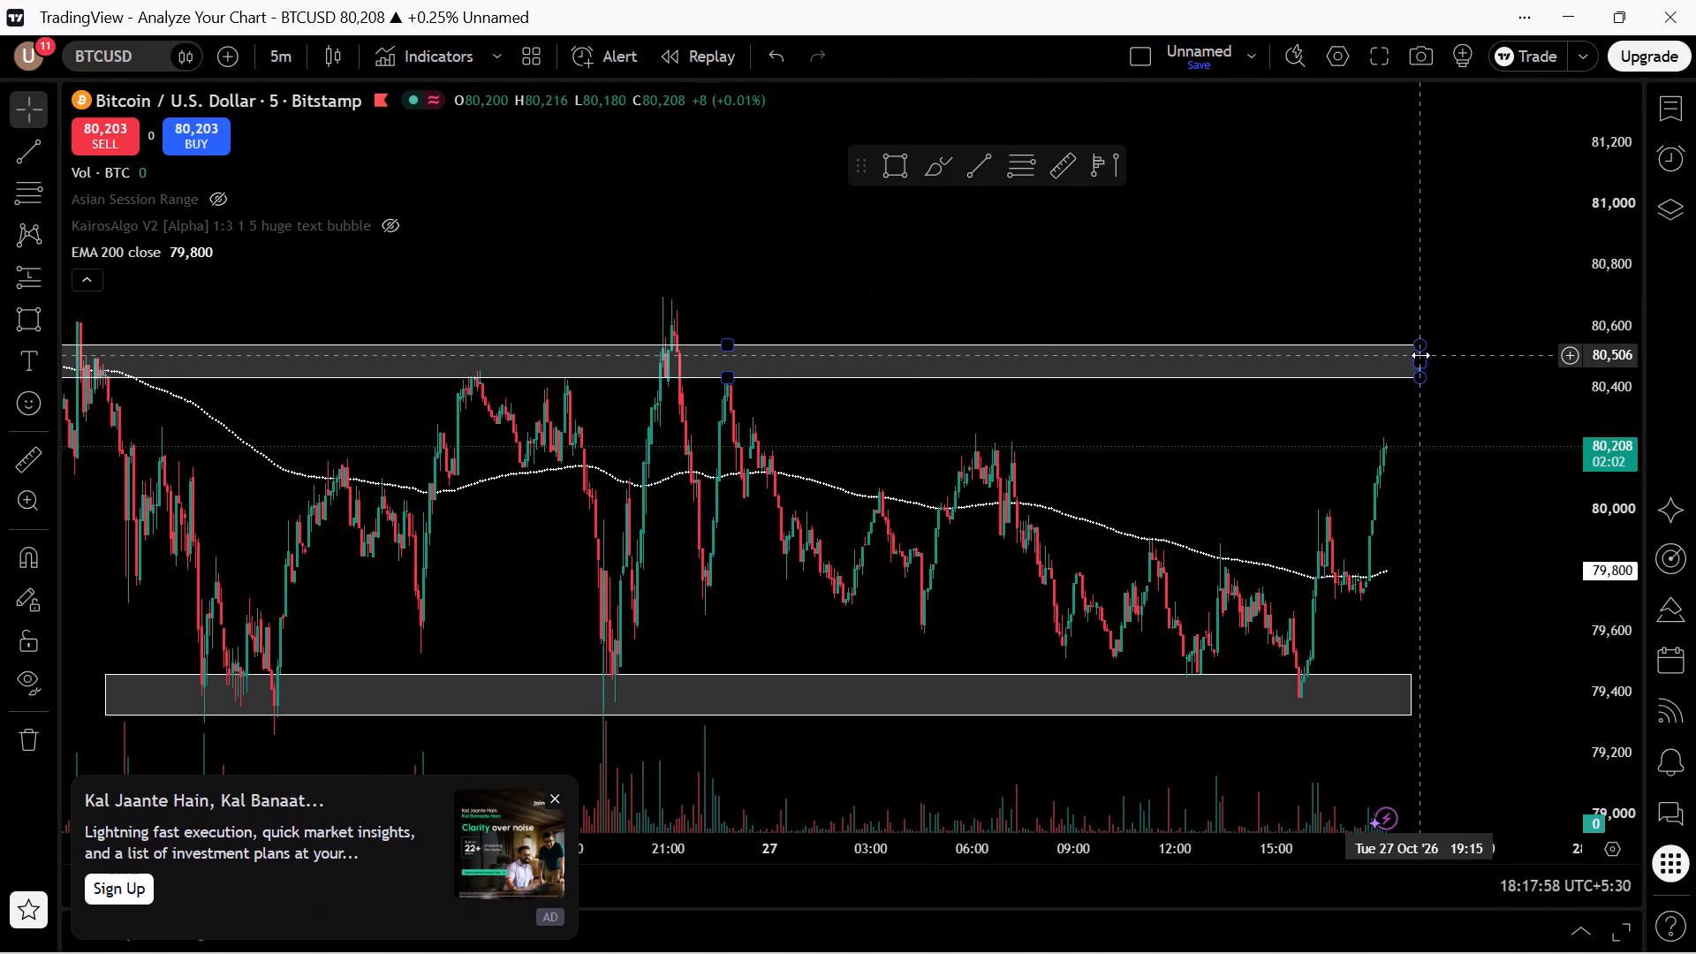
drag(1420, 360, 1557, 368)
click(1557, 368)
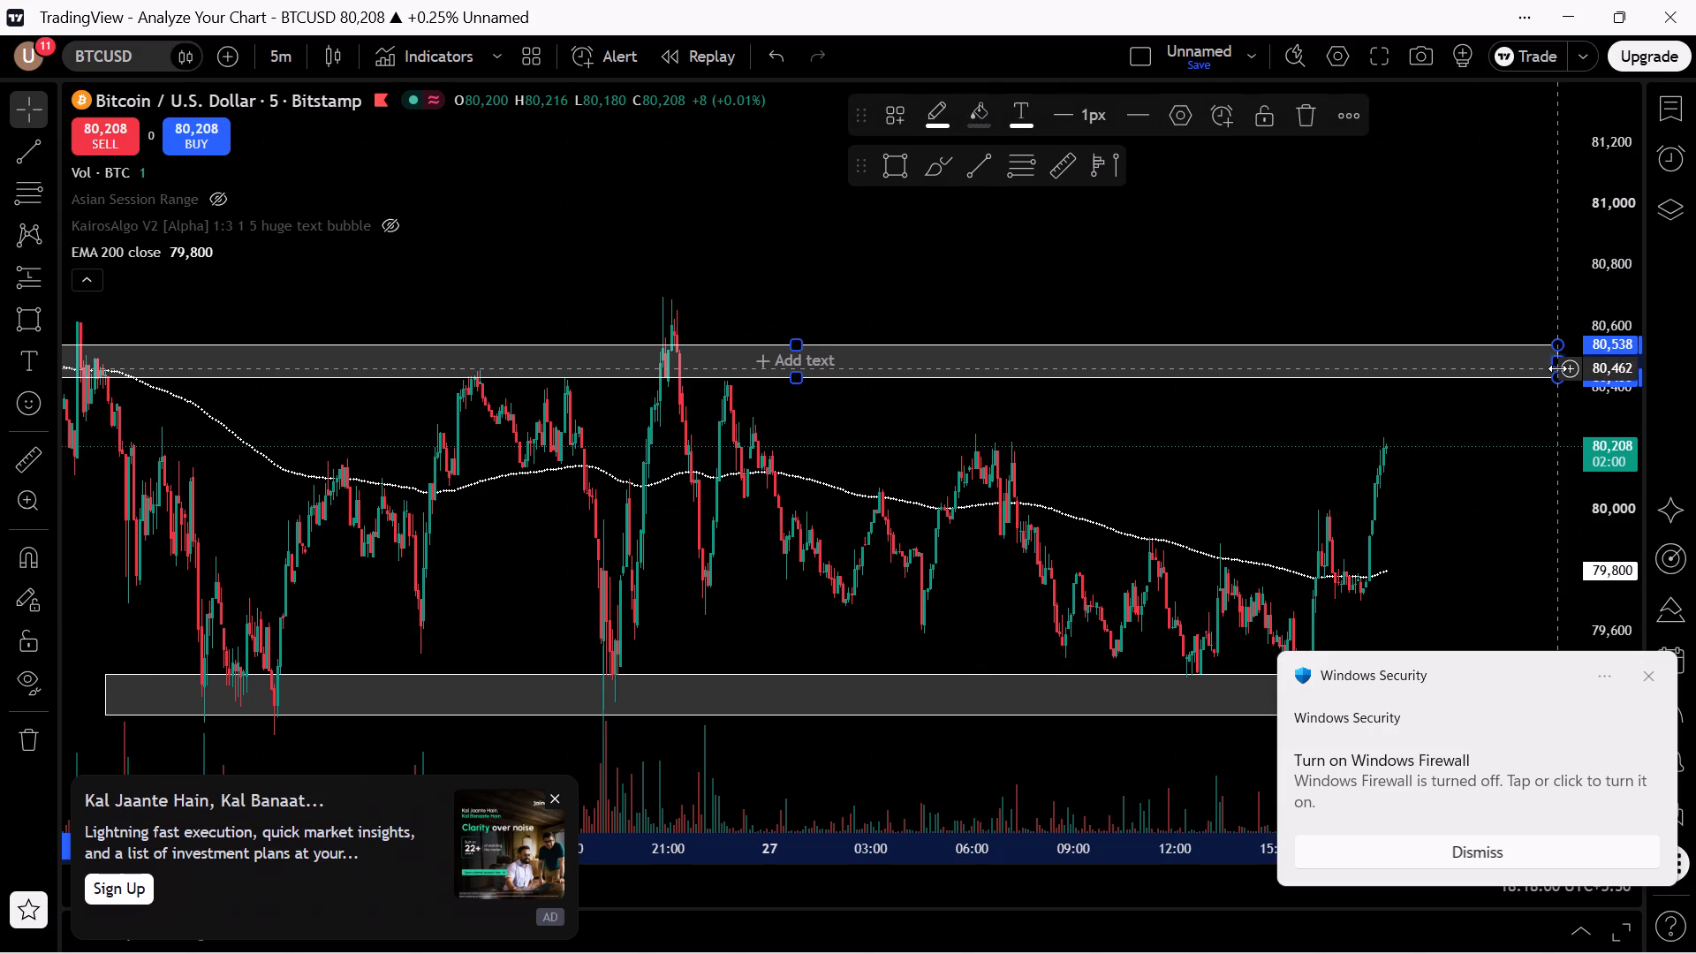
Dismiss the Windows Security notification covering the chart.
drag(1166, 471, 1356, 460)
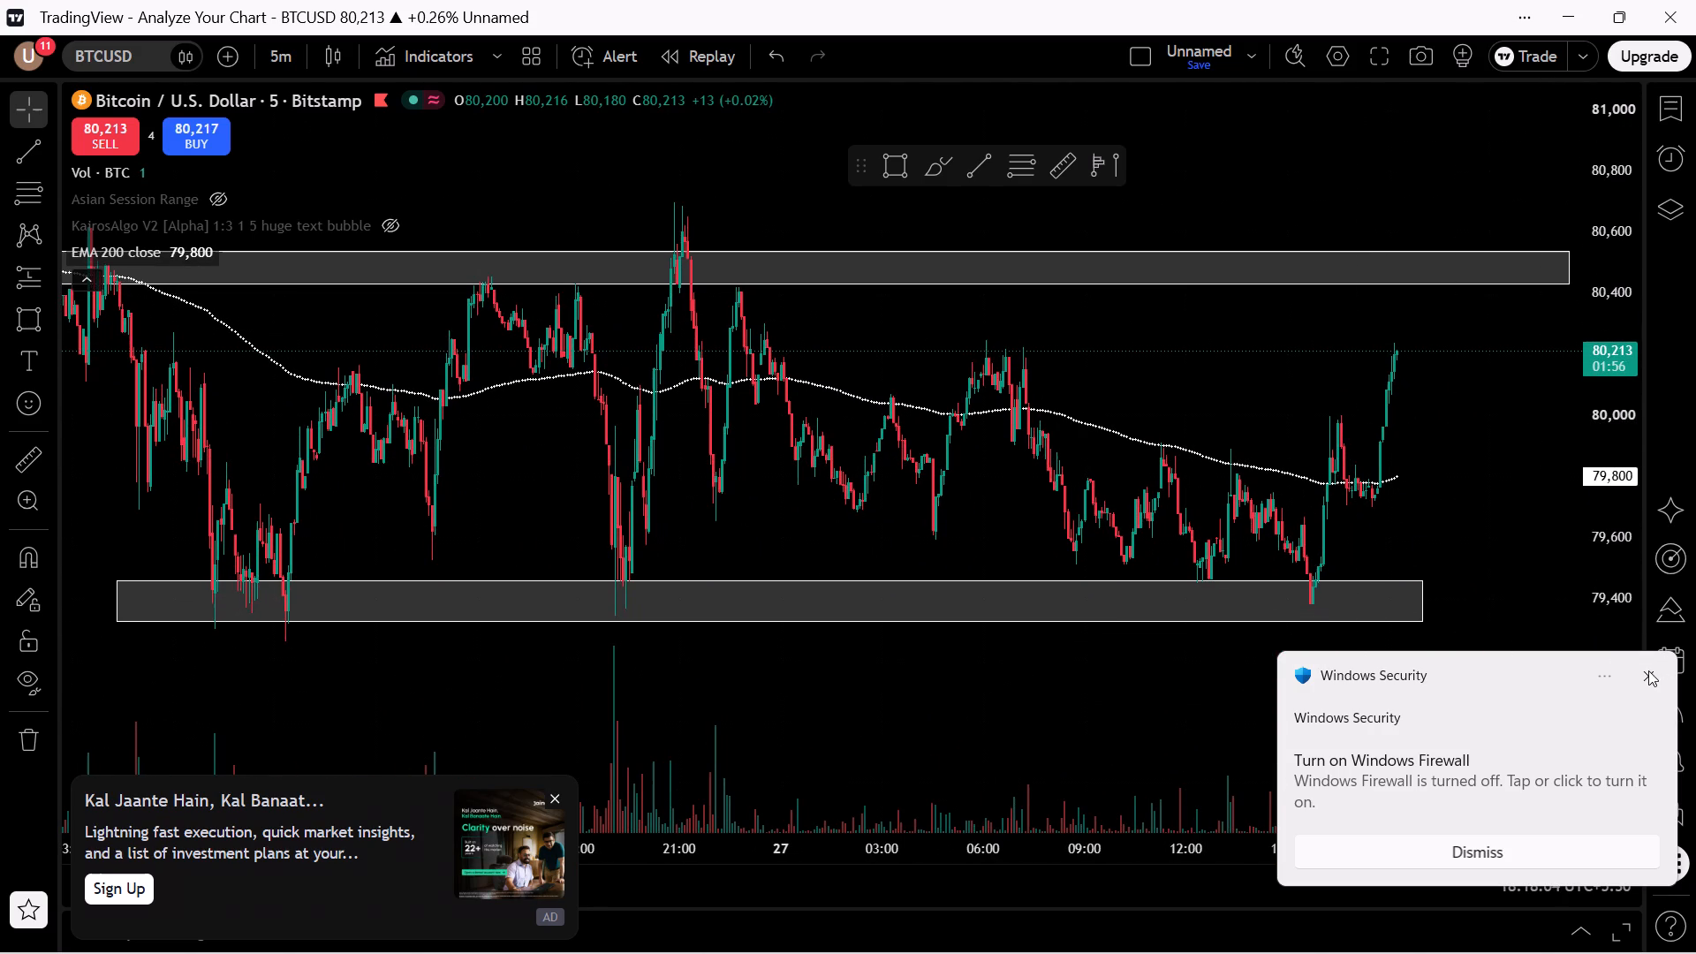
click(1648, 670)
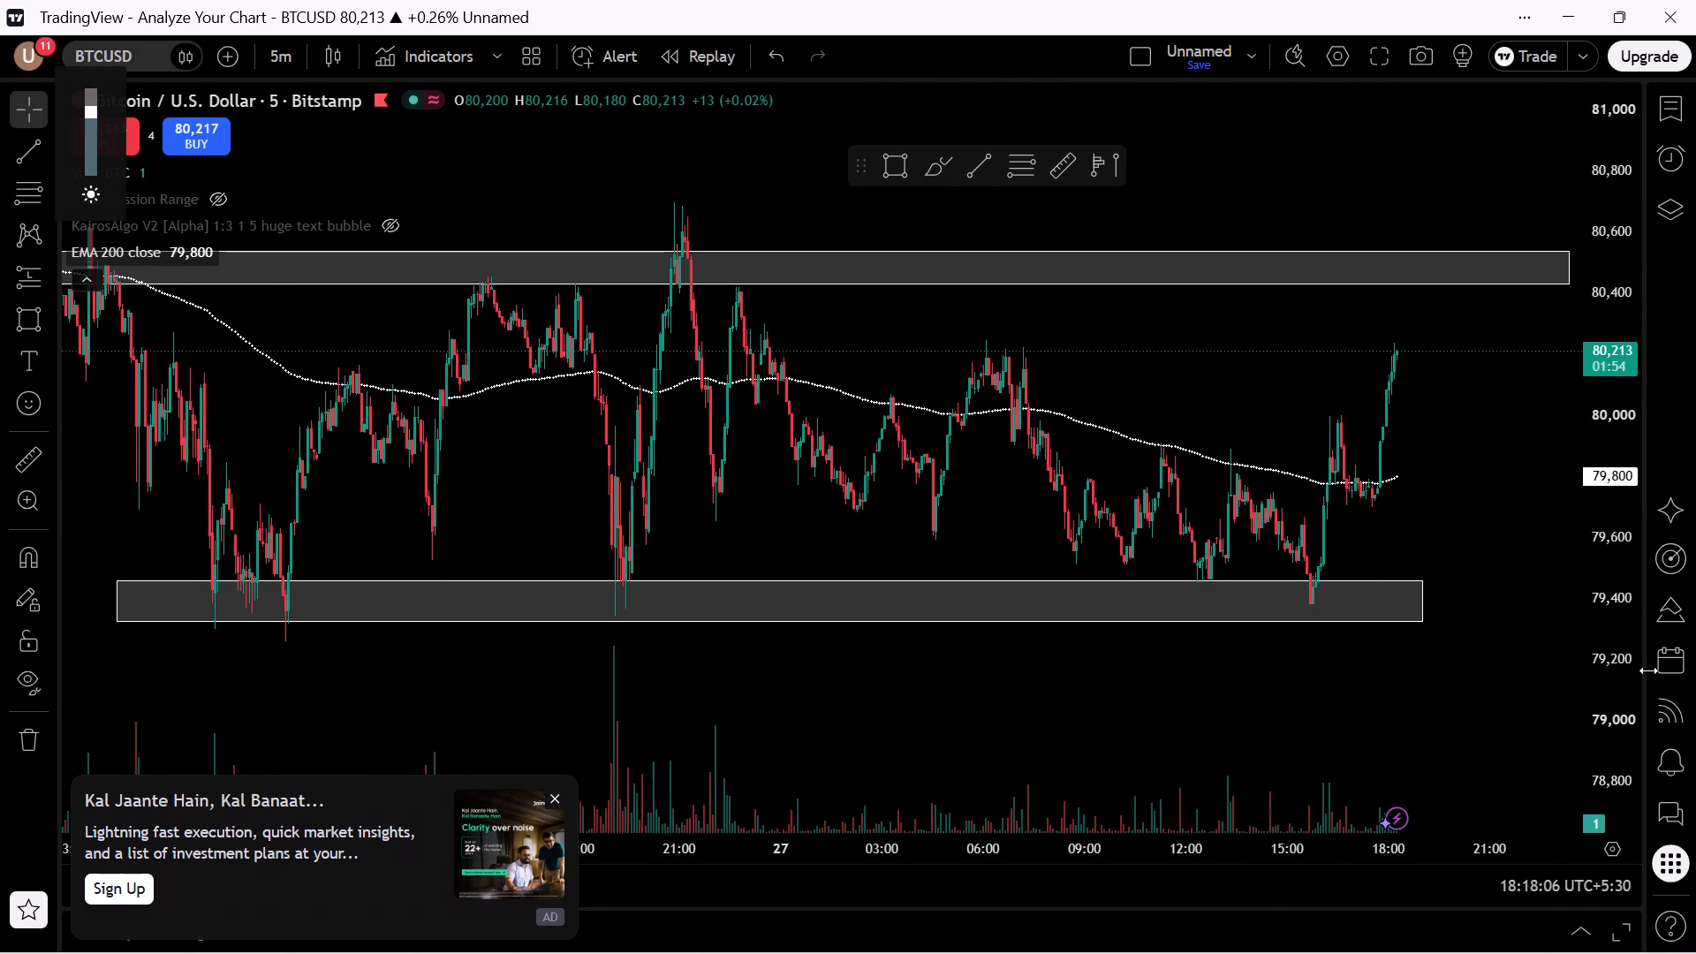
Examine the 5-minute price action between the upper and lower rectangle zones across 26 and 27 Oct.
drag(709, 688, 931, 654)
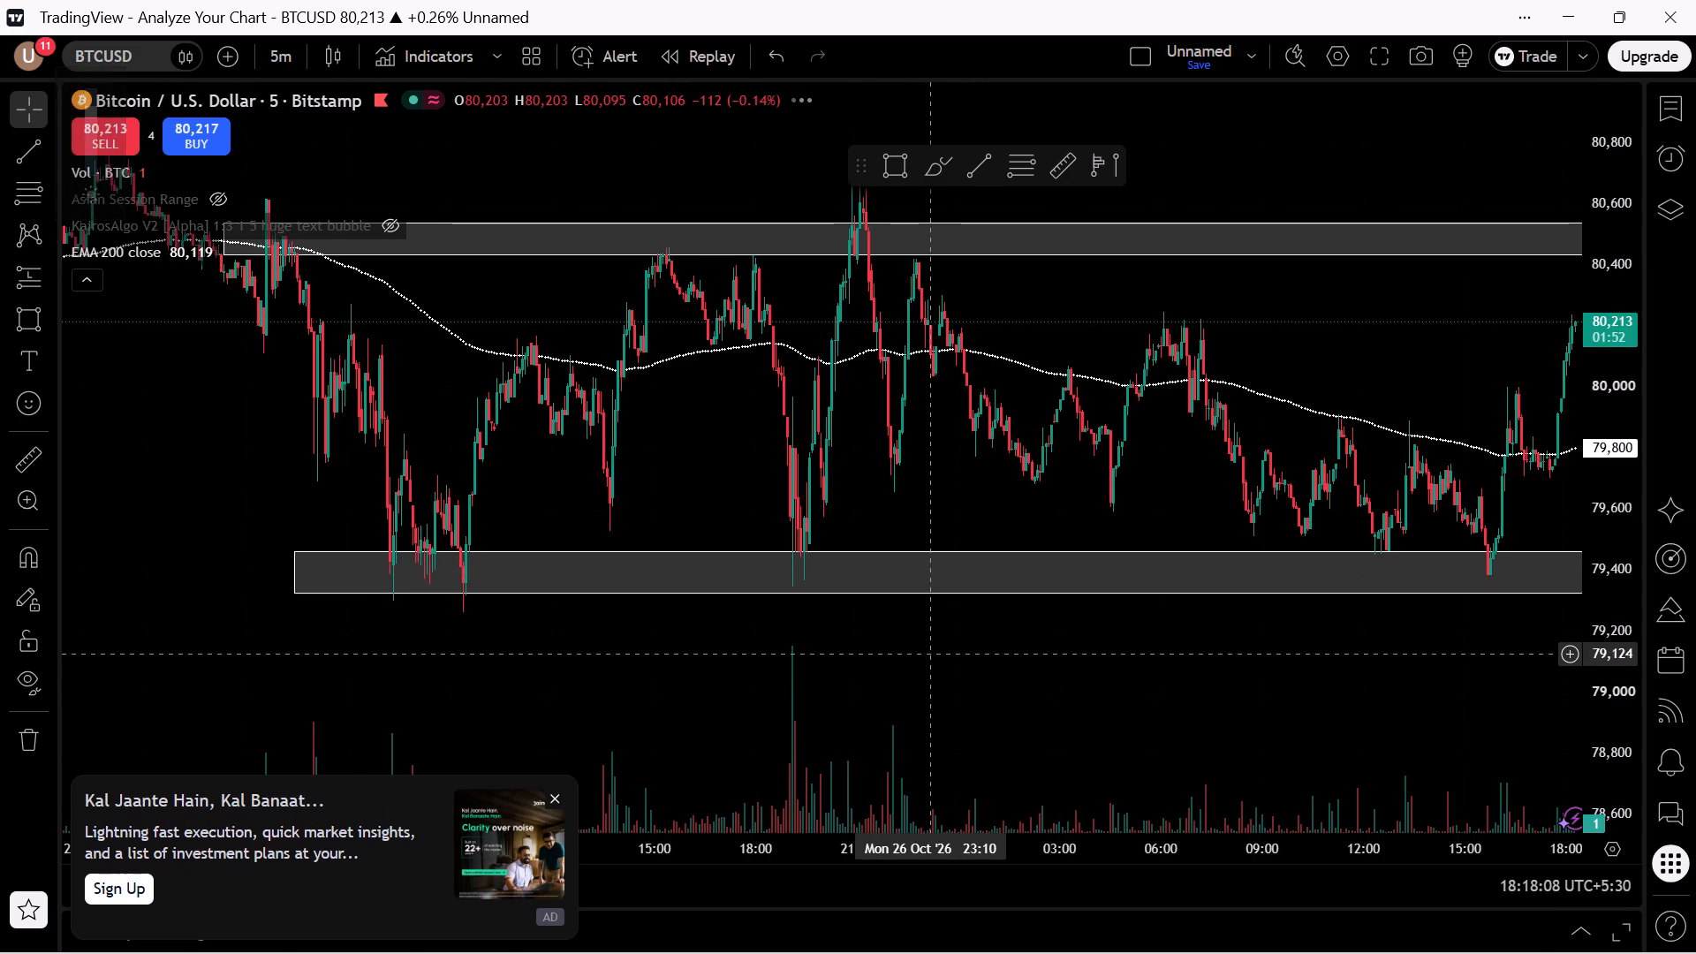
scroll(931, 654, left, 1)
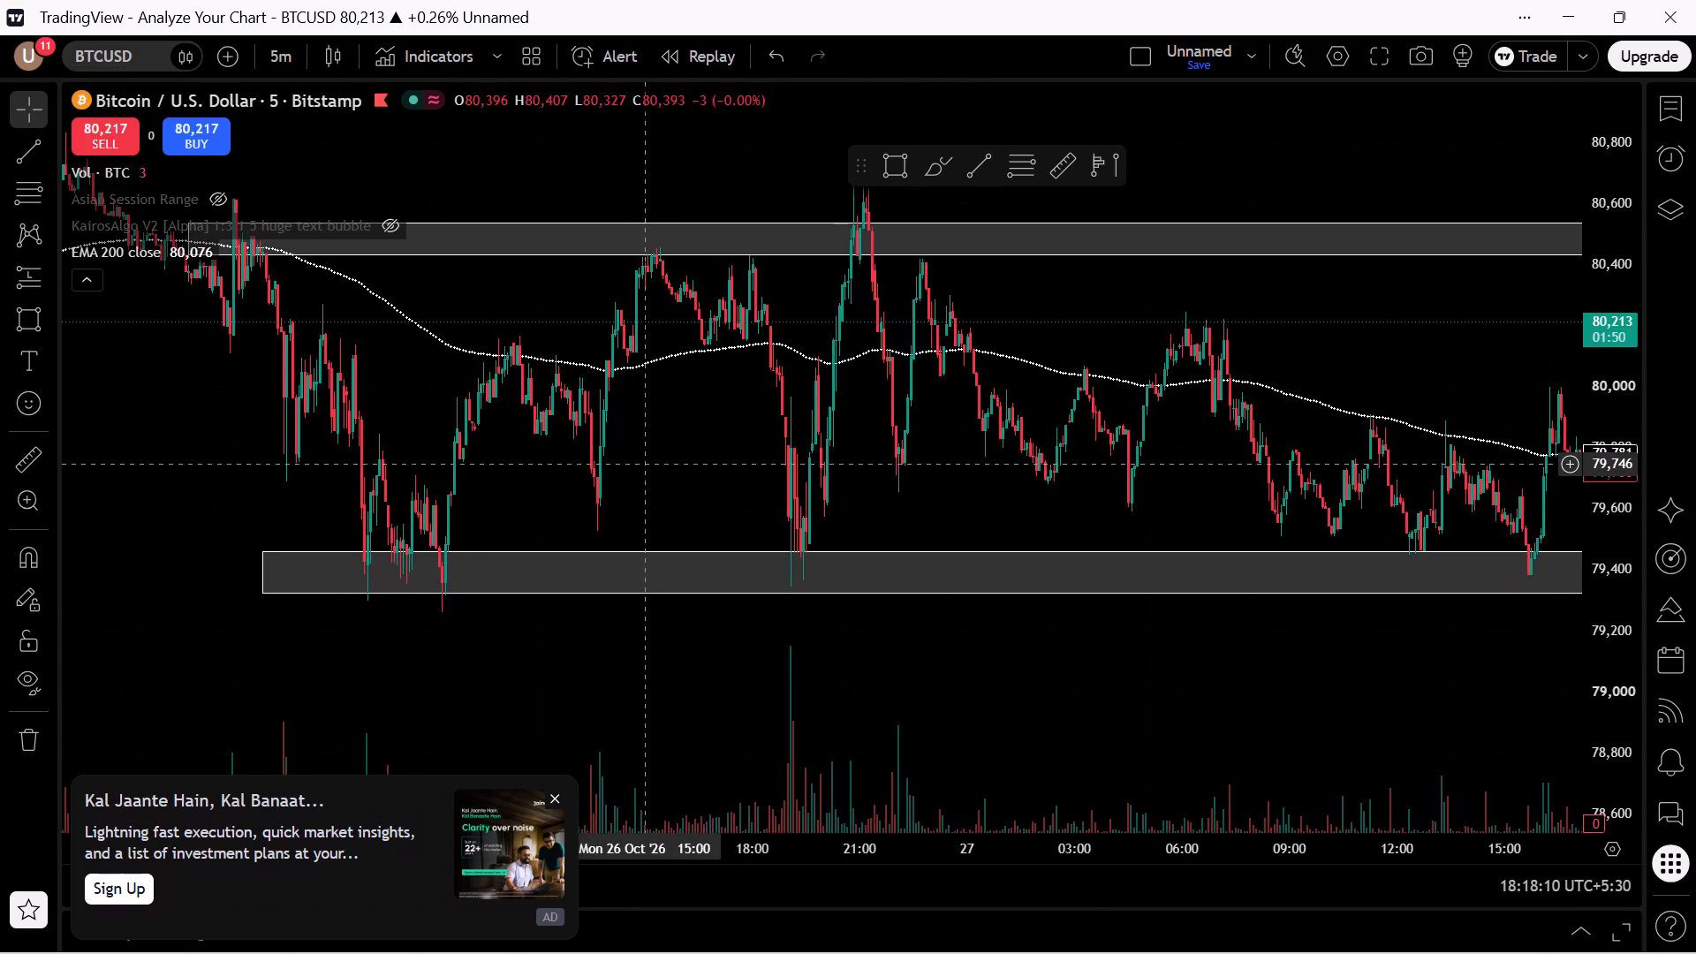
drag(684, 548, 882, 724)
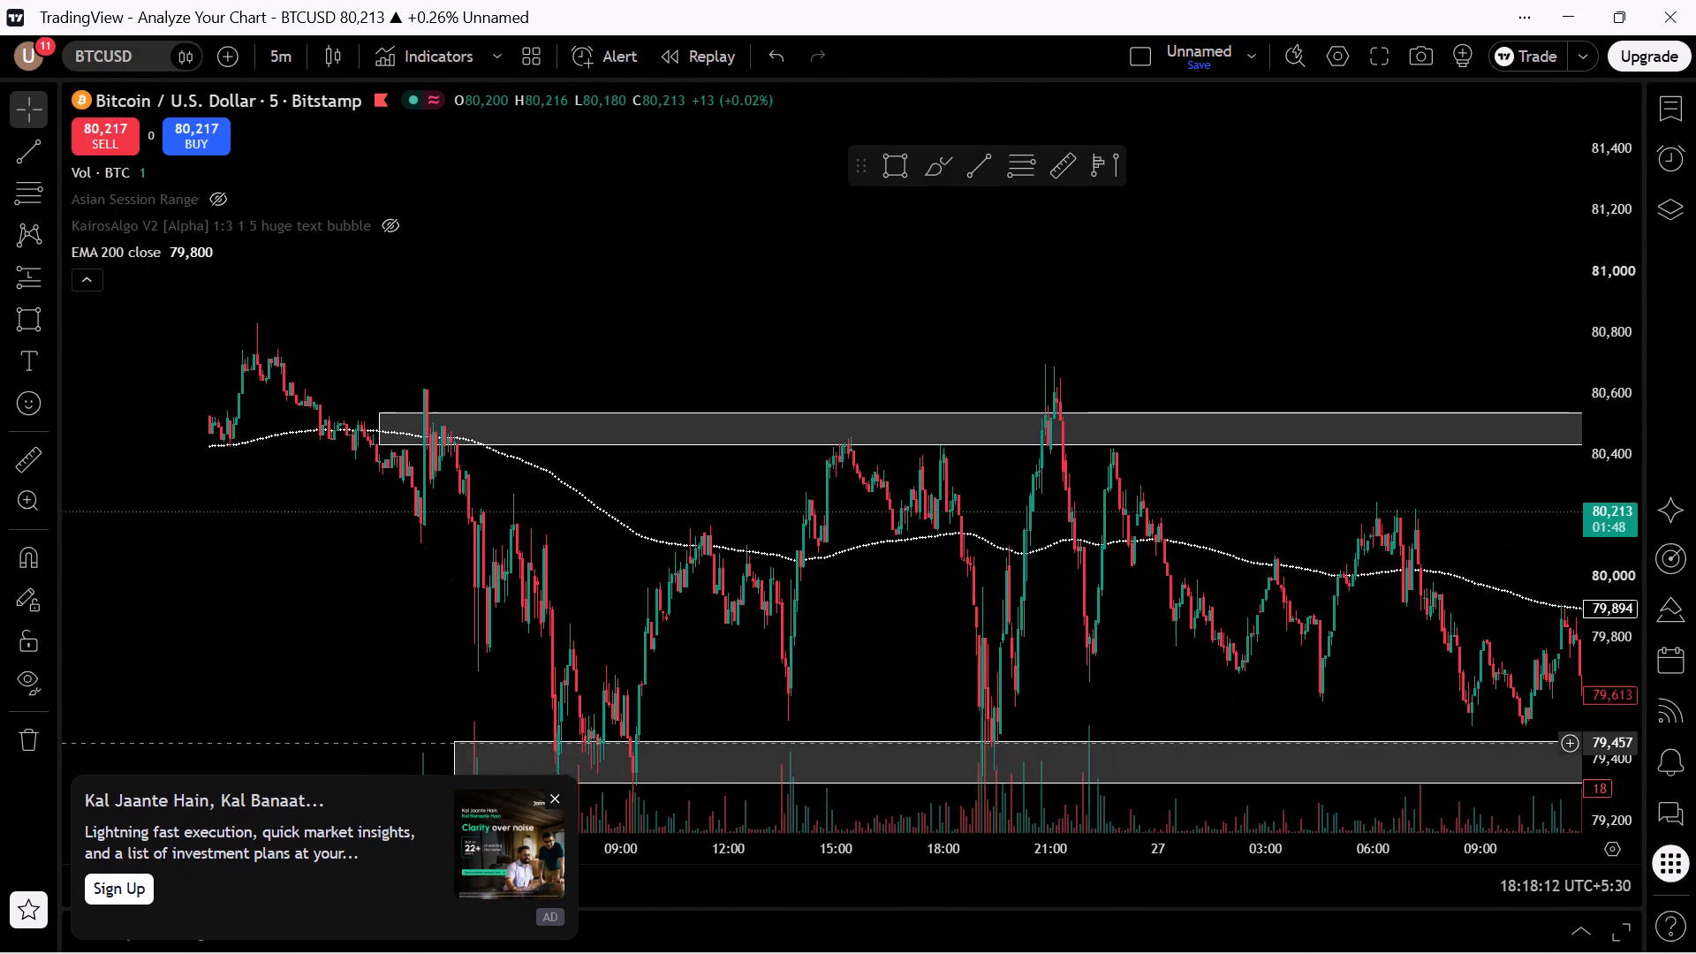
drag(882, 724, 577, 580)
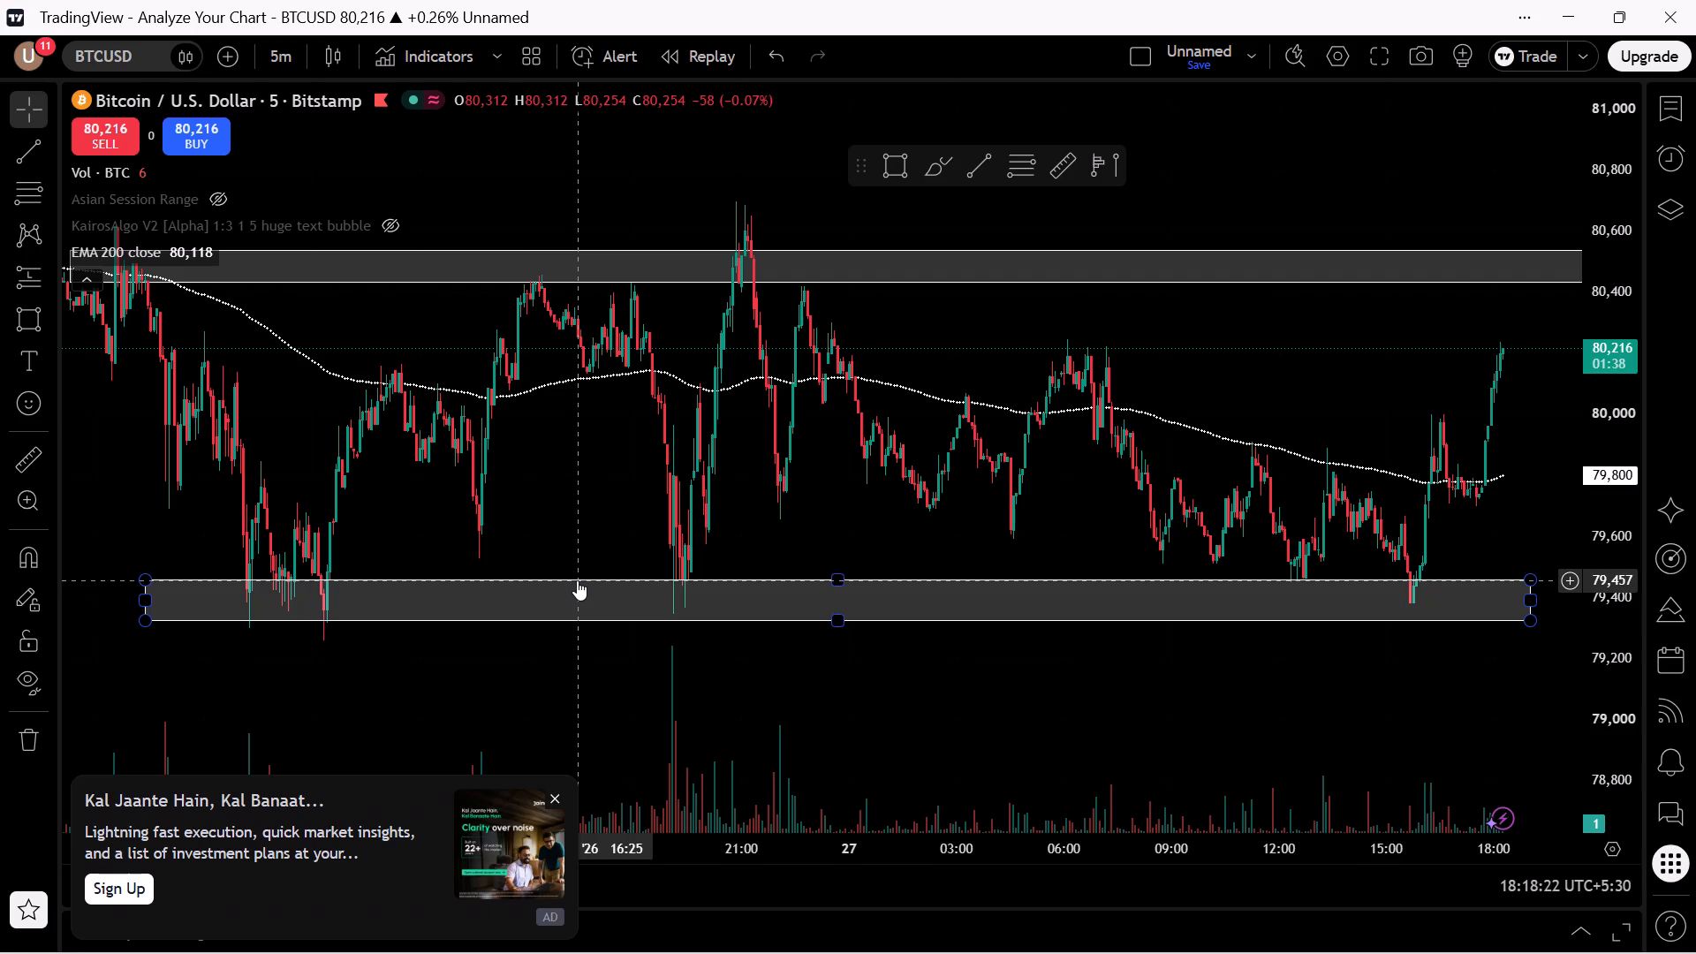
click(577, 580)
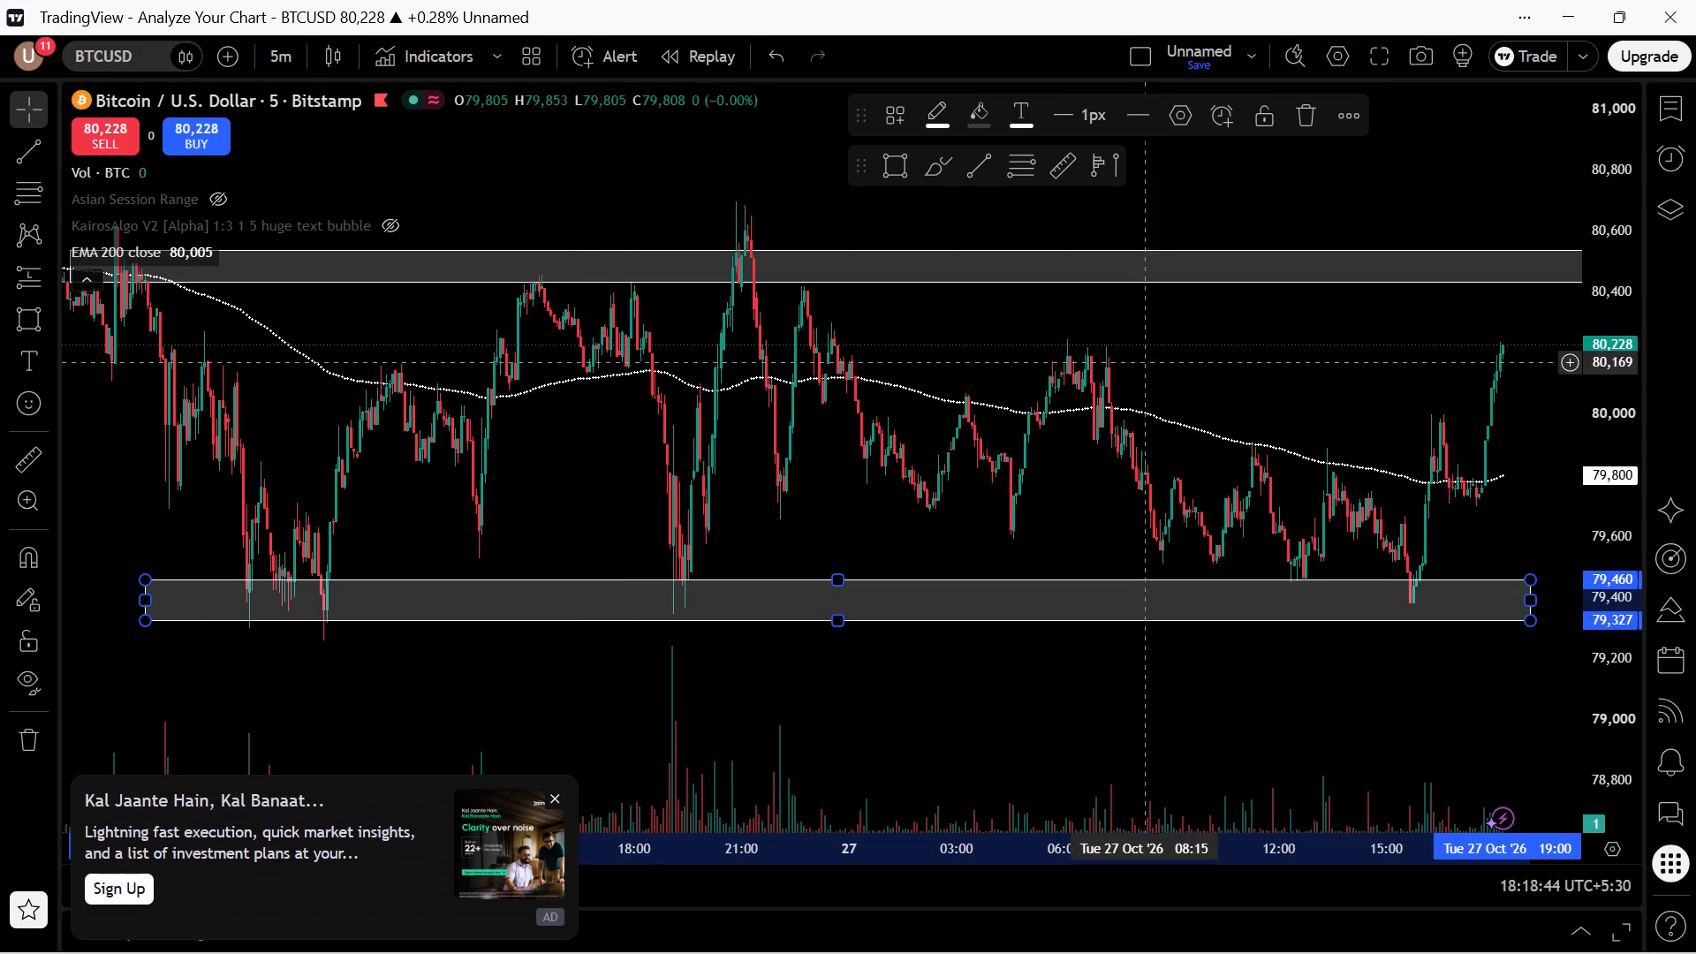
drag(1157, 358, 1150, 494)
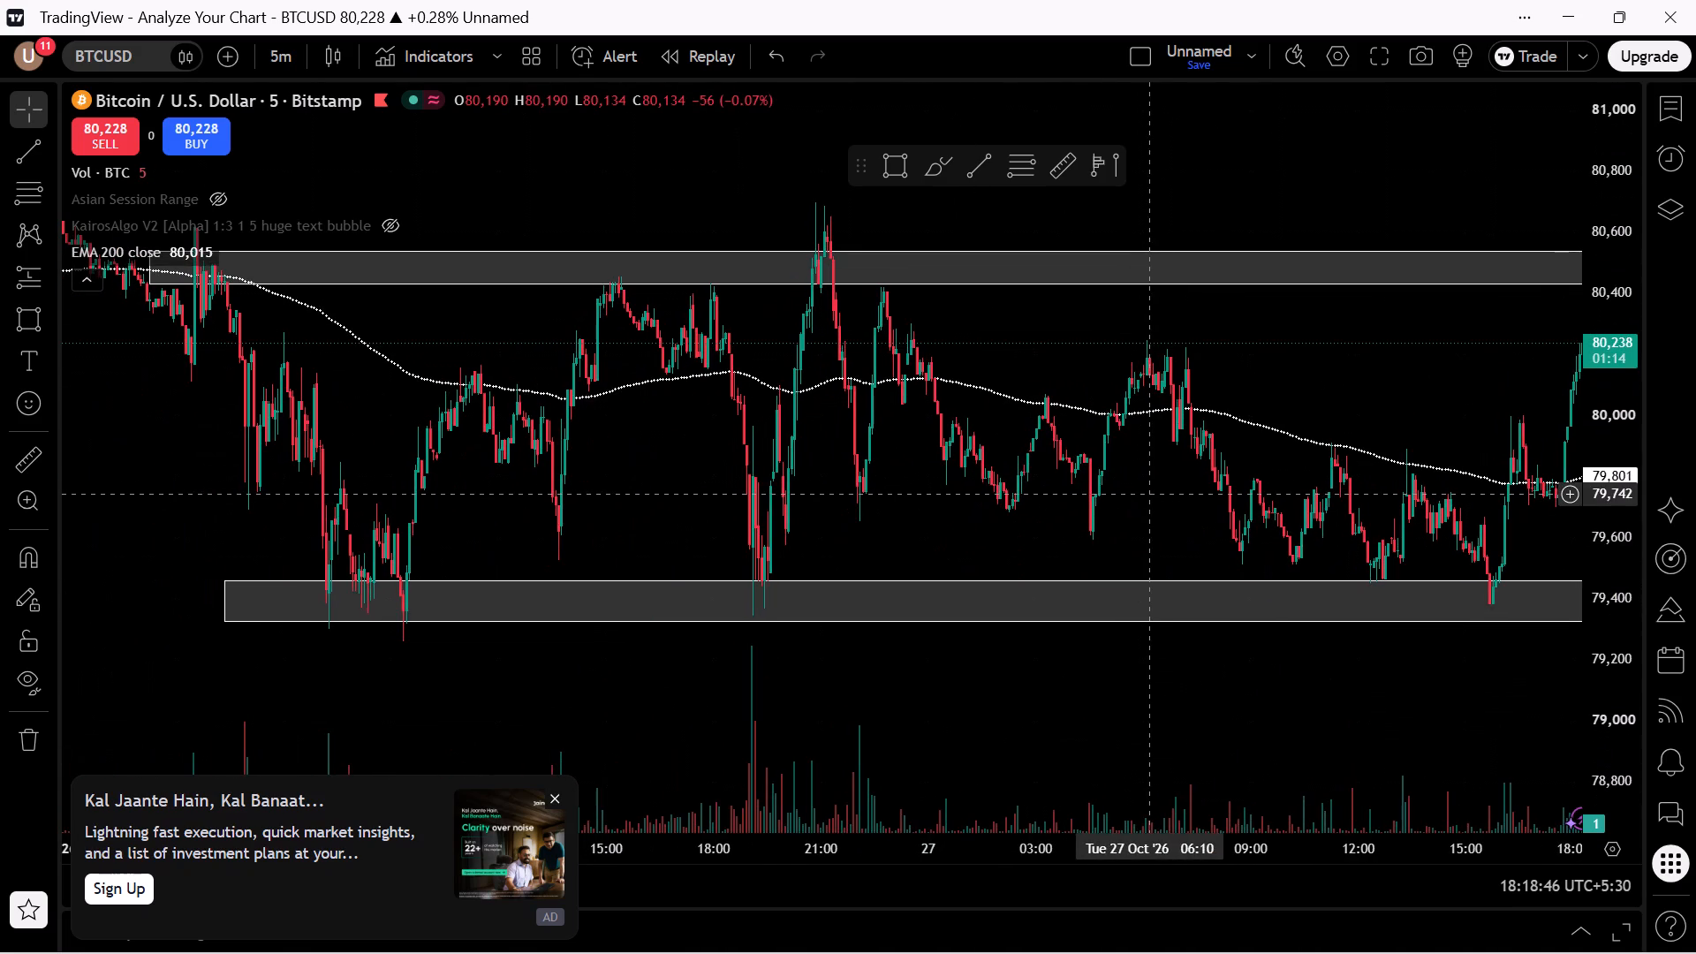
drag(1038, 632, 632, 859)
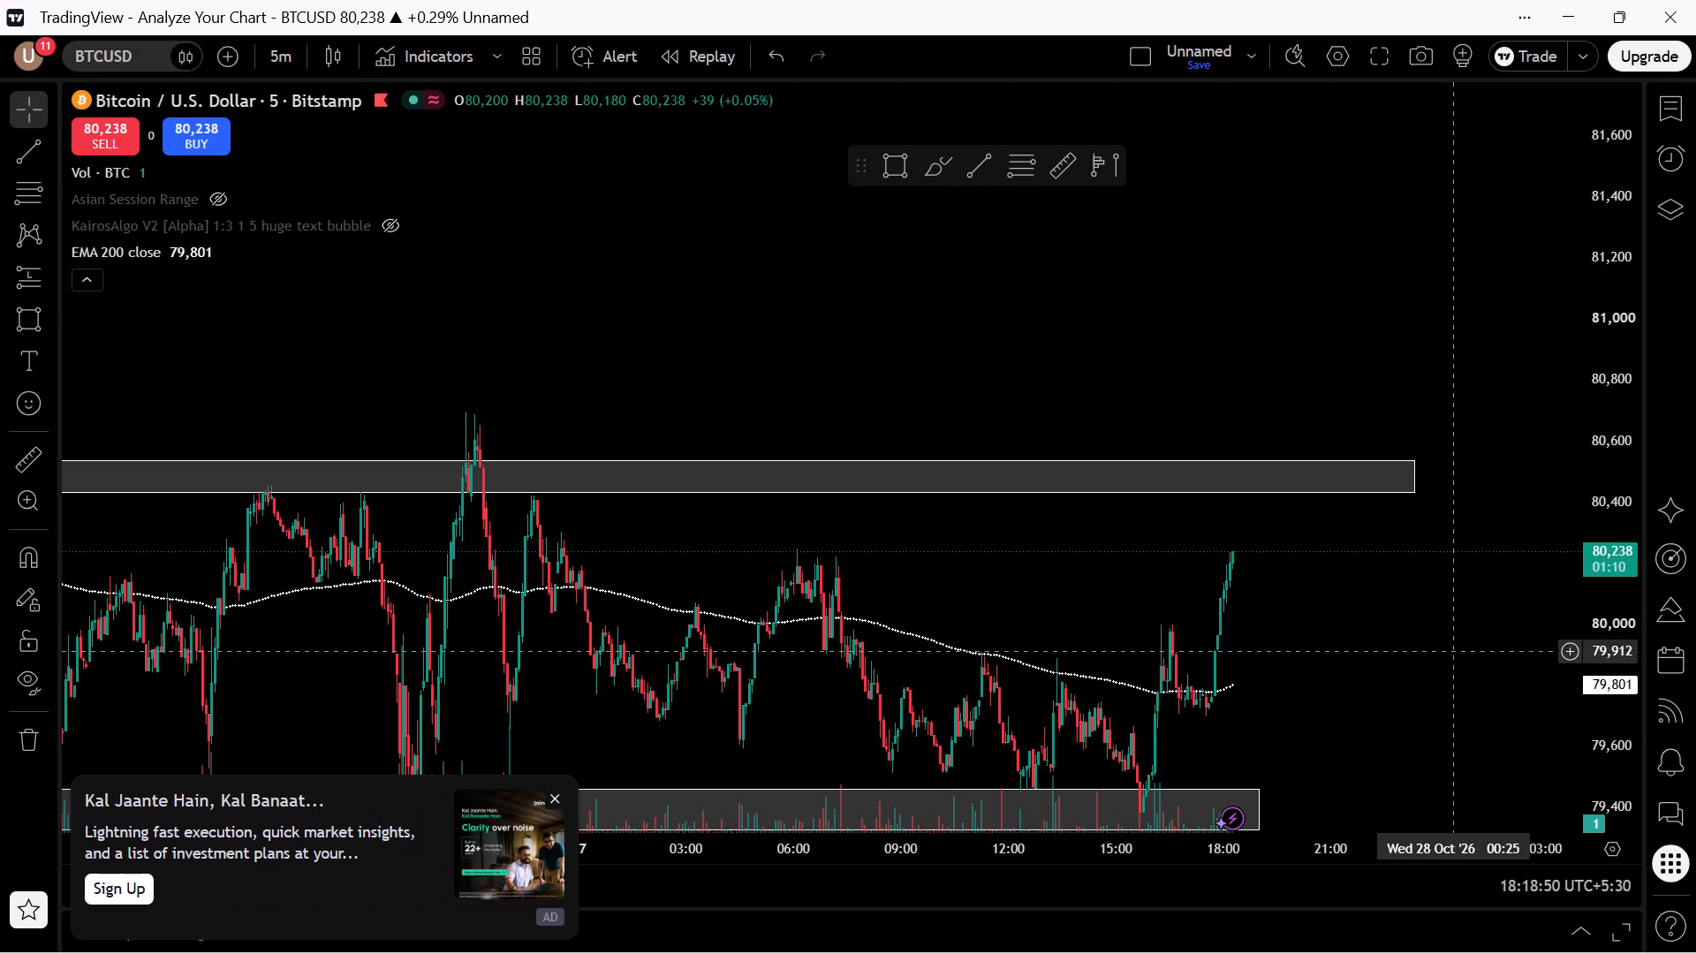
drag(1407, 624, 1554, 381)
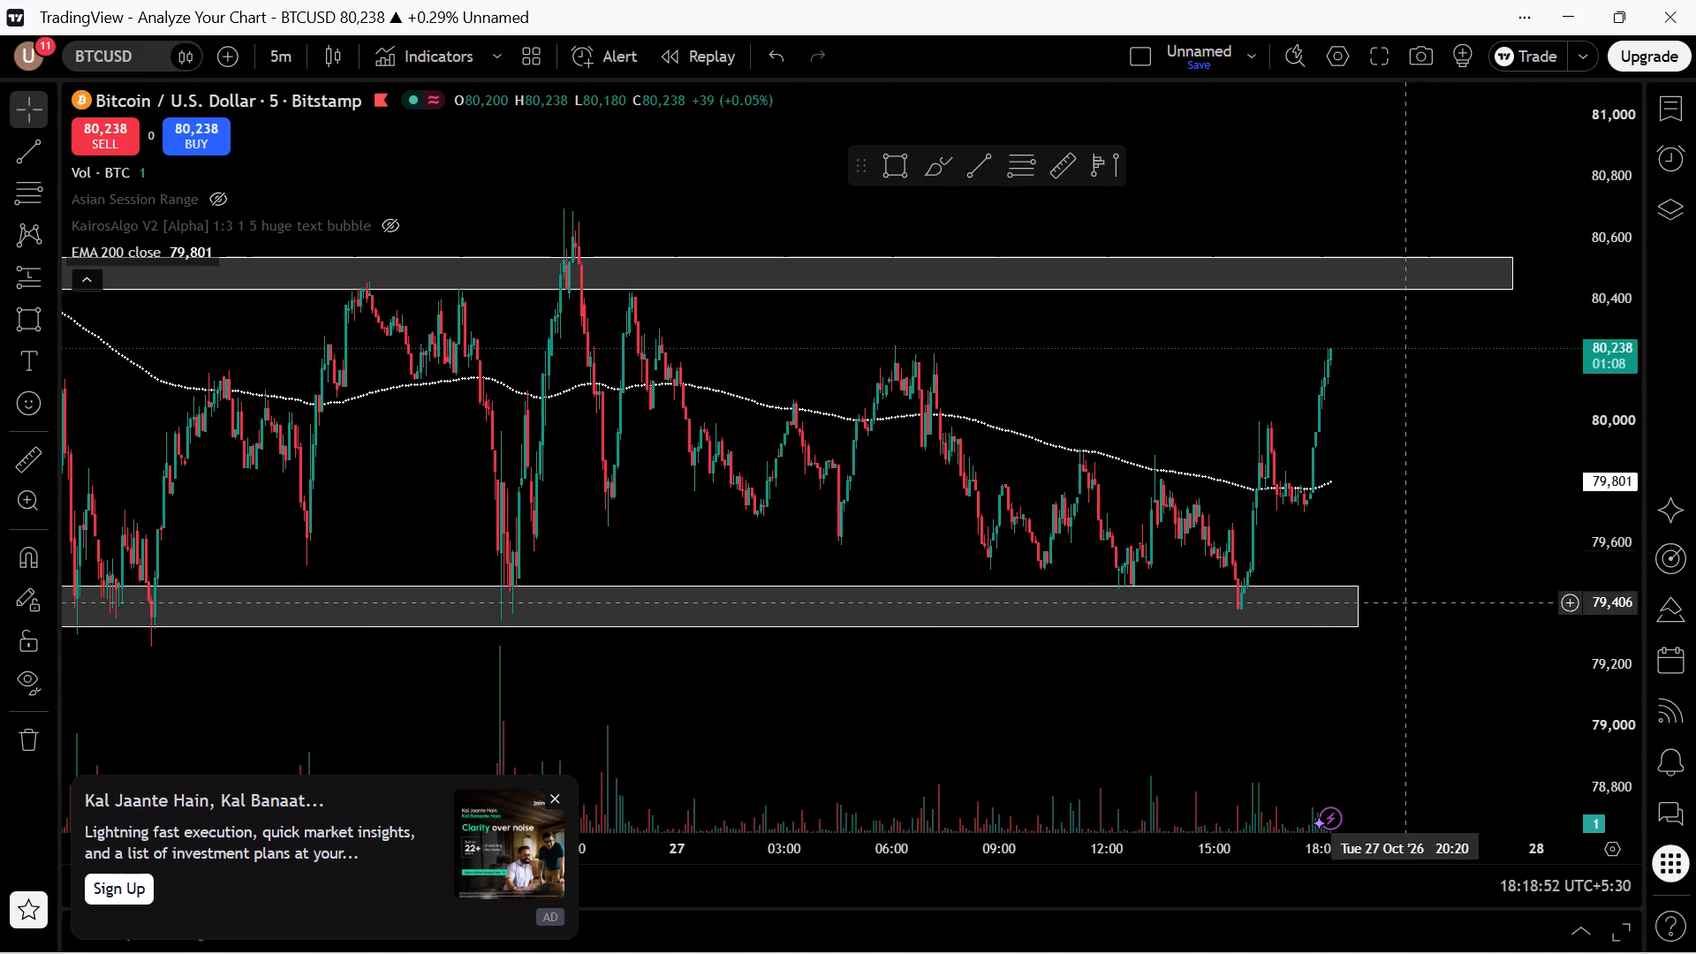
drag(1255, 655, 1547, 510)
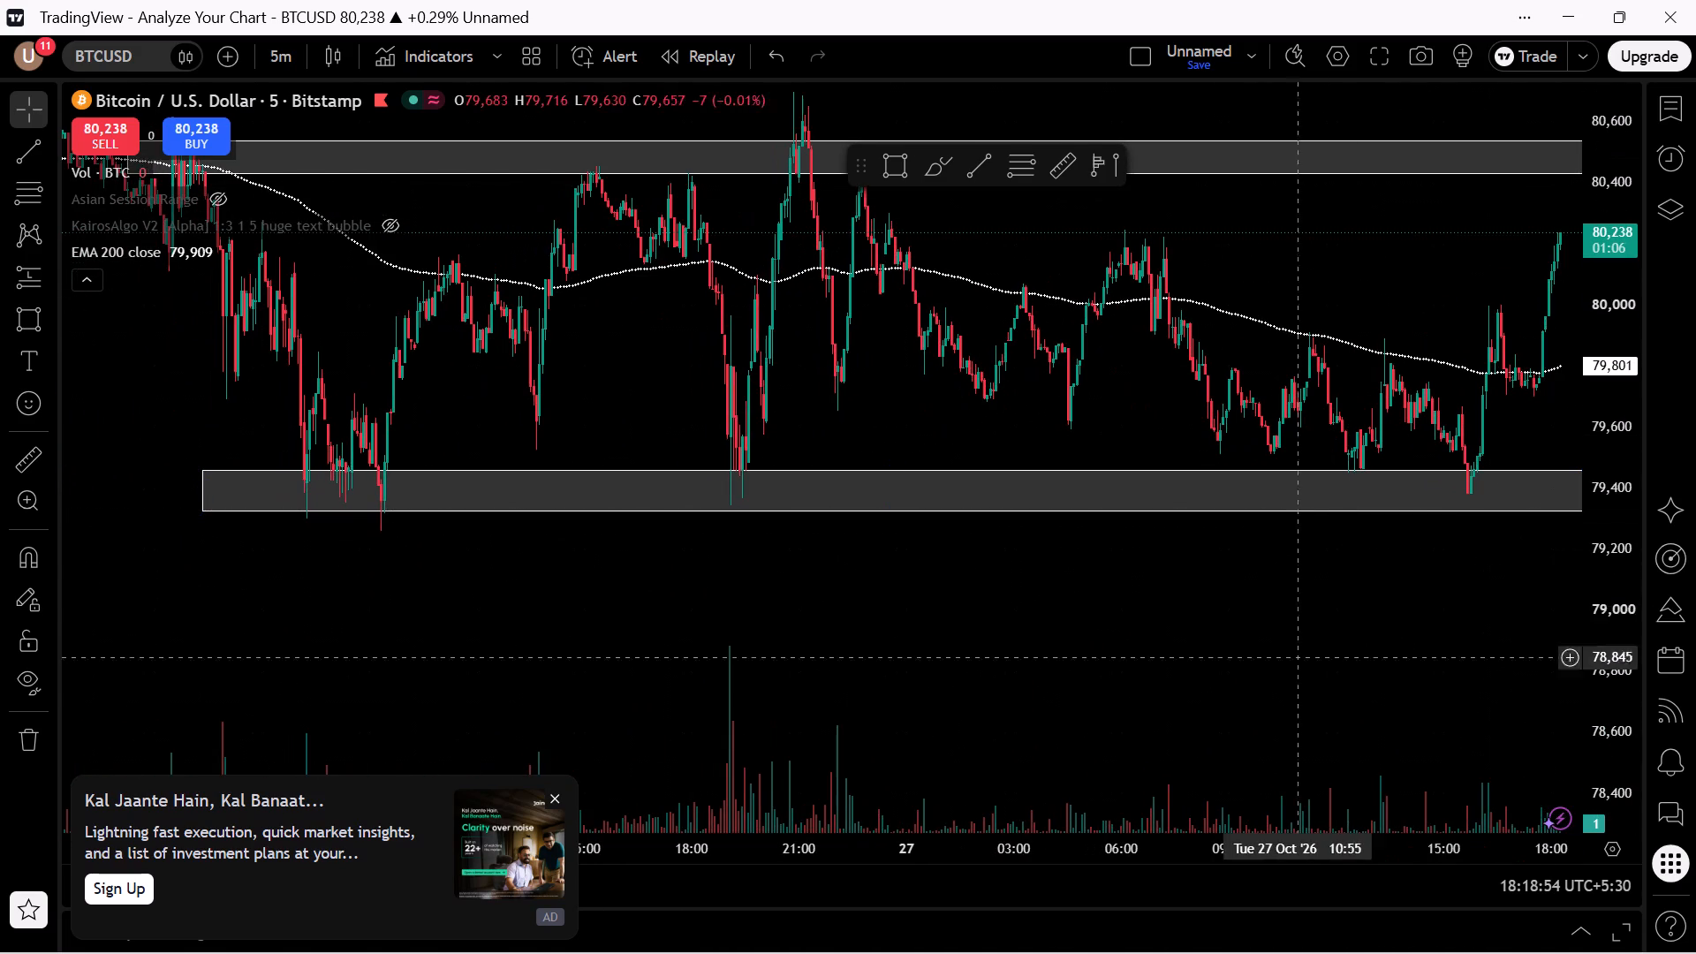
drag(1310, 593, 1209, 685)
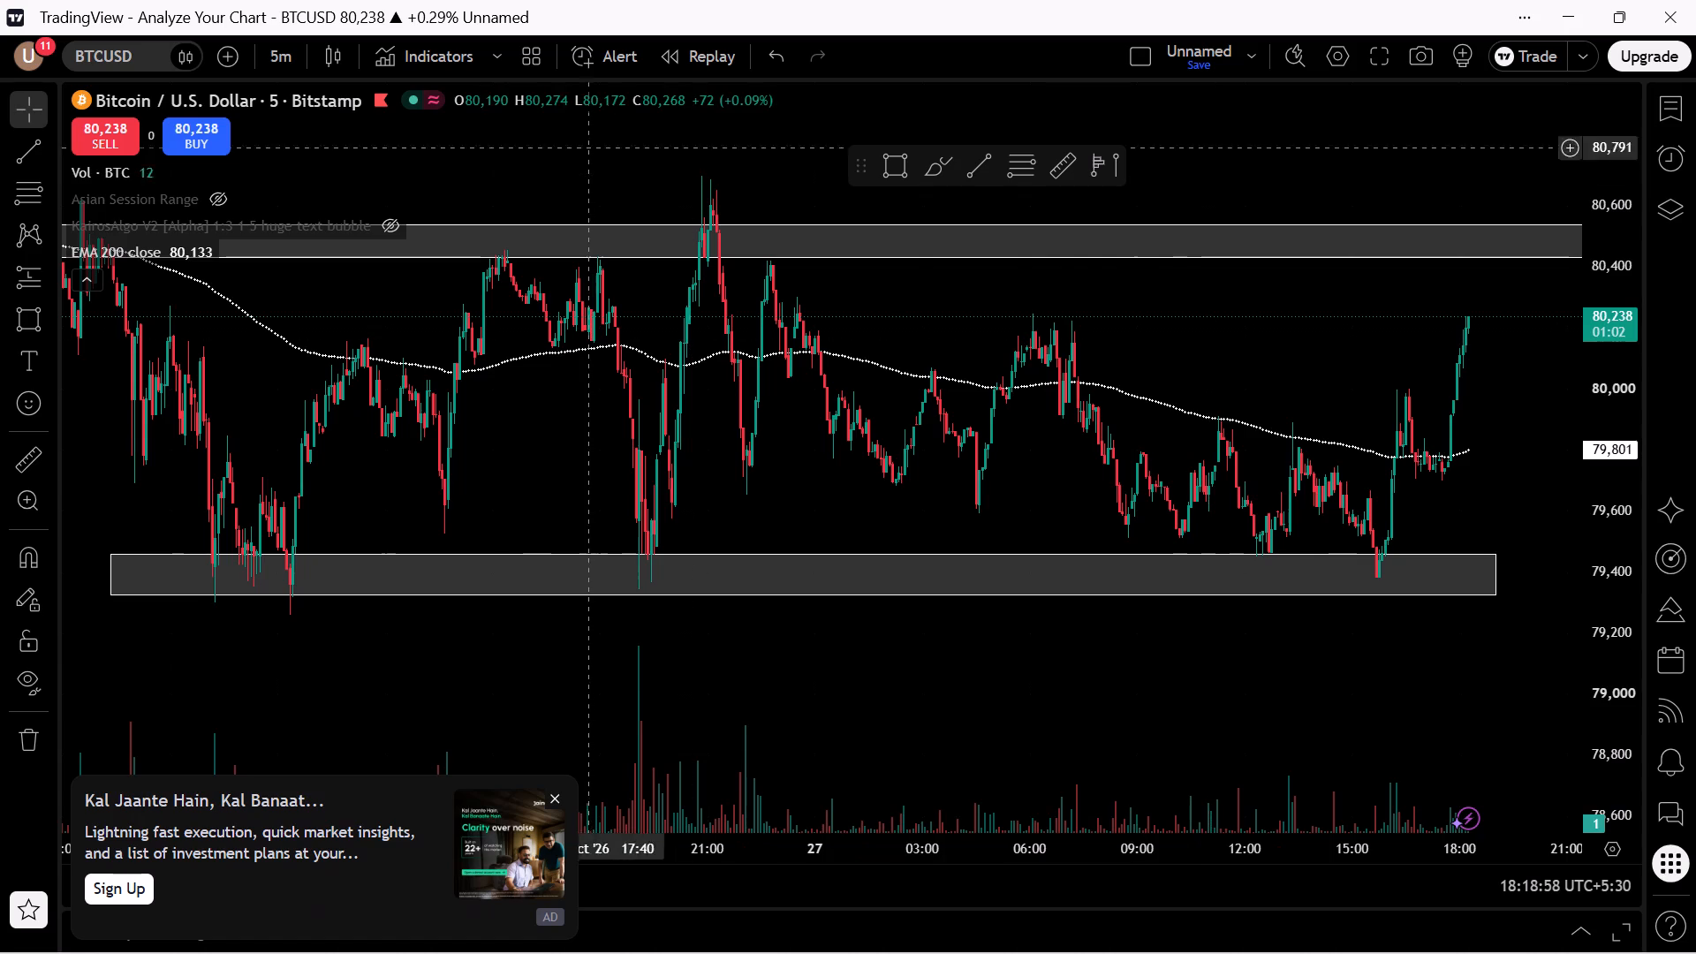
click(28, 156)
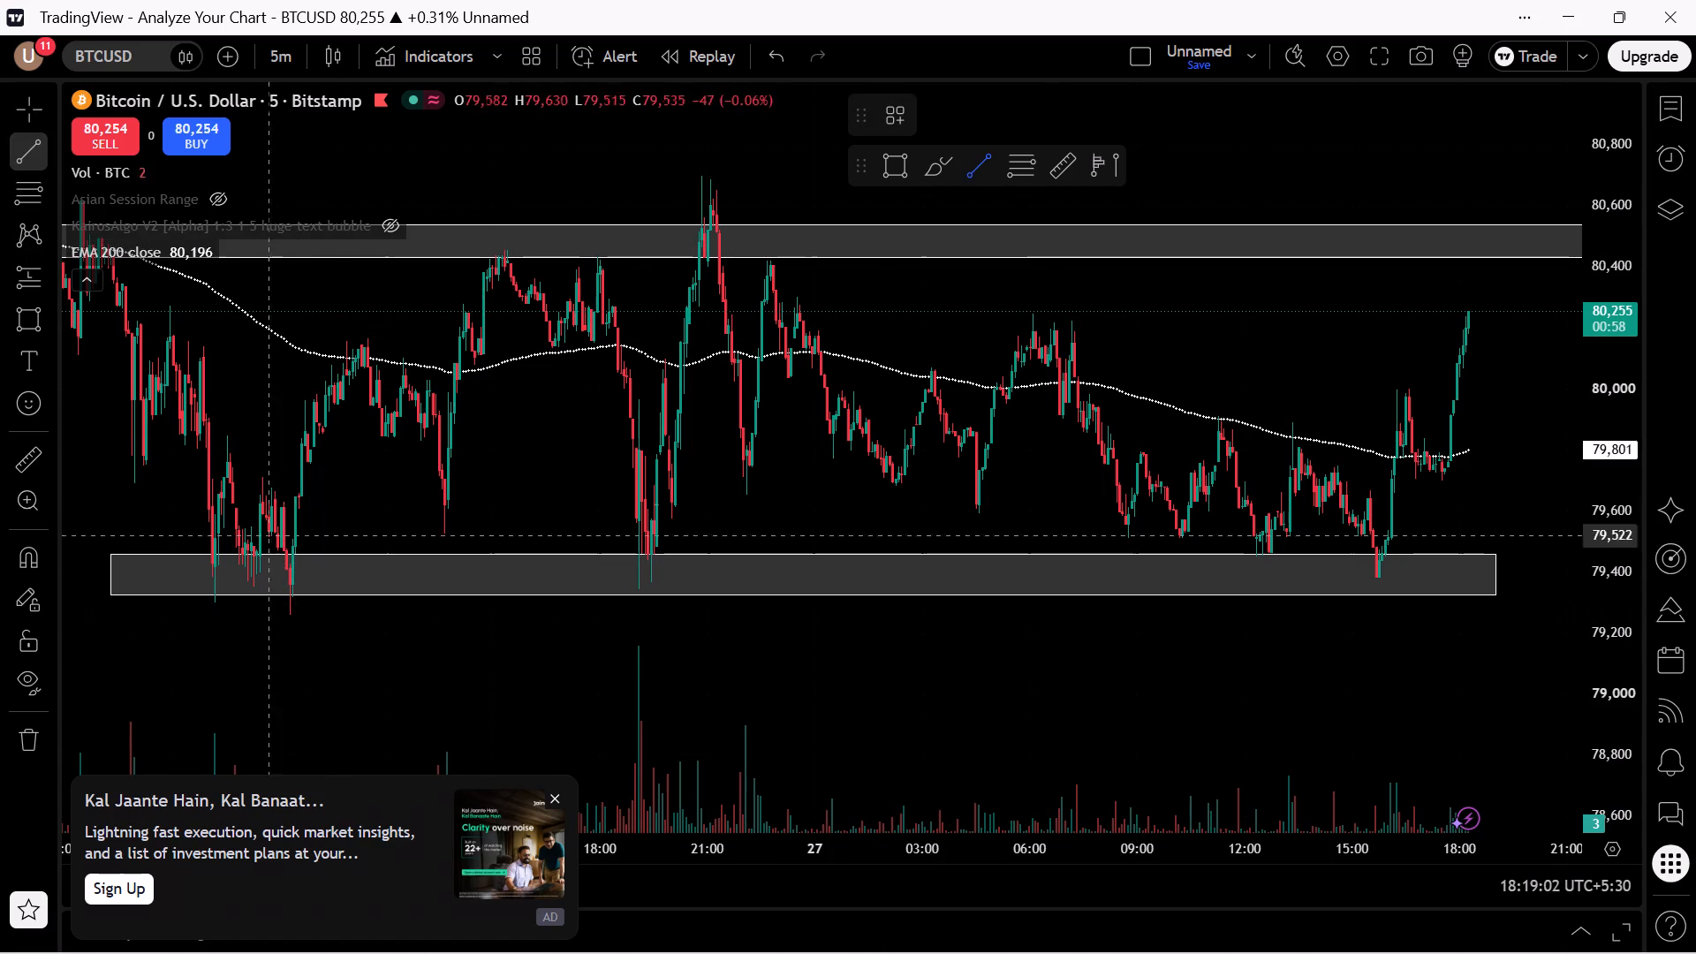
click(22, 106)
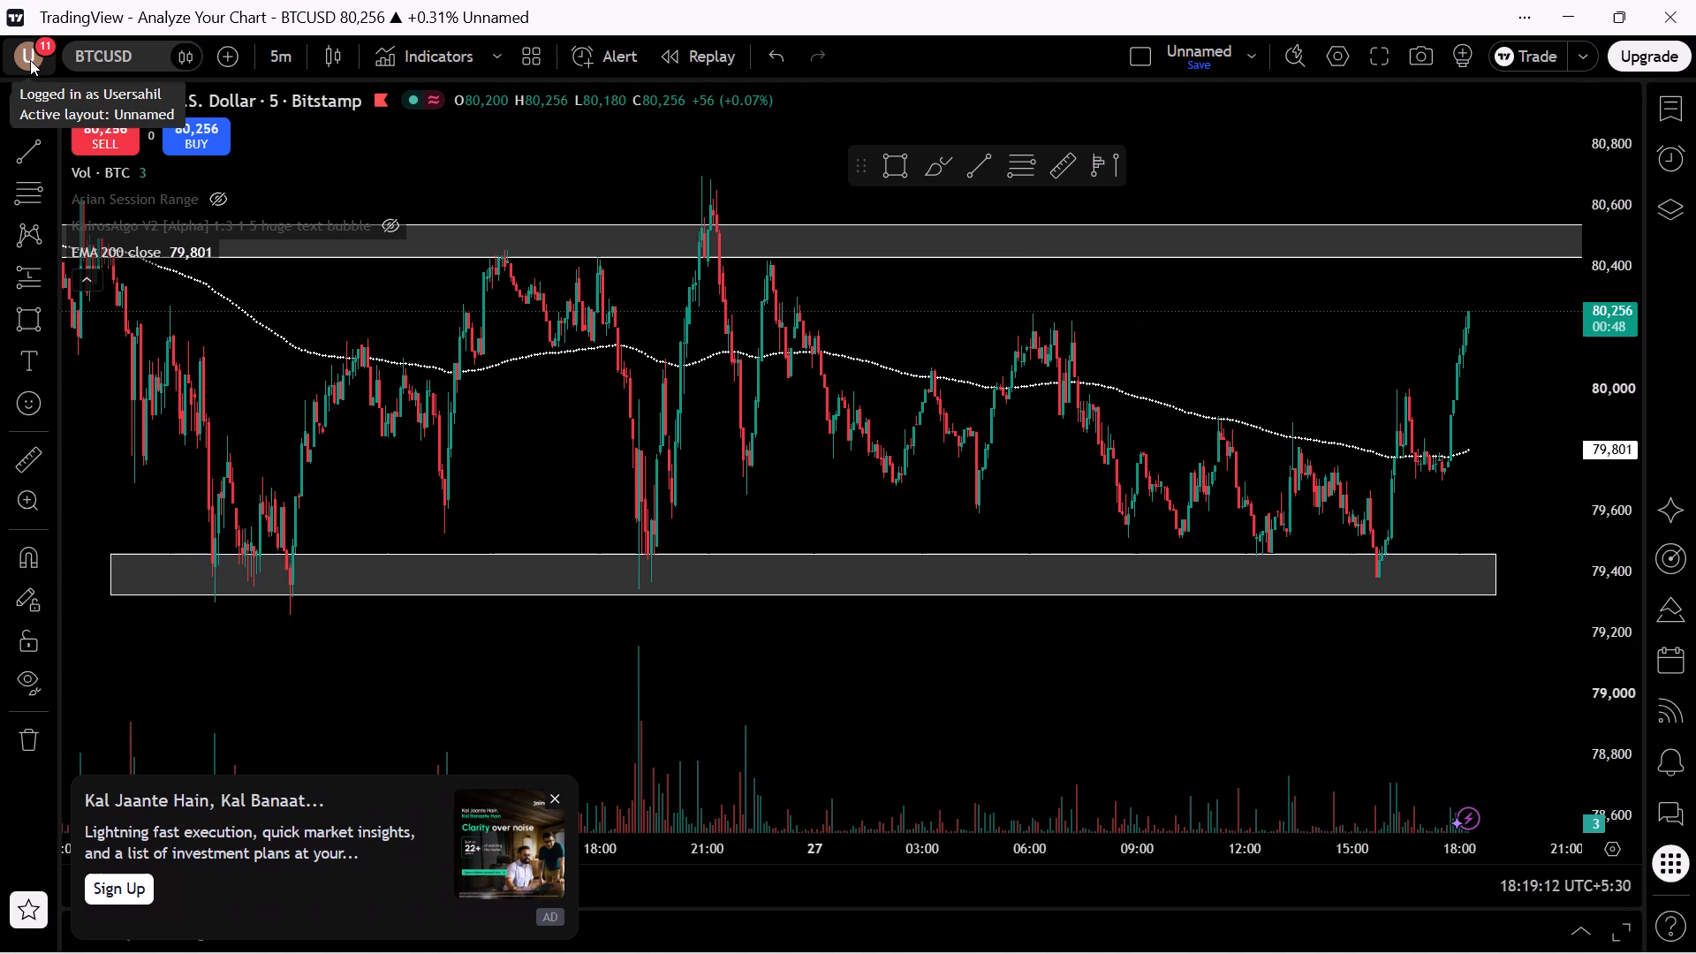
drag(274, 632, 648, 497)
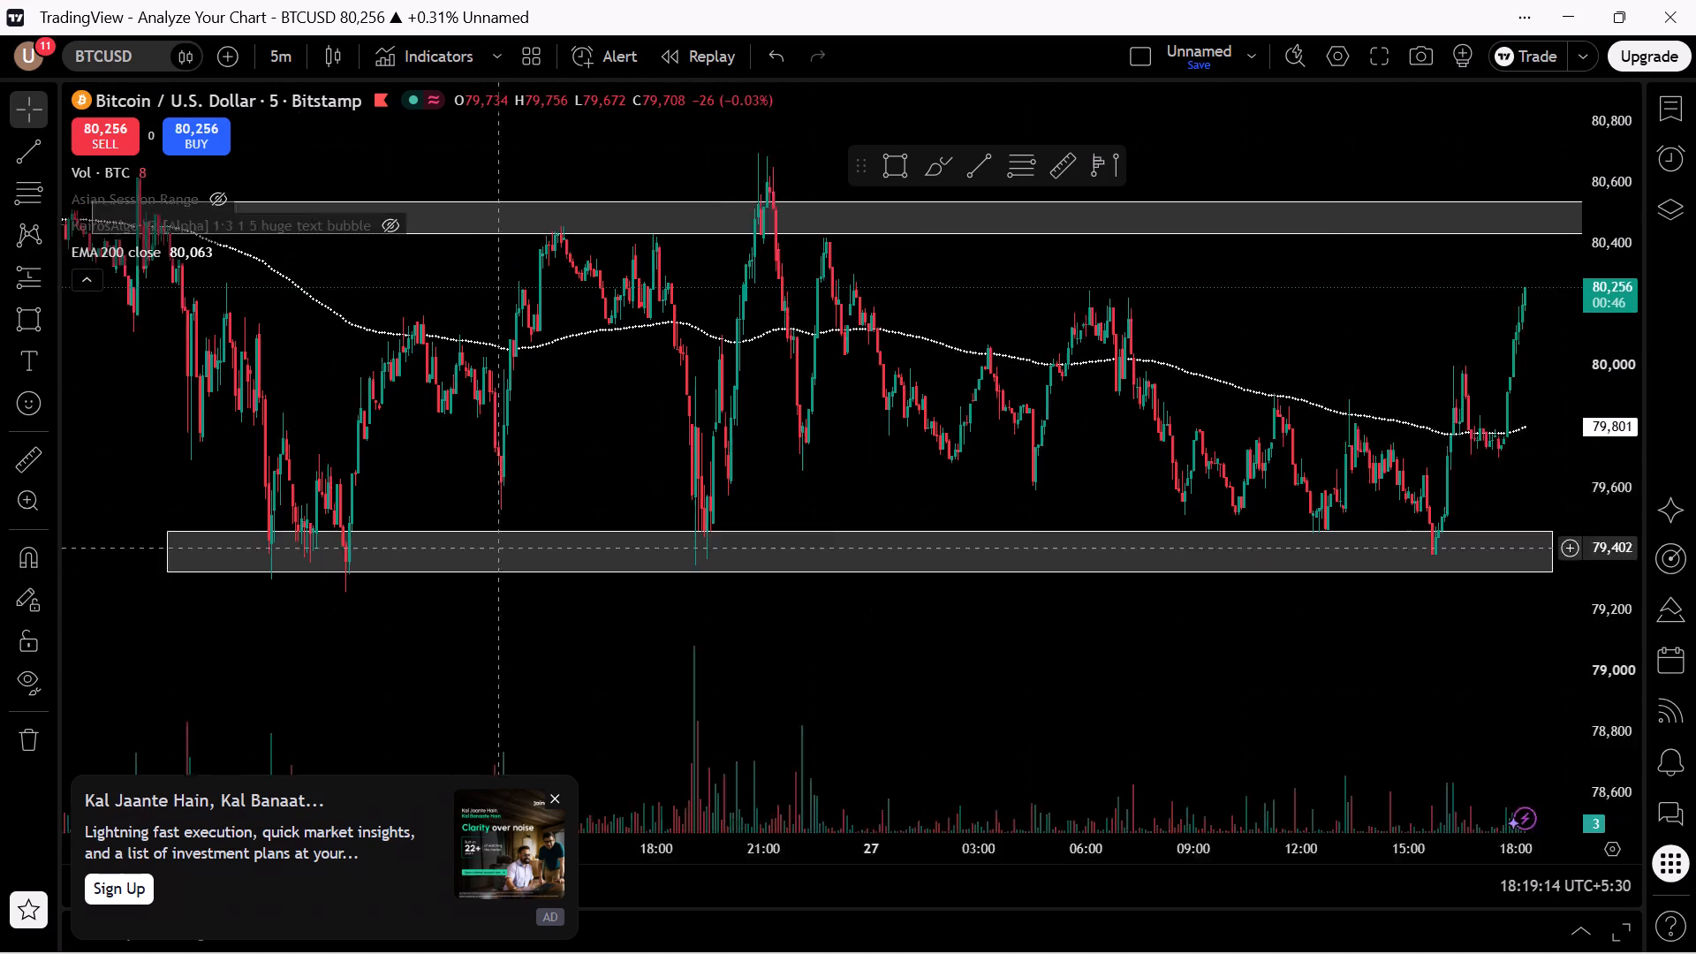
drag(648, 497, 816, 496)
drag(1020, 603, 703, 734)
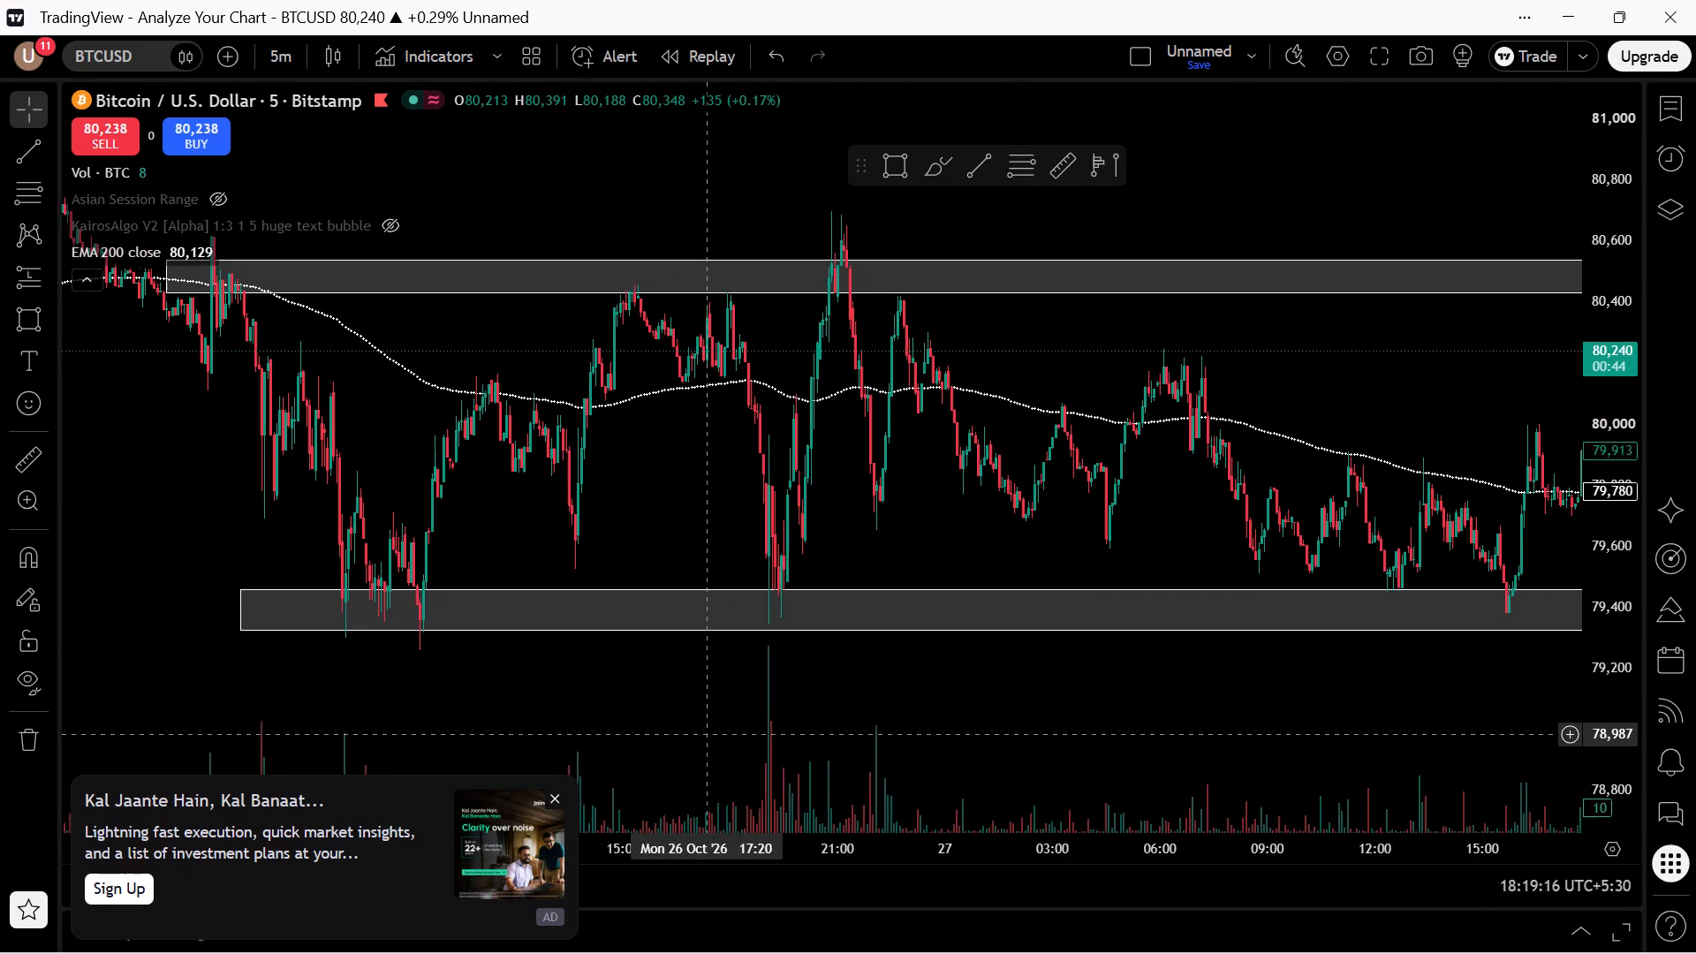
drag(703, 734, 702, 734)
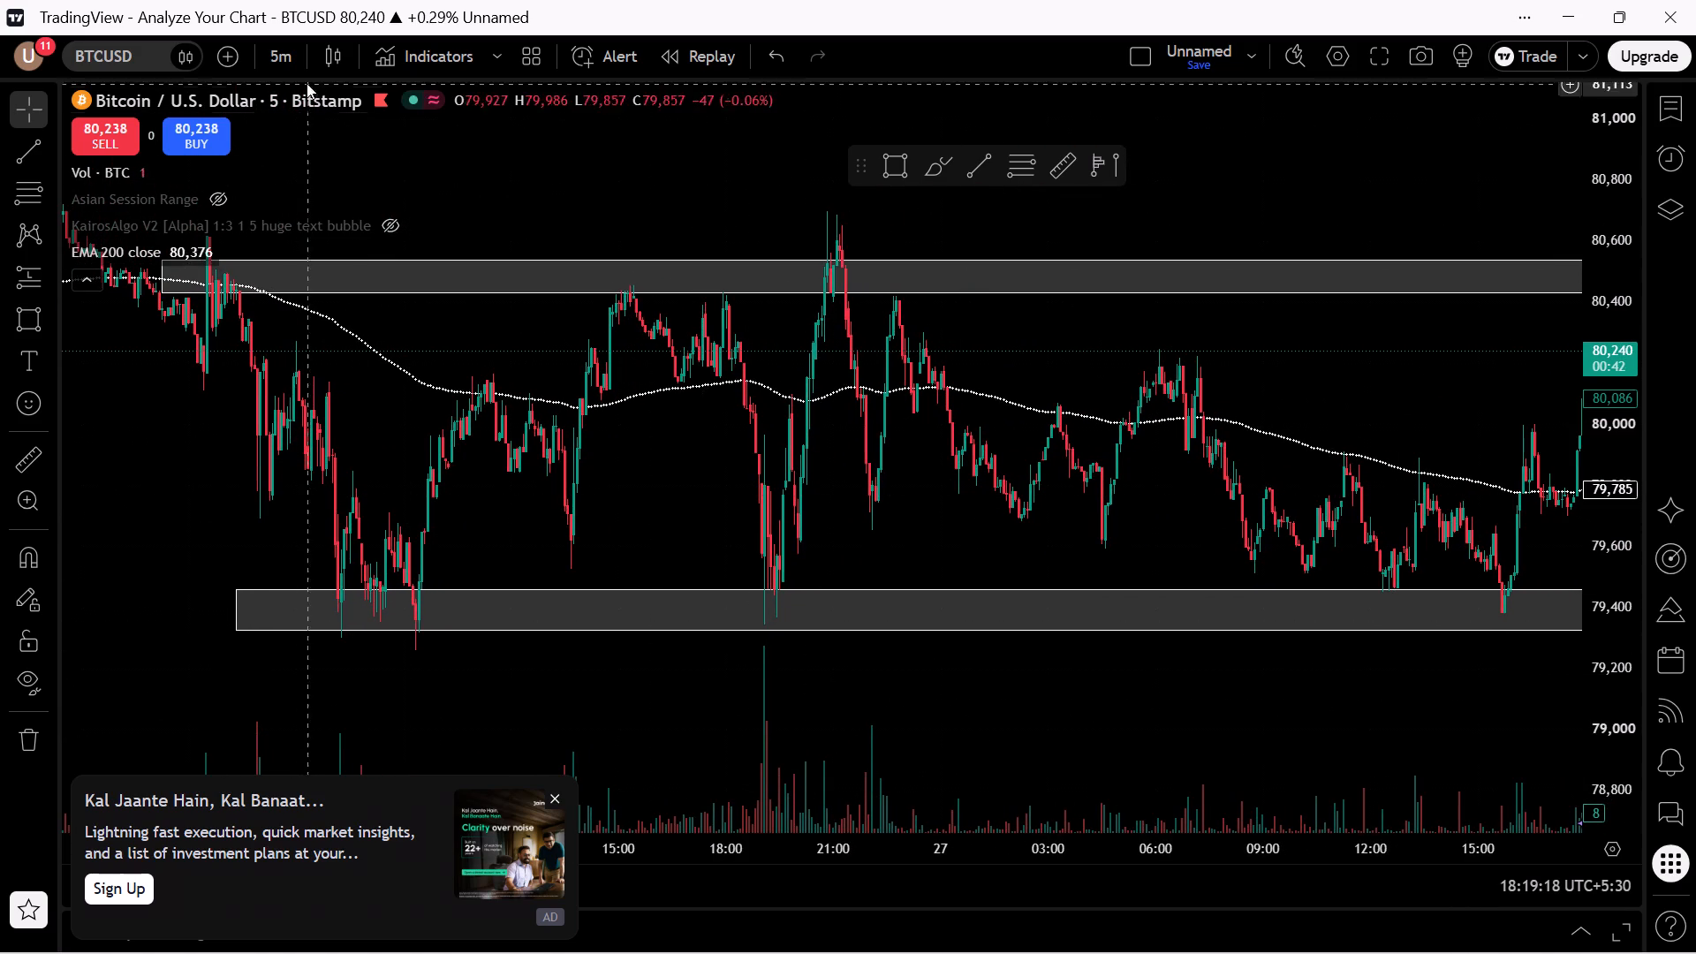
Switch the chart interval to 1 hour.
click(296, 73)
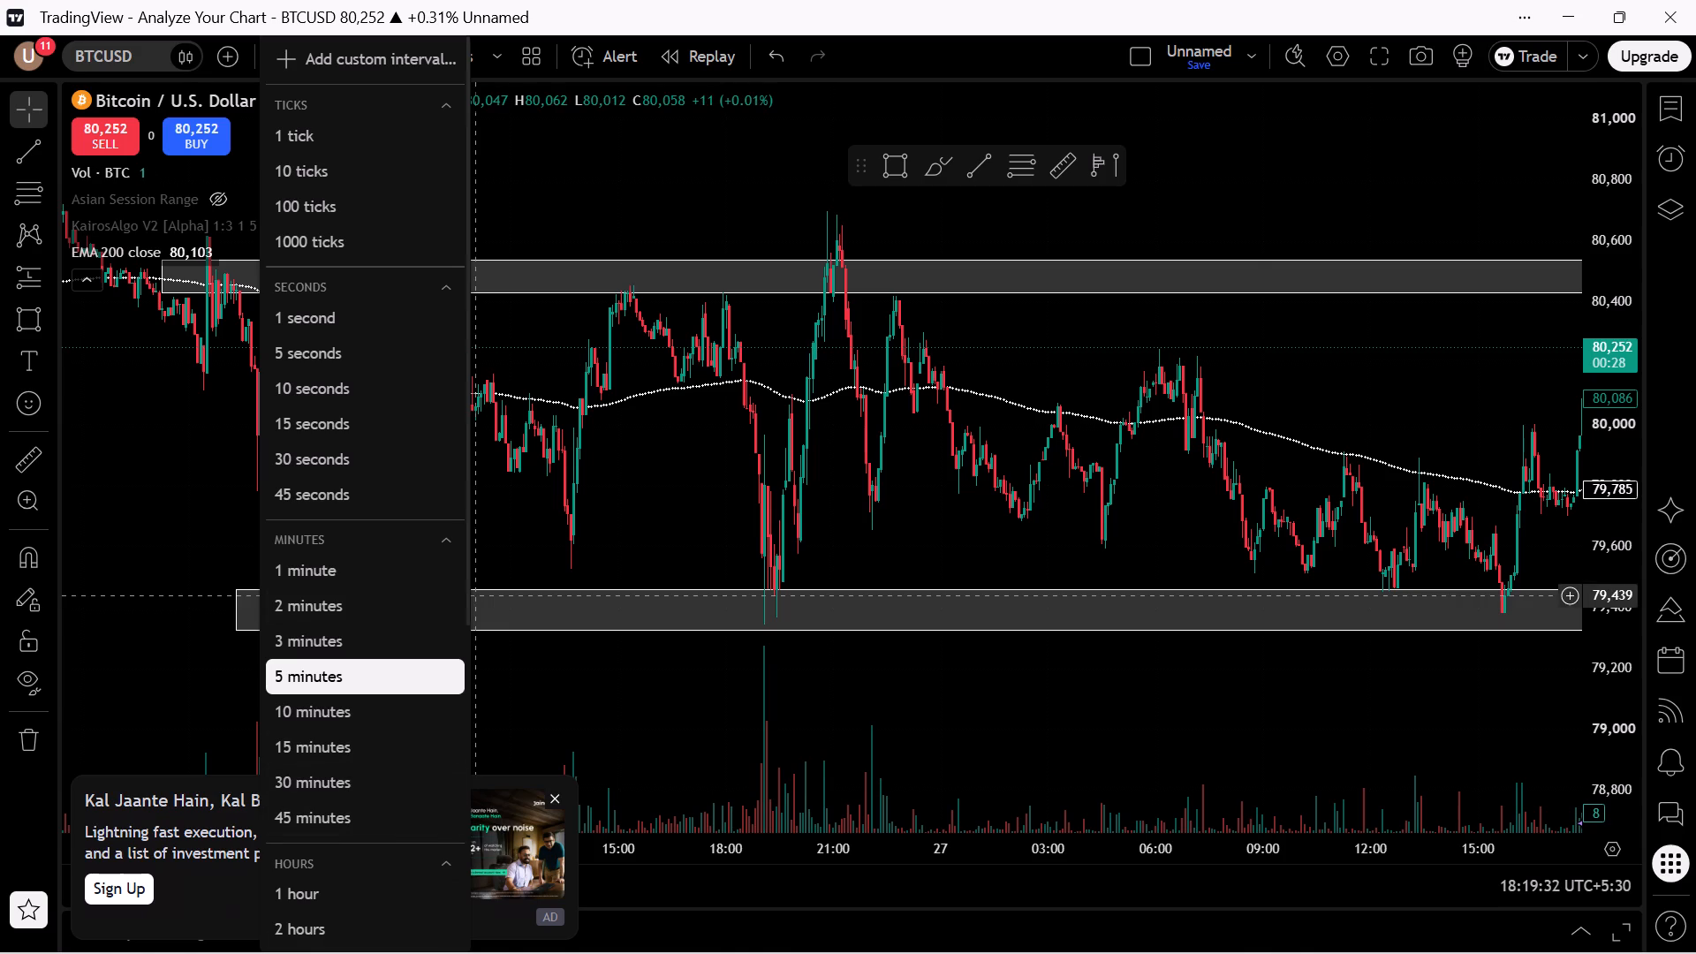
drag(465, 591, 468, 735)
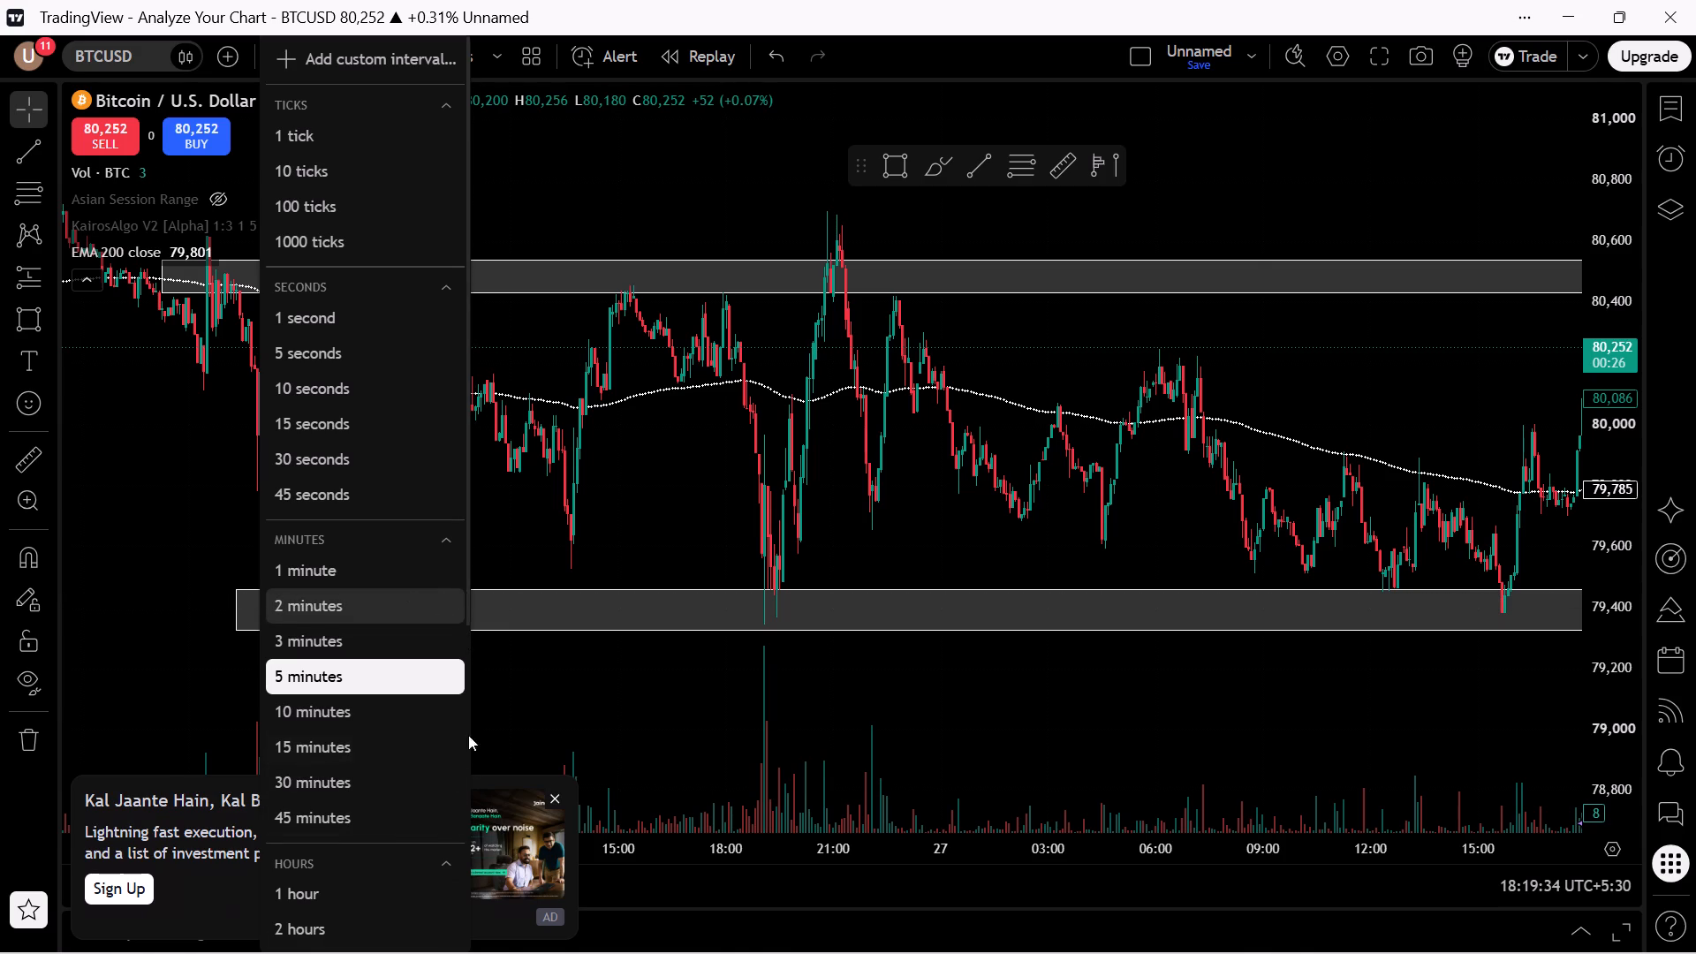
drag(468, 735, 398, 853)
click(395, 905)
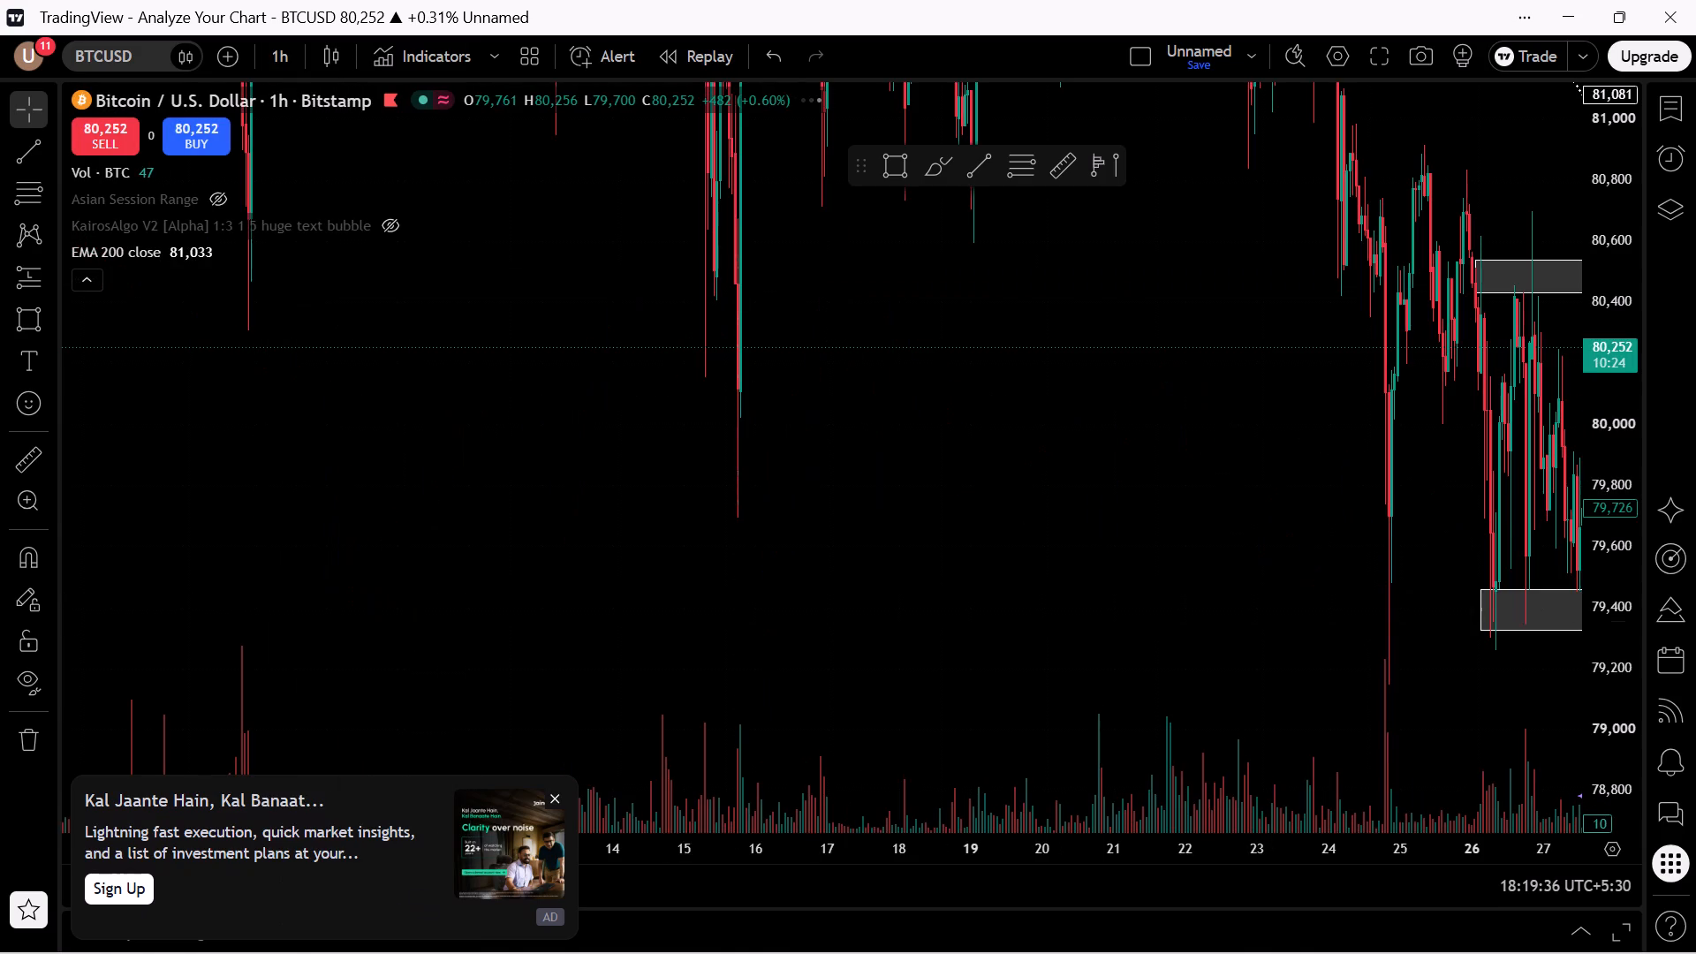
Examine both rectangle zones against the preceding decline and the EMA 200 on the 1-hour chart.
drag(1208, 518, 841, 610)
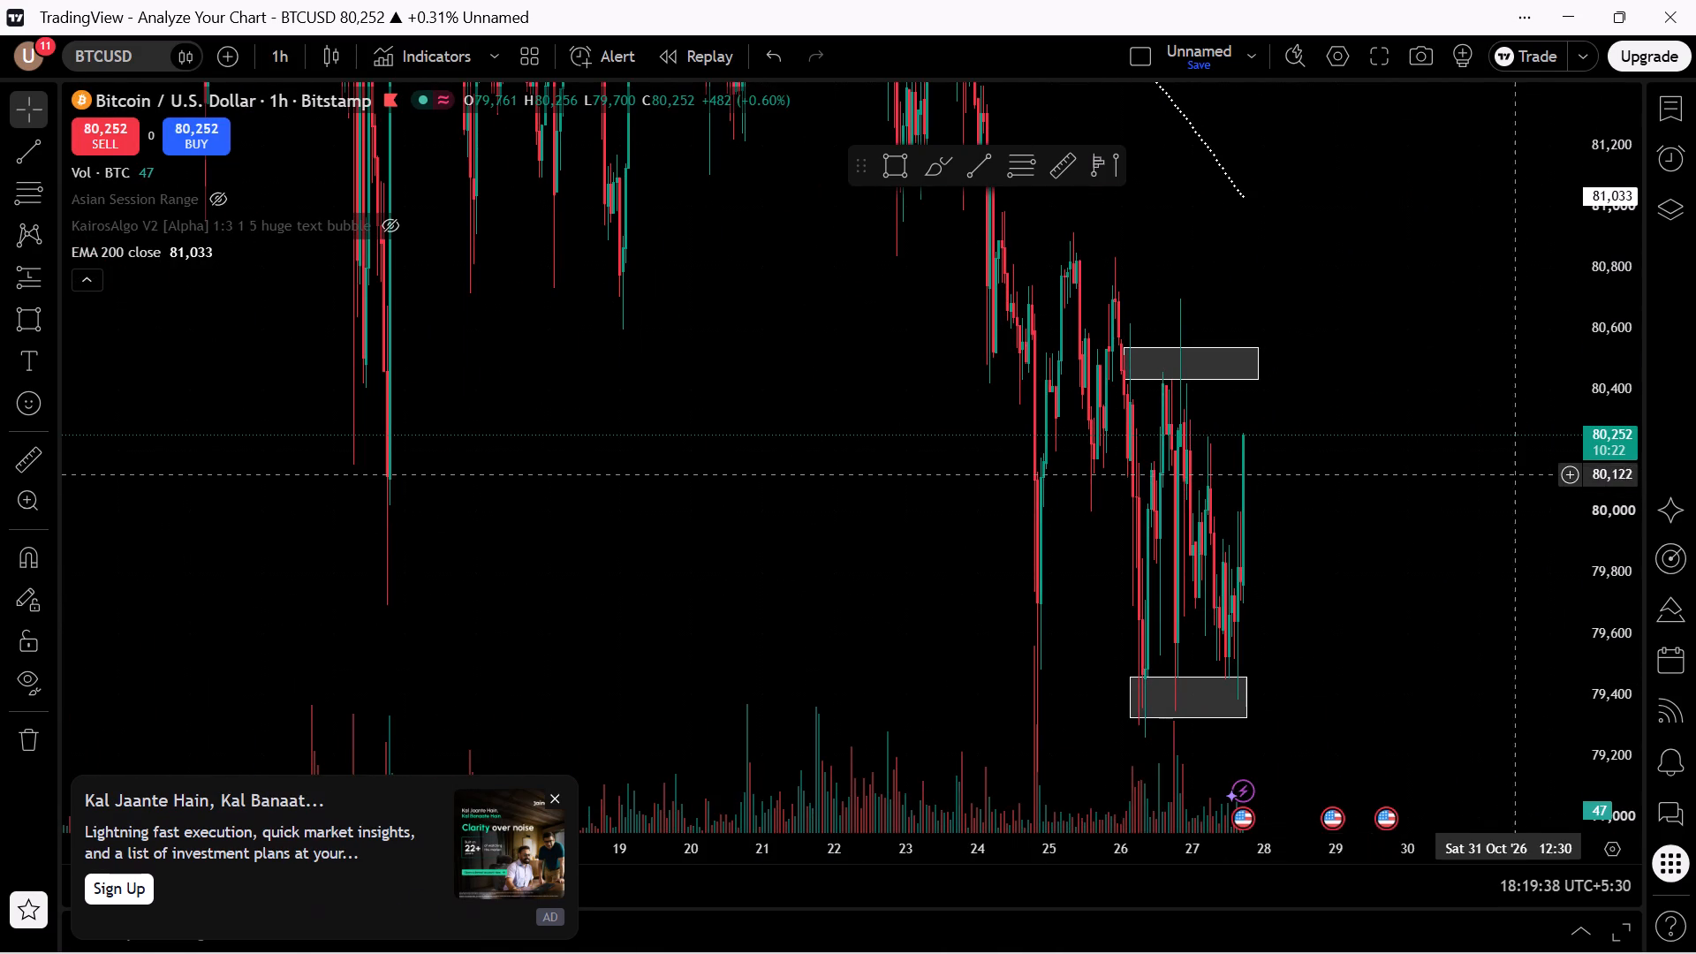
drag(1523, 476, 1665, 541)
click(1545, 526)
drag(1545, 526, 1480, 522)
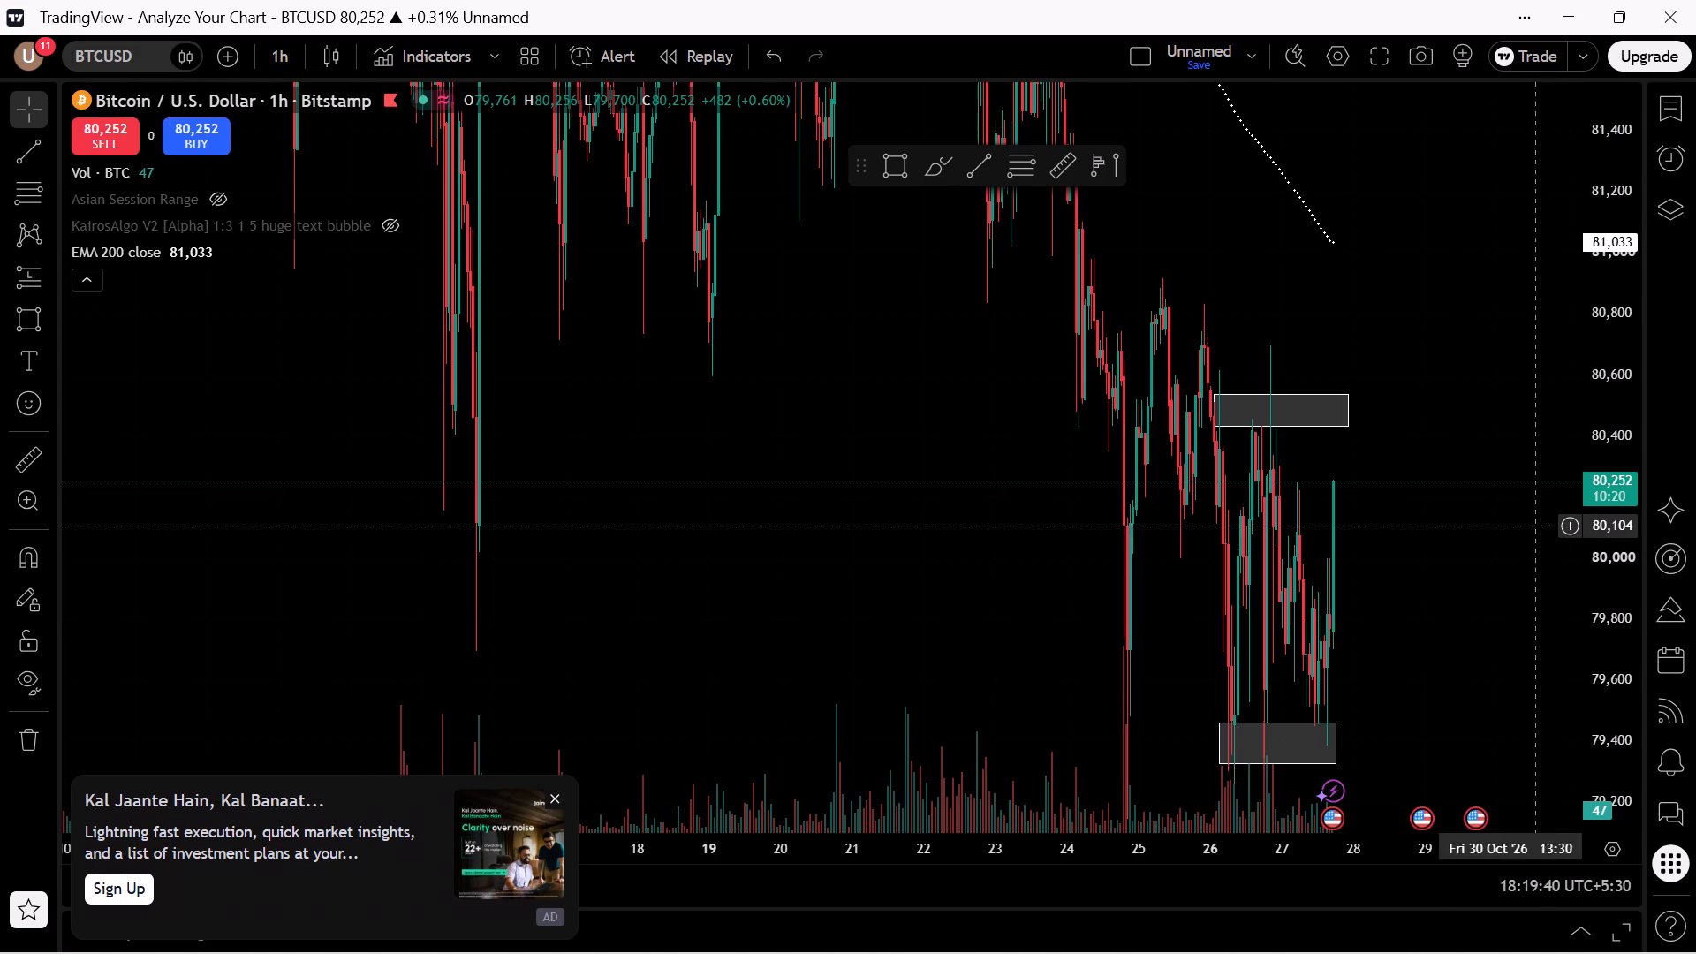
drag(1480, 522, 1283, 425)
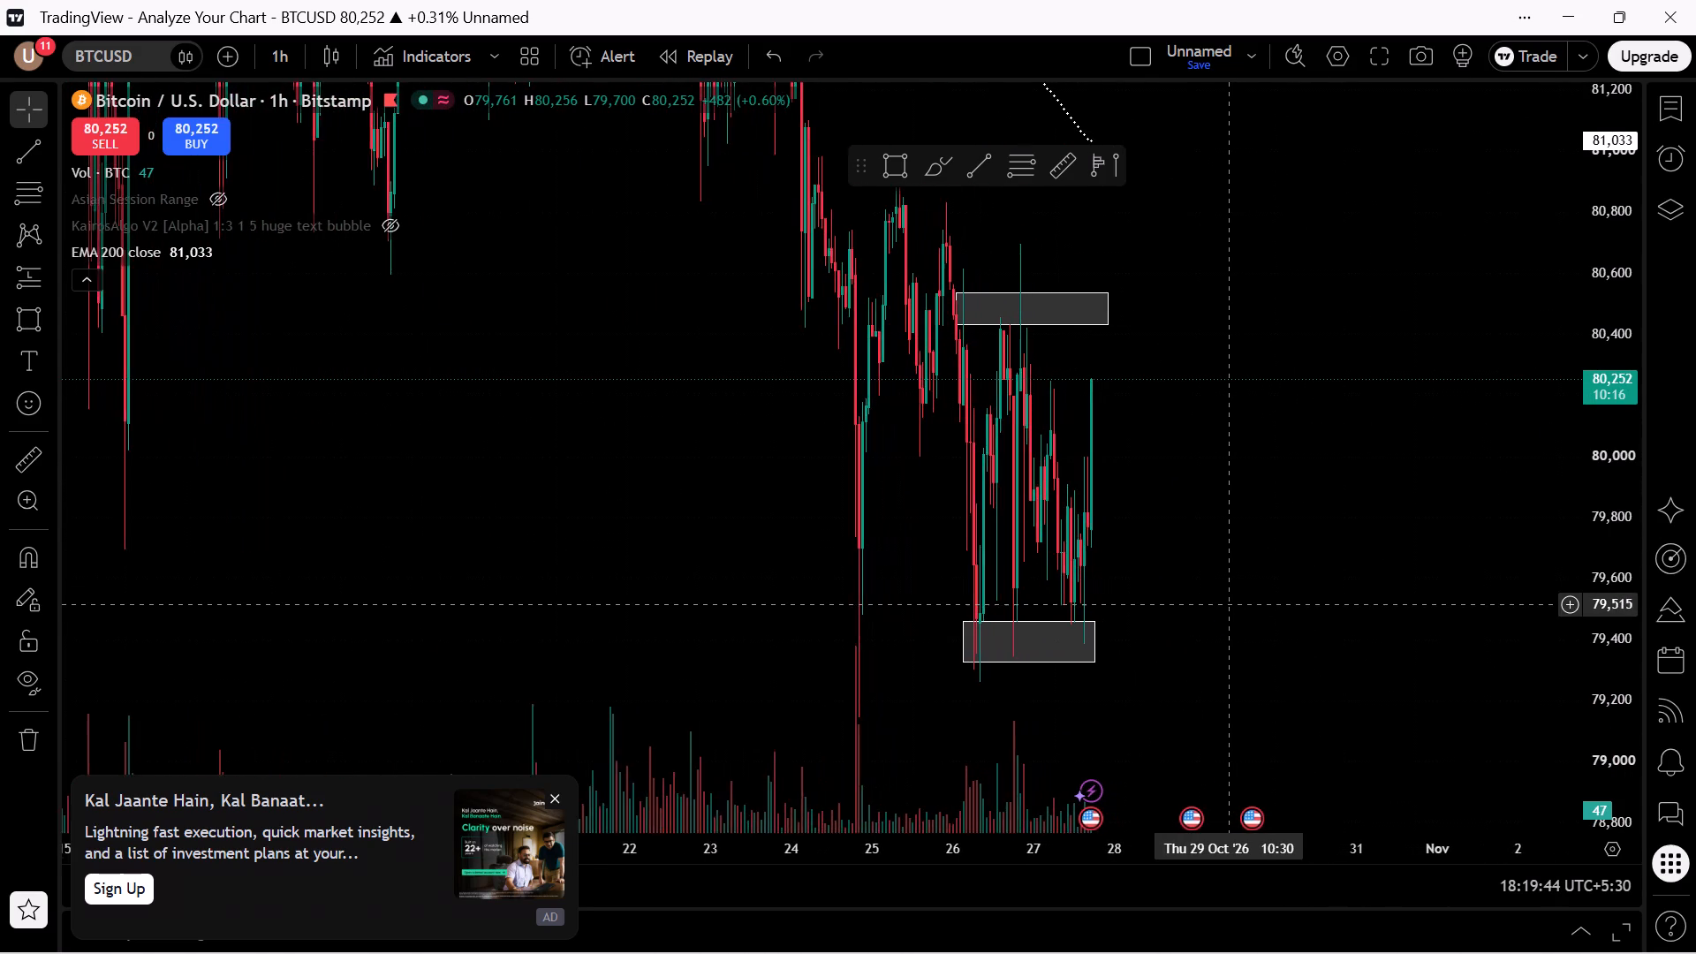
click(753, 619)
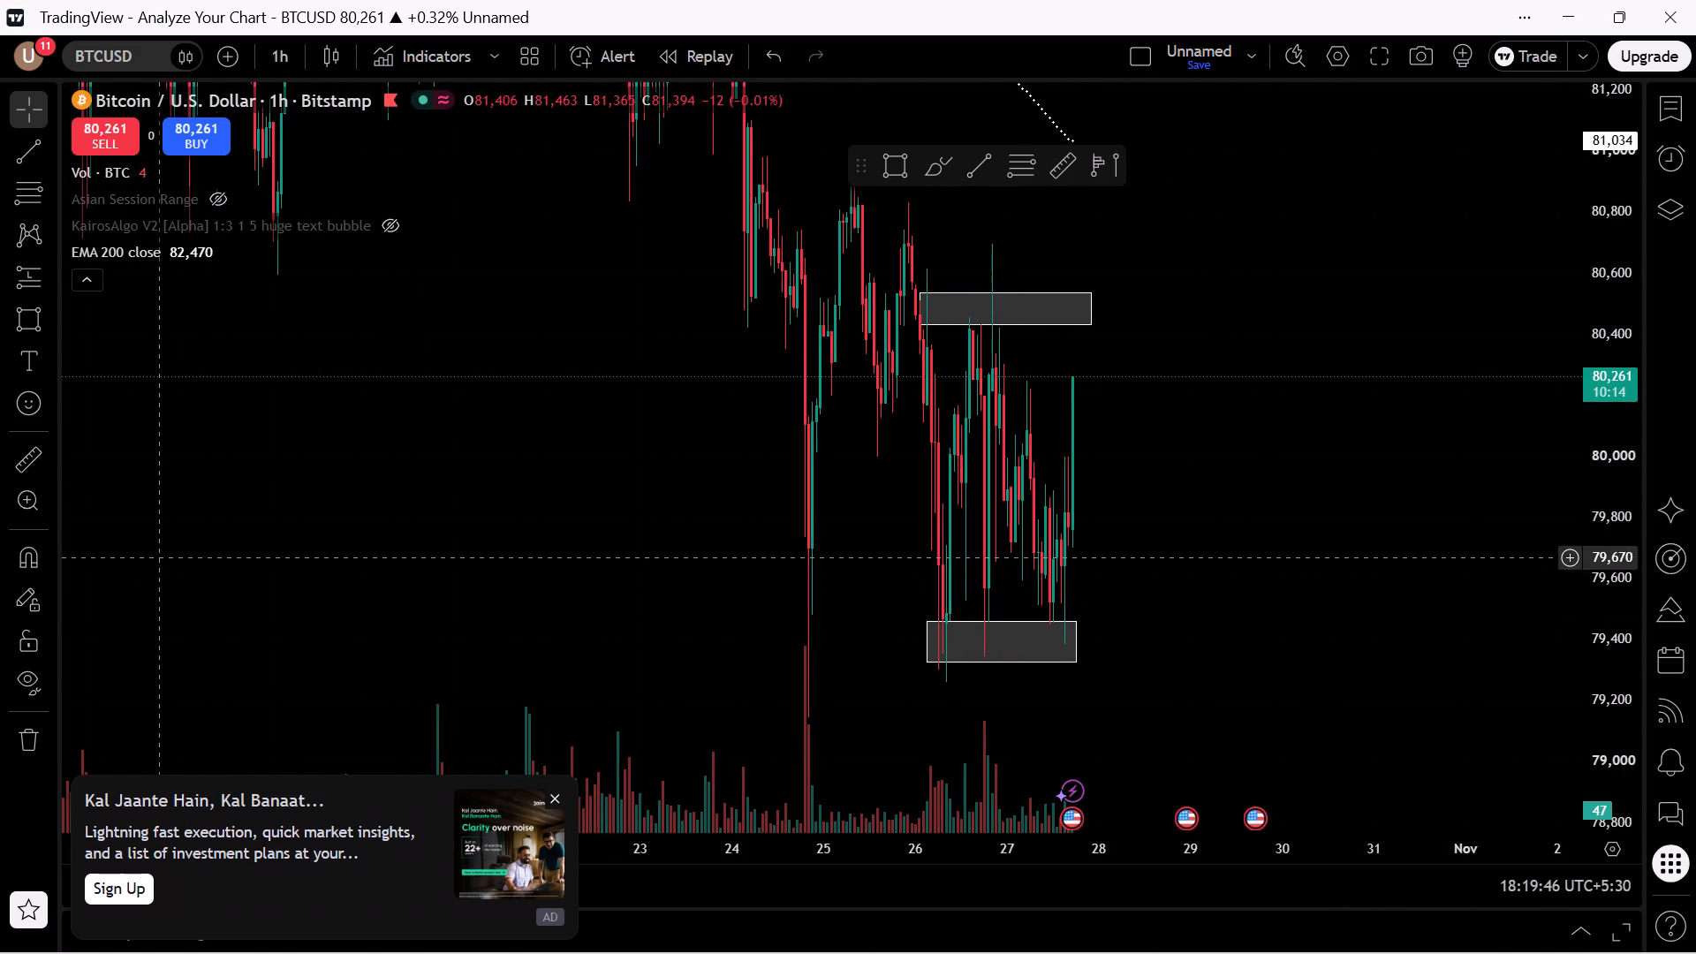
drag(511, 568, 254, 576)
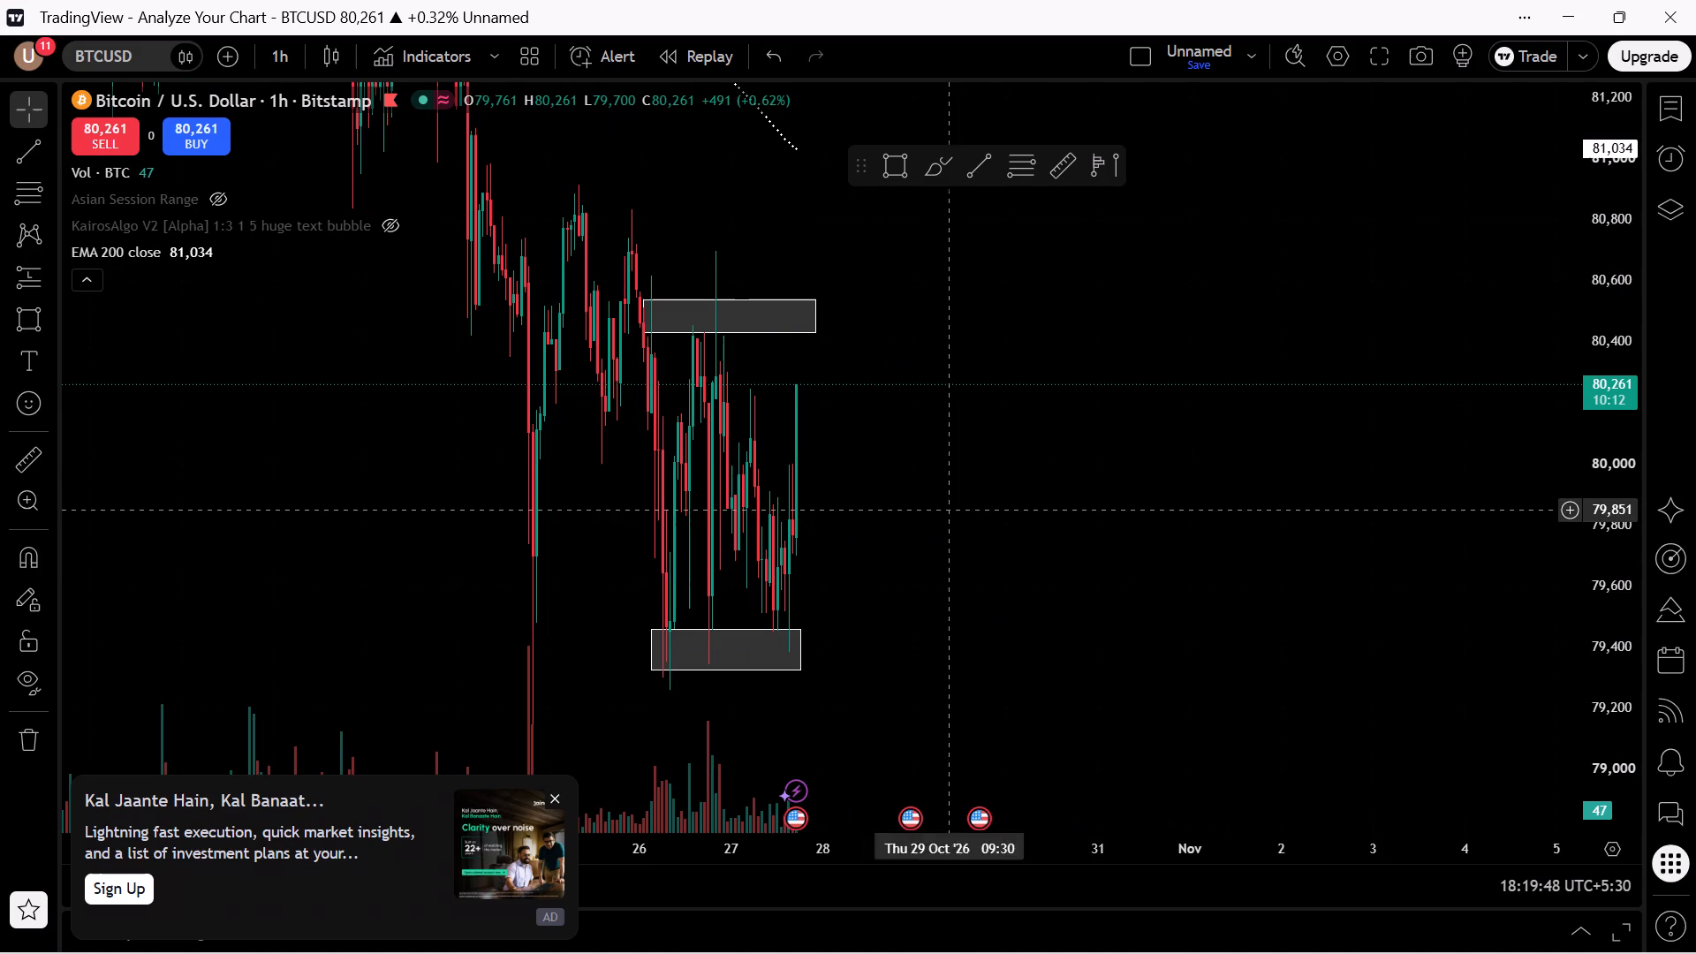
drag(1102, 314, 1101, 511)
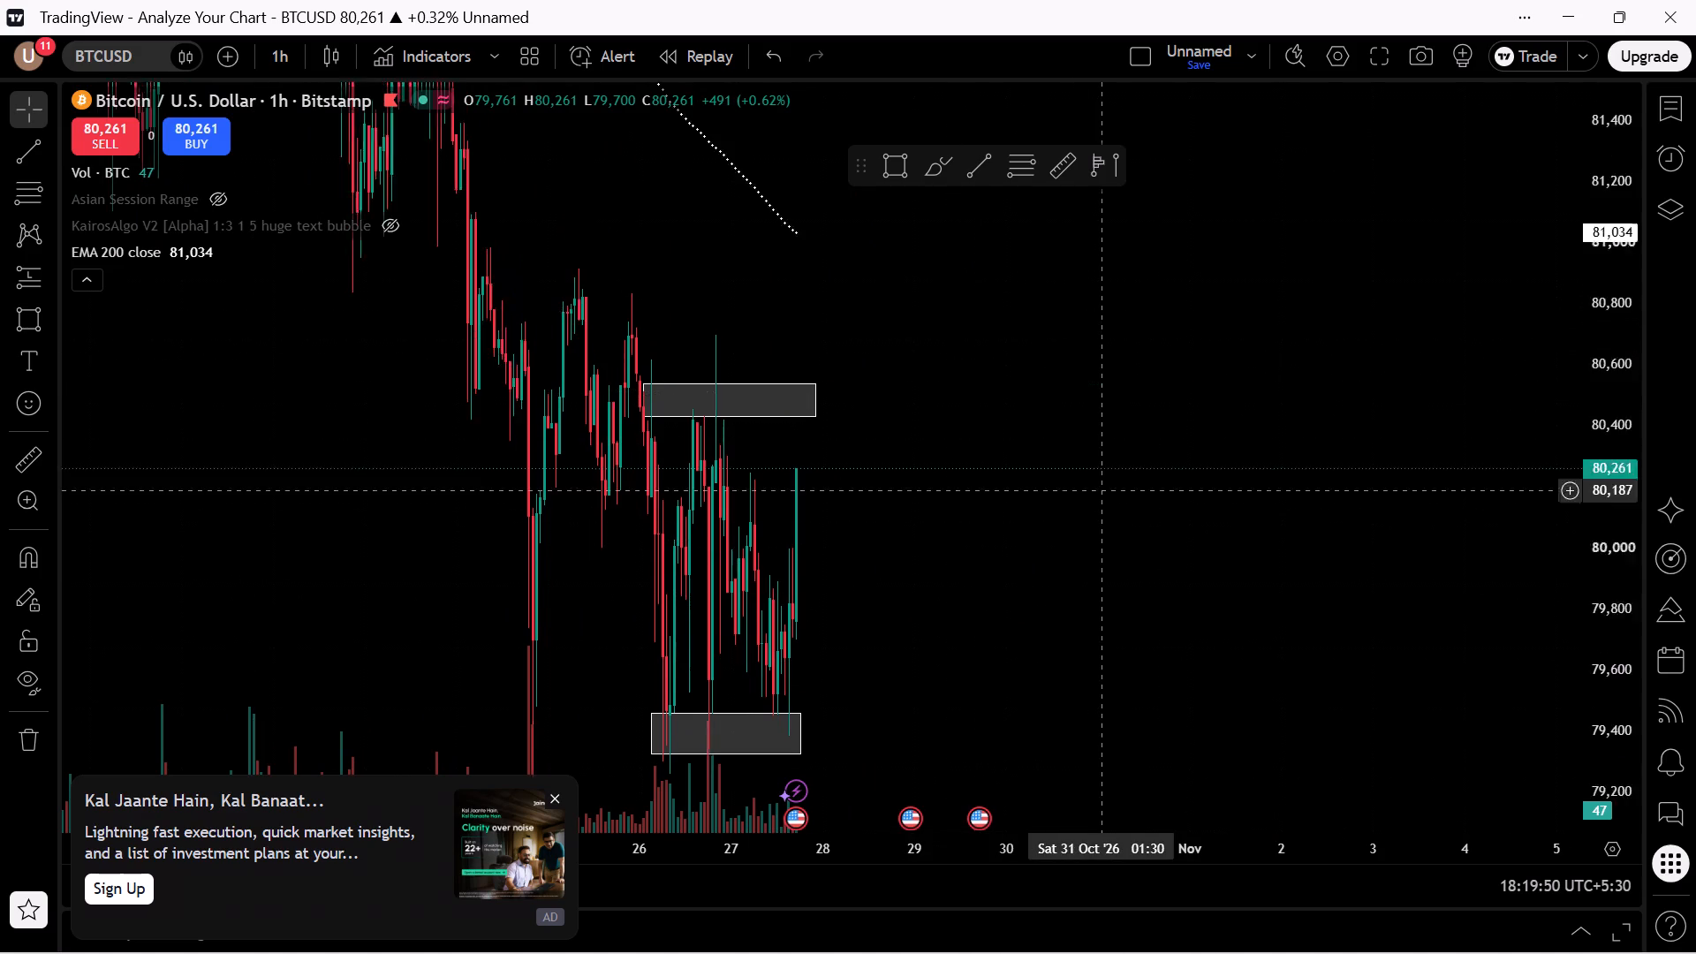
drag(1101, 511, 1147, 636)
drag(1616, 341, 1591, 665)
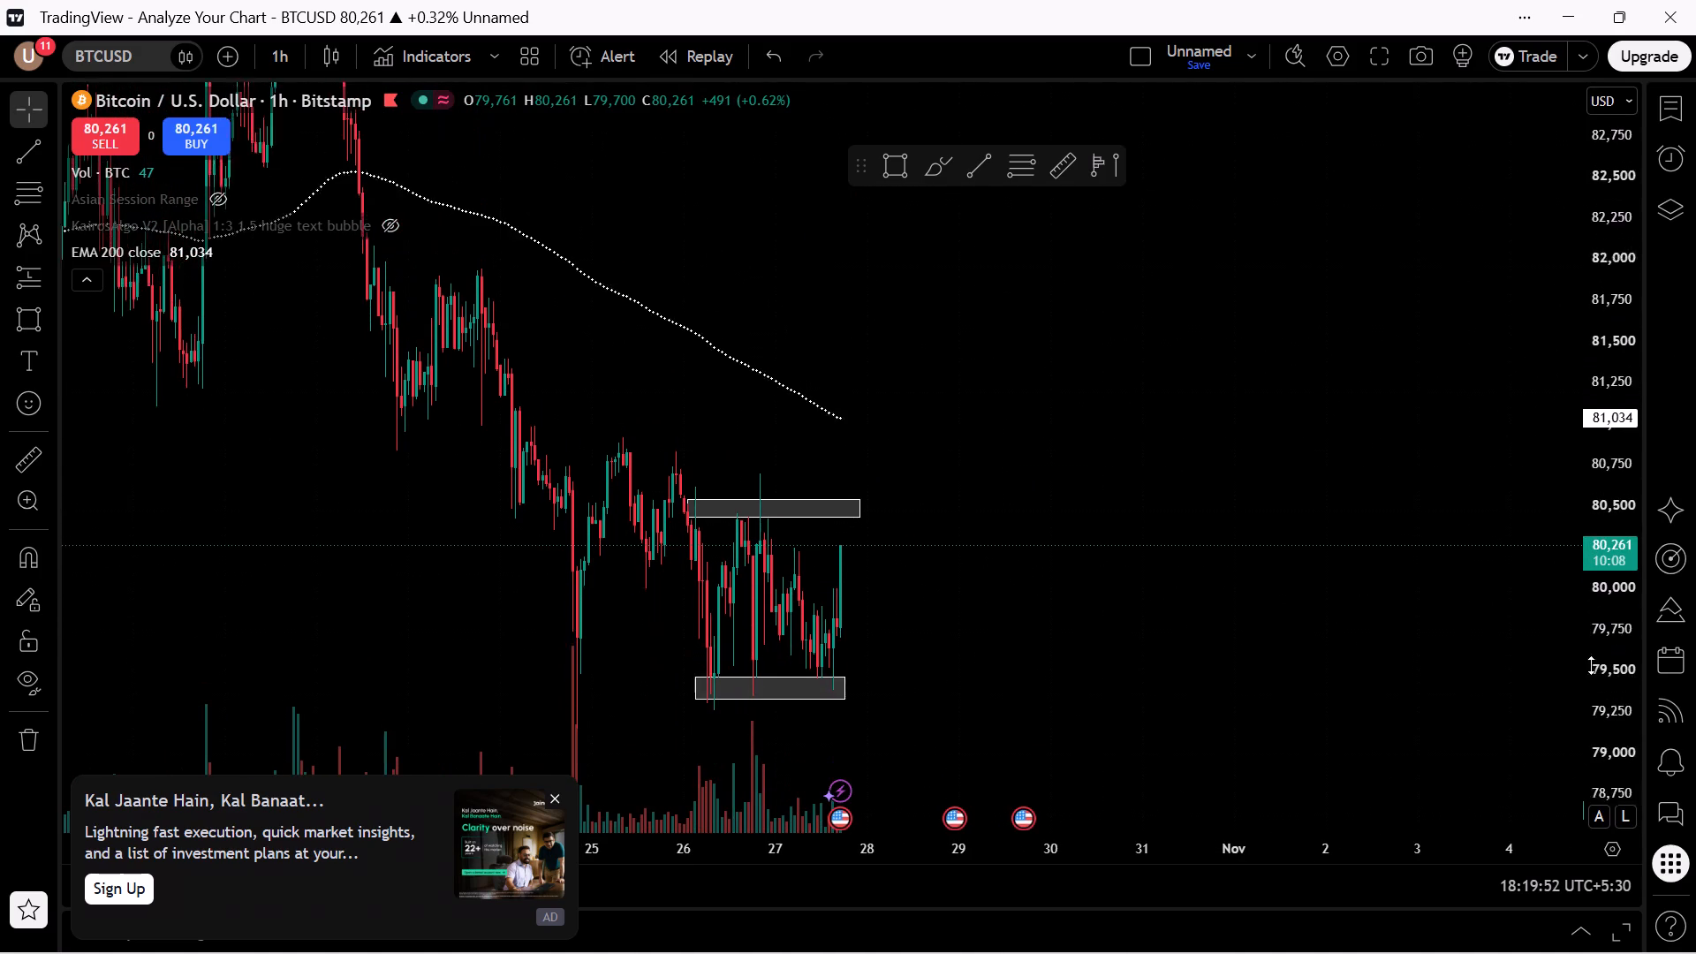
drag(1591, 665, 1586, 691)
drag(1616, 471, 1616, 521)
Draw a descending trend line from about 83,091 before the 22 Oct peak to about 79,342 on 28 Oct 09:30.
click(15, 153)
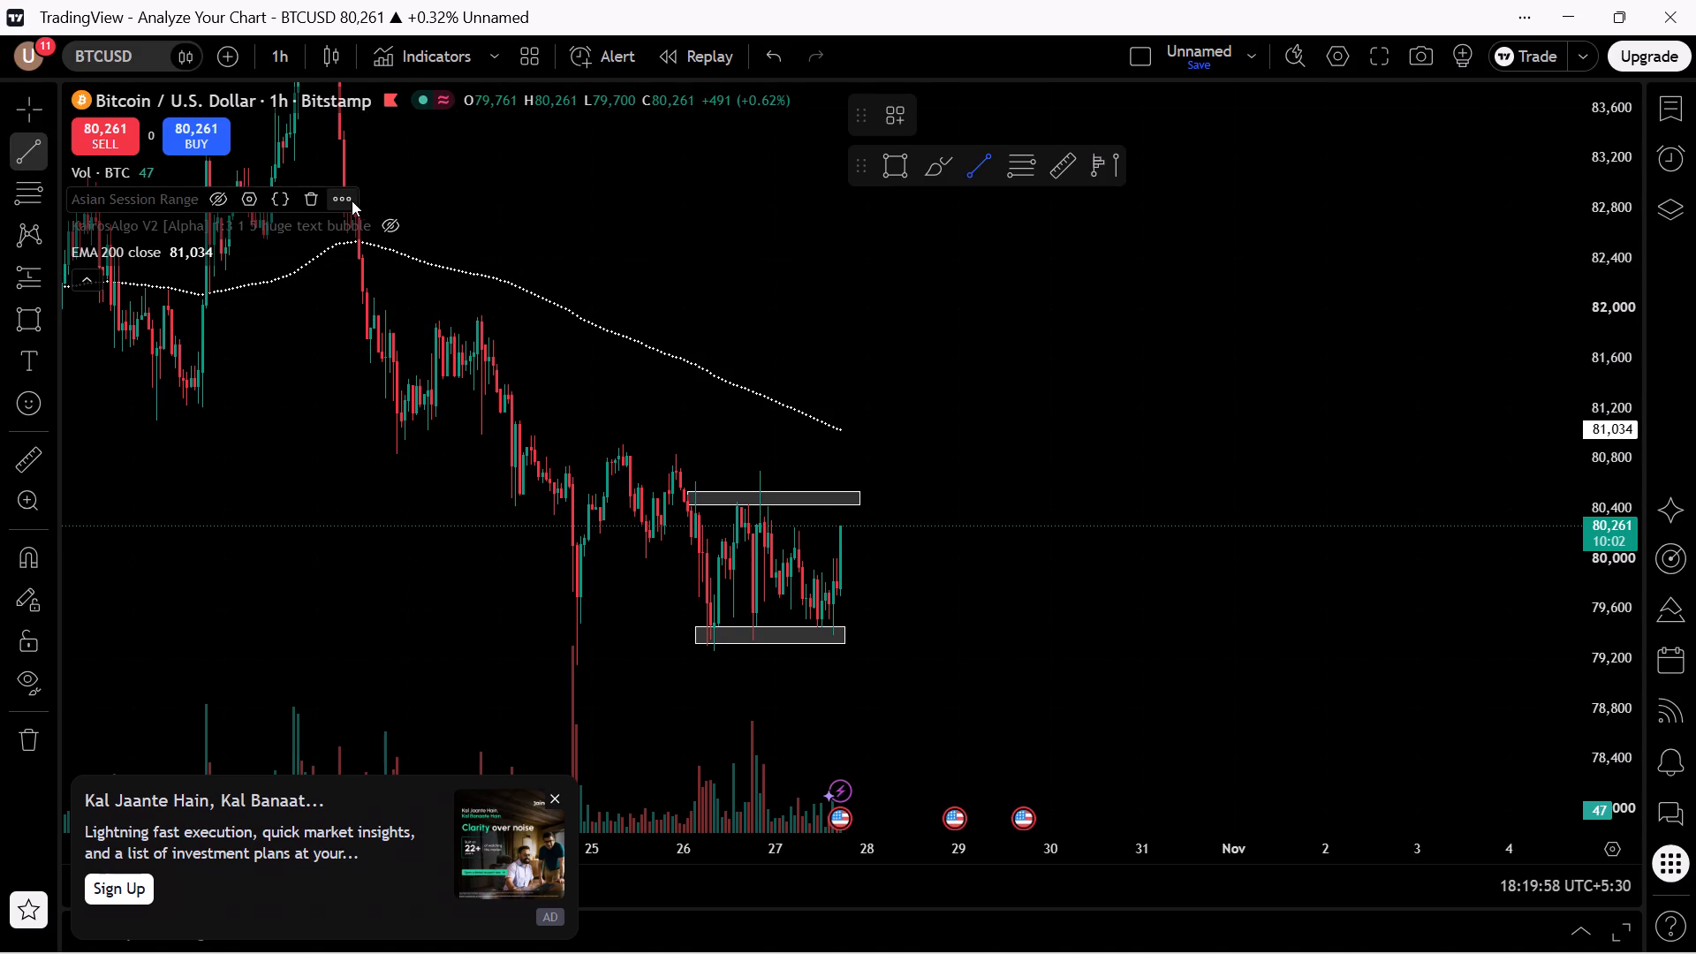
drag(241, 171, 632, 308)
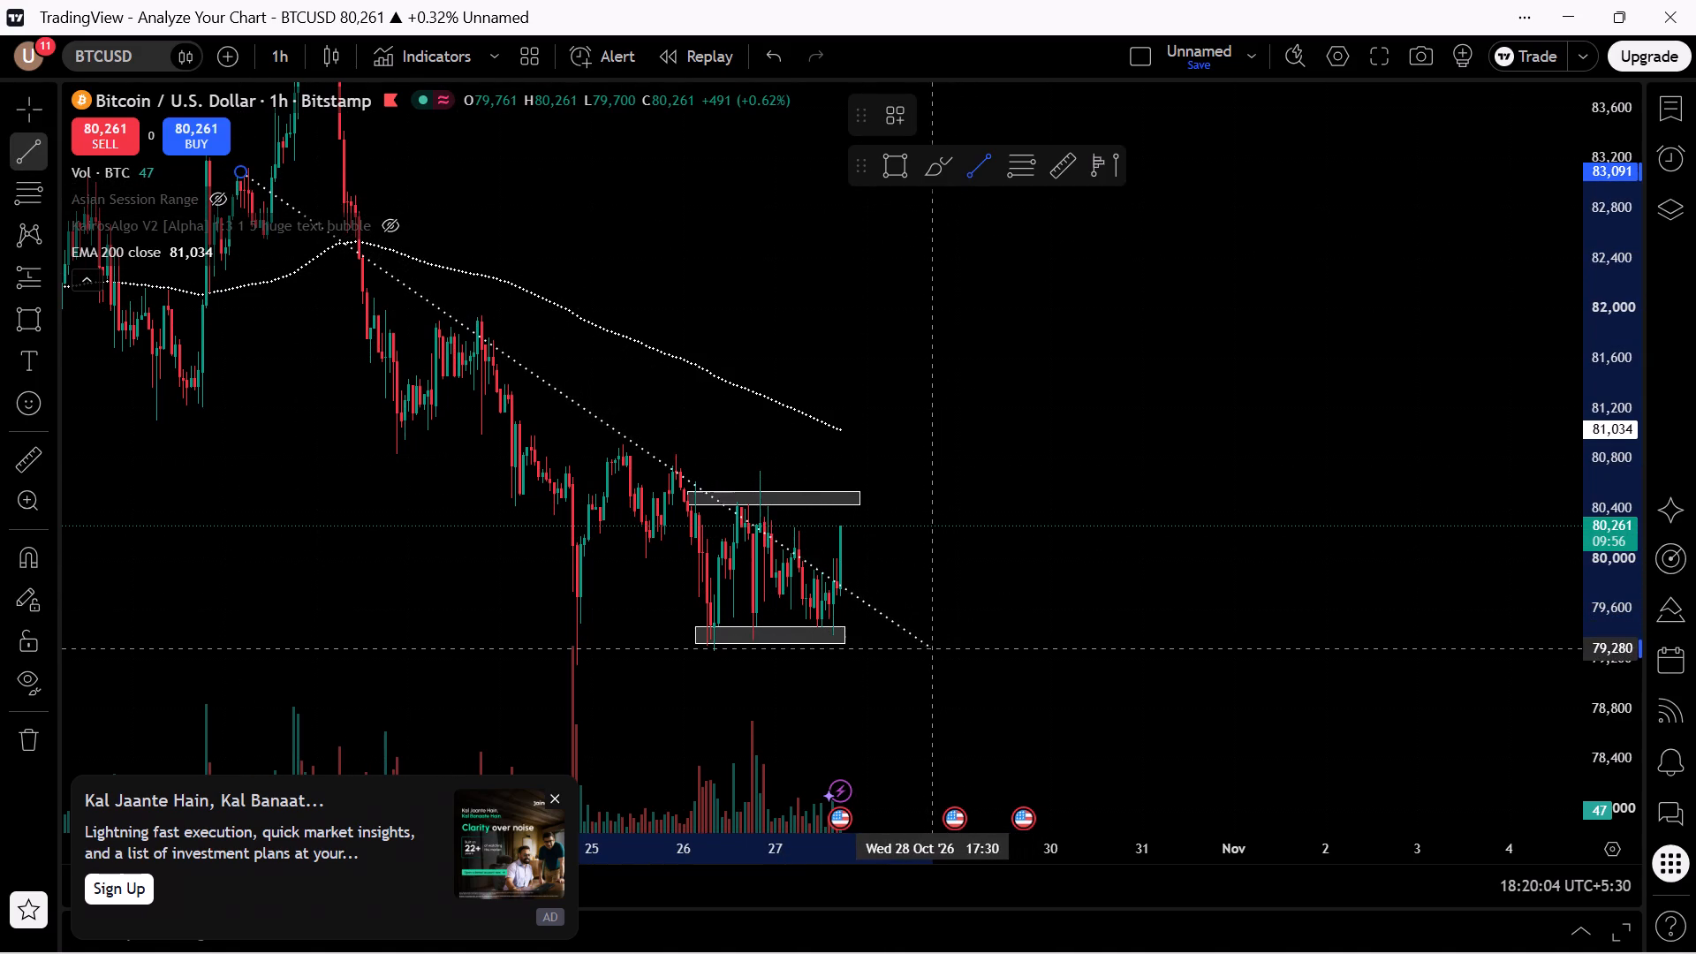
click(900, 641)
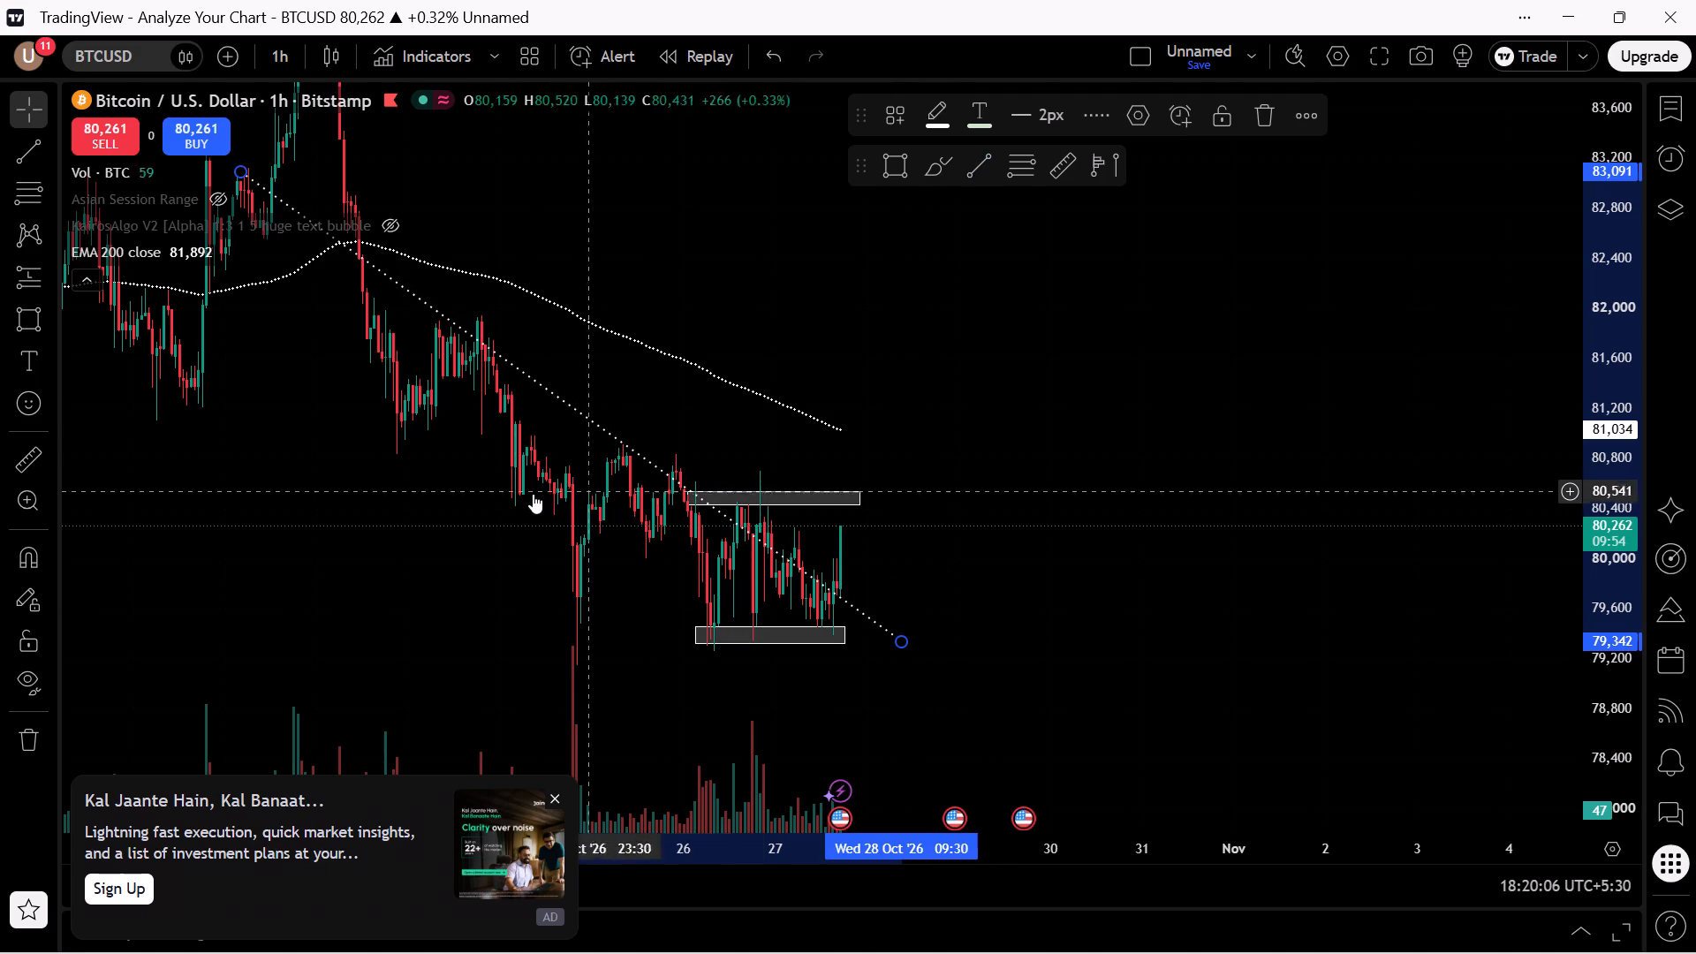
Adjust the trend line's endpoints to about 83,373 at its start and about 79,298 on 28 Oct 14:30.
drag(407, 488, 624, 695)
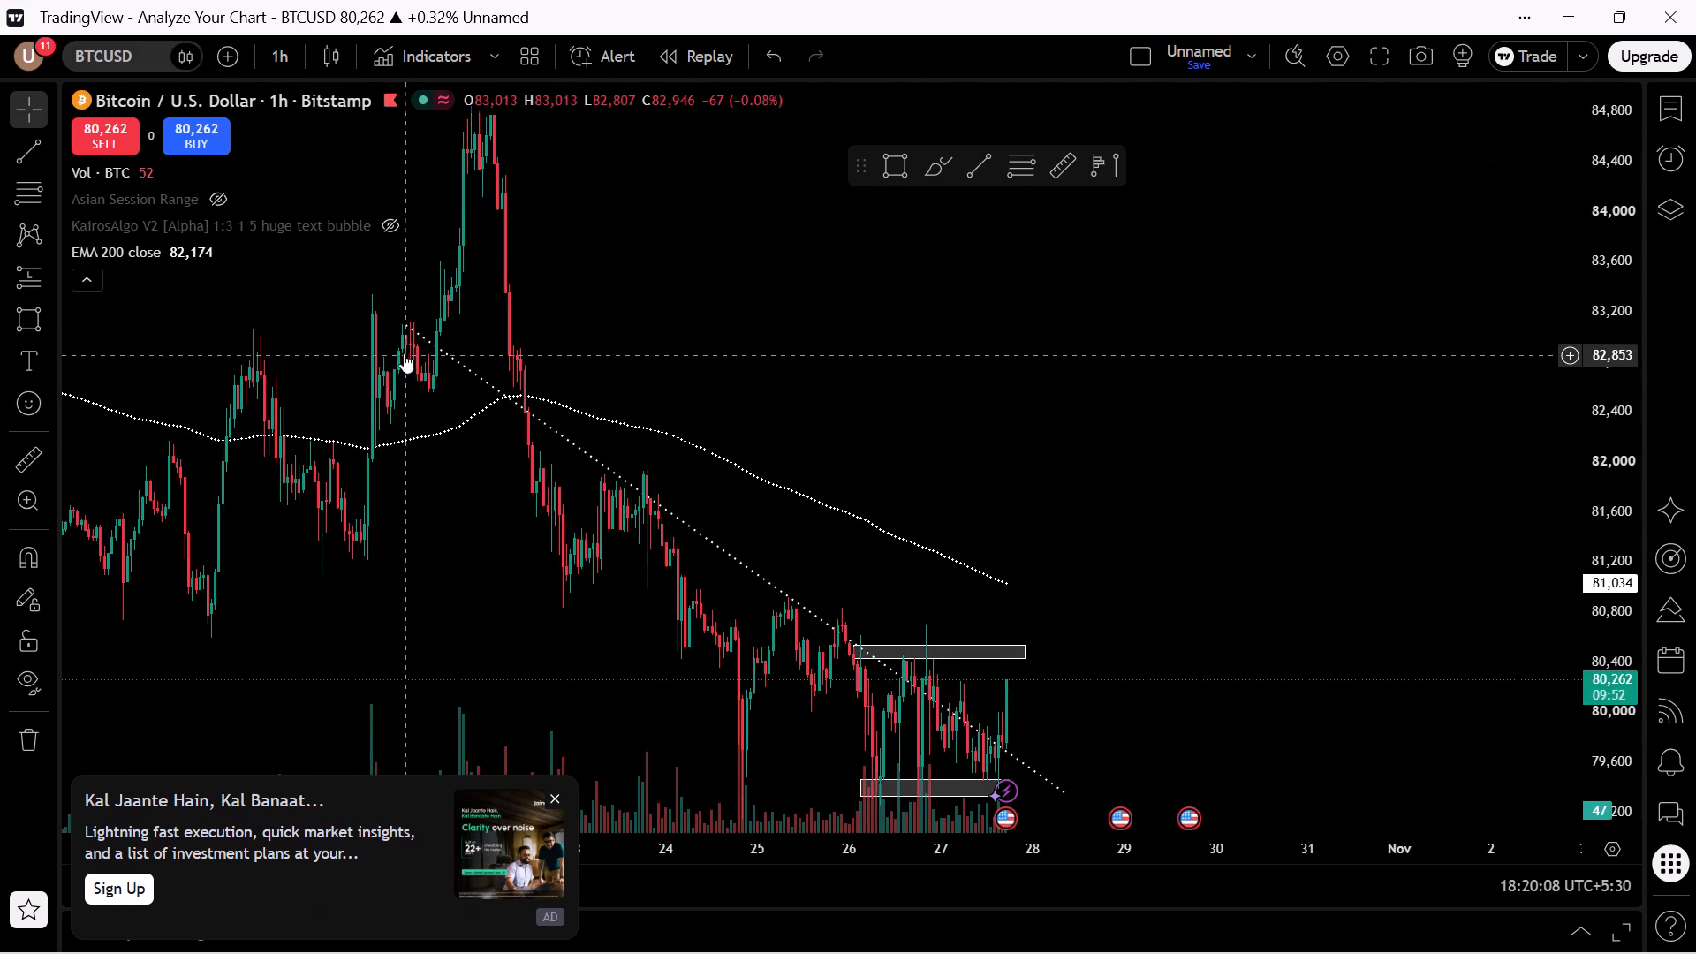
drag(406, 323, 426, 290)
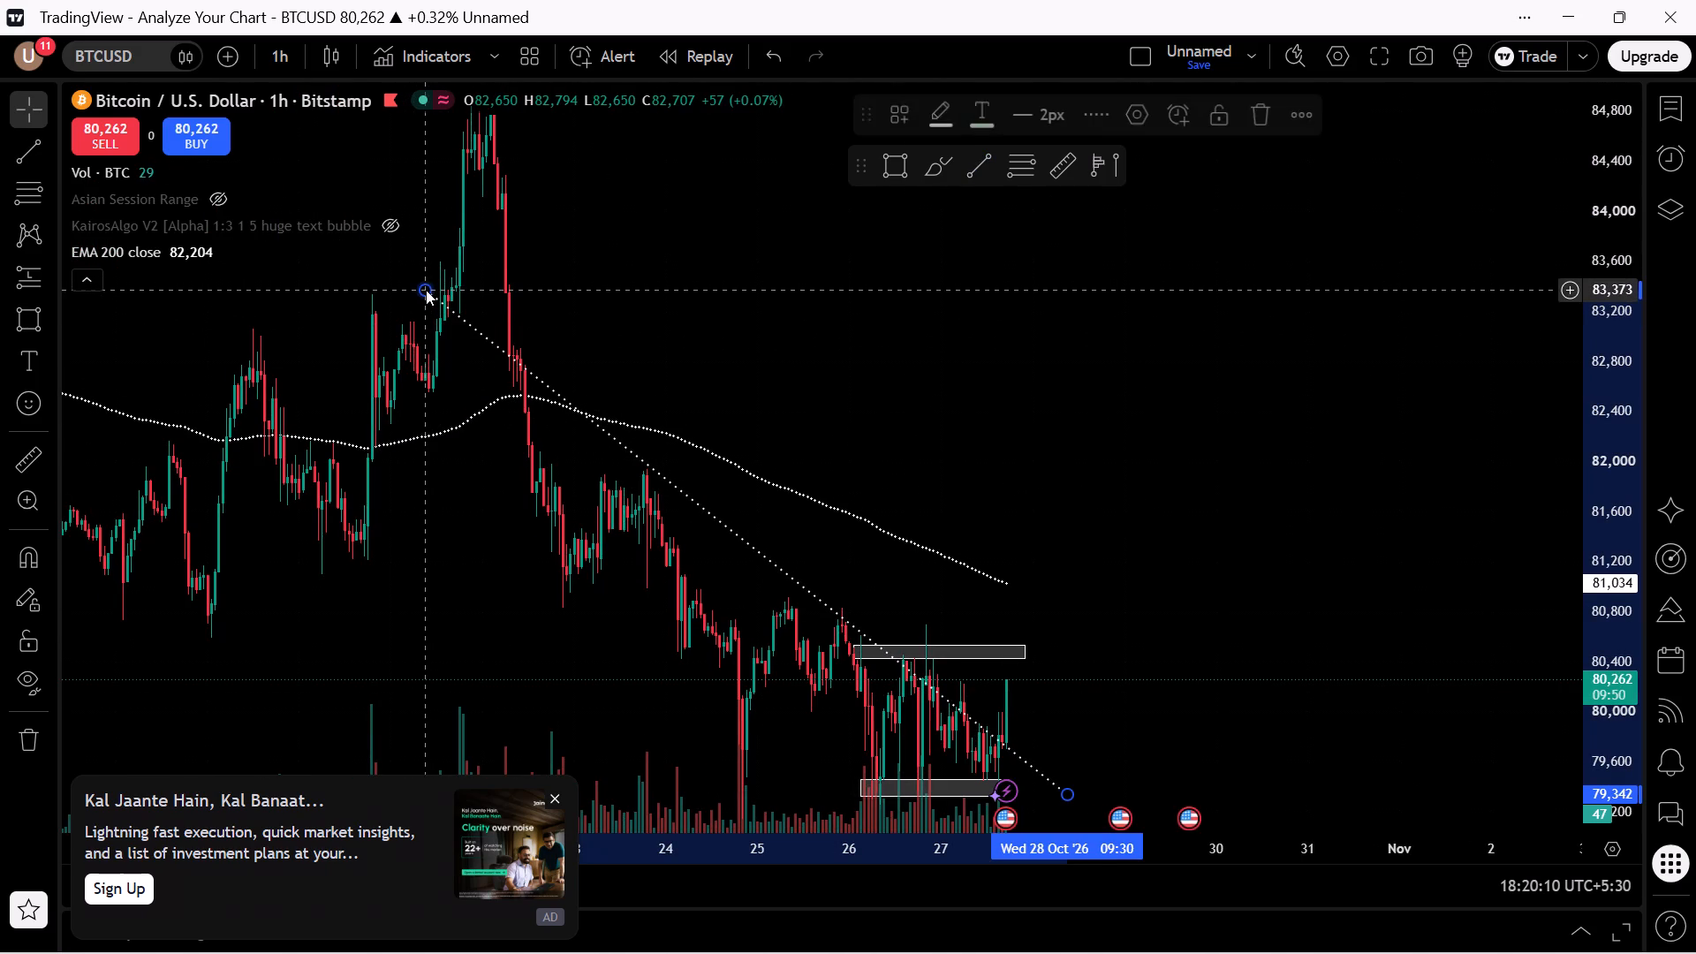
click(426, 290)
drag(1188, 531, 888, 367)
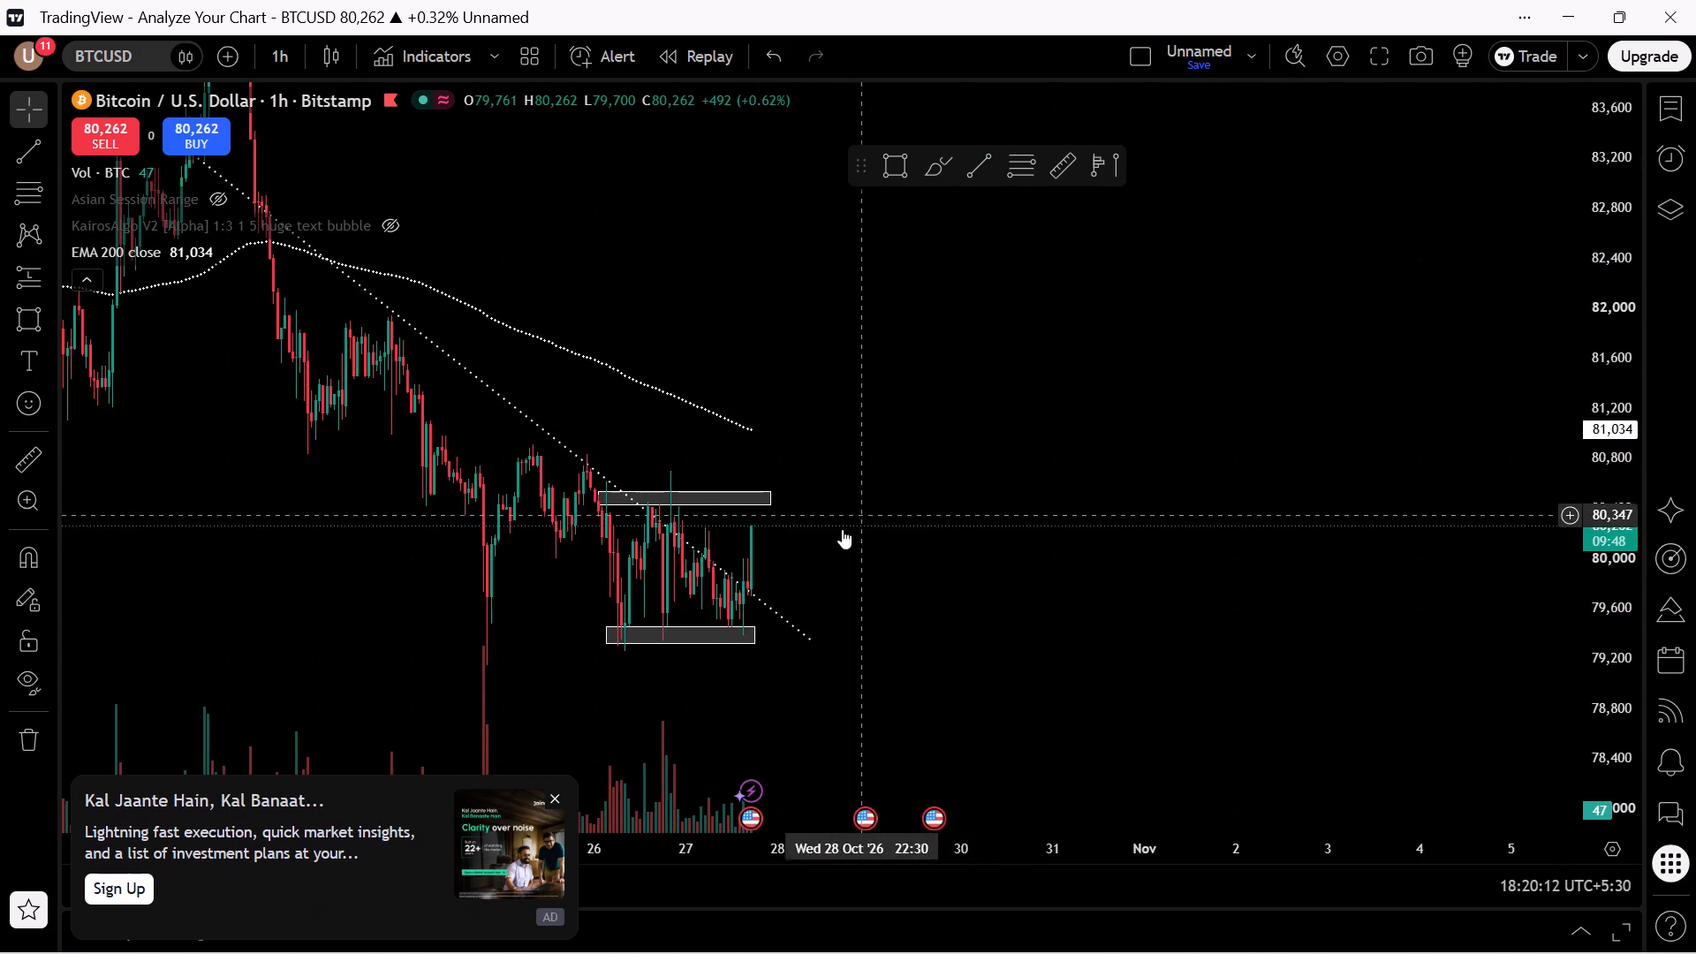
drag(812, 644, 838, 624)
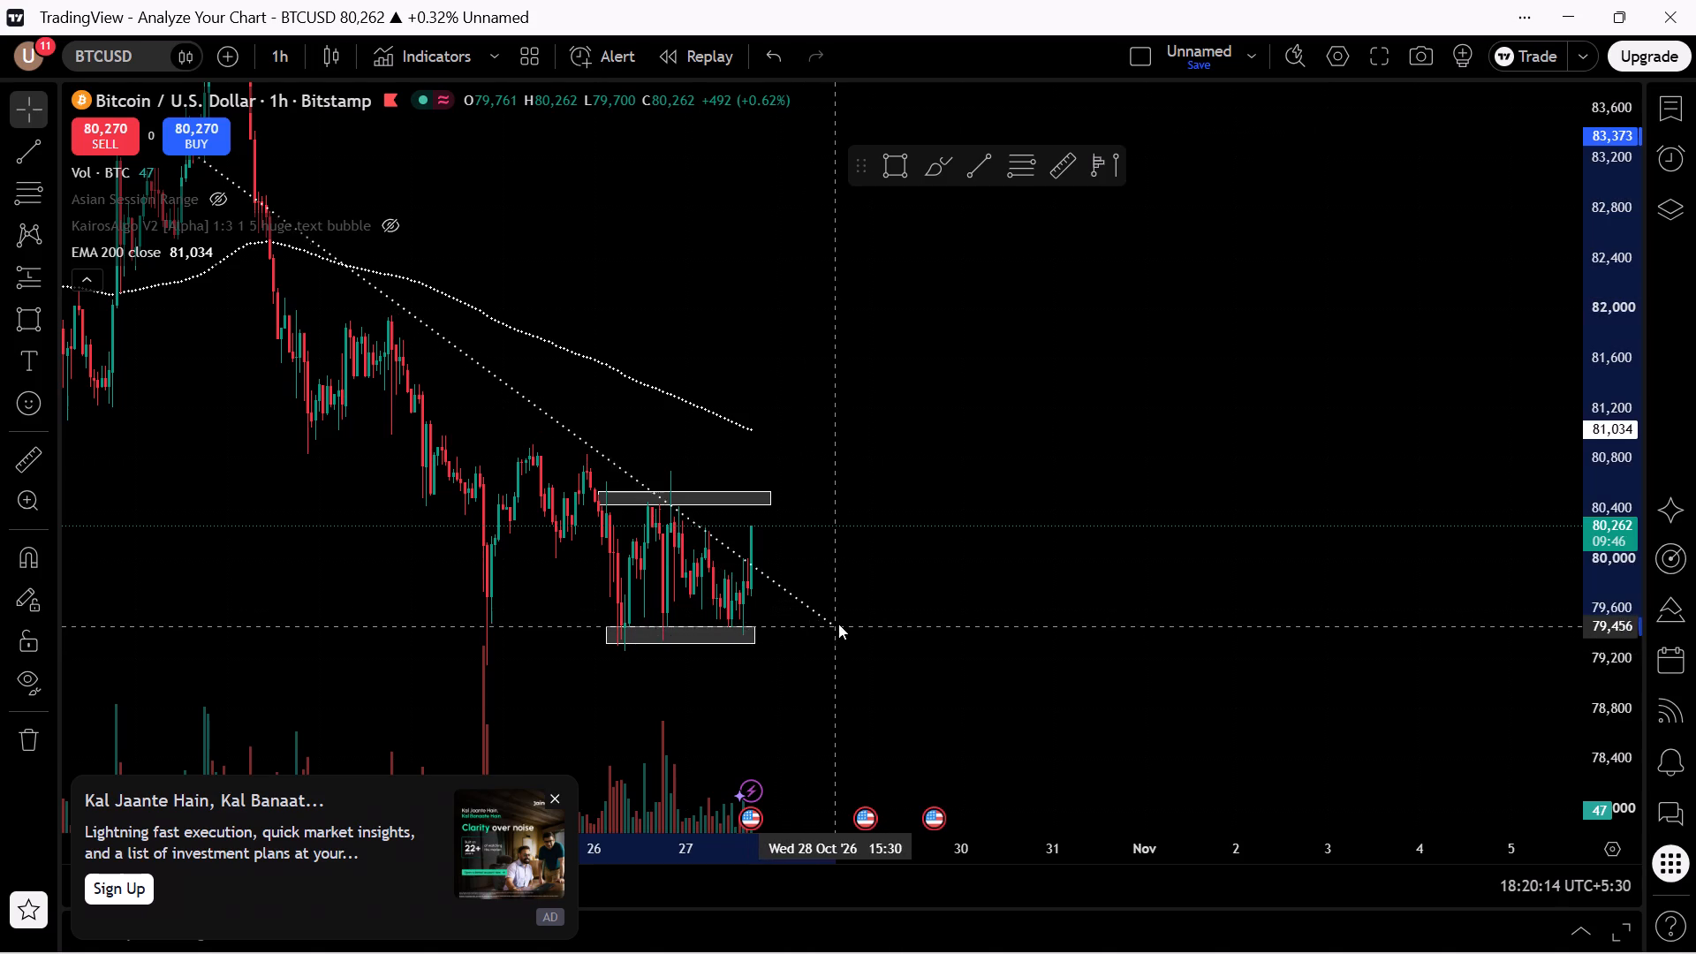
drag(838, 624, 830, 647)
click(830, 647)
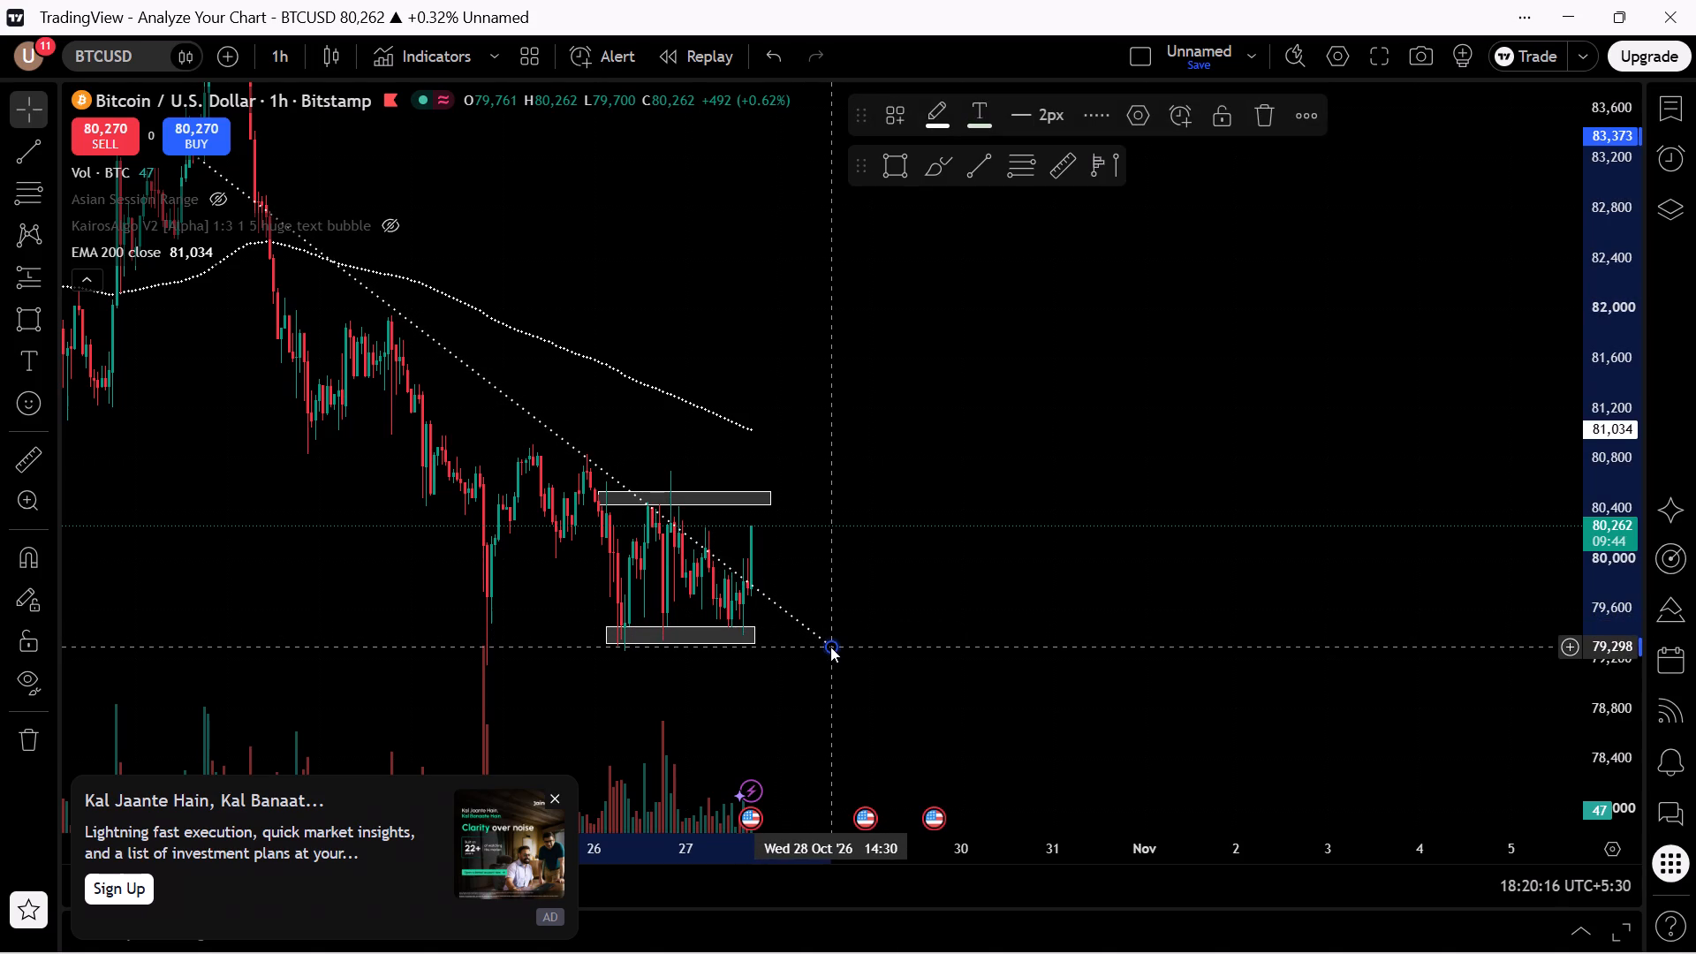
Draw a second descending trend line just above the first, from about 83,417 on 21 Oct 11:30 to about 79,750 late on 27 Oct.
drag(1075, 520, 1144, 481)
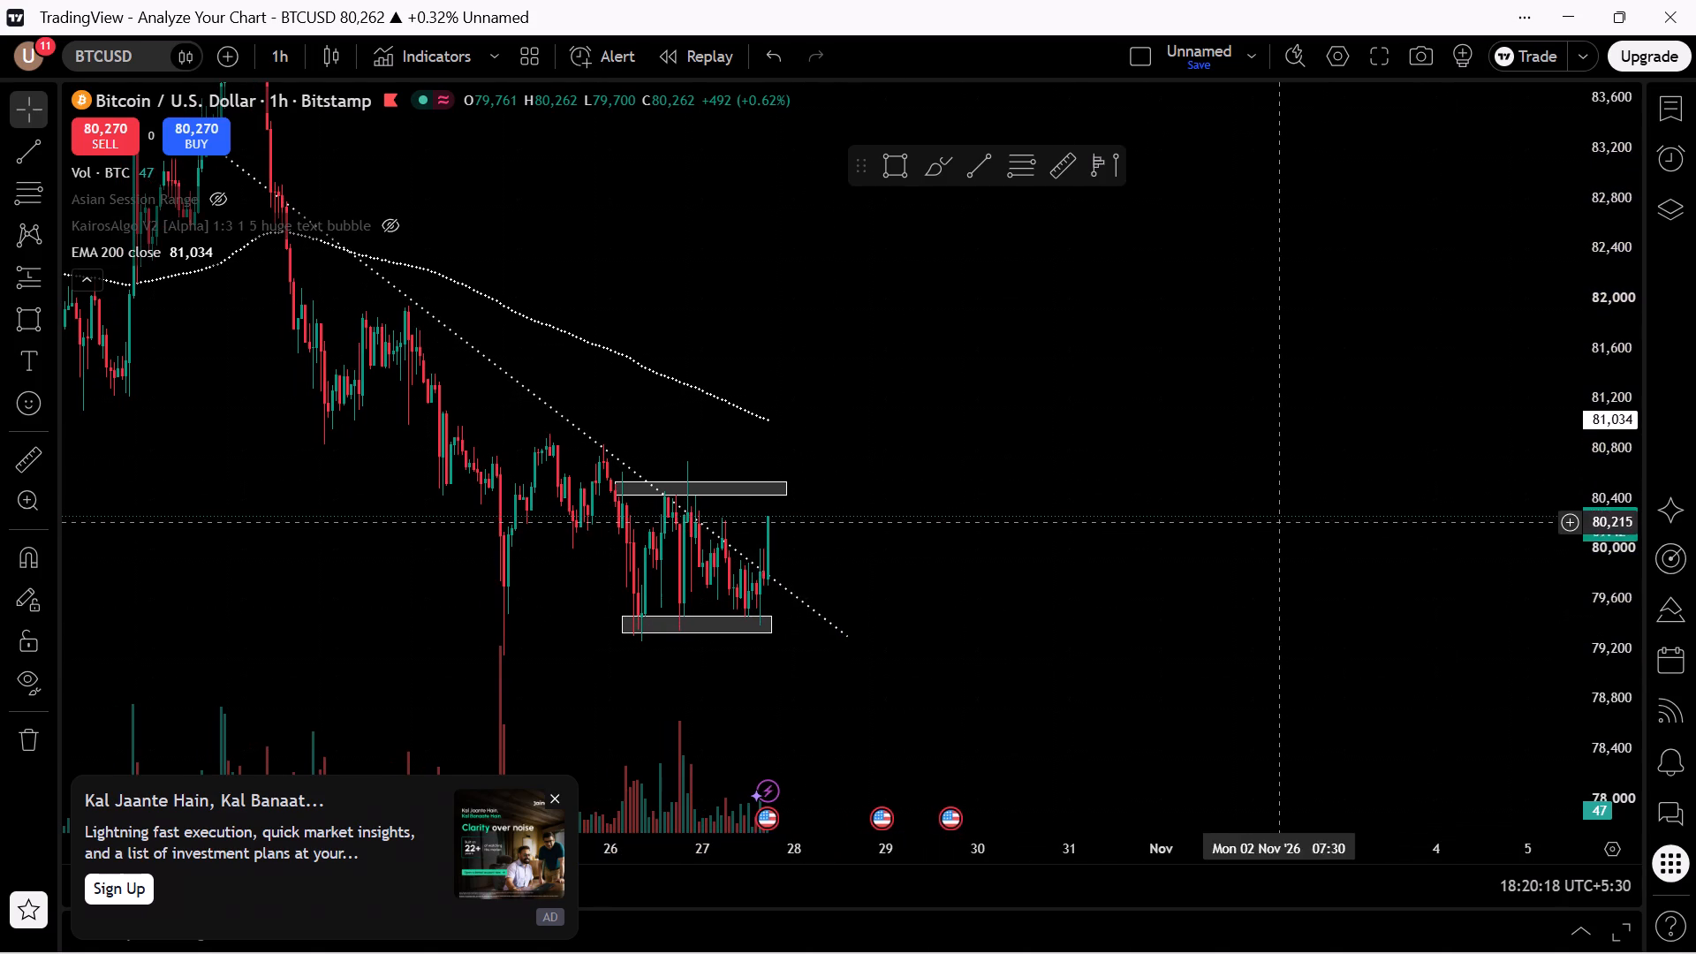
drag(1094, 485, 1457, 681)
drag(1204, 504, 1466, 747)
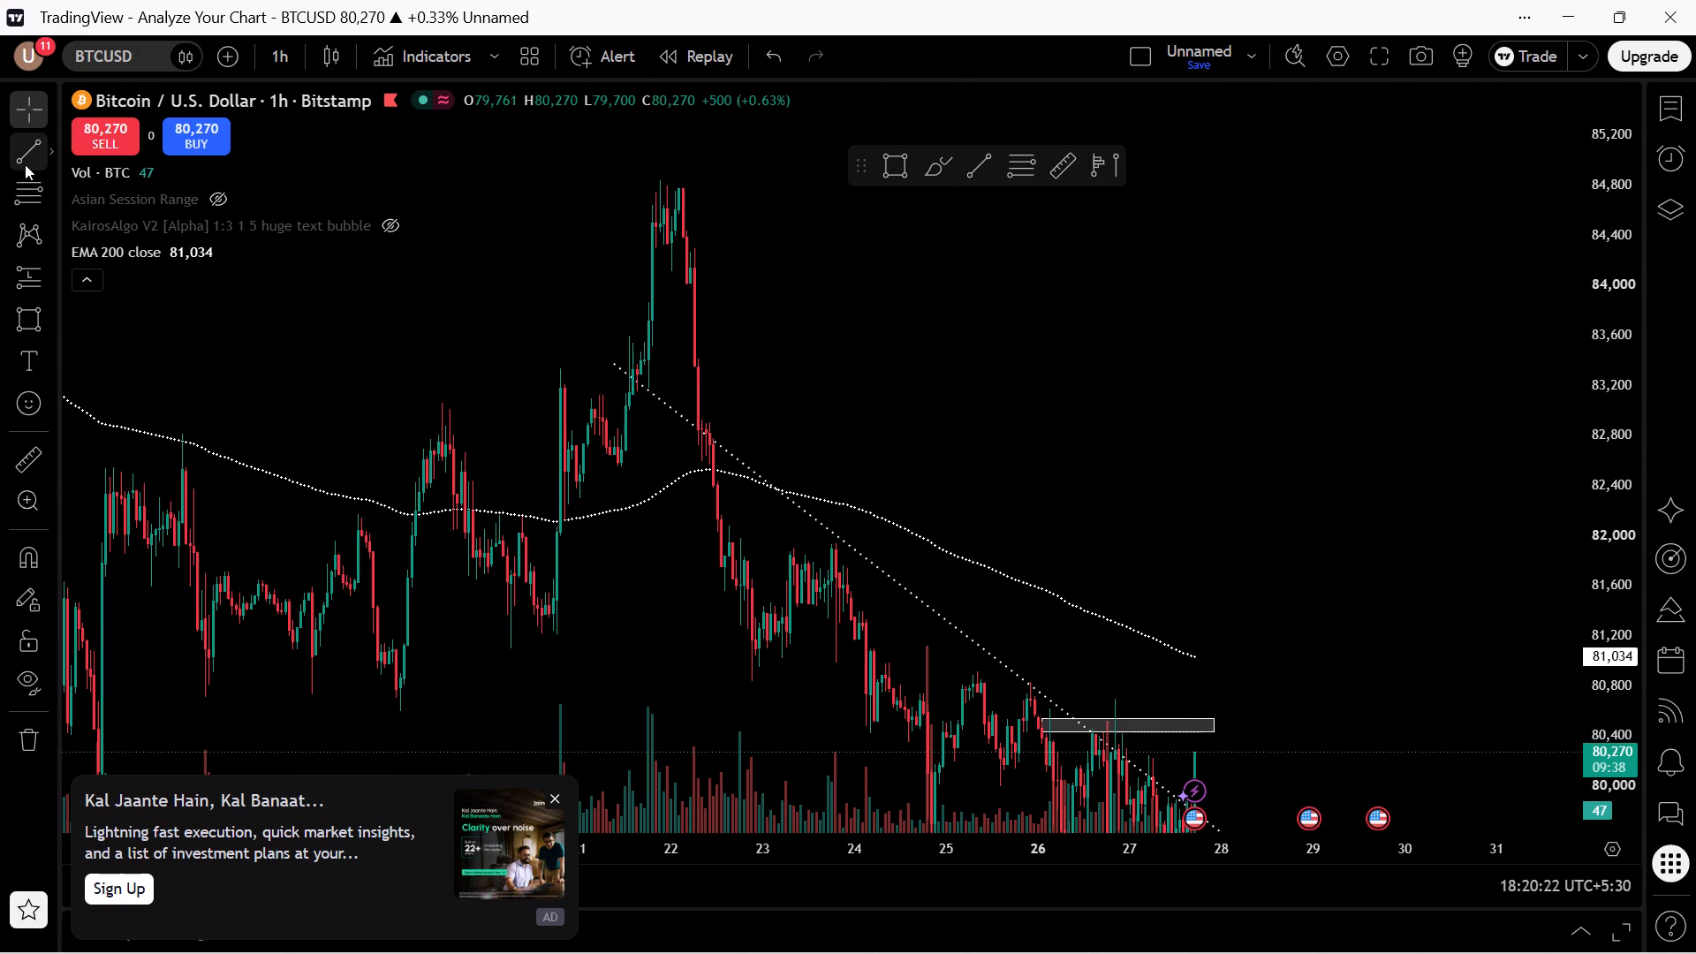
click(25, 164)
drag(623, 359, 920, 587)
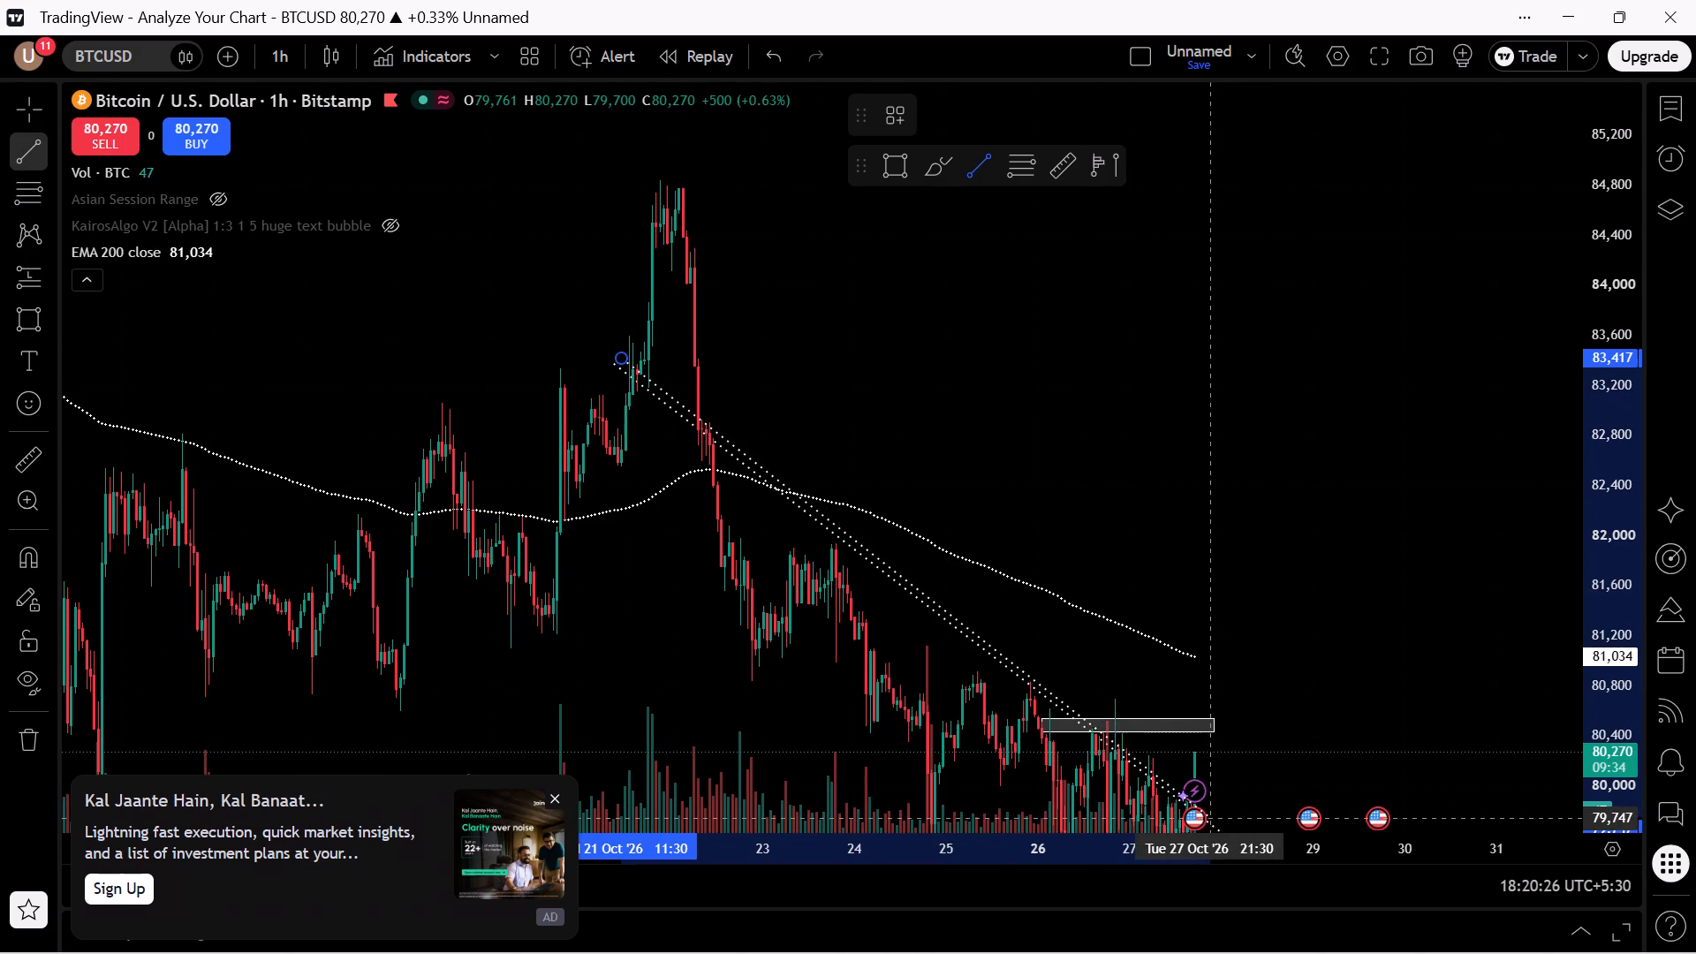
click(1235, 834)
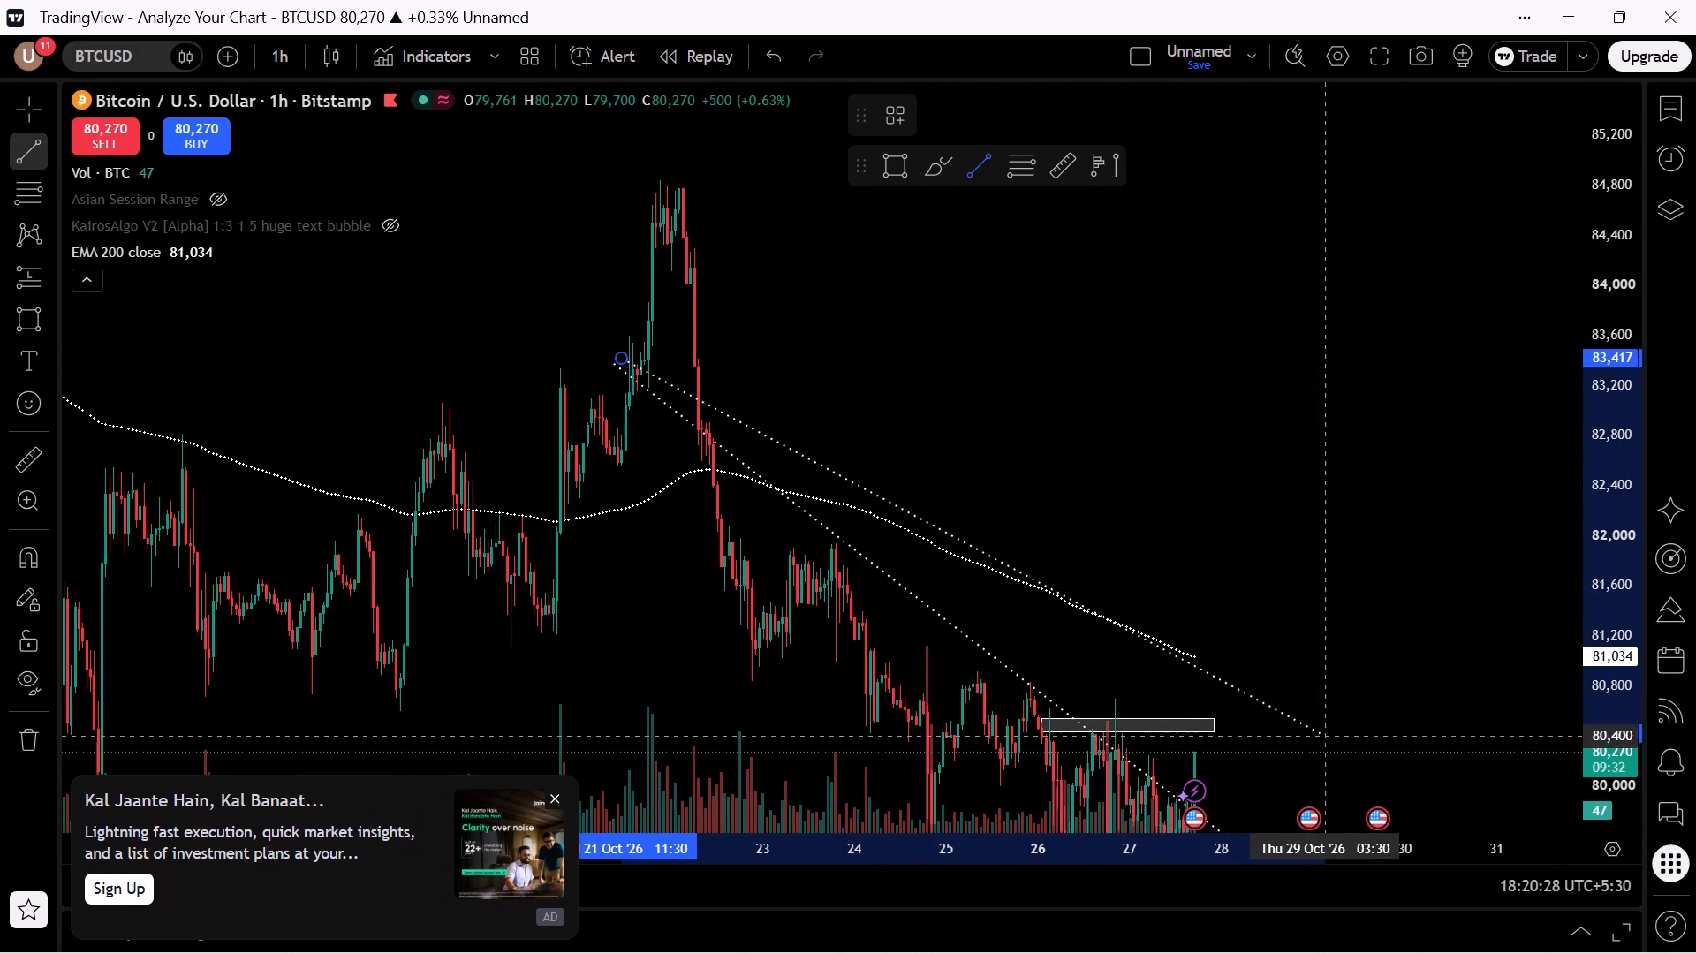
click(1219, 816)
Extend the second trend line's lower end to about 79,359 on 28 Oct 15:30, alongside the first line's end.
drag(1273, 703, 945, 481)
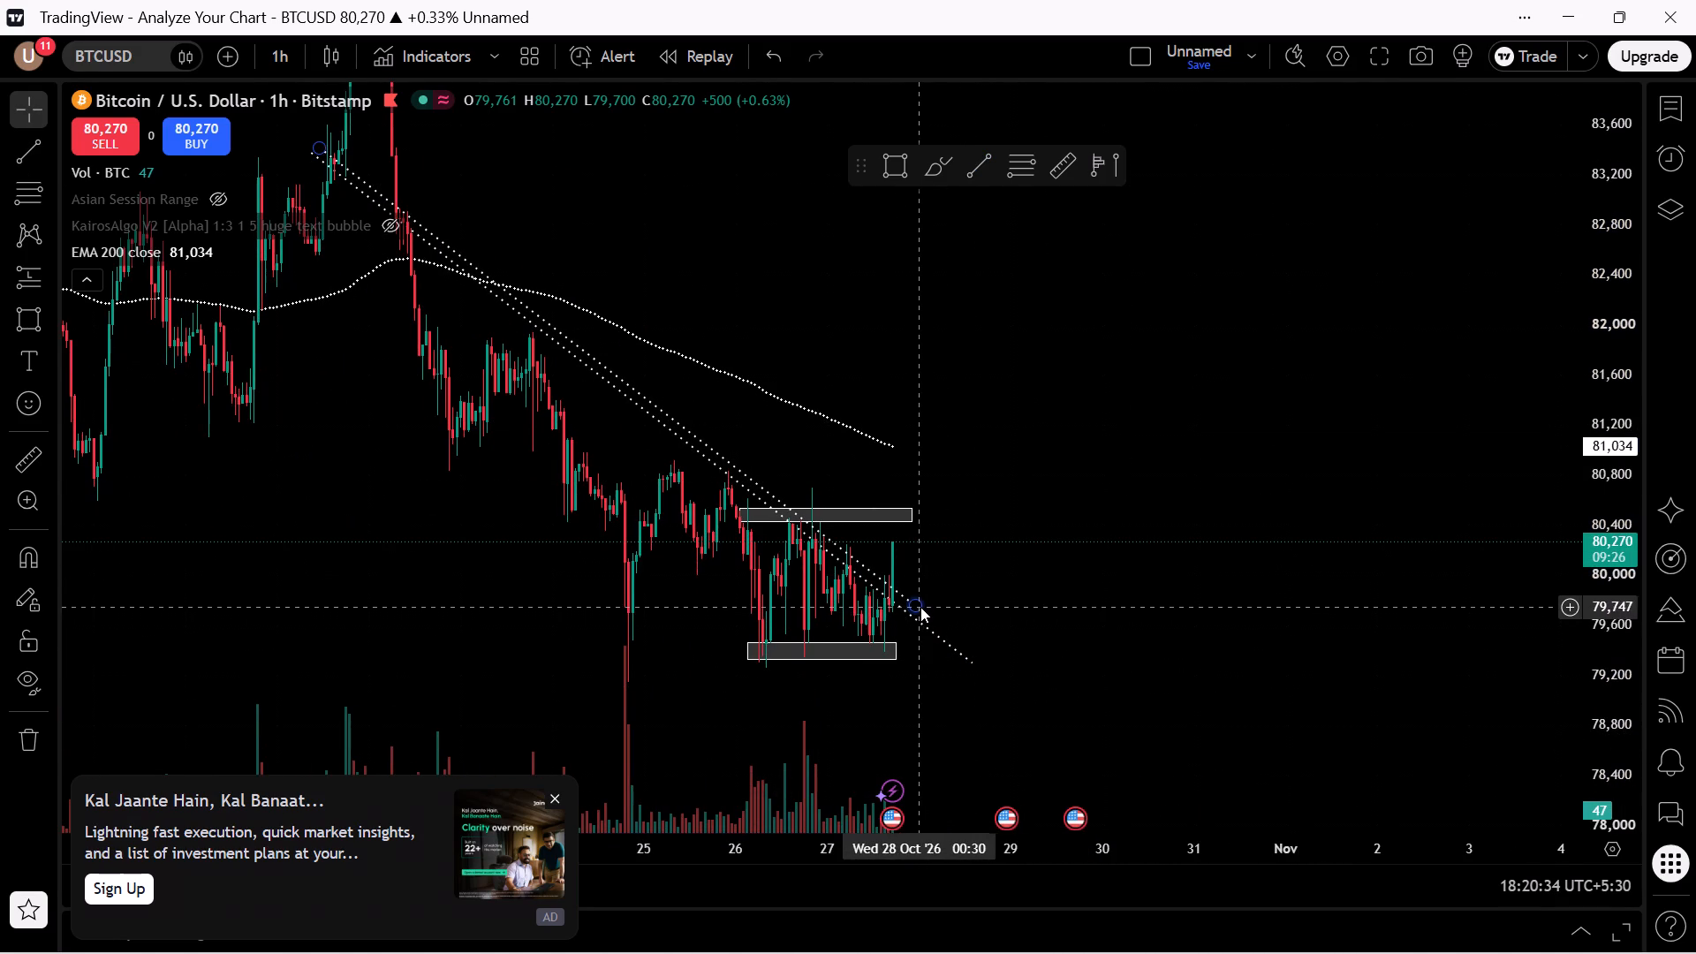
drag(920, 607, 1009, 675)
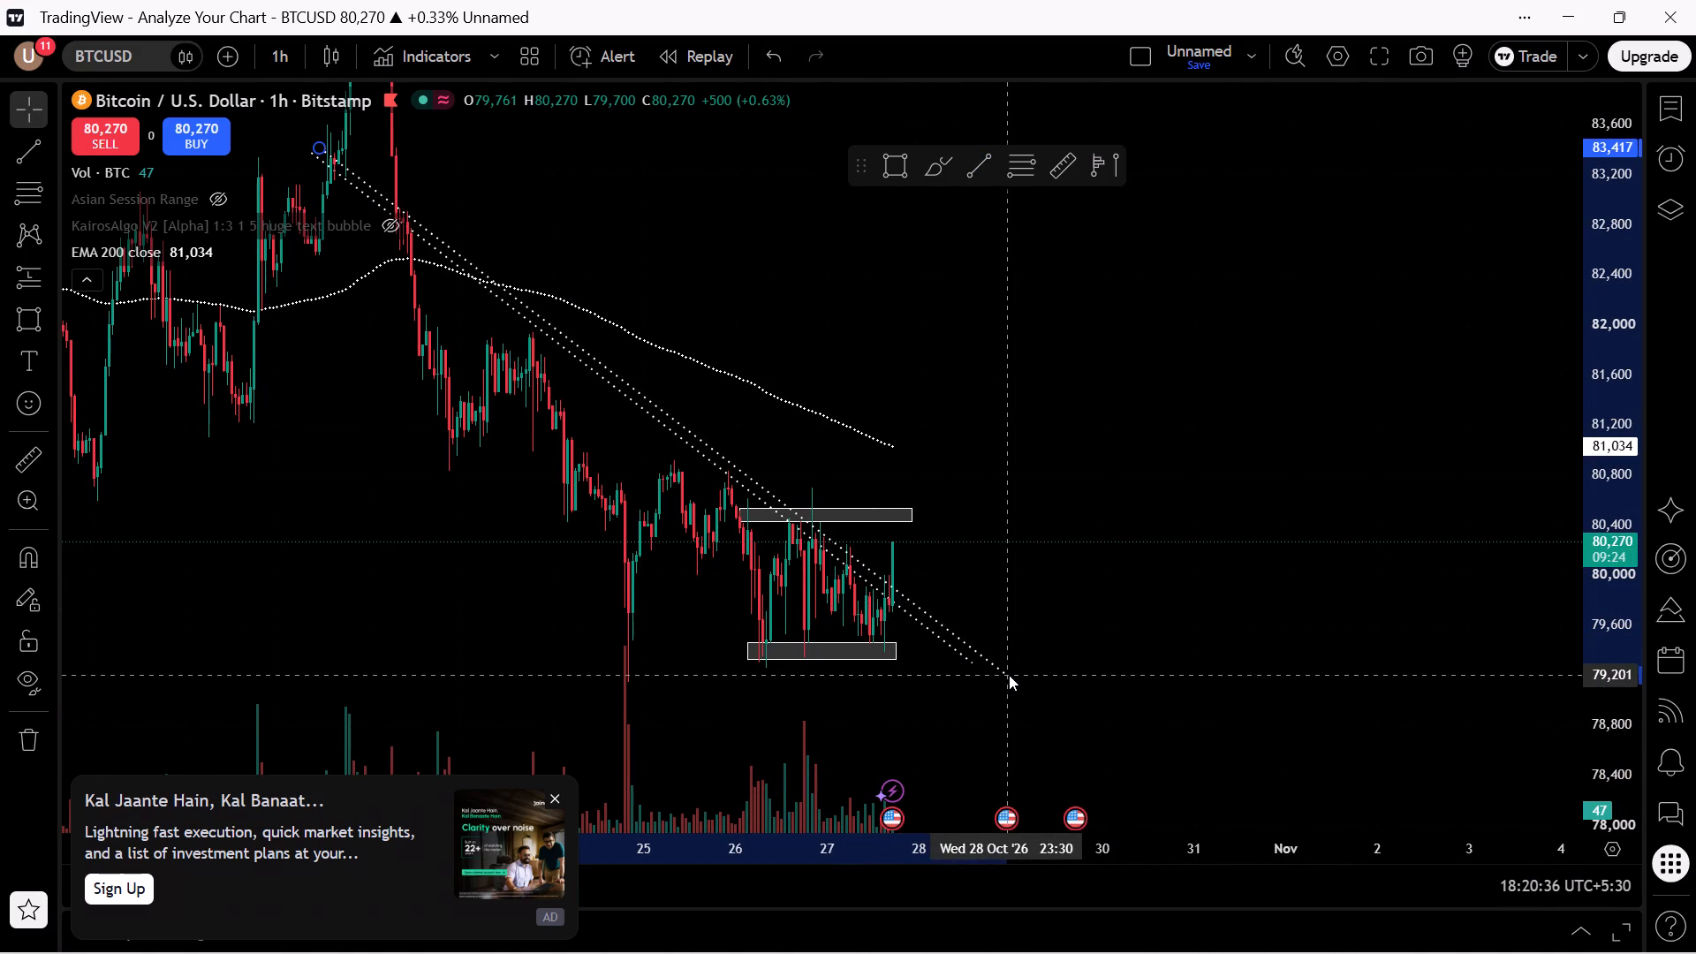
drag(1009, 675, 978, 655)
click(978, 655)
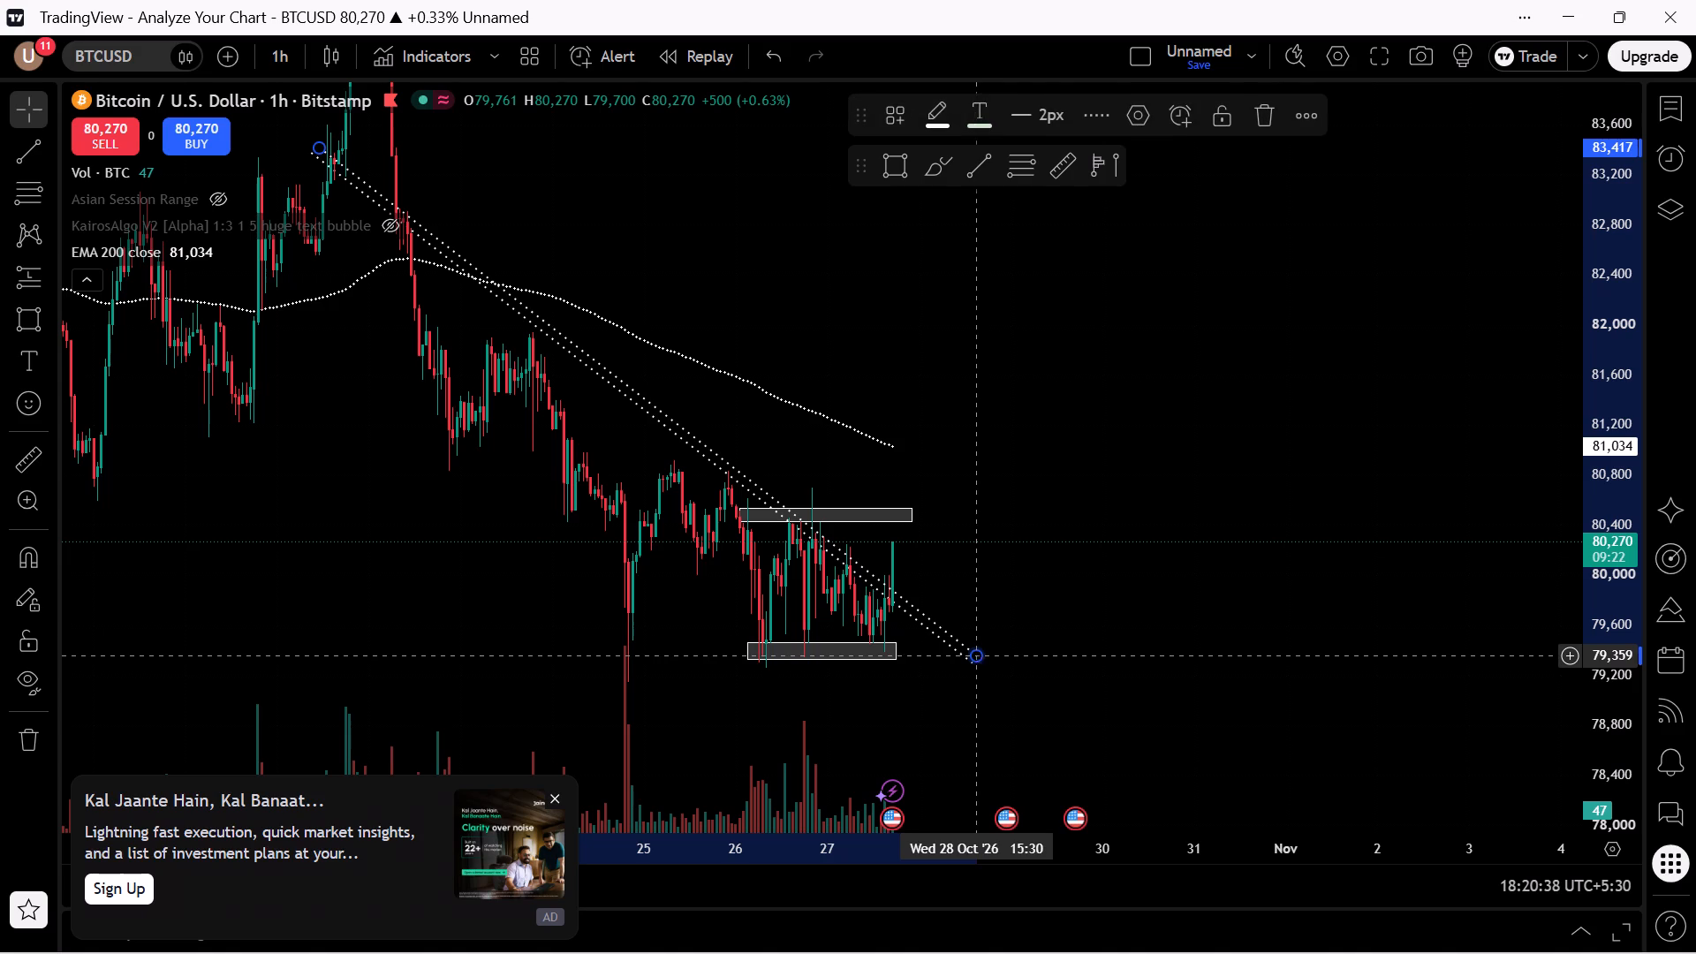
Extend the lower rectangle zone's start back to 24 Oct so it spans the earlier price low.
drag(1064, 643, 1257, 577)
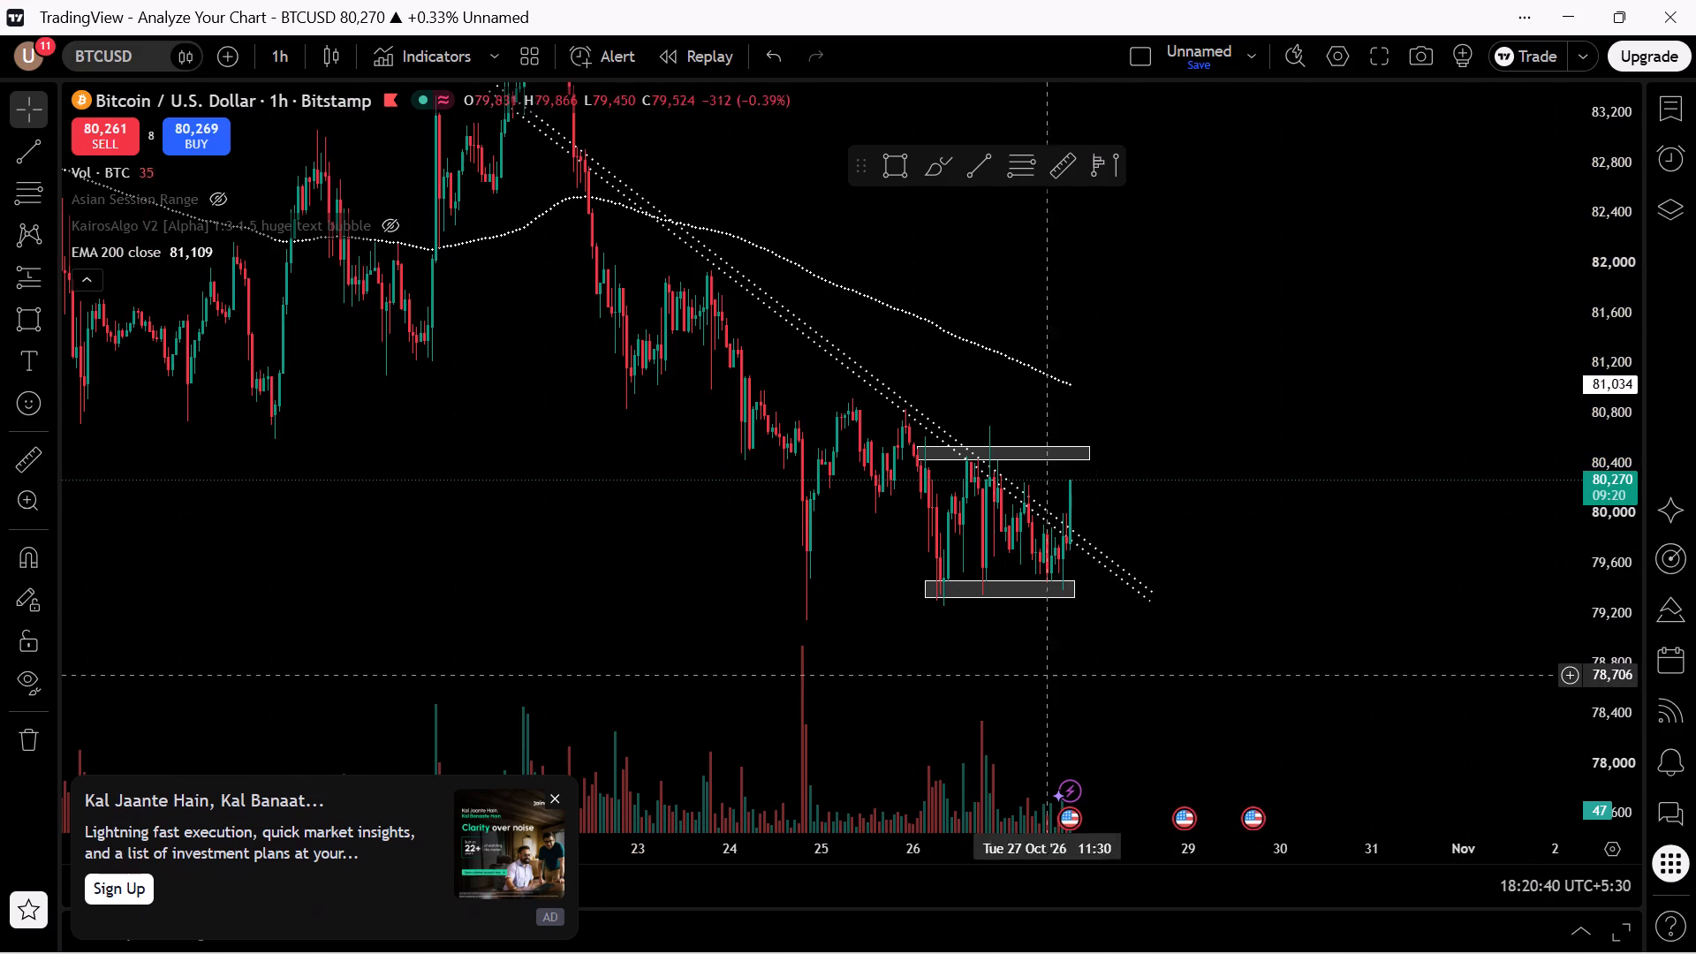
drag(956, 671, 1180, 633)
drag(1056, 606, 1245, 614)
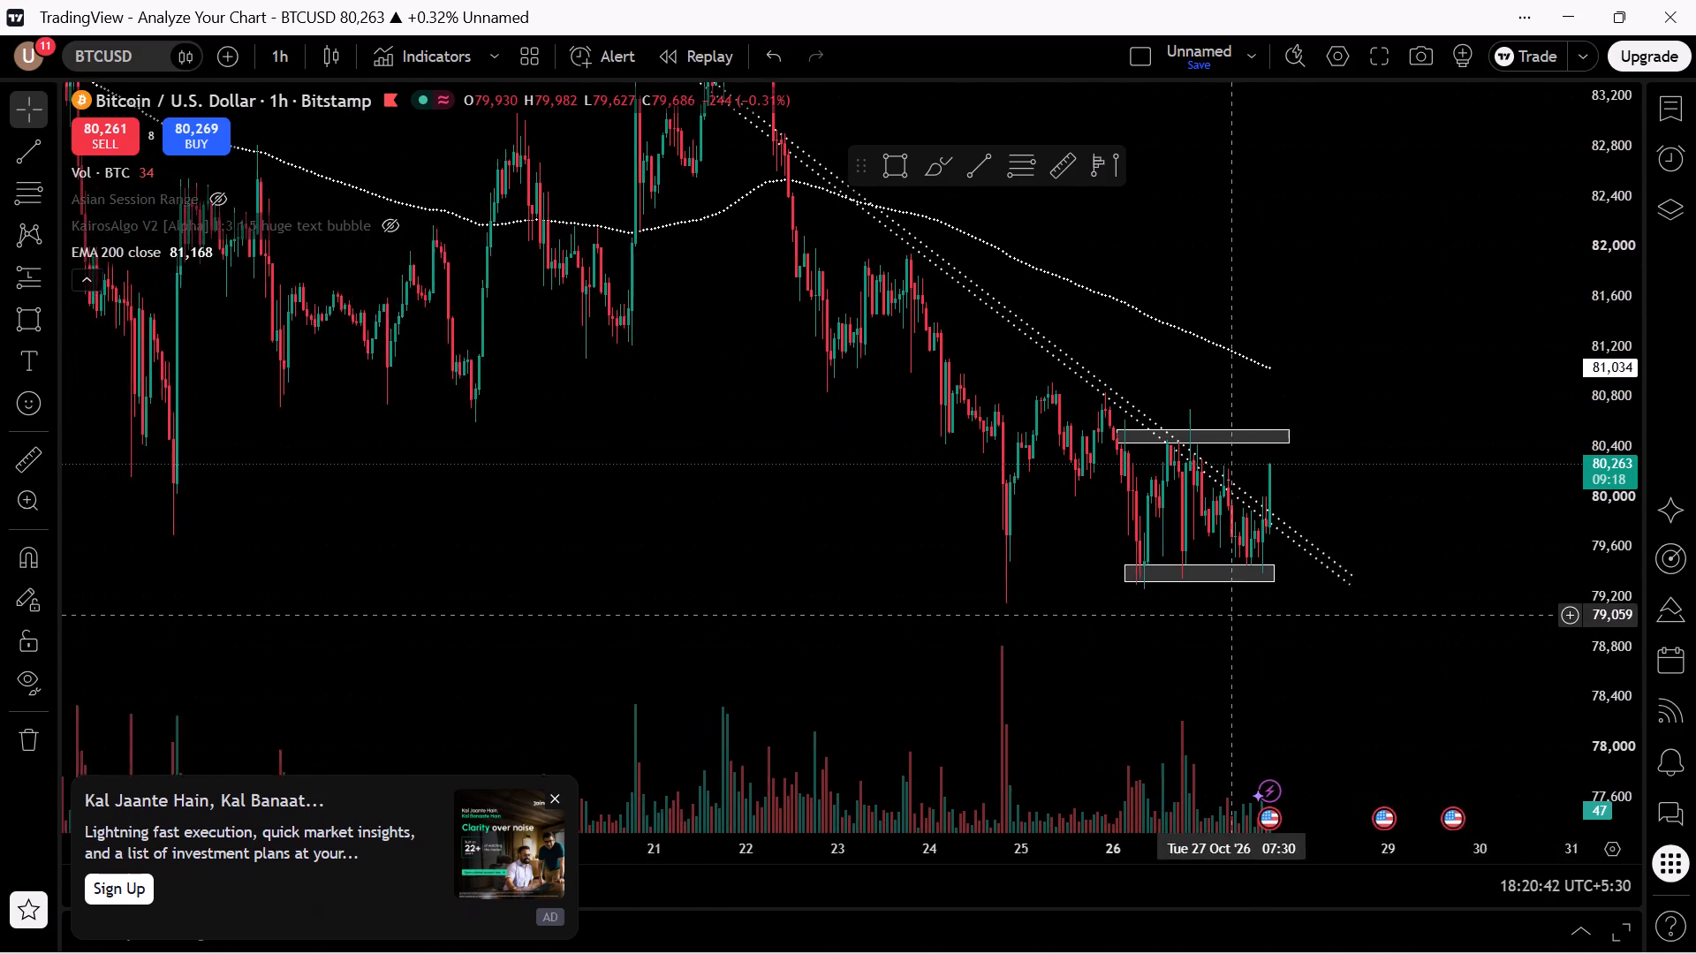
drag(1245, 614, 1279, 611)
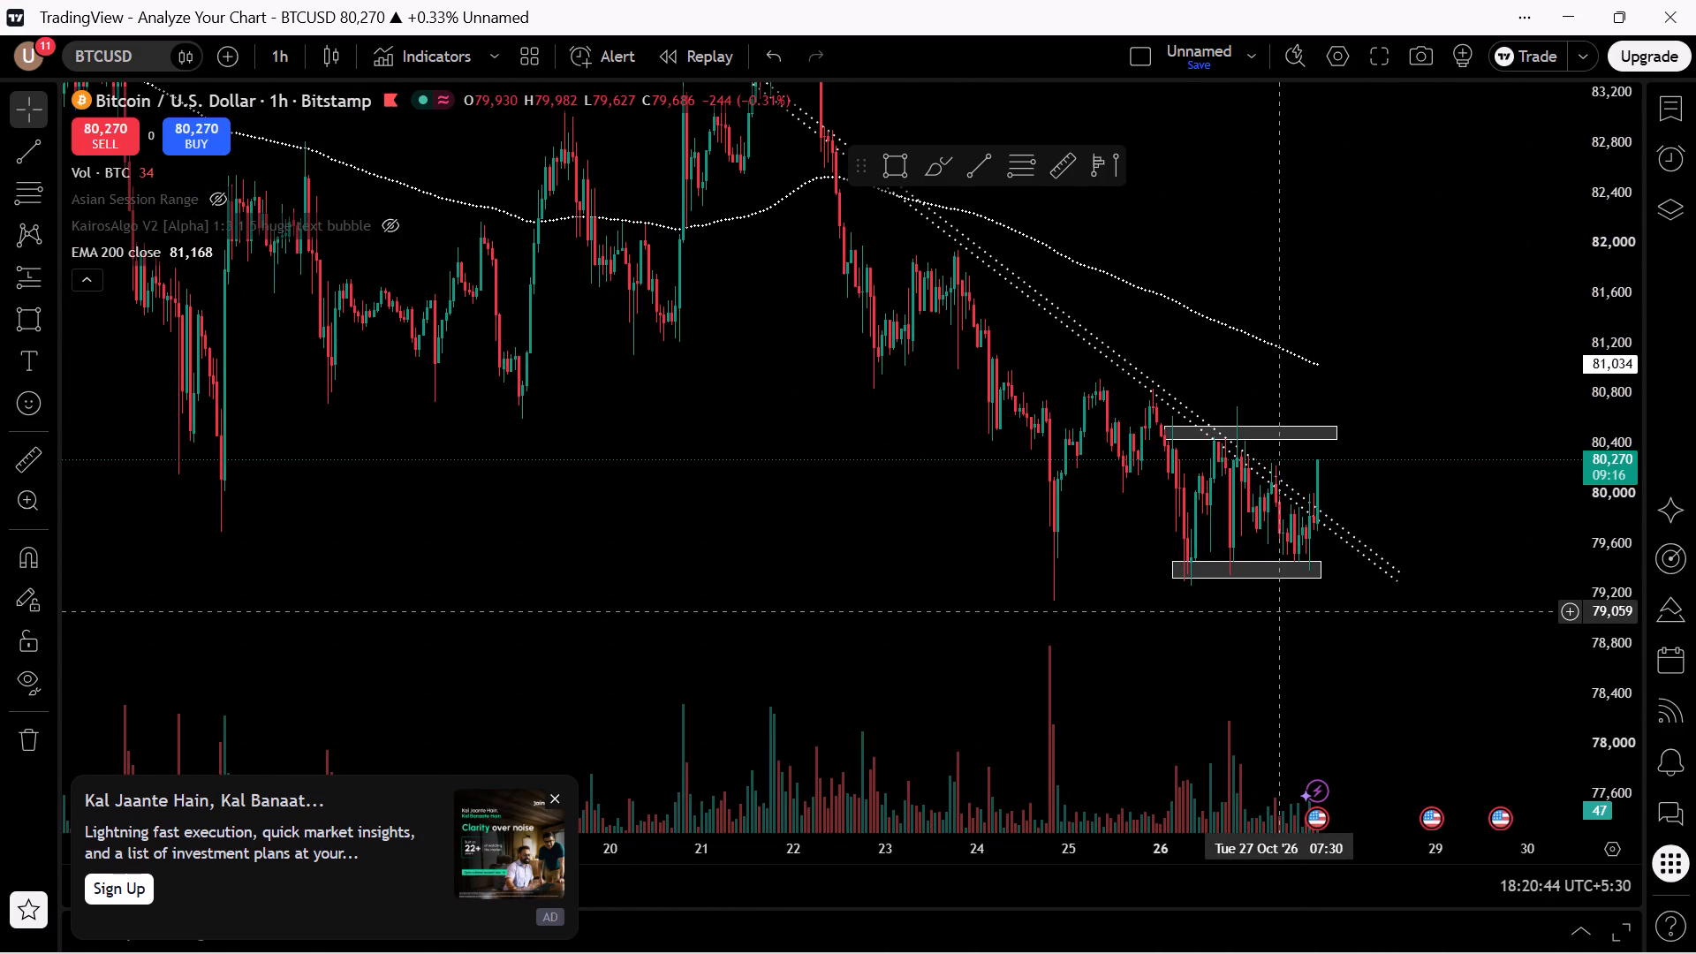
drag(1601, 627, 1600, 299)
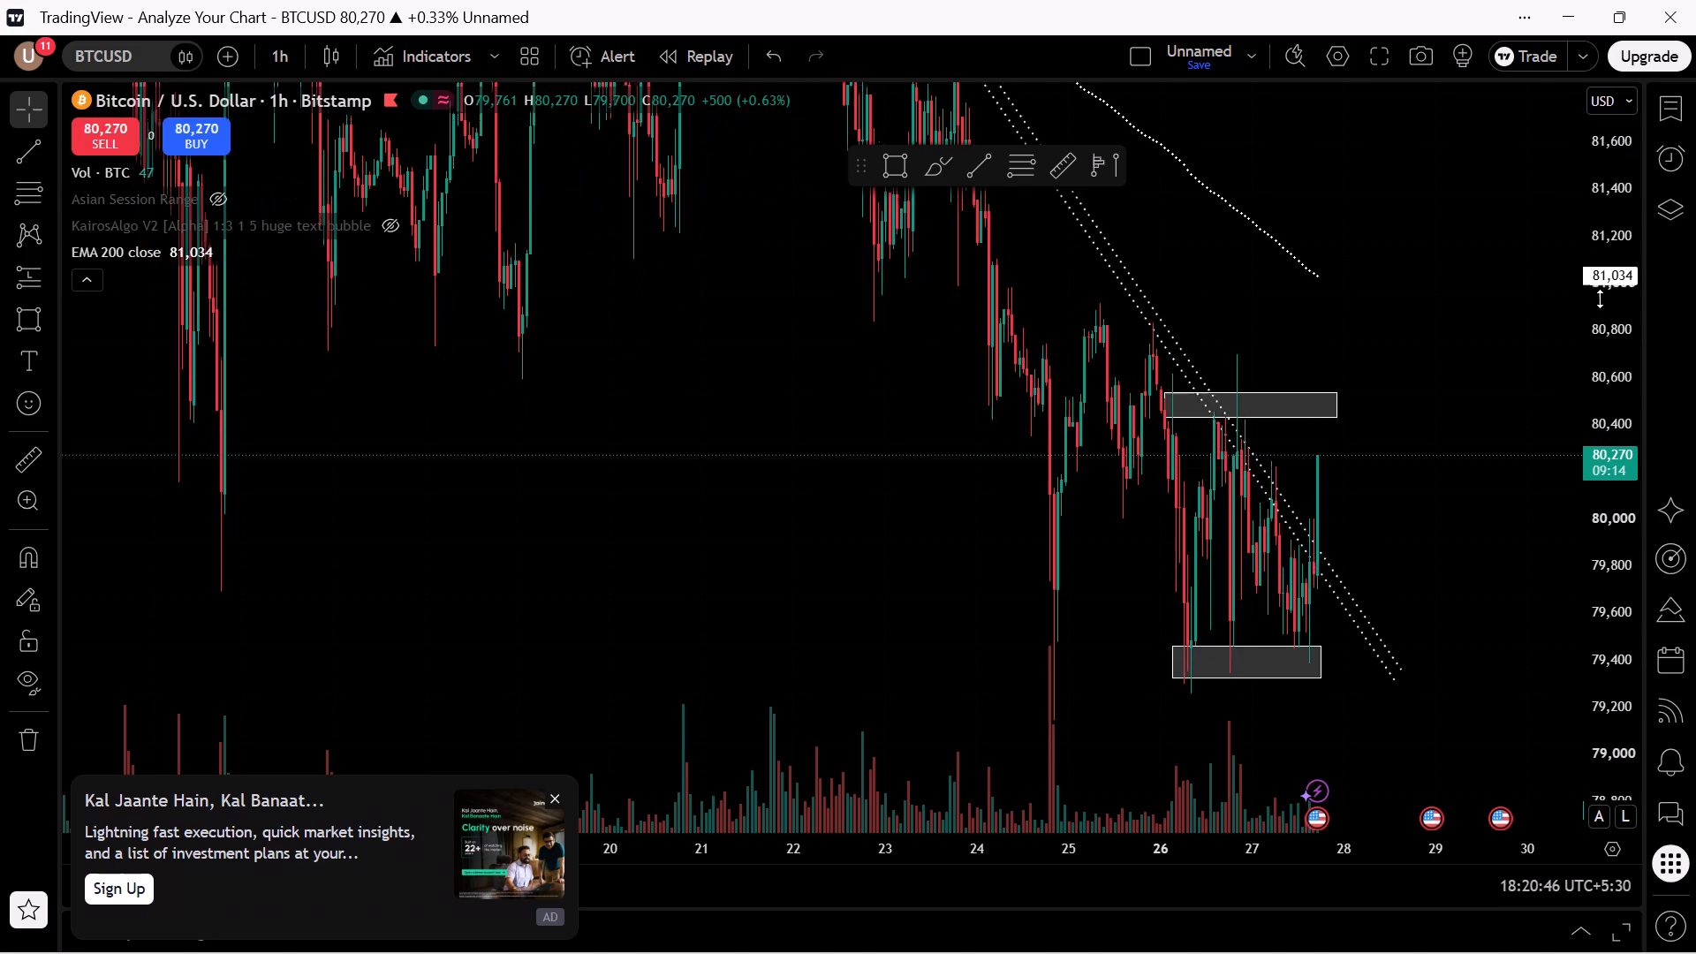
drag(1600, 299, 1600, 296)
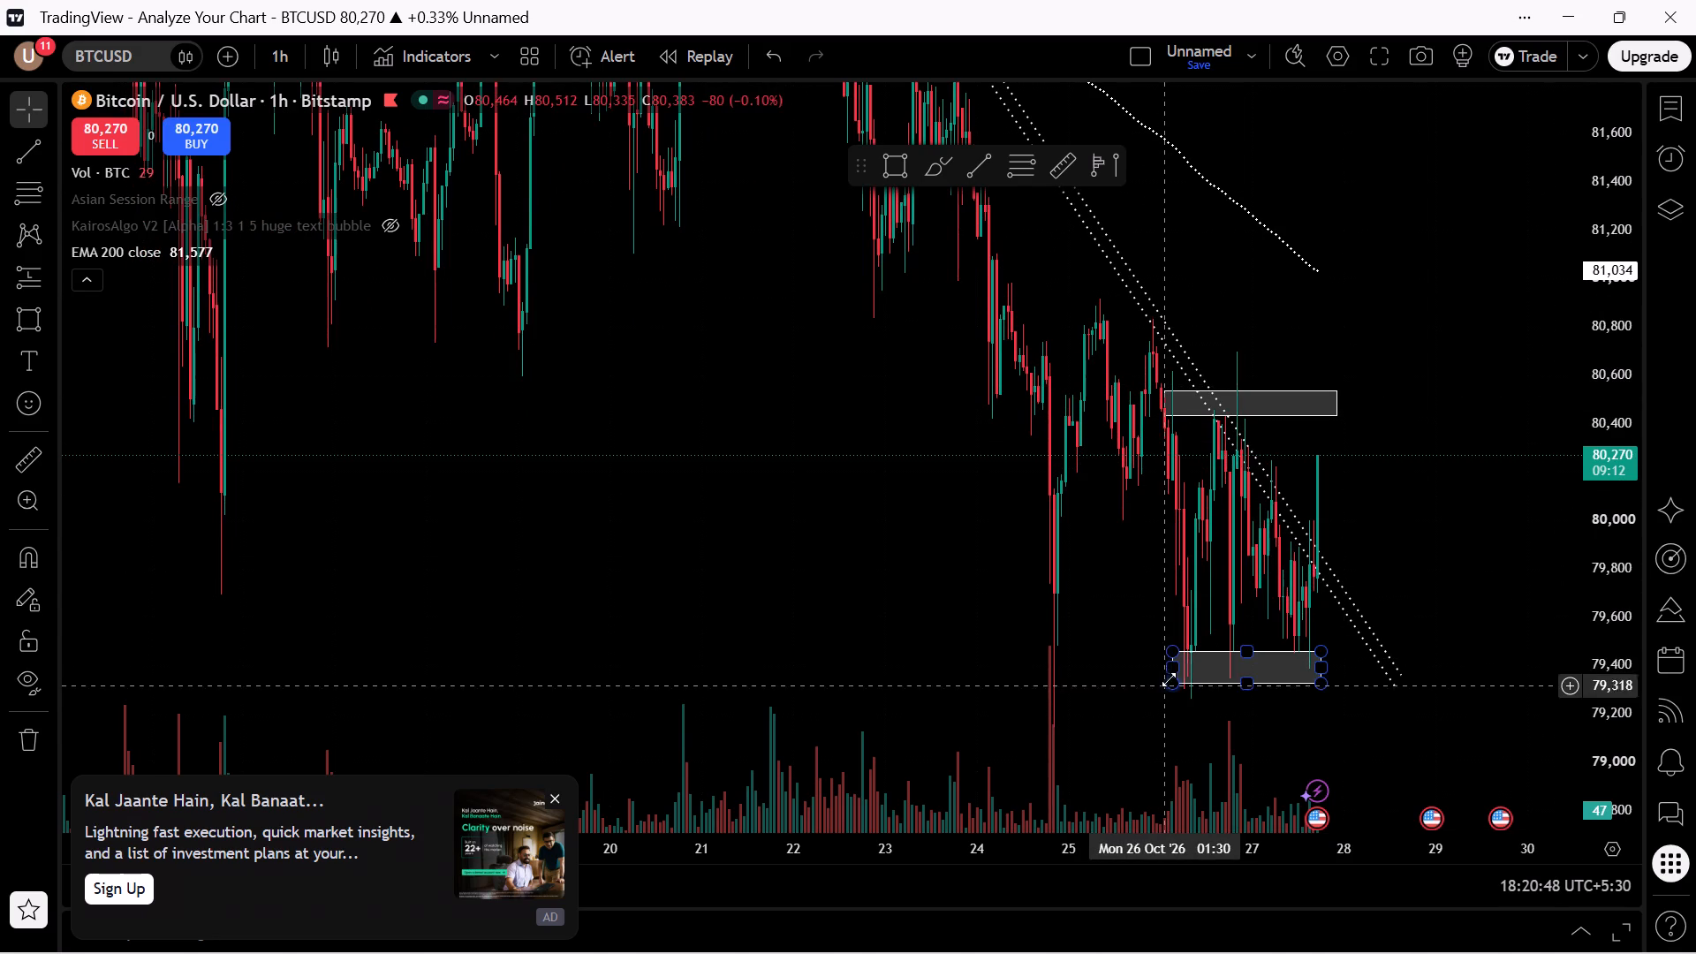
drag(1172, 664, 1056, 685)
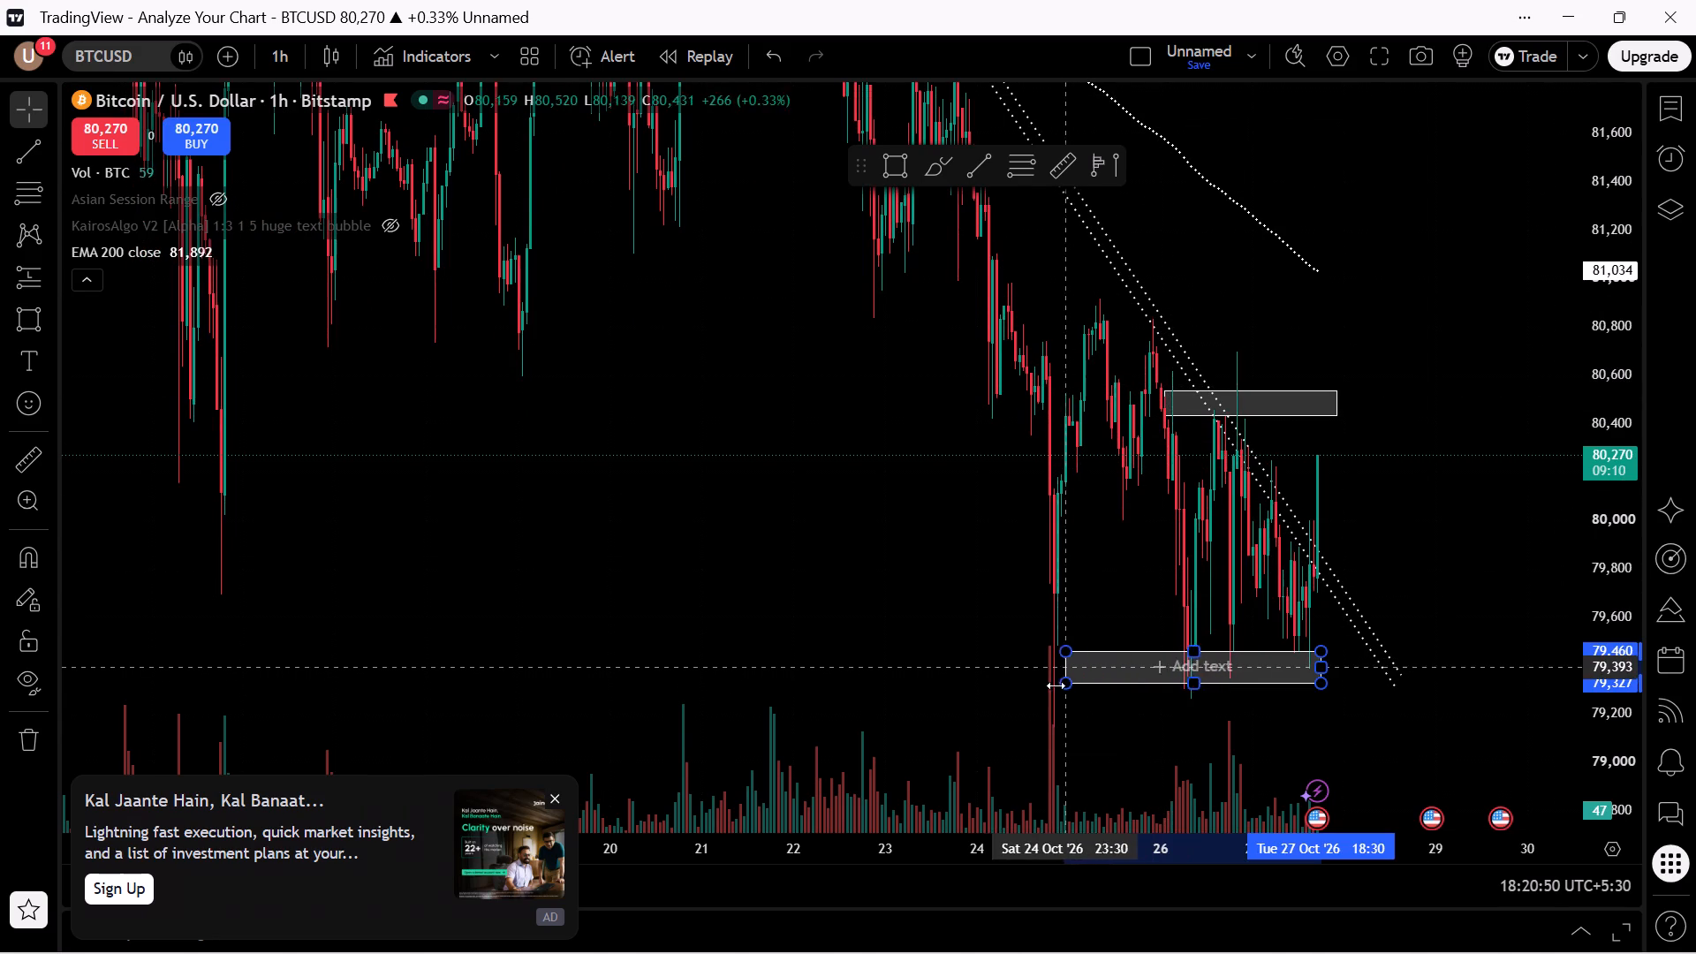
drag(1056, 685, 1003, 694)
click(1003, 694)
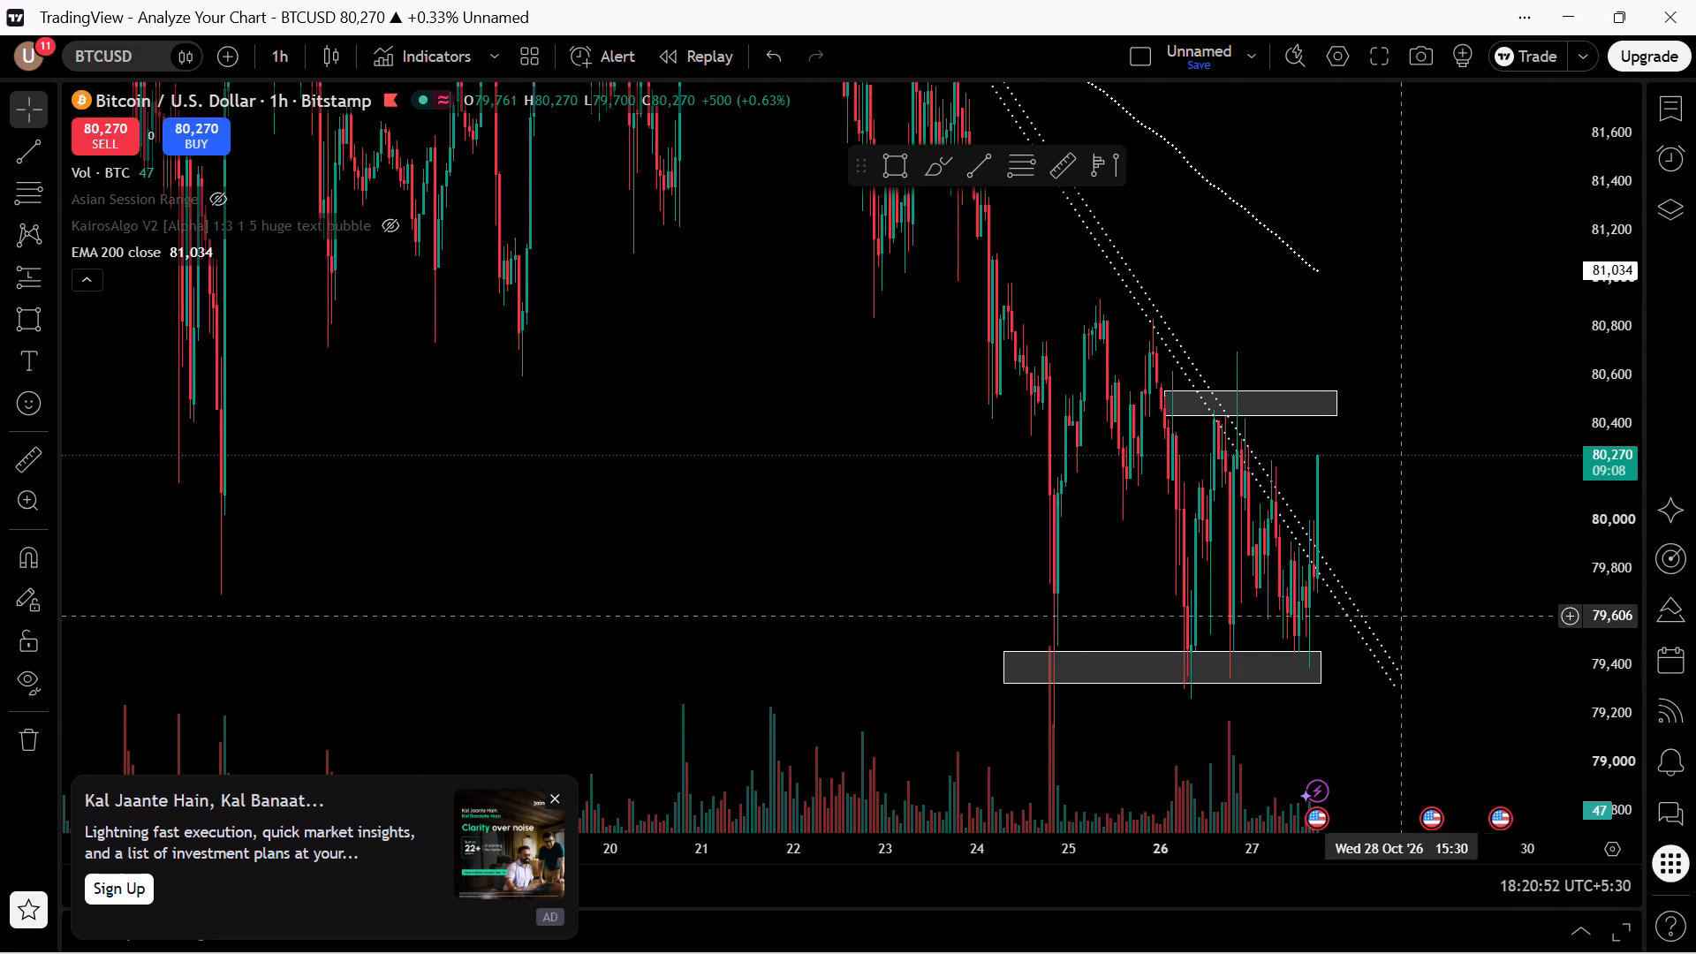
Examine the earlier price history from about 16 to 26 Oct against the extended lower zone.
drag(1375, 331, 1227, 482)
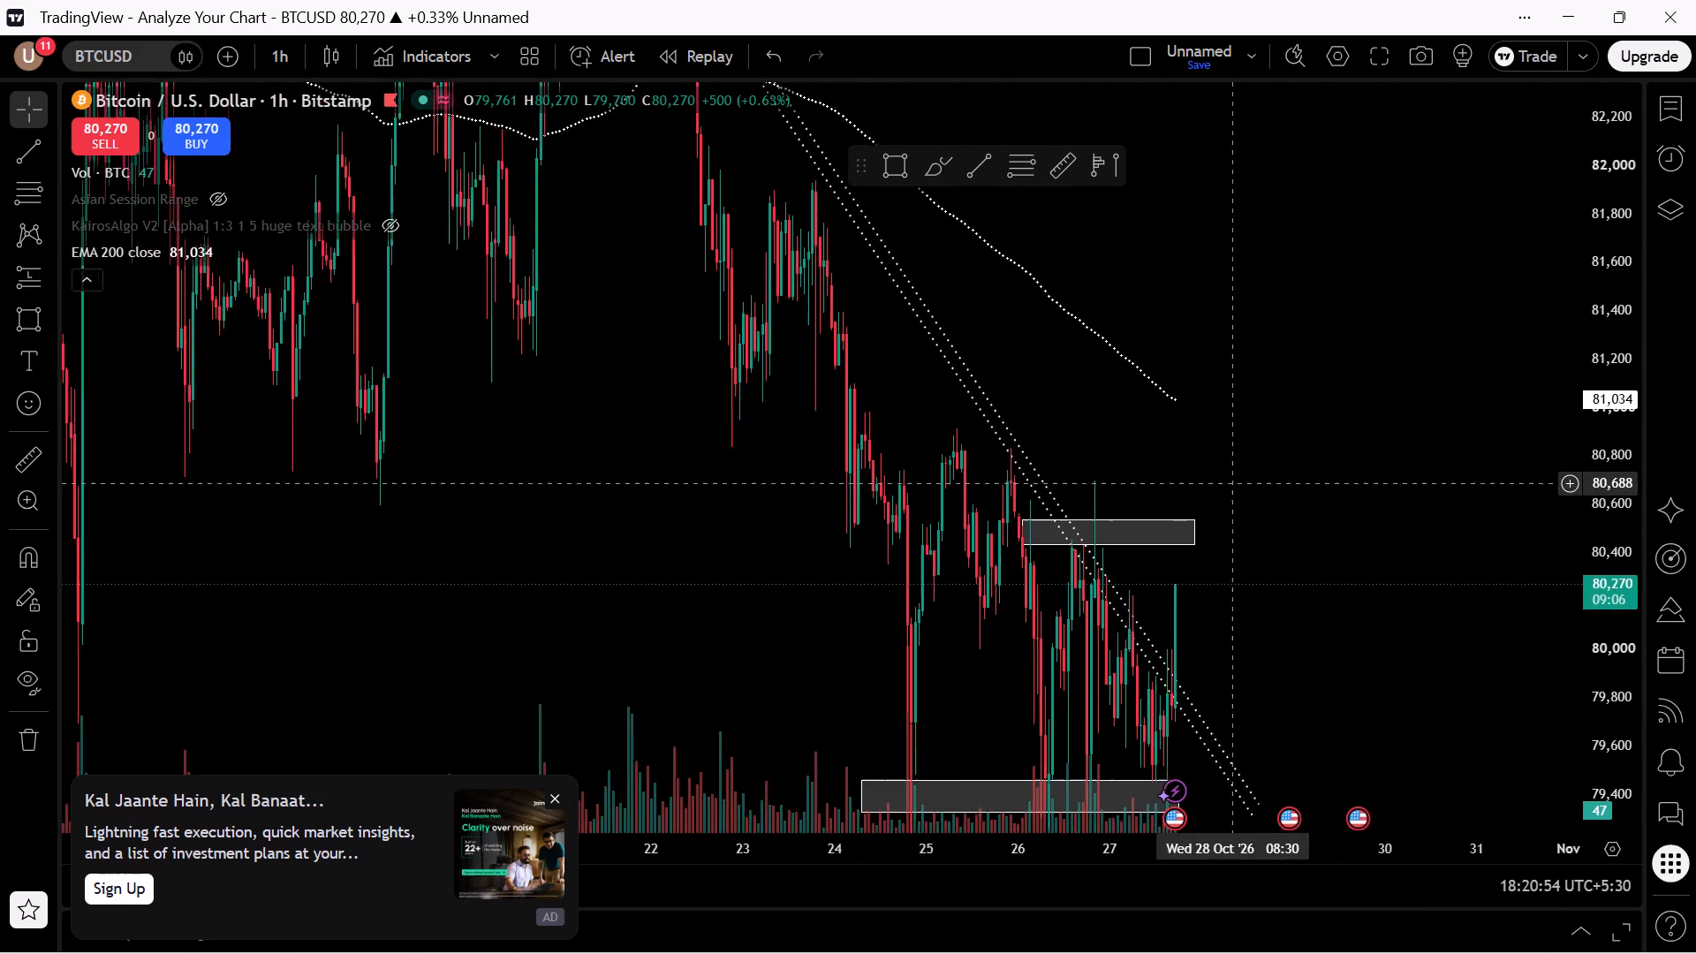
drag(1227, 482, 1294, 482)
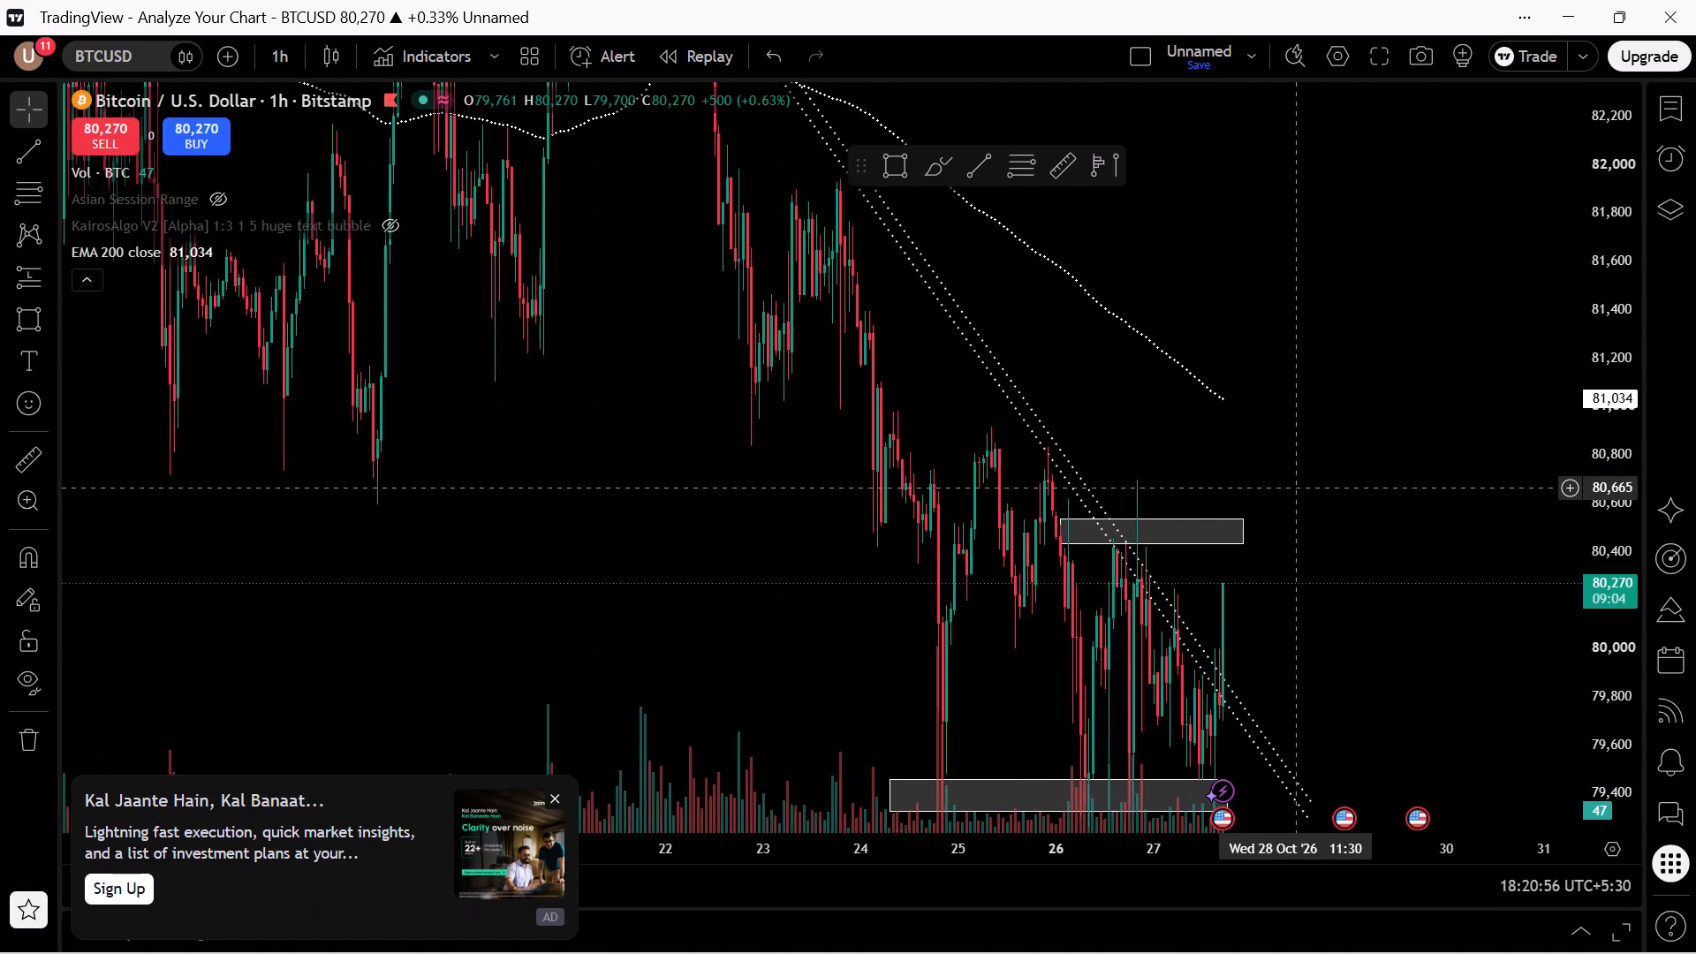
drag(474, 518, 1253, 282)
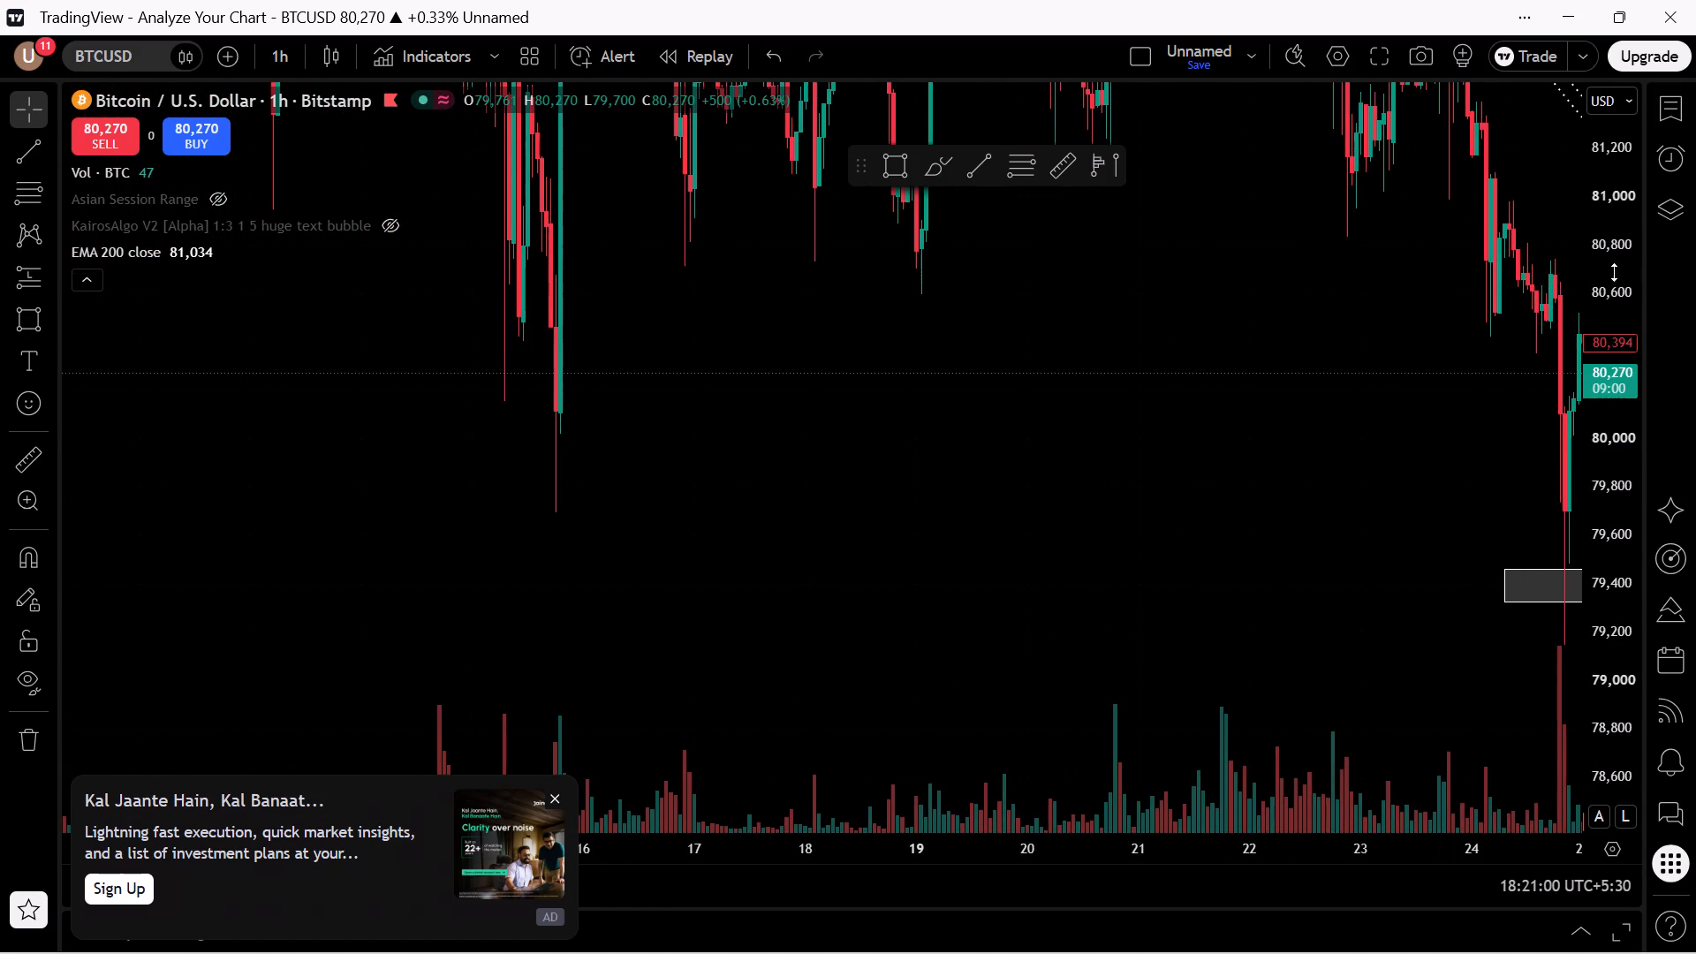
drag(1626, 272, 1571, 647)
drag(1314, 598, 1071, 652)
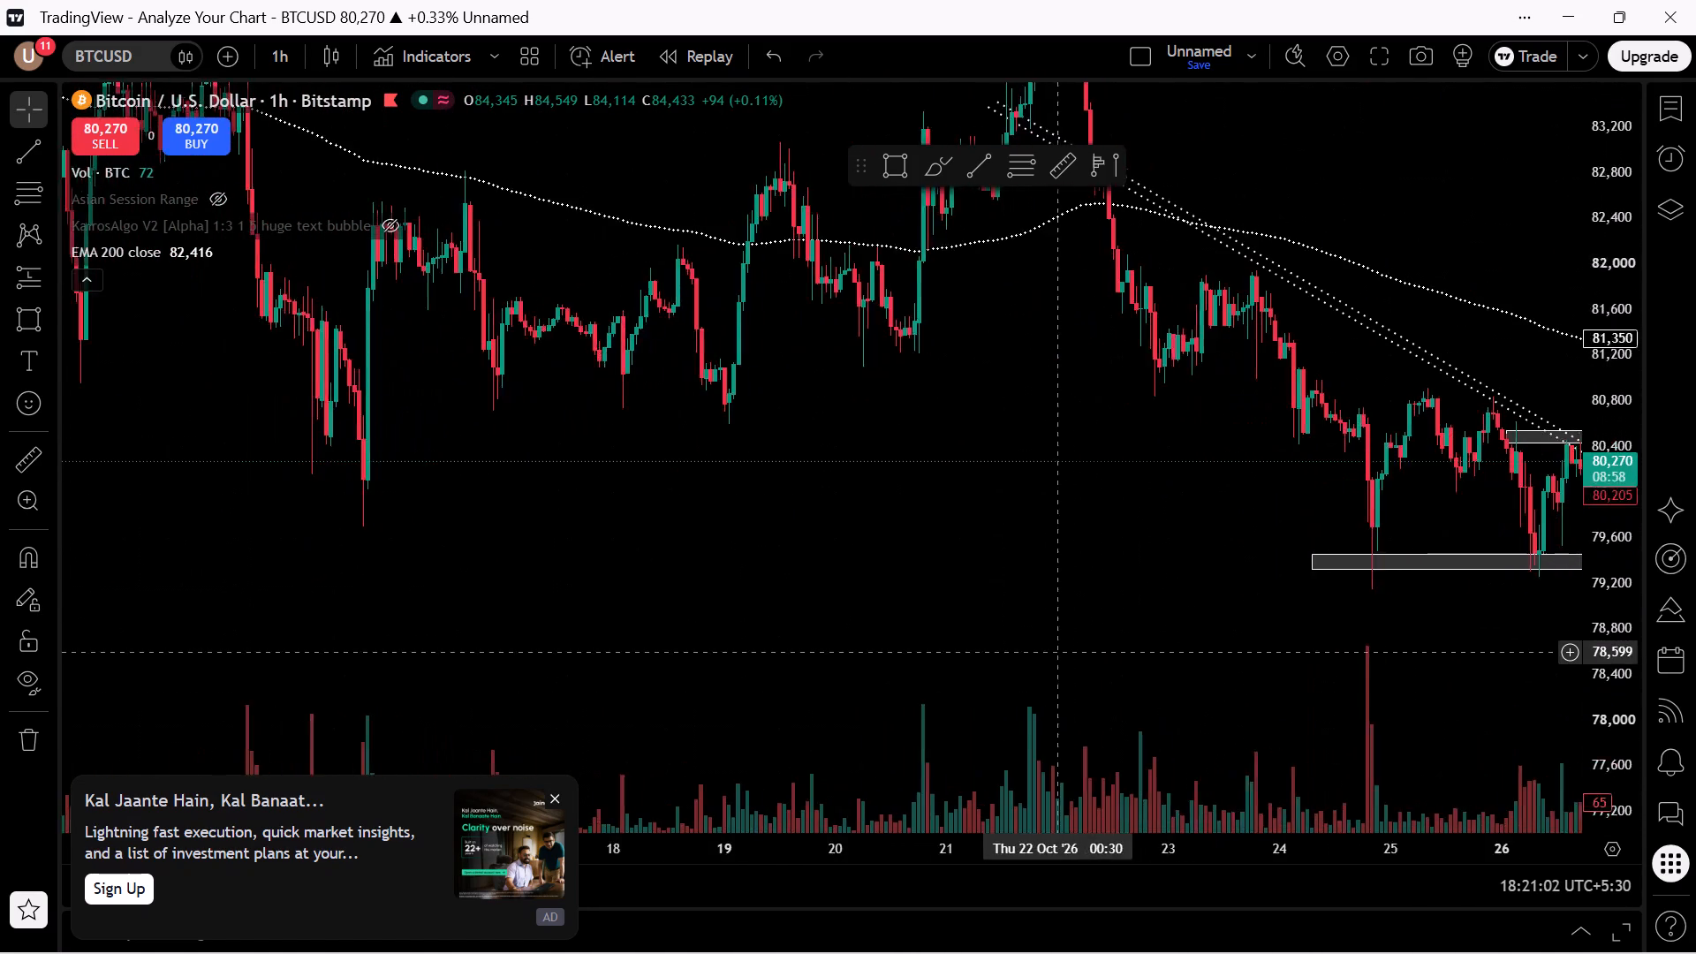
drag(1071, 652, 1008, 724)
click(823, 641)
drag(823, 641, 591, 647)
drag(1442, 669, 1250, 682)
Examine both zones and the descending trend lines against the decline from the 22 Oct peak and the EMA 200.
drag(1616, 602, 1558, 266)
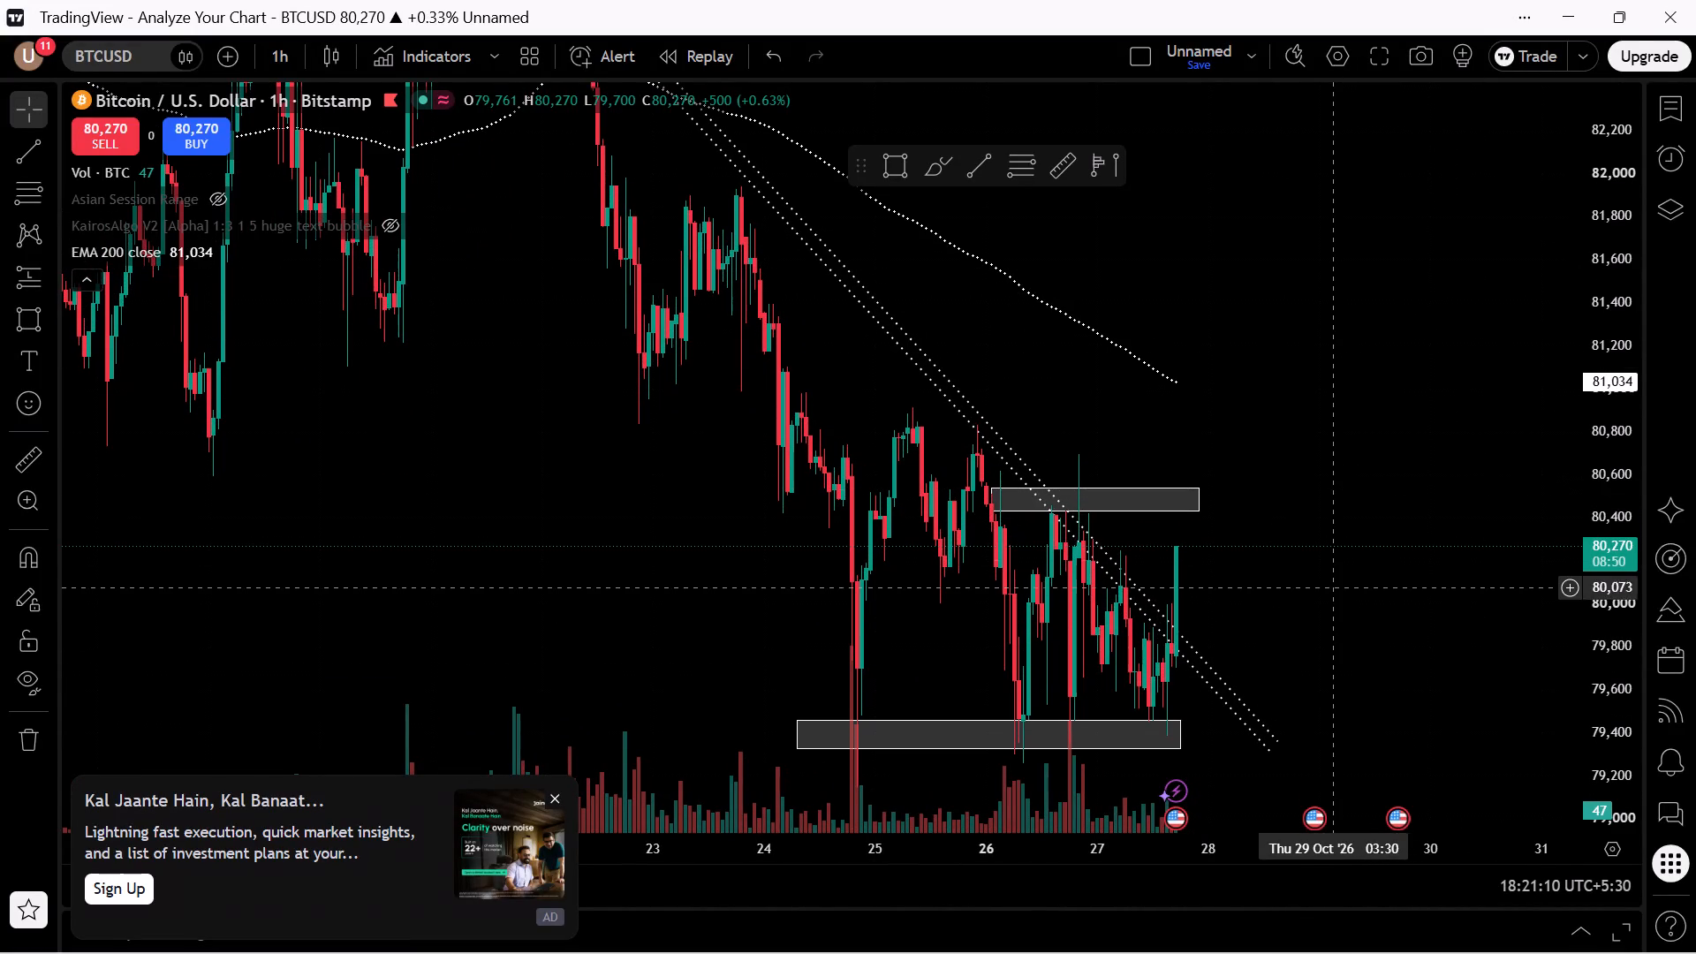
scroll(1334, 590, up, 1)
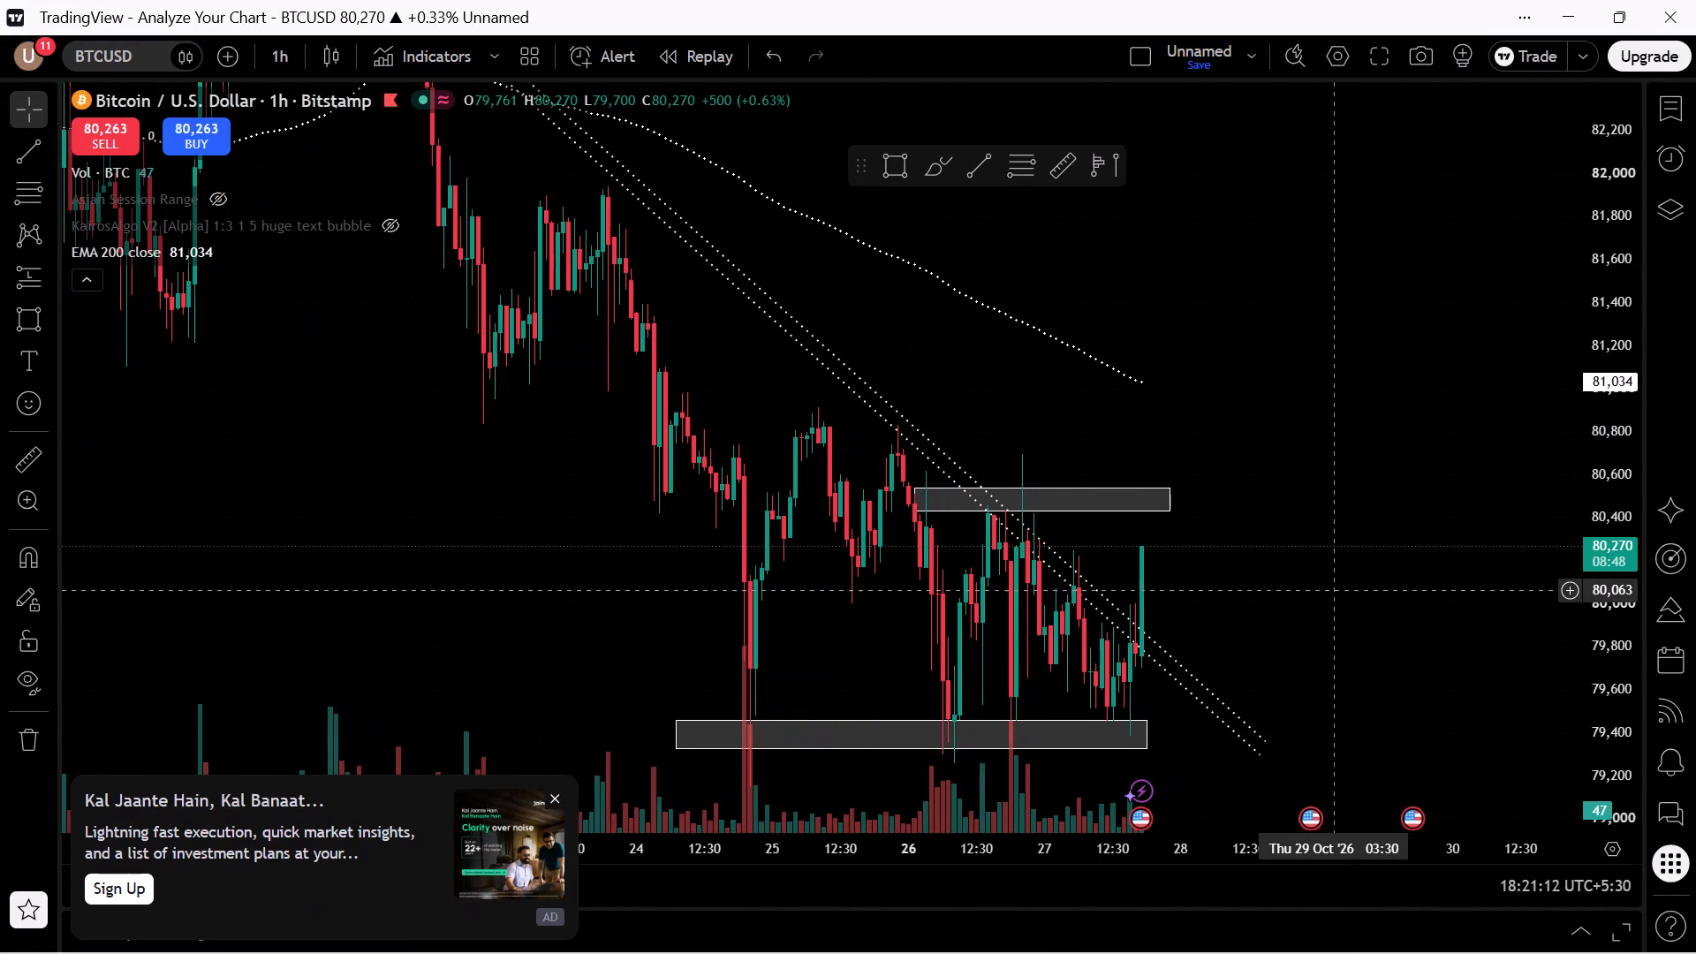
drag(1284, 420, 1606, 367)
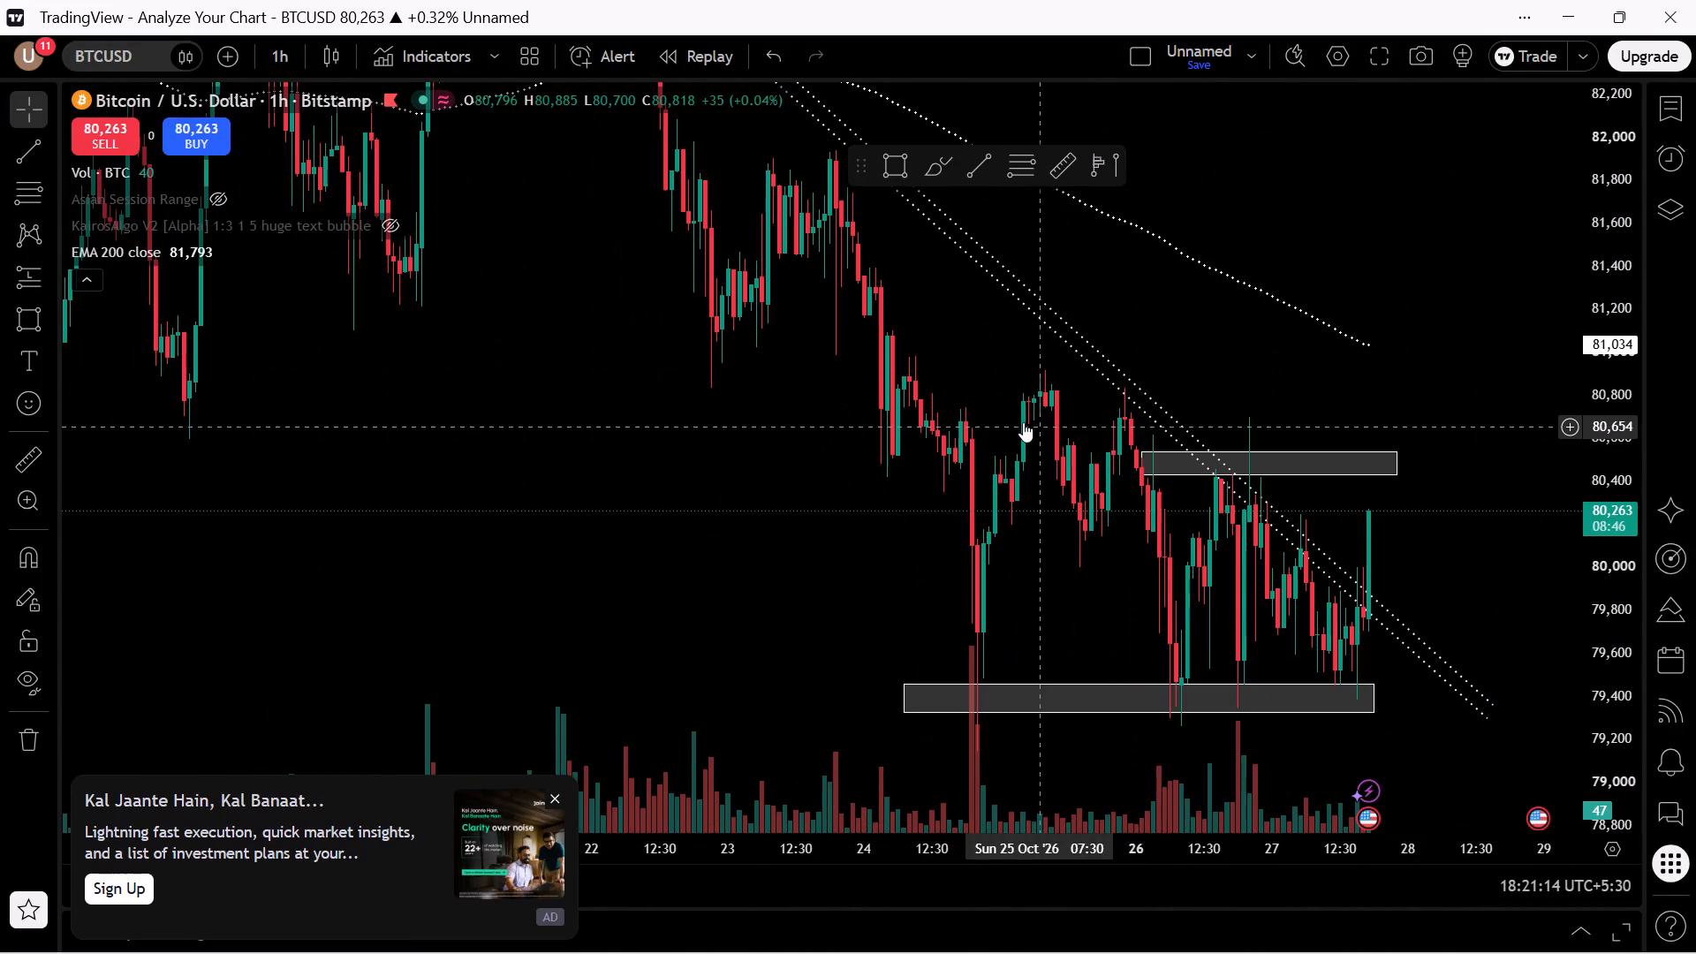
drag(880, 393, 1195, 502)
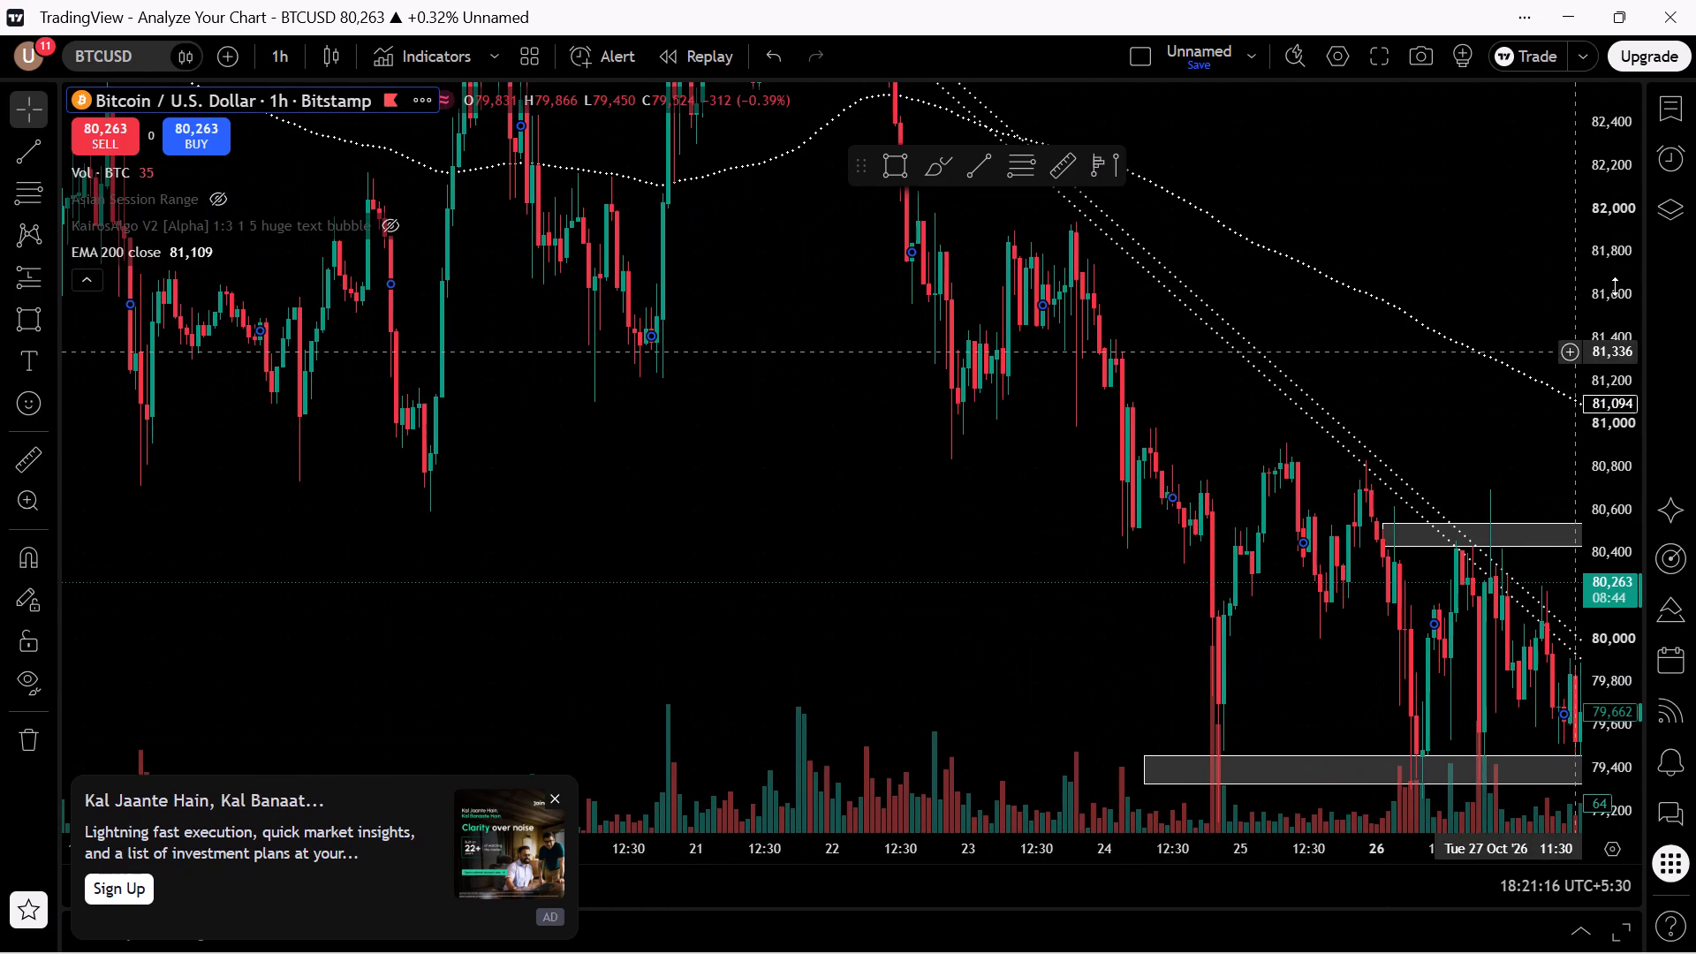
drag(1616, 283, 1601, 598)
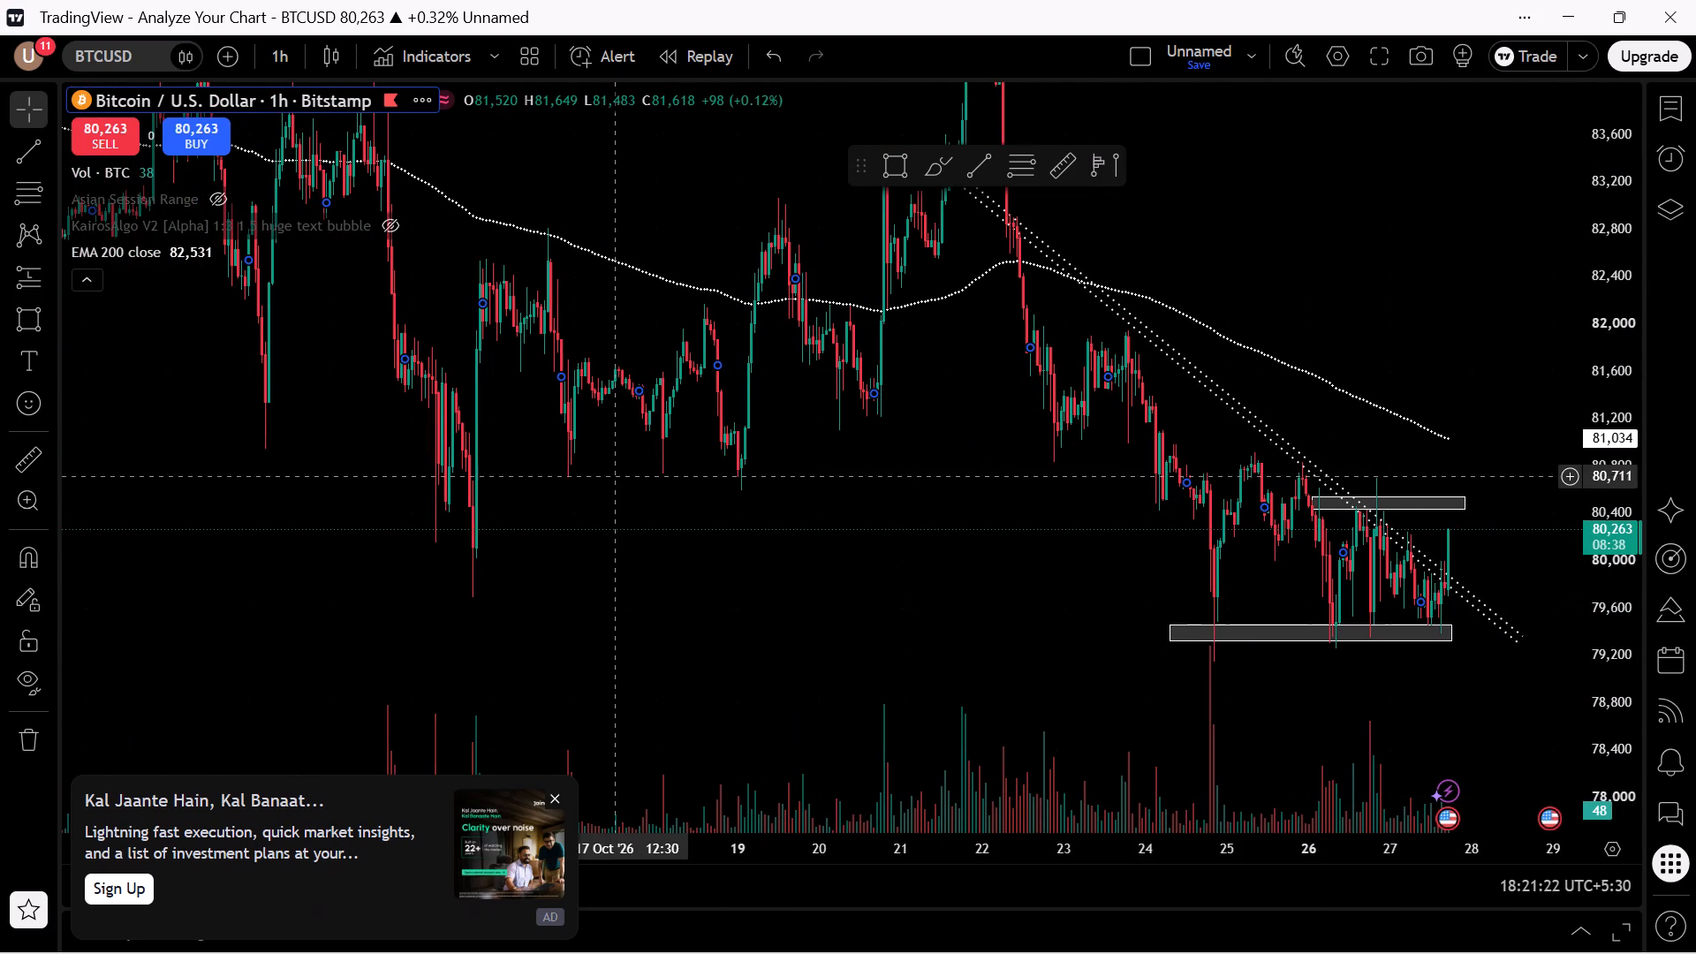
drag(615, 481, 833, 528)
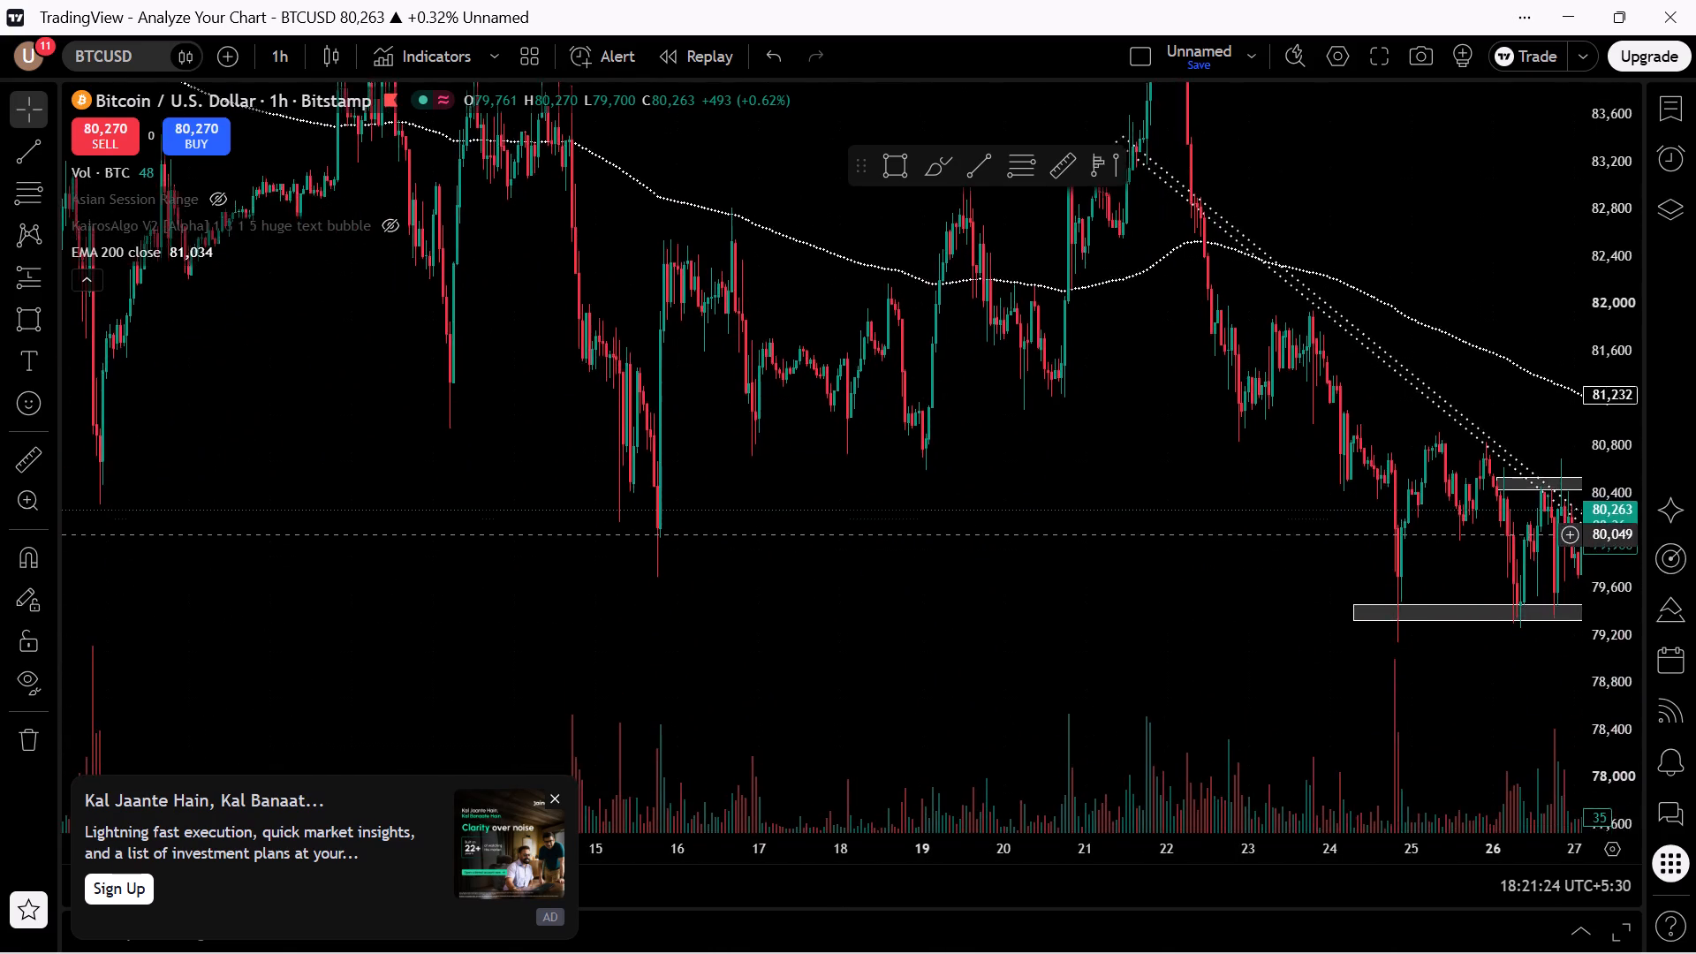
drag(833, 528, 779, 608)
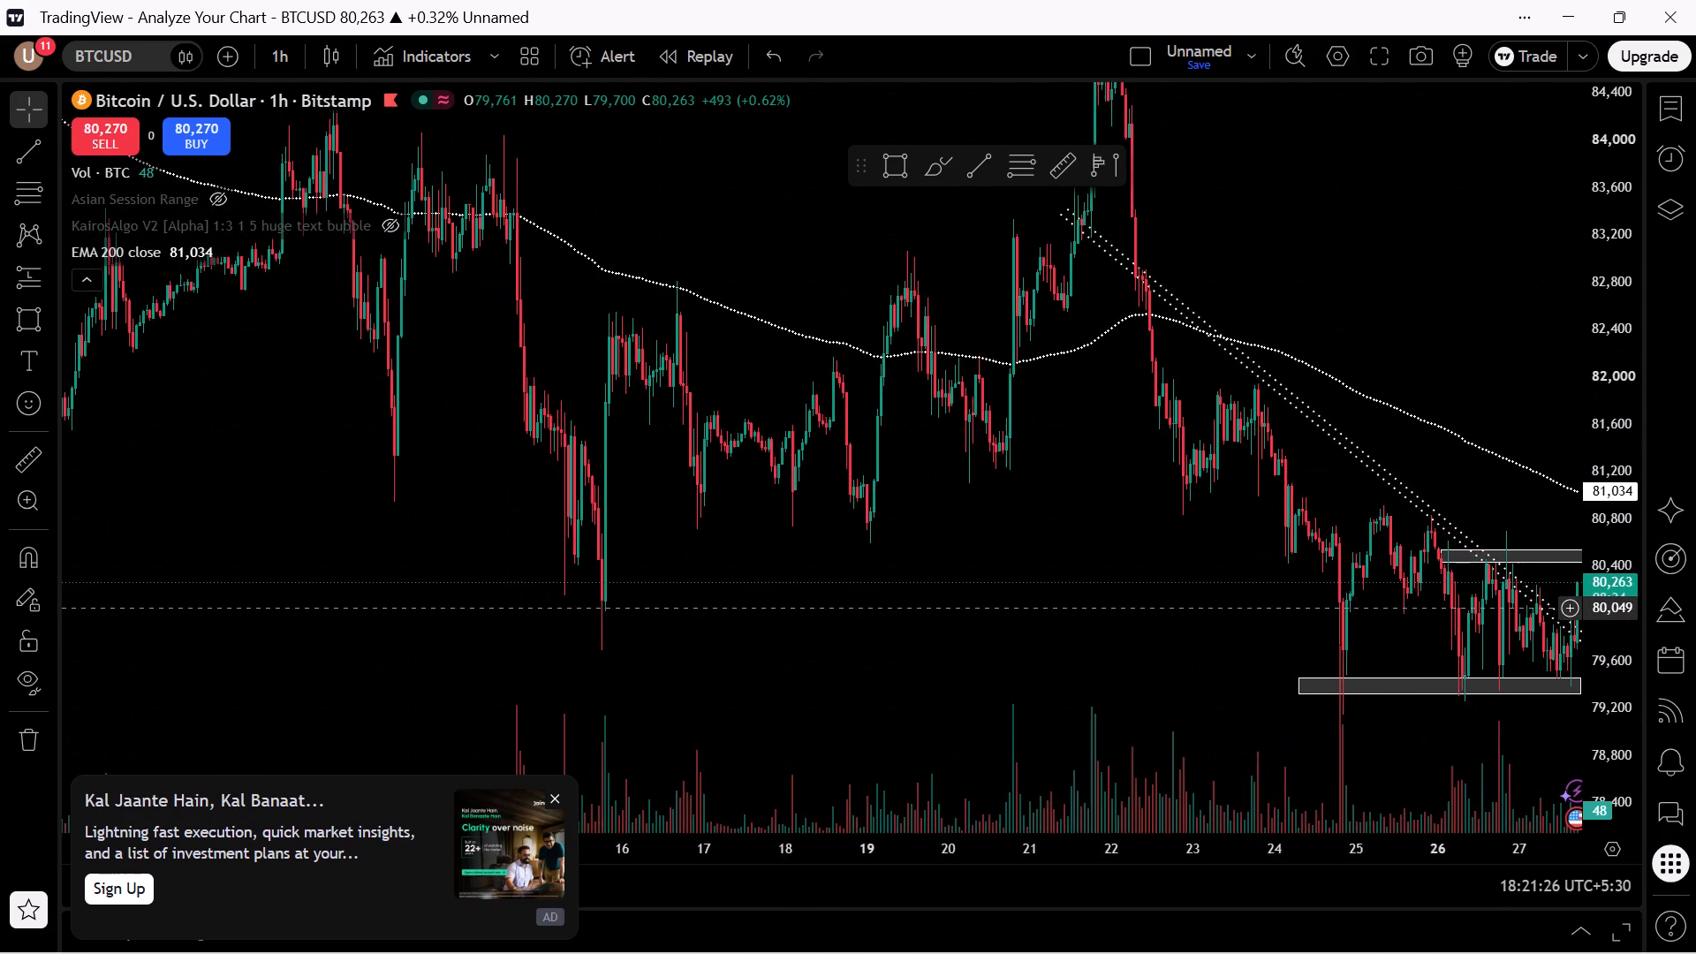
drag(779, 608, 503, 578)
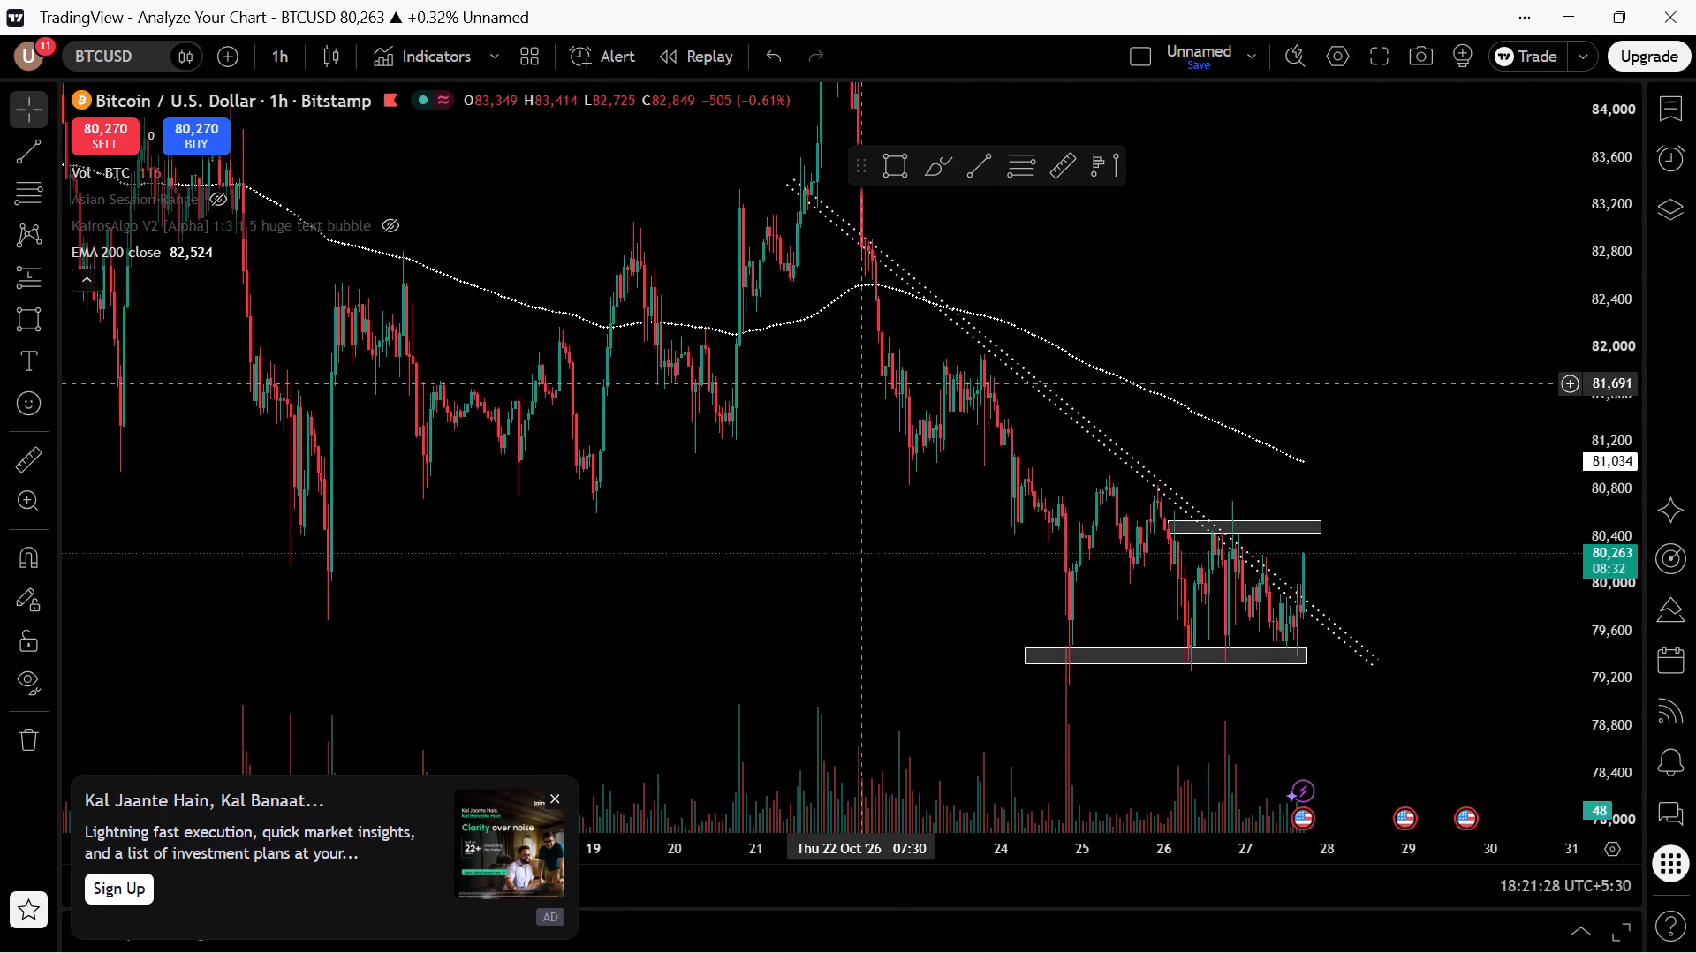
drag(1384, 224, 1246, 460)
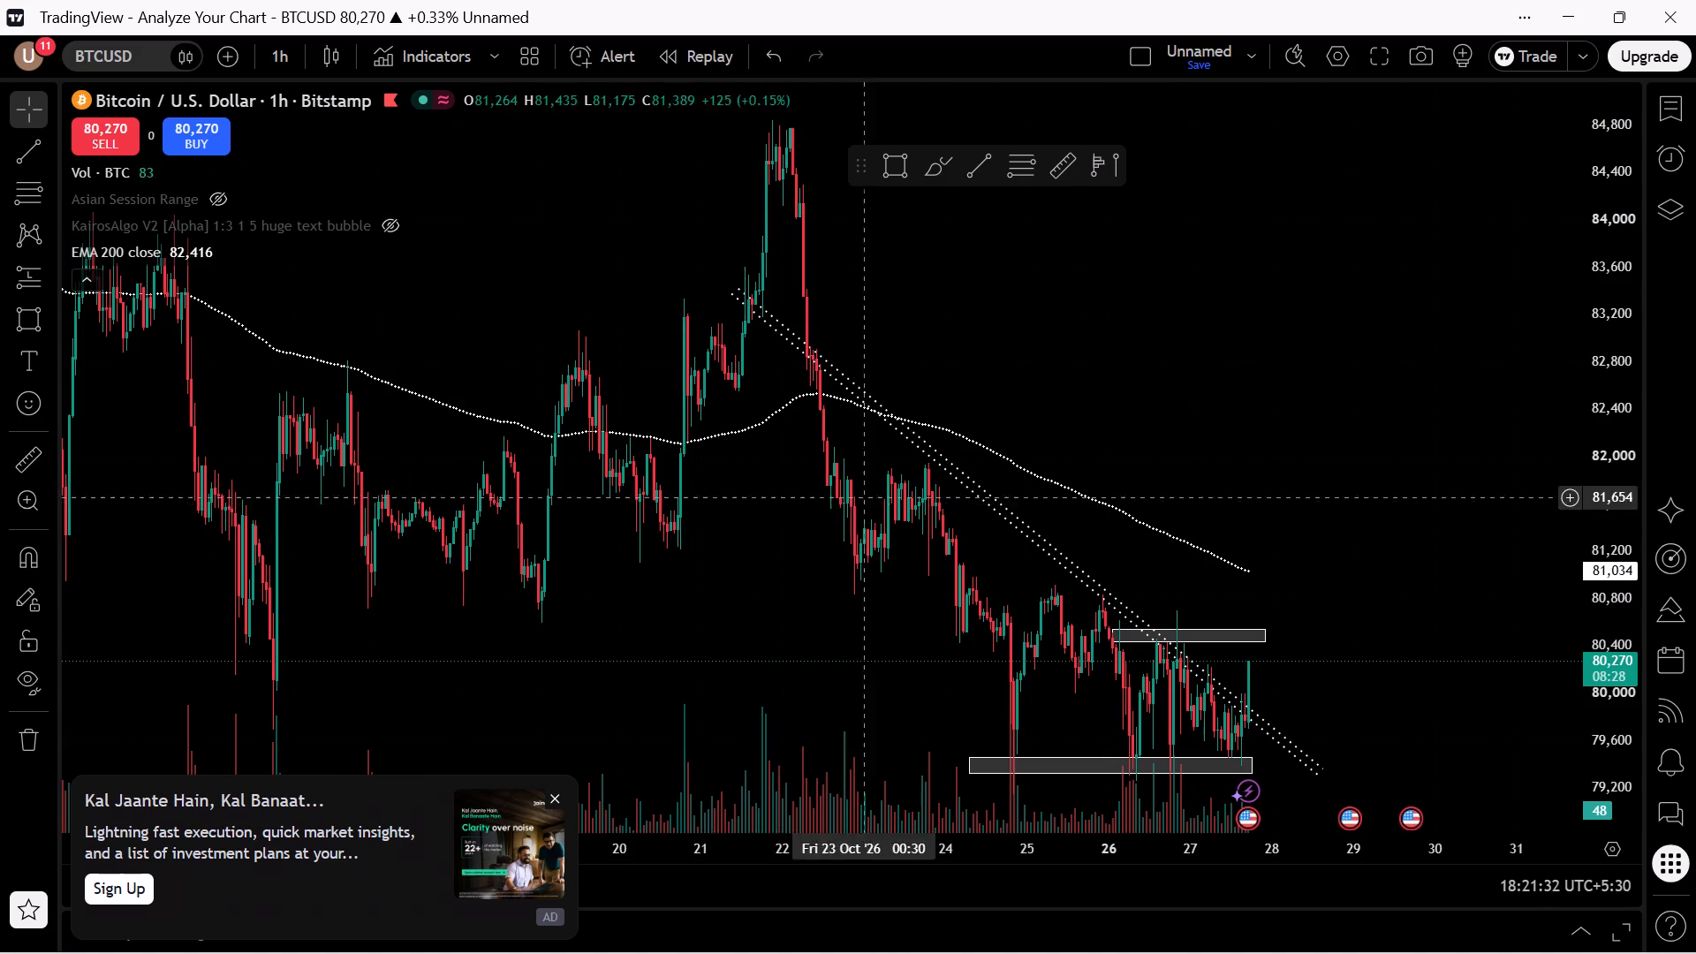
Draw a rectangle zone between about 80,767 and 80,917, spanning 14 Oct 19:30 to 28 Oct 22:30.
drag(723, 619, 1022, 477)
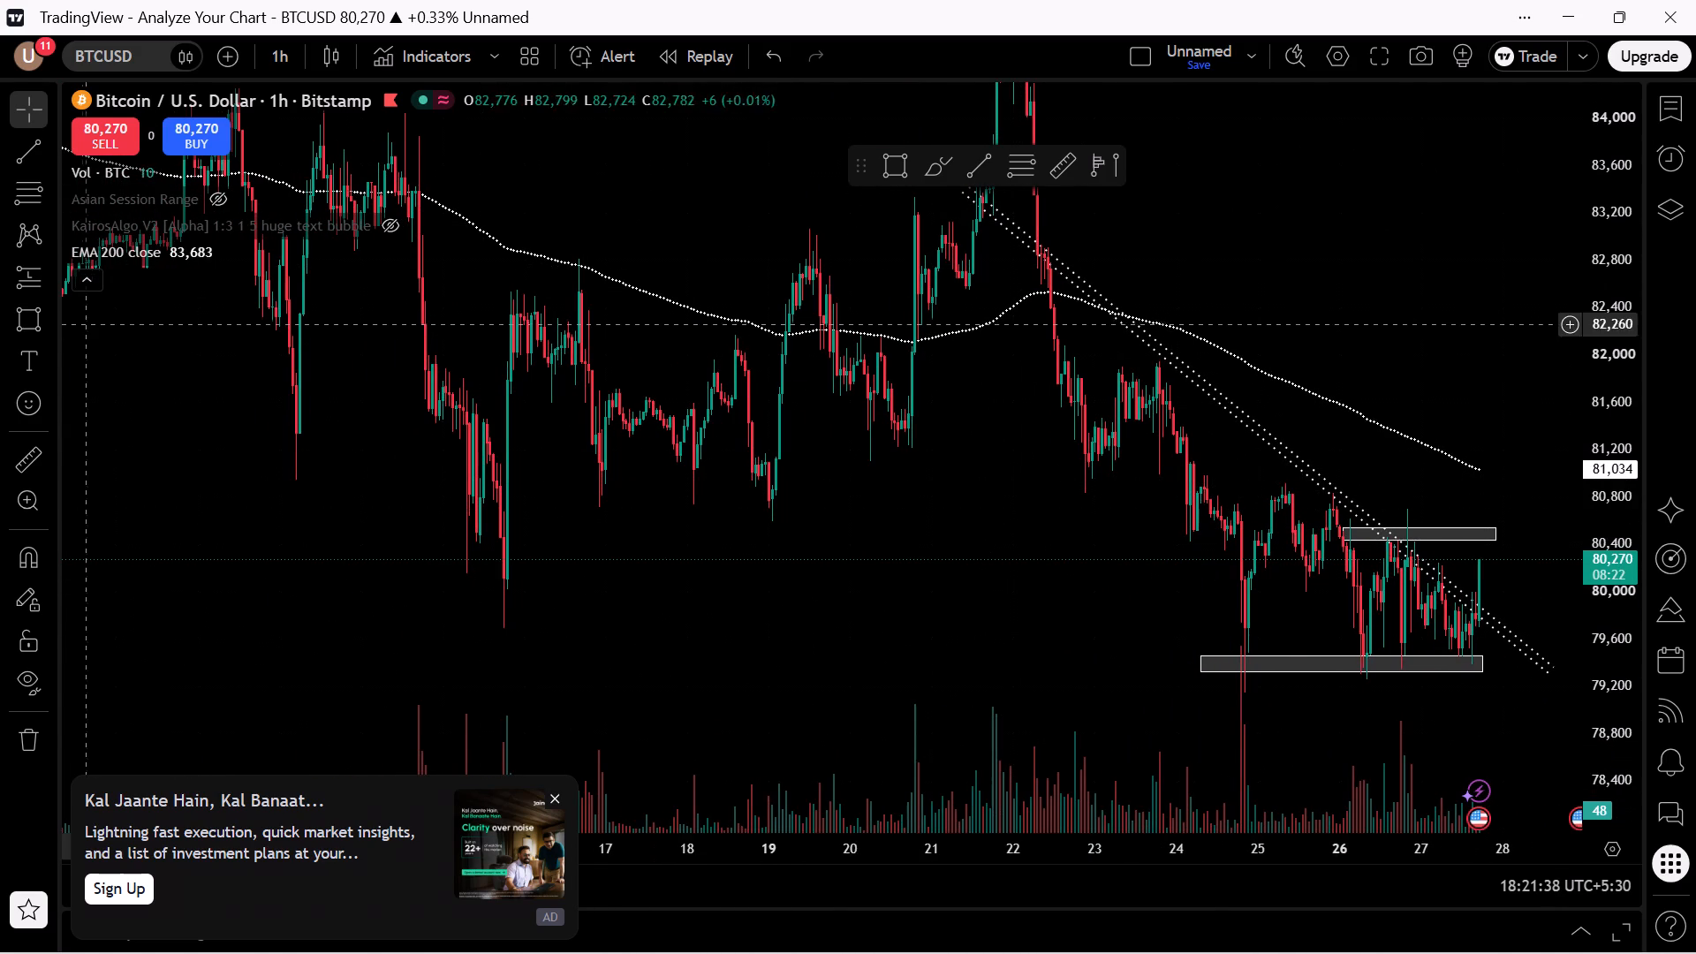
click(34, 323)
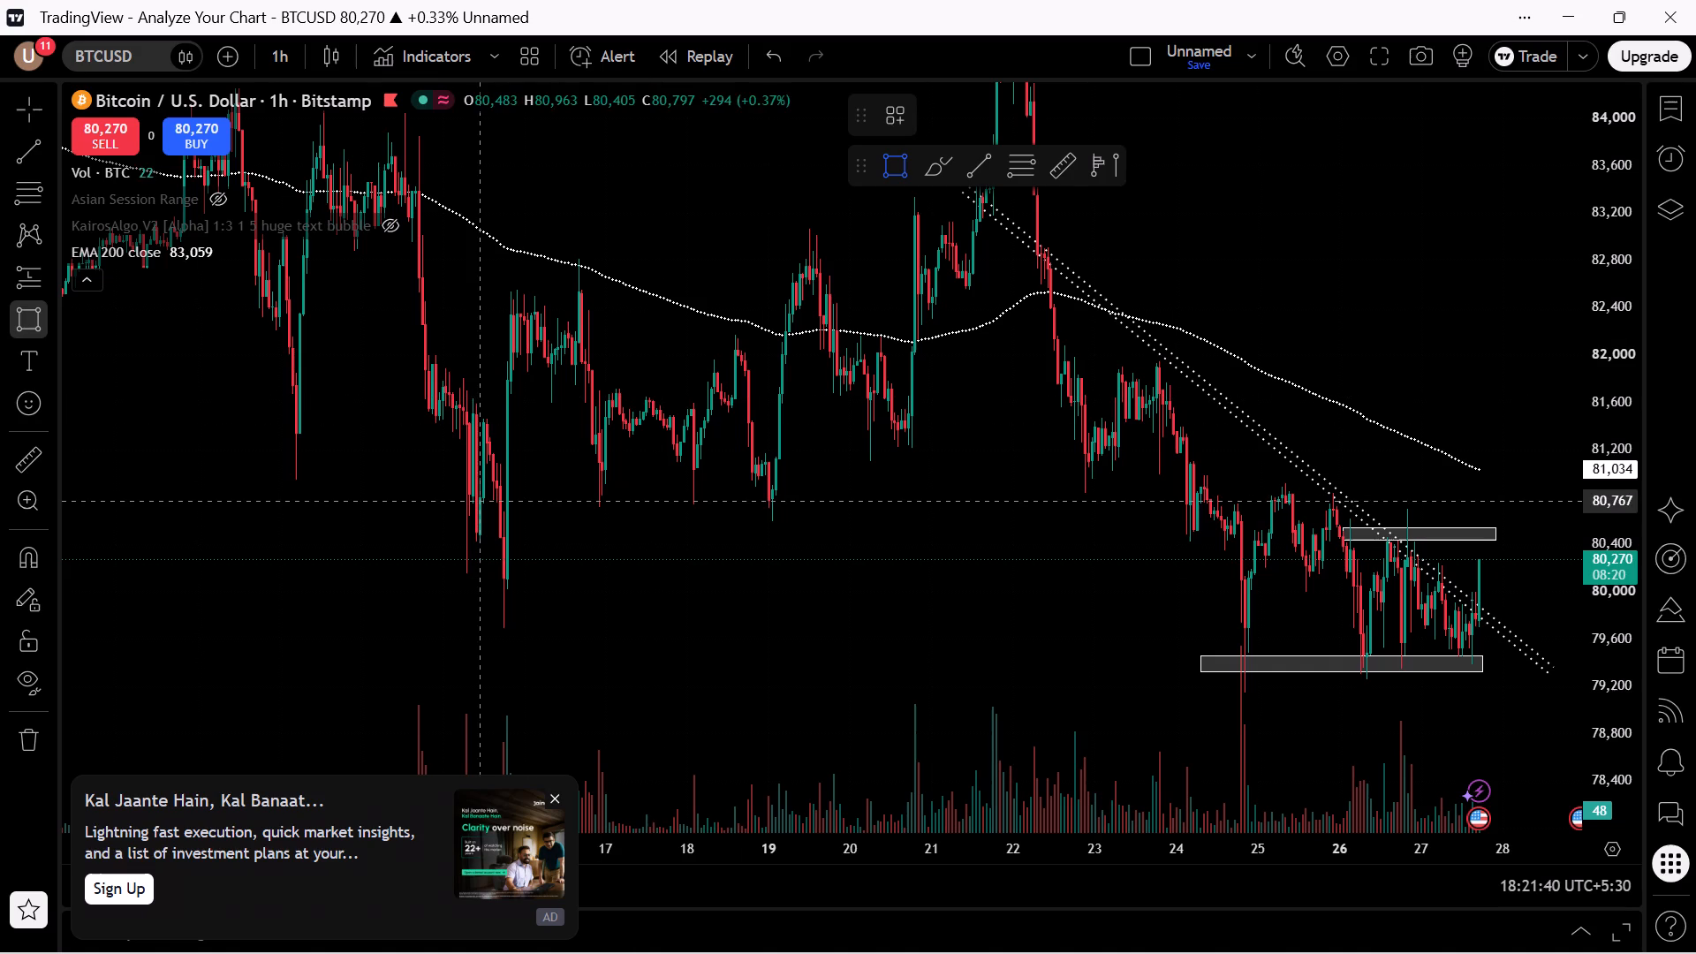
drag(428, 501, 654, 506)
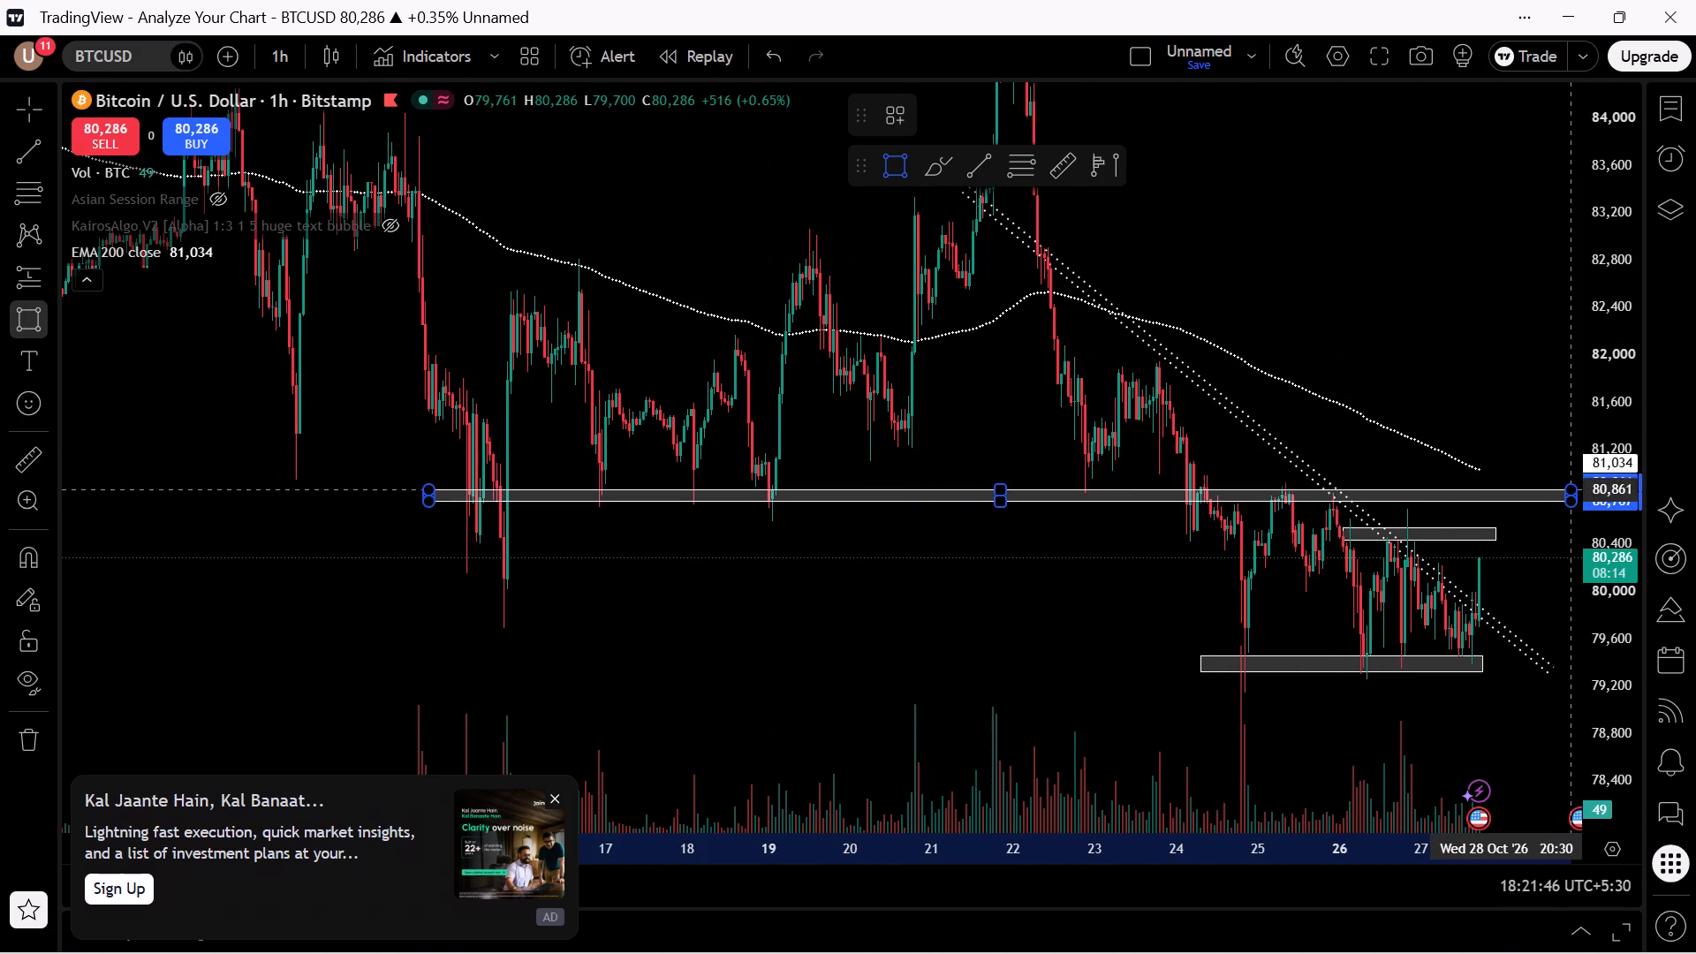
click(1577, 483)
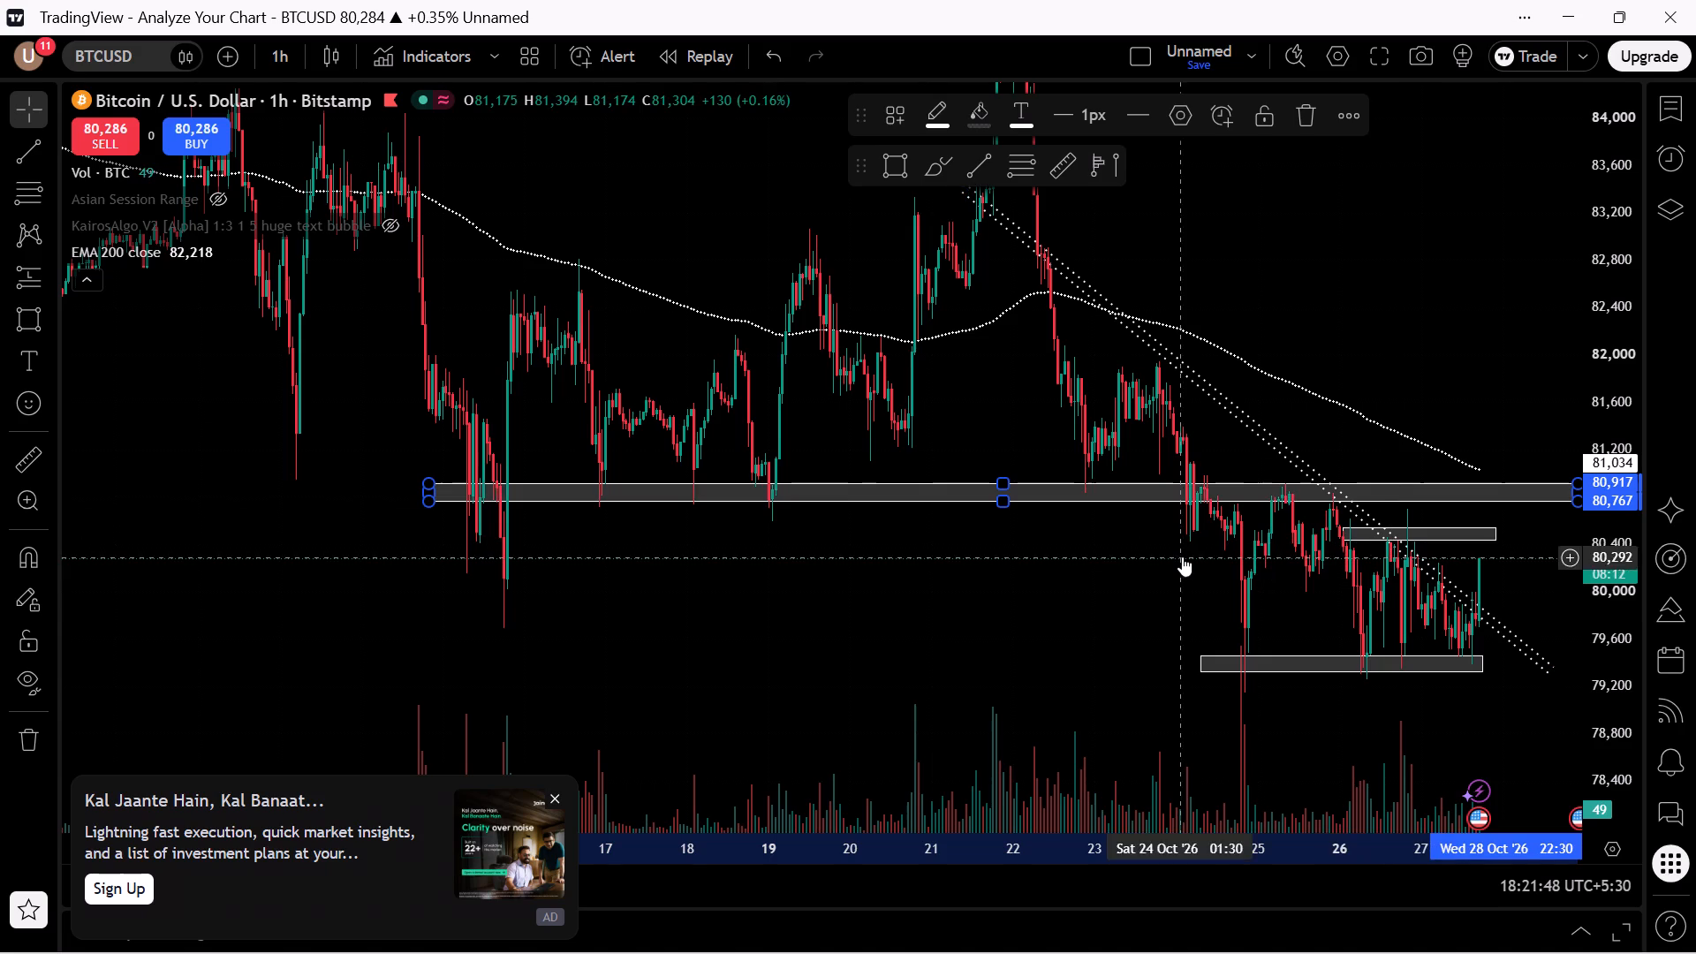
Extend the new 80,767–80,917 zone's start back to about 3 Oct so it spans the earlier price low.
drag(907, 610, 1452, 659)
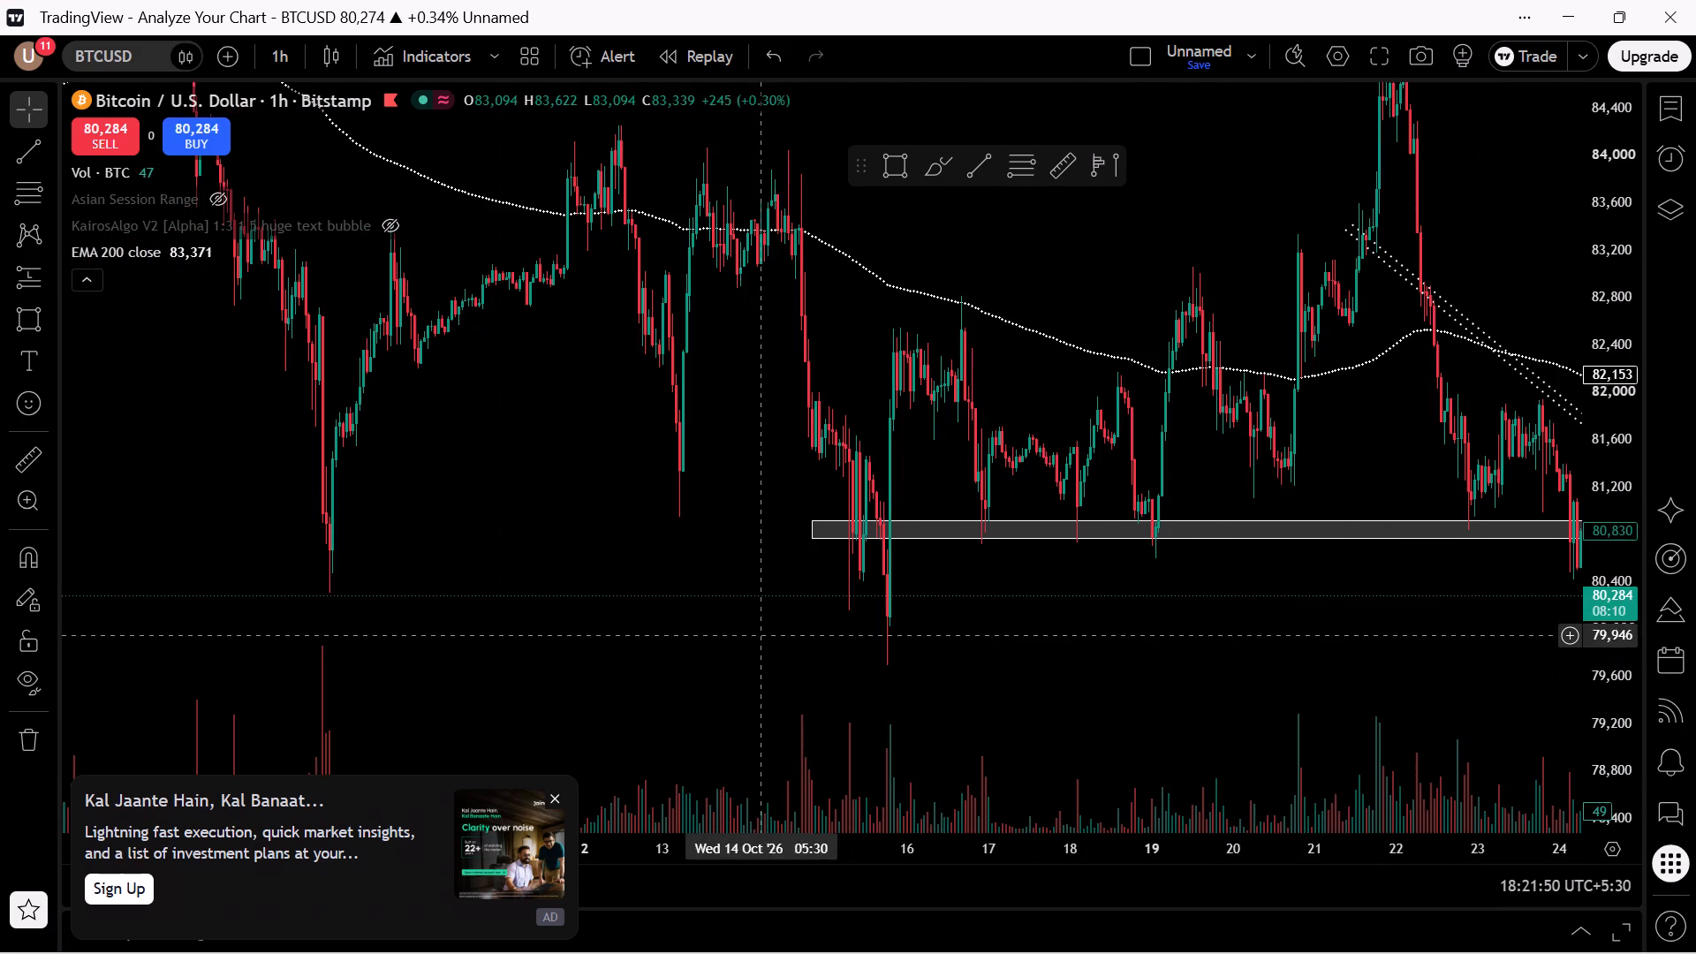
drag(658, 626, 941, 626)
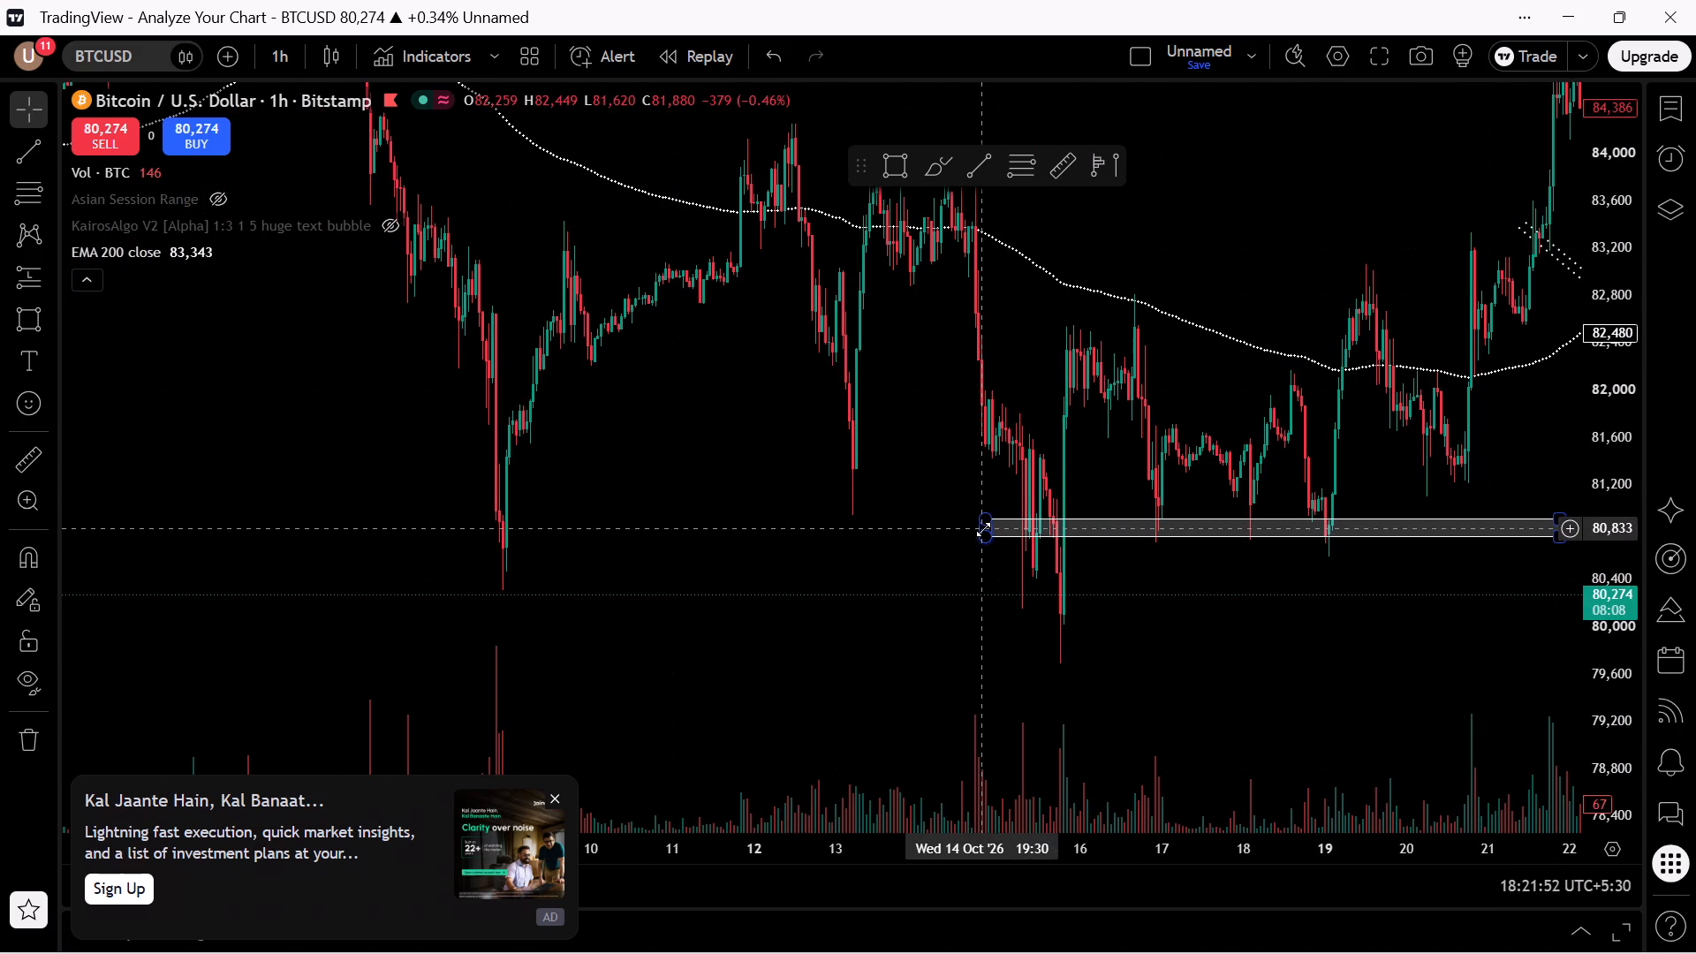
click(978, 527)
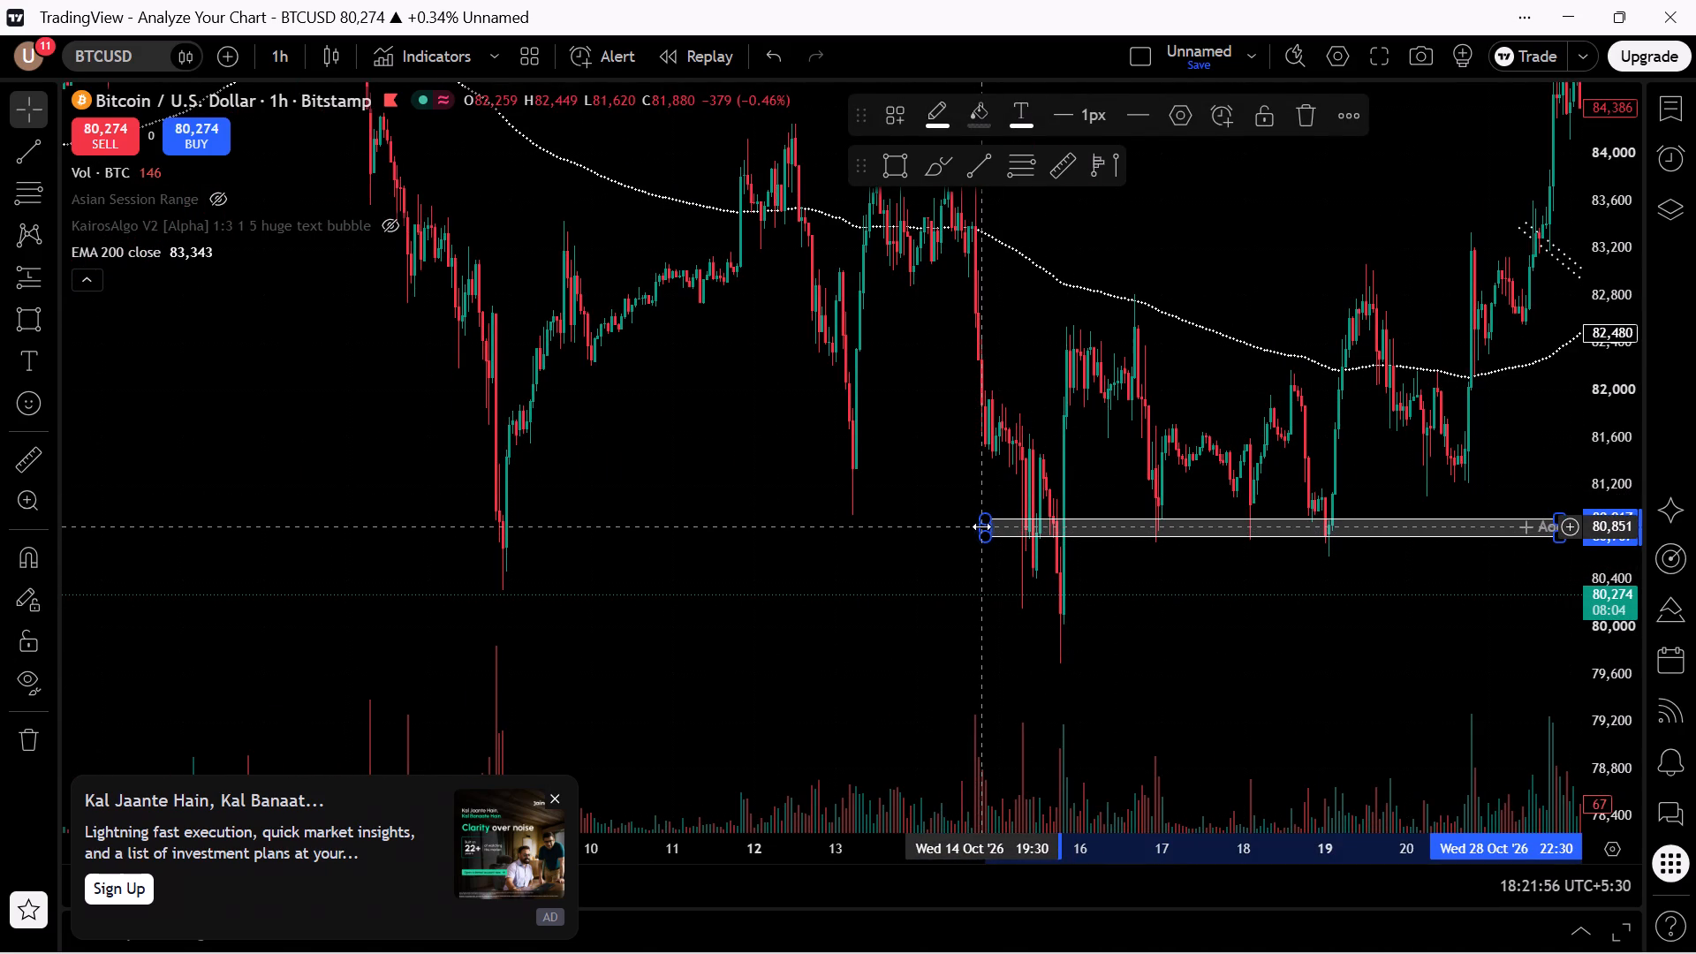
drag(981, 526, 68, 537)
click(68, 537)
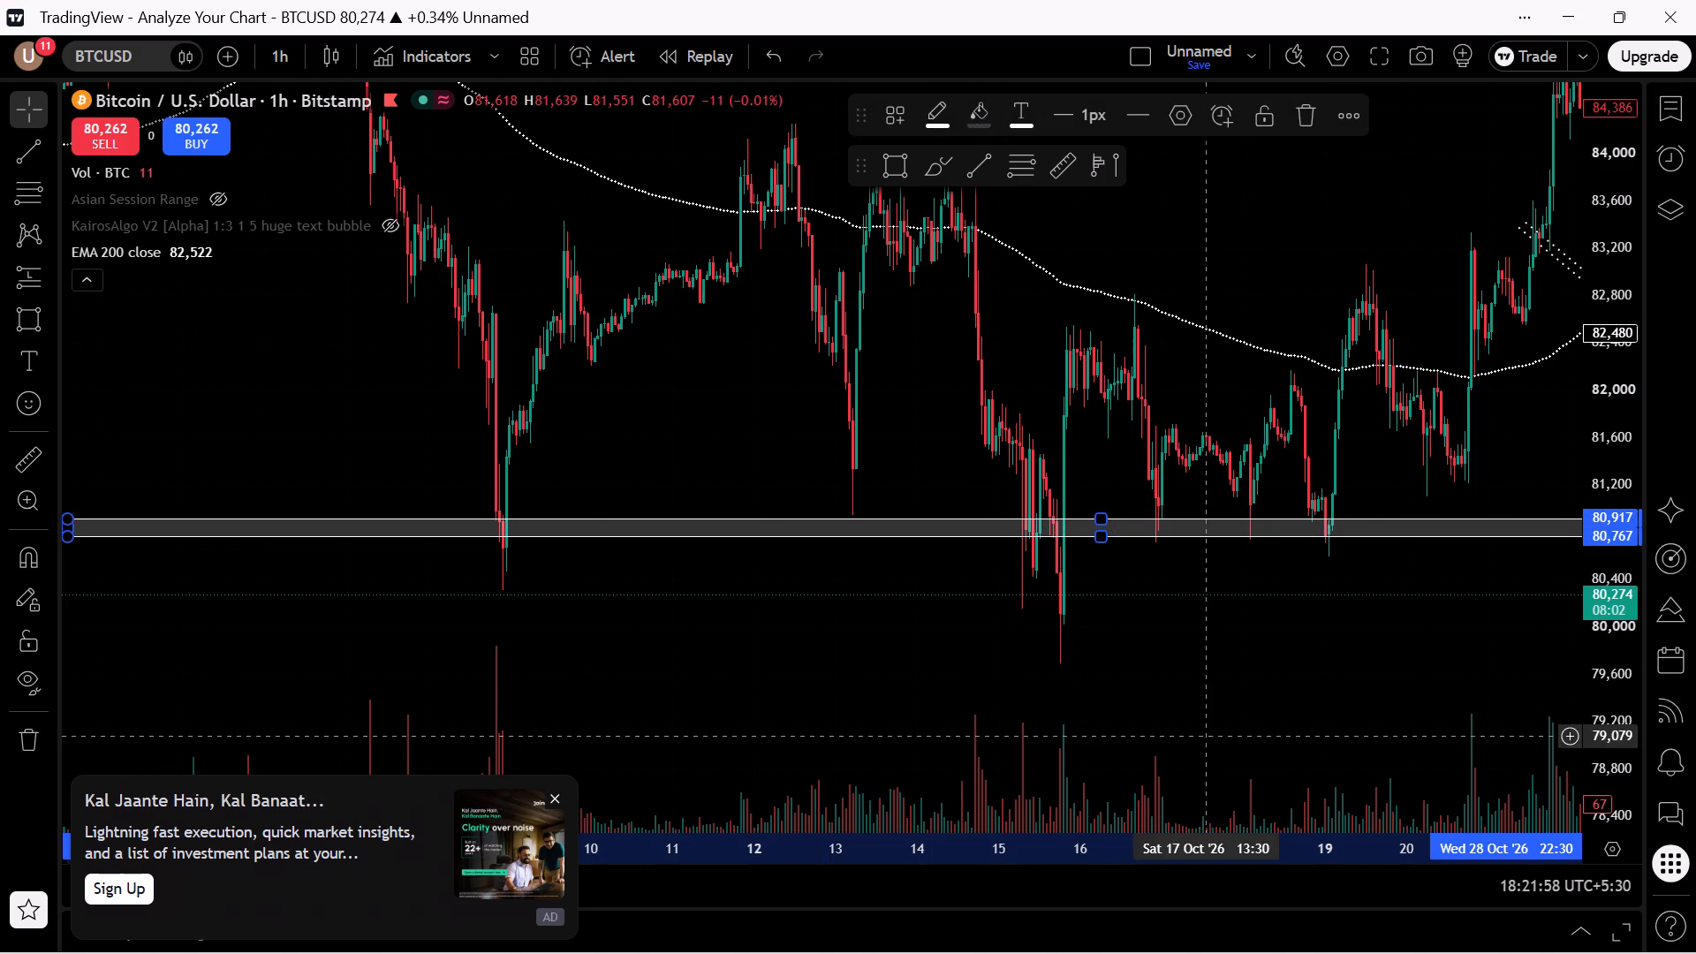
Examine the extended long zone against the price lows and reactions from about 8 to 27 Oct.
drag(1228, 644, 700, 917)
drag(914, 602, 647, 340)
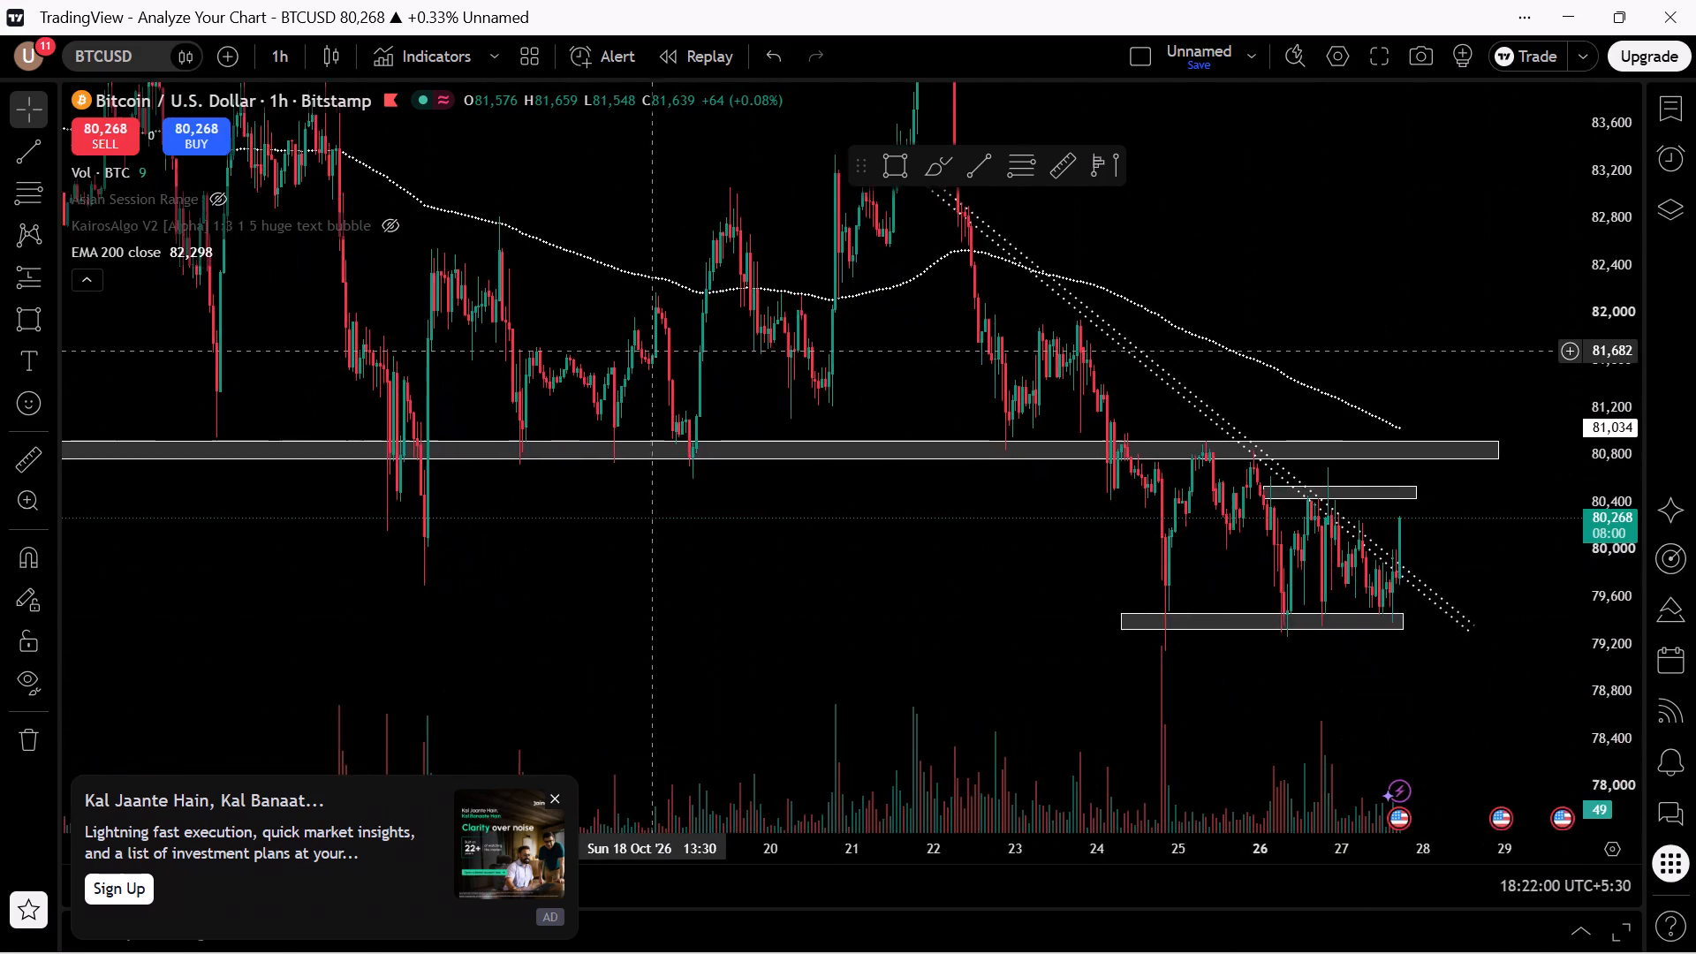
drag(647, 340, 1106, 473)
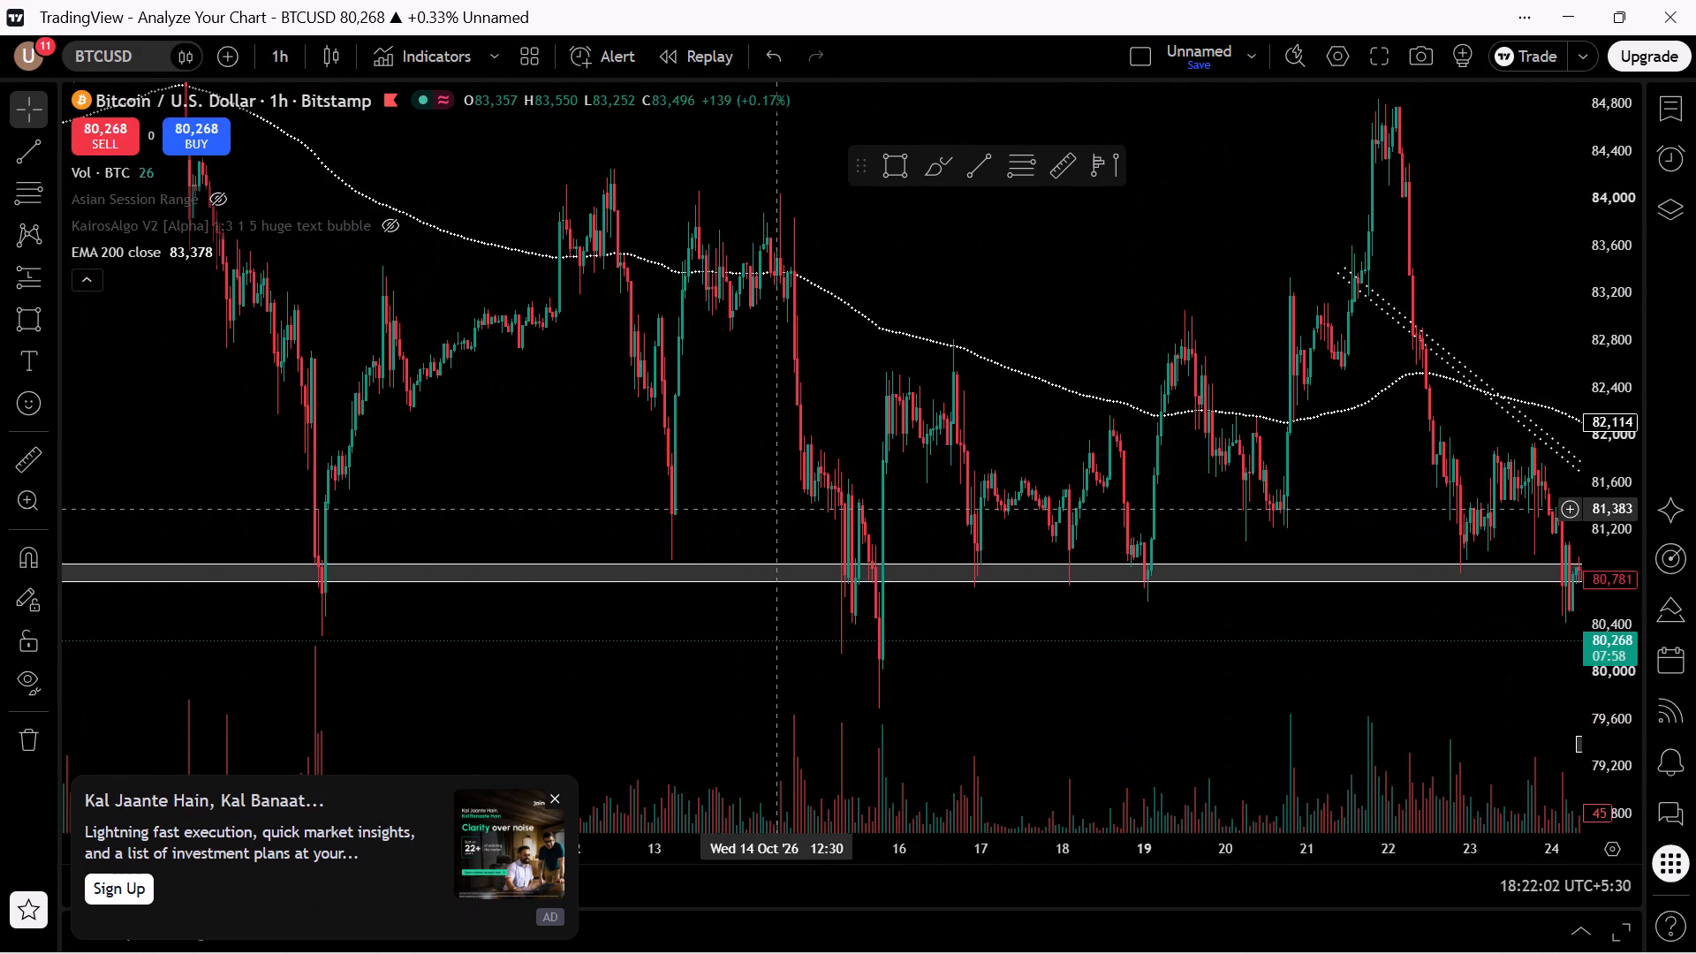
drag(614, 508, 1006, 526)
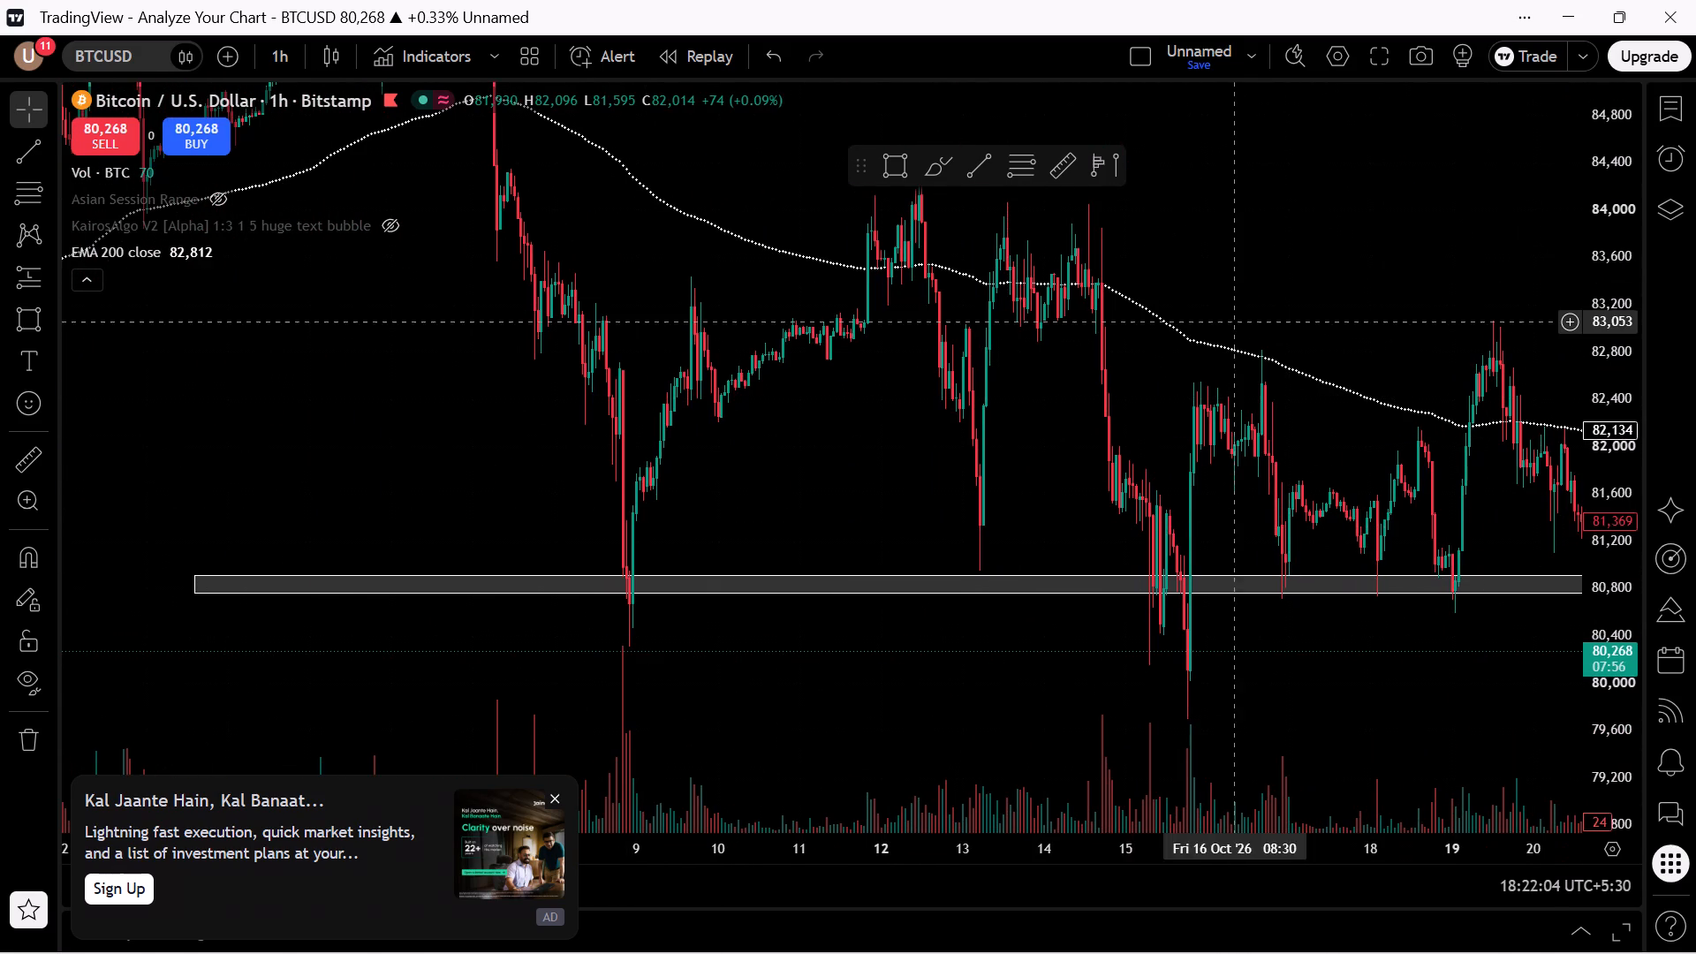
drag(1203, 284, 768, 463)
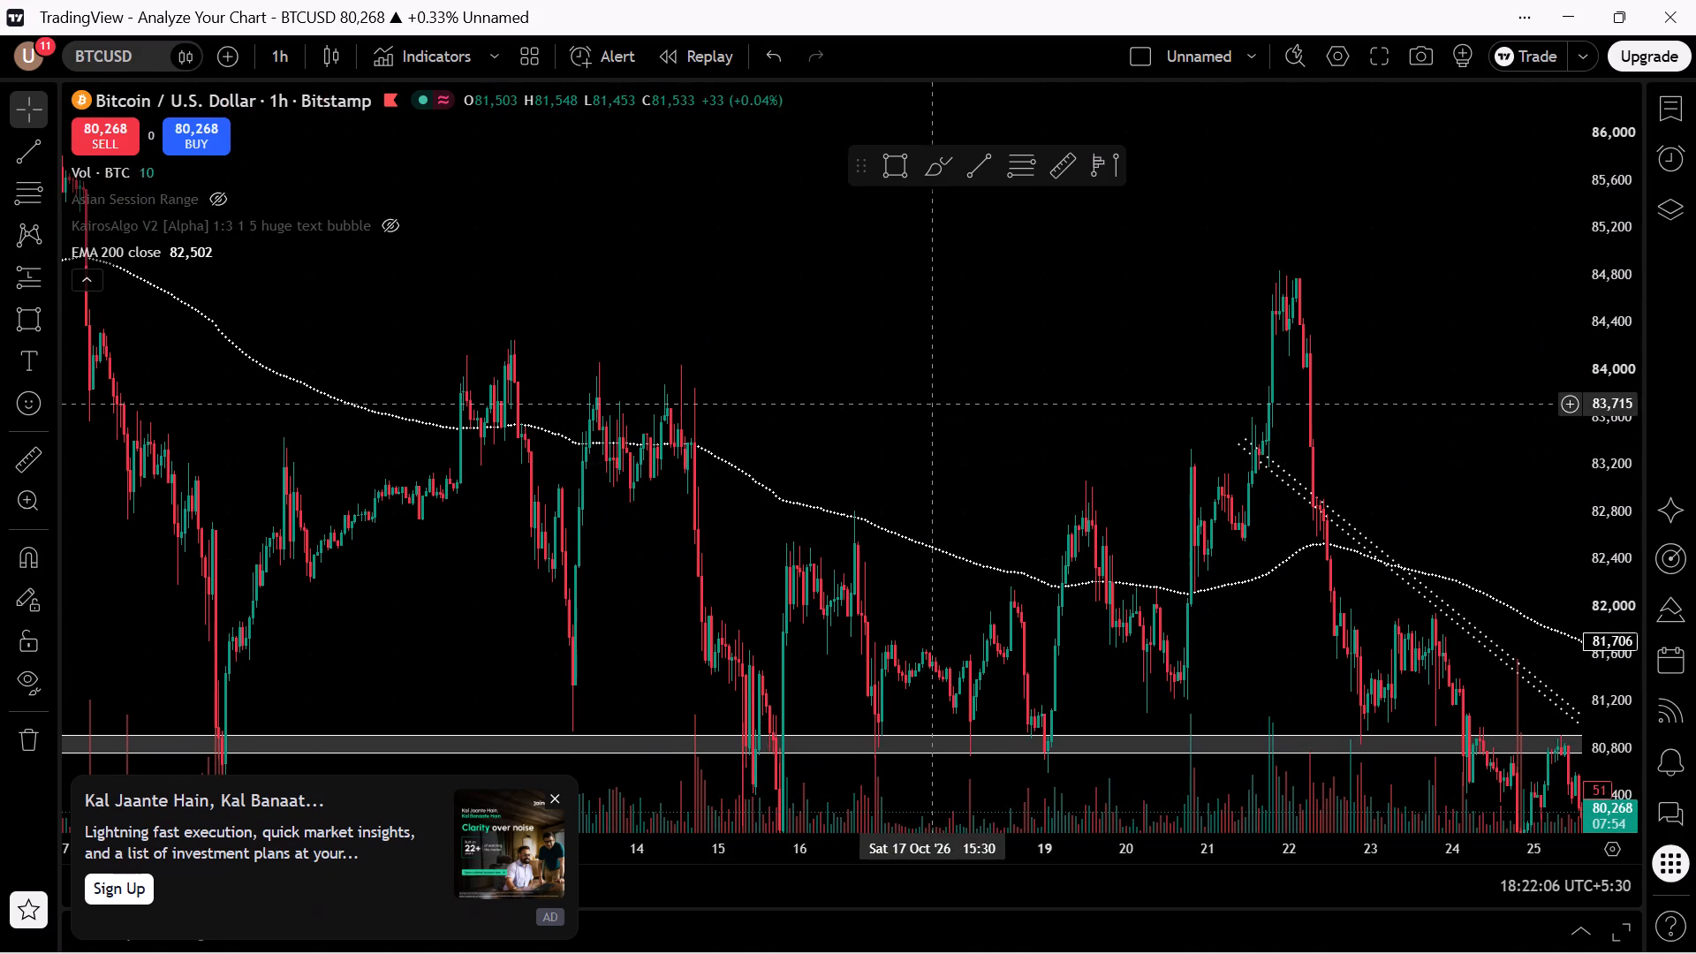
drag(931, 404, 1211, 207)
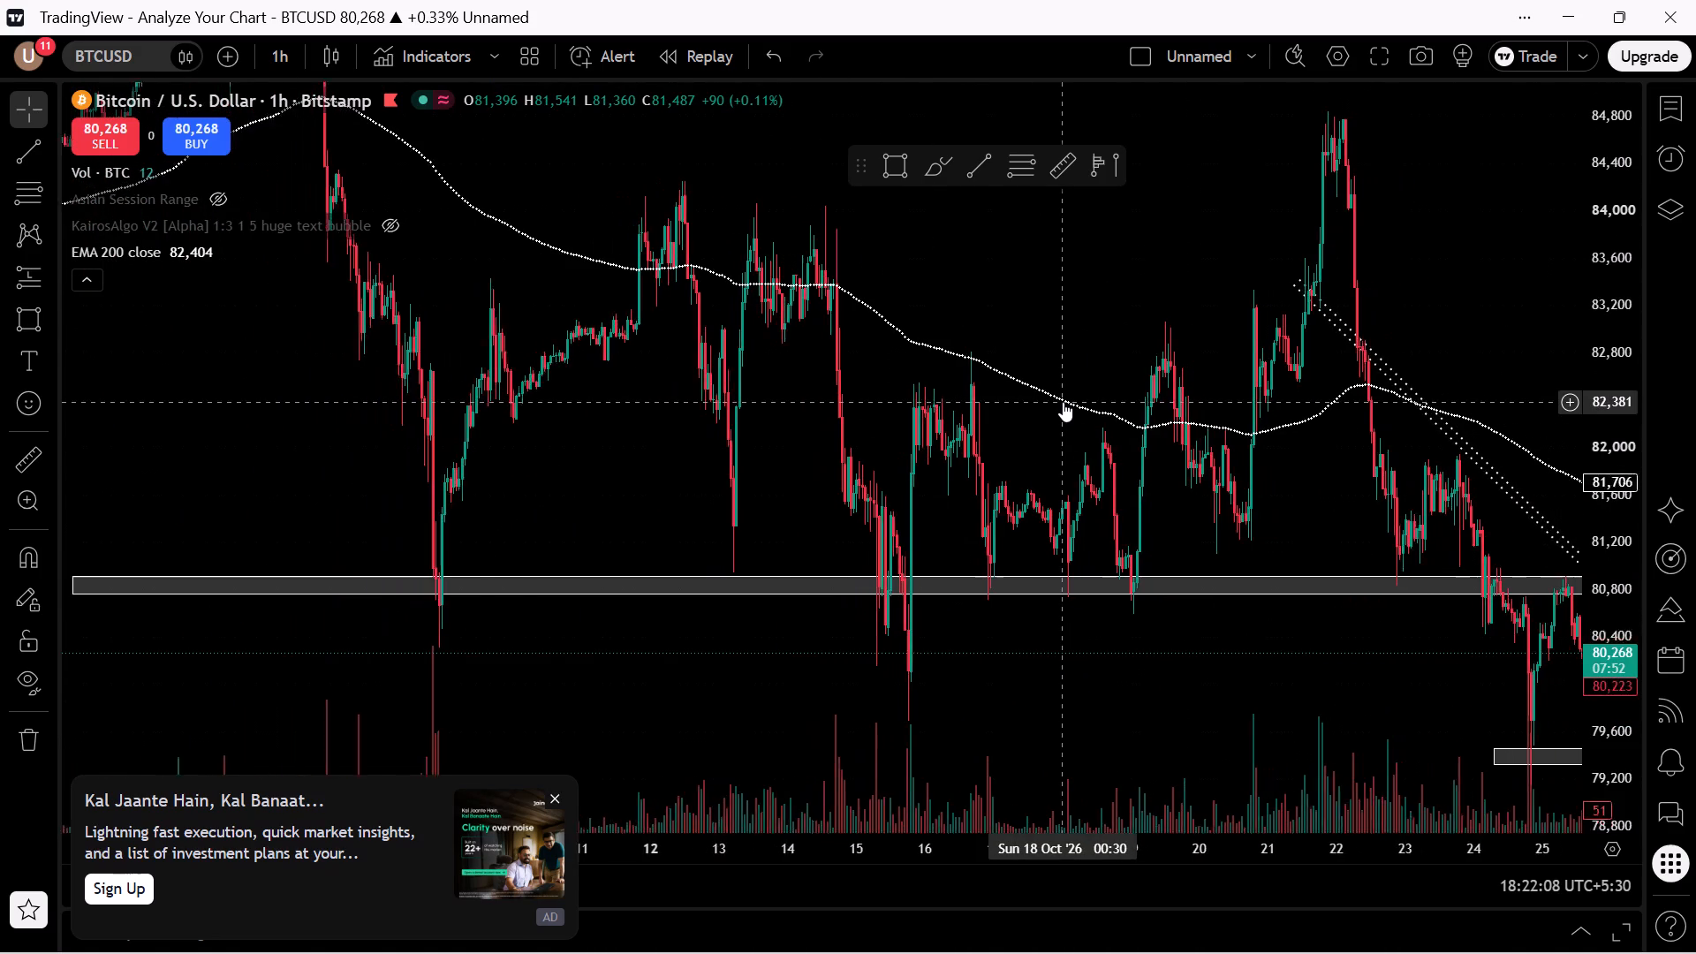
drag(1605, 251, 1588, 543)
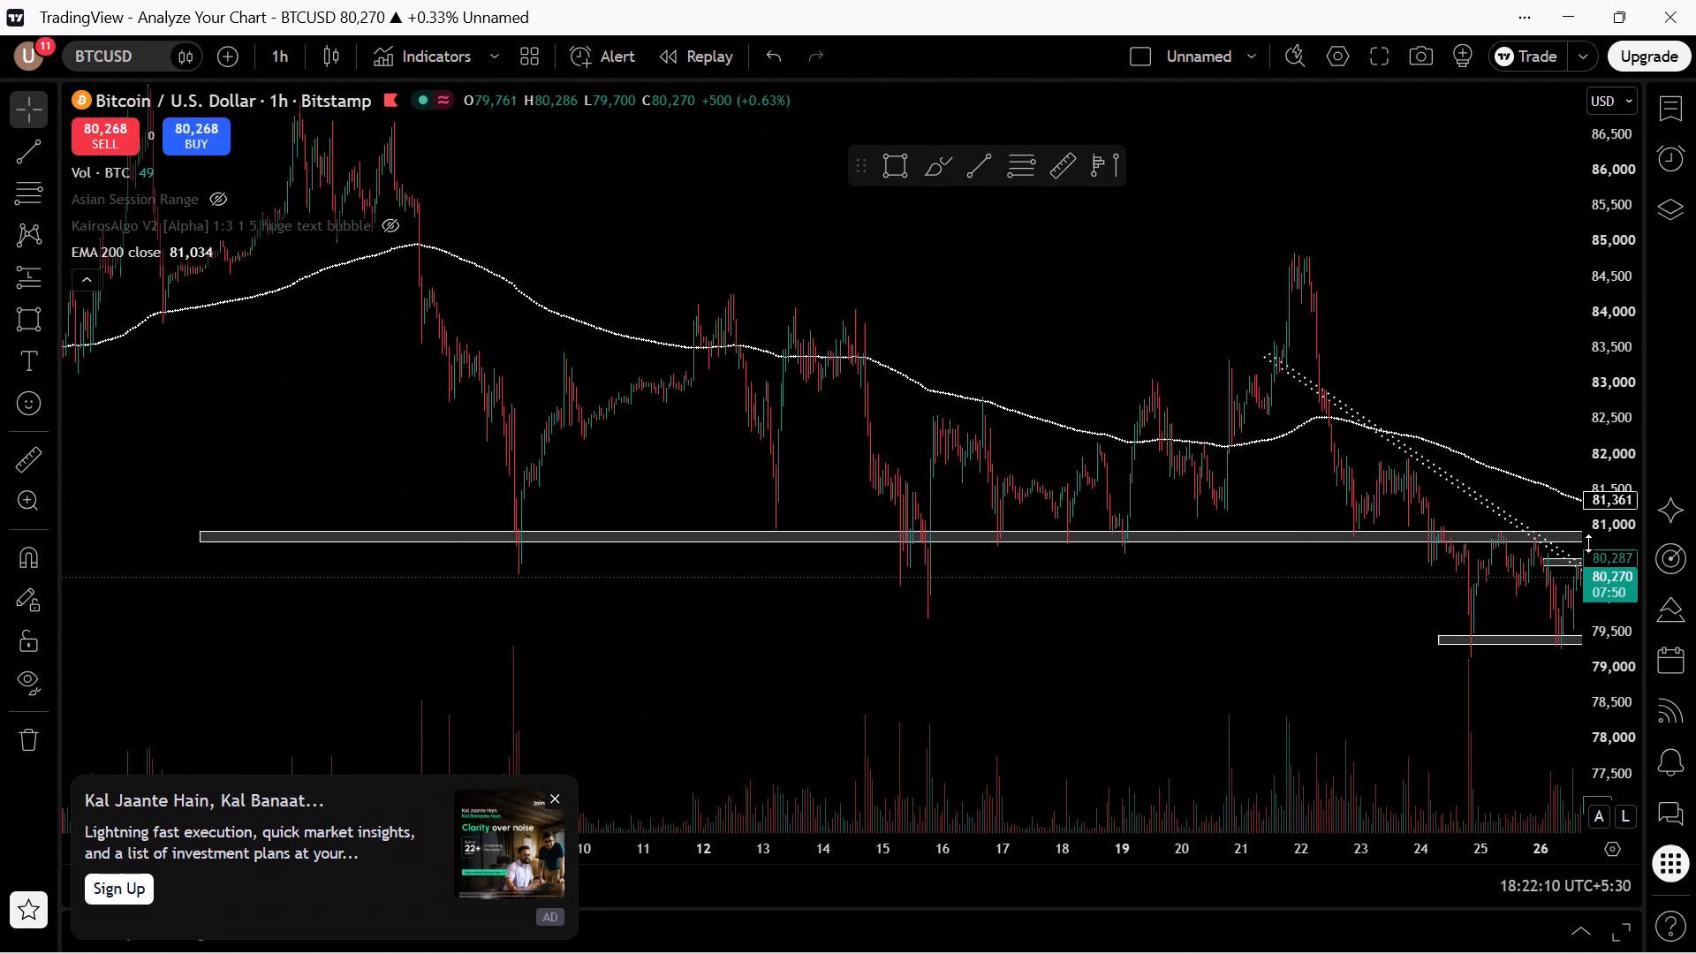
click(1125, 684)
drag(1132, 670, 778, 710)
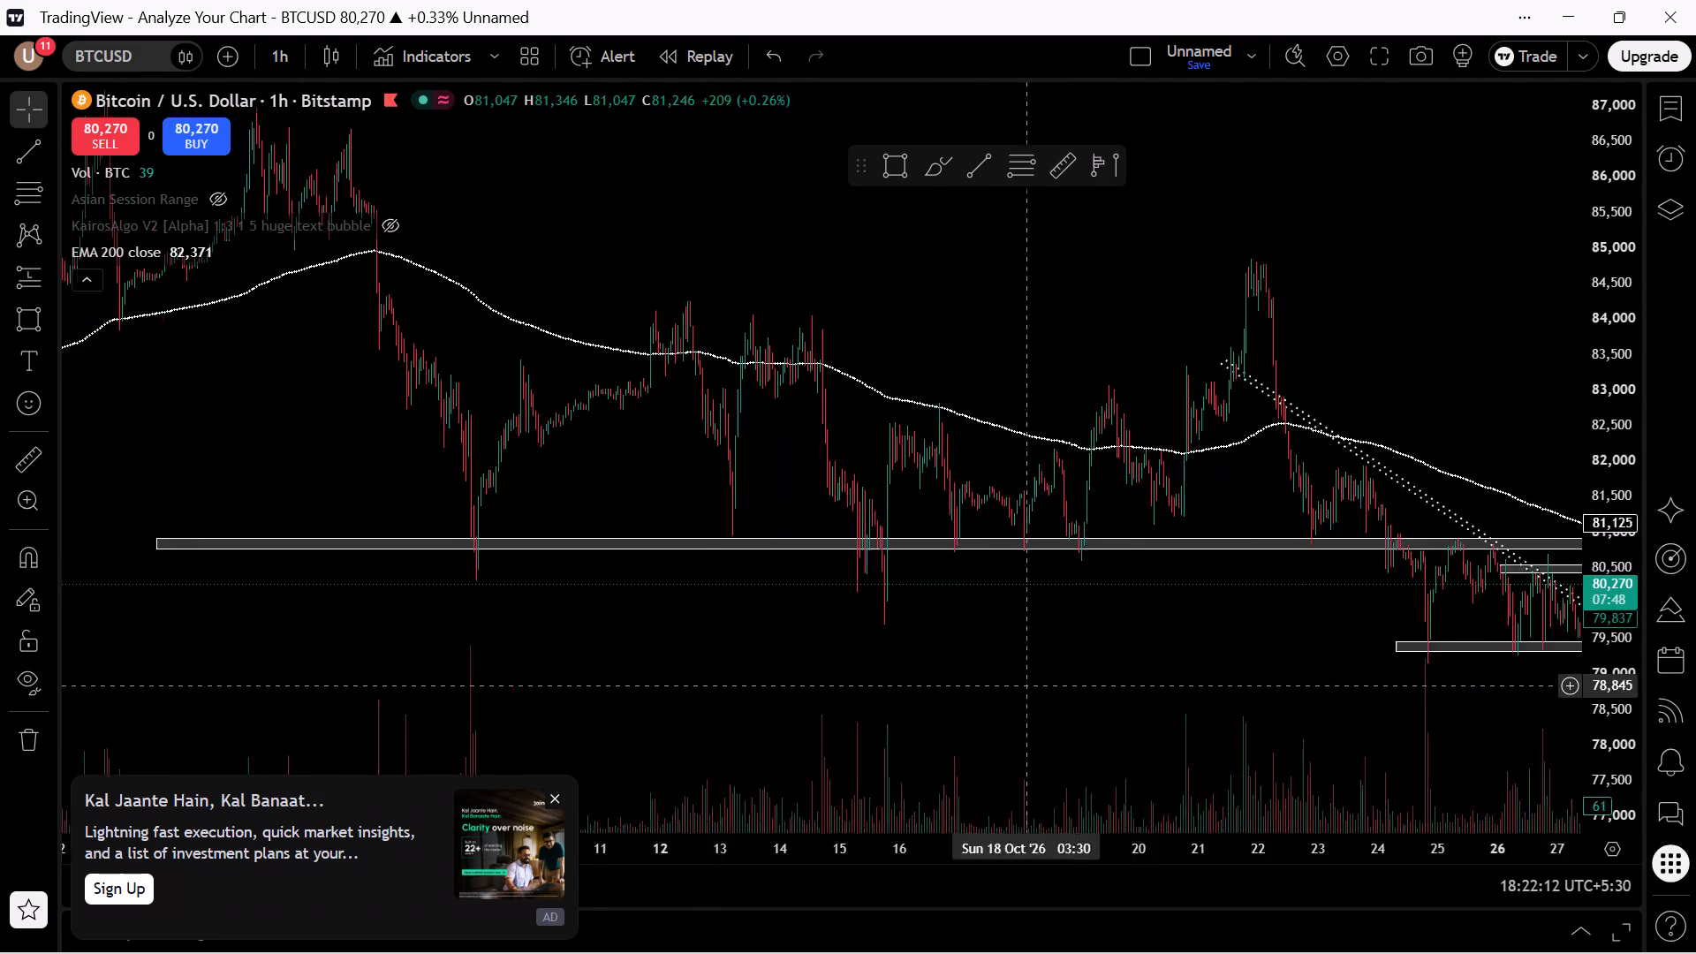
drag(778, 710, 598, 721)
drag(1367, 644, 1336, 602)
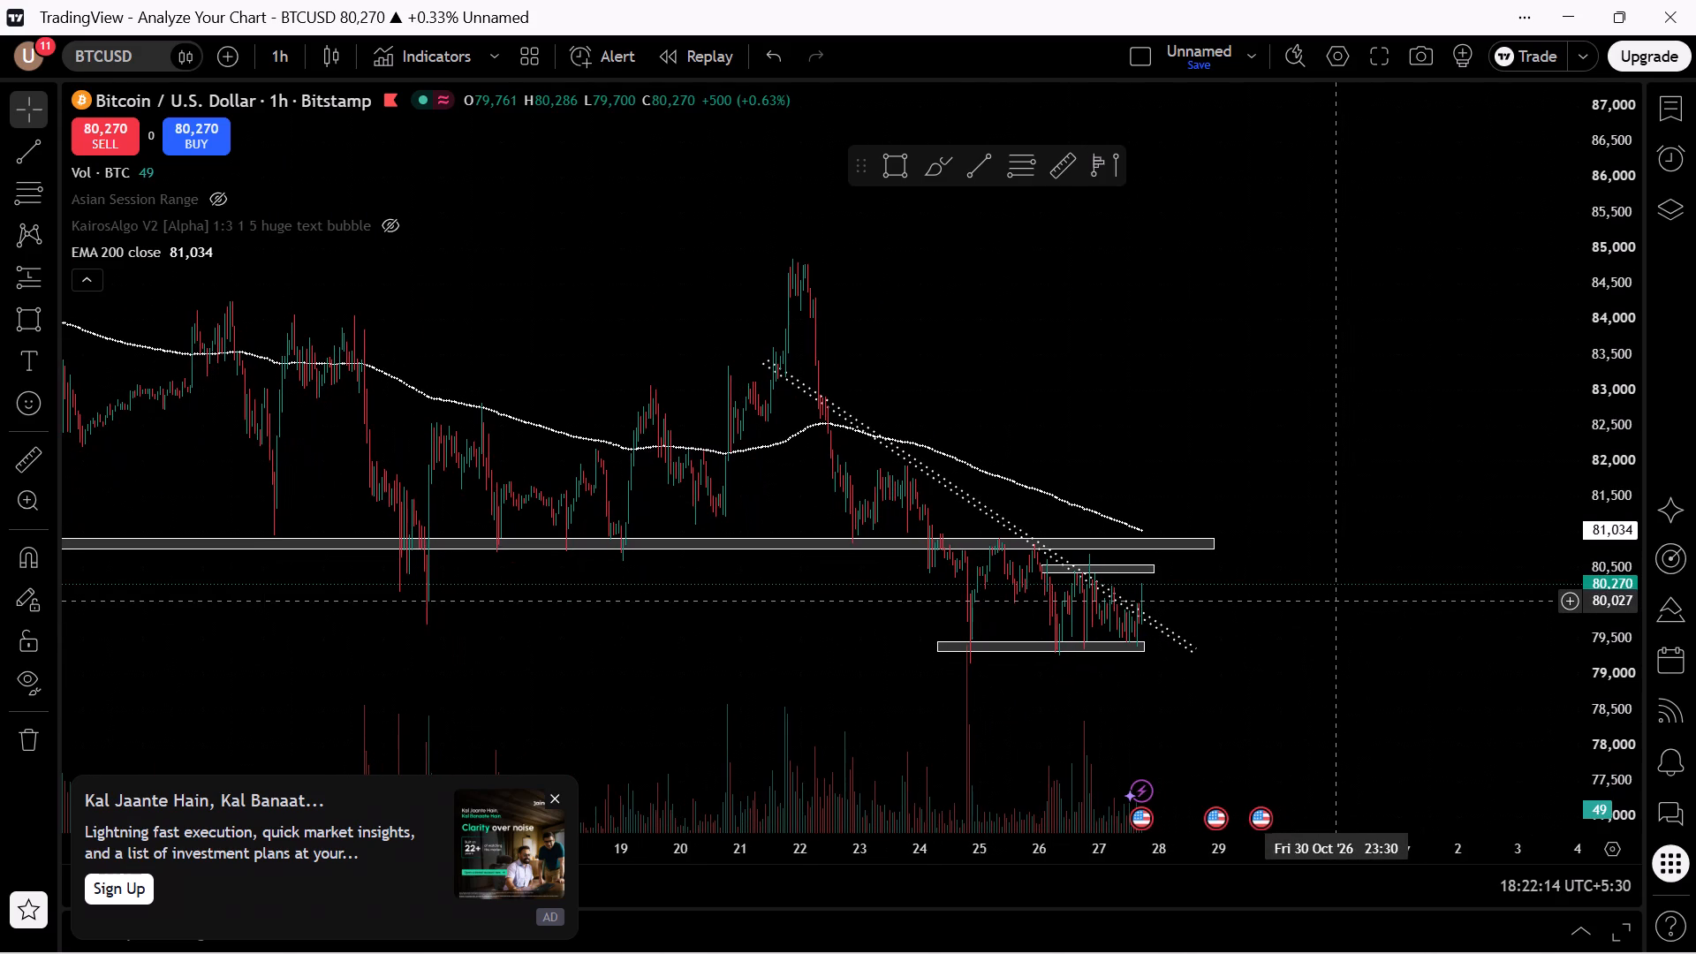
Examine the price history back to early October against the long zone and the EMA 200.
drag(1595, 589, 1563, 394)
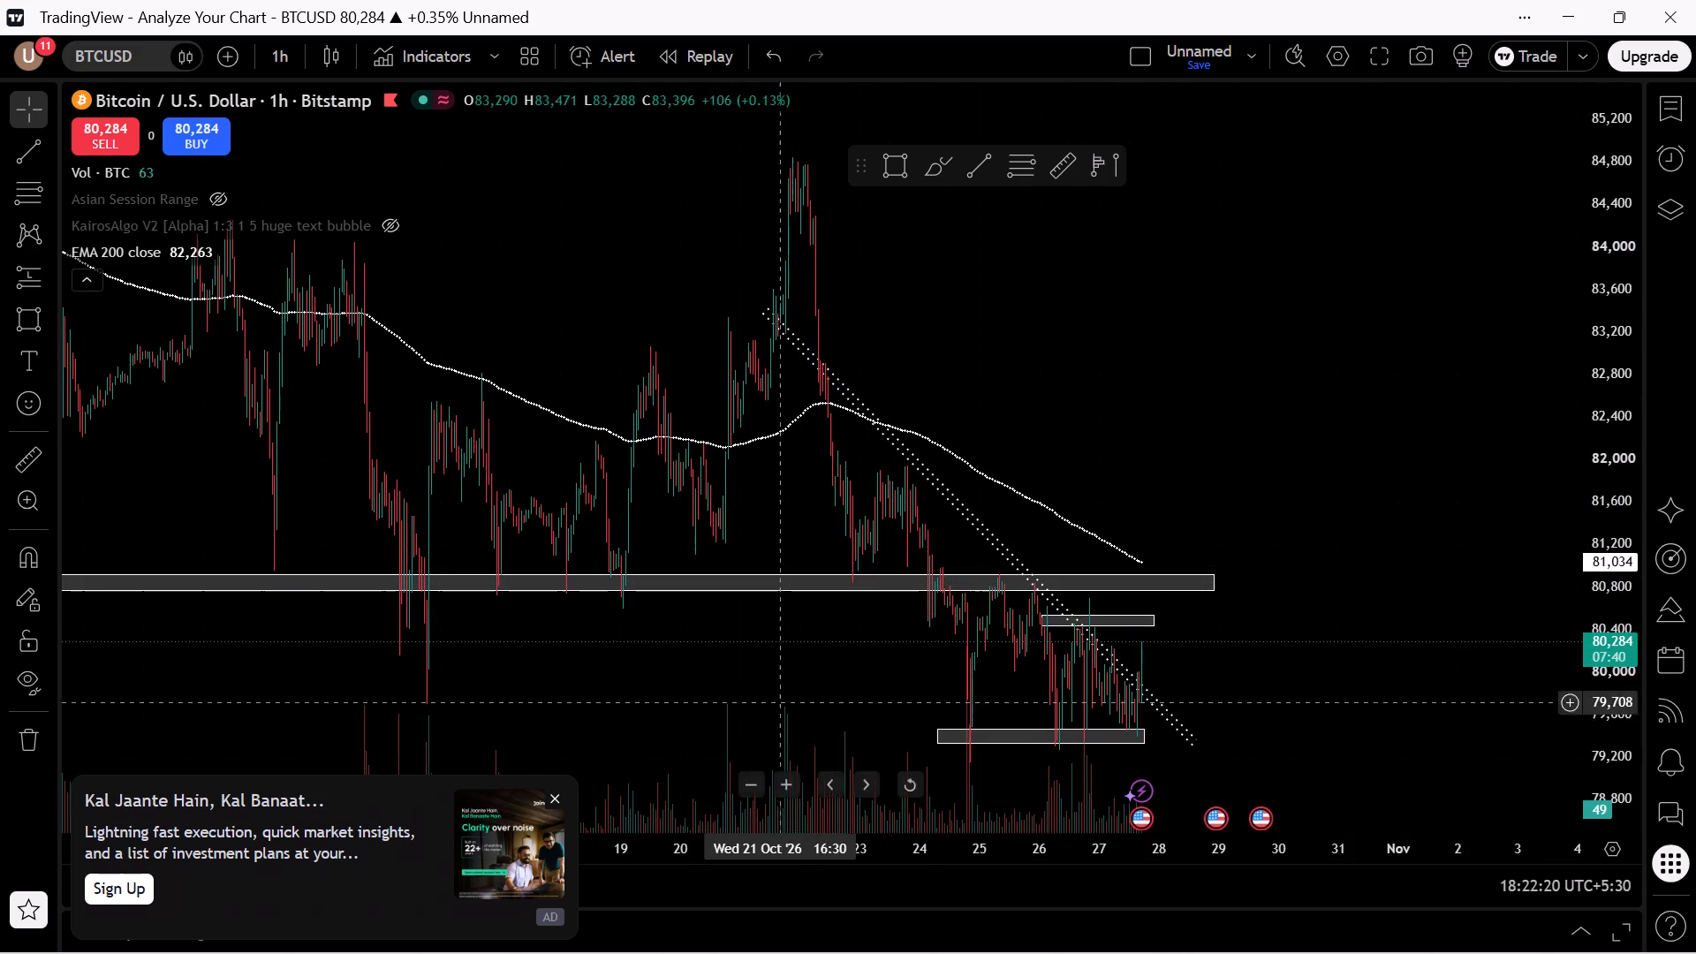
drag(786, 668, 1136, 526)
drag(1601, 286, 1599, 345)
drag(853, 451, 1117, 721)
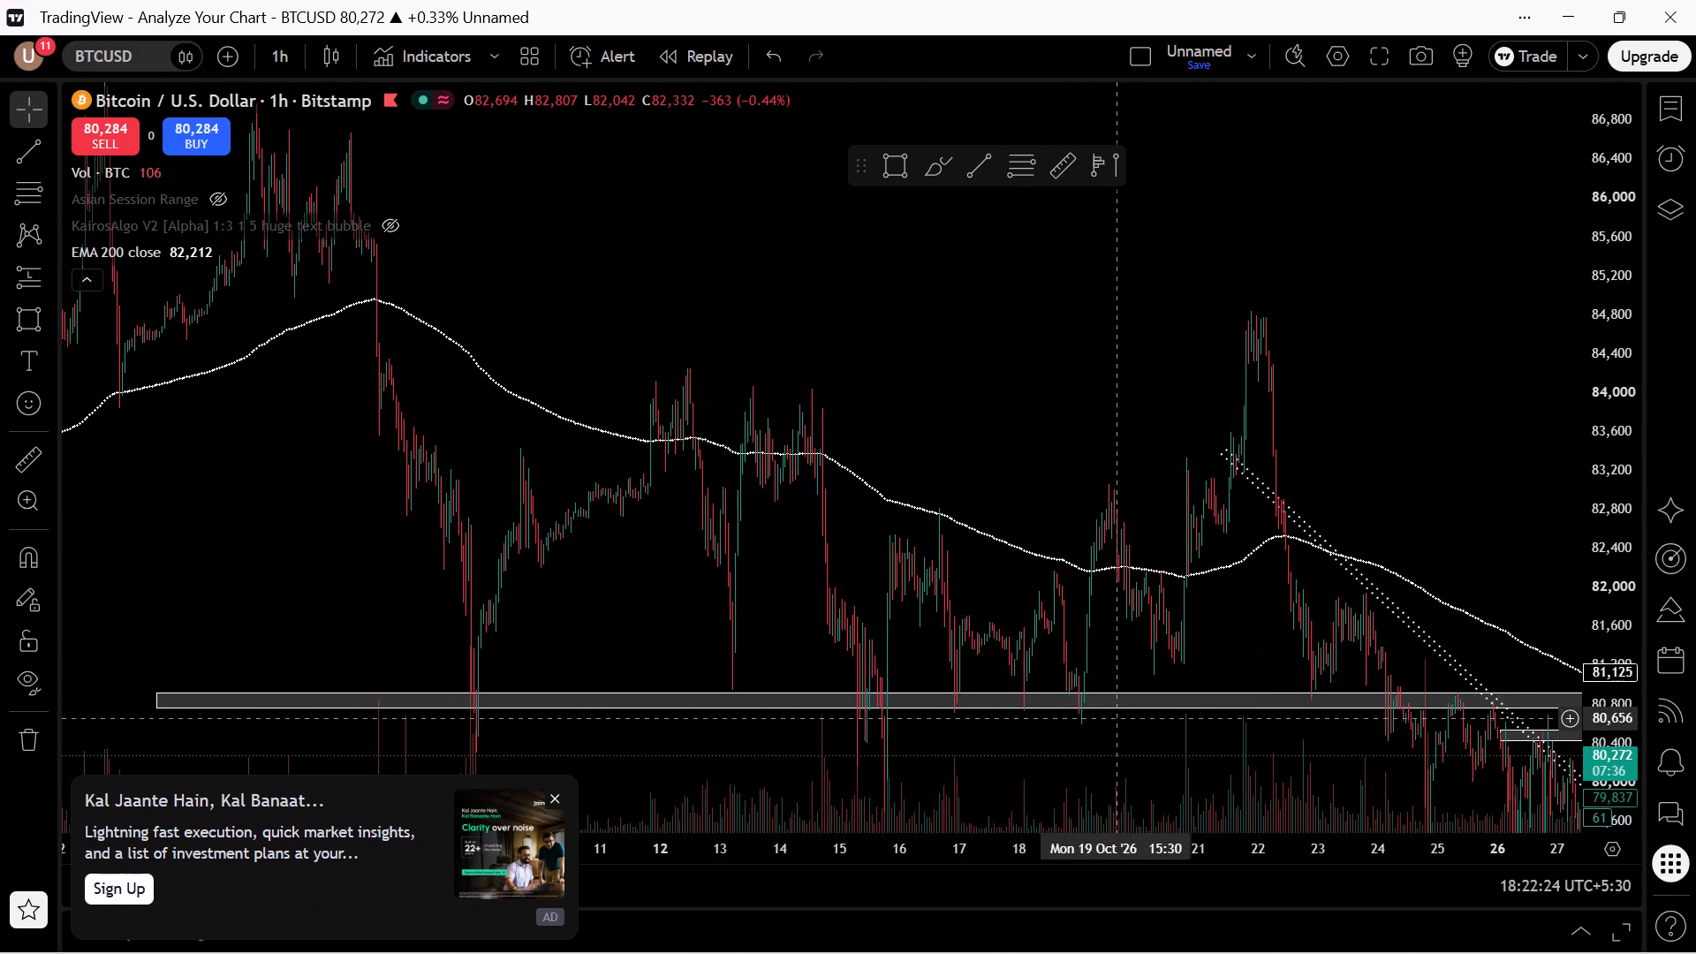
drag(859, 598, 1077, 664)
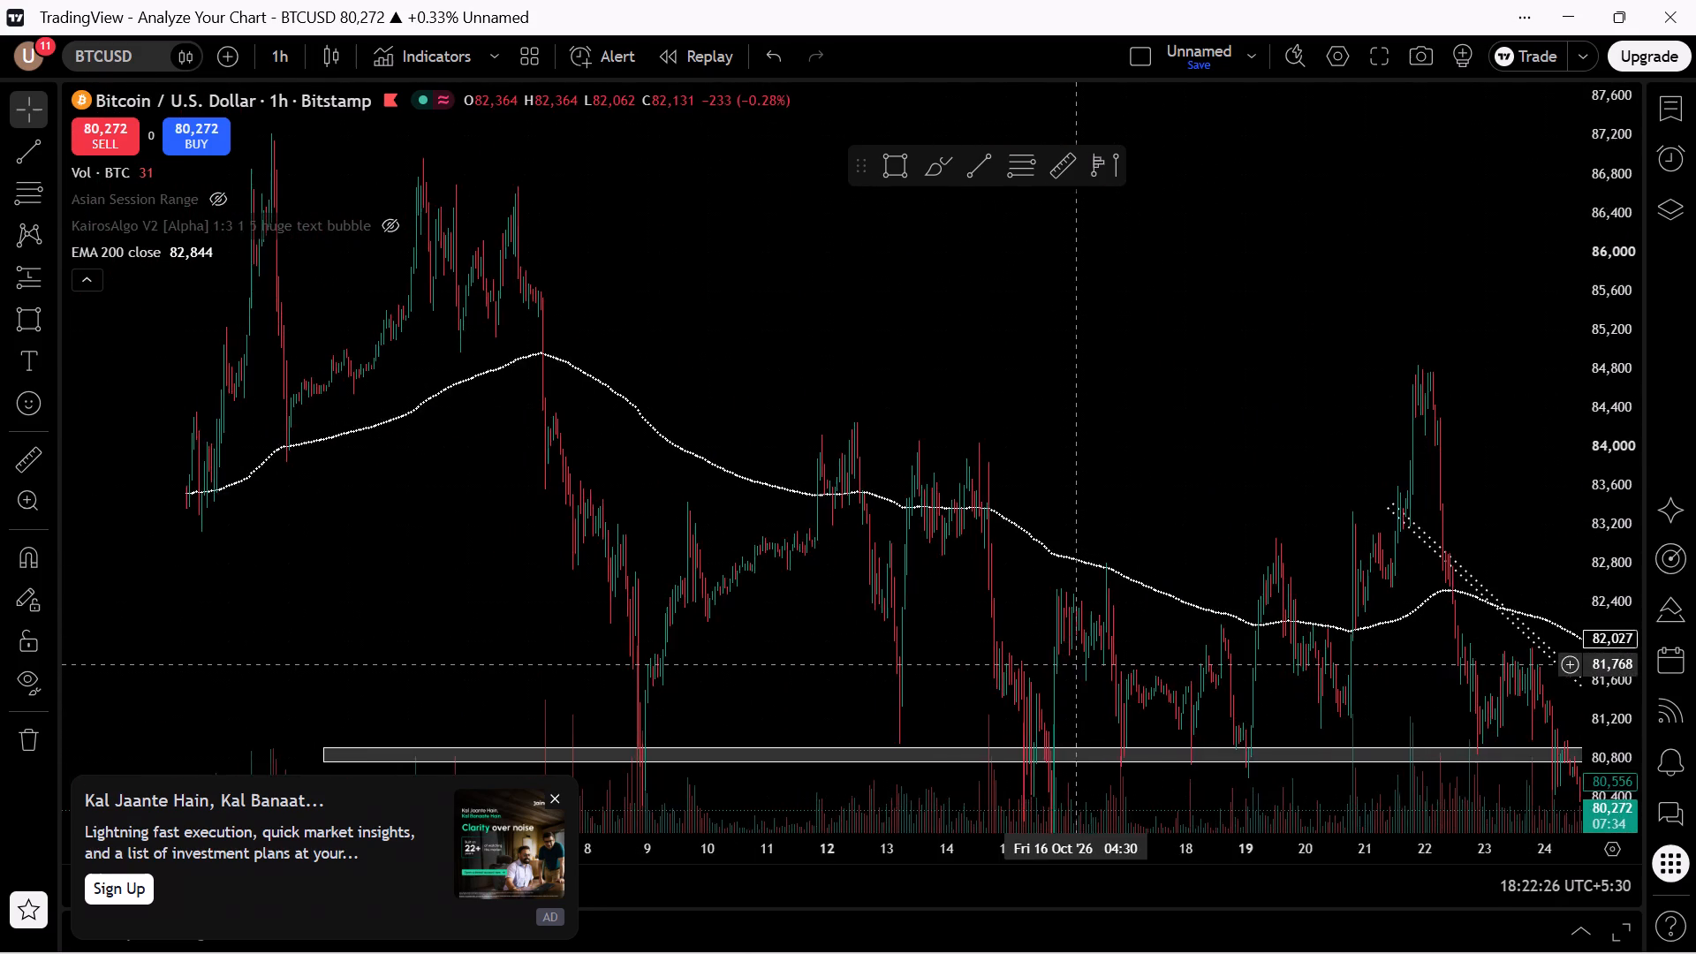
drag(1077, 664, 1175, 603)
drag(876, 560, 968, 476)
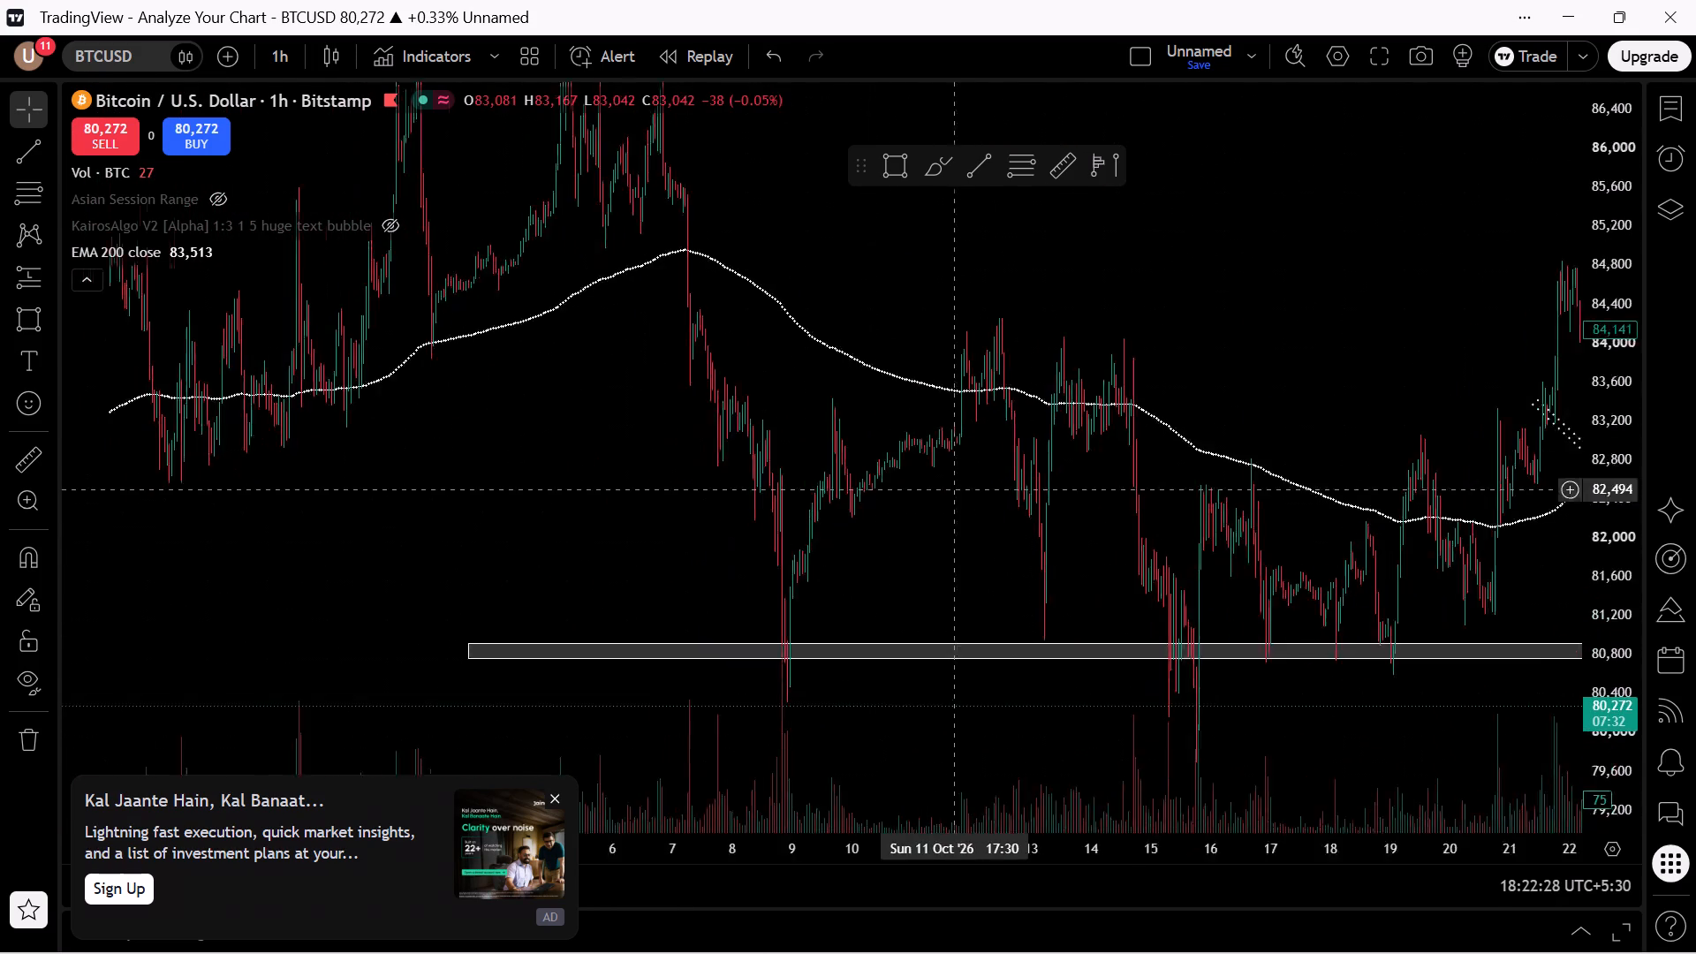
drag(968, 476, 1094, 329)
click(722, 406)
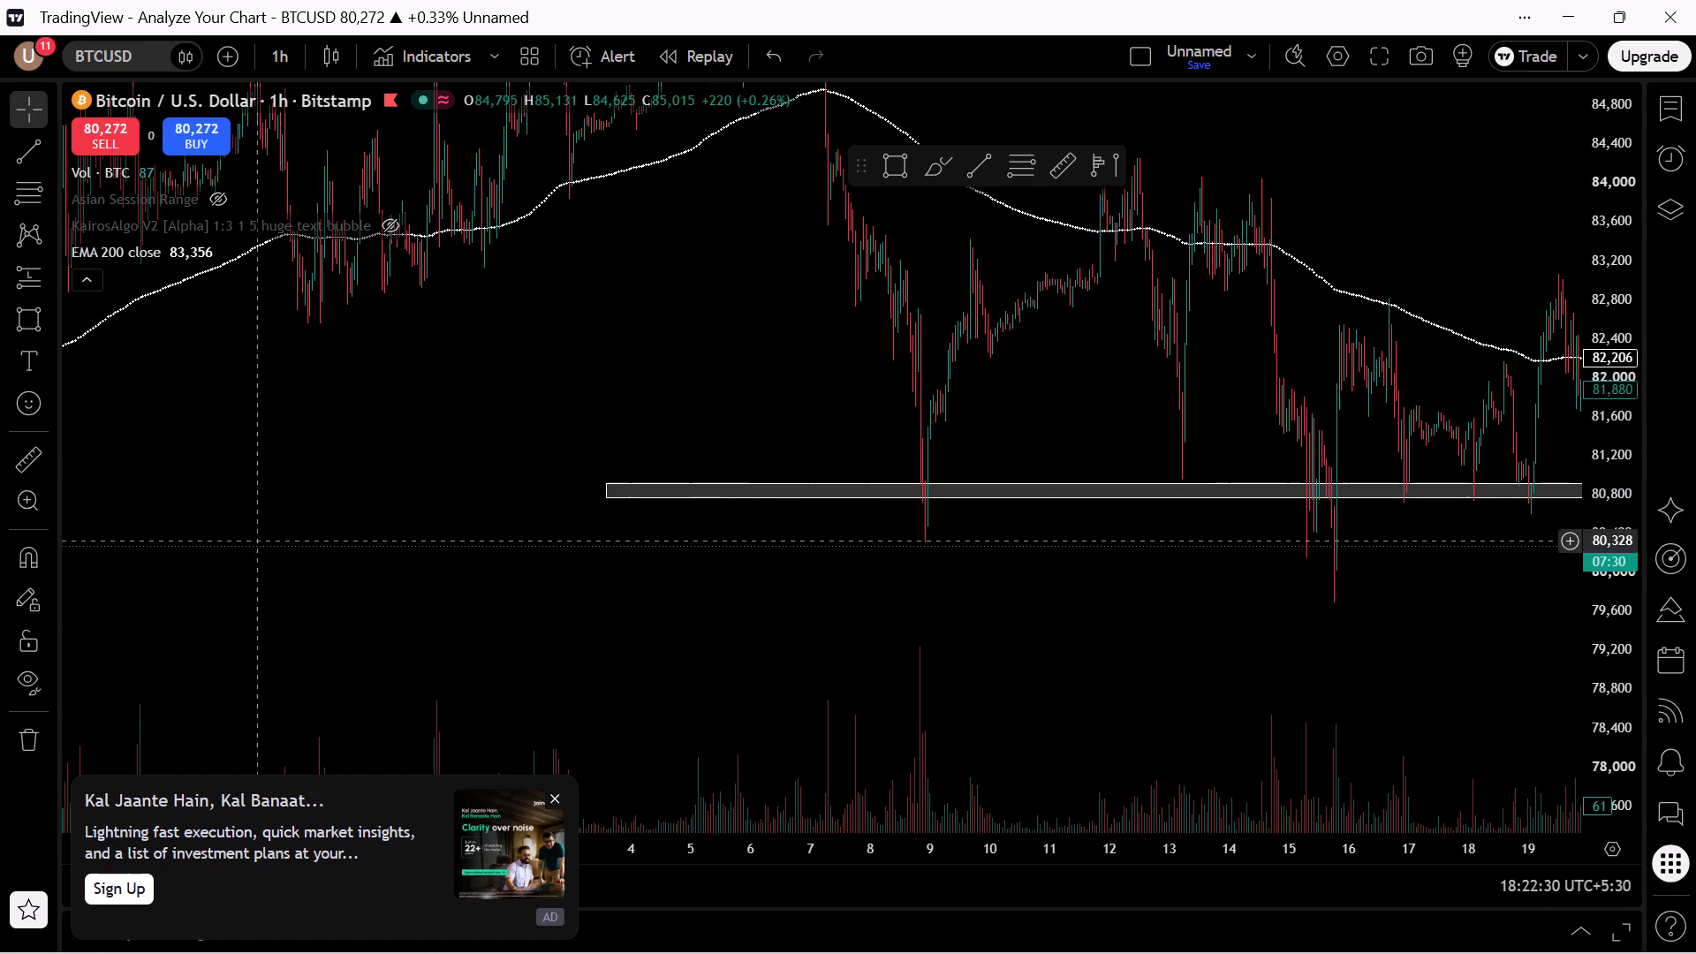
drag(637, 428, 407, 508)
drag(867, 398, 312, 662)
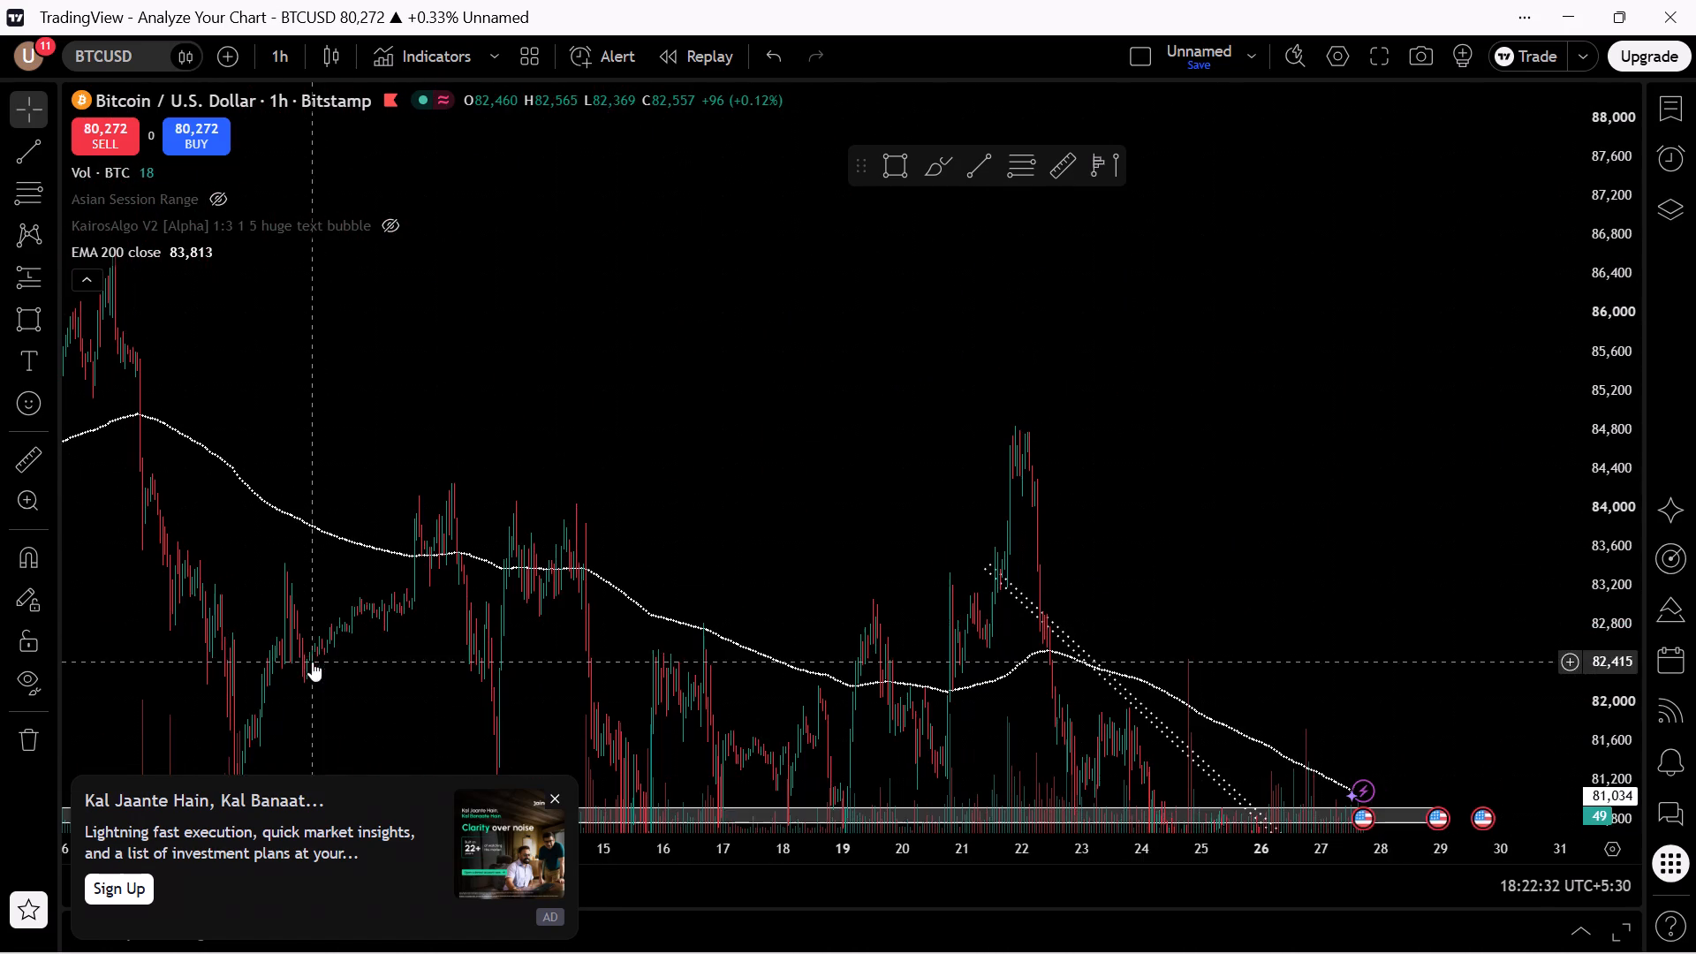
drag(776, 466, 511, 254)
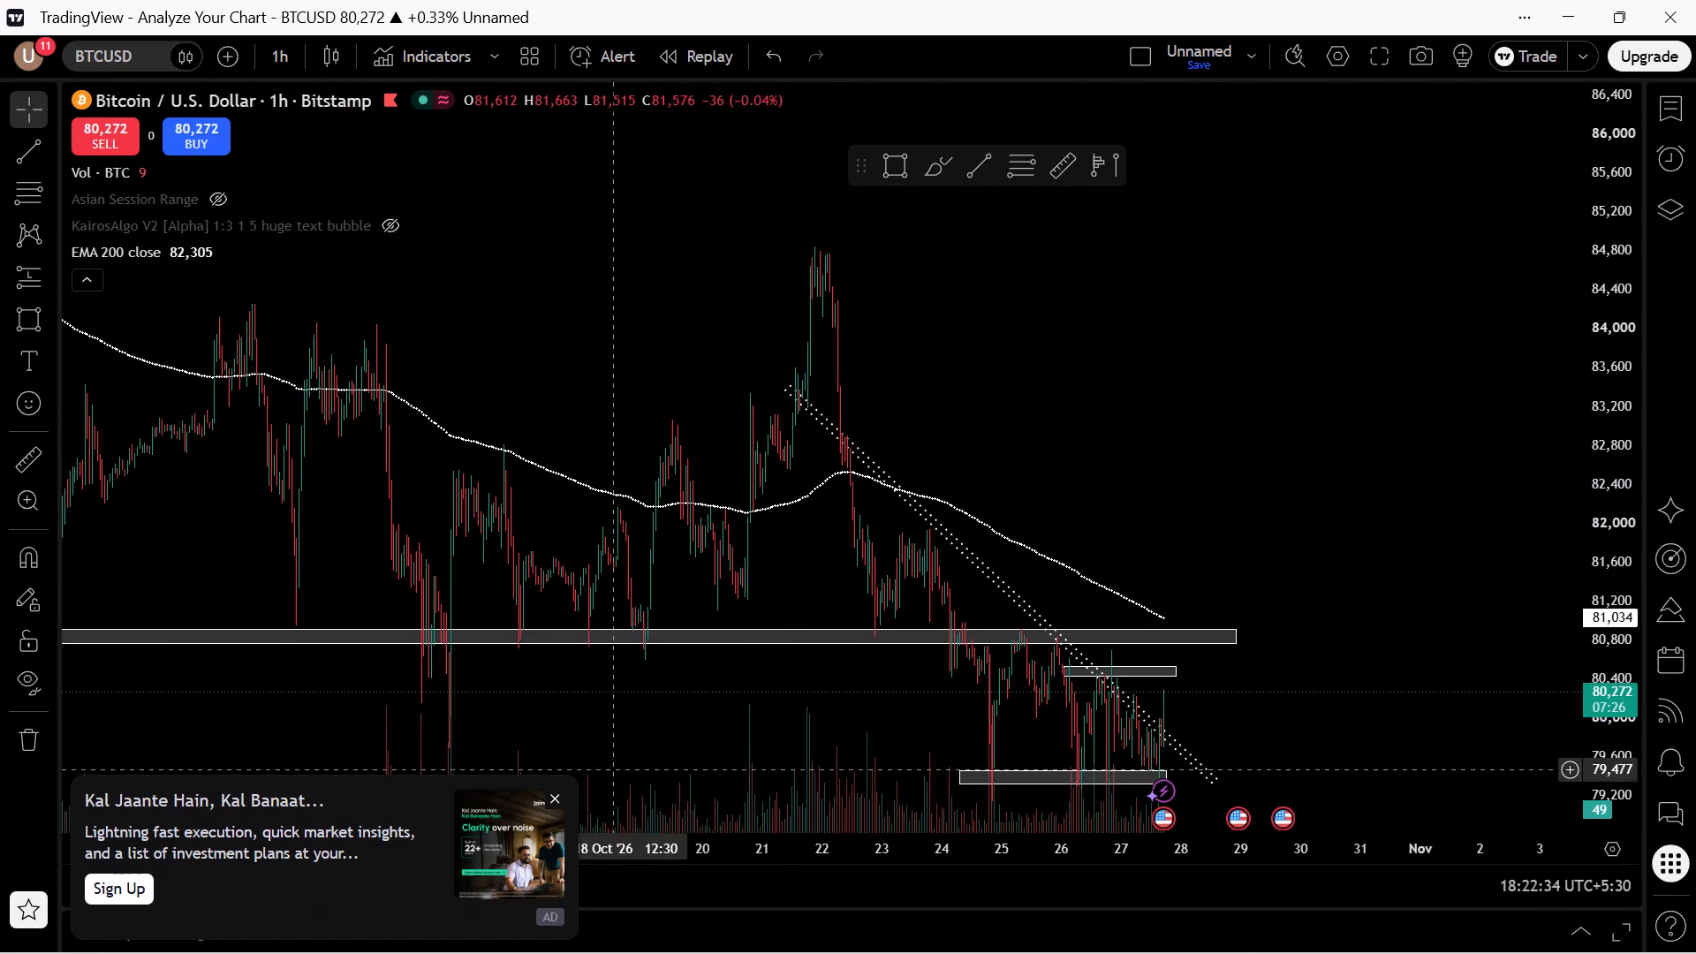
drag(651, 700, 799, 563)
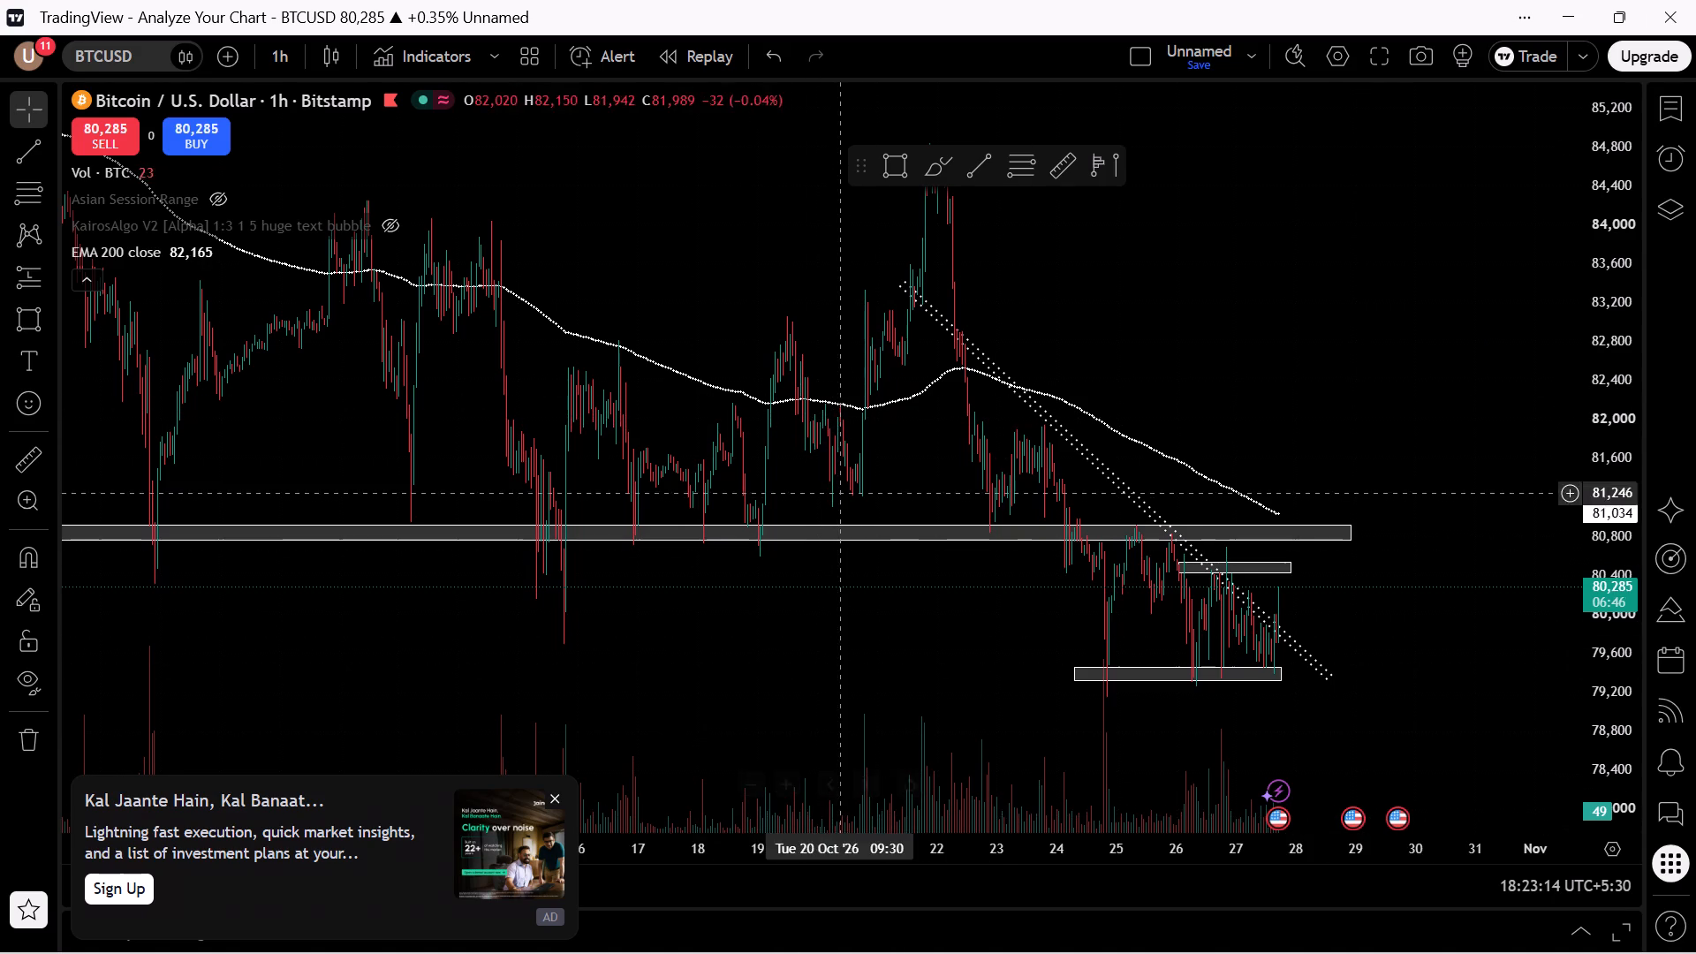
Examine the three zones and the descending trend lines against the price action from about 15 to 28 Oct.
drag(784, 688, 1314, 580)
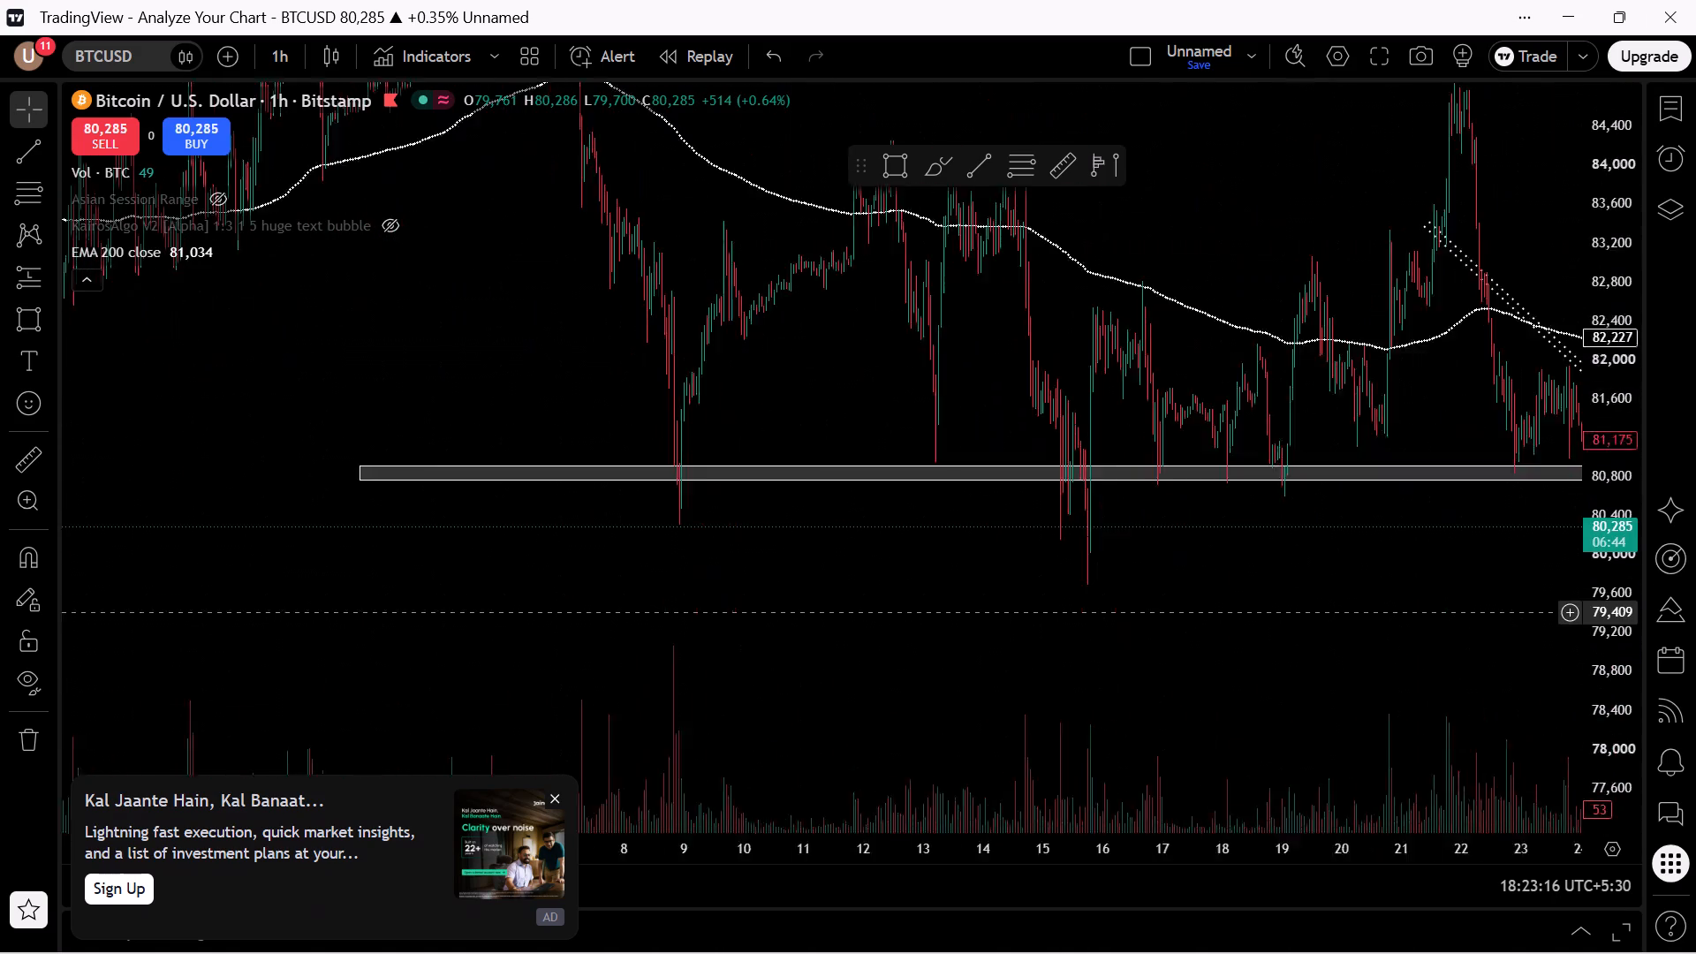
drag(1314, 580, 760, 737)
scroll(1656, 467, up, 12)
drag(1325, 507, 1325, 504)
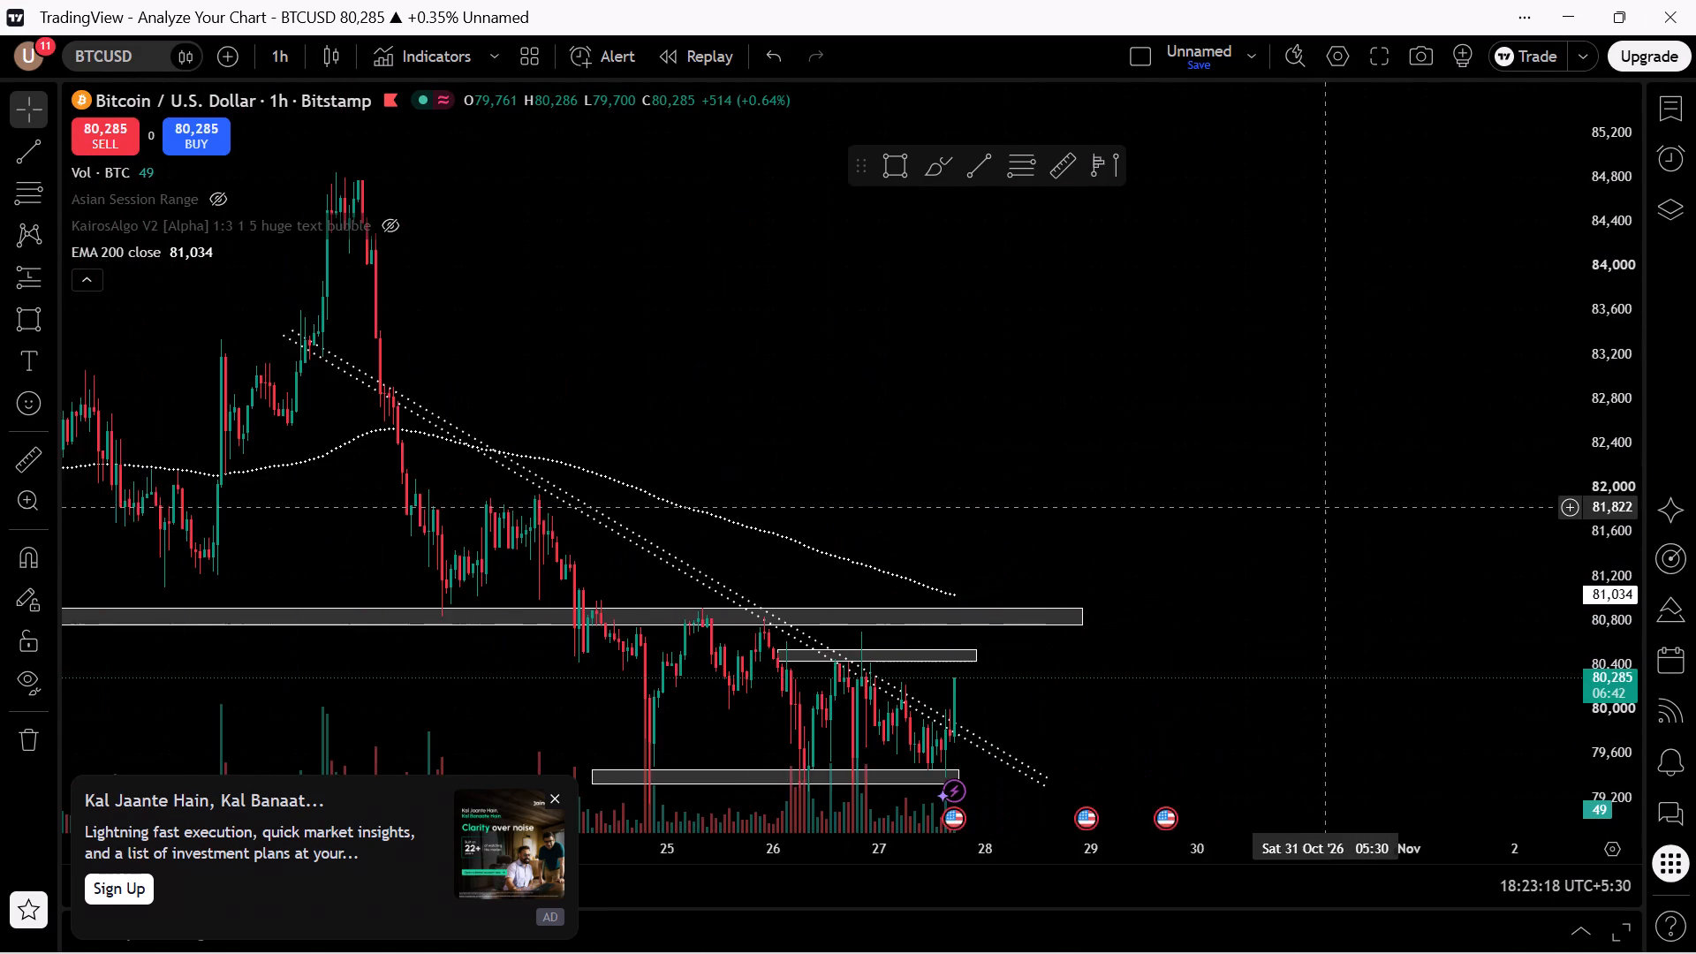
drag(1325, 504, 1399, 181)
scroll(1190, 565, up, 3)
drag(767, 610, 1150, 665)
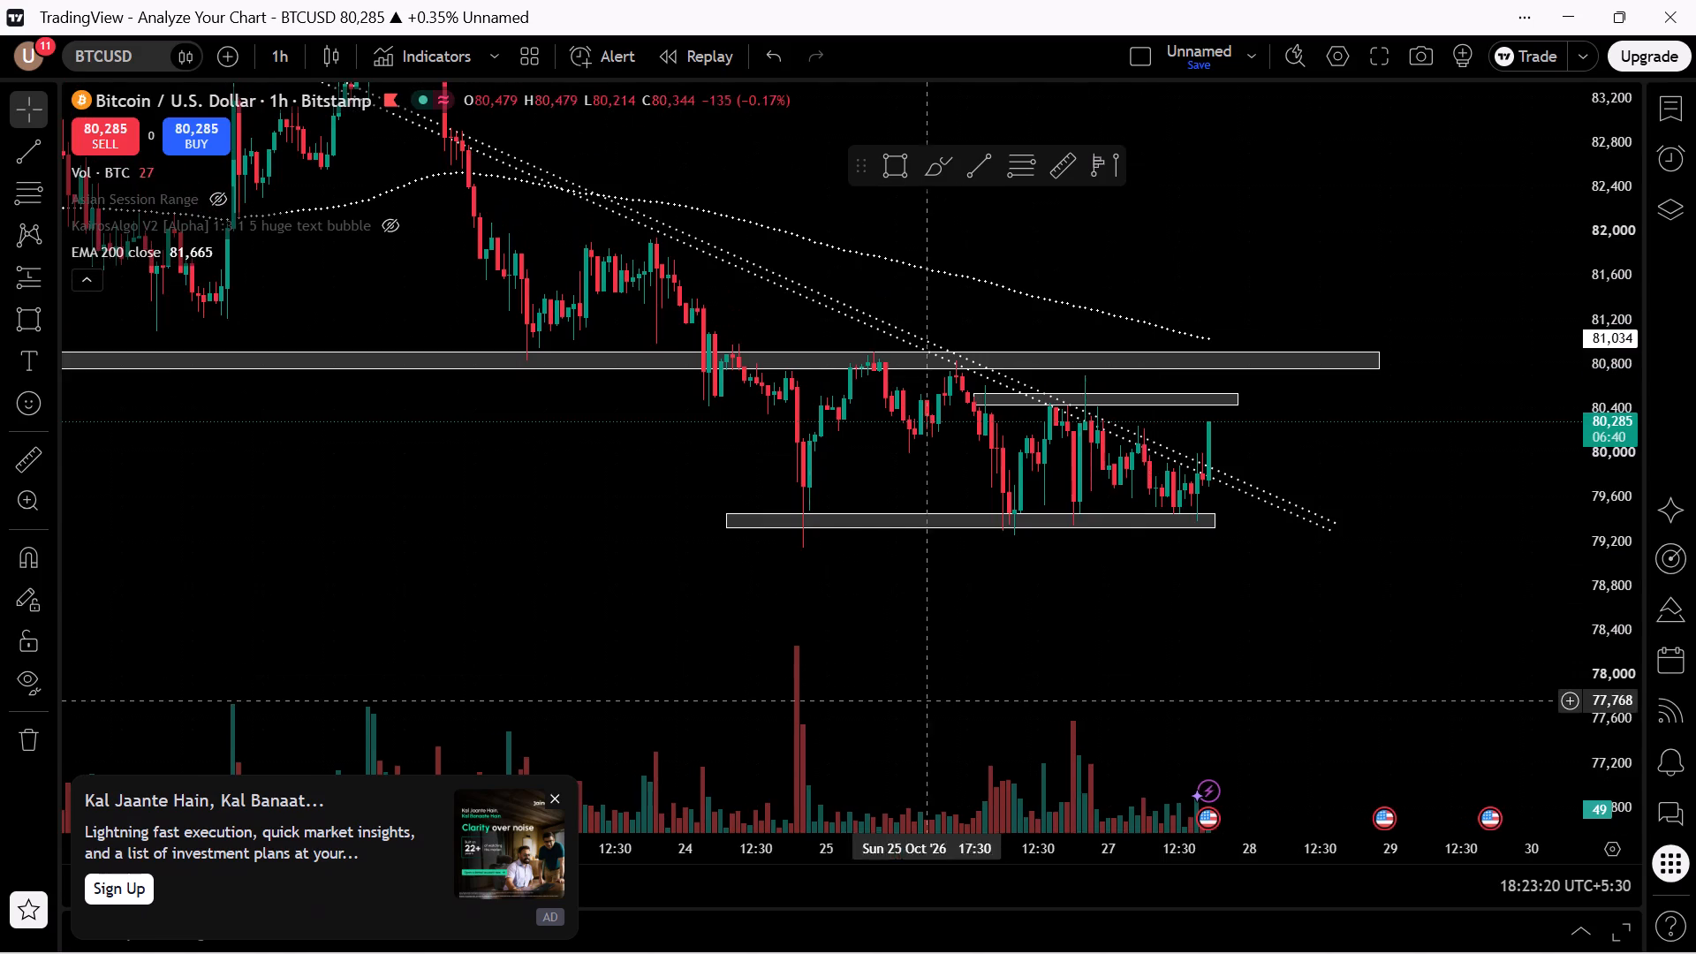
drag(811, 693, 1243, 645)
scroll(1241, 645, down, 4)
drag(900, 521, 731, 657)
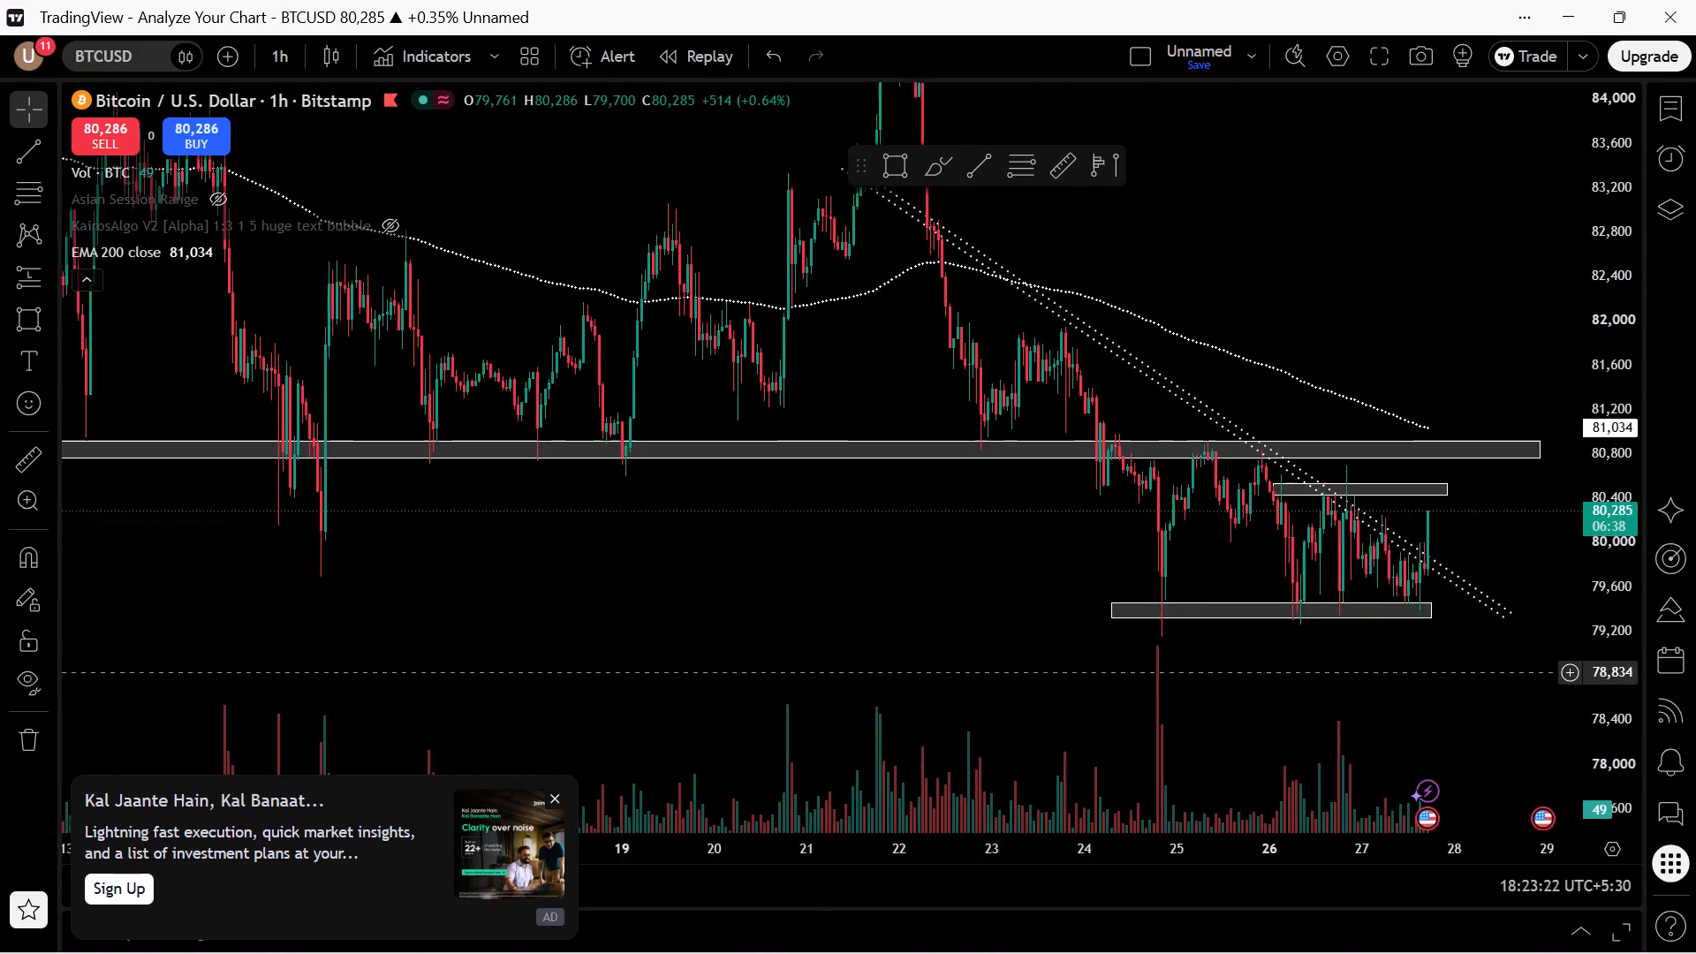
drag(731, 657, 725, 621)
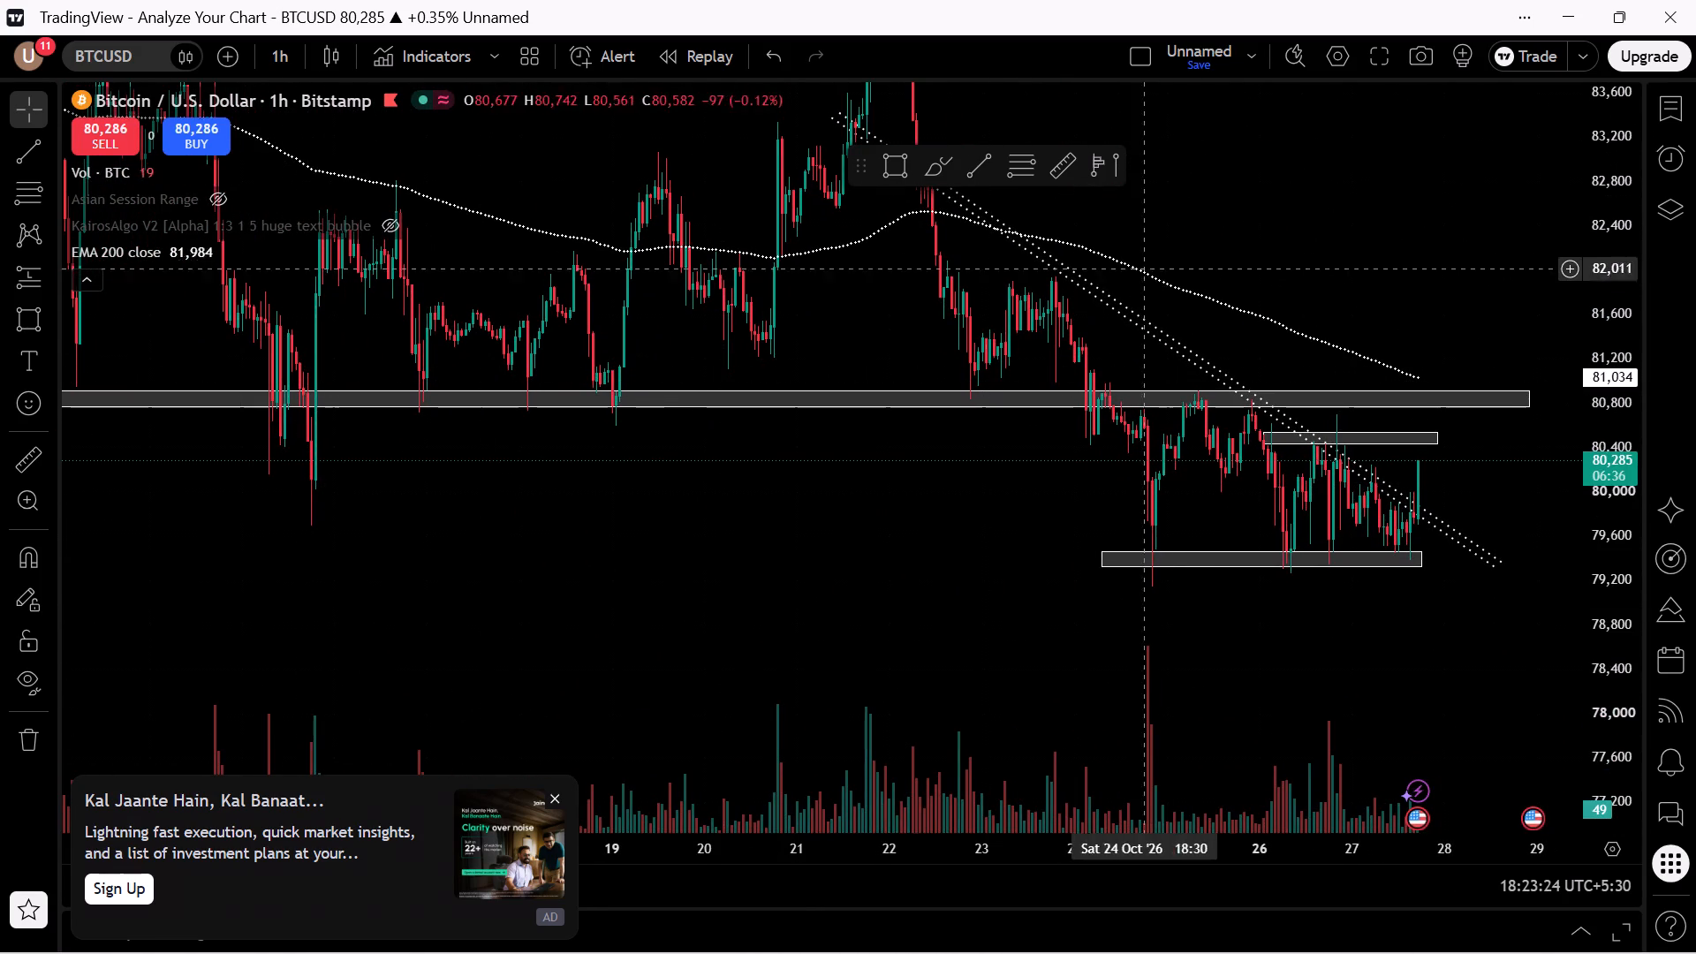
drag(517, 614, 721, 615)
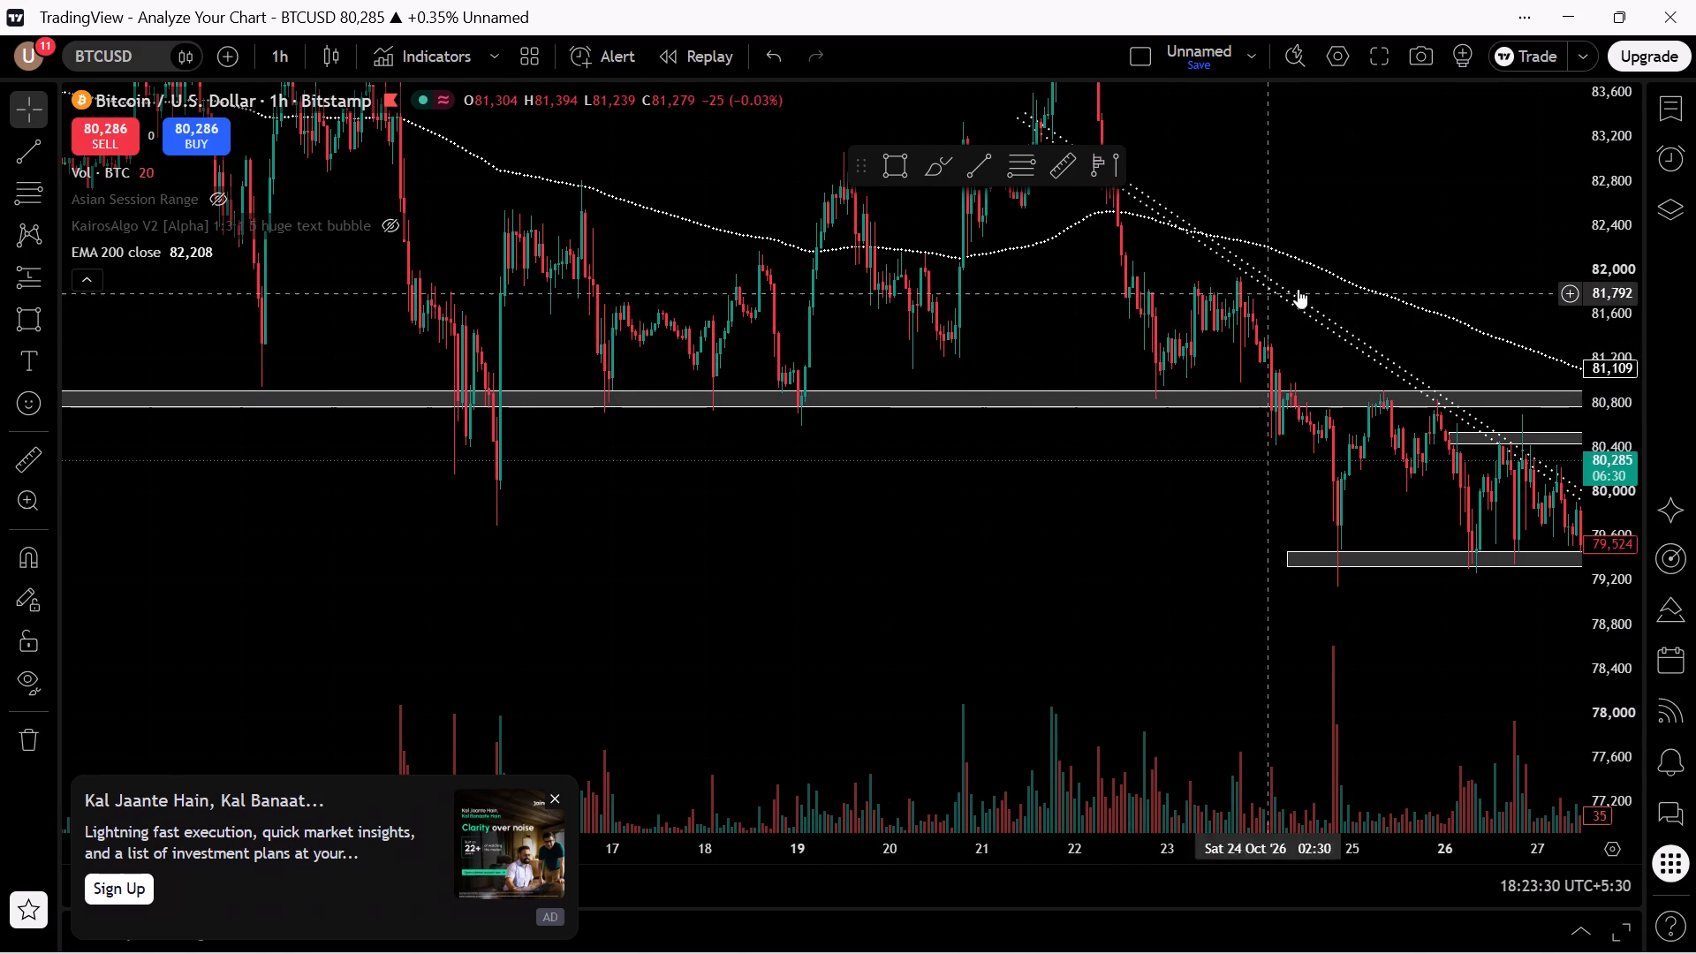
Draw a long descending trend line from the early-October high at about 86,544 down to about 77,933 on 31 Oct.
scroll(645, 777, down, 5)
drag(1030, 704, 649, 953)
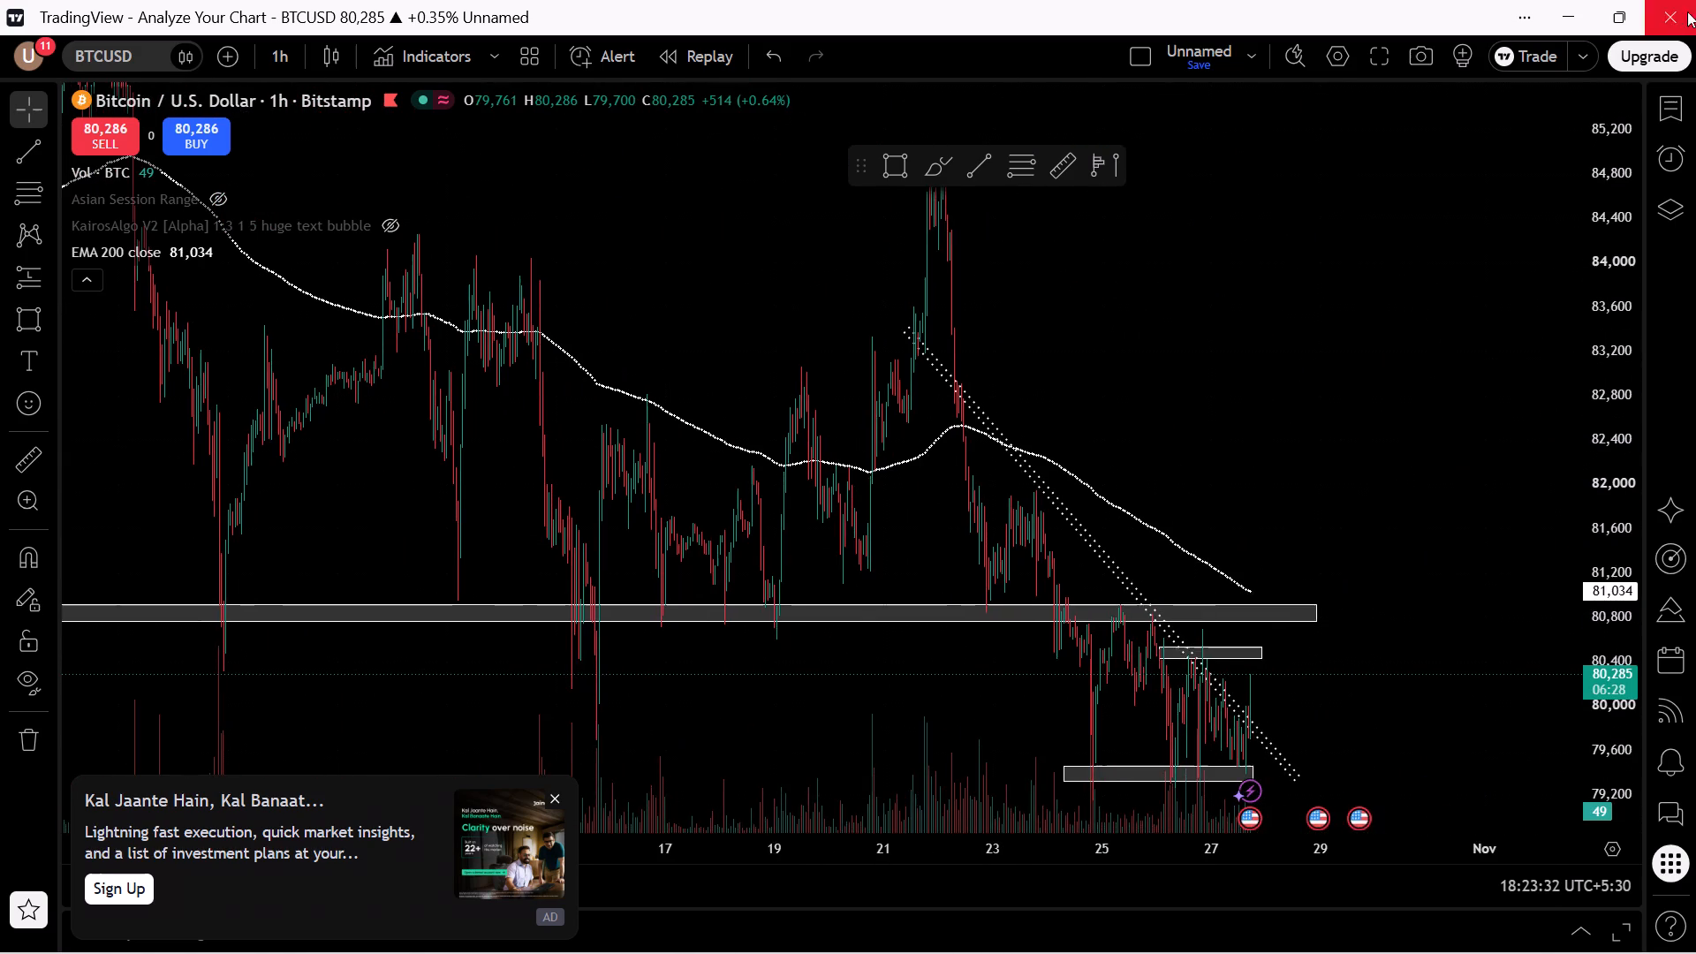
scroll(1673, 39, down, 4)
drag(1617, 362, 1560, 648)
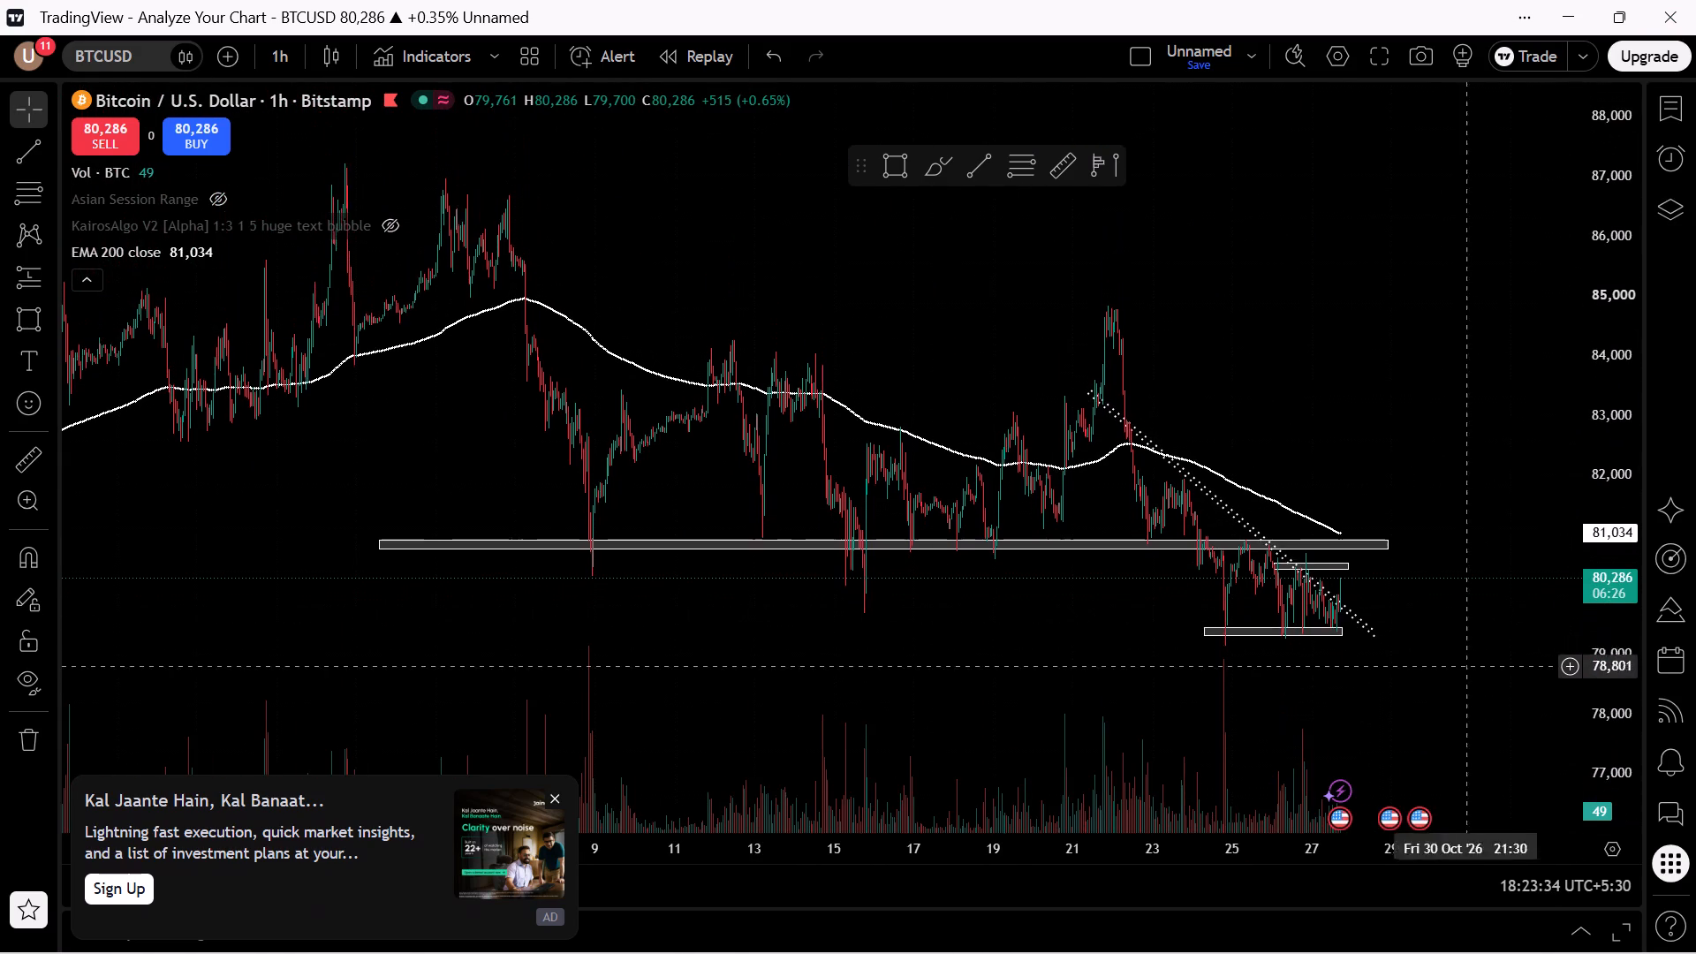
scroll(869, 643, up, 1)
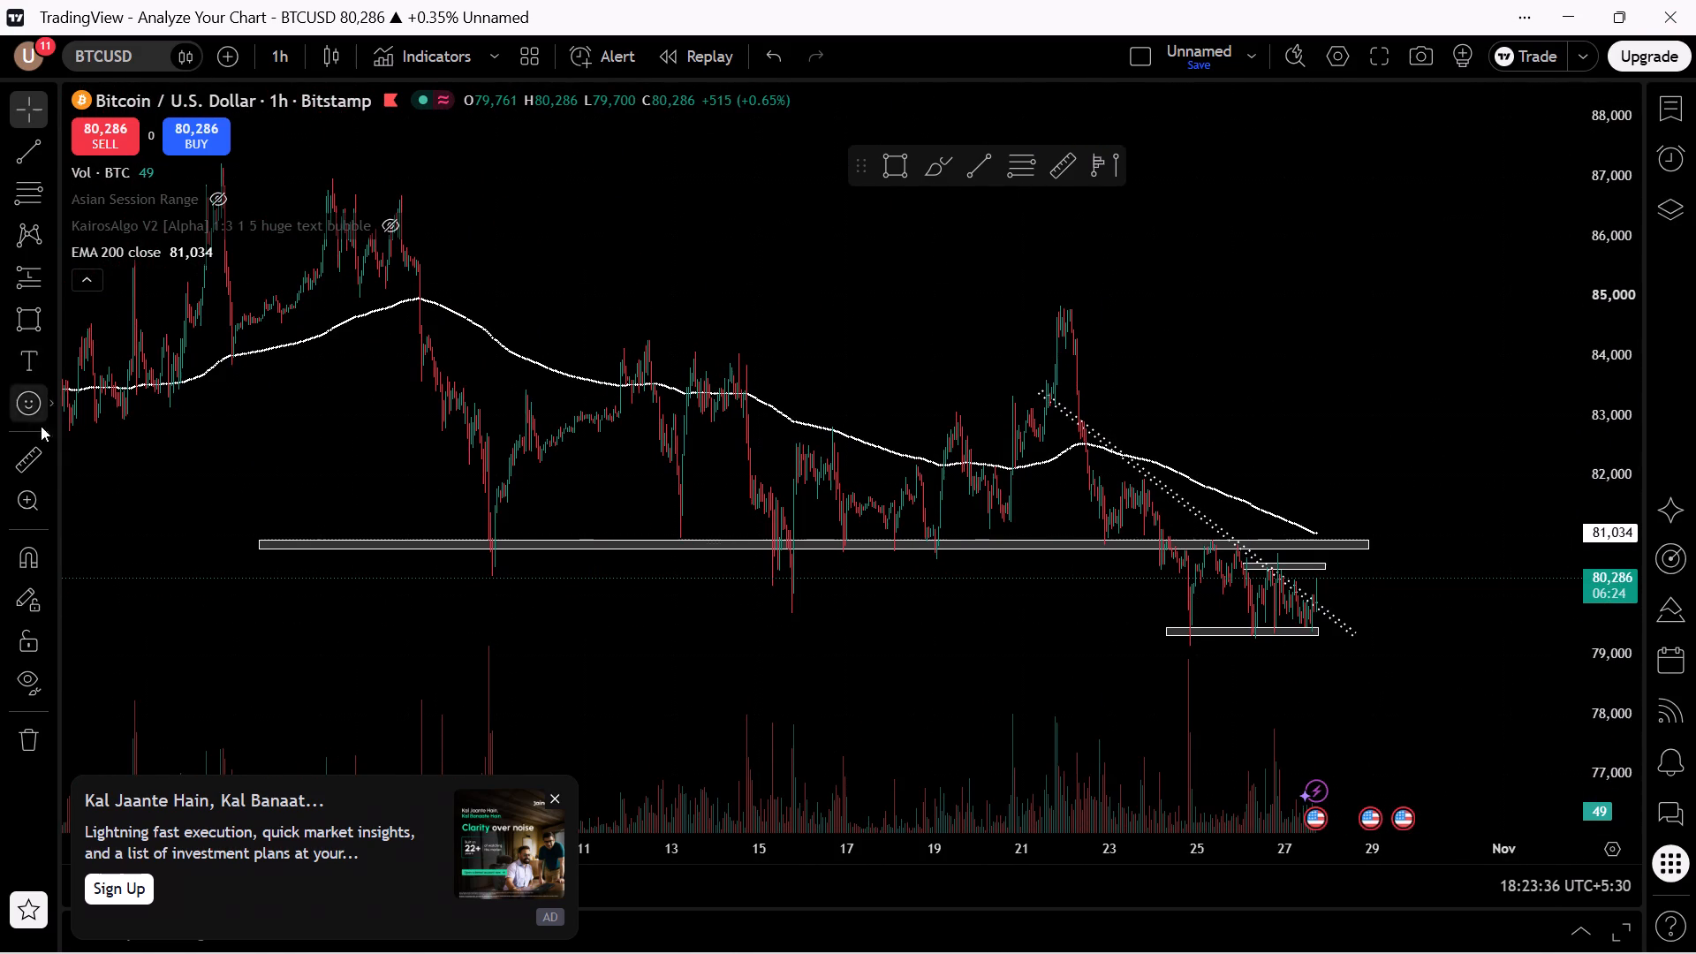
click(17, 138)
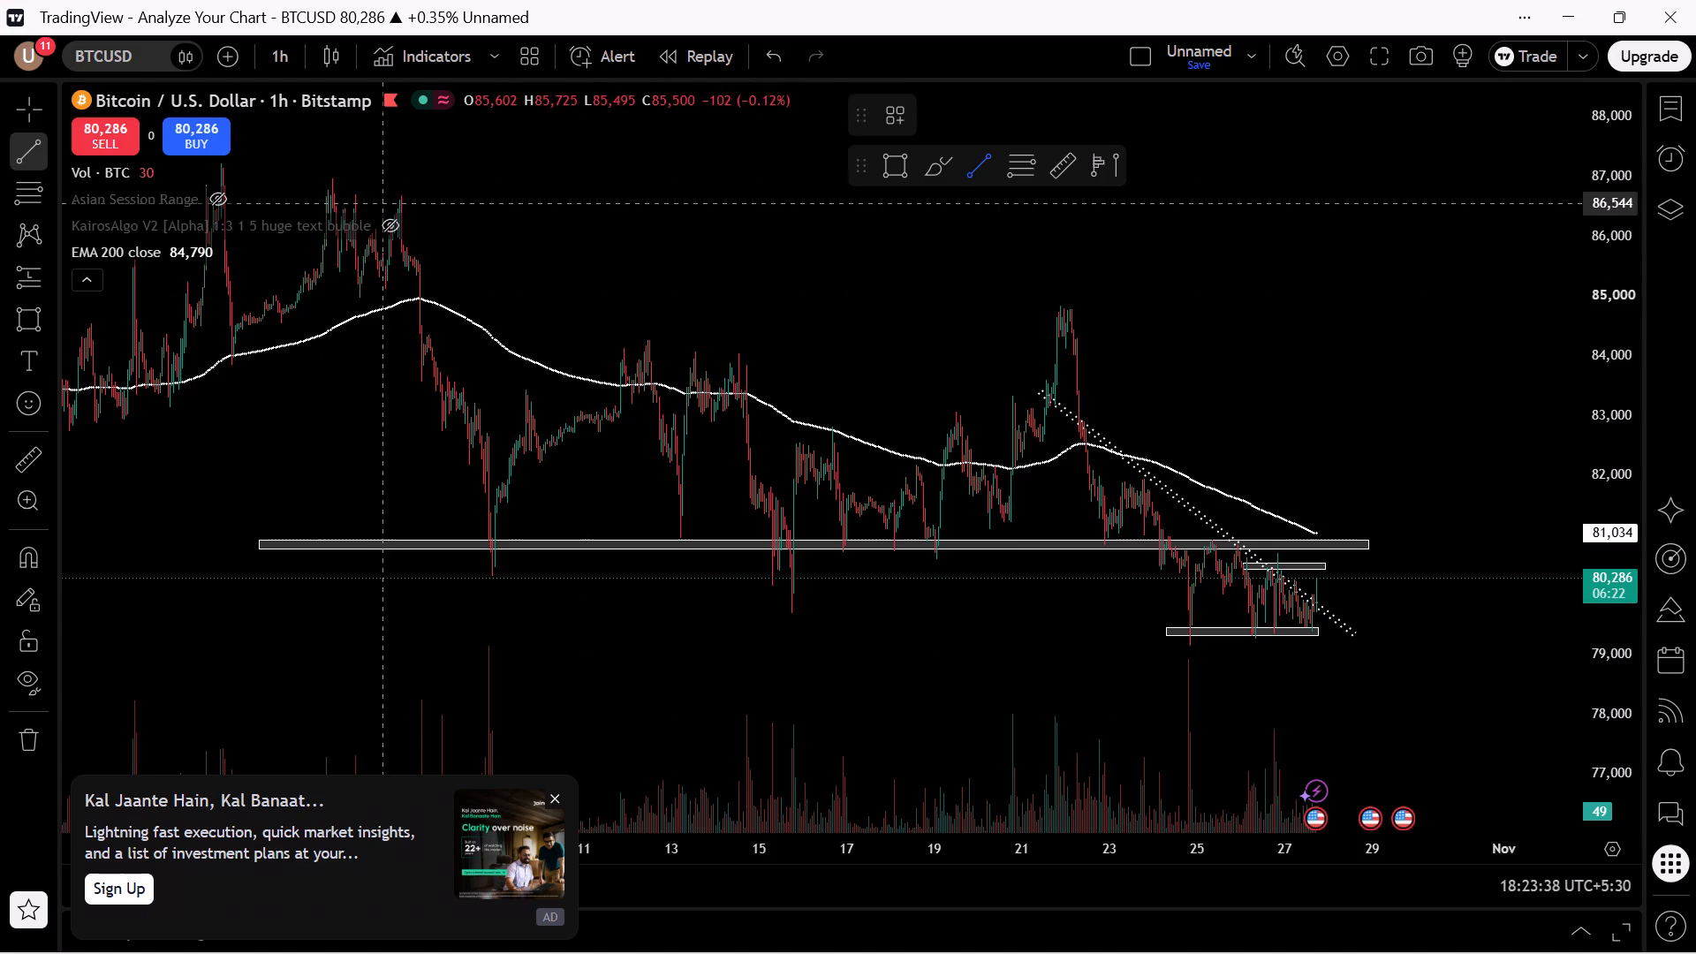
click(382, 204)
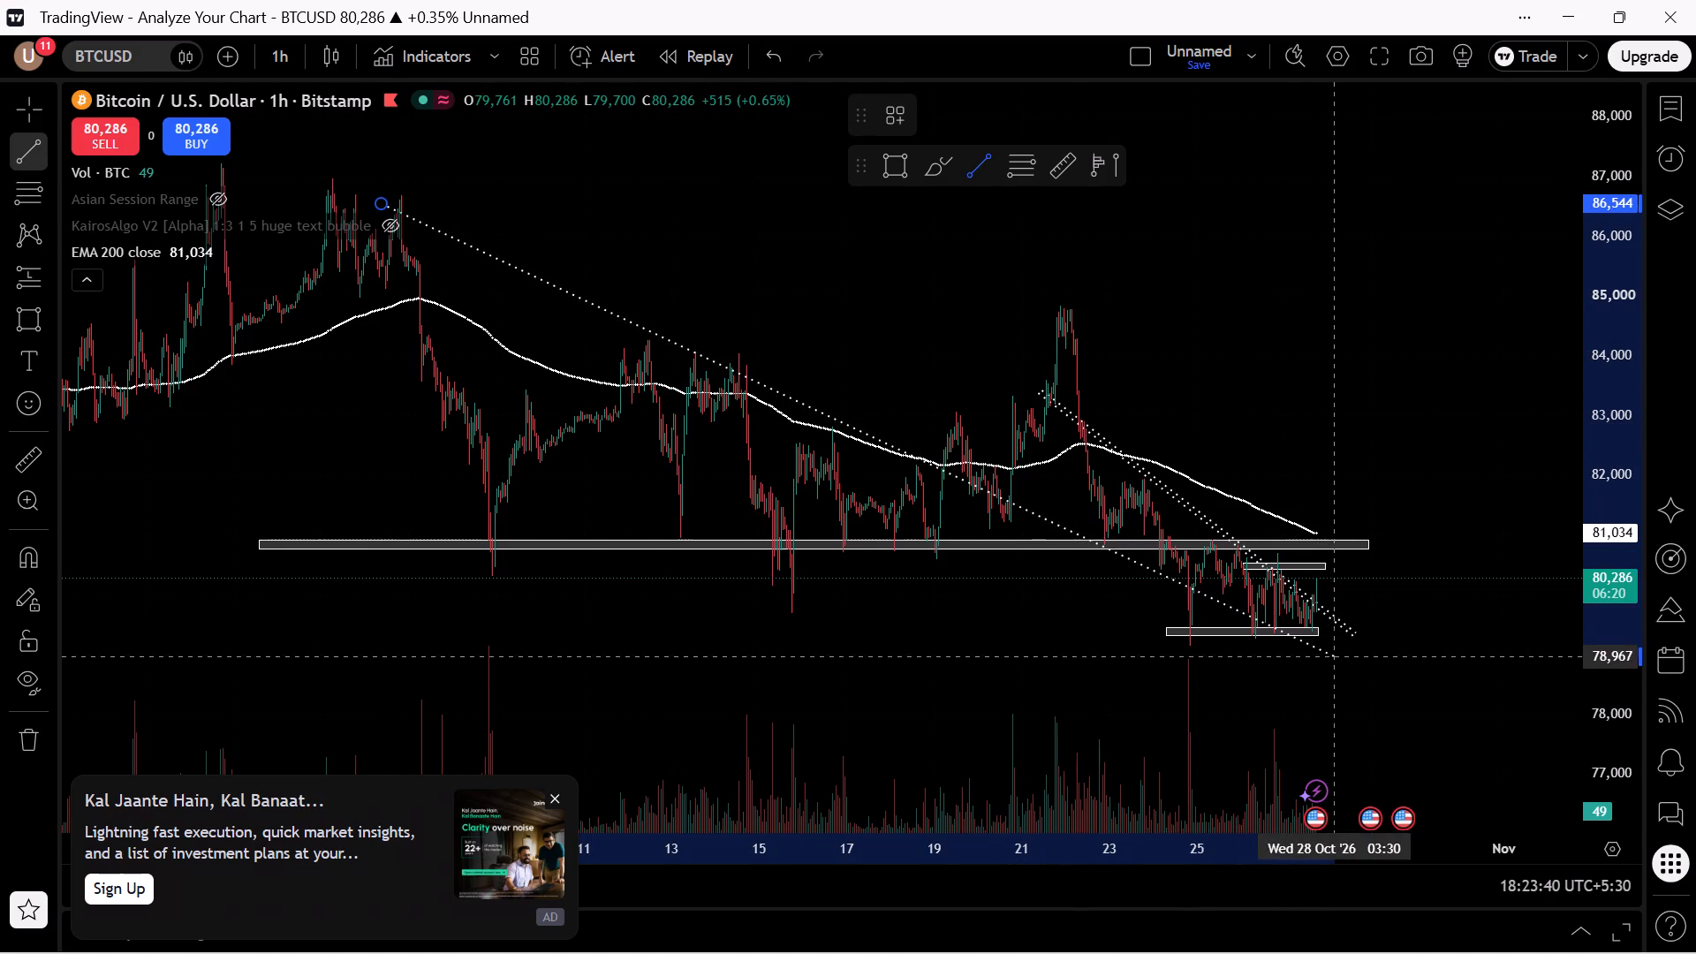
click(1465, 718)
Move the long trend line's start back to about 87,560 on 2 Oct and raise its end to about 78,117.
drag(394, 288, 524, 378)
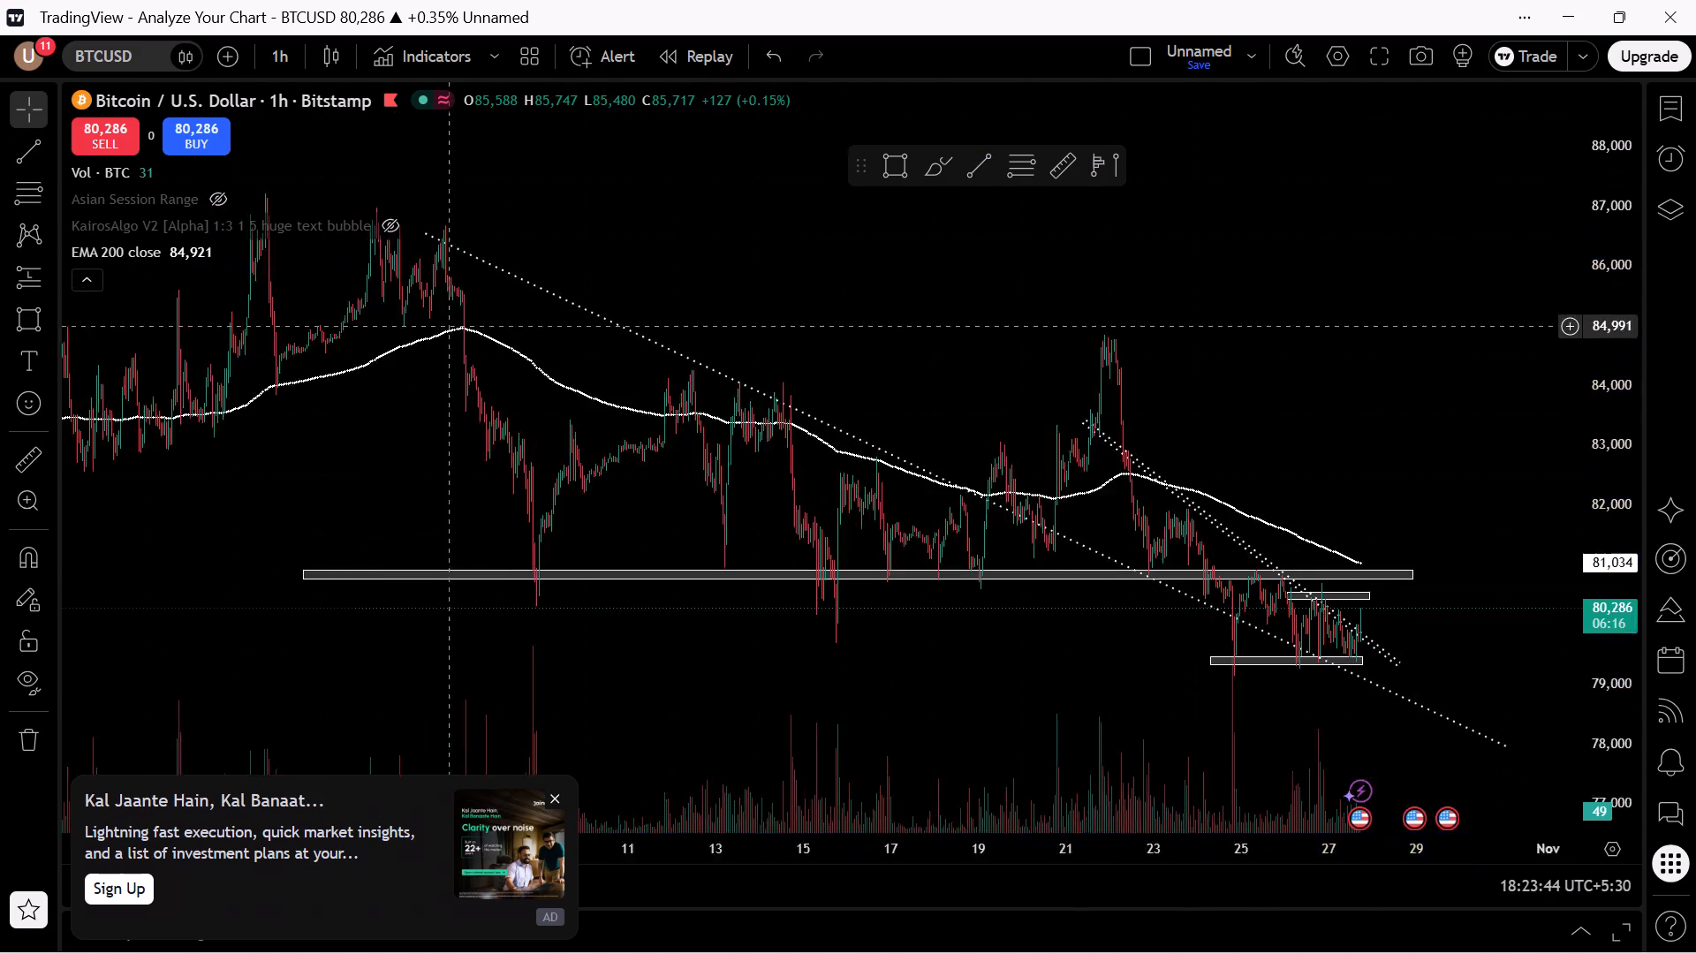
drag(524, 378, 608, 427)
drag(587, 339, 522, 329)
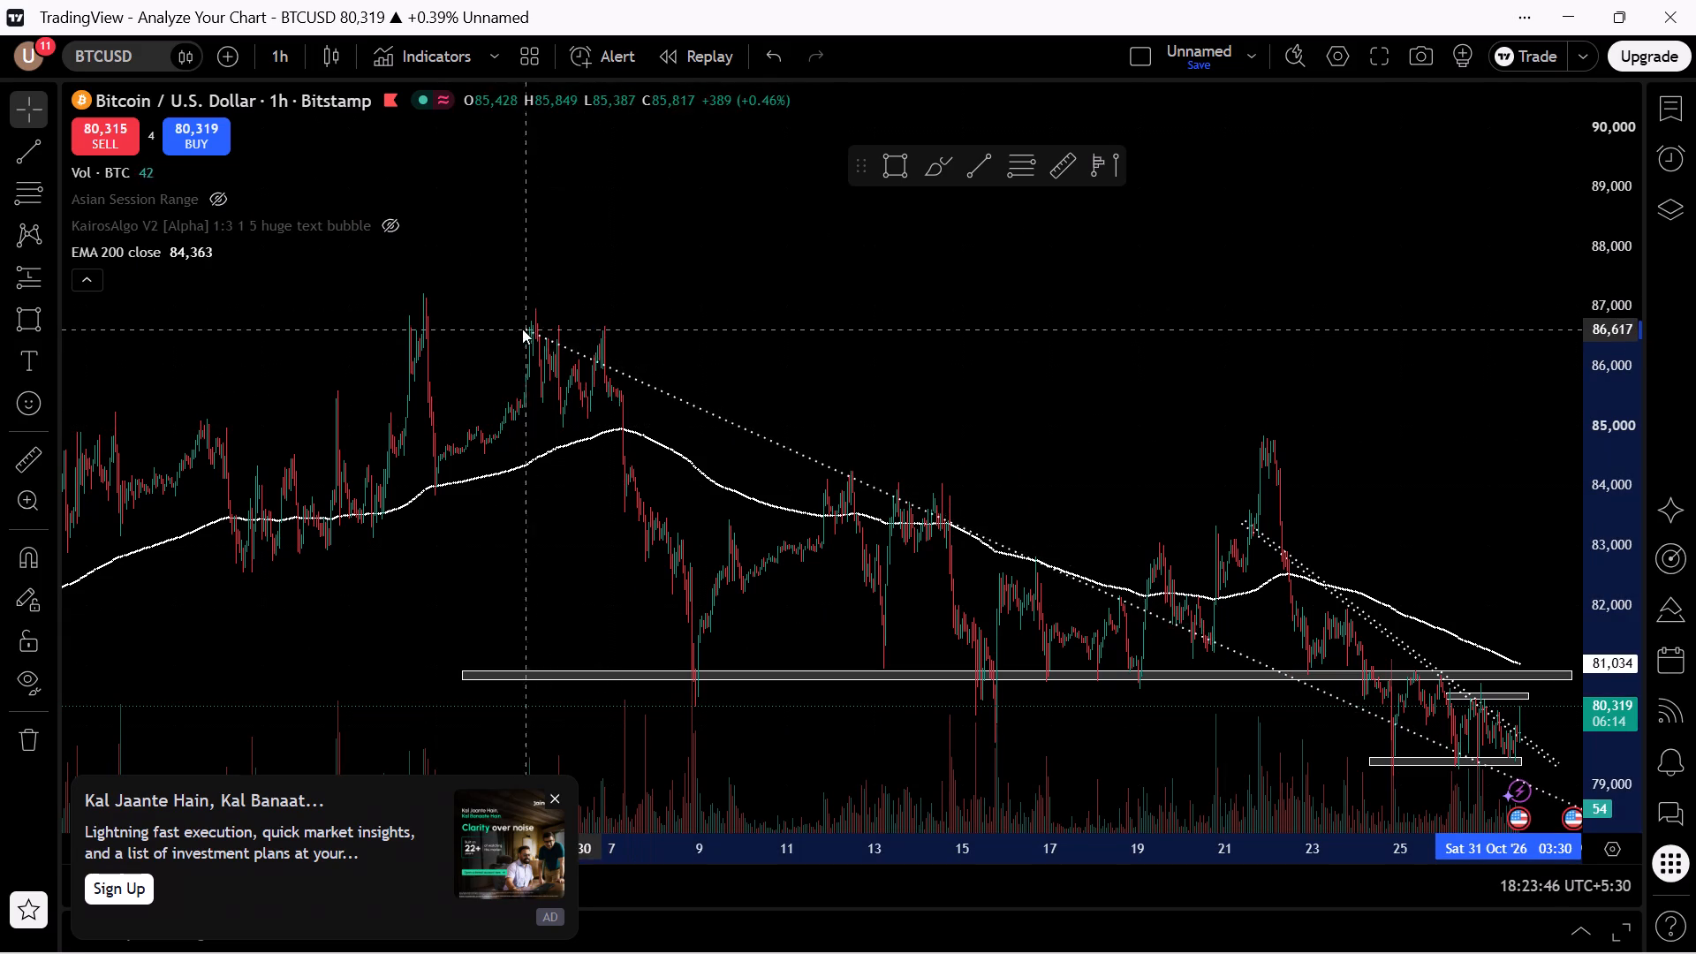
drag(522, 329, 387, 284)
drag(1067, 424, 870, 314)
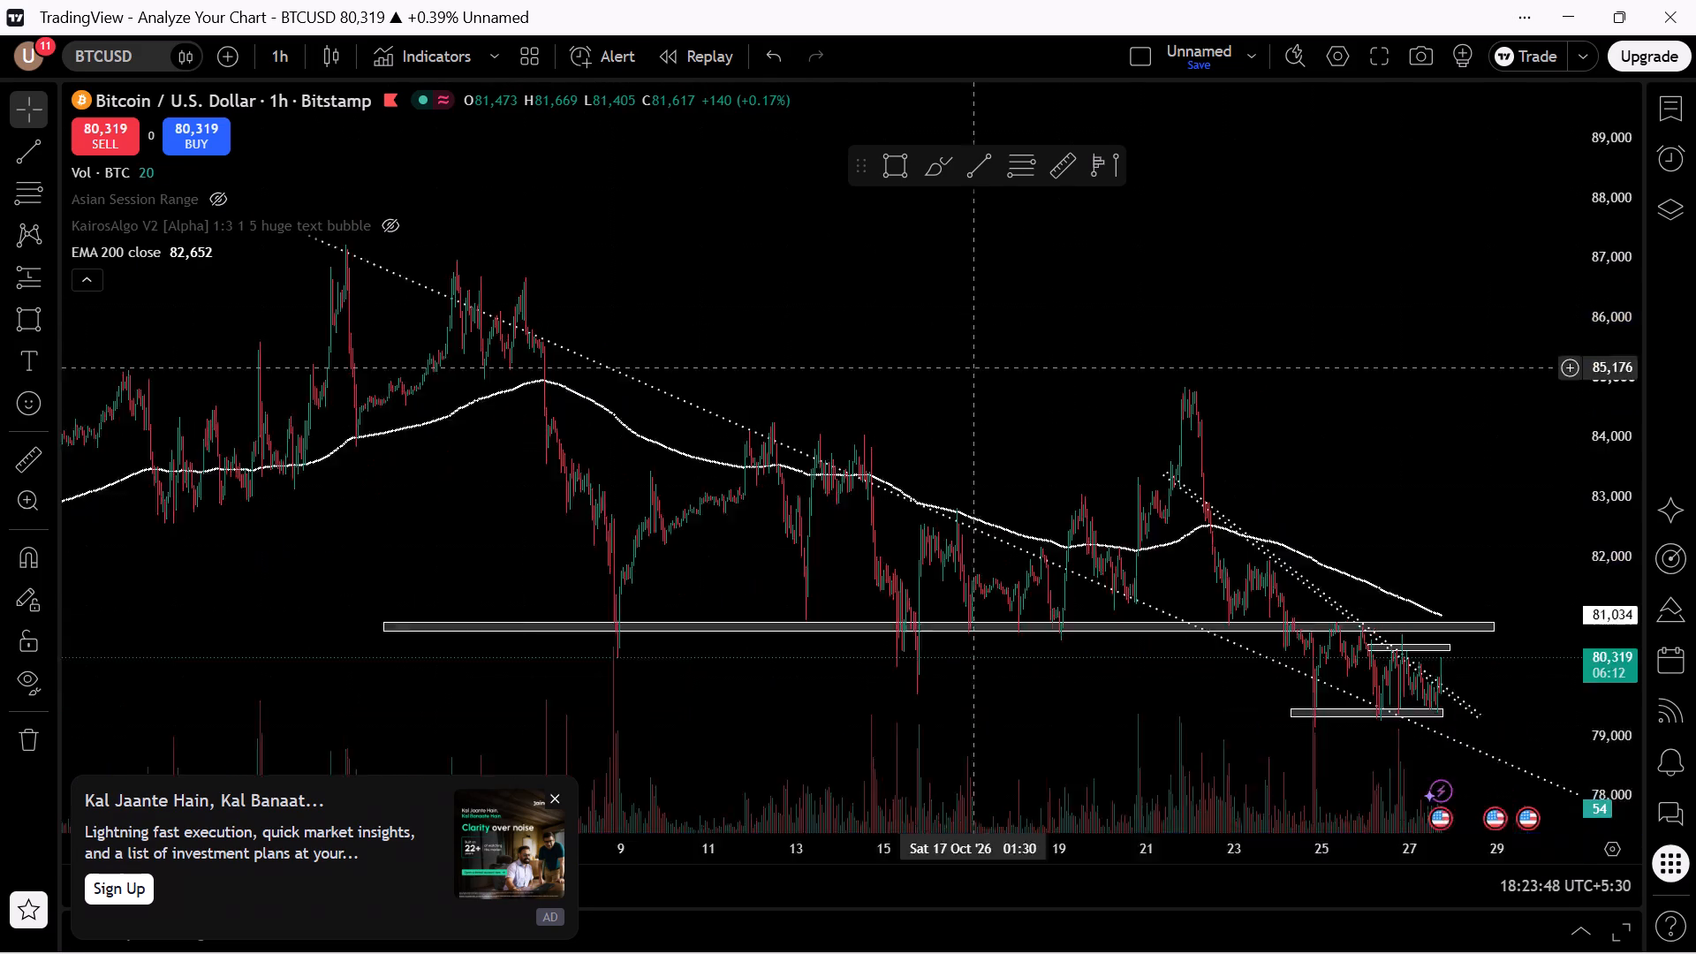
drag(870, 314, 728, 256)
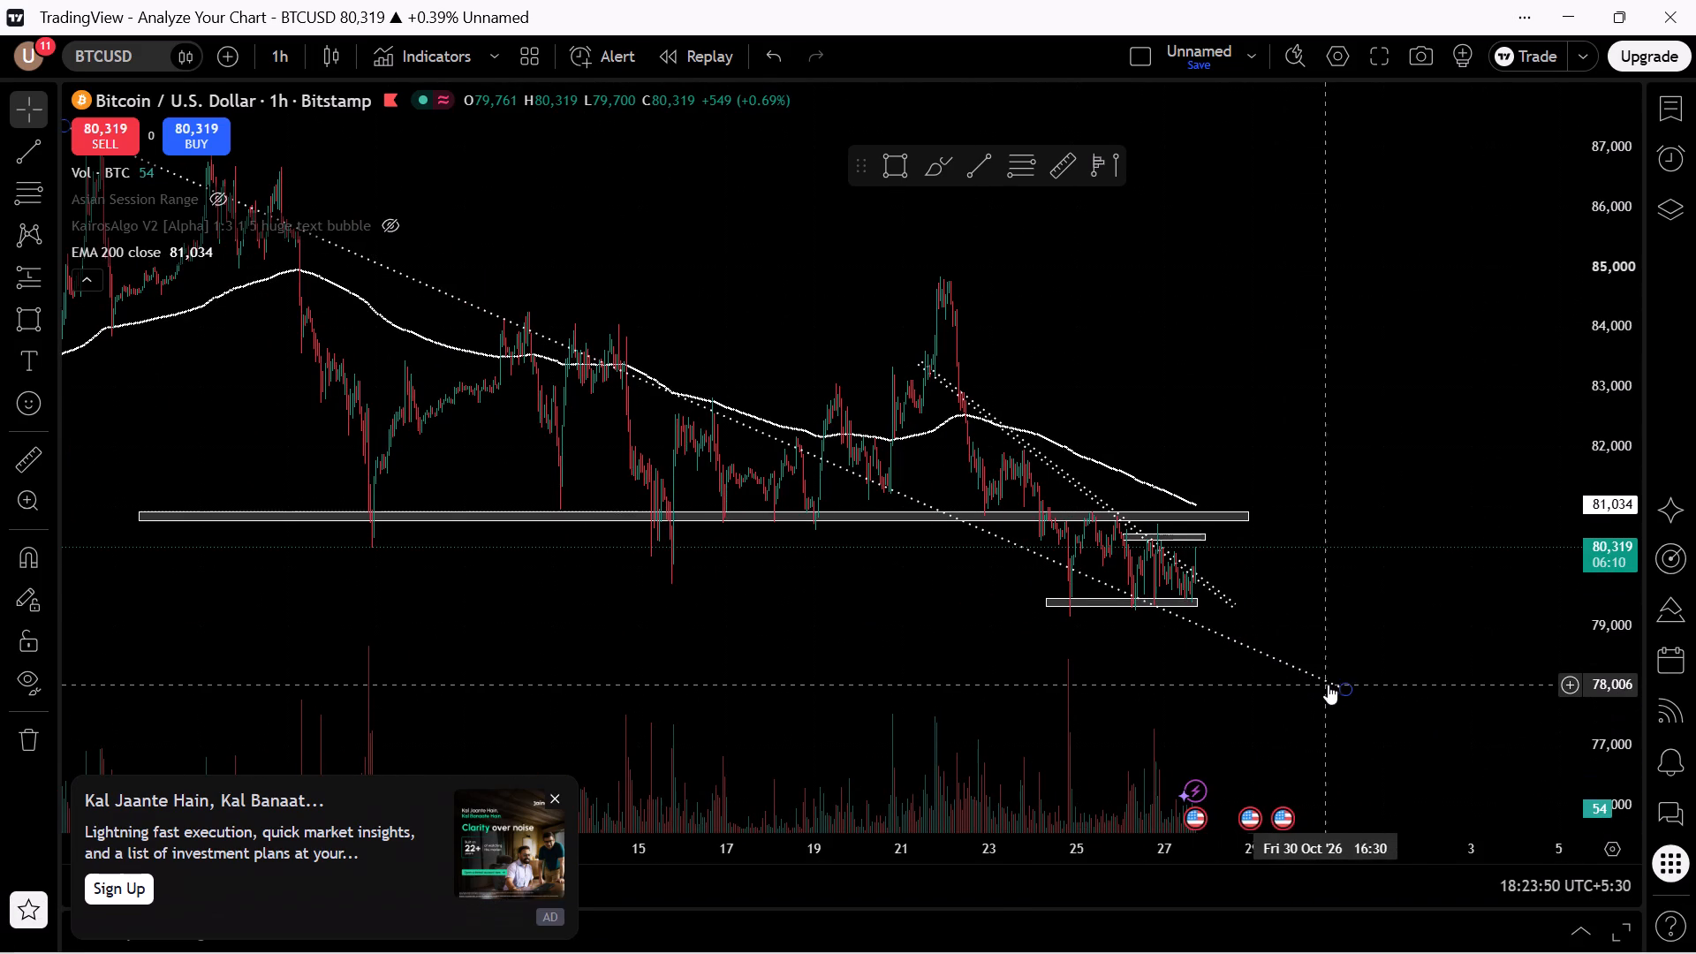
drag(1339, 684, 1352, 673)
Draw a second descending trend line just above the long one, from about 87,283 to about 78,413 on 31 Oct.
drag(818, 646, 1694, 803)
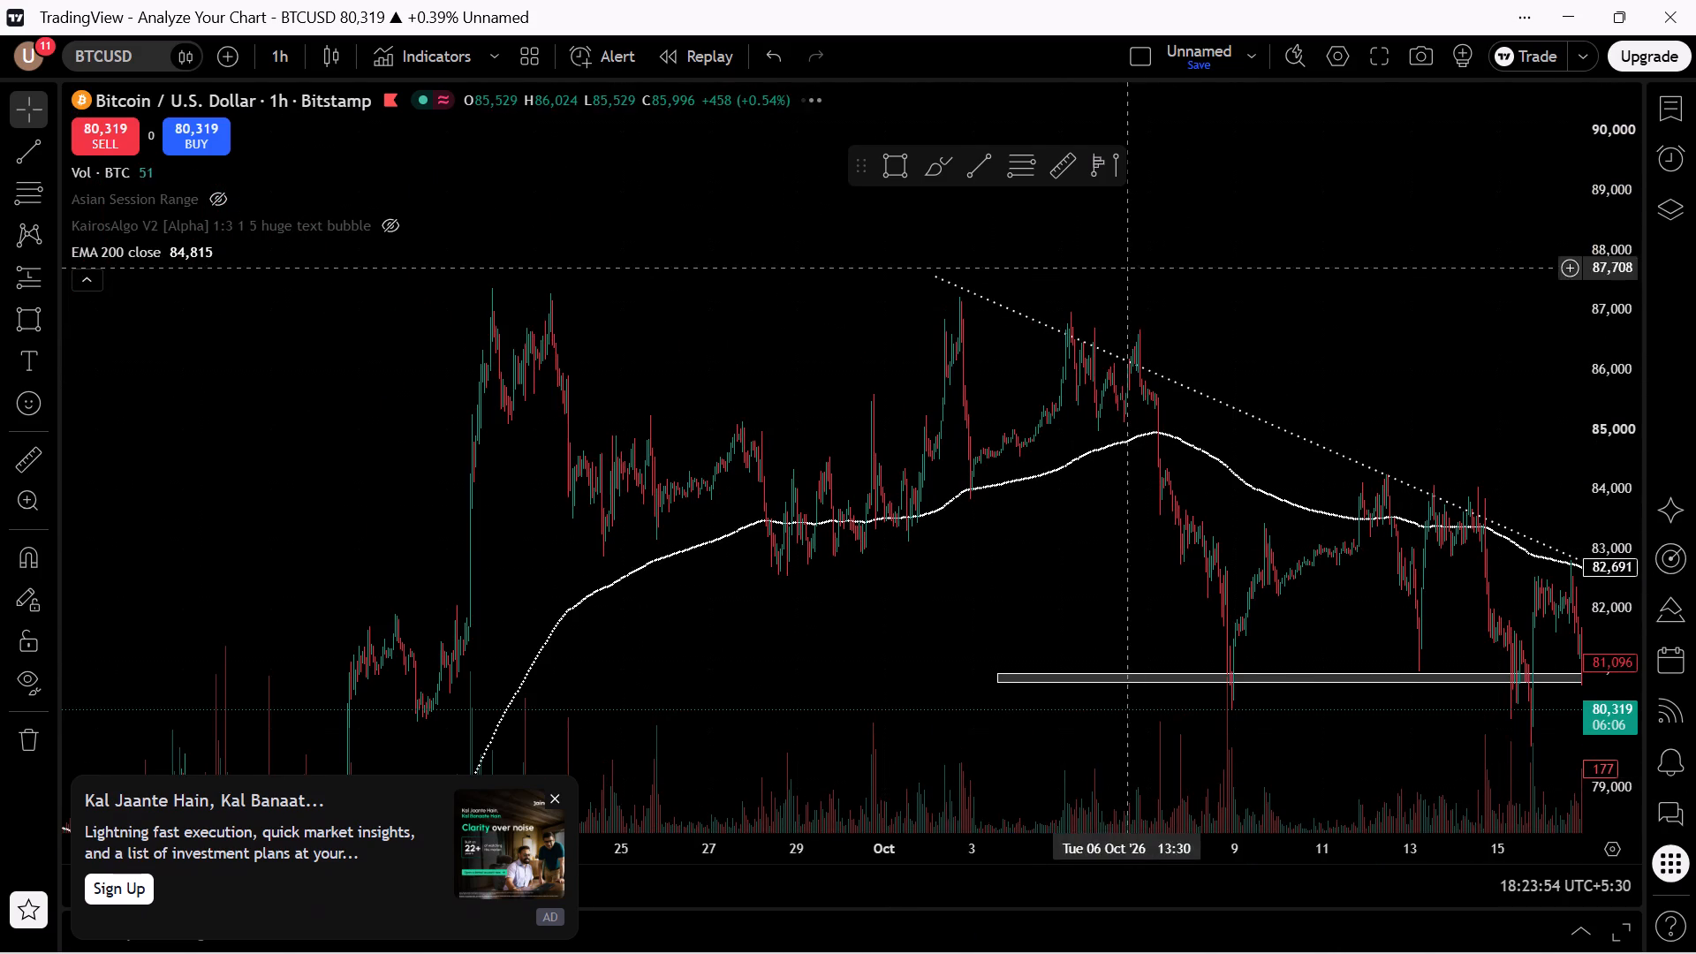
drag(889, 368, 188, 197)
scroll(1439, 594, up, 4)
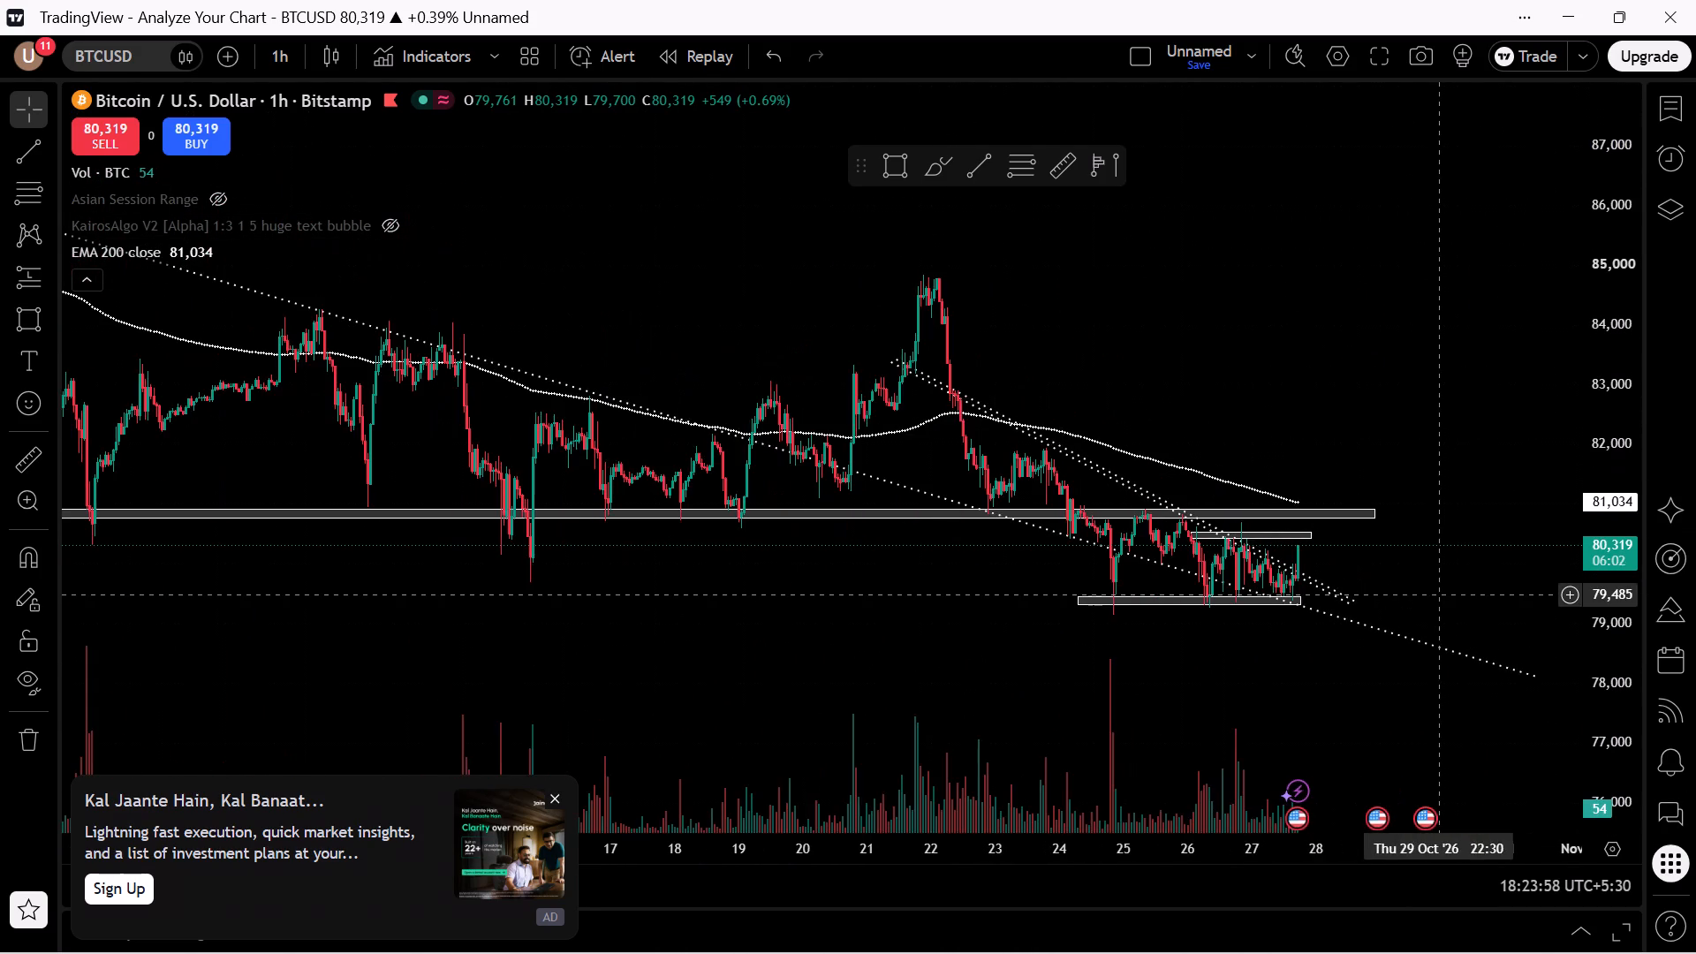
scroll(693, 602, down, 3)
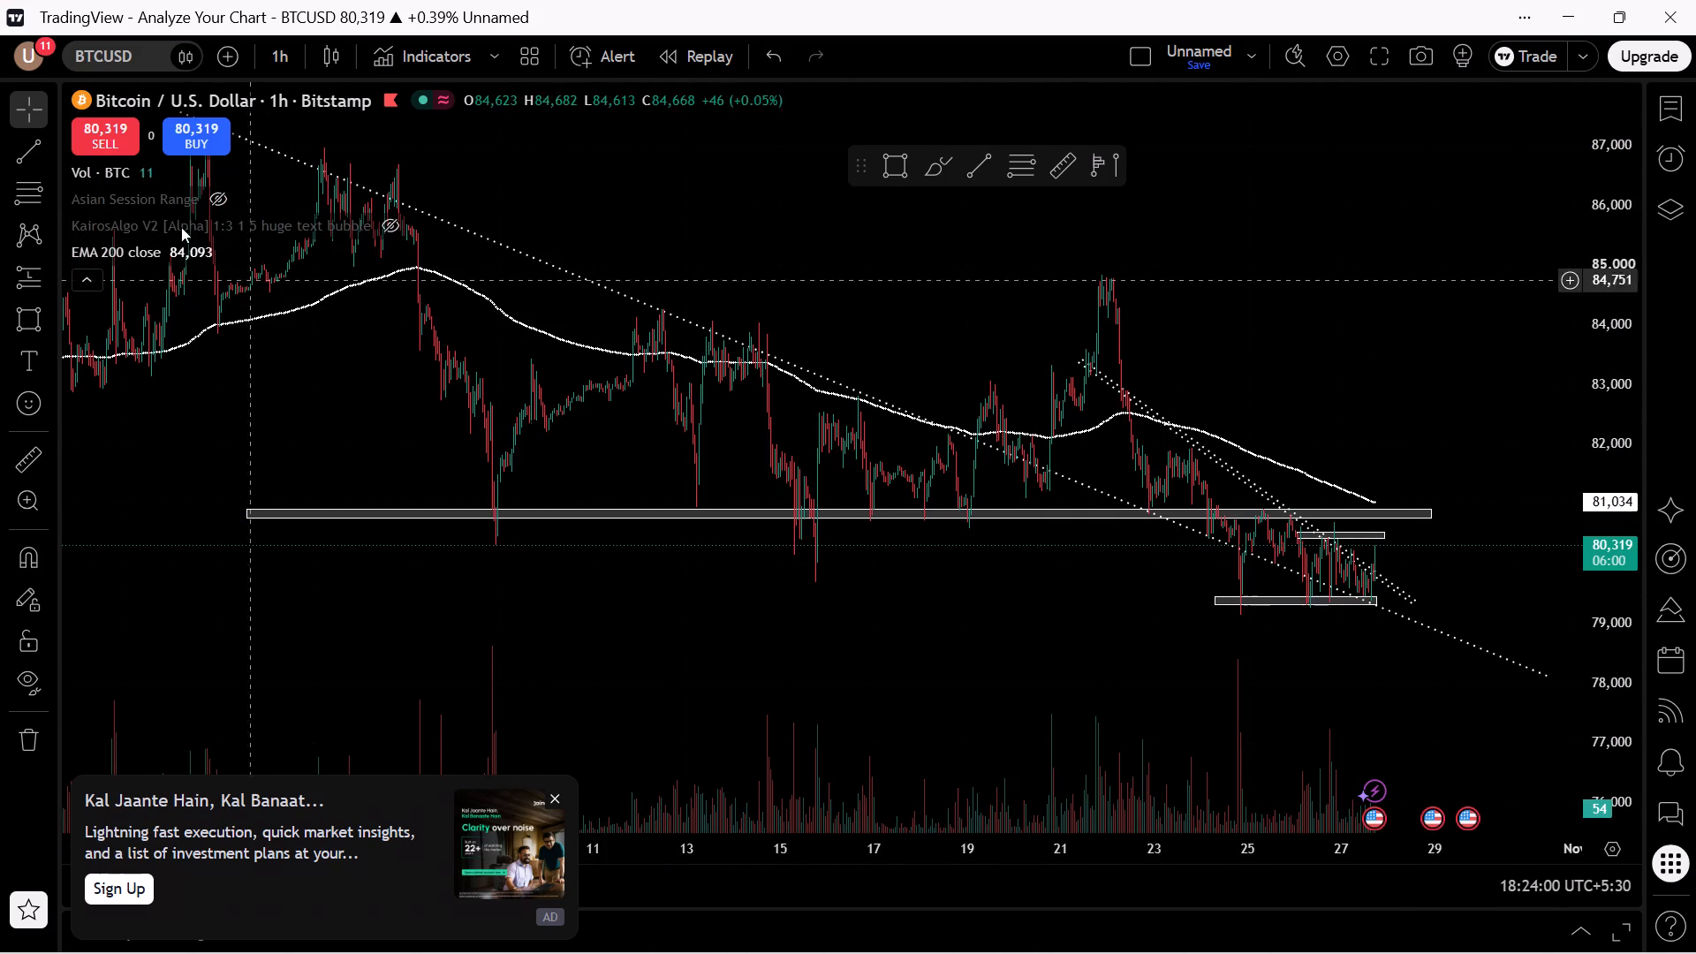
click(4, 153)
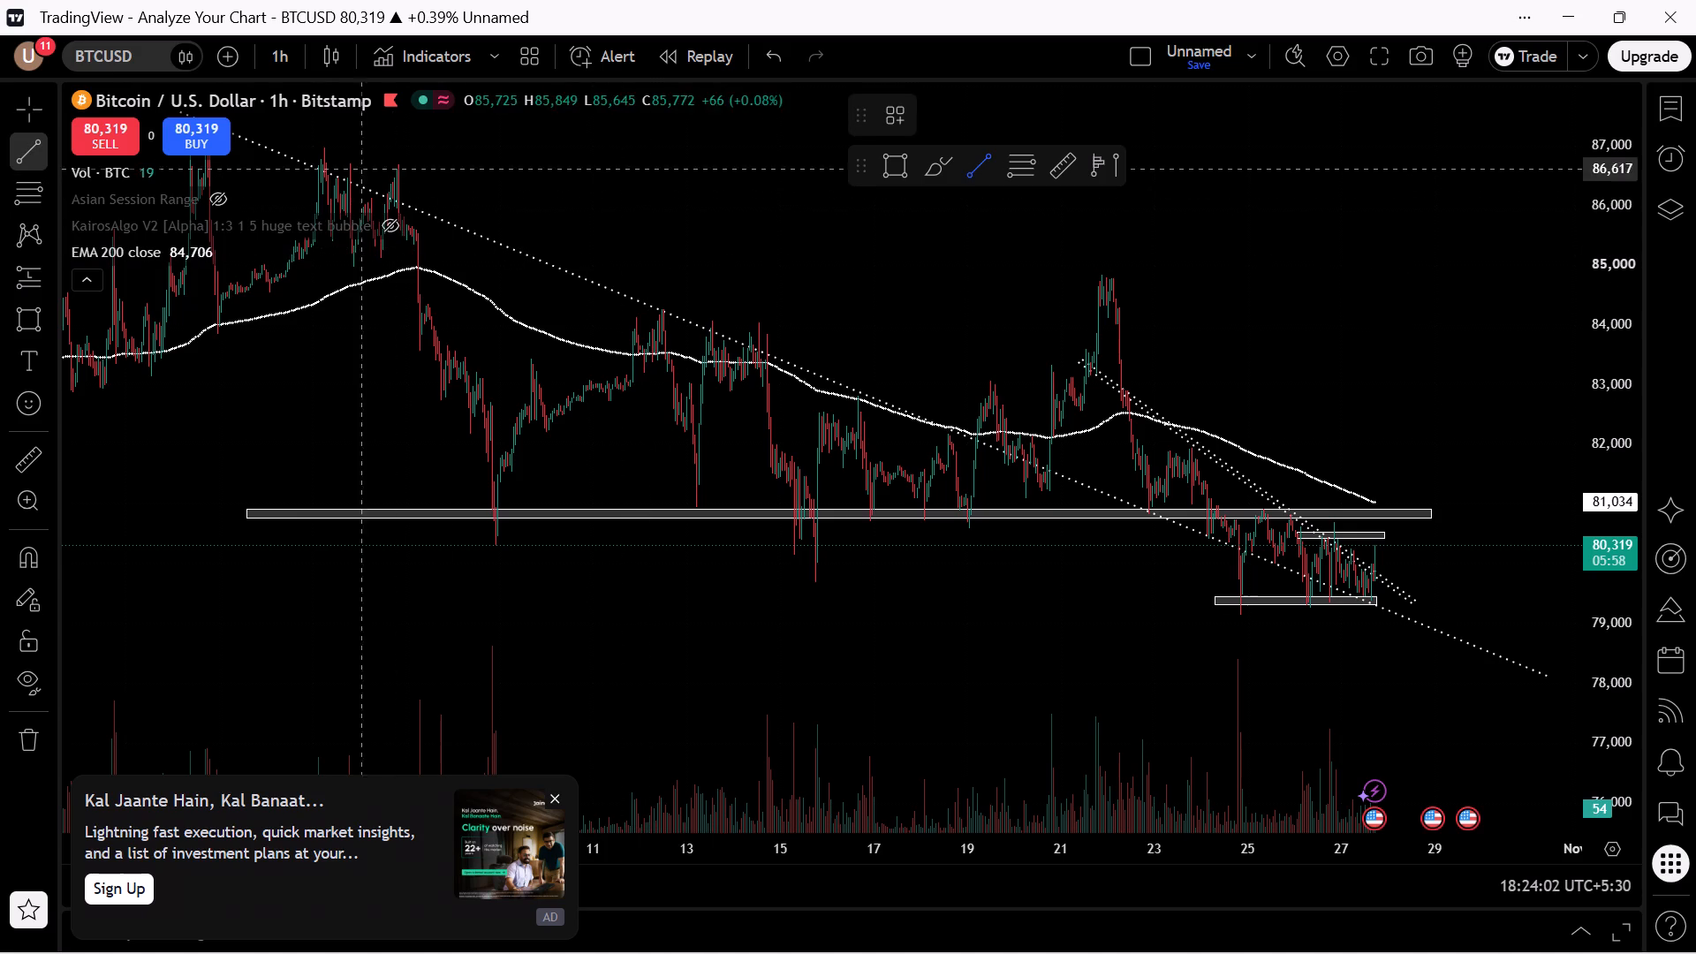
click(246, 128)
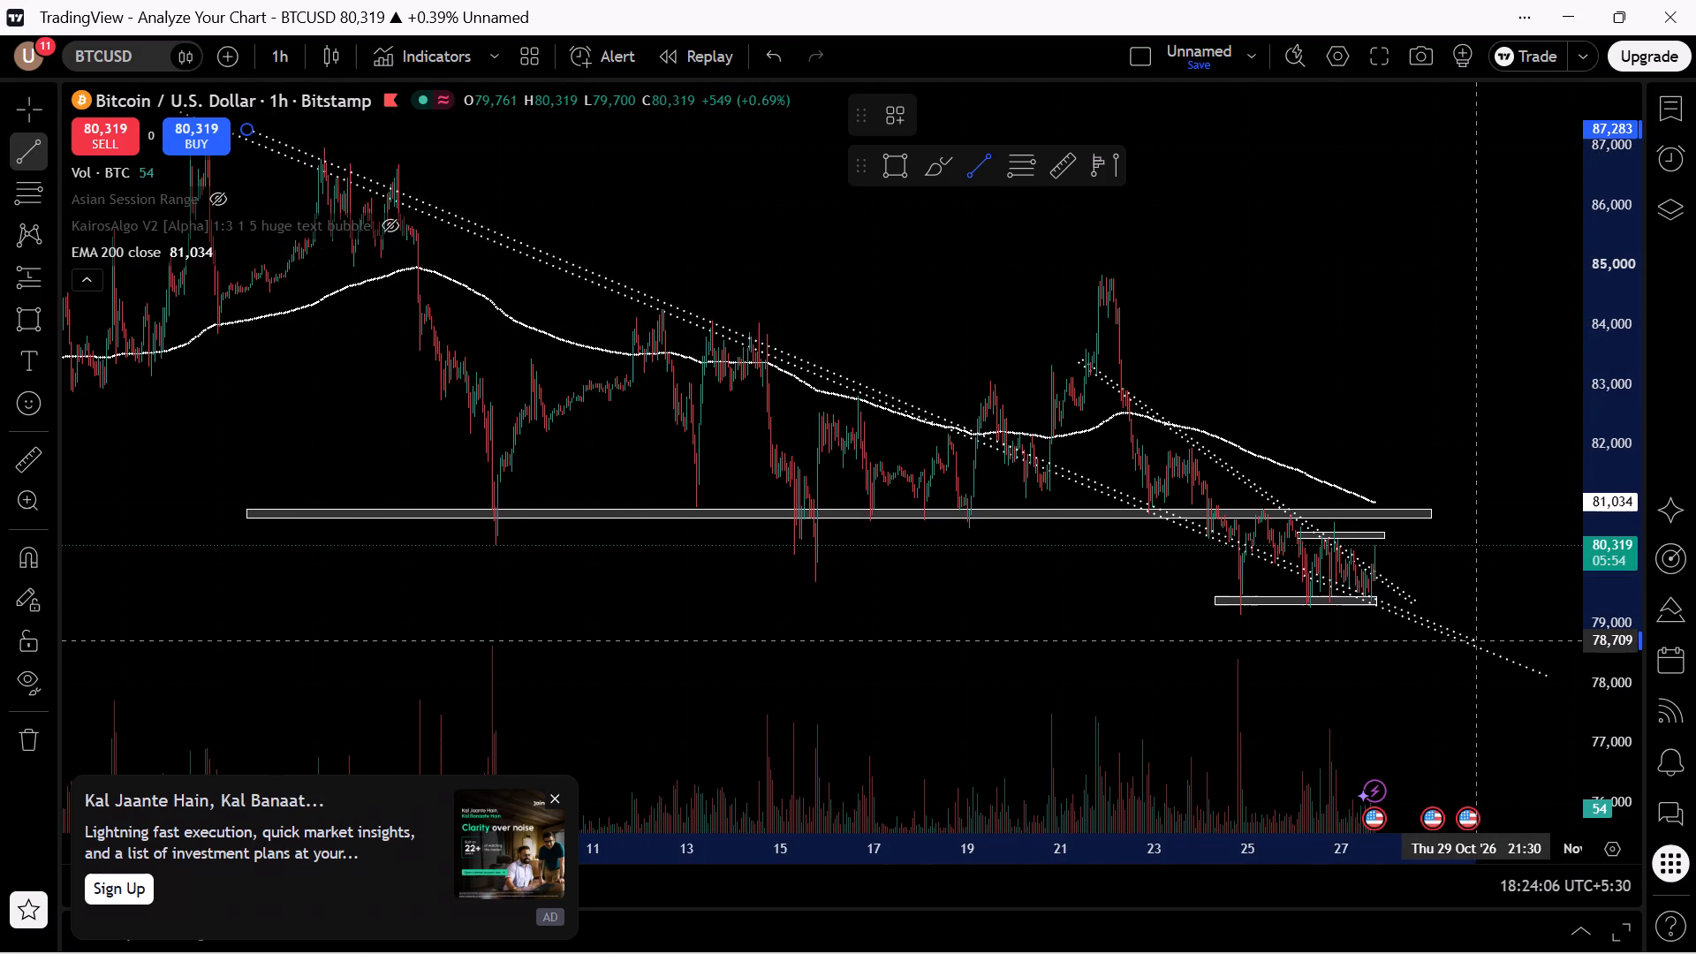
click(1530, 658)
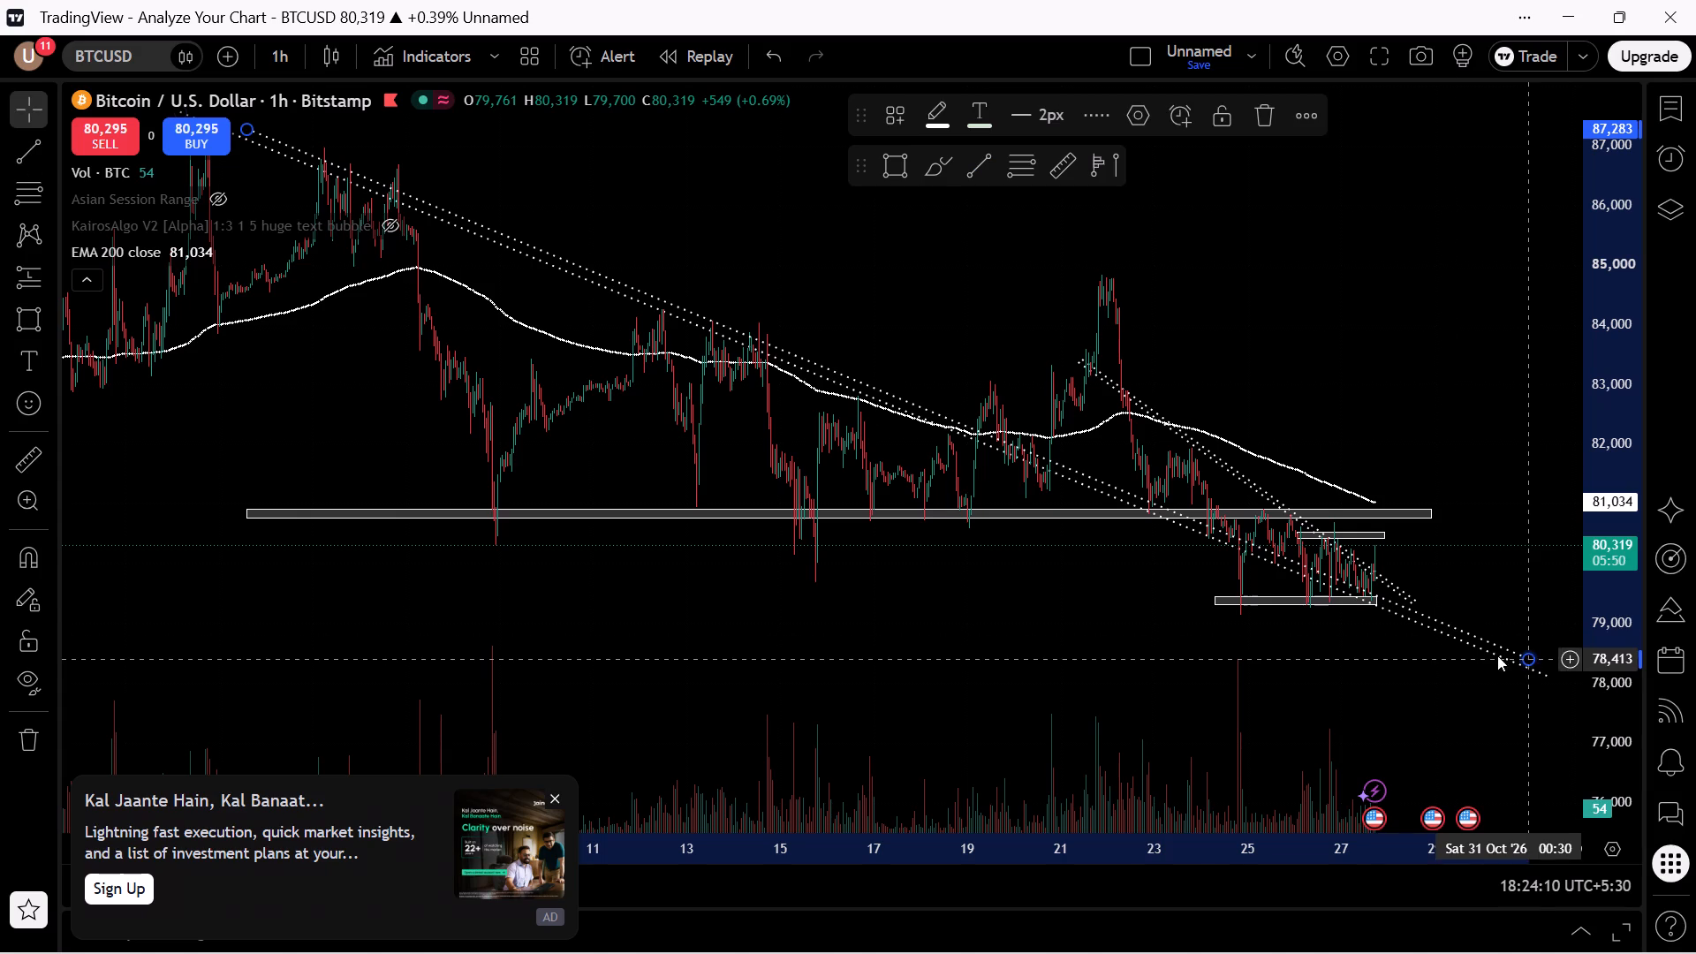
Set the line thickness of both long descending trend lines to 1px.
click(1021, 107)
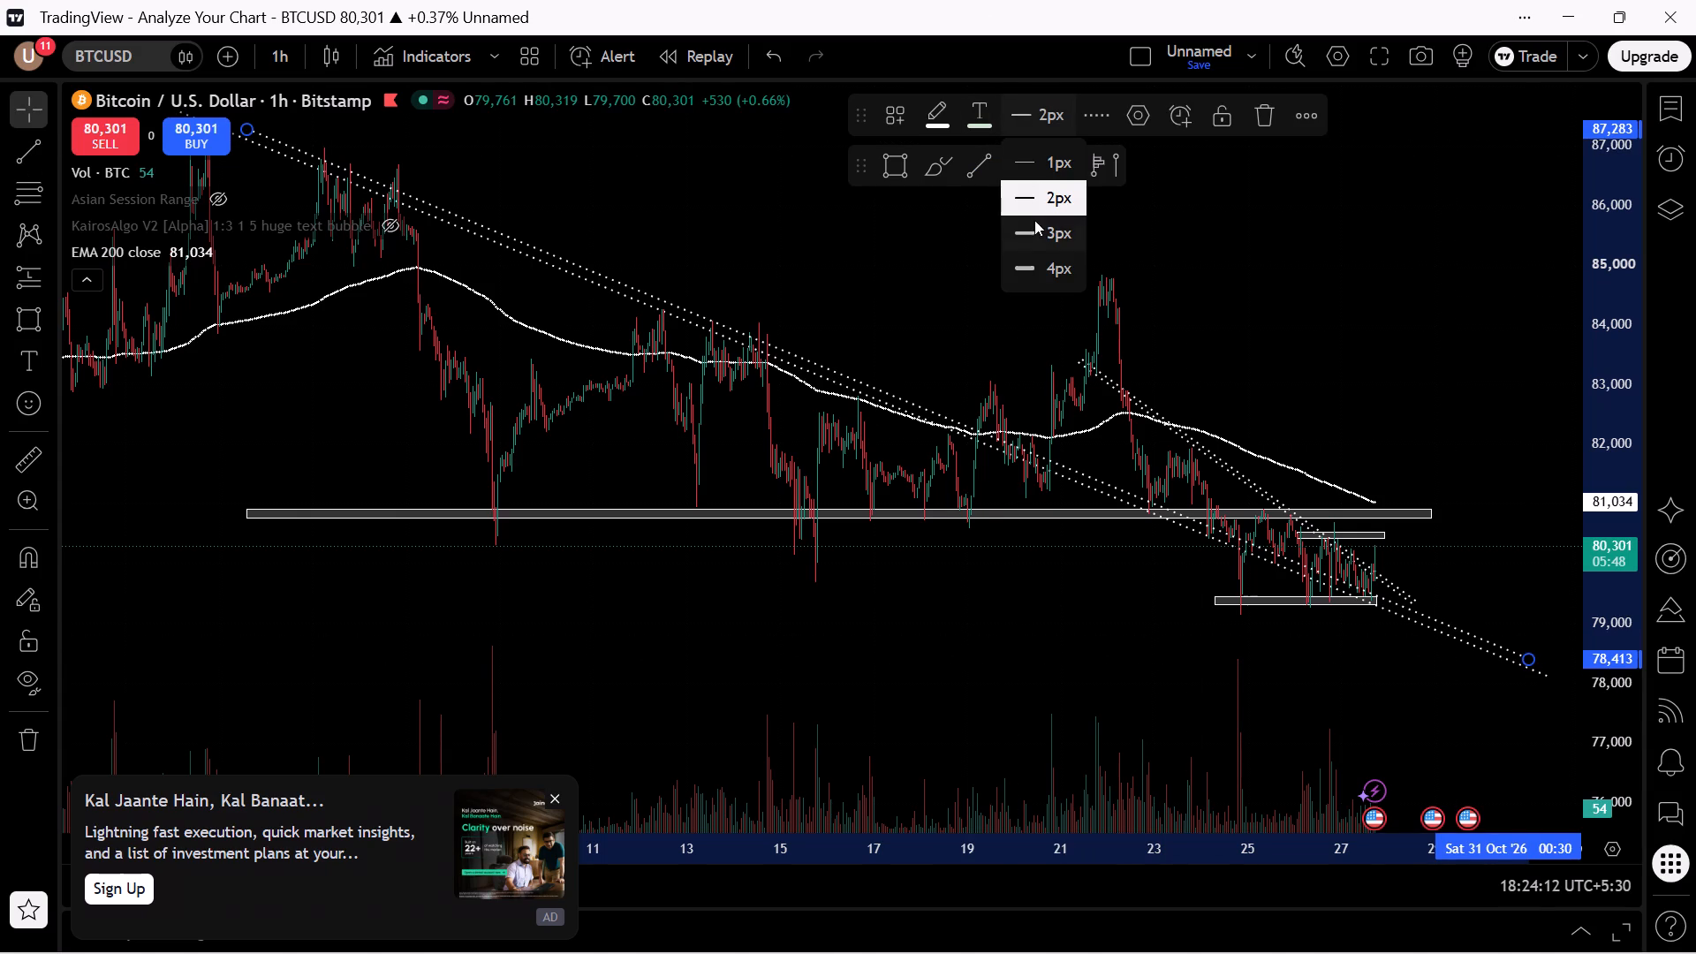
click(1044, 172)
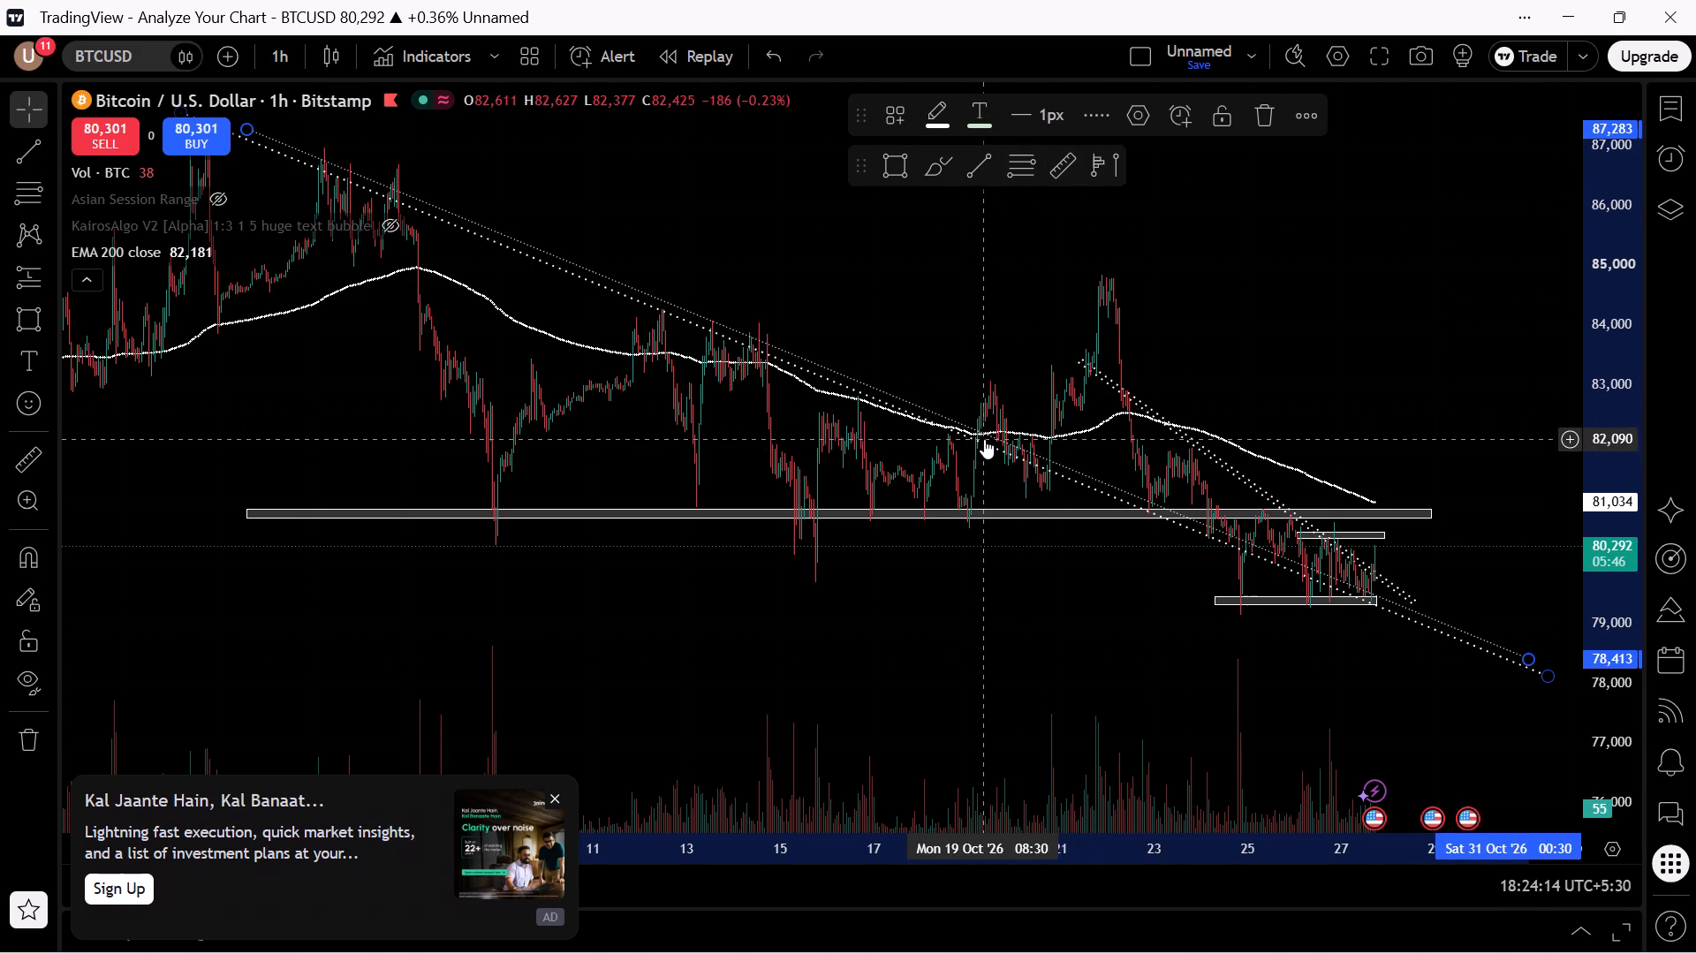
click(984, 439)
click(1015, 111)
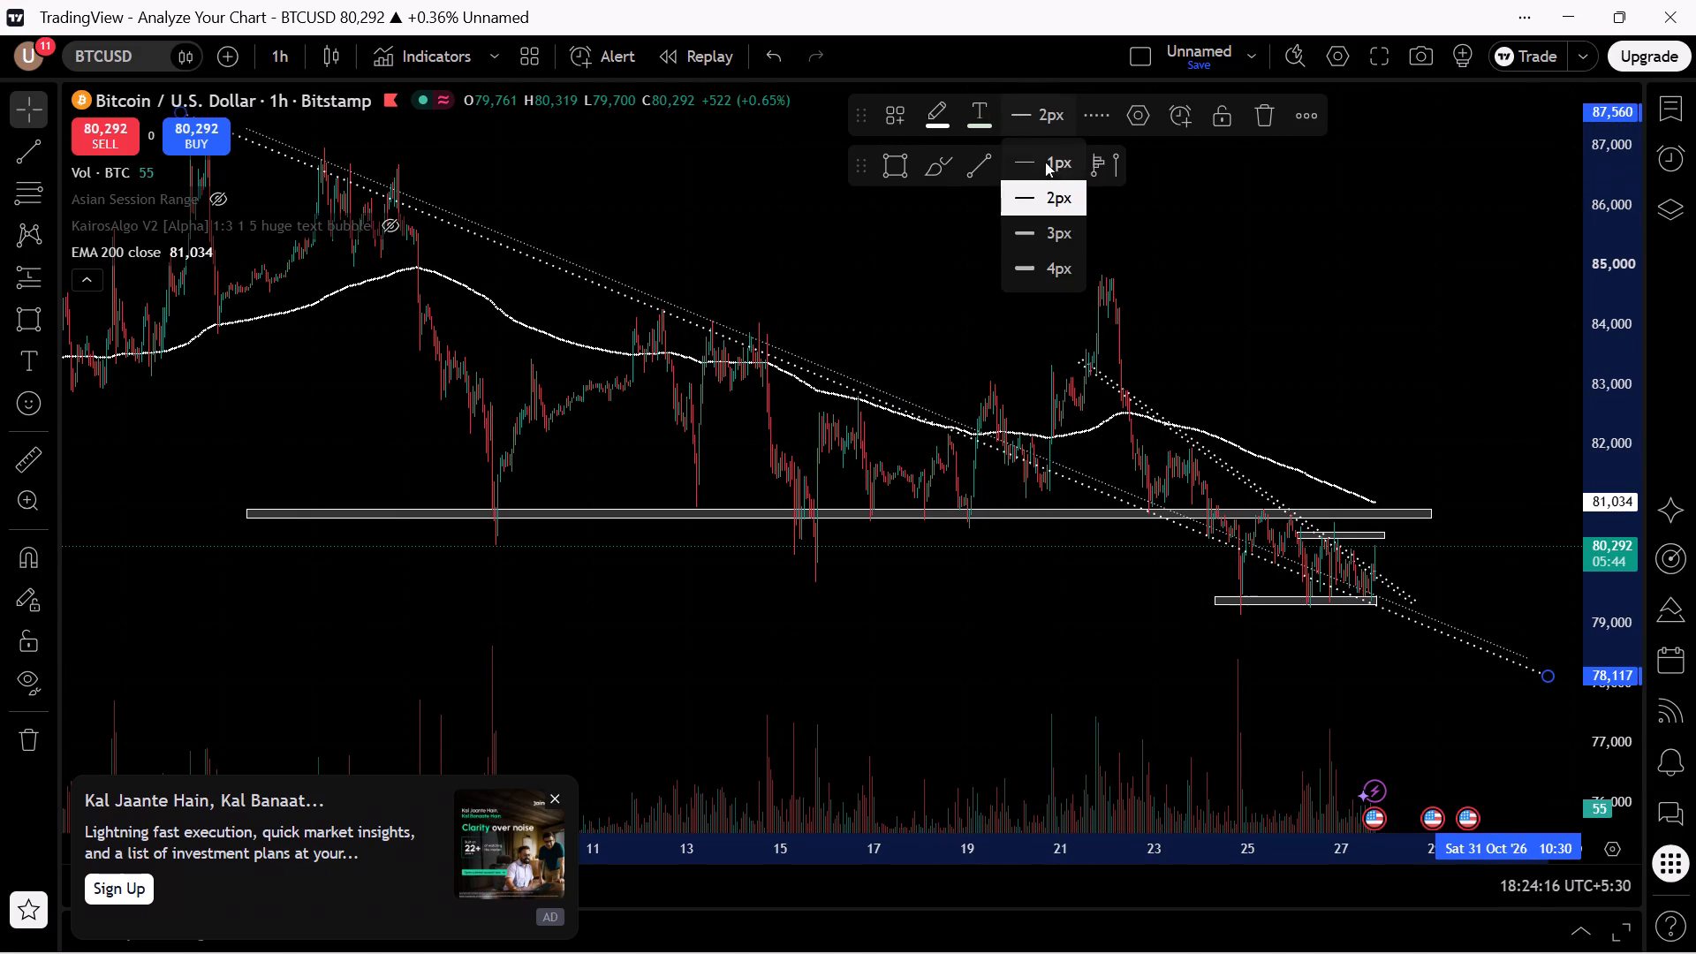
click(1043, 169)
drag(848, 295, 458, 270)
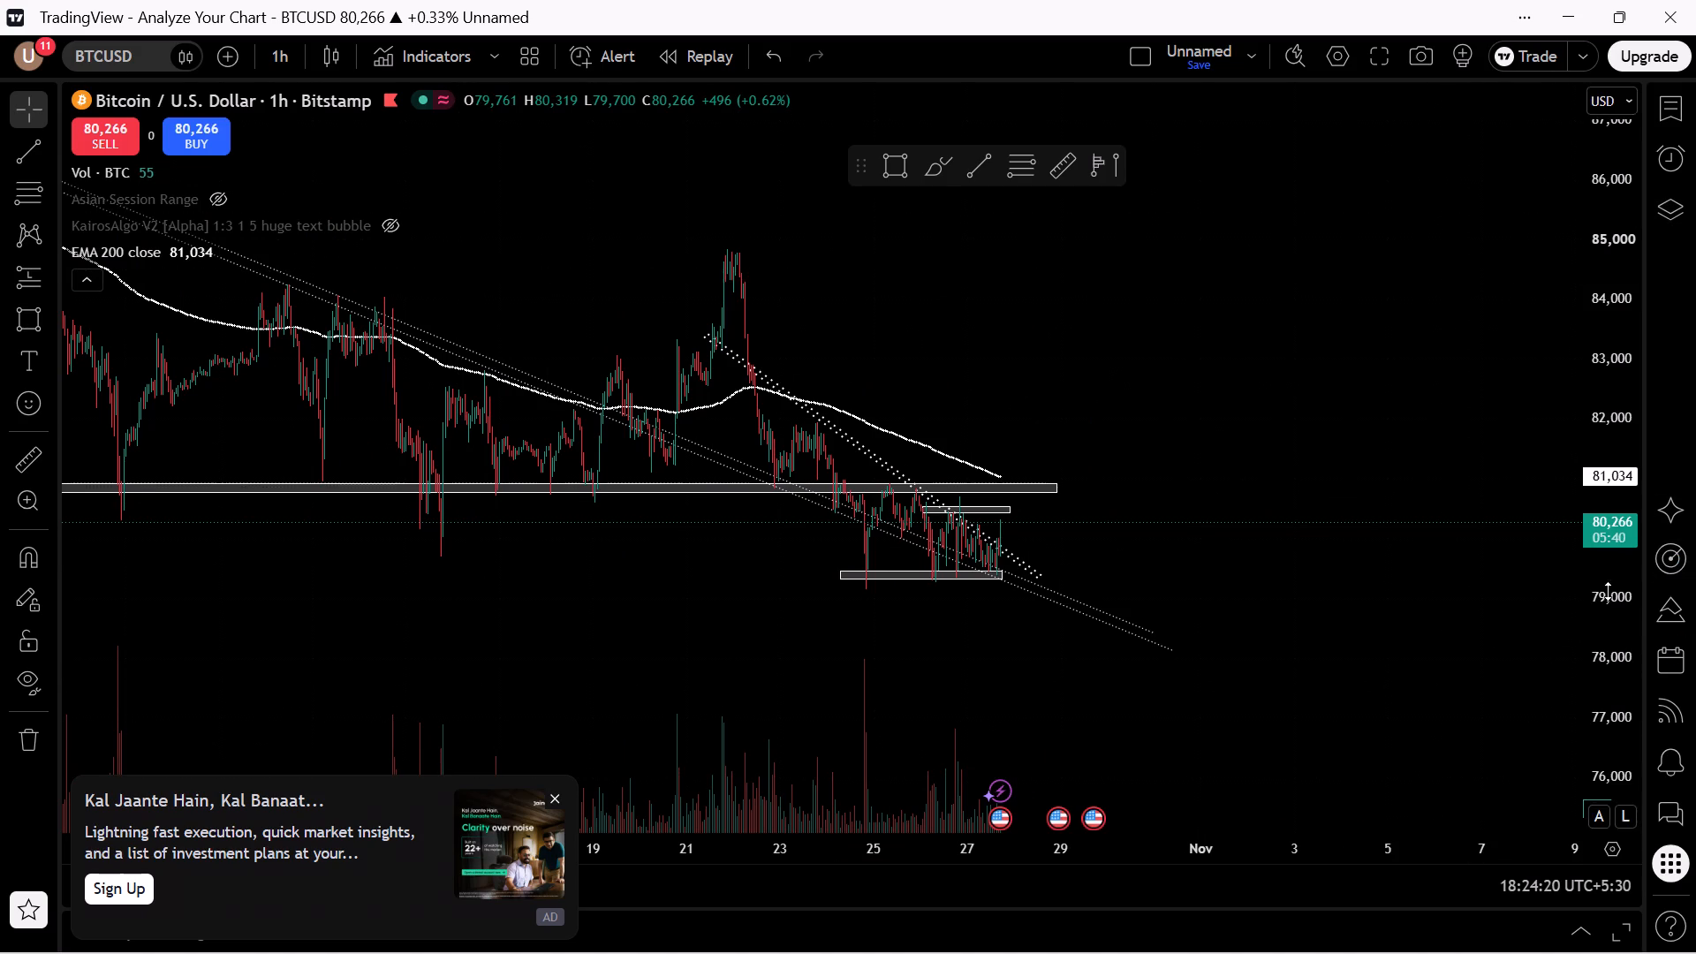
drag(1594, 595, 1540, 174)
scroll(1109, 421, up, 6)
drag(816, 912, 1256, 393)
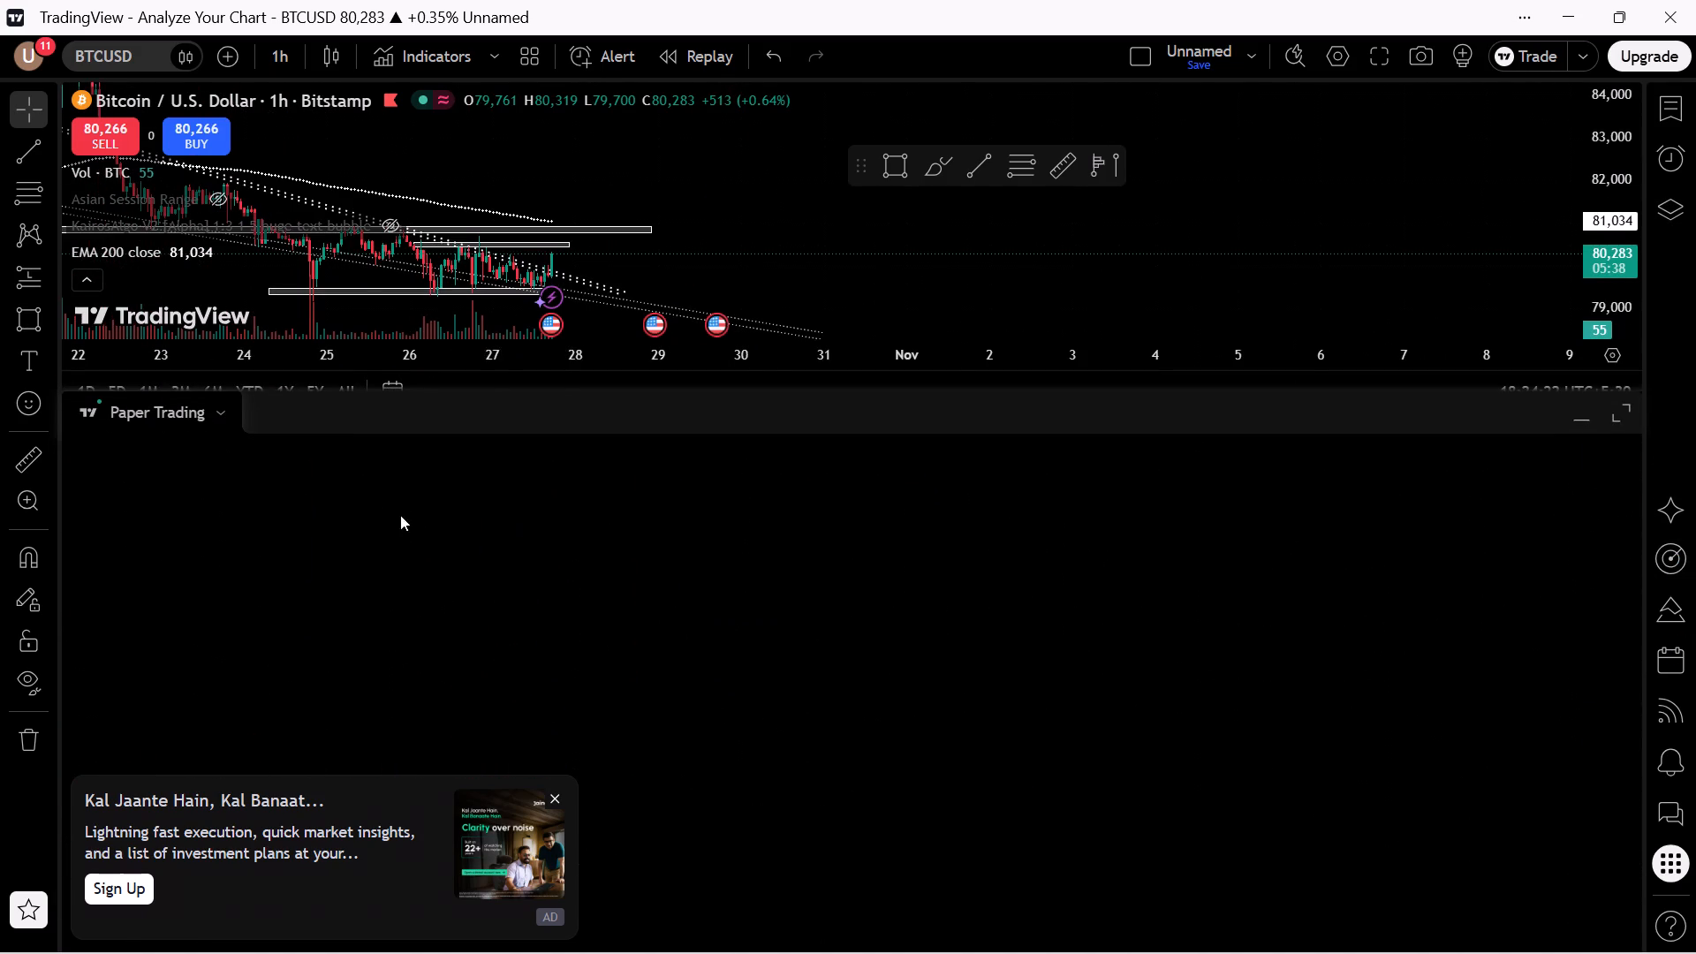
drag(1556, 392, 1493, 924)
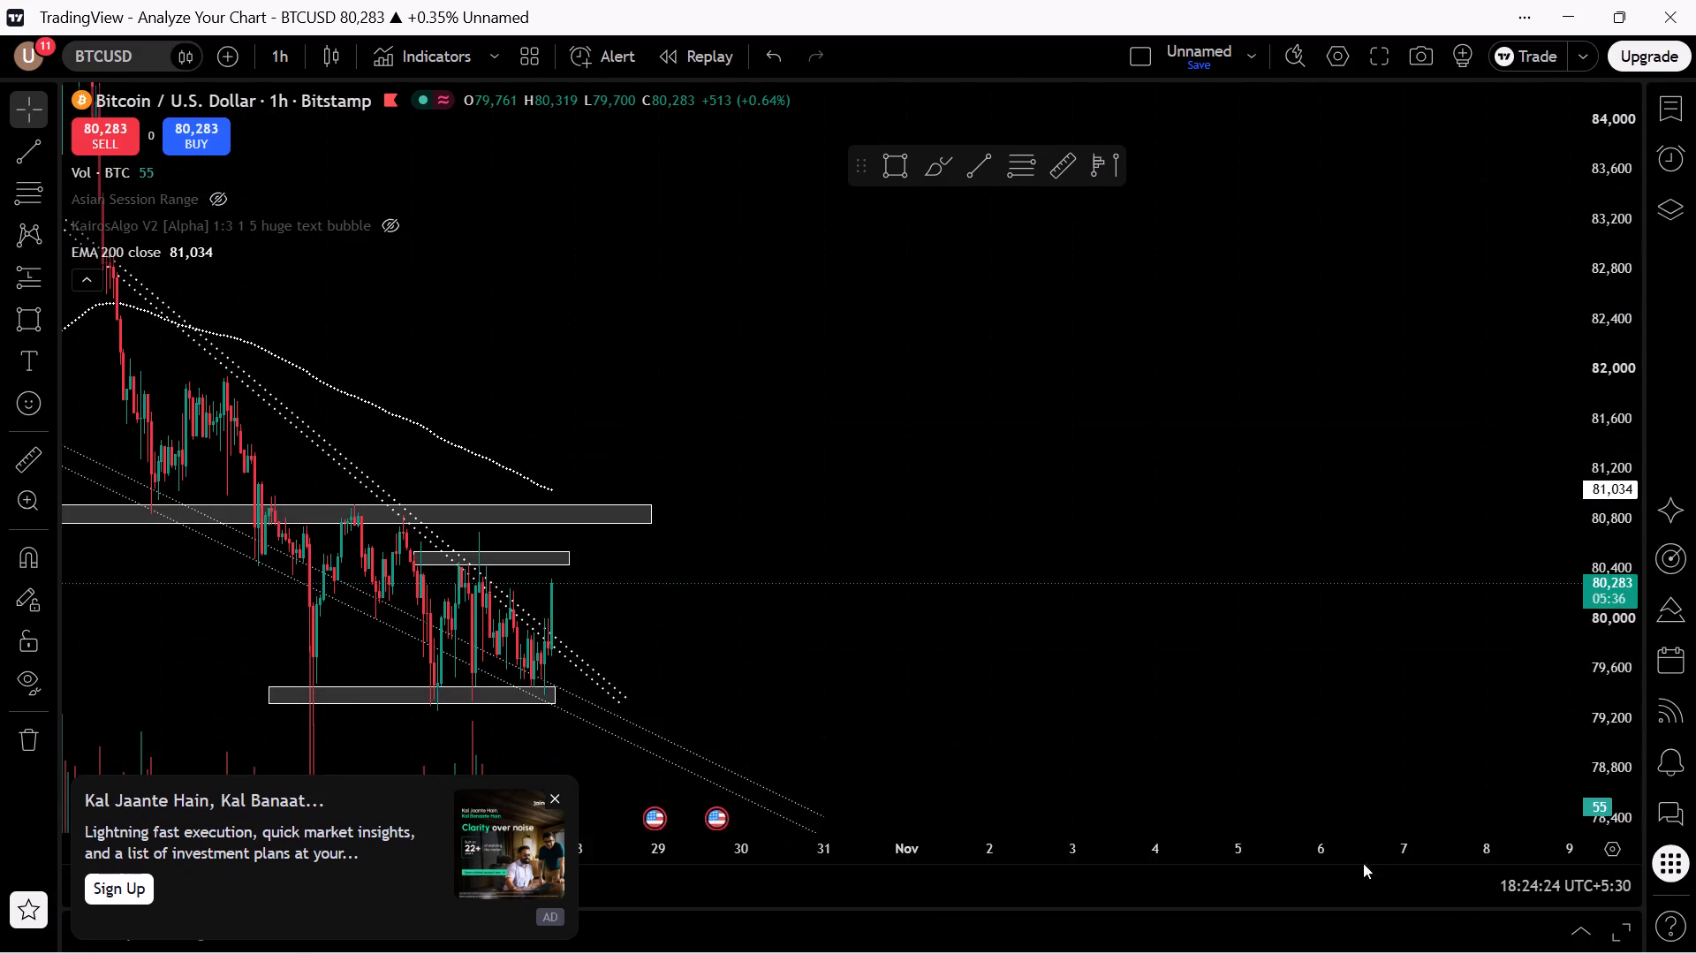
Close the advertisement covering the chart.
drag(982, 634, 1427, 411)
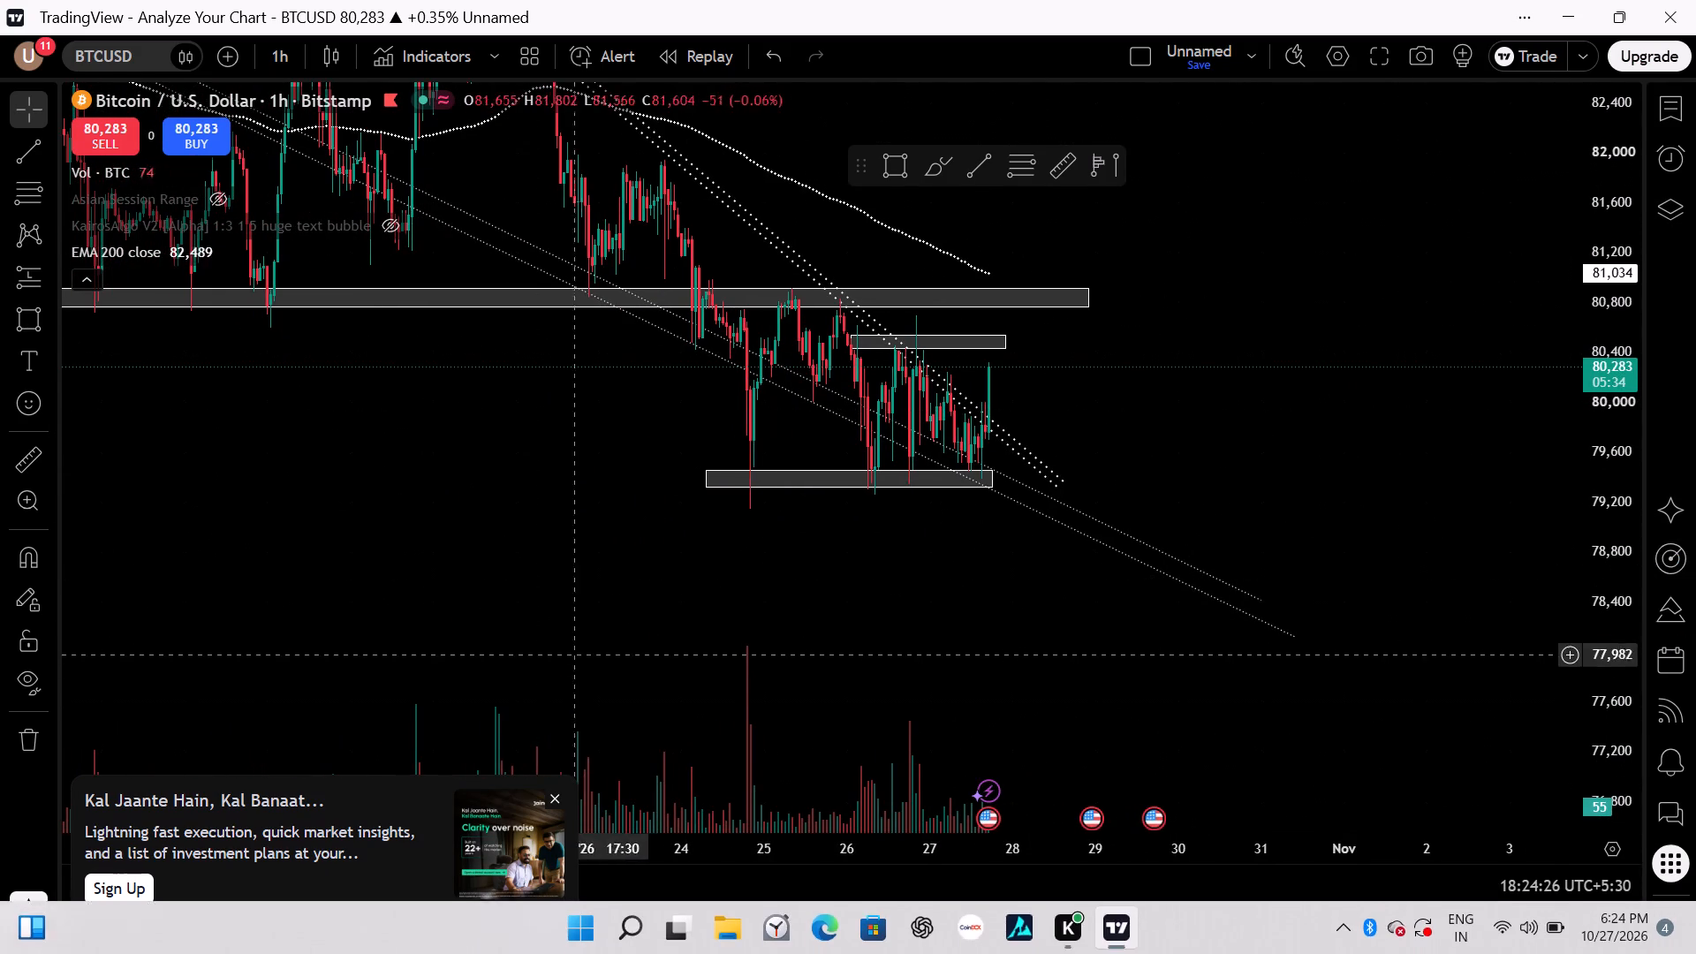
click(550, 798)
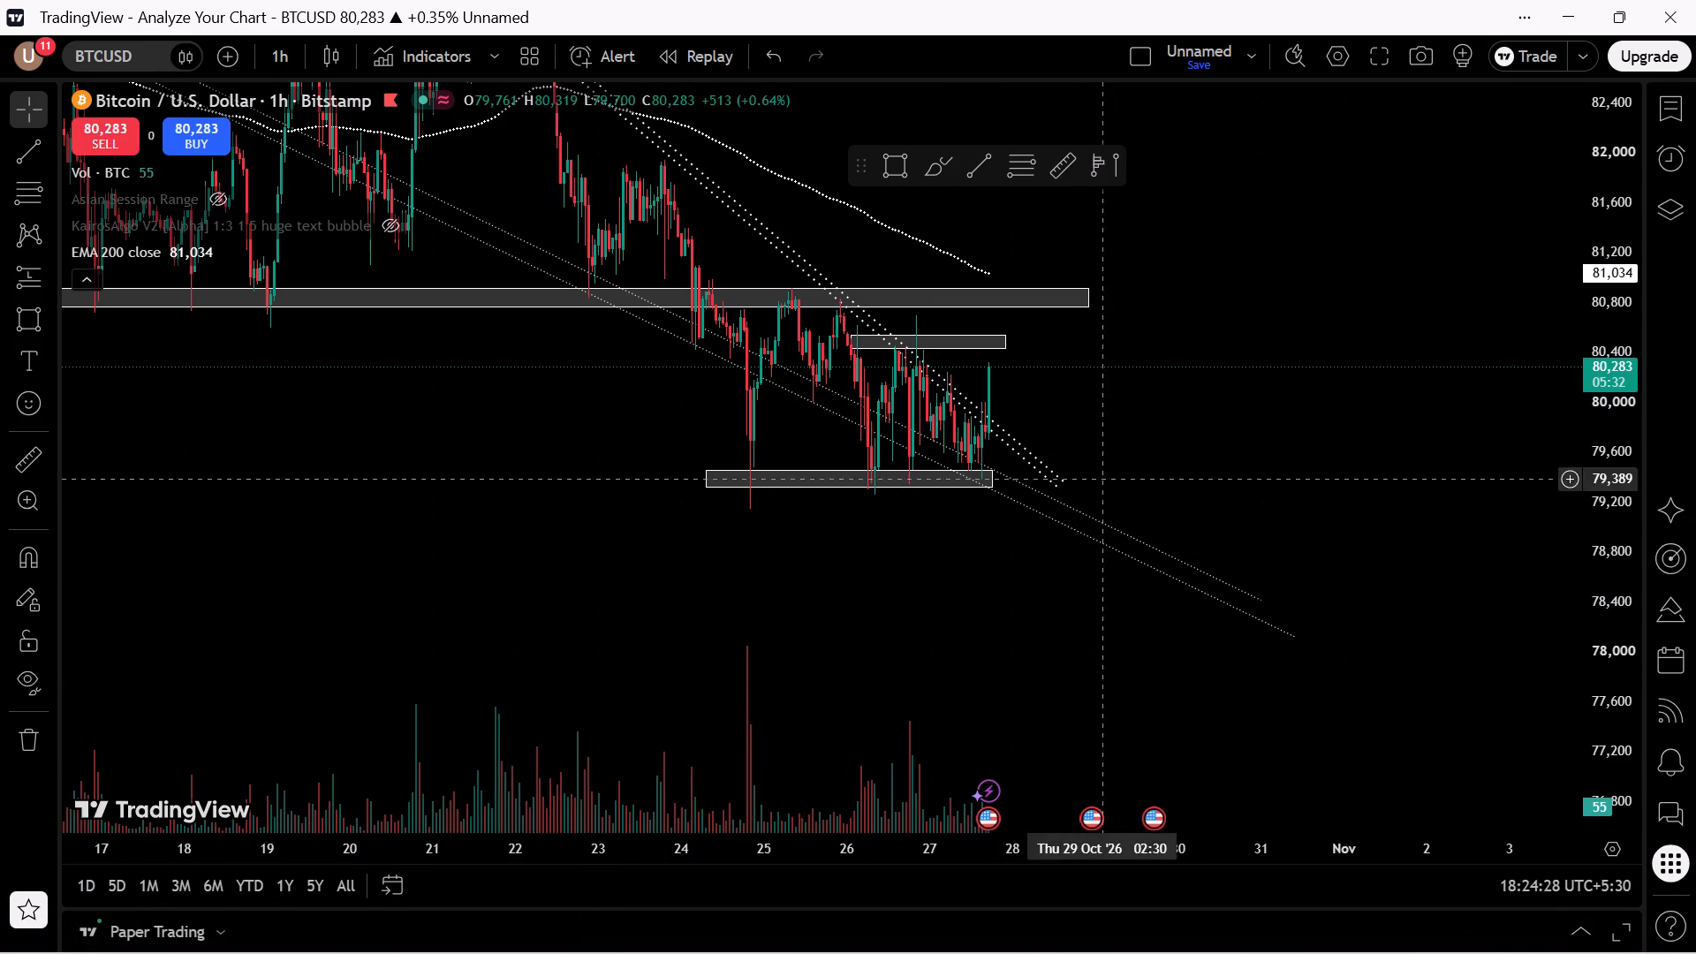
Raise the end of the lower long trend line slightly to about 78,177 on 31 Oct.
drag(1139, 492, 1255, 563)
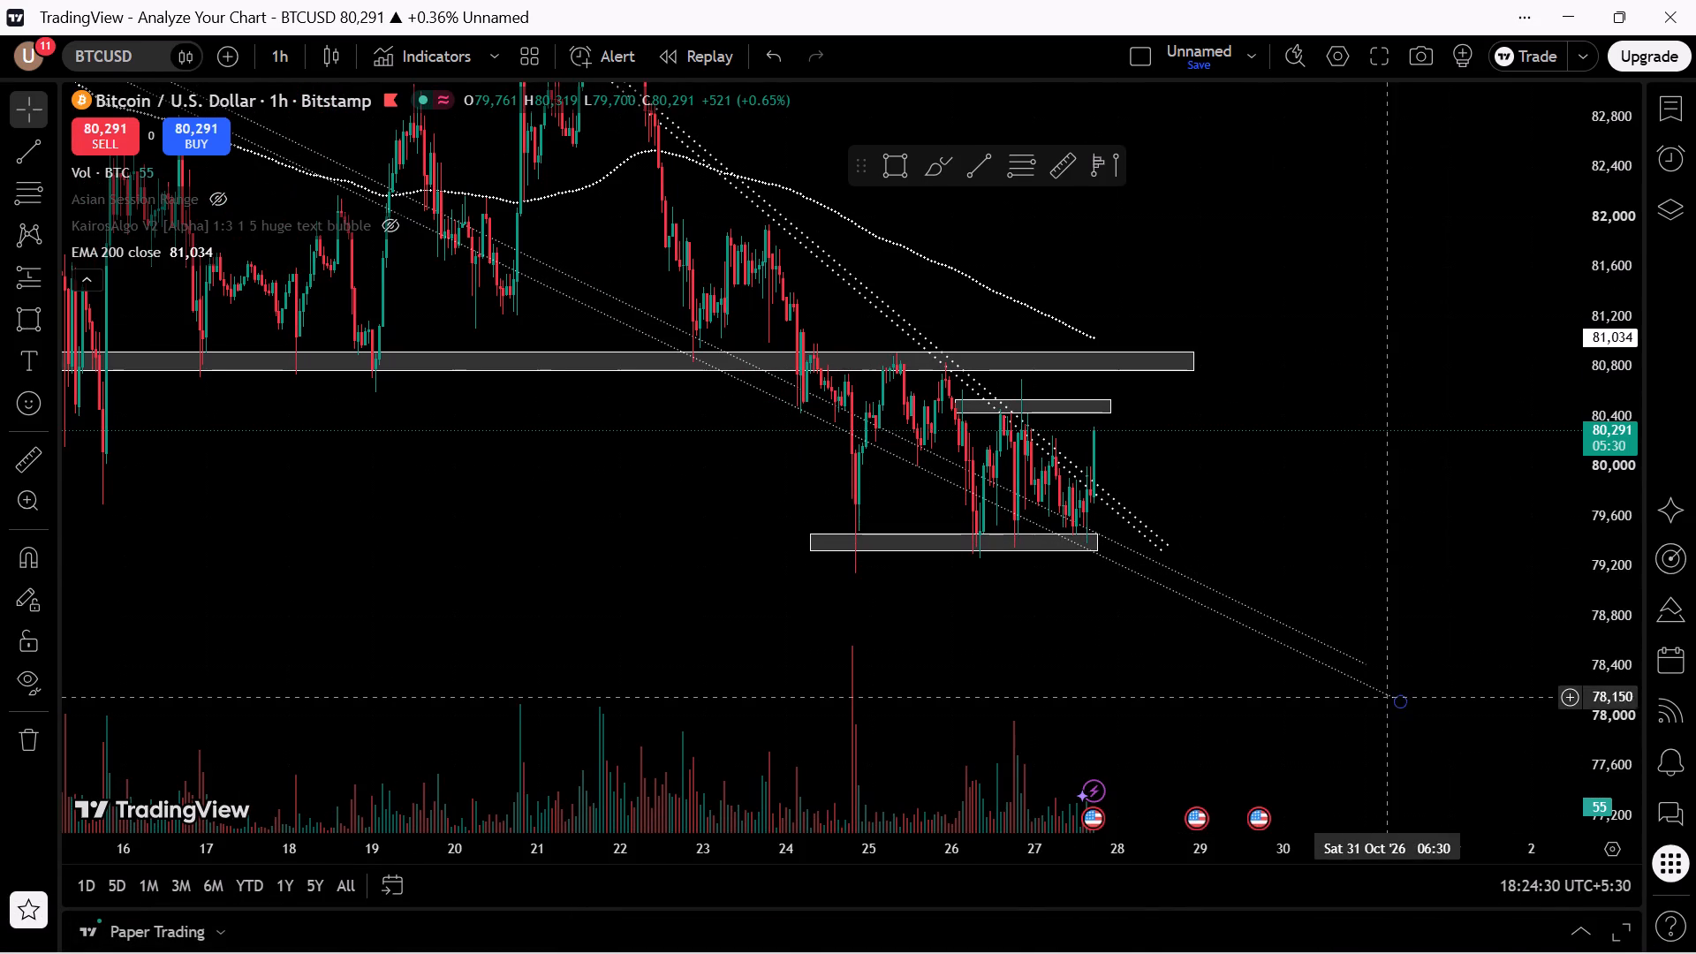
click(1402, 699)
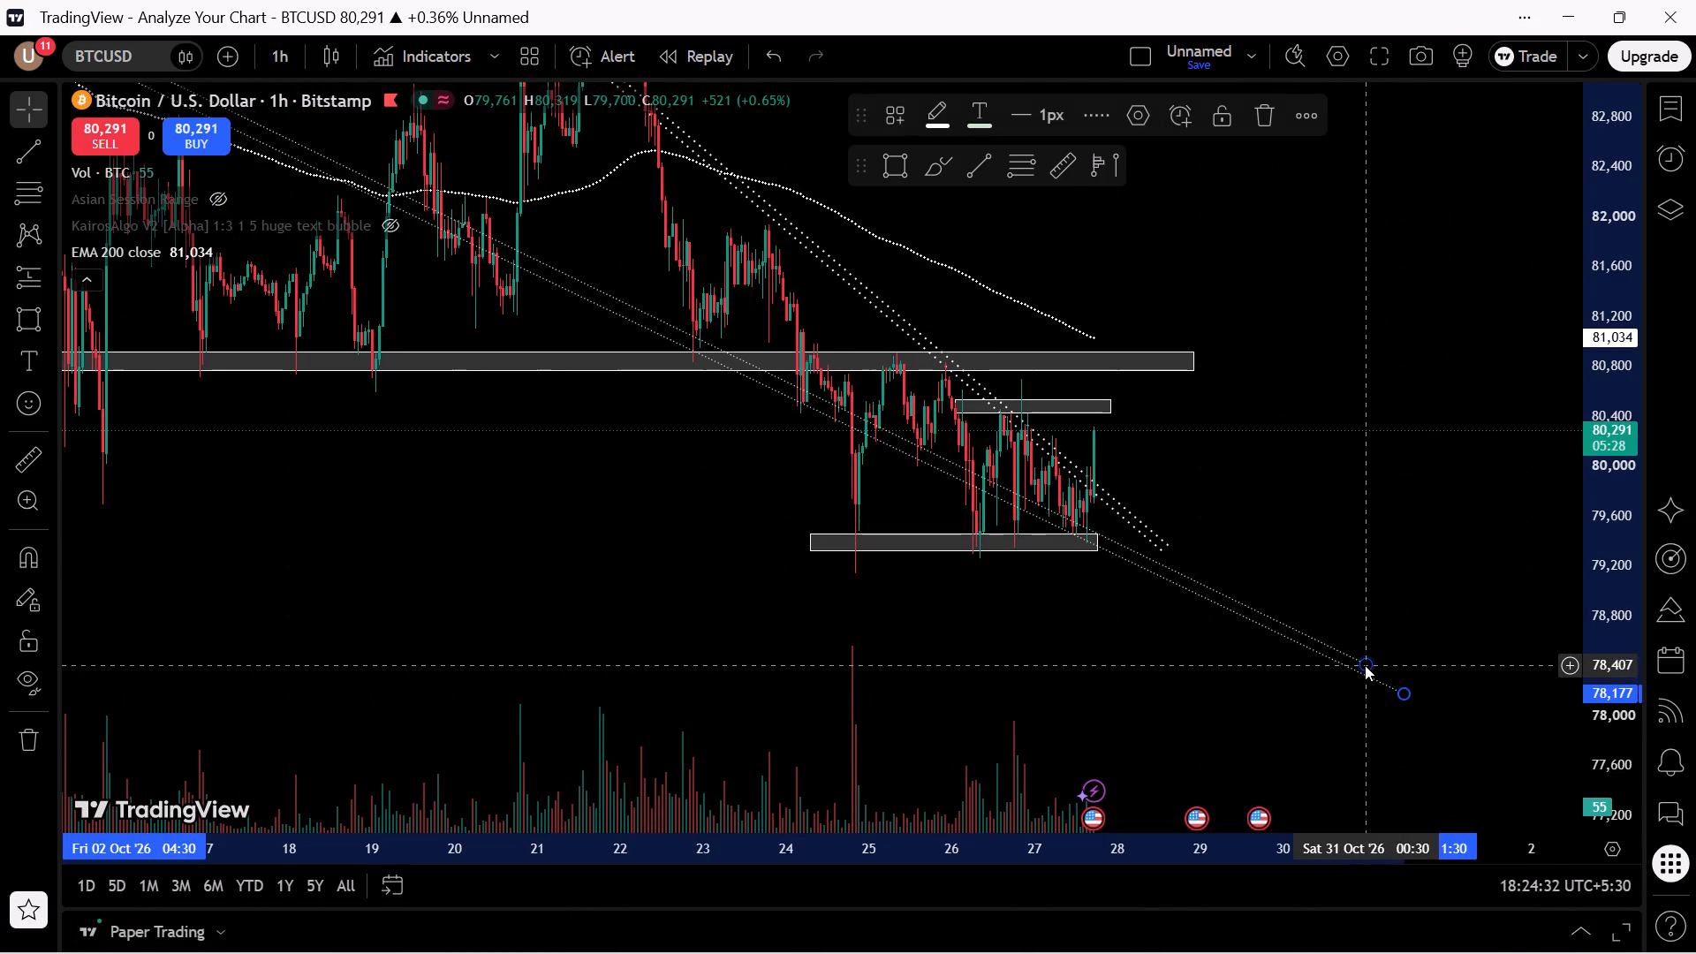
Examine the price action from about 21 to 27 Oct against the three zones and both pairs of descending trend lines.
drag(893, 678, 783, 764)
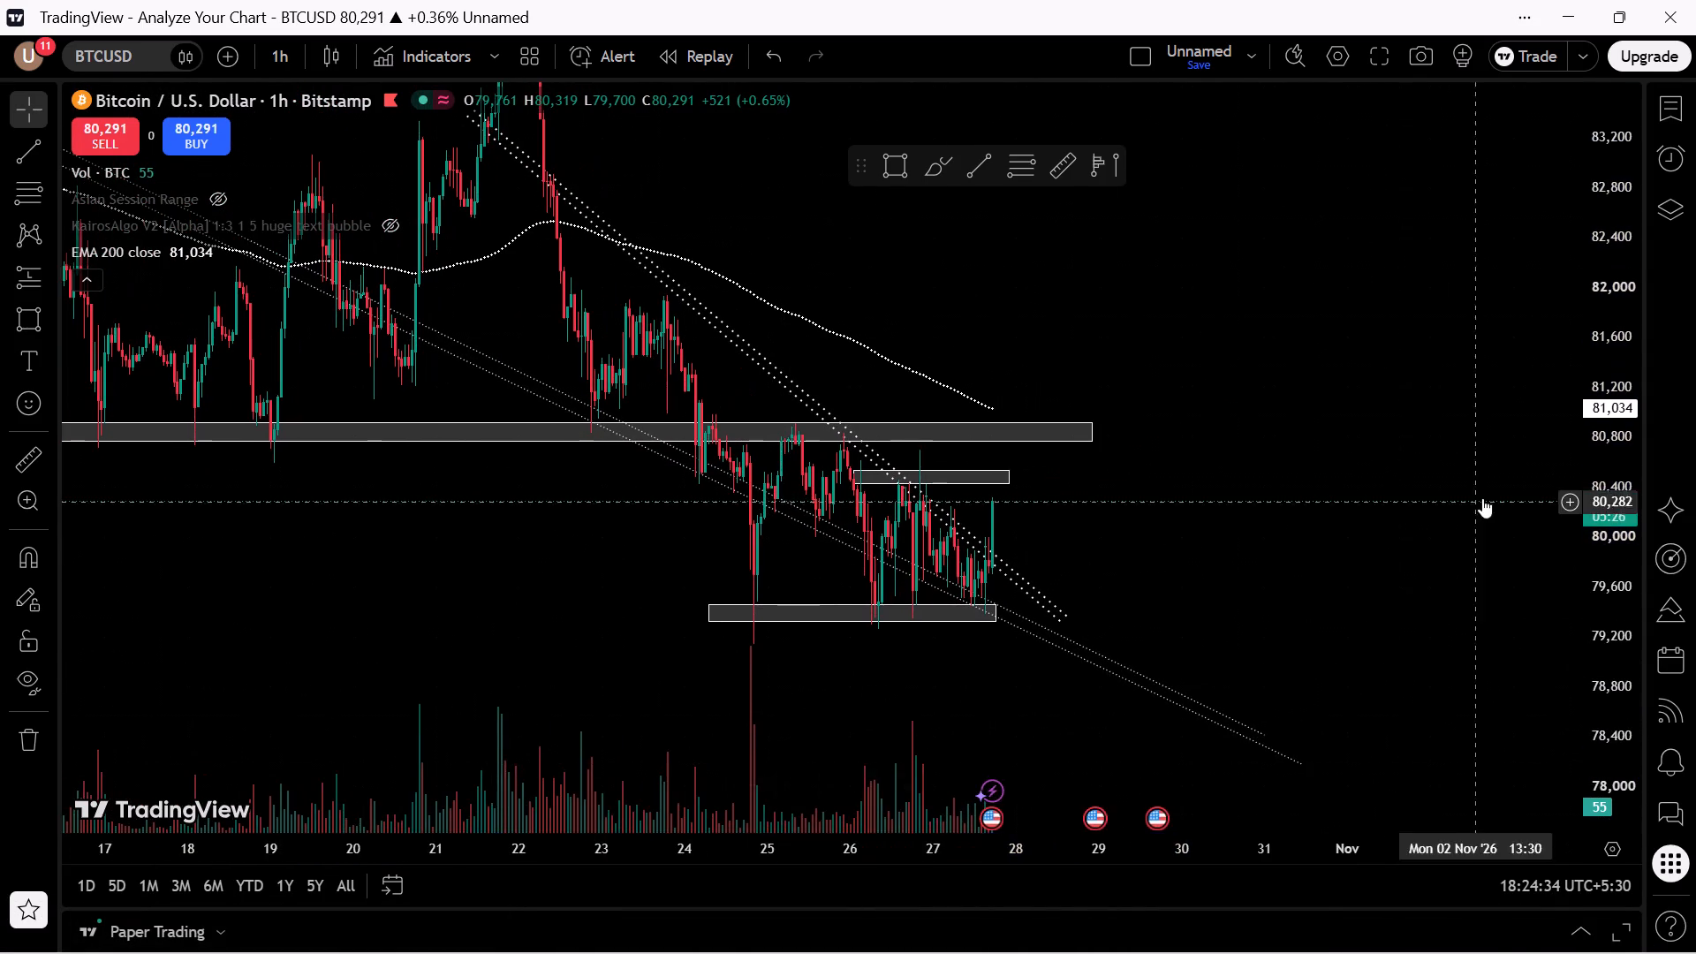
scroll(1146, 514, up, 3)
drag(971, 592, 1169, 514)
drag(1610, 606, 1635, 347)
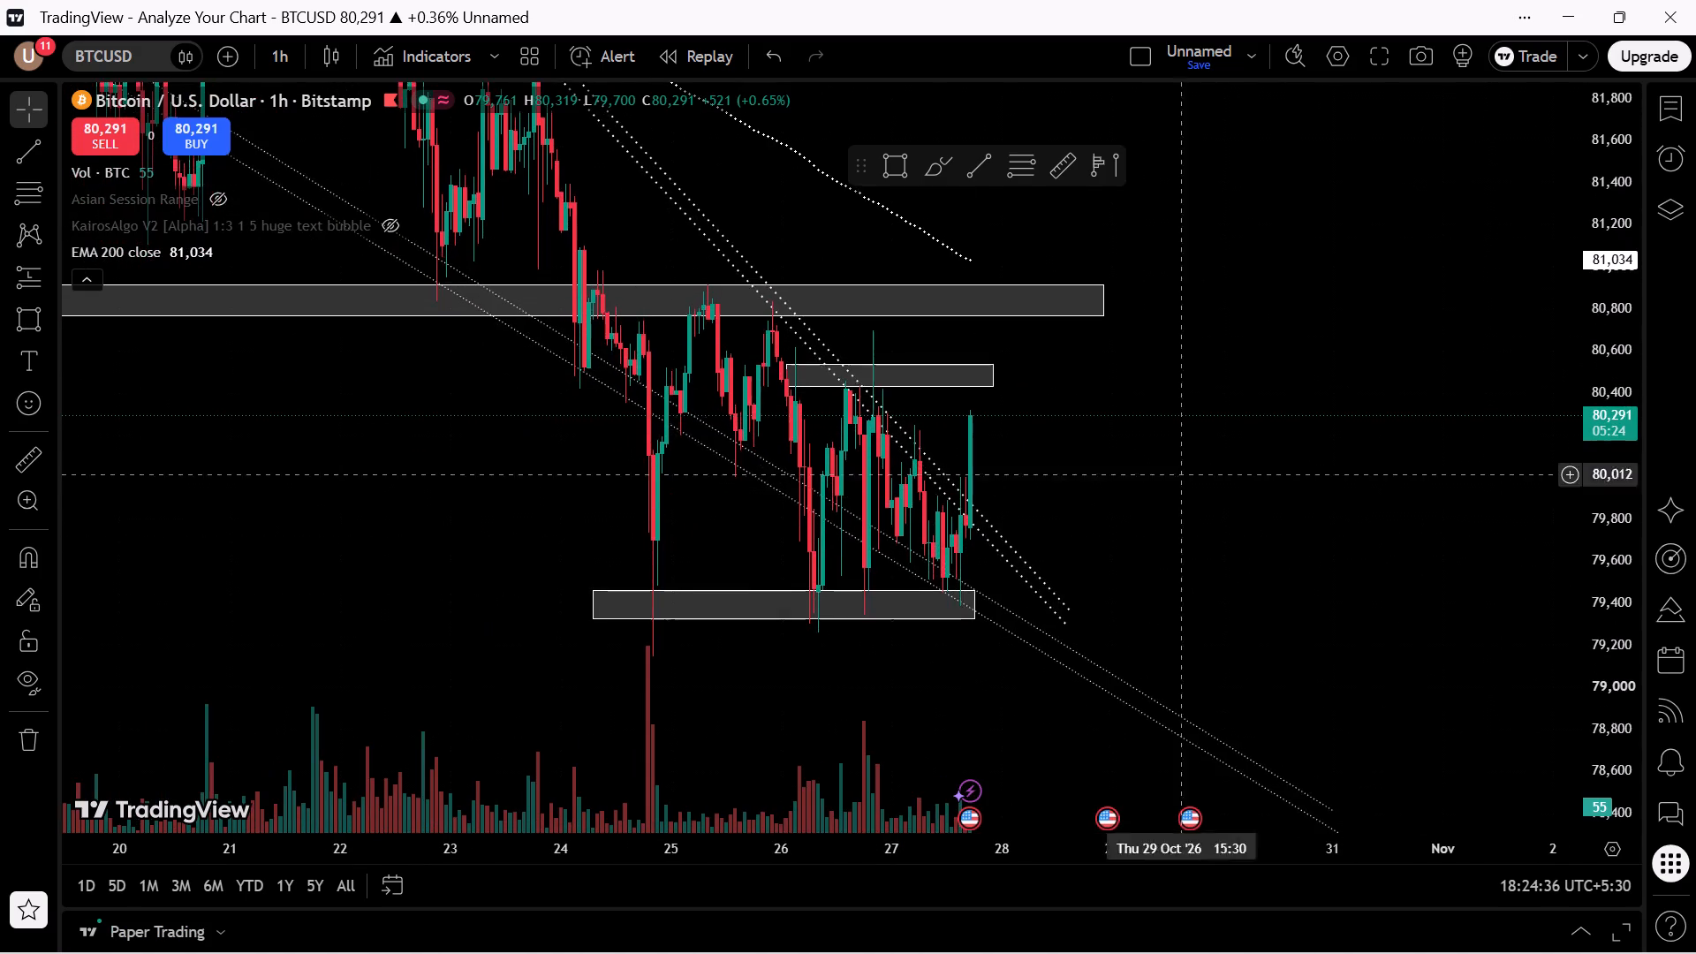
scroll(1073, 493, up, 5)
drag(897, 619, 1292, 484)
drag(950, 593, 1123, 689)
drag(799, 625, 1061, 713)
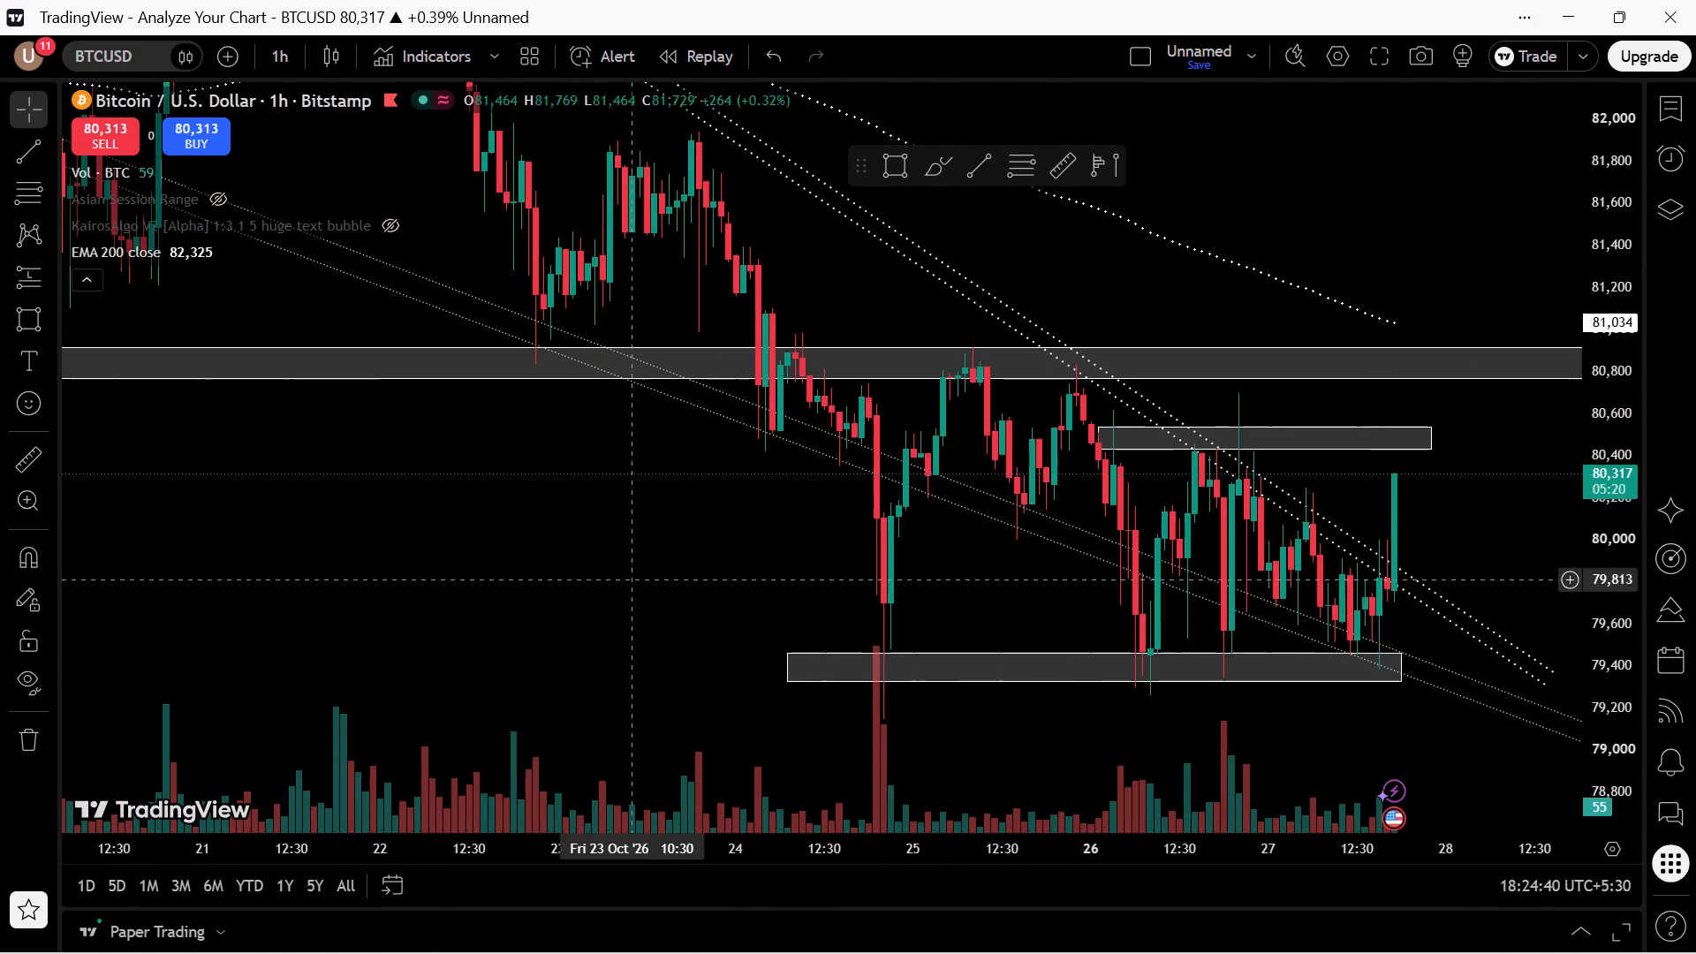
Examine the two long descending trend lines against the price swings from about 3 Oct through 27 Oct and their extension beyond.
drag(632, 582, 1617, 929)
drag(690, 520, 1004, 602)
scroll(809, 570, down, 3)
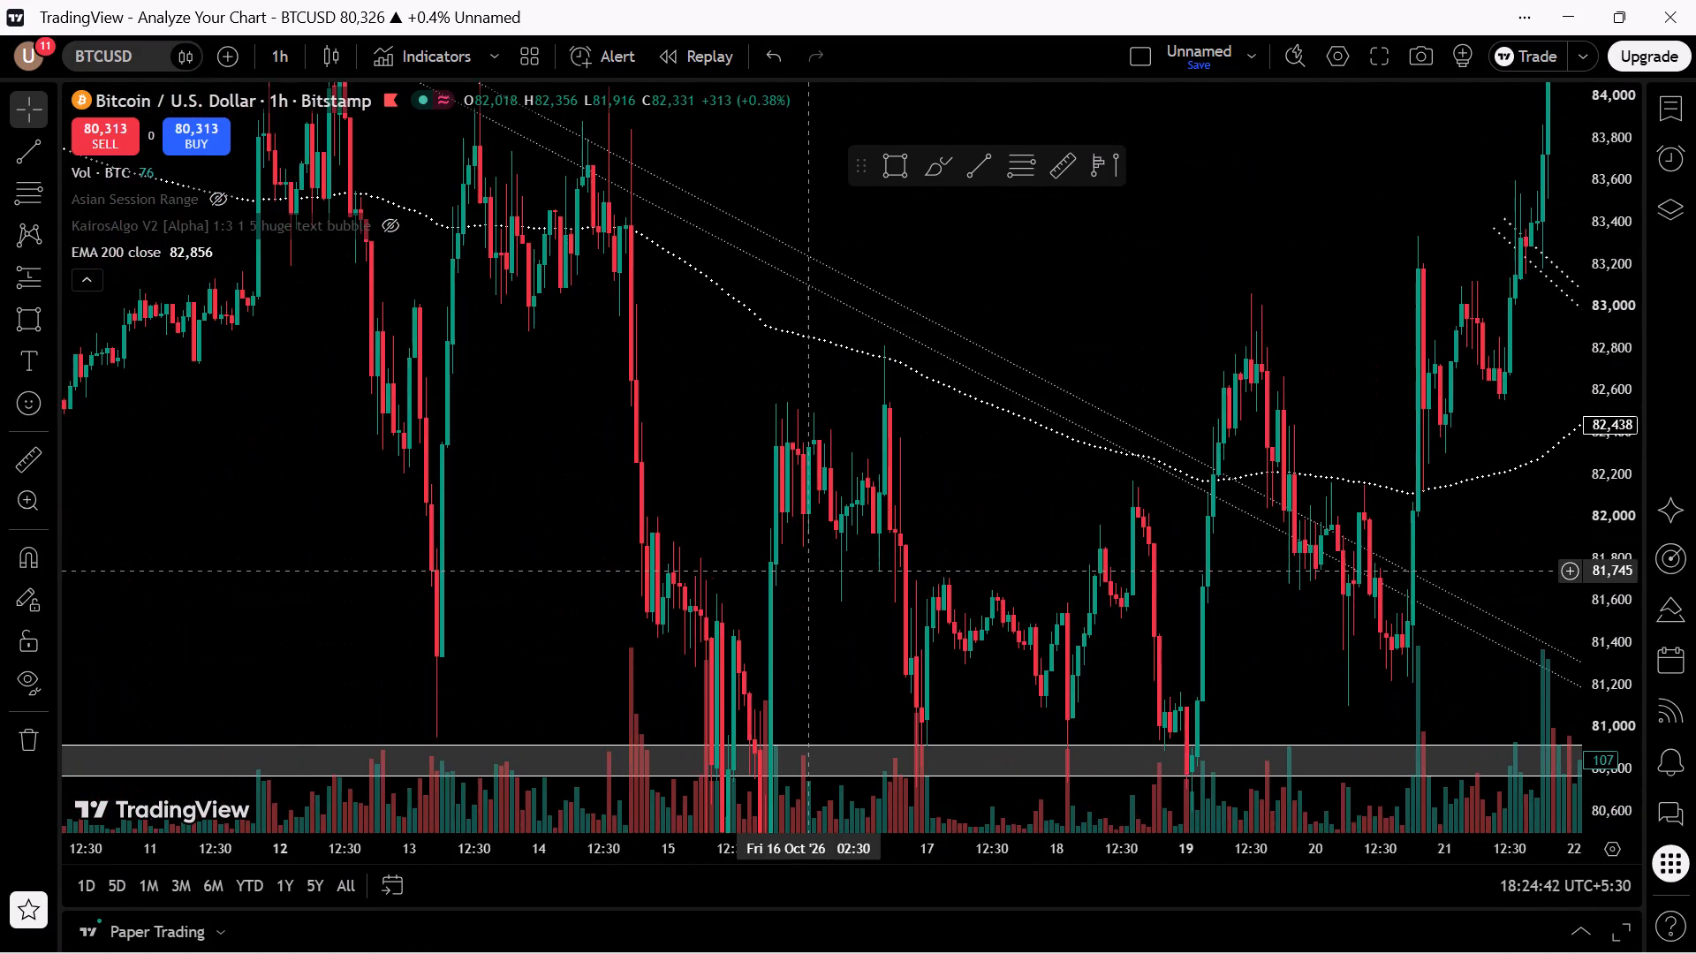
scroll(808, 561, down, 3)
drag(1136, 543, 898, 610)
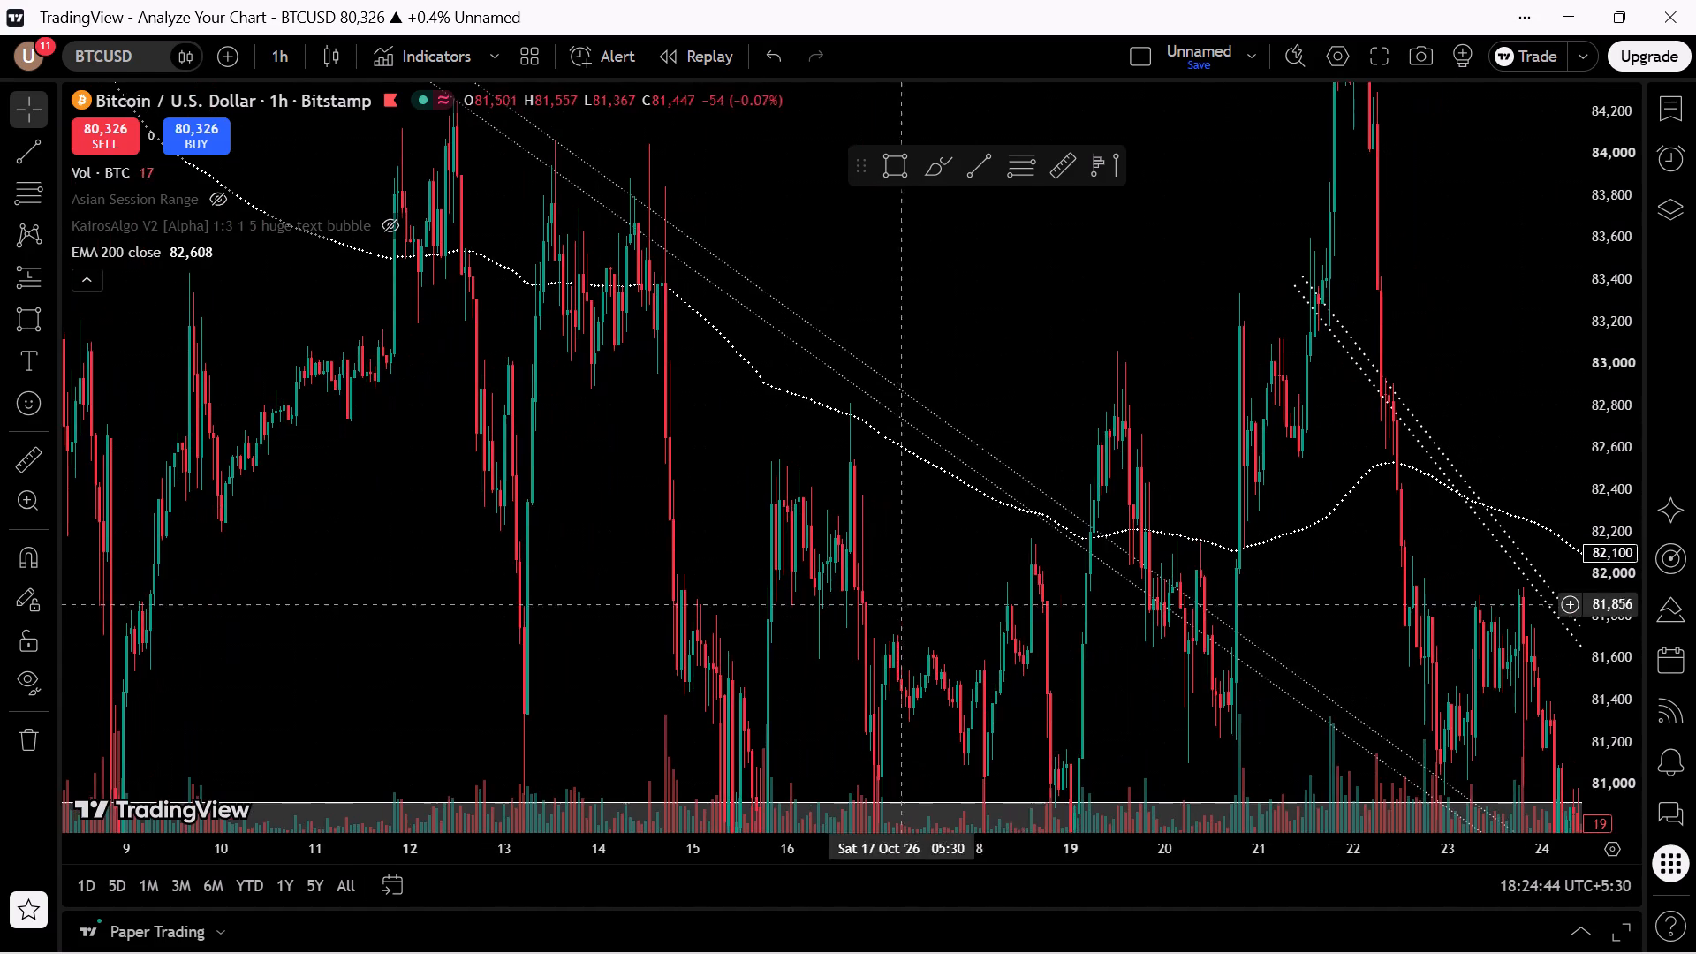
drag(1603, 350, 1541, 736)
scroll(698, 291, down, 3)
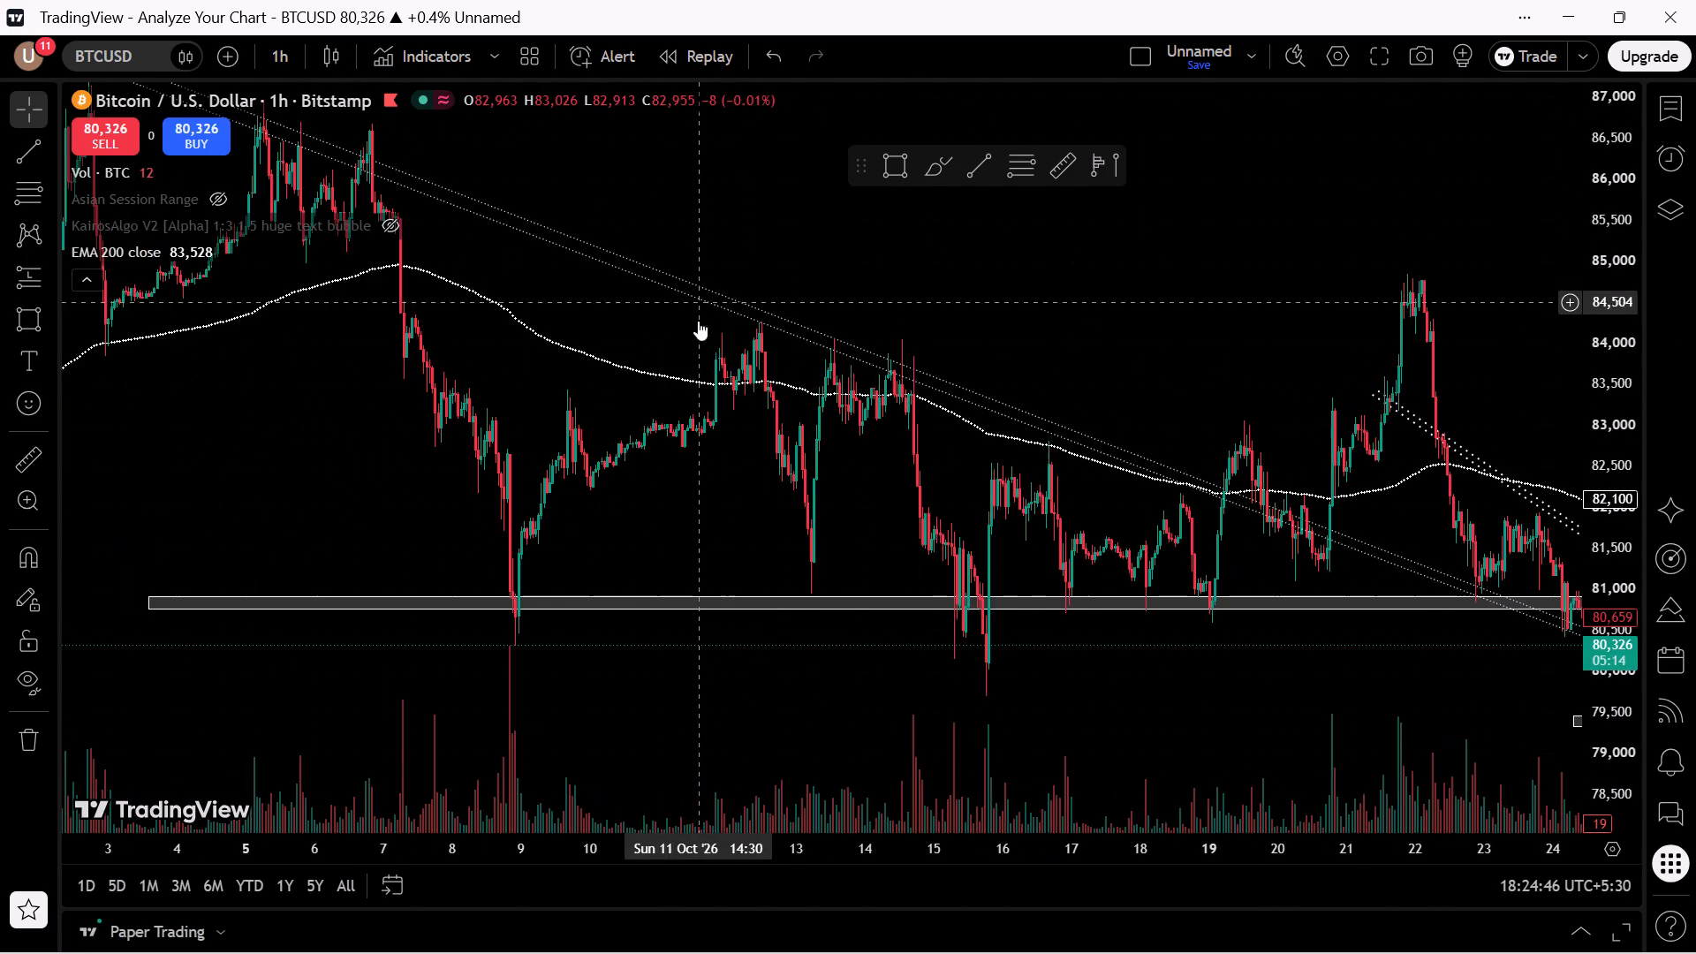
scroll(698, 337, down, 2)
drag(972, 508, 59, 0)
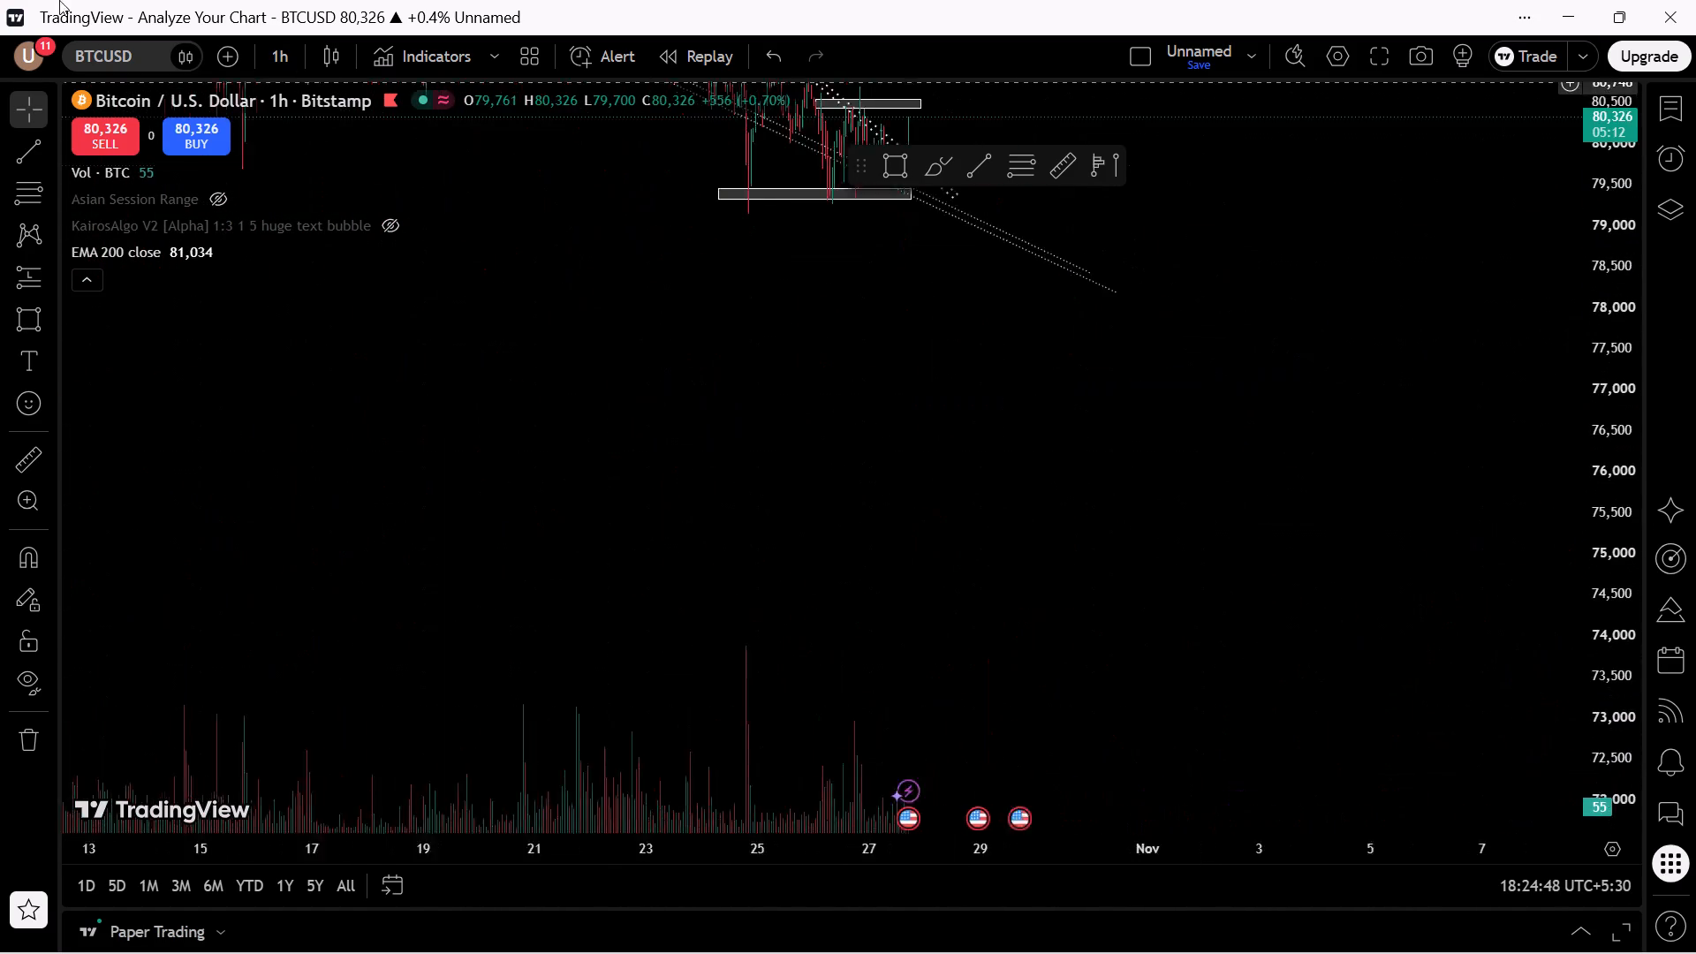
drag(59, 0, 65, 13)
drag(734, 185, 848, 509)
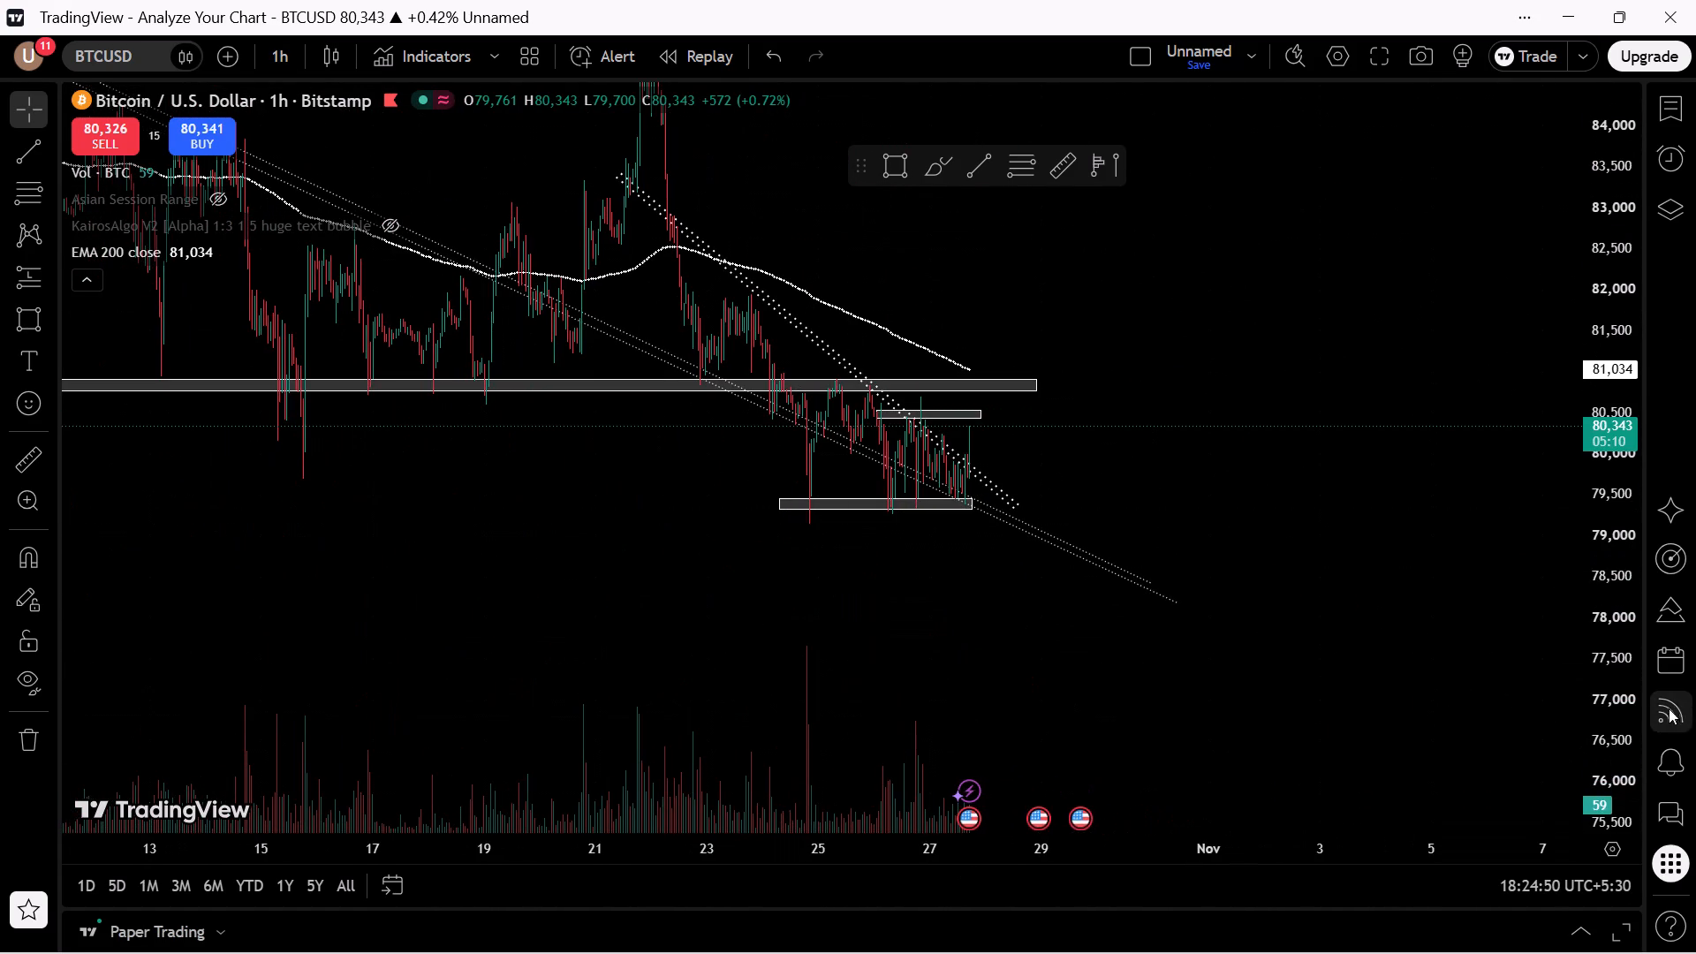
drag(1615, 689, 1591, 218)
scroll(1168, 407, up, 4)
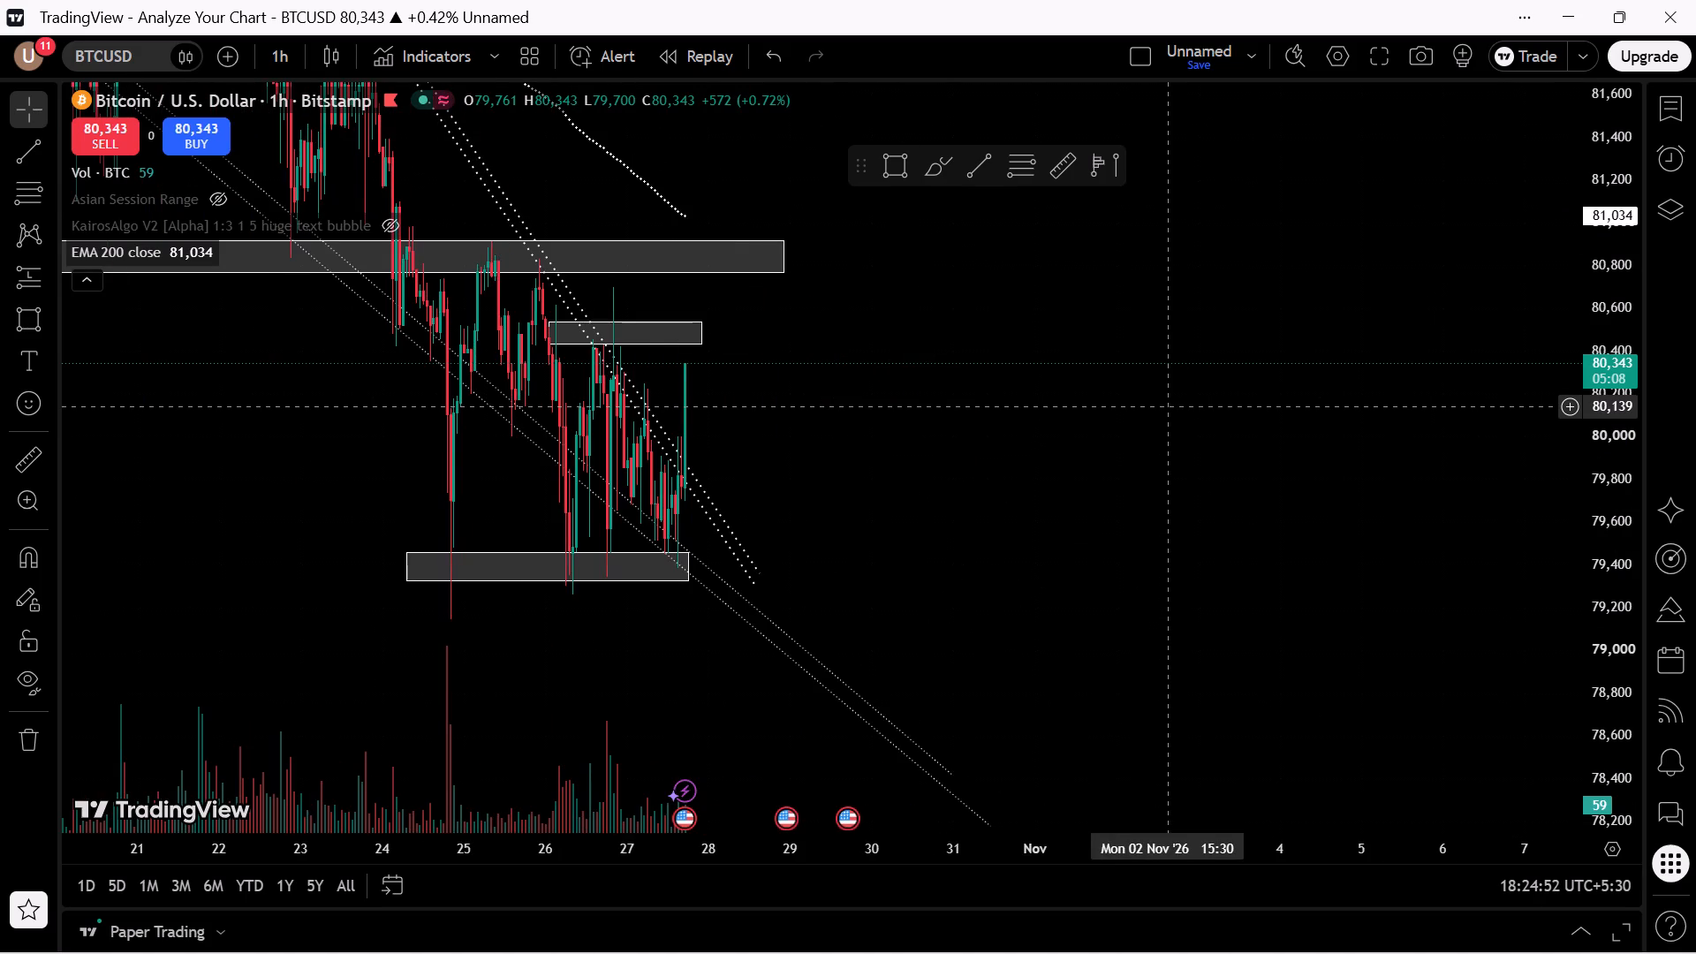
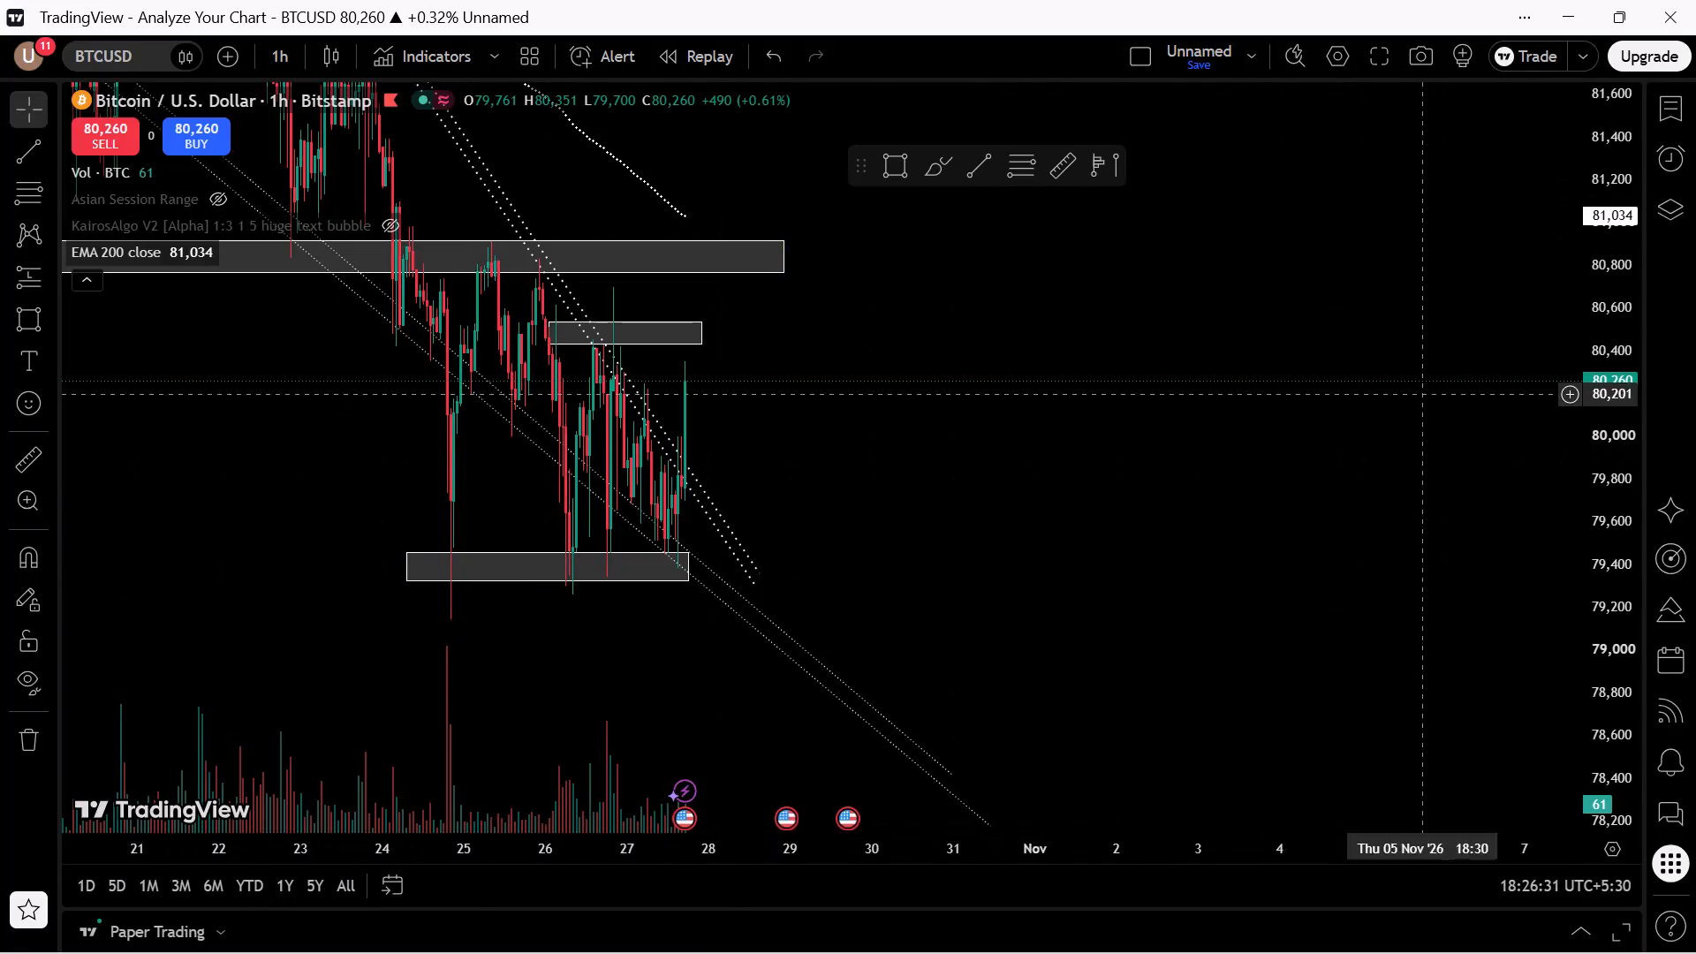
Examine the support and resistance zones and descending trend lines against October's hourly price action.
scroll(963, 512, up, 4)
drag(920, 534, 1551, 712)
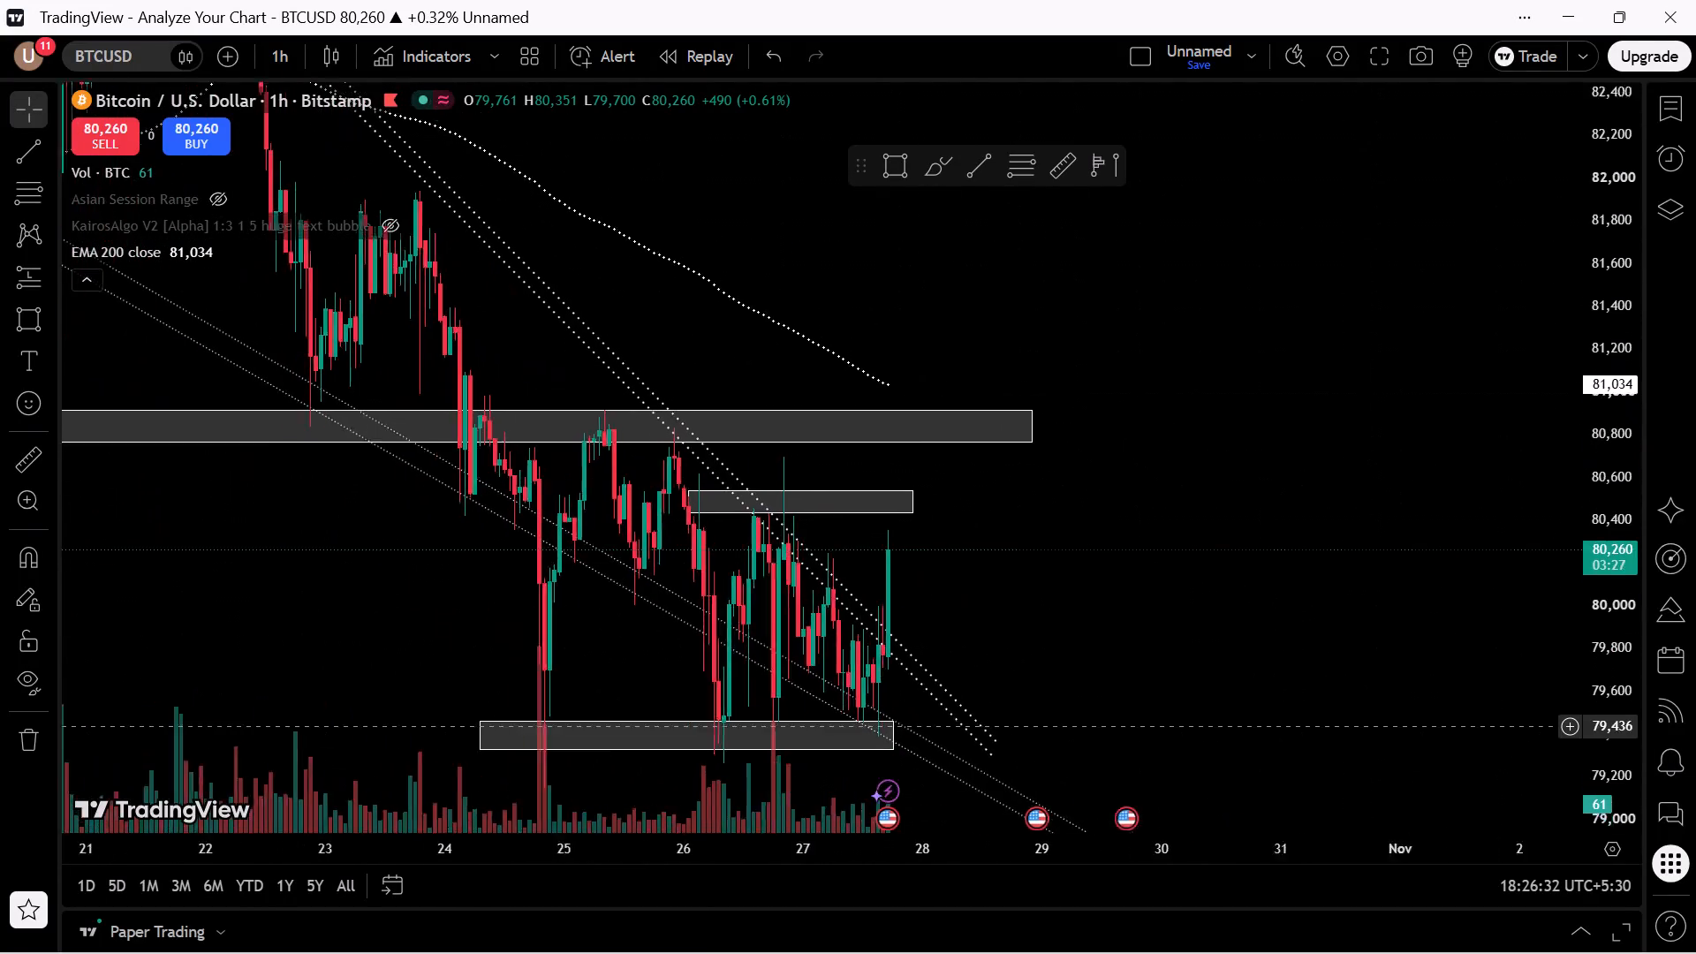
drag(1551, 712, 1480, 483)
scroll(616, 554, down, 5)
scroll(722, 630, down, 3)
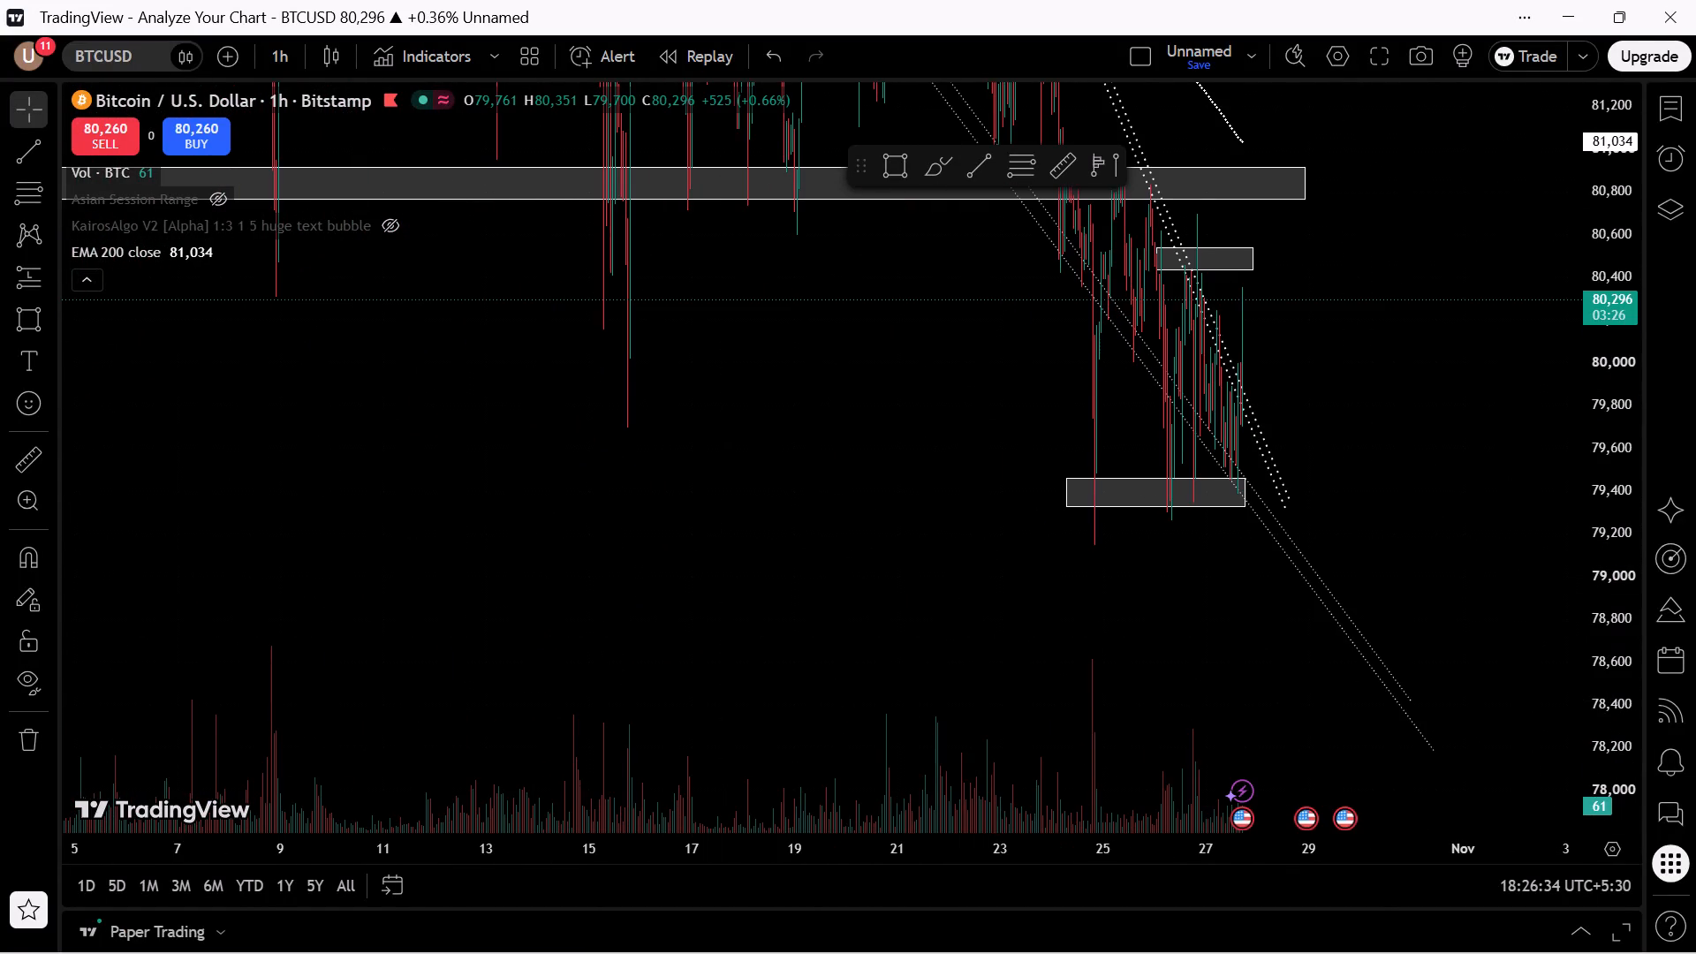
drag(1607, 261, 1556, 786)
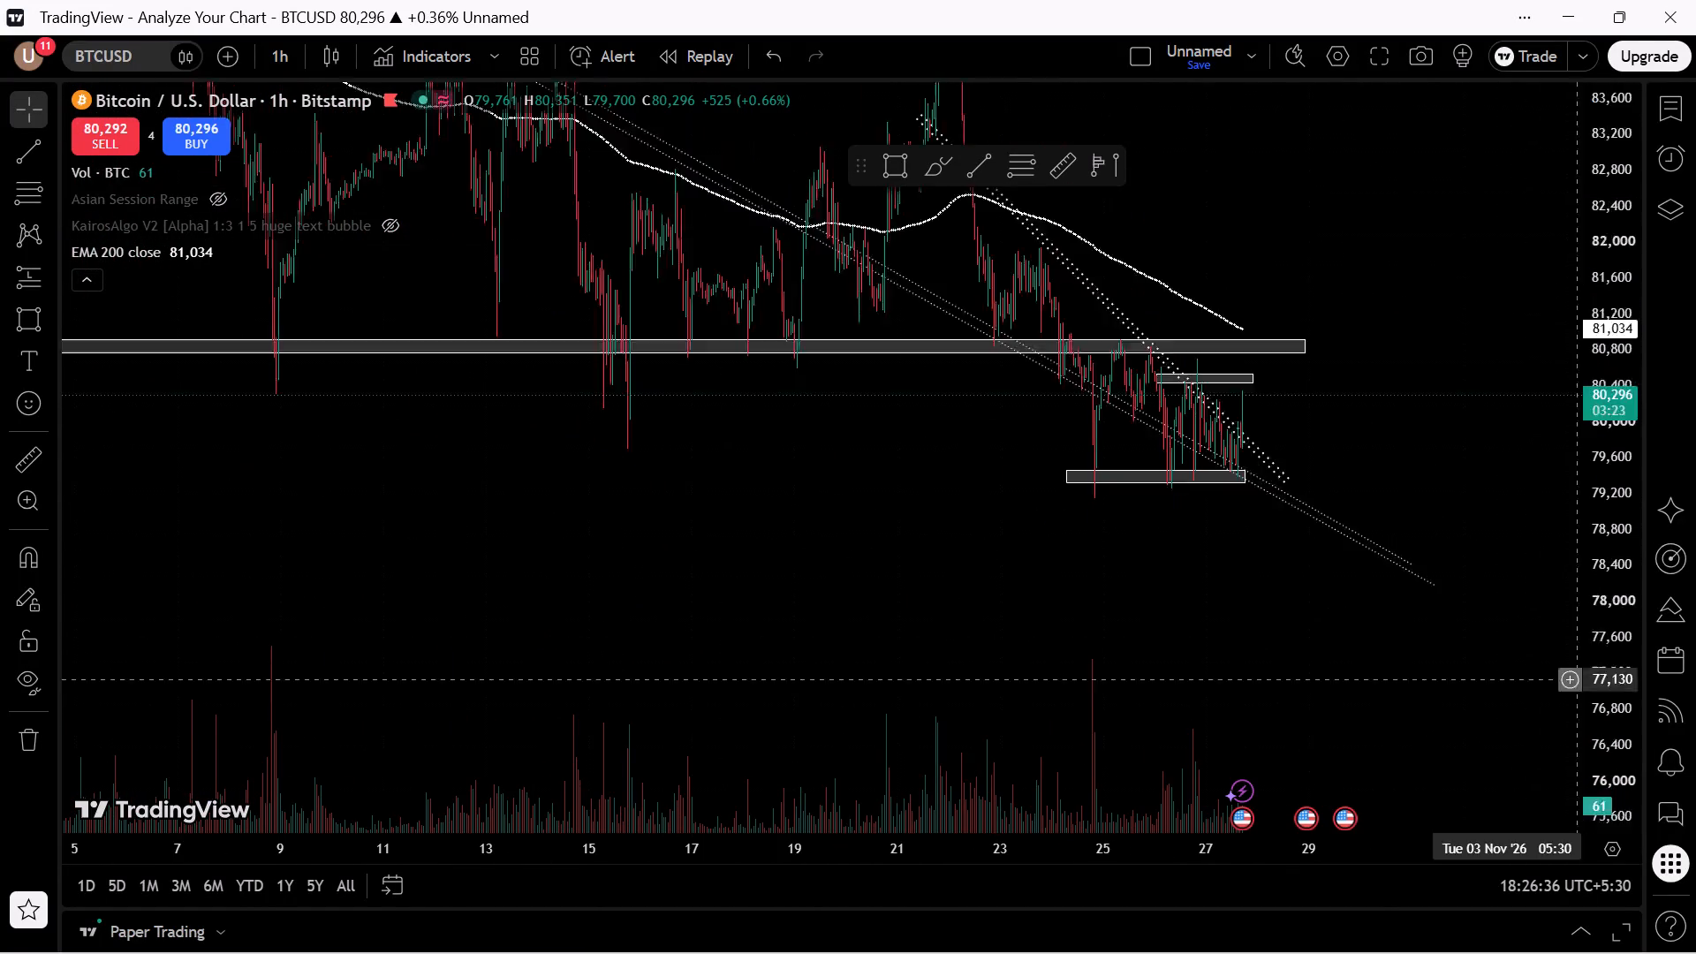
drag(1556, 786, 1455, 818)
scroll(482, 557, down, 3)
drag(814, 634, 335, 616)
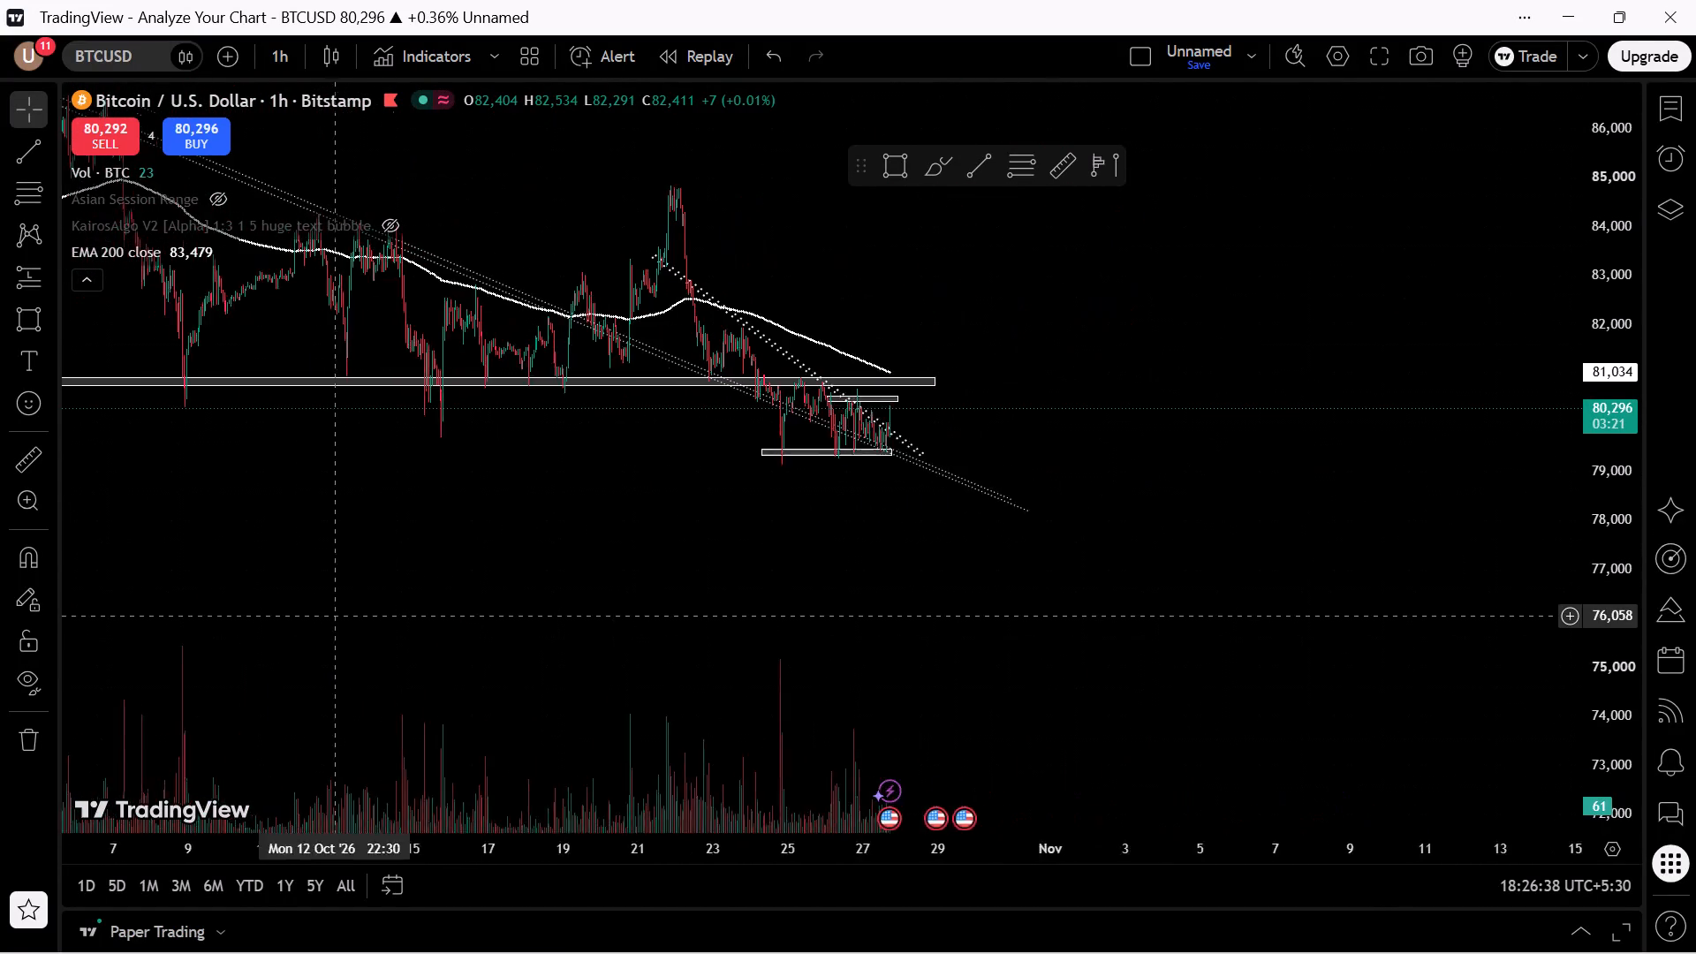
Examine the earlier hourly price history and the EMA 200 back through September and August to late July.
drag(335, 616, 125, 616)
scroll(502, 531, down, 4)
scroll(668, 573, down, 4)
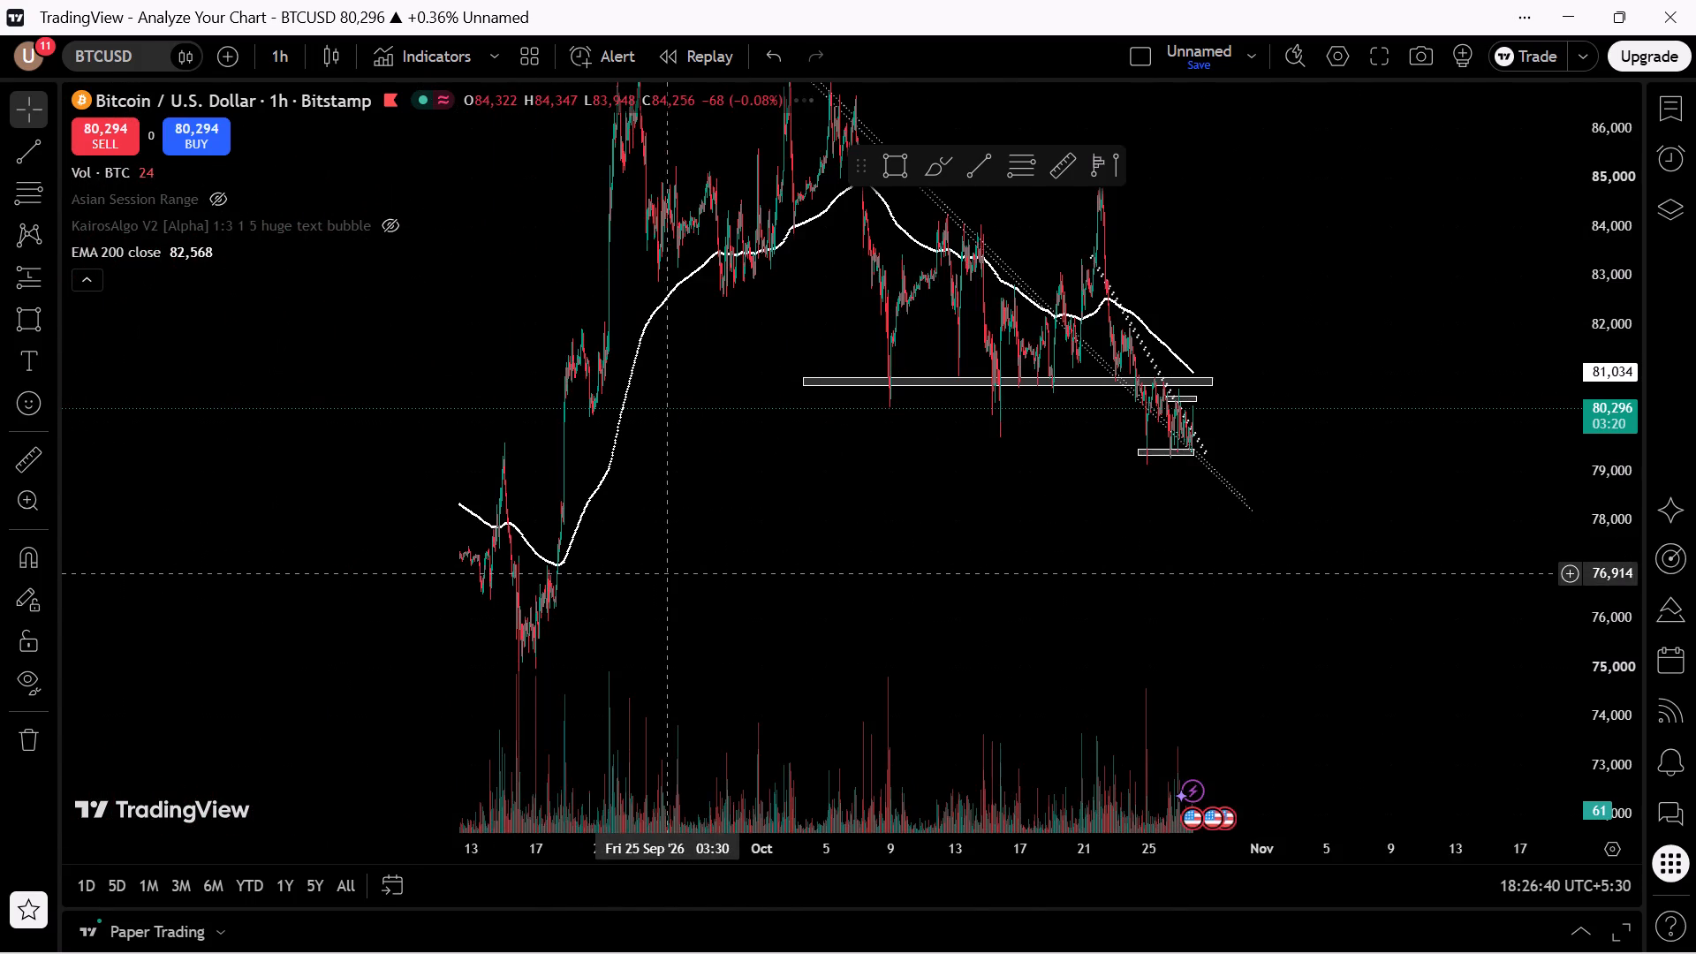
scroll(666, 573, up, 3)
drag(552, 602, 987, 548)
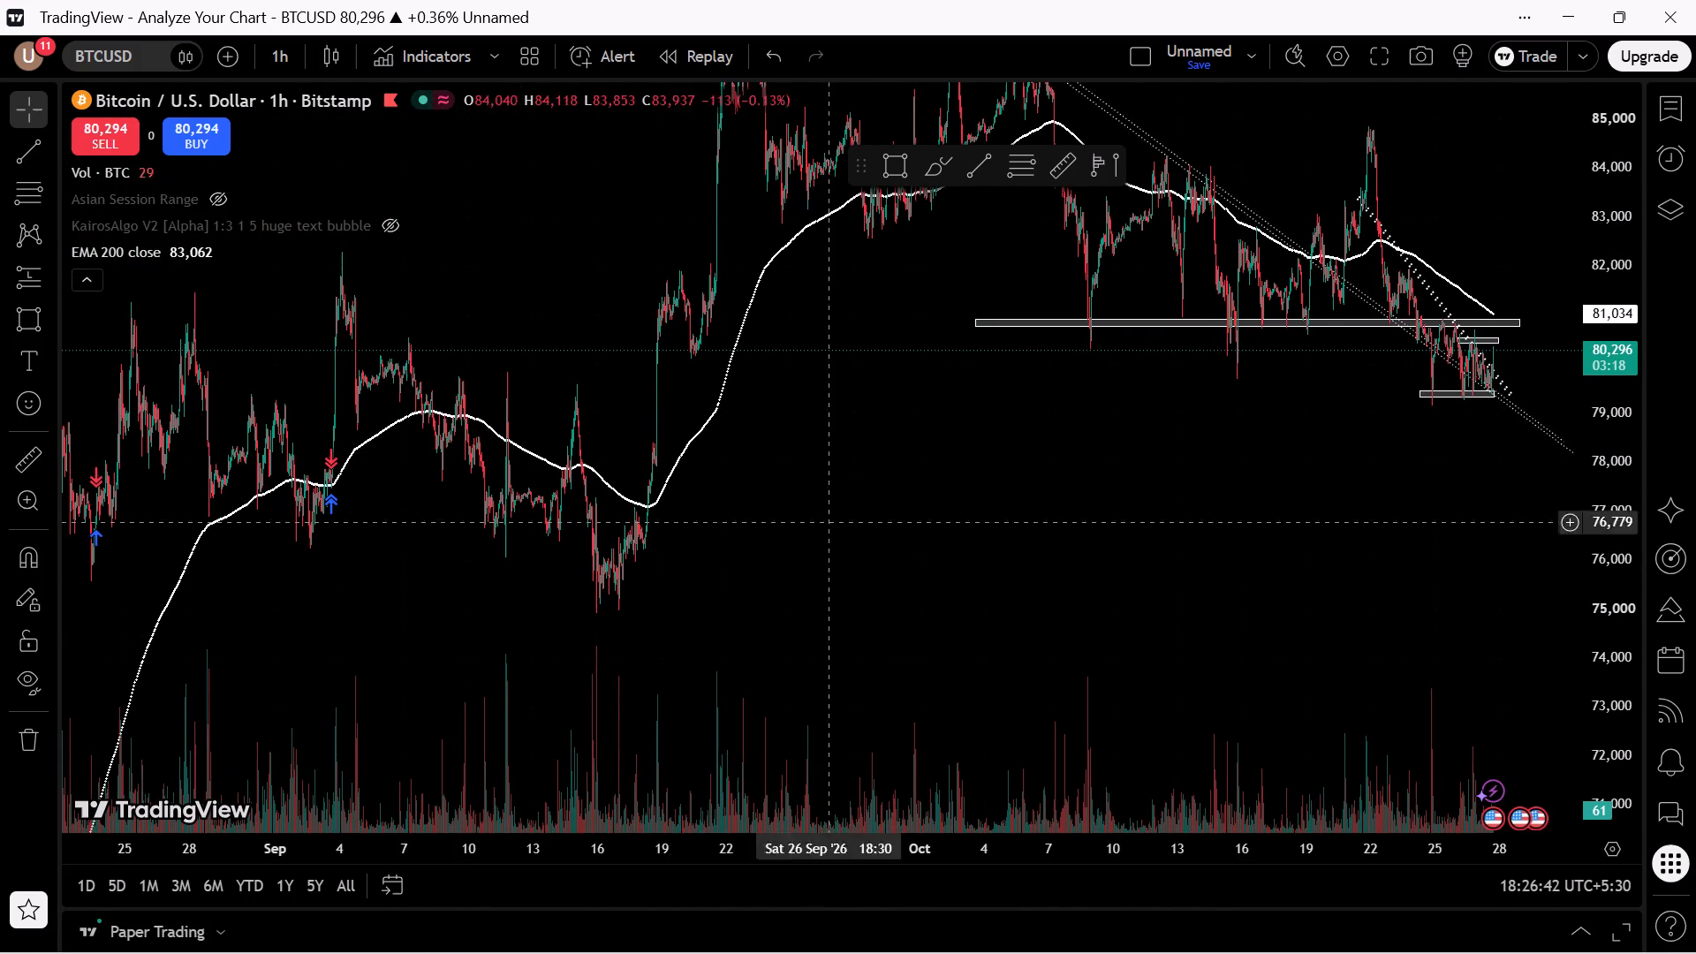
drag(504, 606, 1092, 607)
scroll(1092, 607, down, 2)
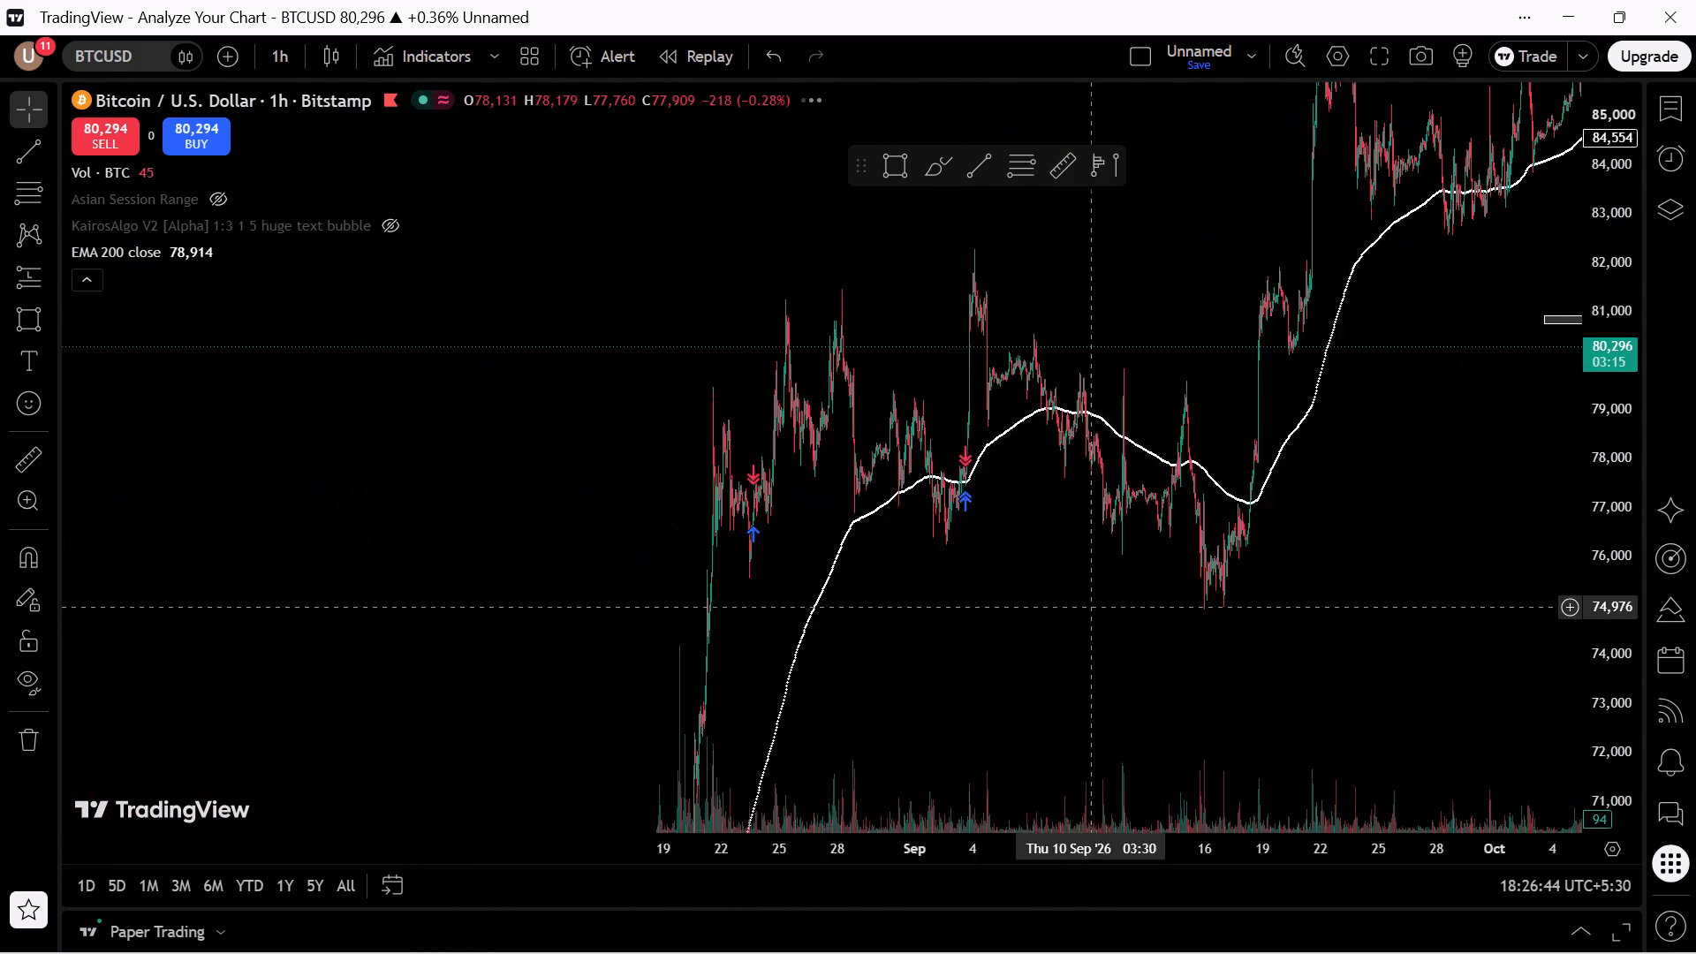
scroll(1092, 607, down, 2)
drag(1049, 743, 643, 207)
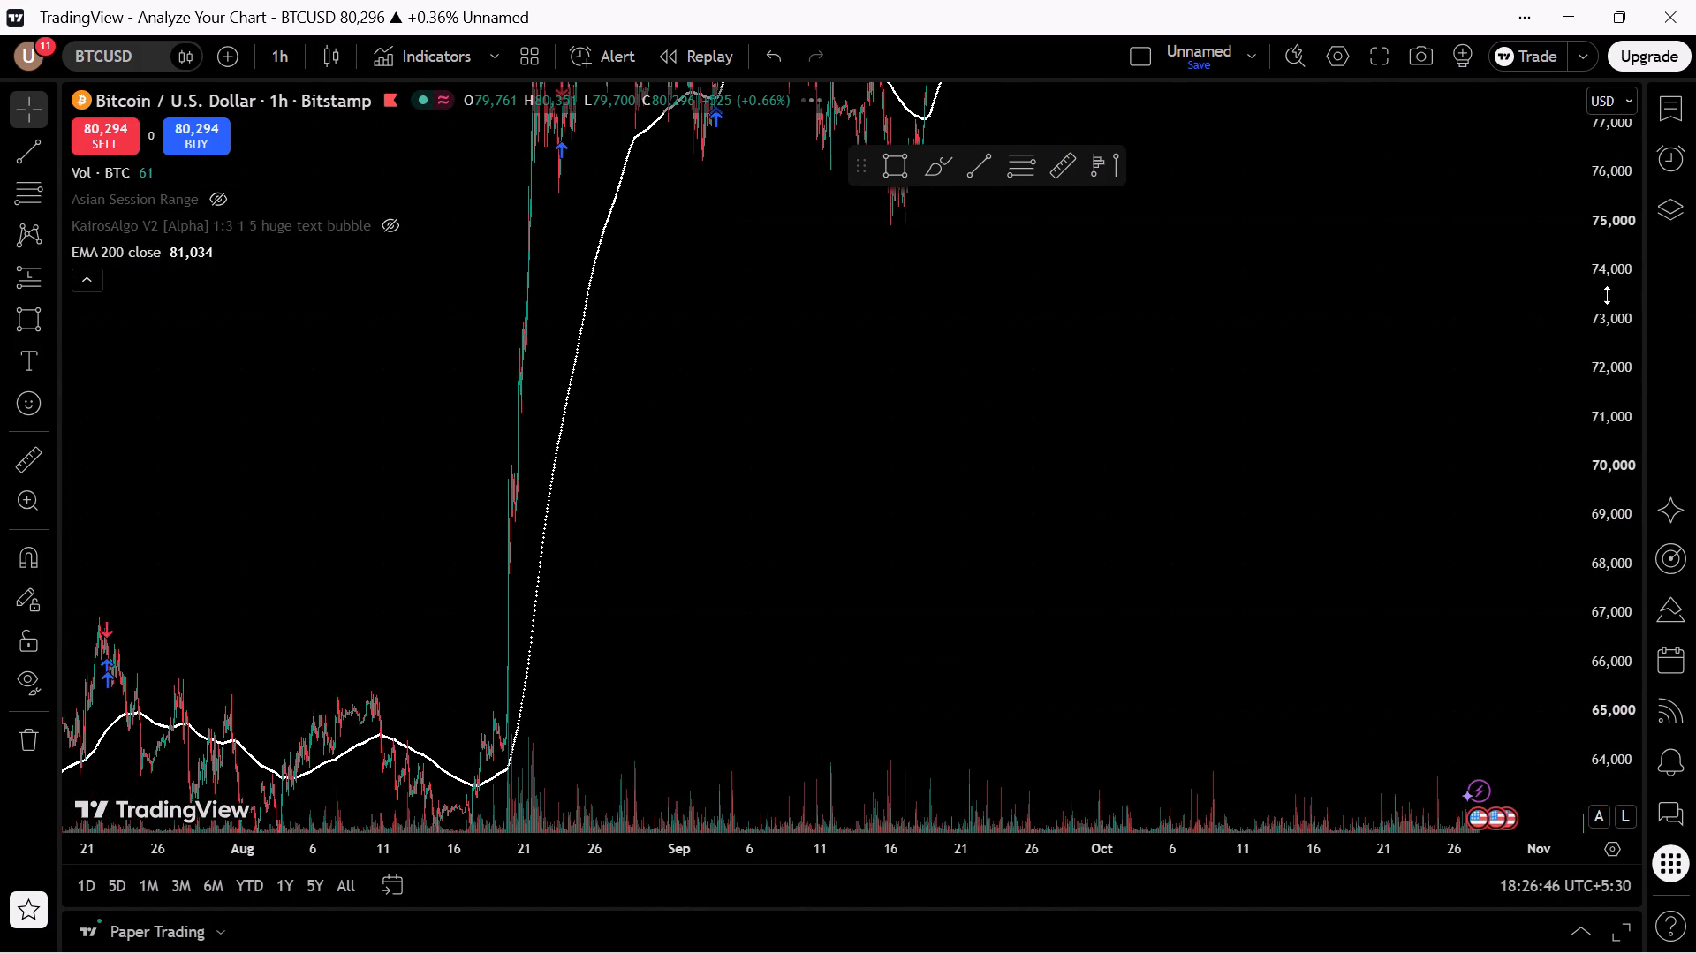
drag(1601, 326, 1522, 745)
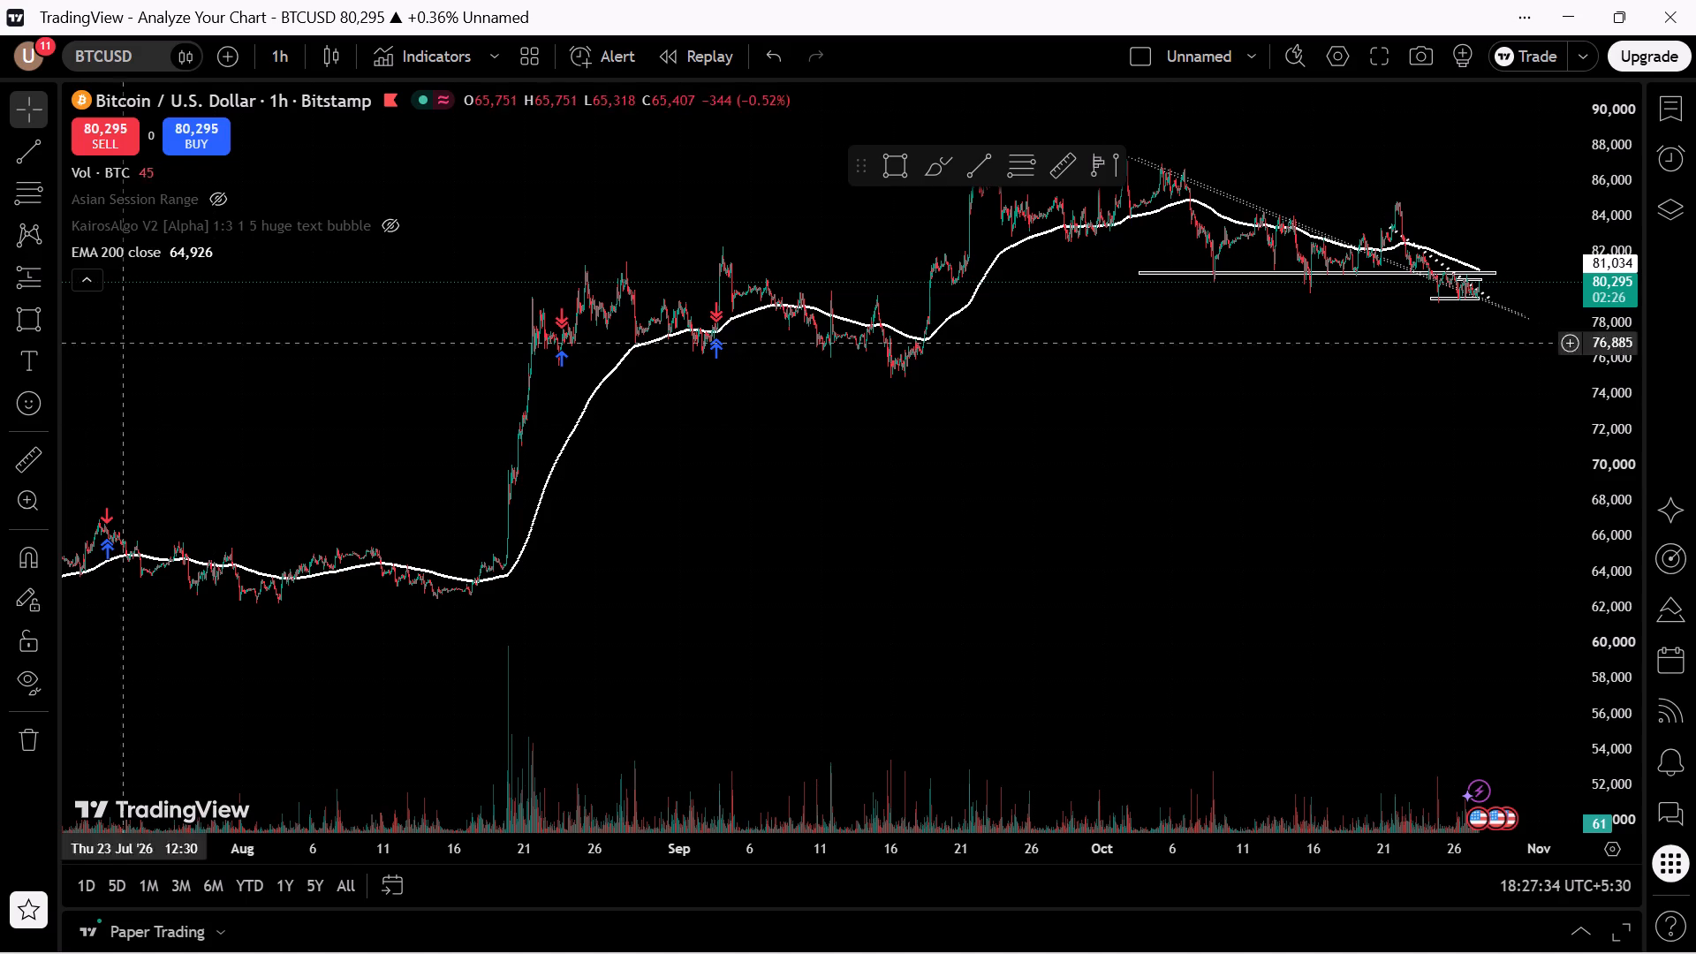
Examine the latest hourly price action from about 17 Oct onward against the zones and descending trend lines.
scroll(1002, 605, up, 2)
drag(628, 656, 154, 723)
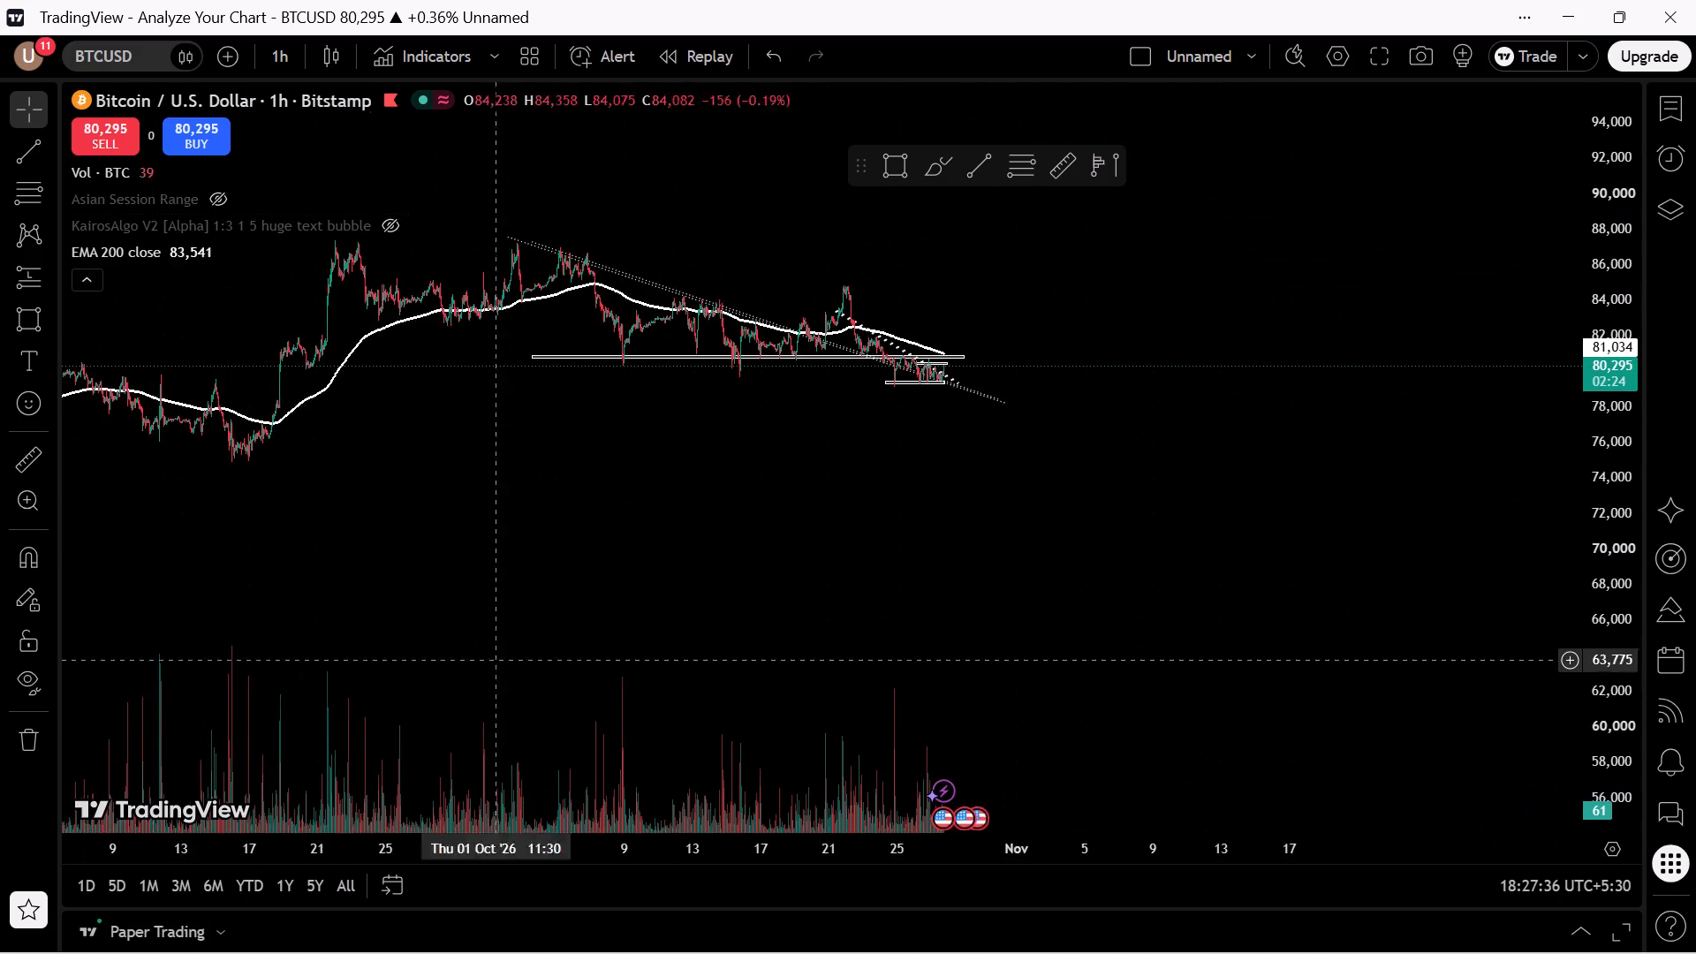
scroll(595, 638, up, 6)
drag(1632, 779, 1548, 320)
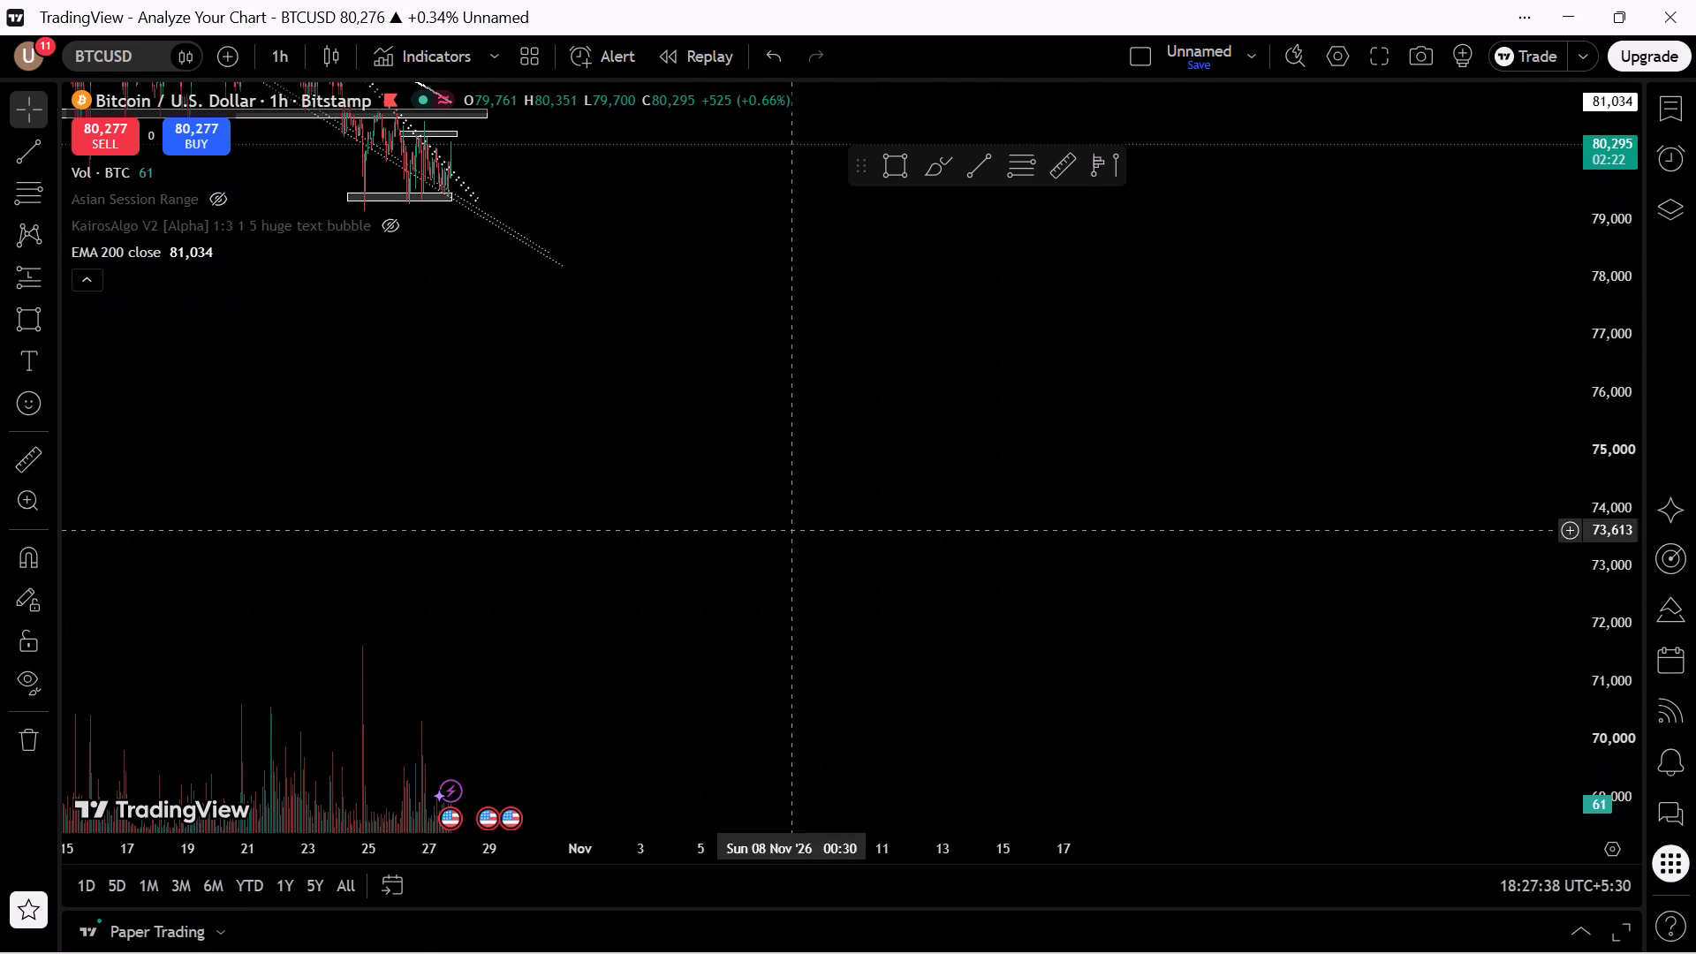
drag(752, 534, 1270, 952)
scroll(1271, 950, down, 3)
scroll(1321, 733, up, 6)
drag(1015, 679, 1269, 575)
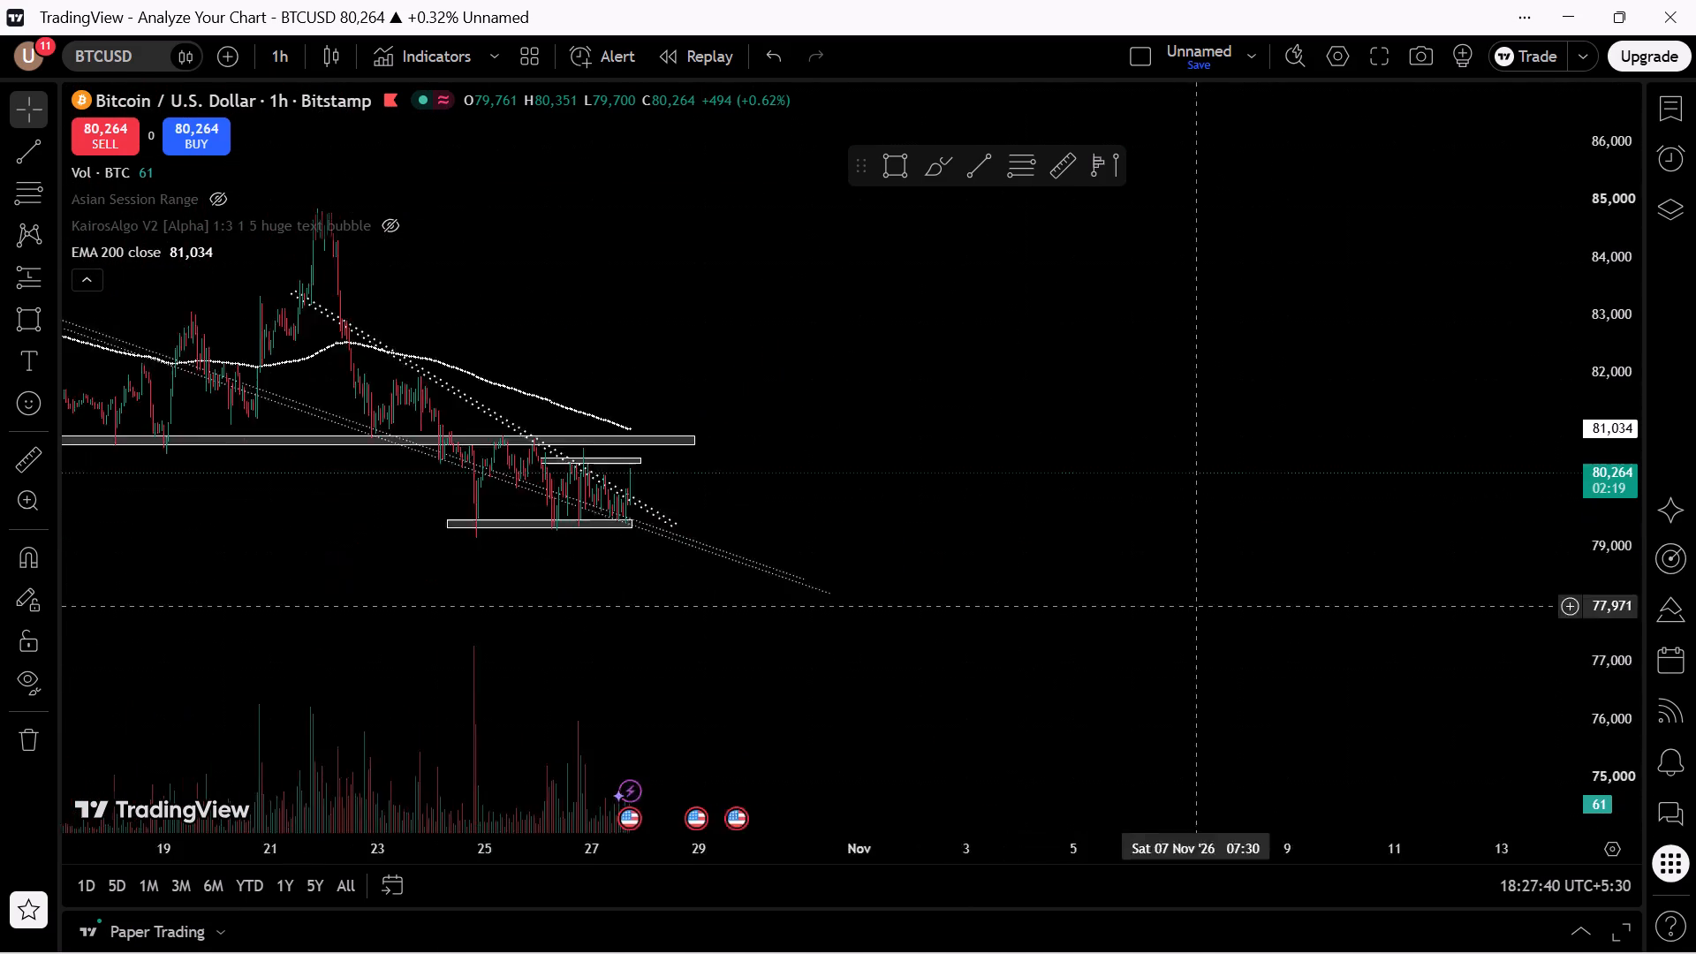
drag(1269, 575, 1277, 572)
Switch the BTCUSD chart to the 1 day timeframe.
click(280, 48)
scroll(298, 573, down, 4)
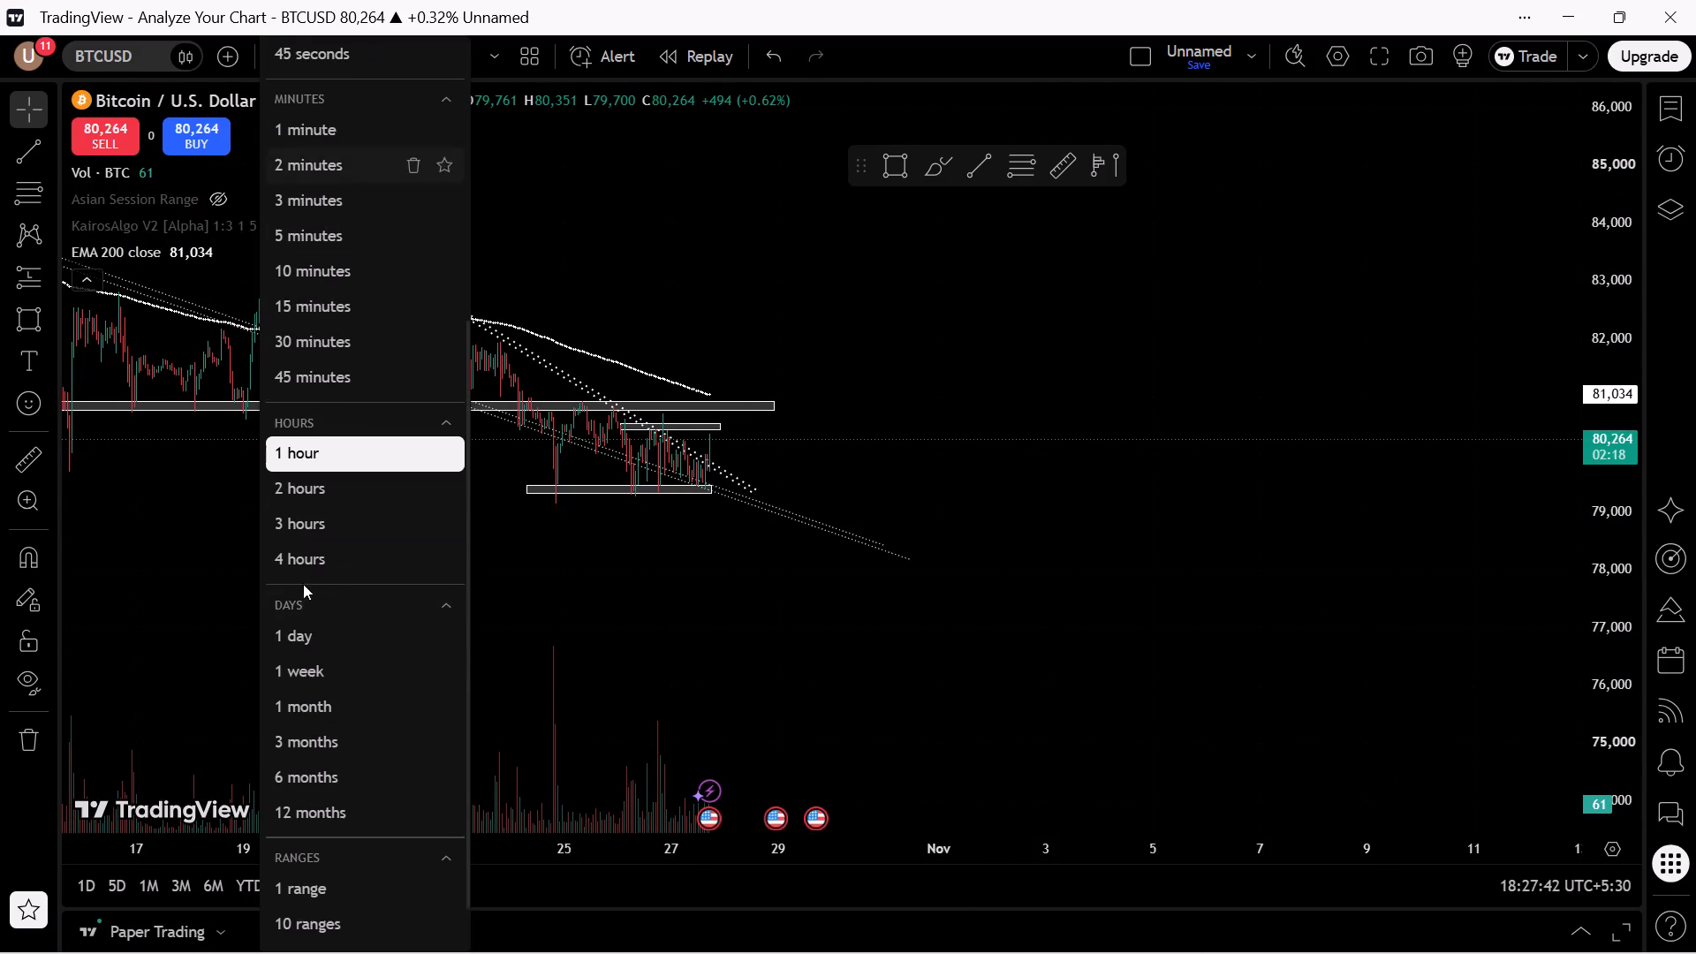
click(367, 634)
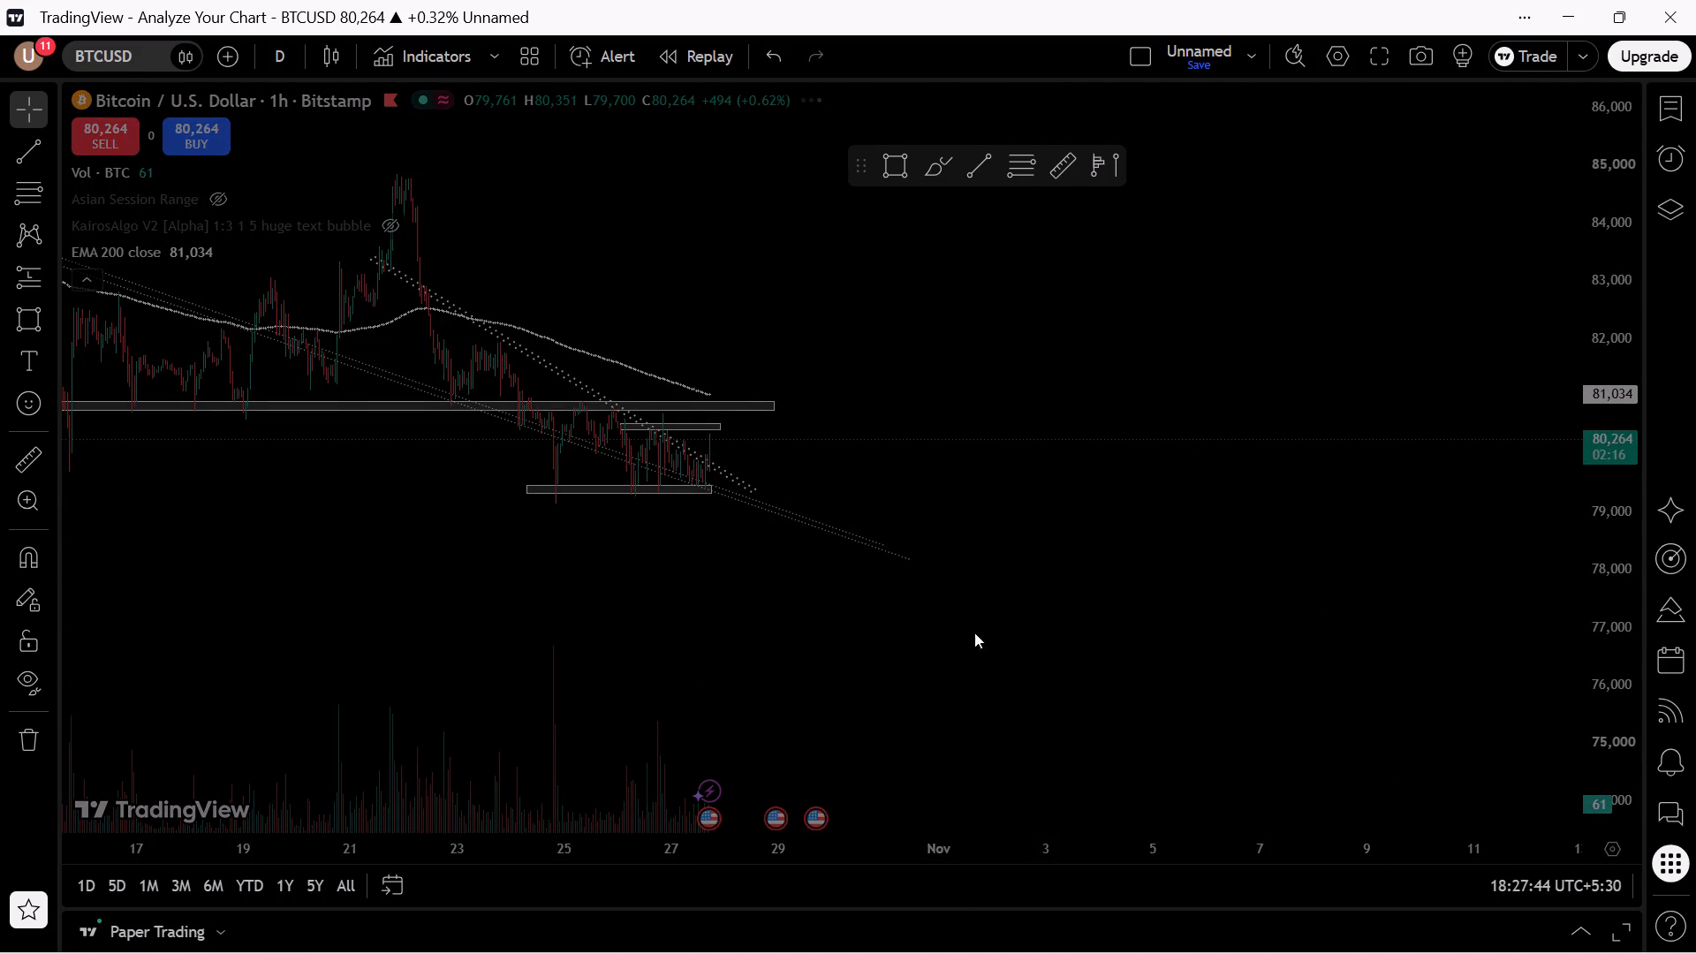
Examine October's daily candles against the three zones and both pairs of descending trend lines.
scroll(945, 632, down, 3)
scroll(945, 632, up, 12)
drag(658, 632, 1147, 595)
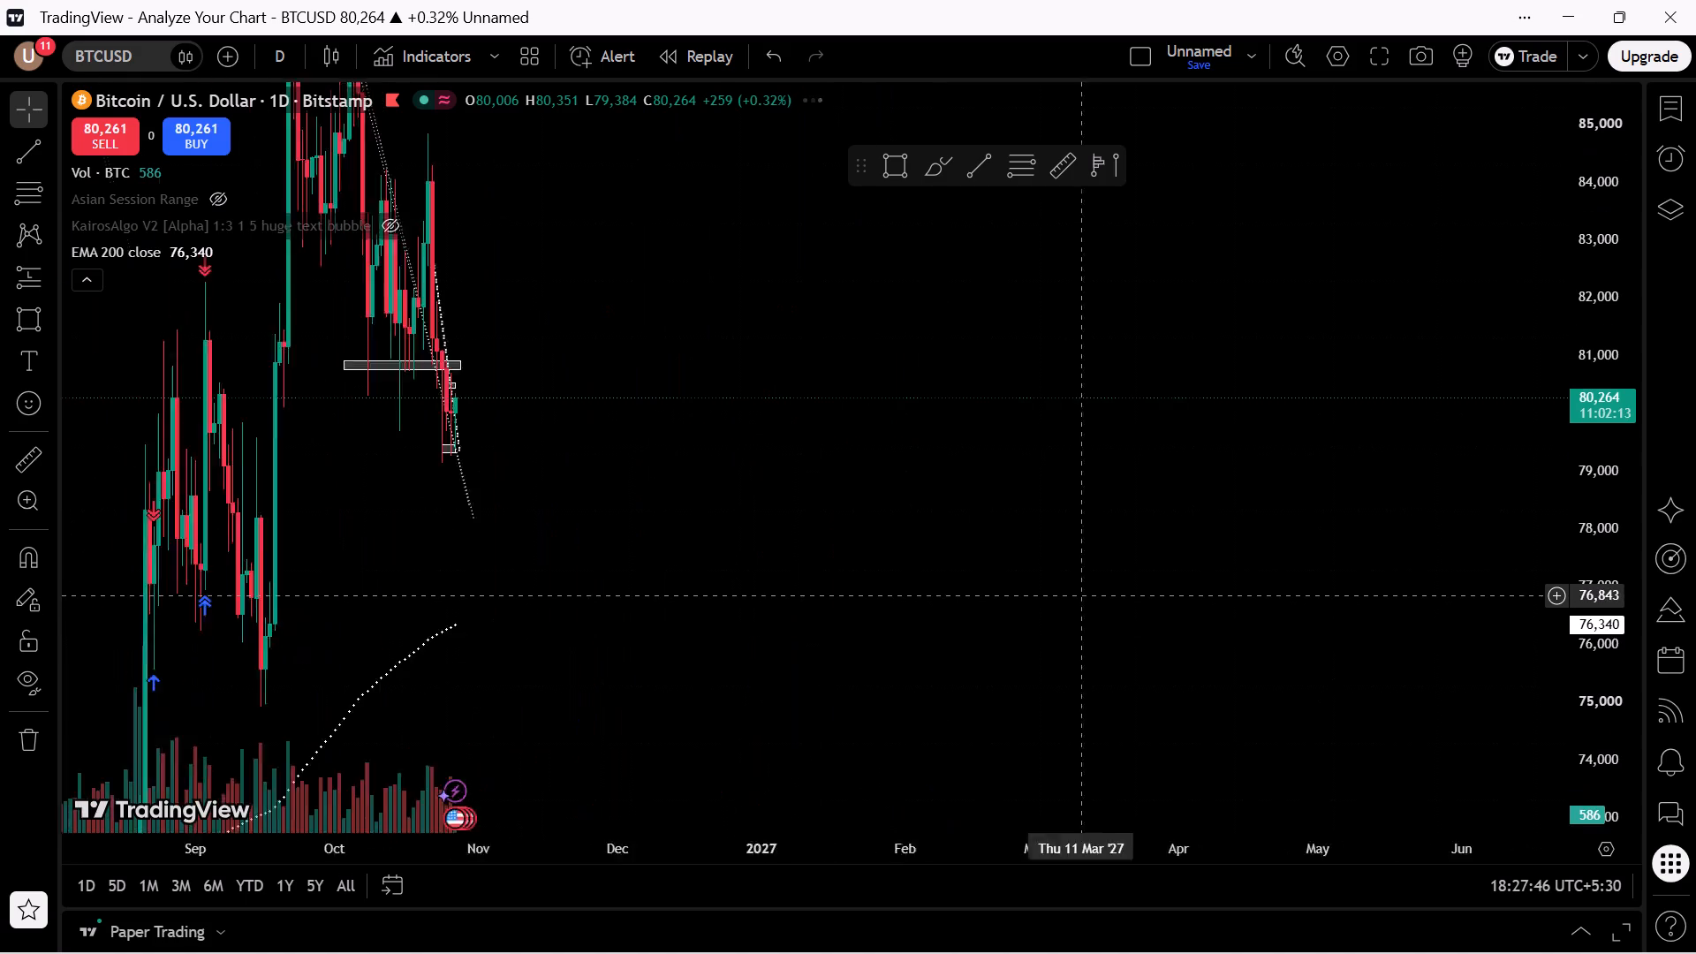
drag(1147, 595, 1184, 591)
scroll(1141, 603, up, 5)
drag(710, 565, 1310, 589)
scroll(1300, 591, up, 5)
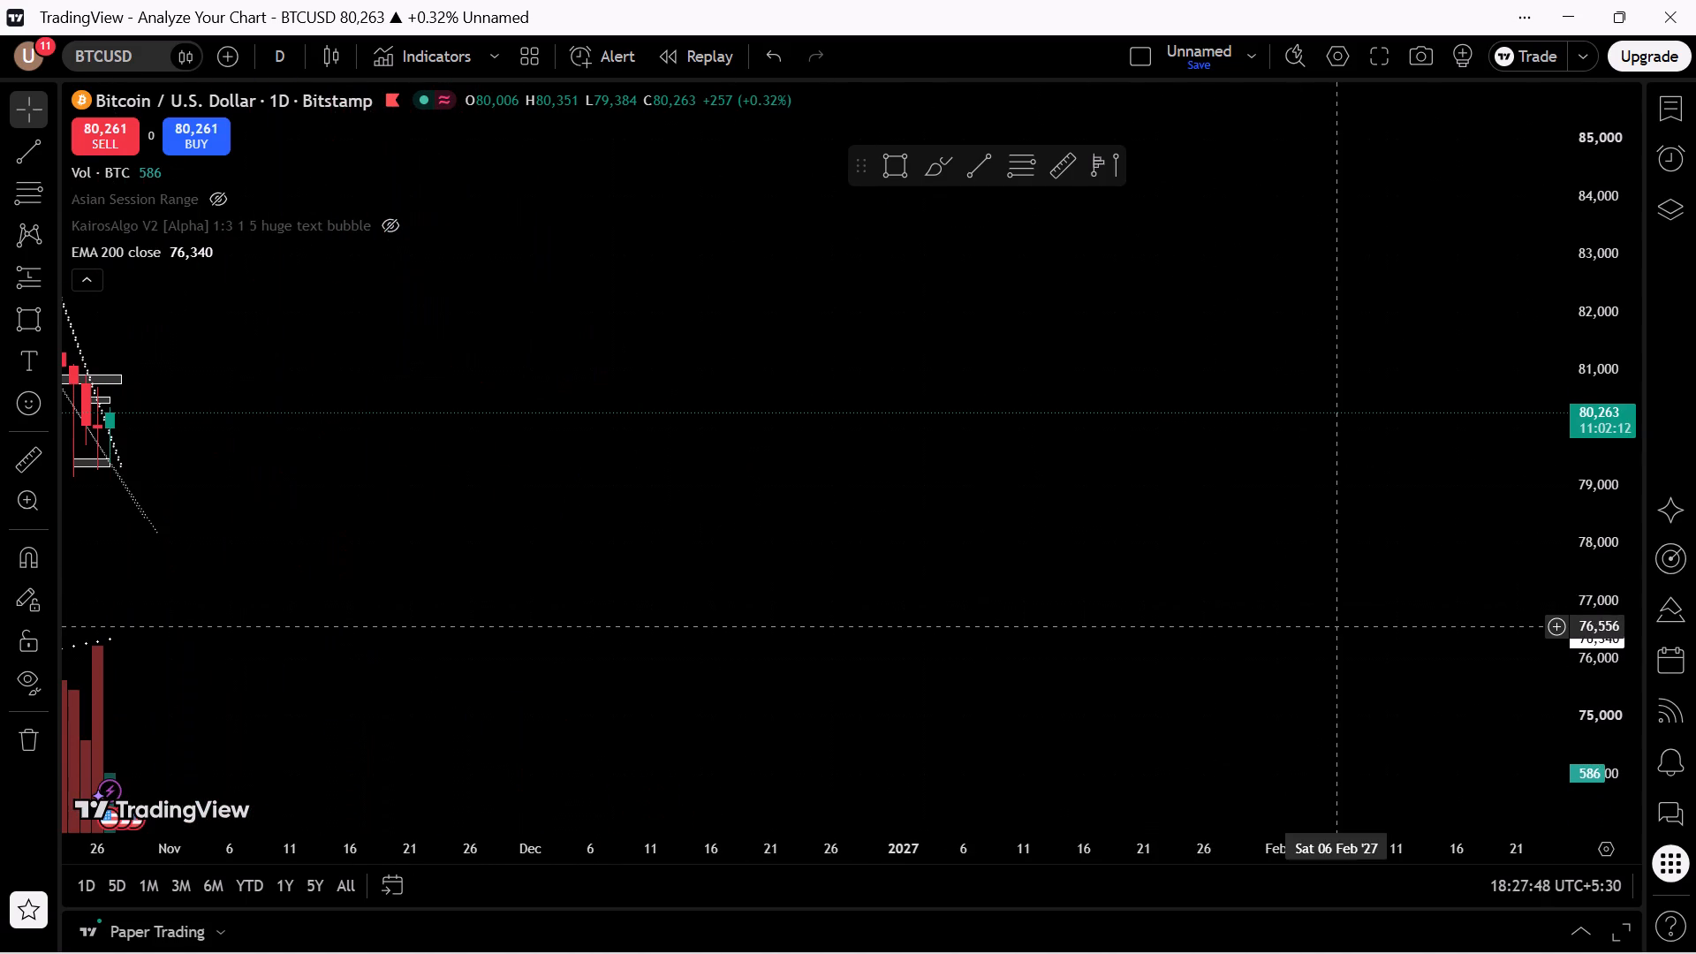
drag(474, 564, 1173, 571)
scroll(1088, 586, up, 5)
drag(525, 609, 1080, 675)
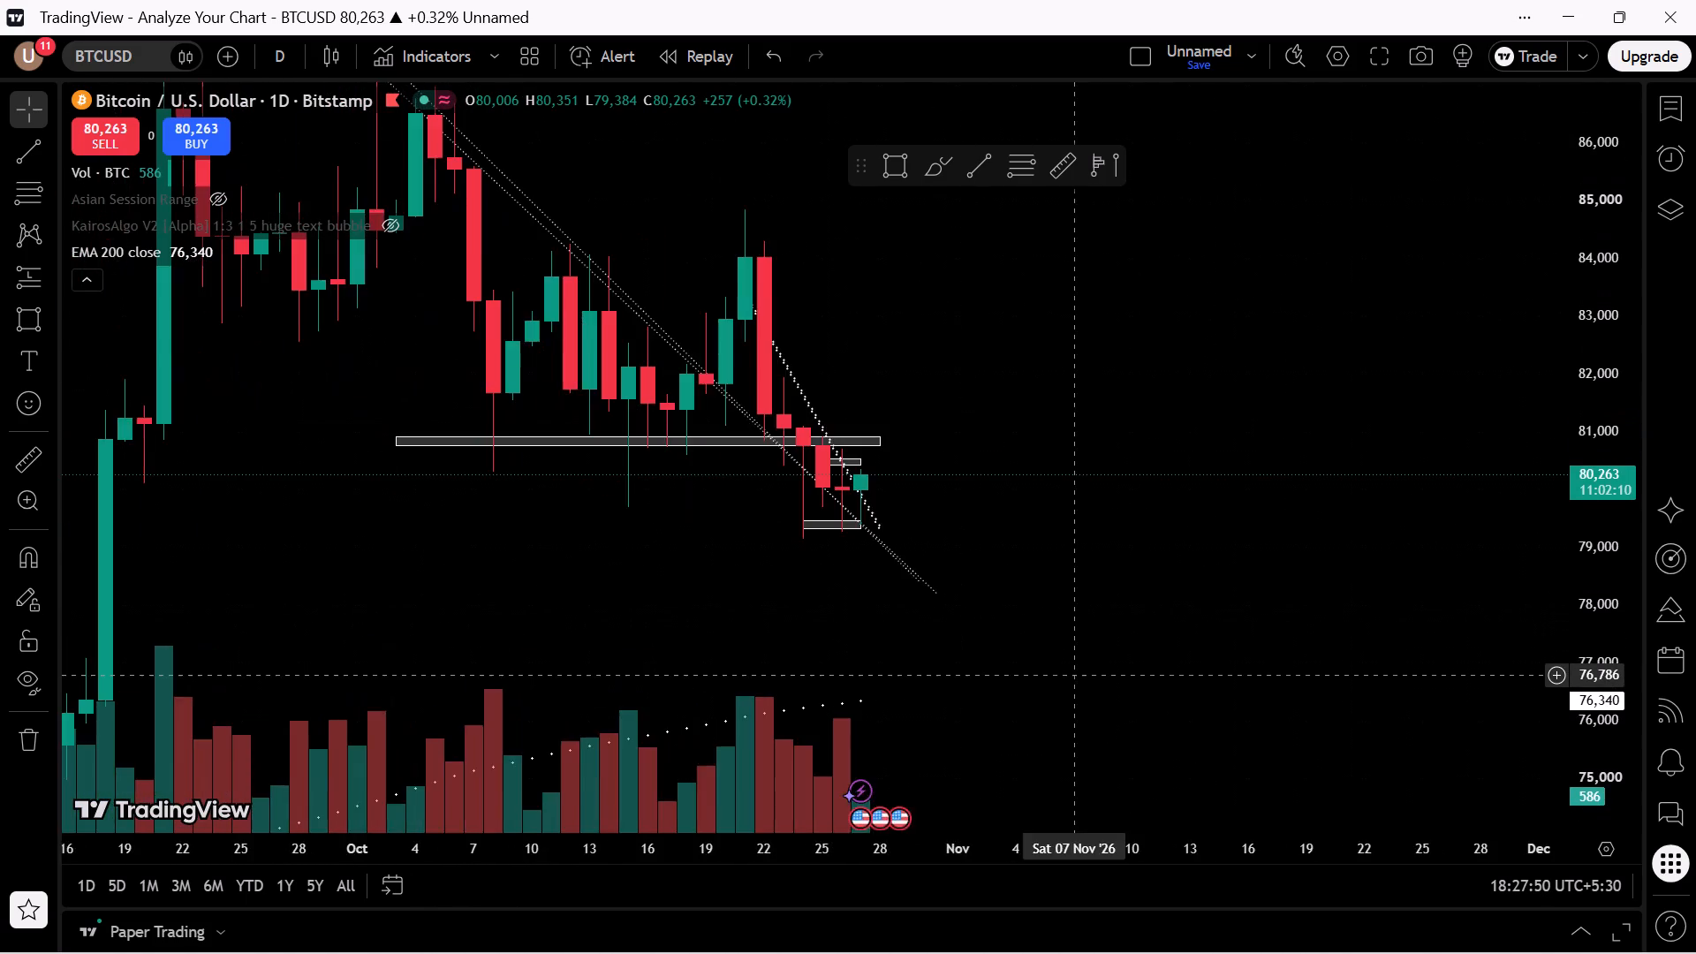
scroll(1079, 675, up, 3)
drag(574, 621, 1122, 652)
scroll(1122, 652, up, 2)
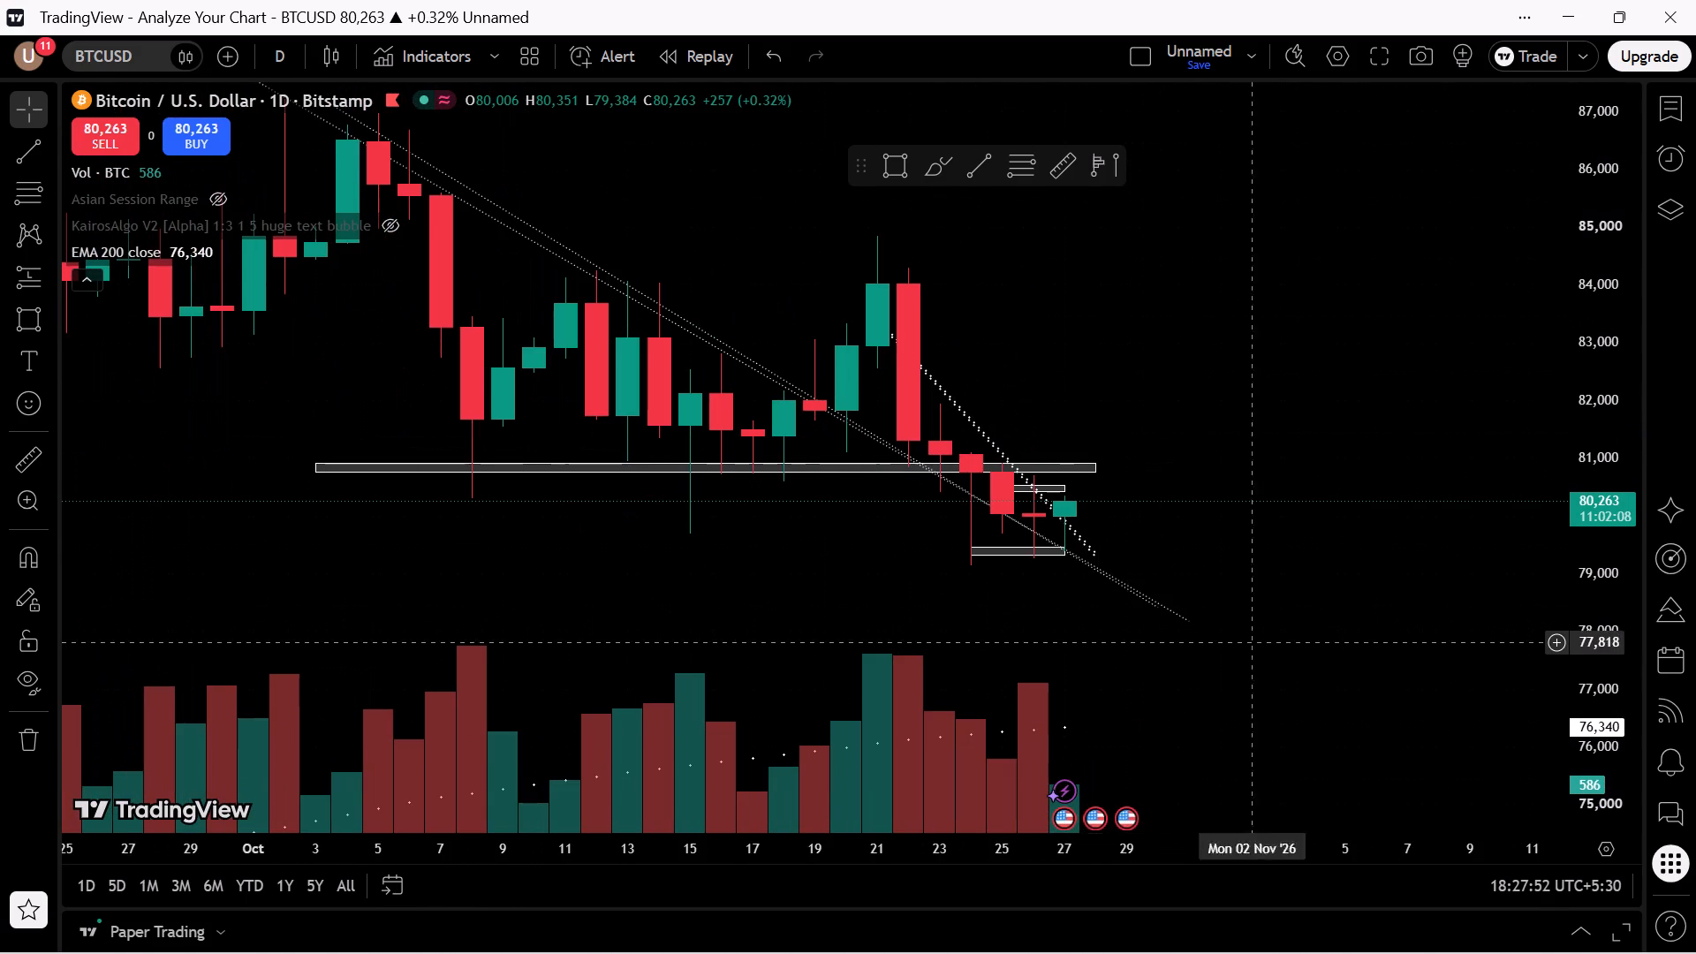
drag(1604, 650, 1596, 420)
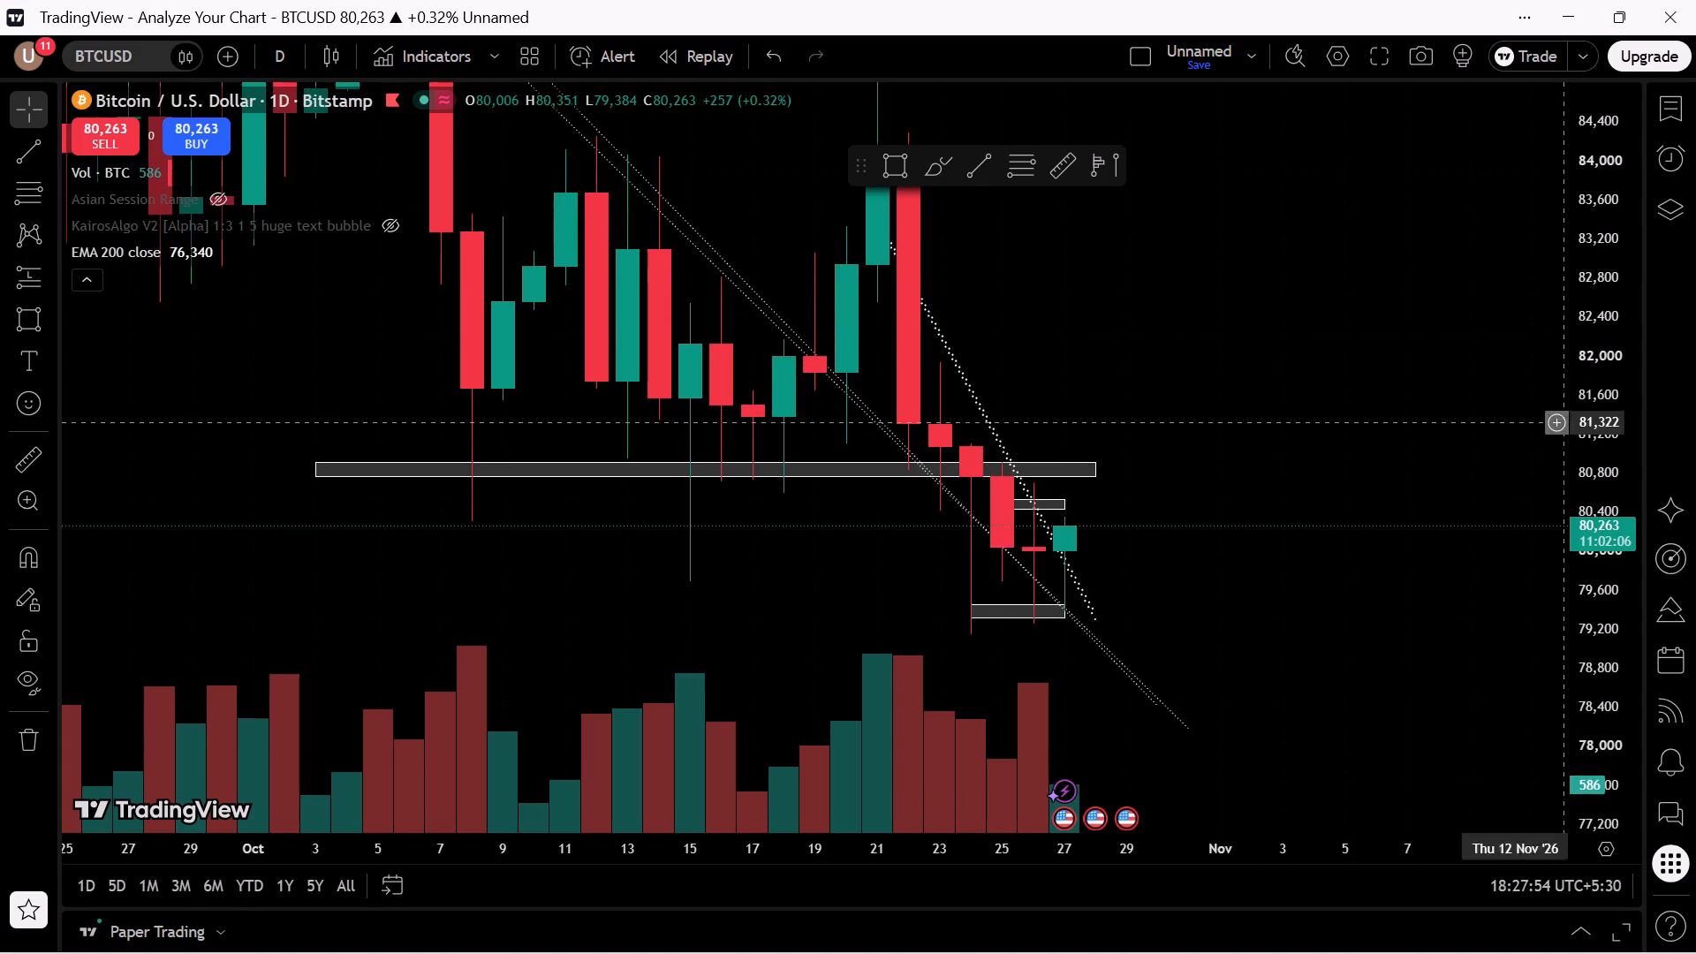
Examine the daily swings from mid-August through October, especially the 19–20 Aug rally candles and the mid-September low.
scroll(670, 587, down, 3)
drag(670, 594, 809, 305)
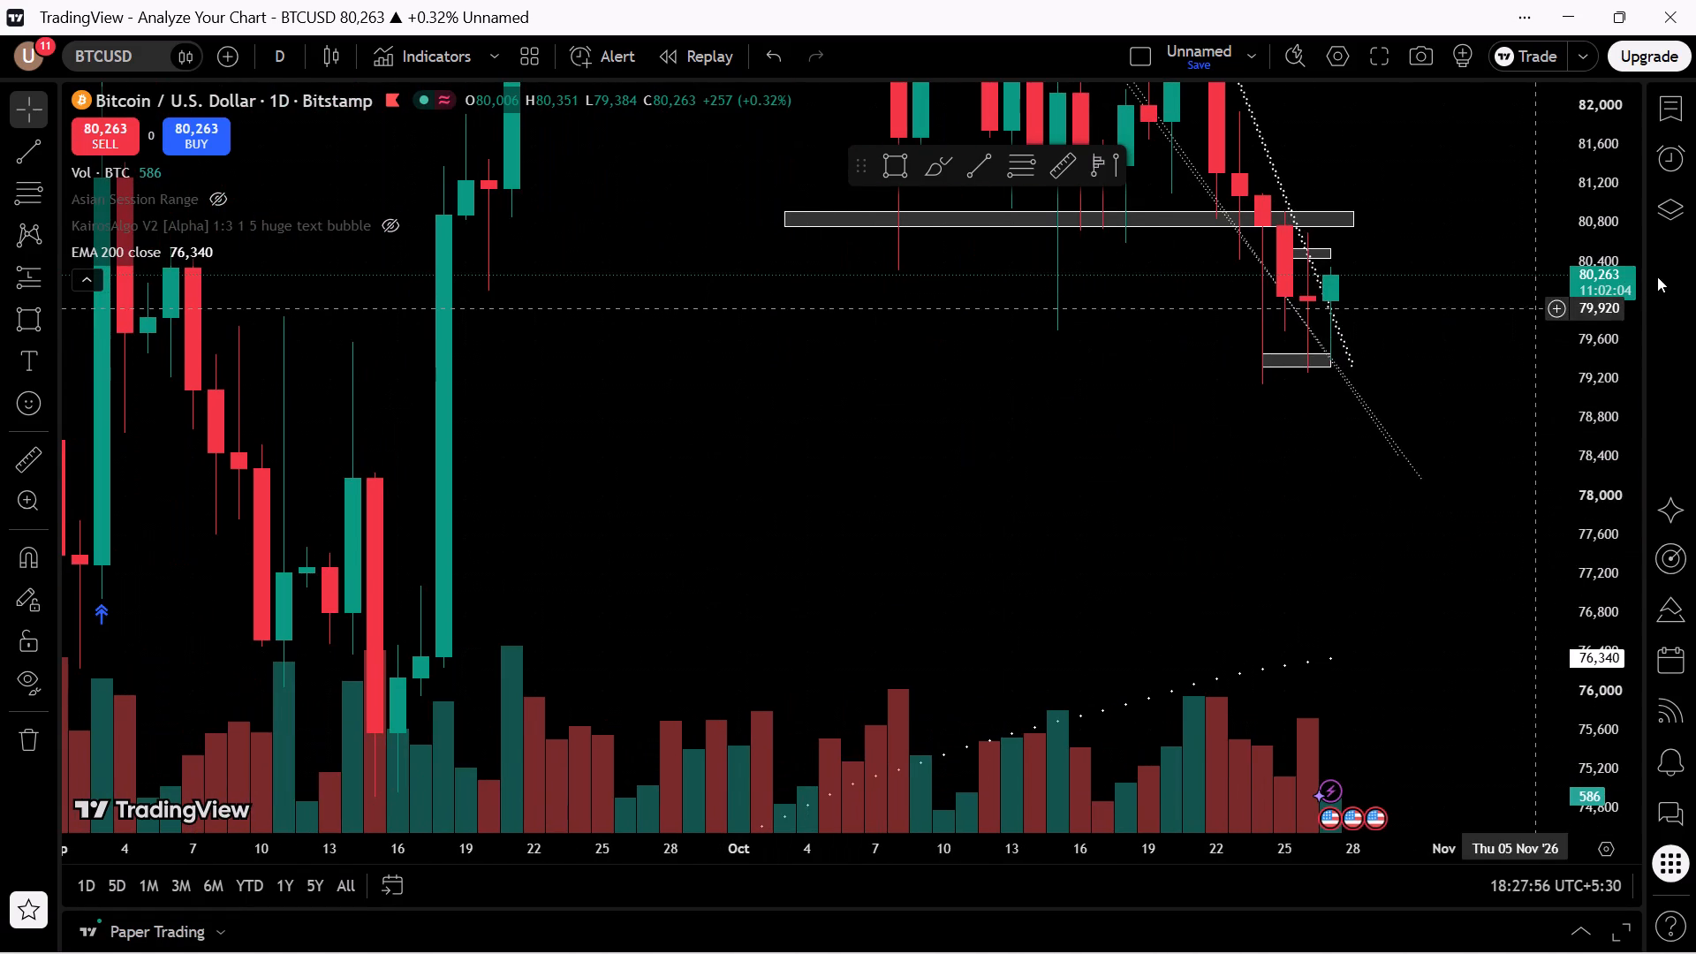
drag(1587, 322, 1442, 694)
scroll(1037, 360, down, 4)
scroll(892, 439, down, 1)
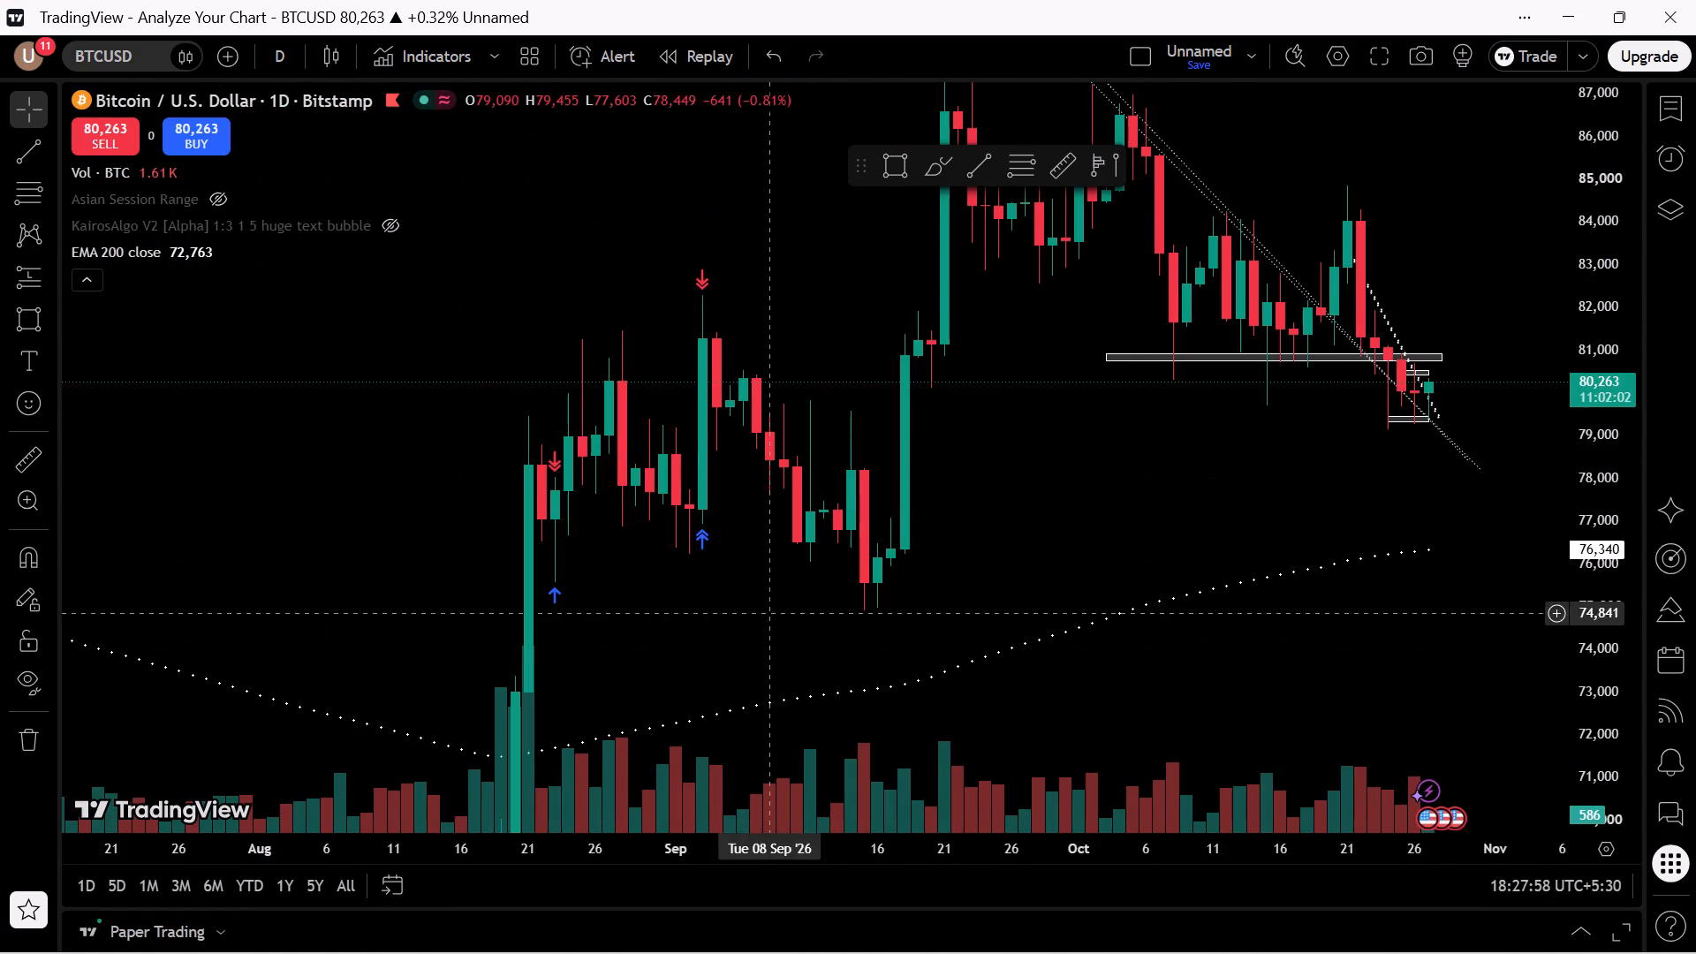
drag(1121, 474, 994, 508)
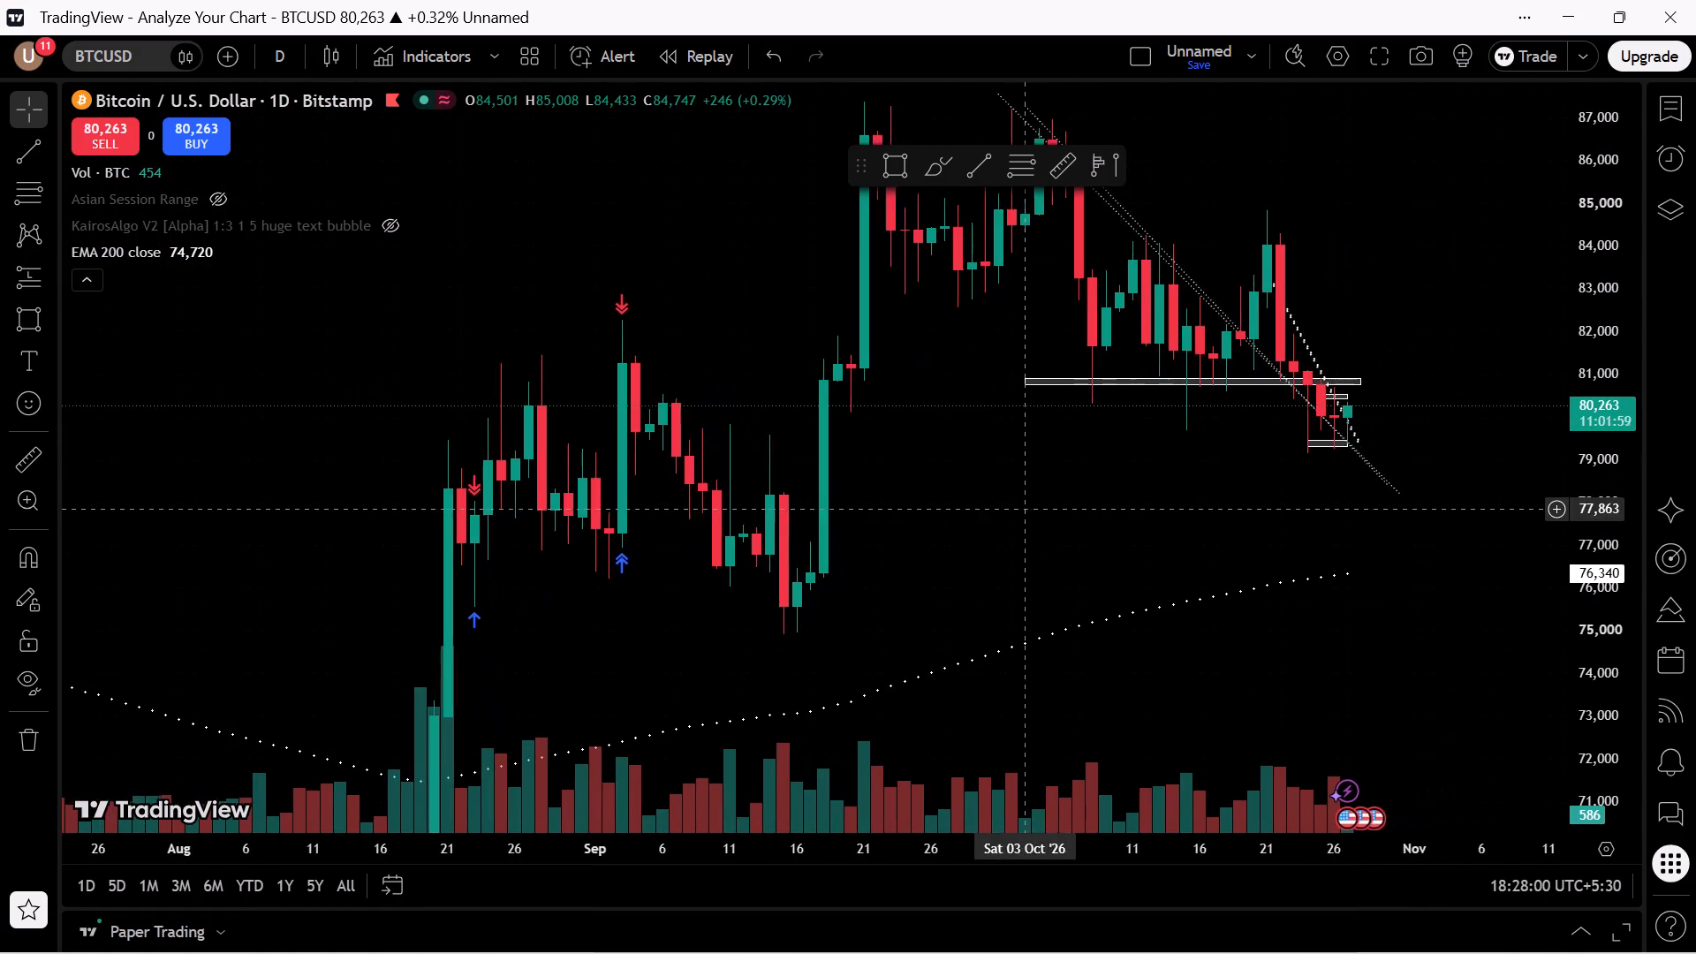
drag(994, 508, 716, 575)
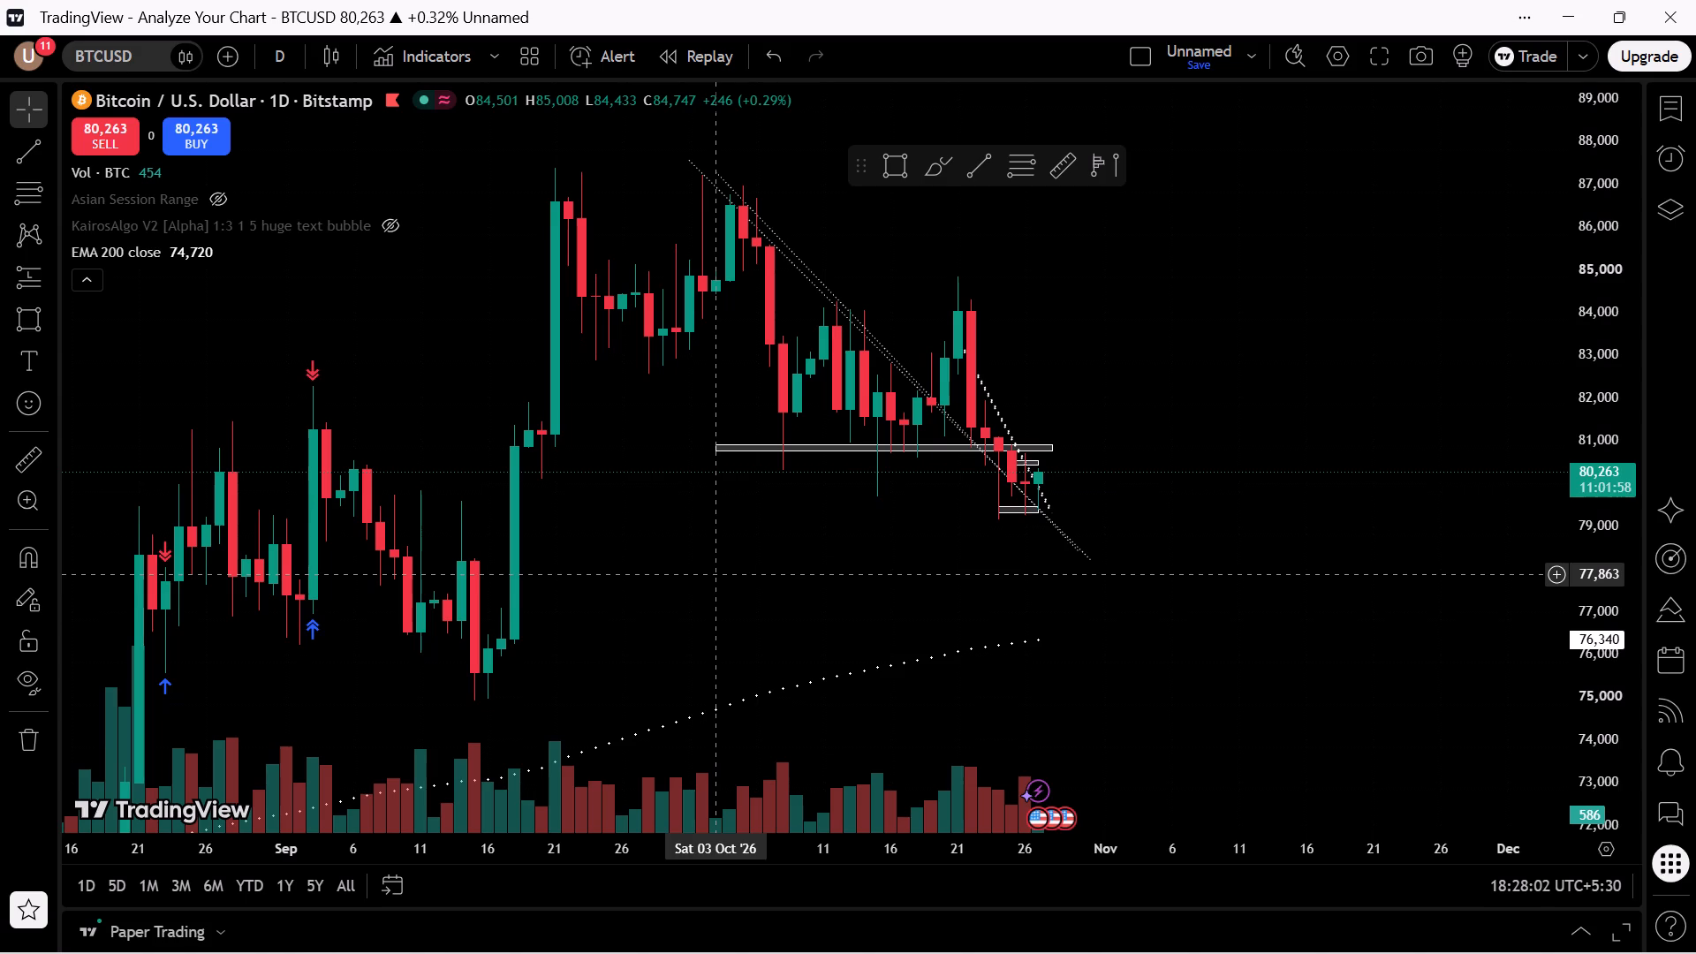
double_click(181, 428)
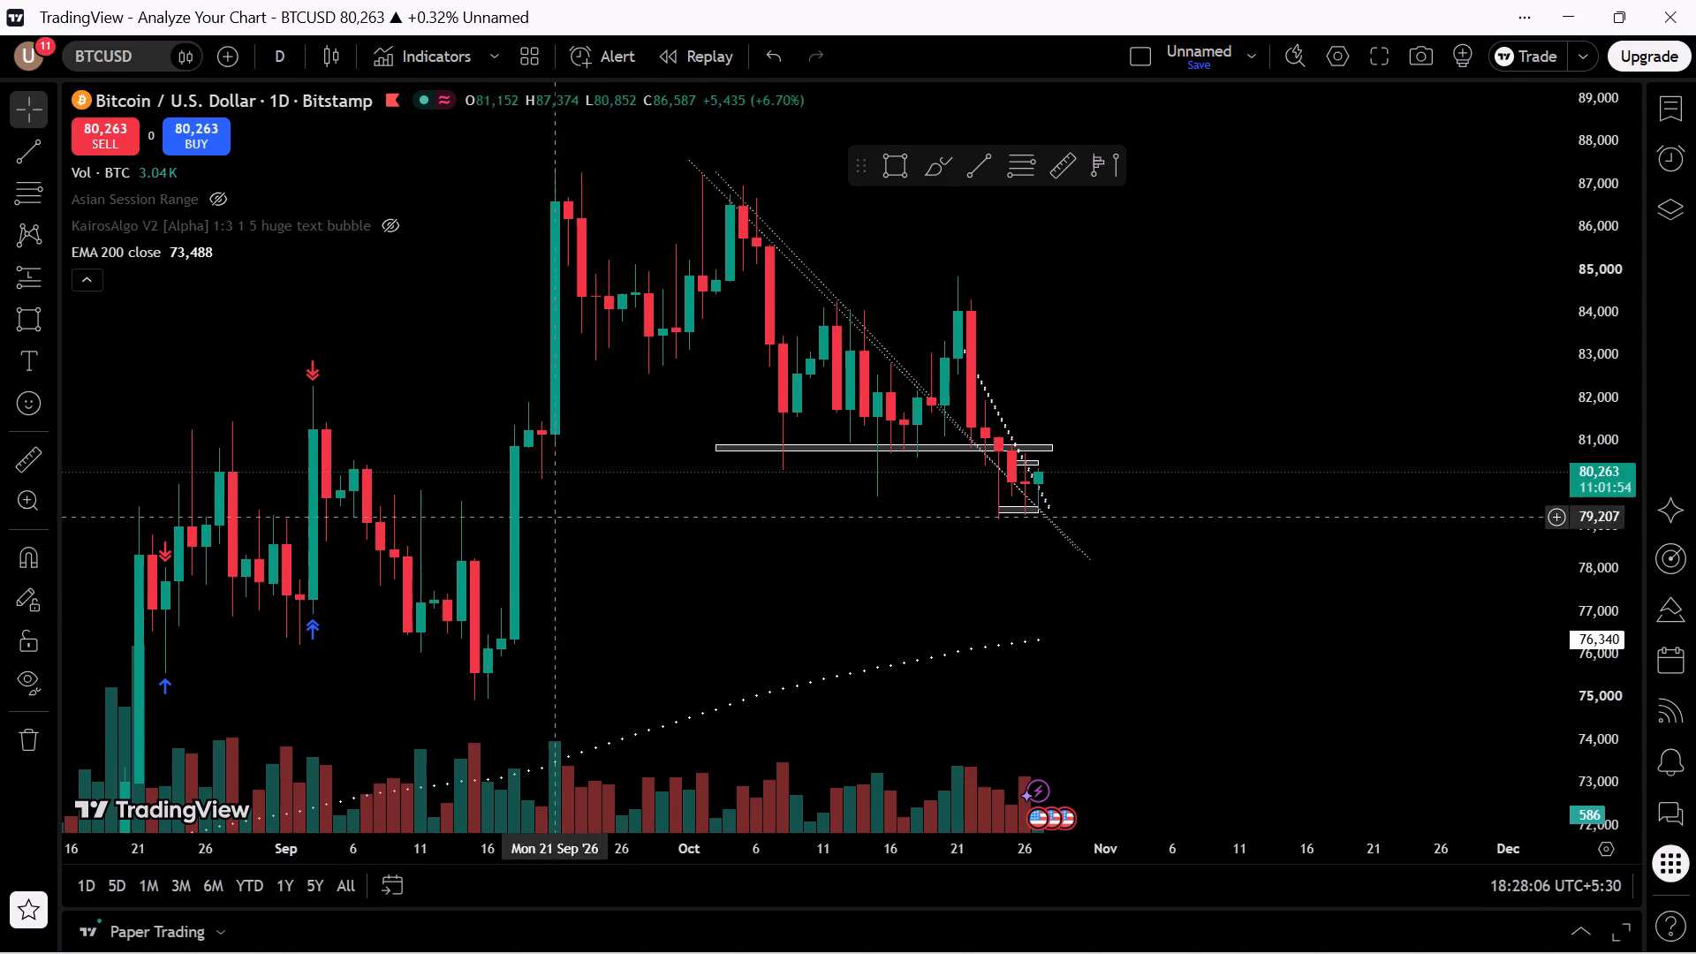
drag(475, 556, 893, 356)
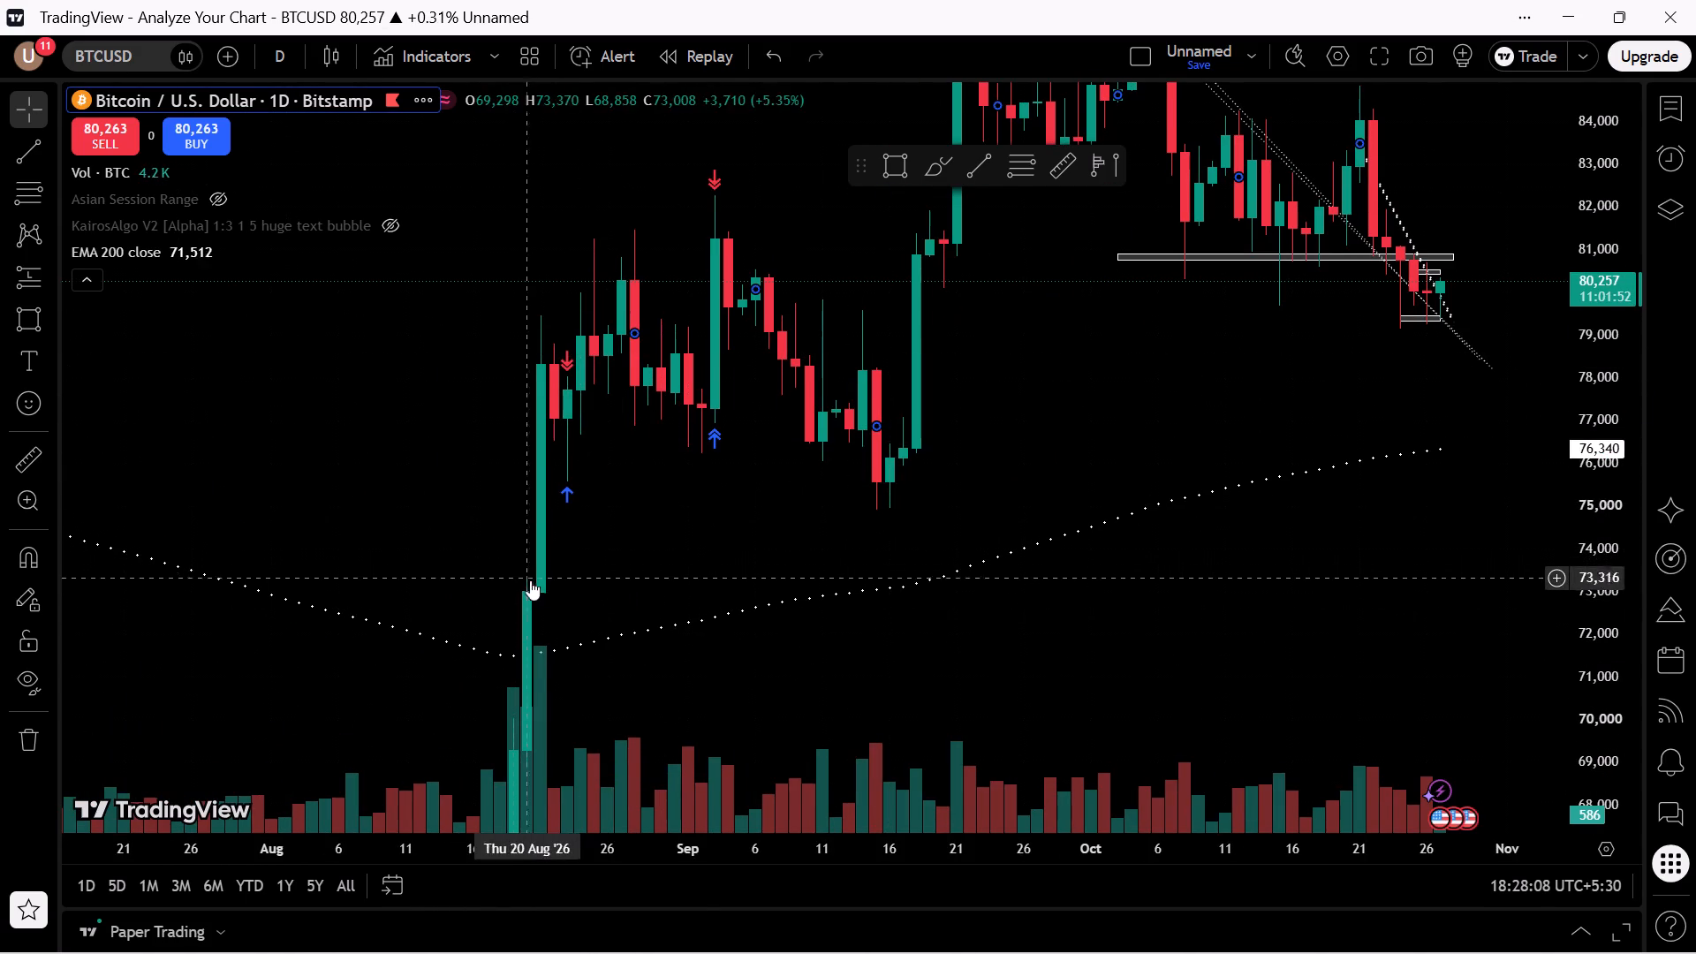
click(541, 583)
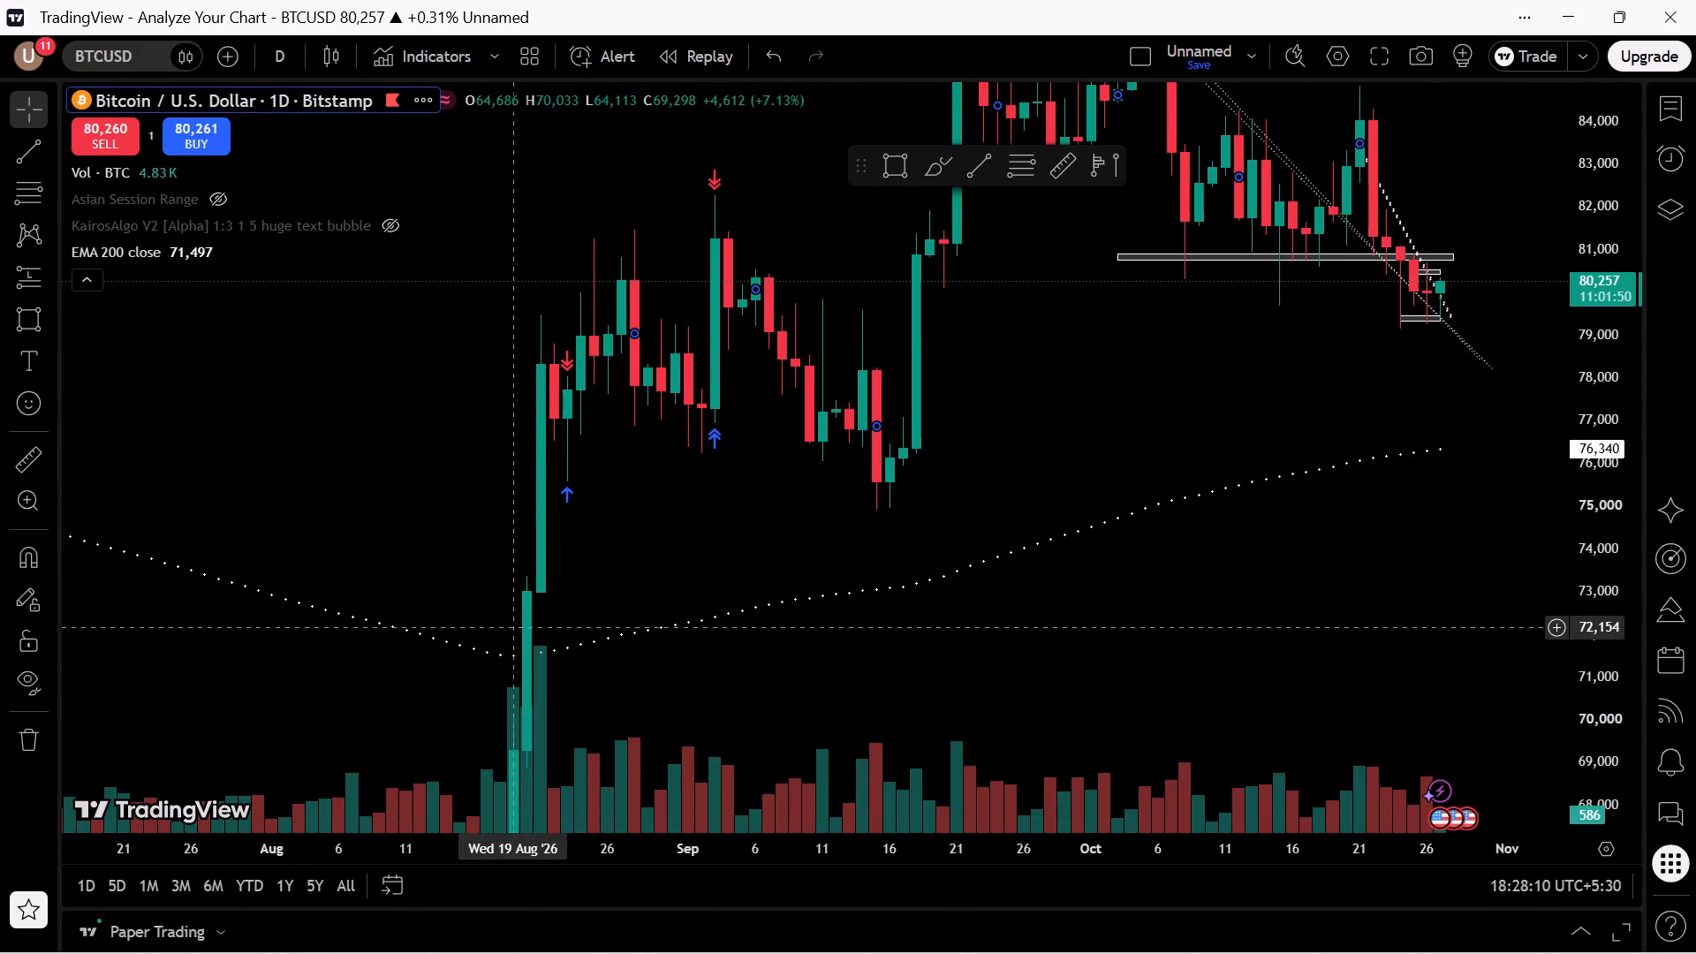
click(507, 625)
drag(1293, 439, 1075, 513)
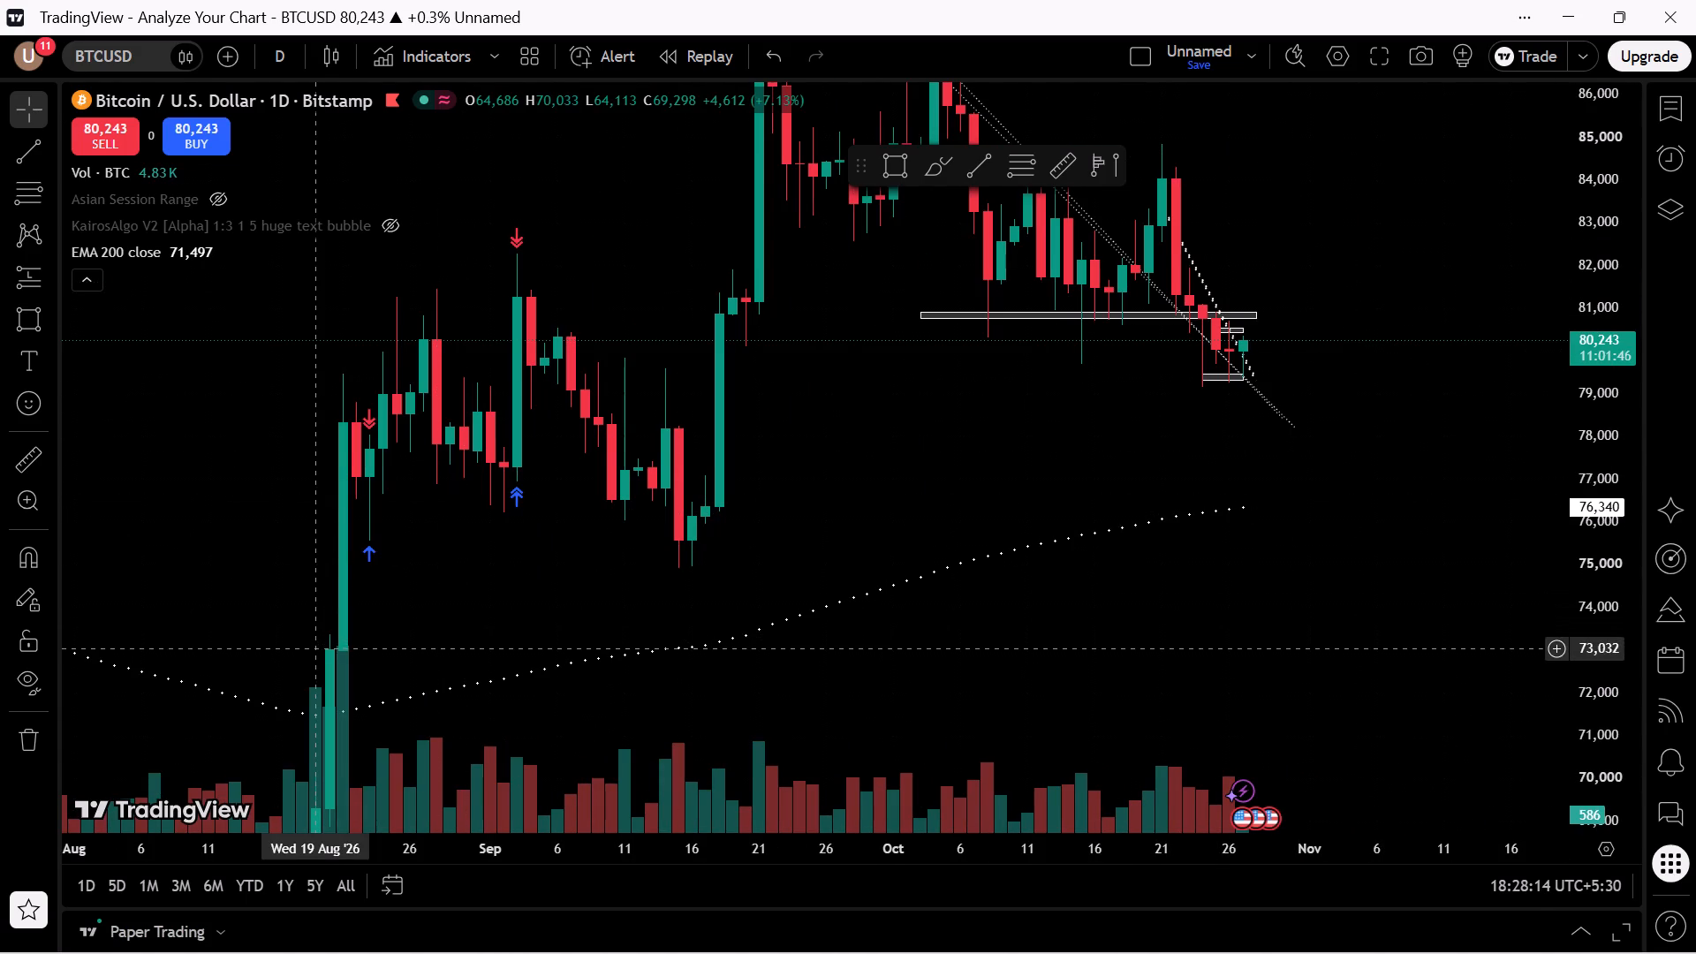
click(314, 648)
click(338, 658)
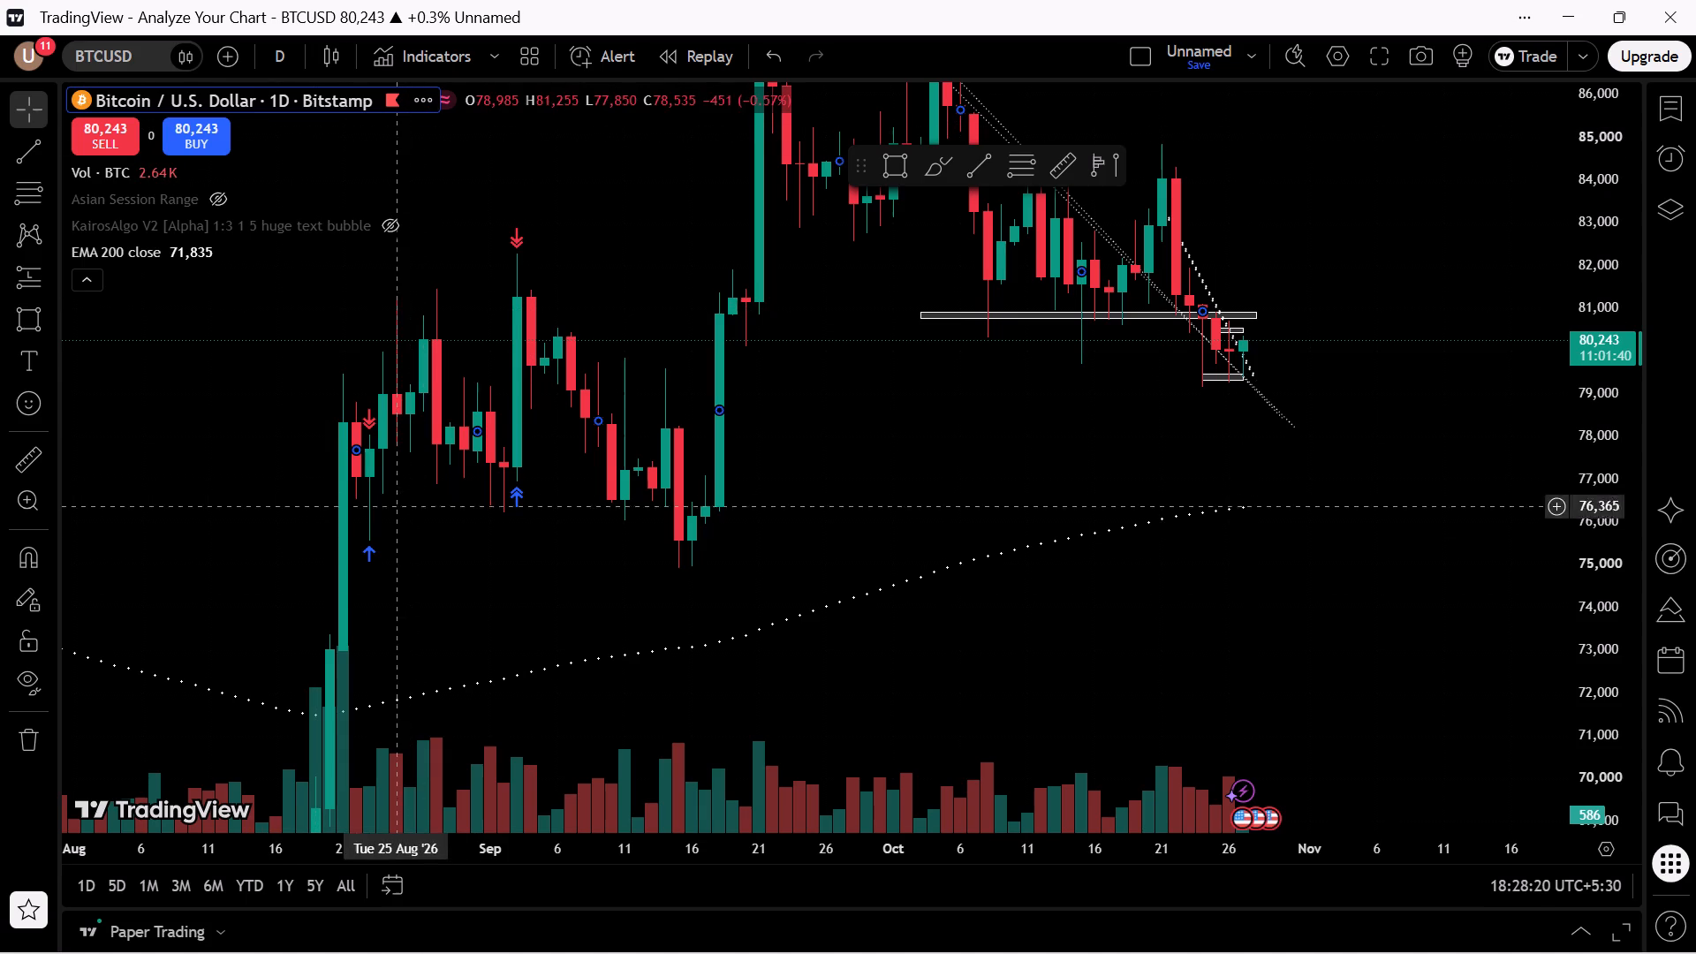
Draw an ascending trend line from about 73,110 on 20 Aug to about 80,447 on 5 Nov, passing near the mid-September lows.
click(8, 160)
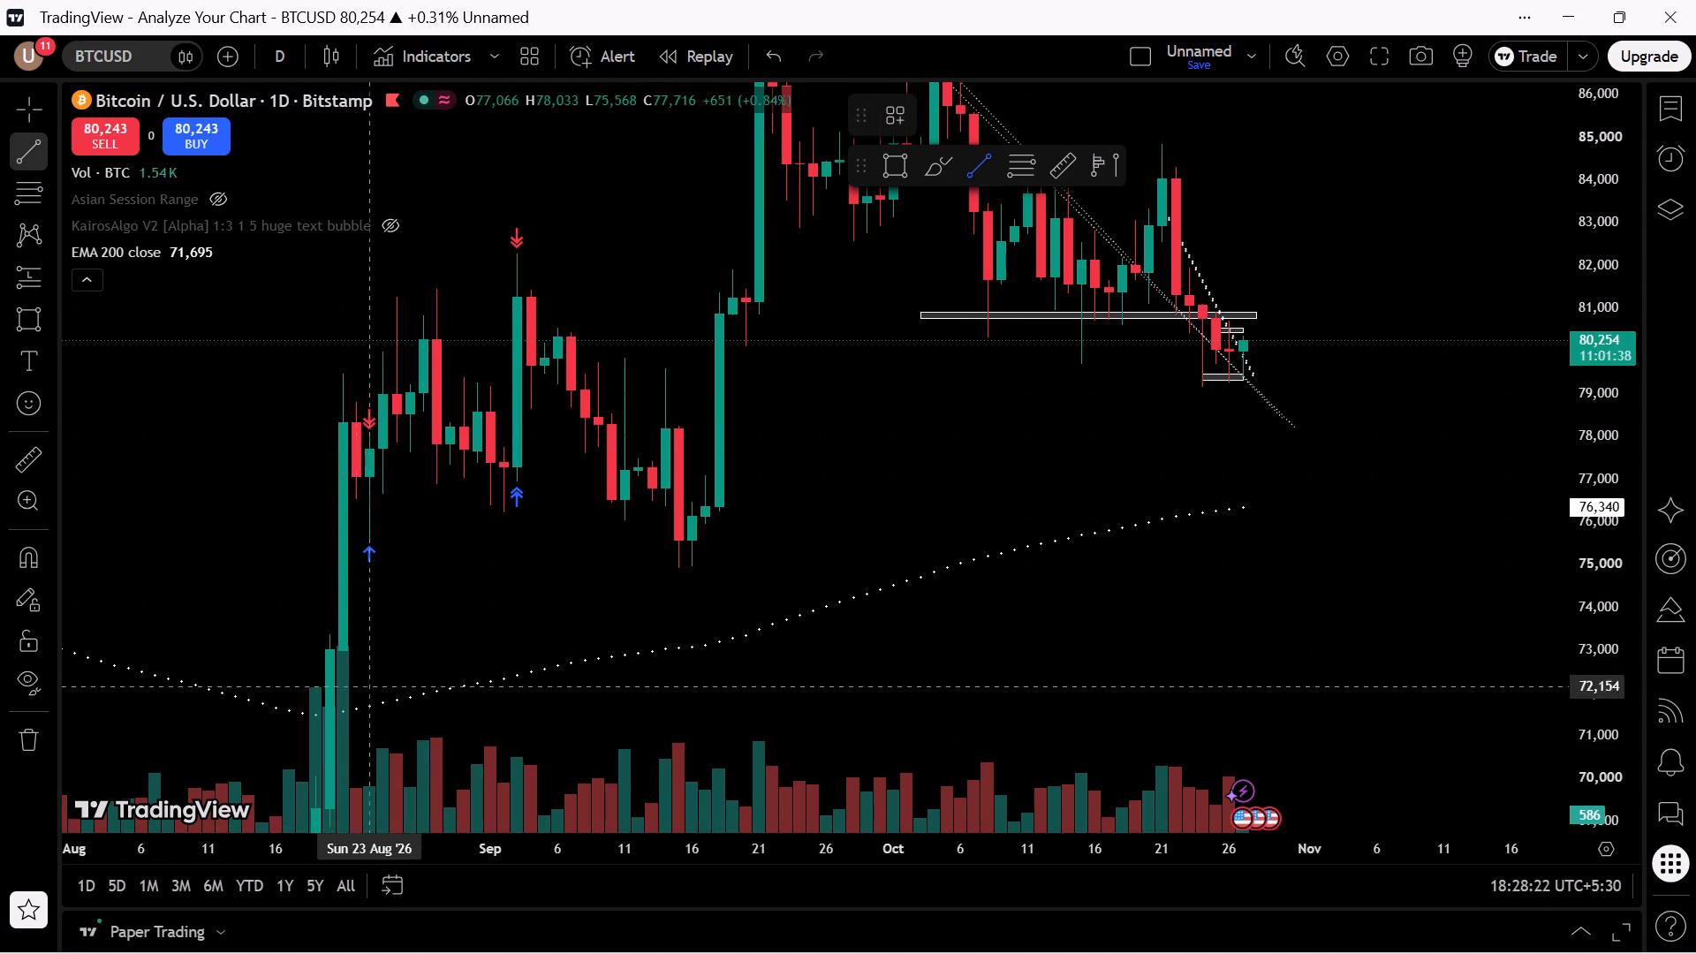
click(325, 645)
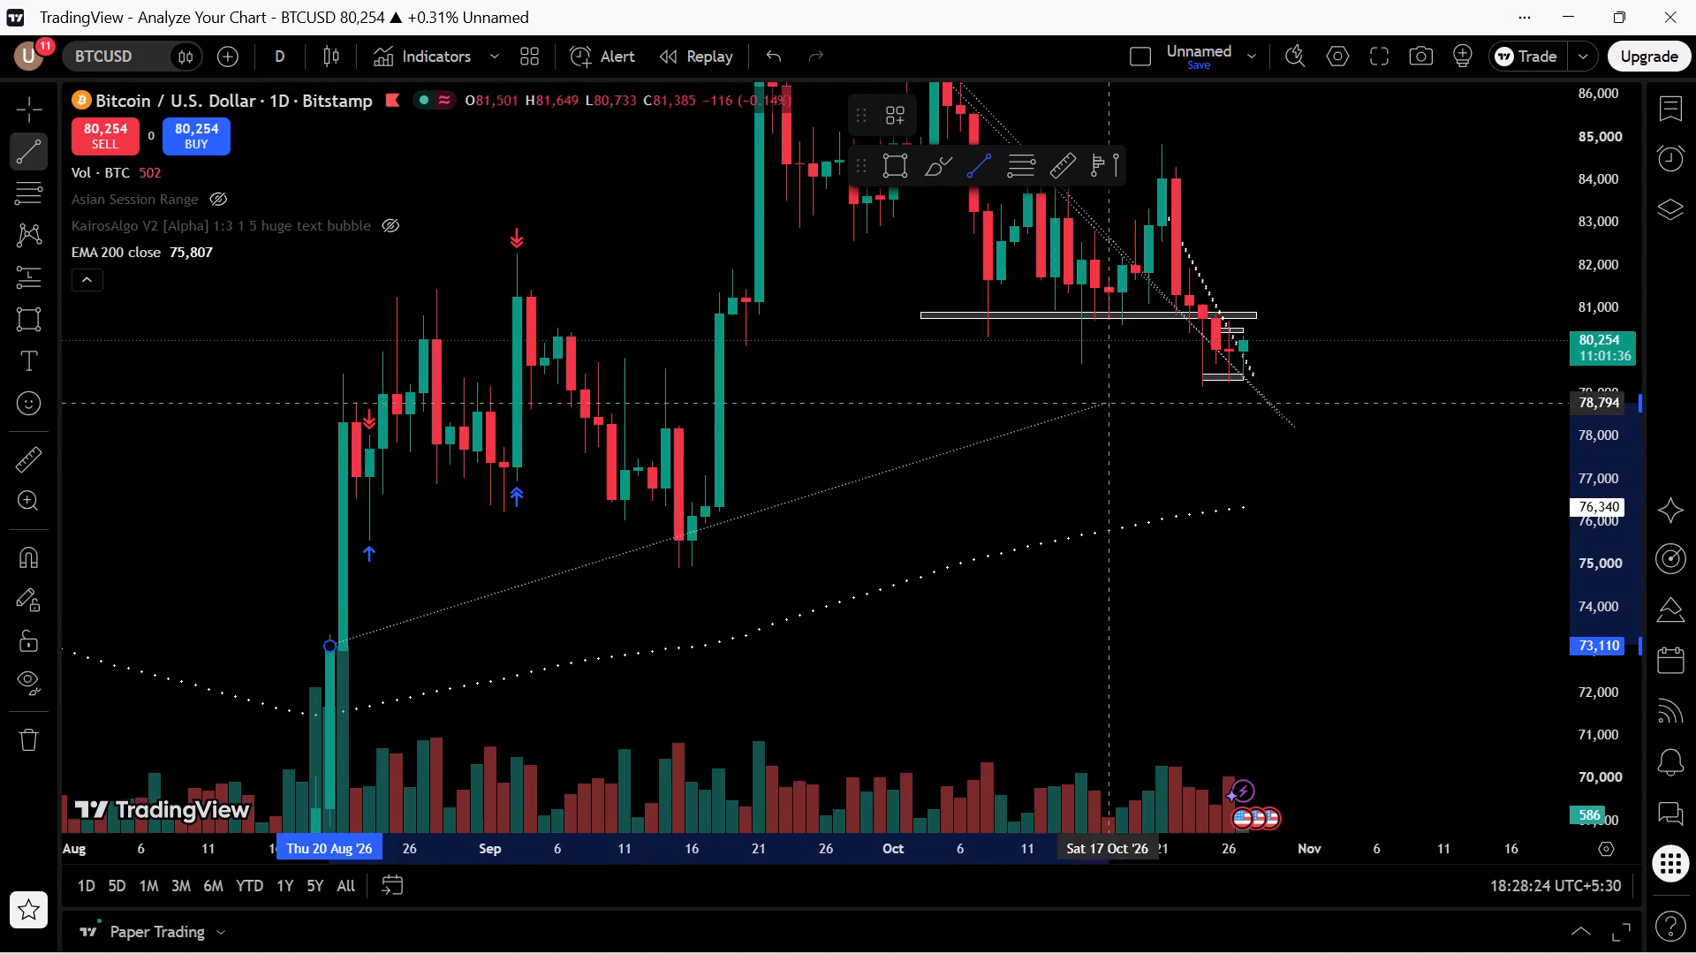
click(1367, 331)
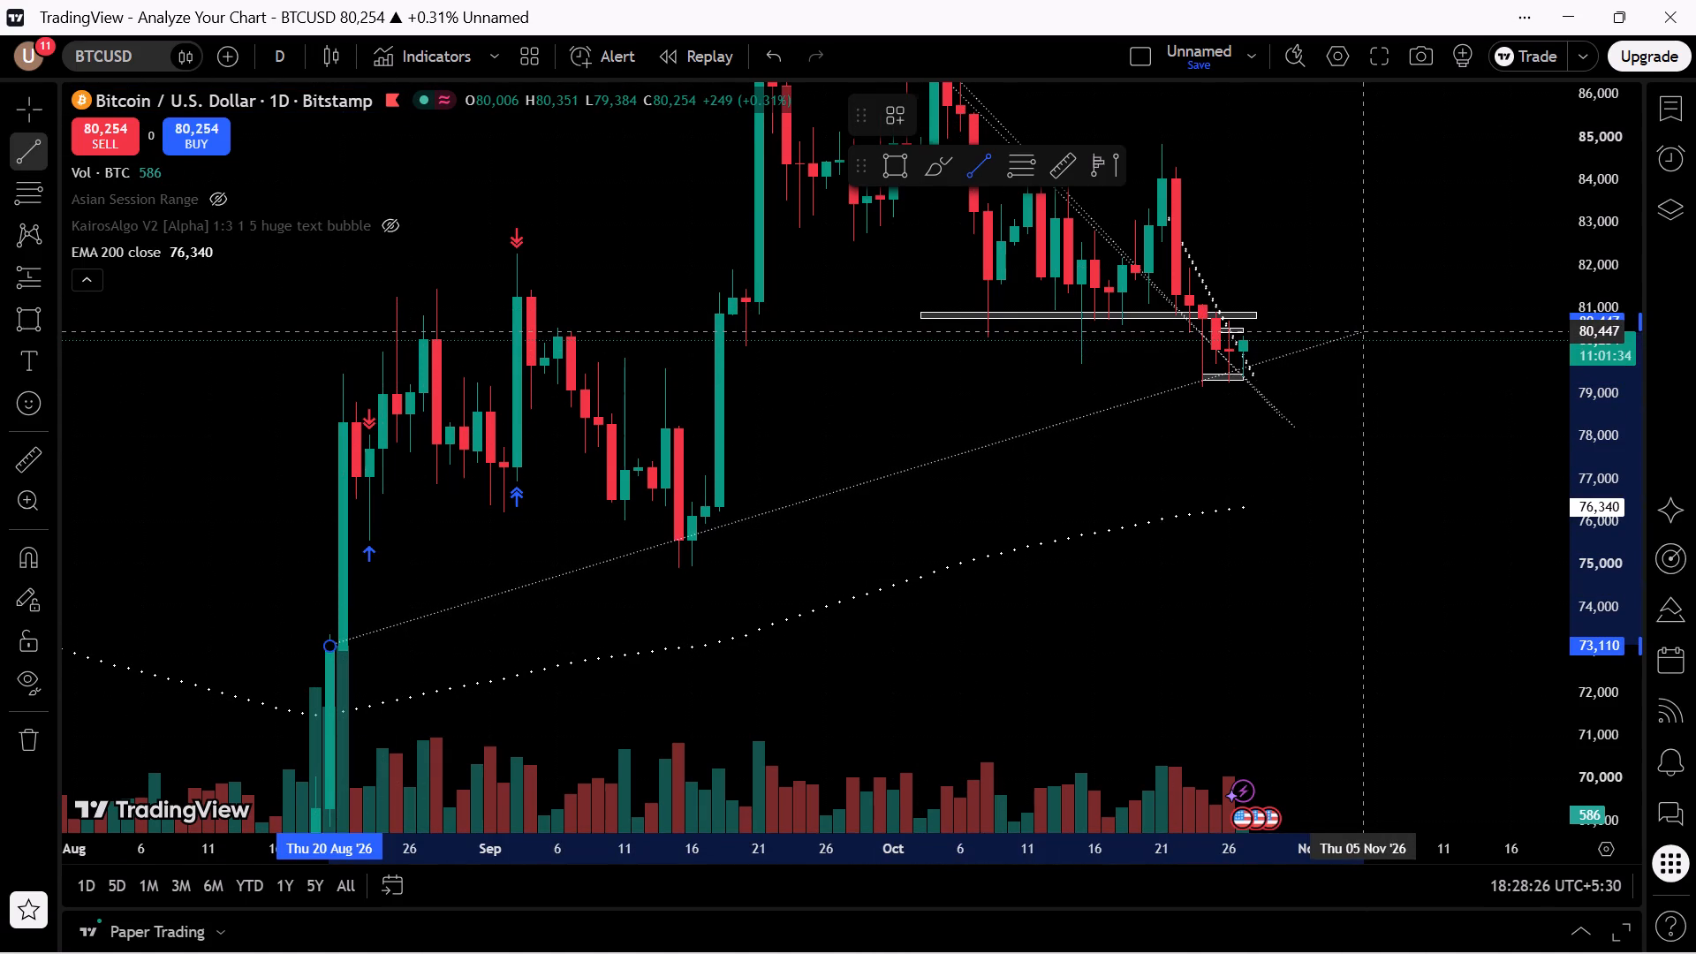
Draw a second ascending trend line just below the first, from about 72,833 on 20 Aug to about 80,000 on 2 Nov.
click(26, 170)
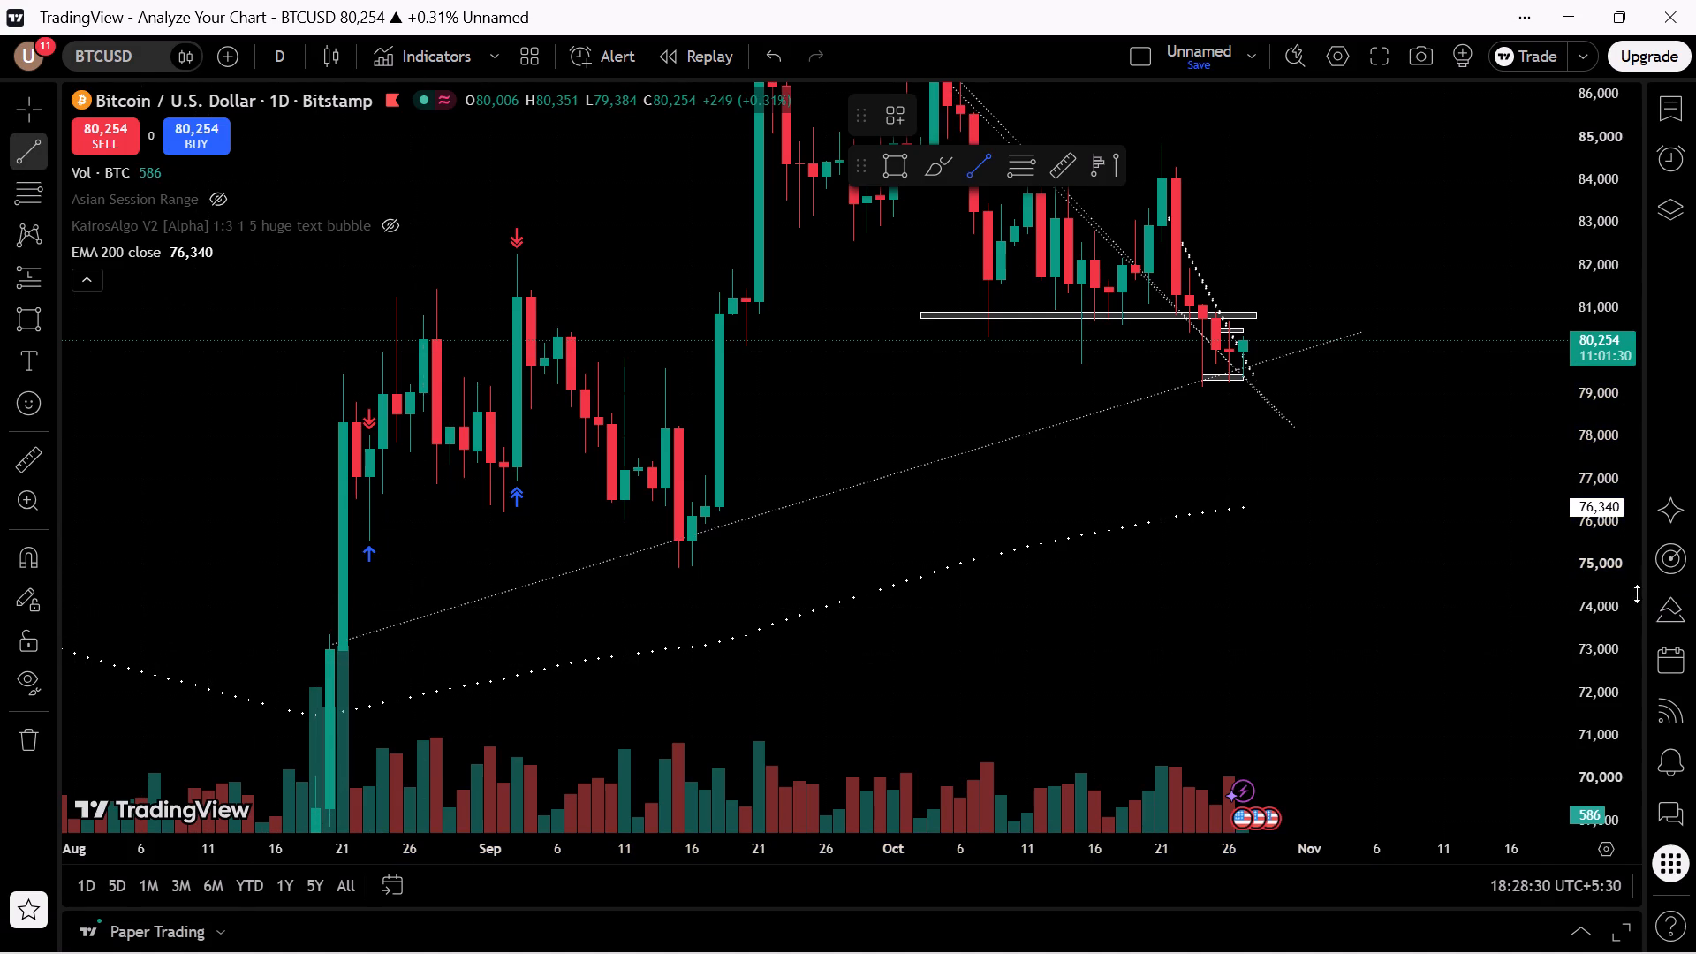
drag(1616, 579, 1567, 736)
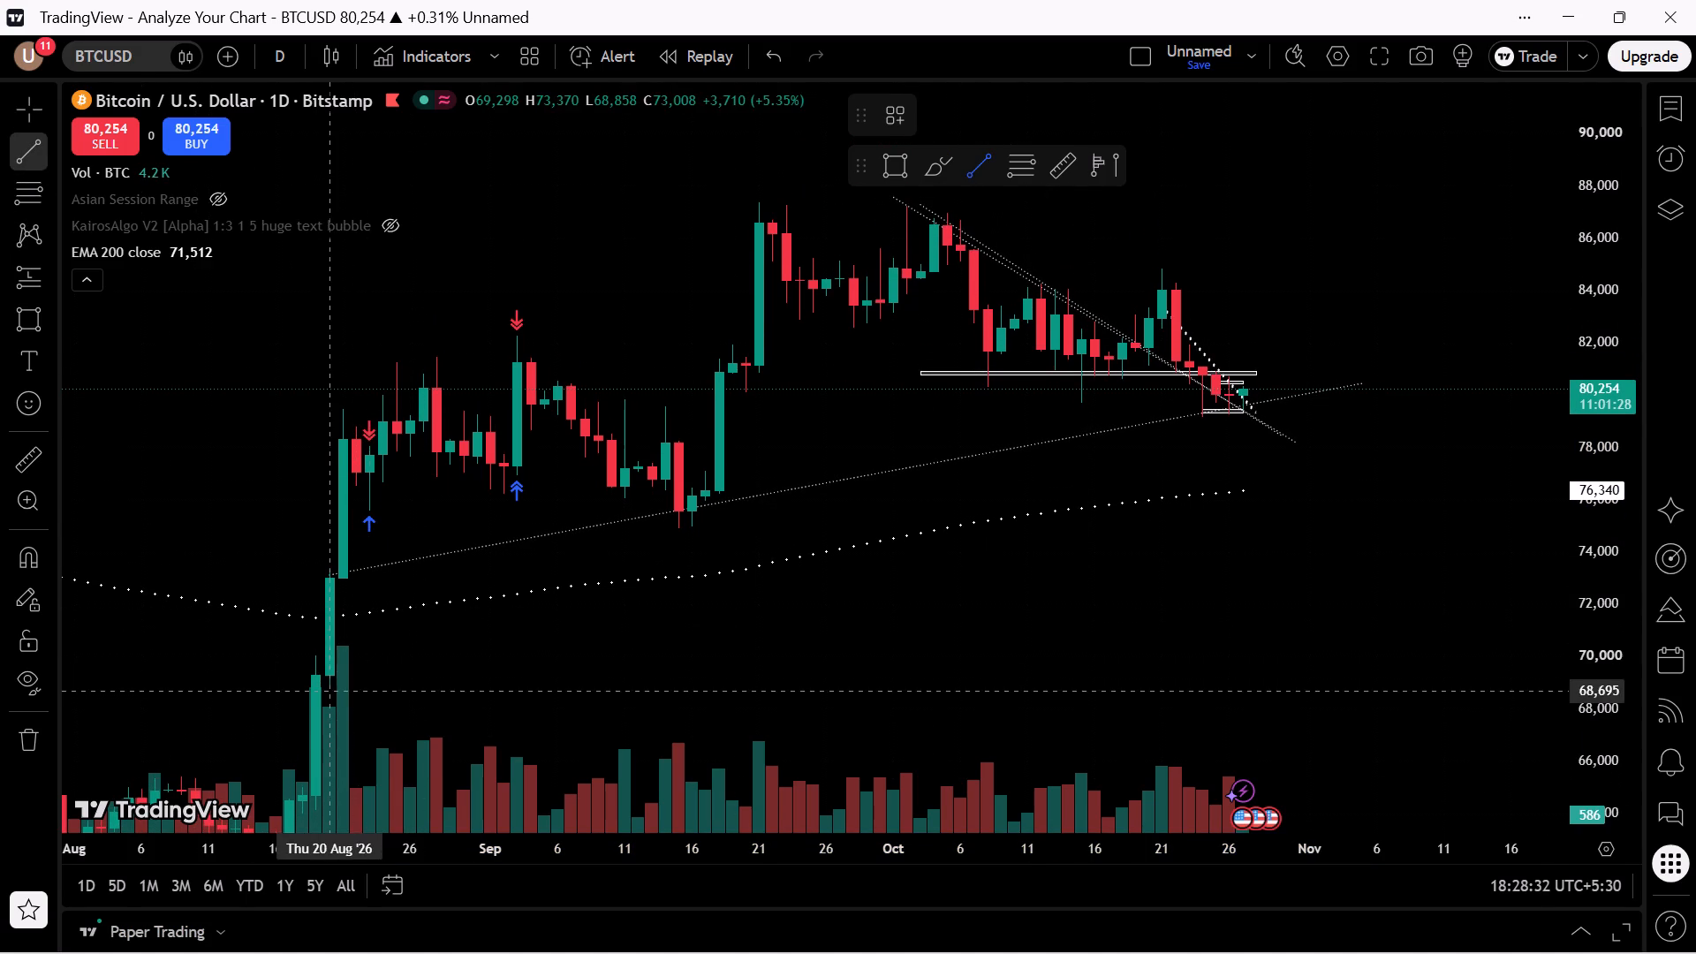
click(324, 582)
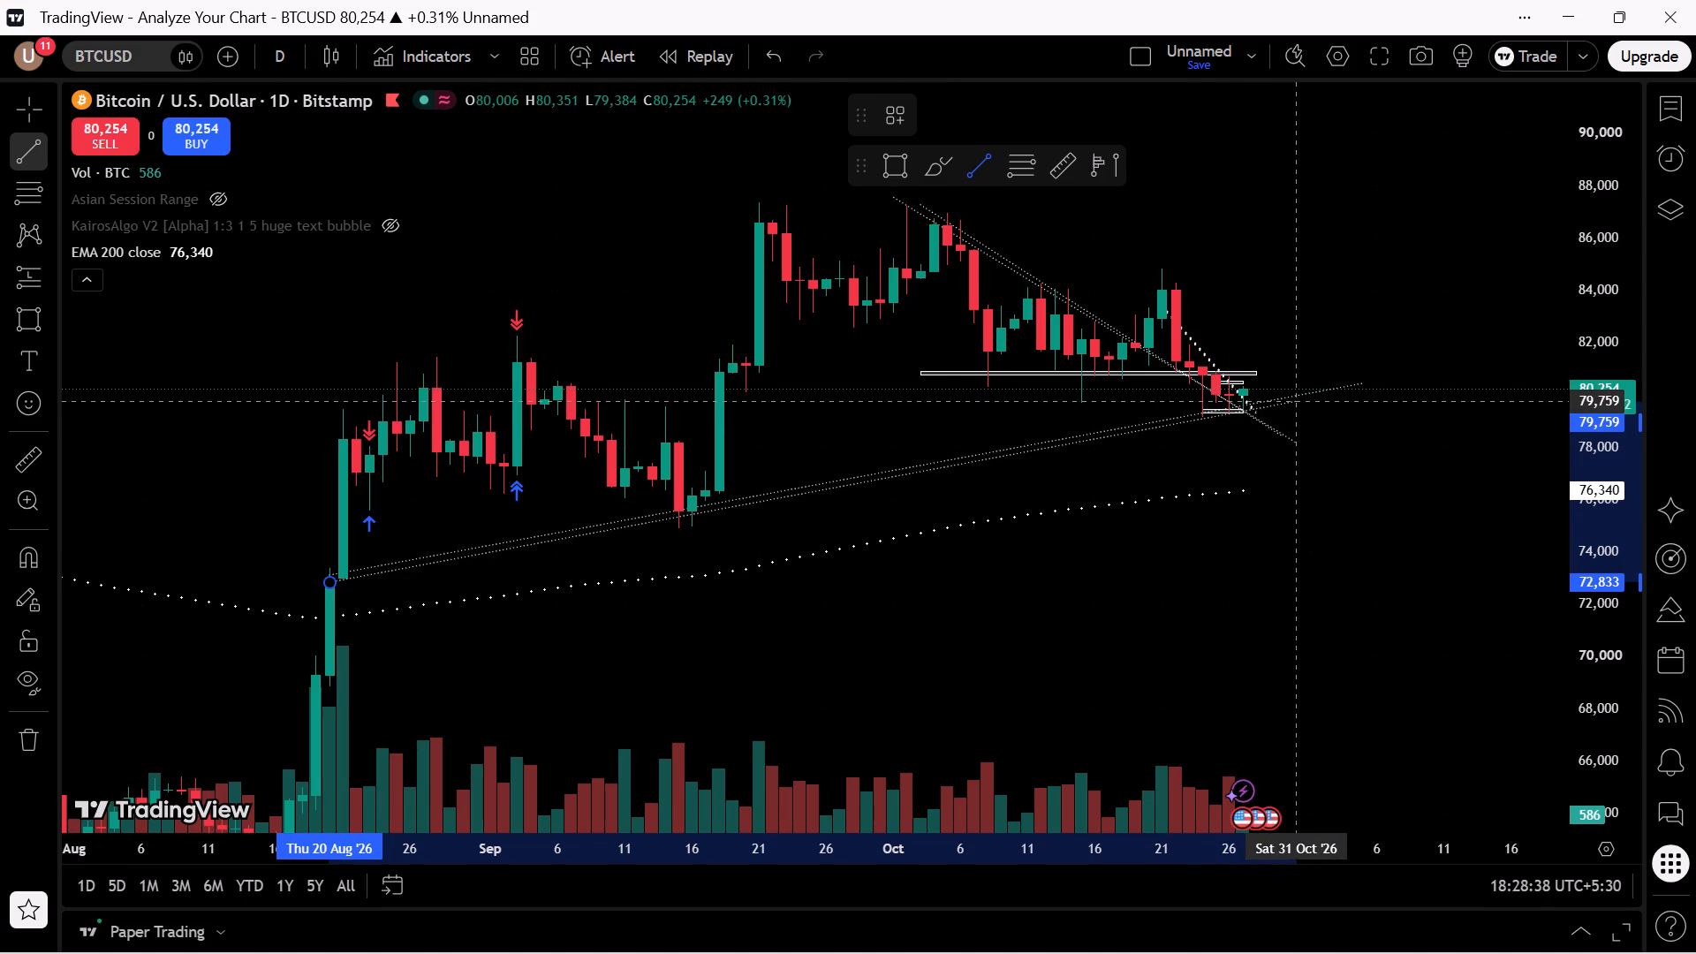
click(1323, 394)
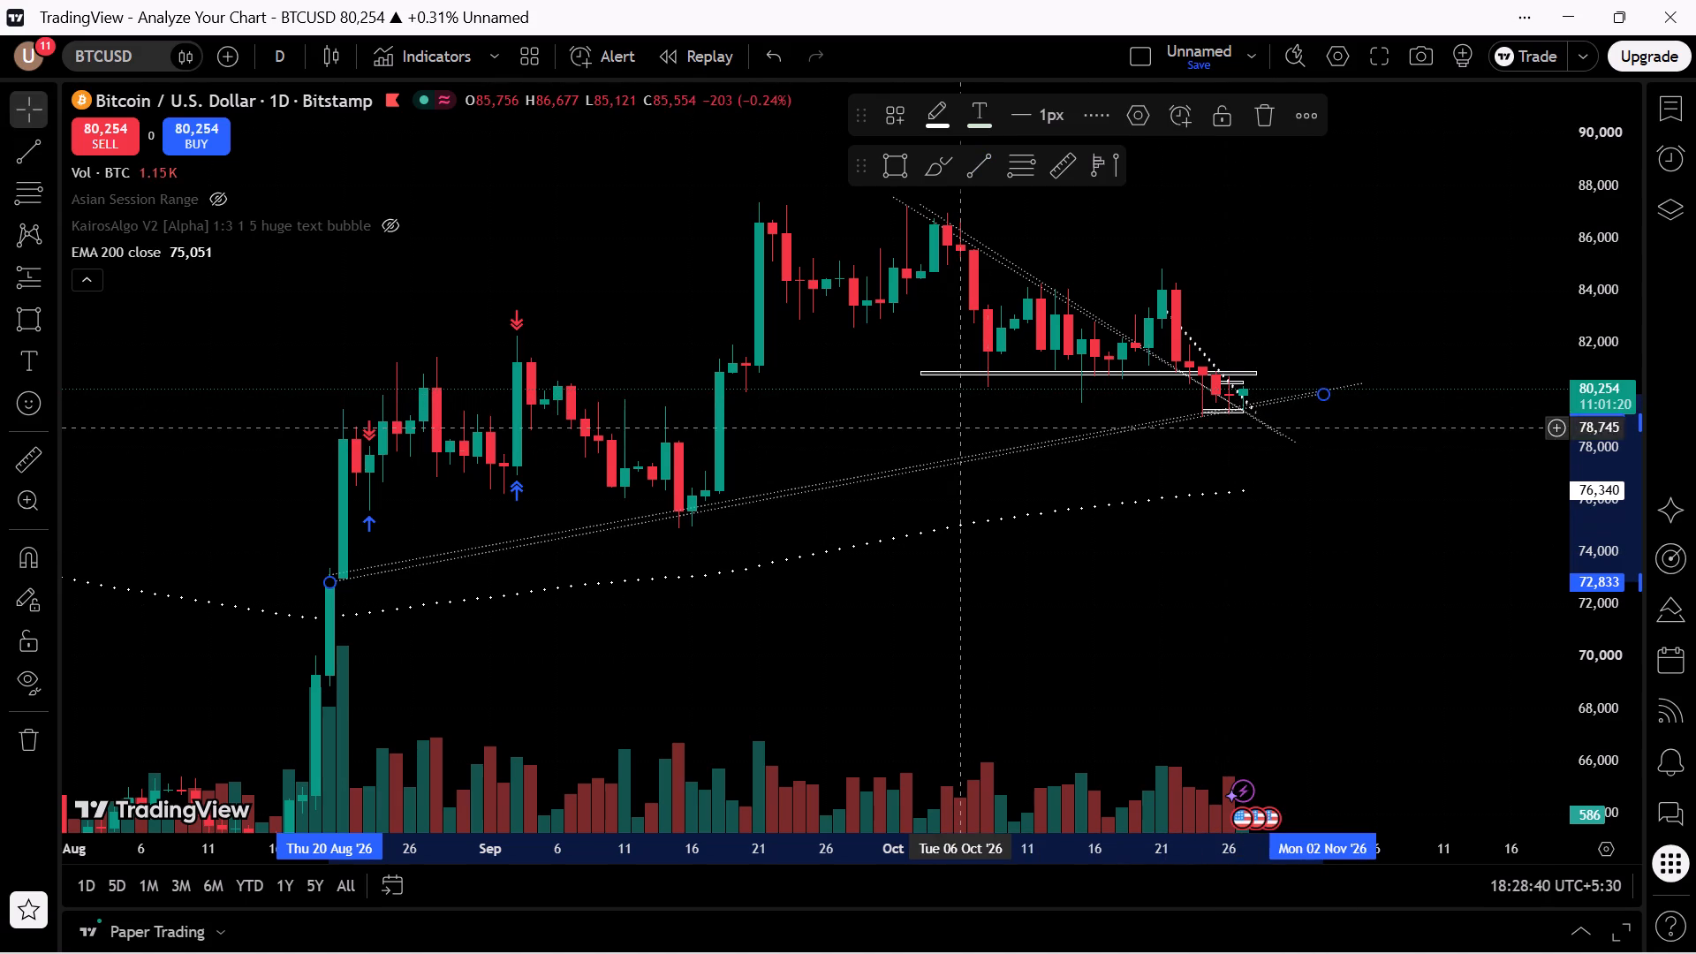
Move the starting point of the lower ascending trend line to about 72,878 on 19 Aug.
click(956, 492)
scroll(1375, 594, up, 6)
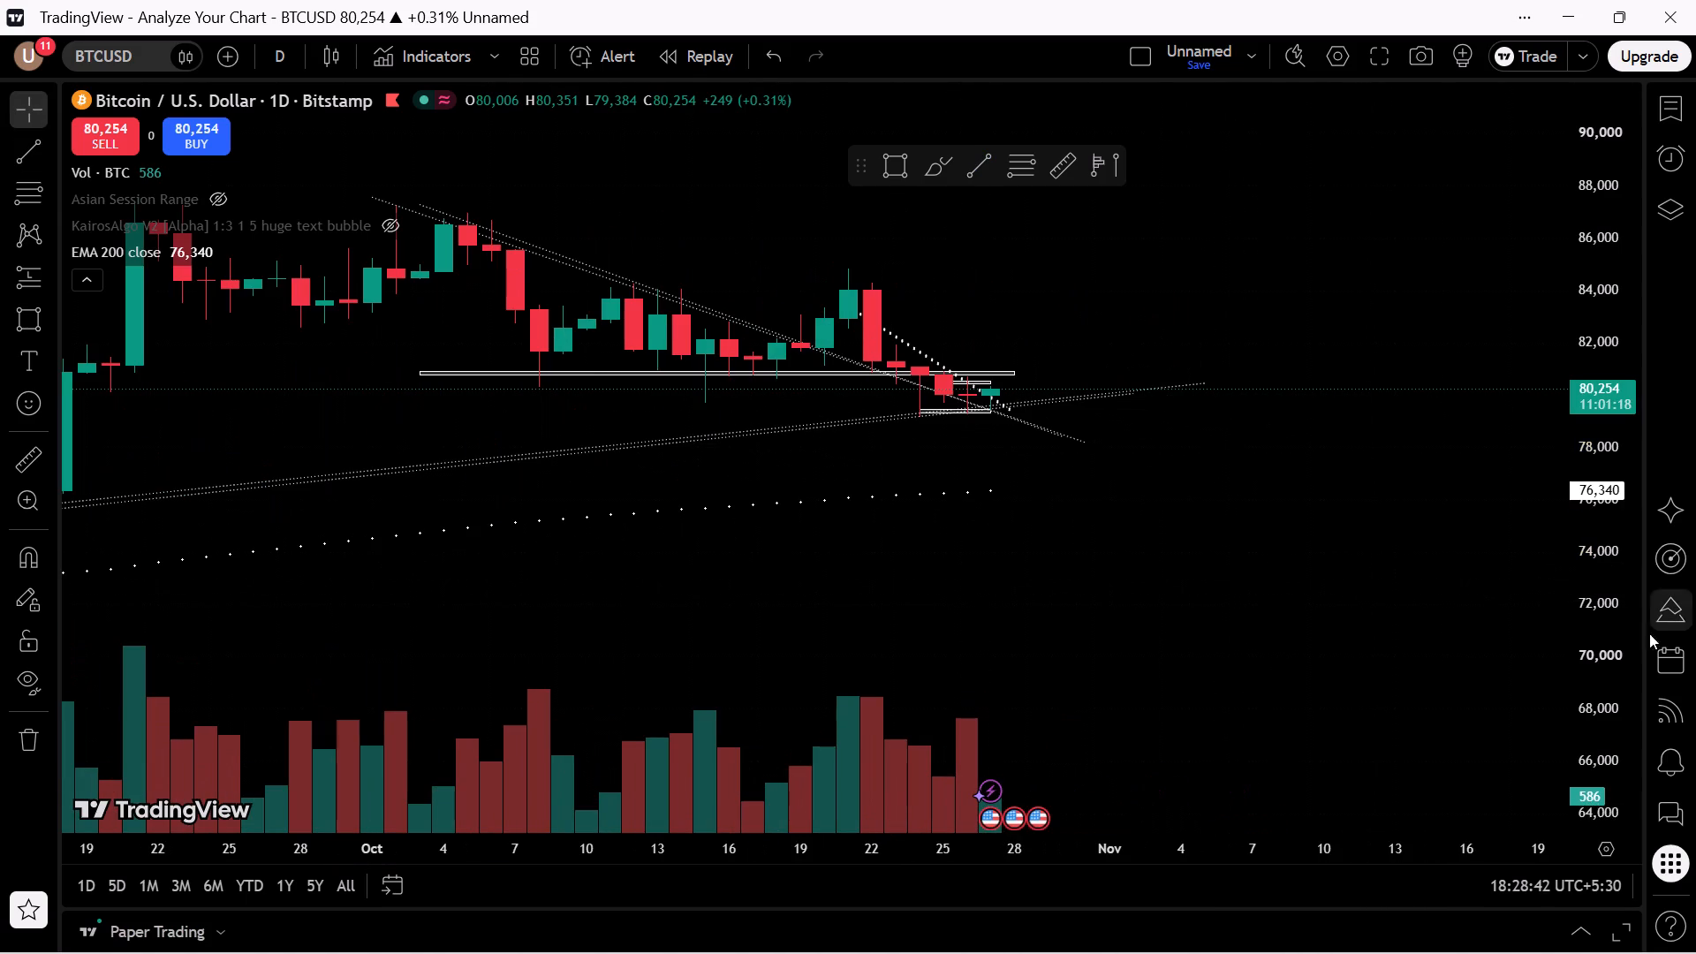
drag(1600, 633, 1576, 0)
scroll(1004, 457, down, 3)
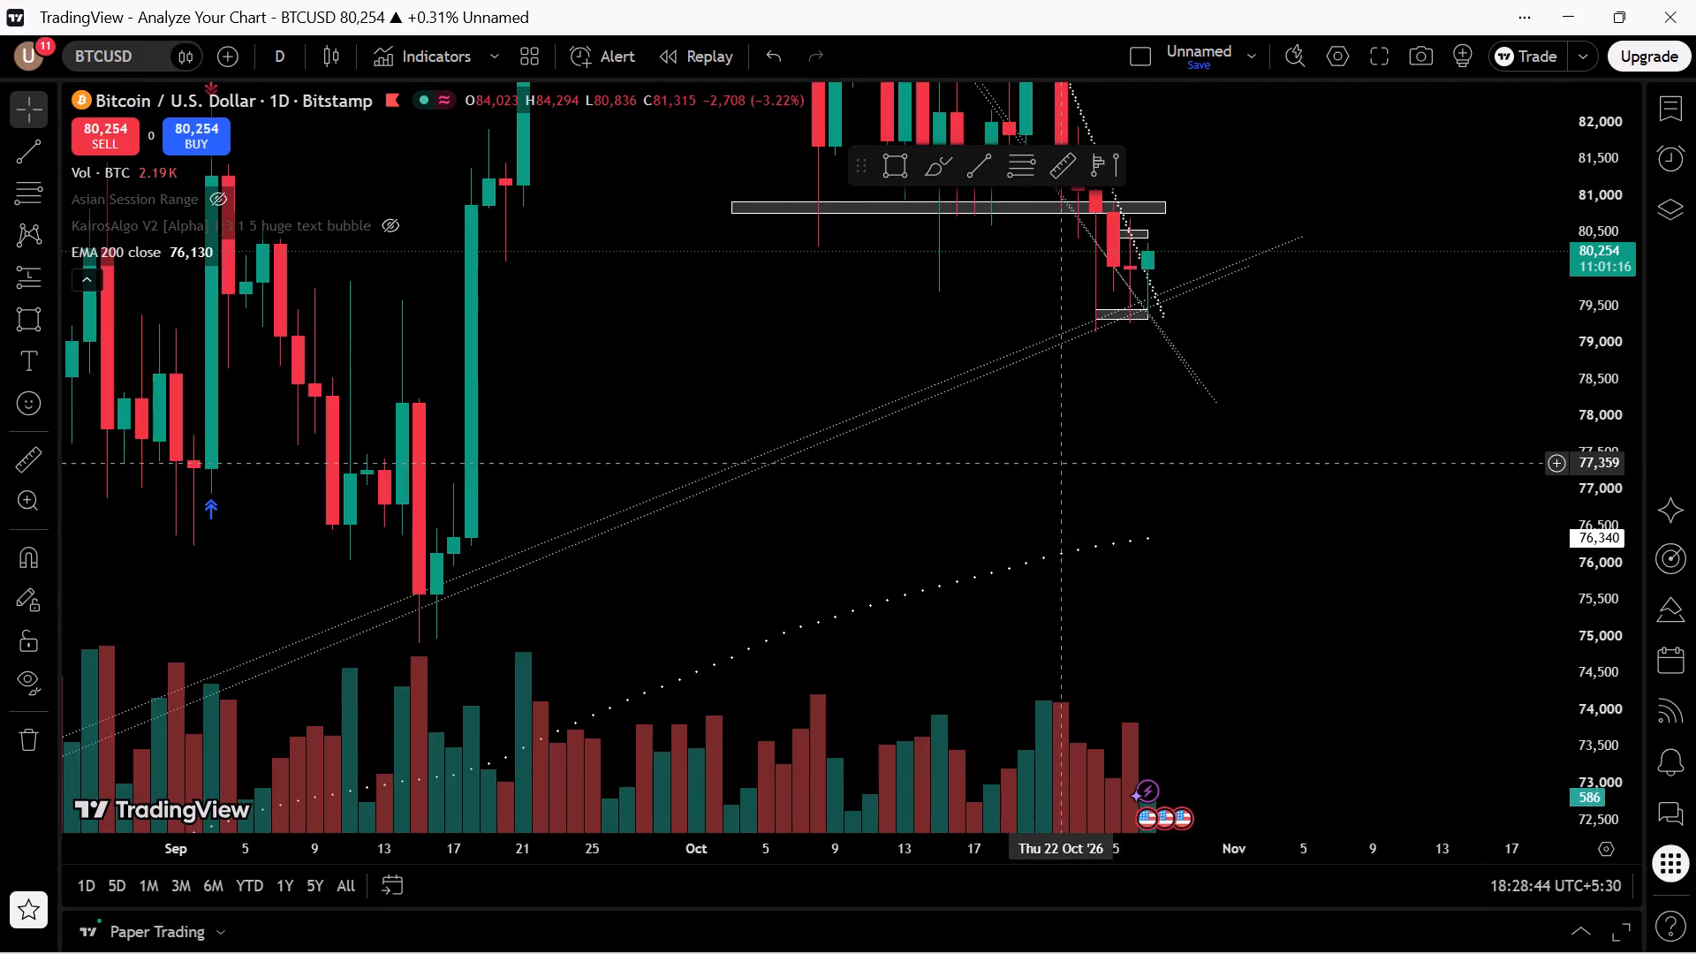
drag(1060, 471, 1444, 218)
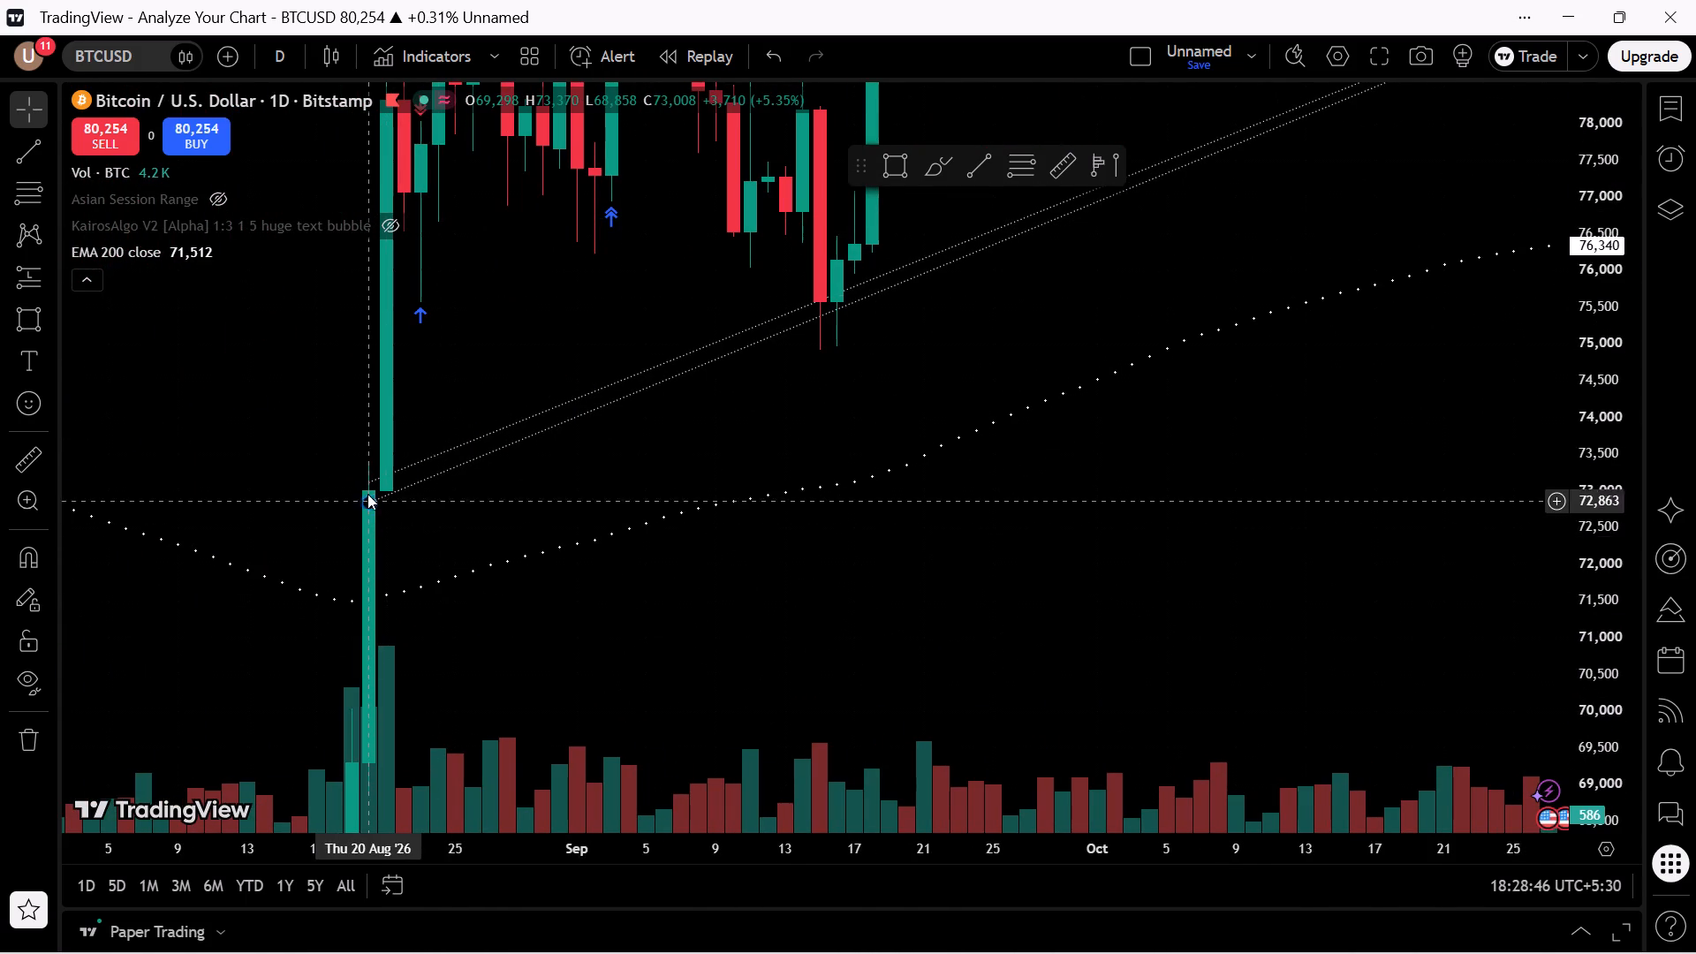
drag(367, 499, 347, 507)
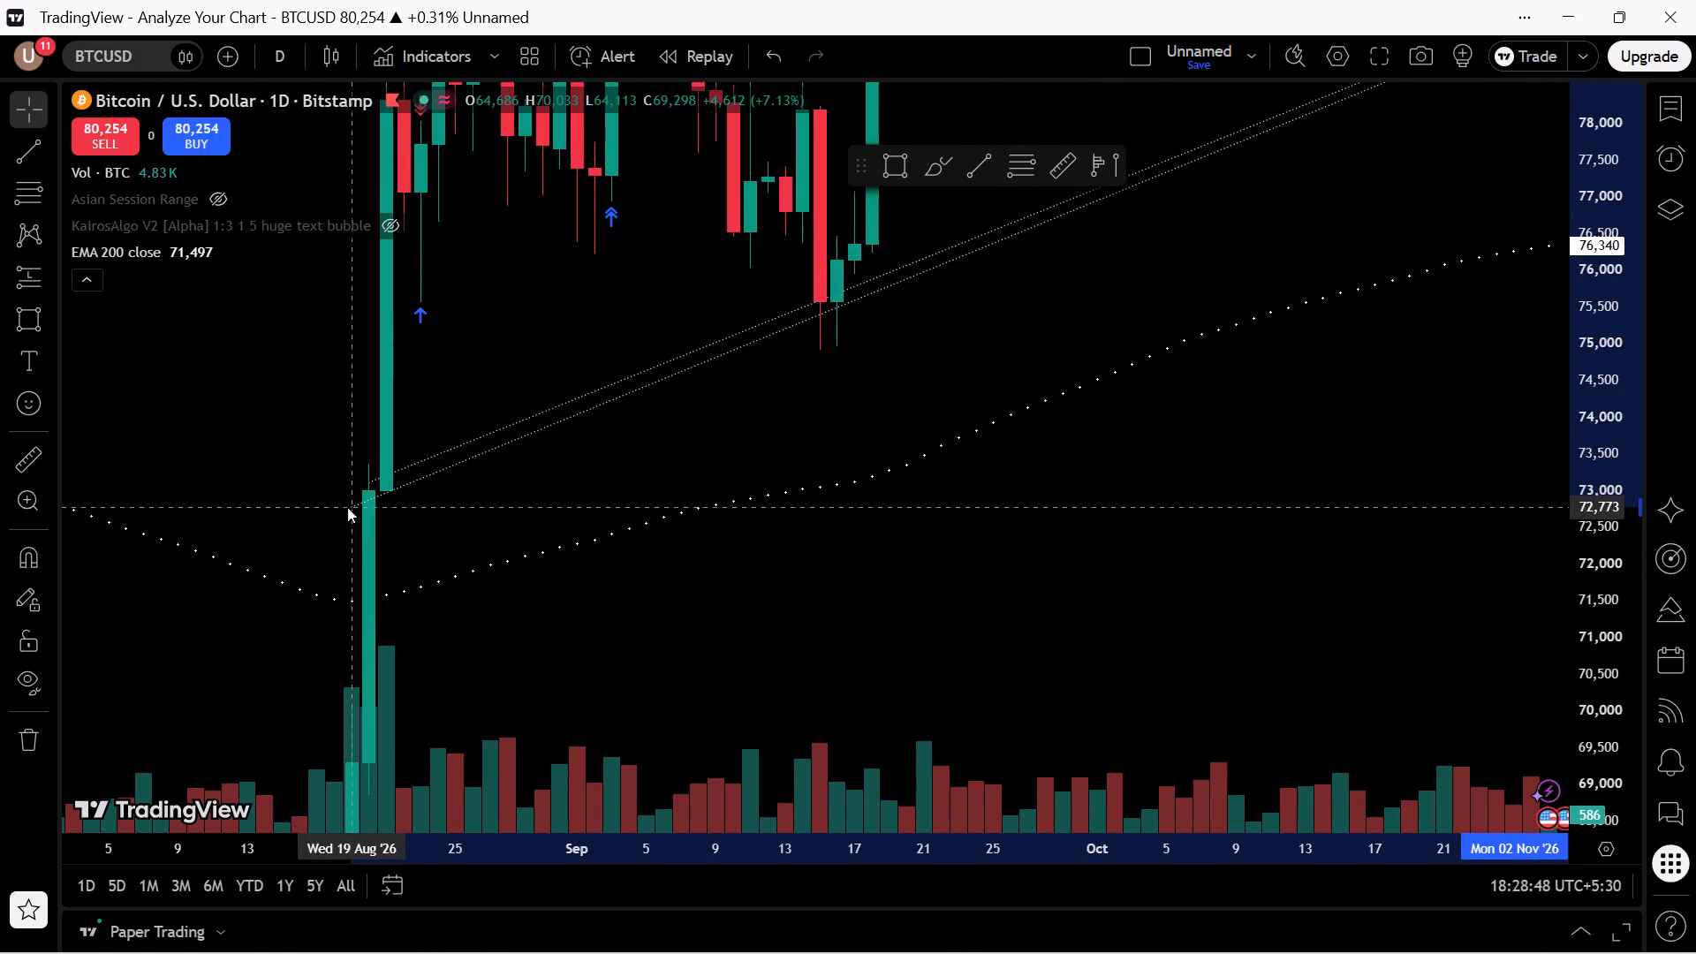
drag(347, 507, 349, 499)
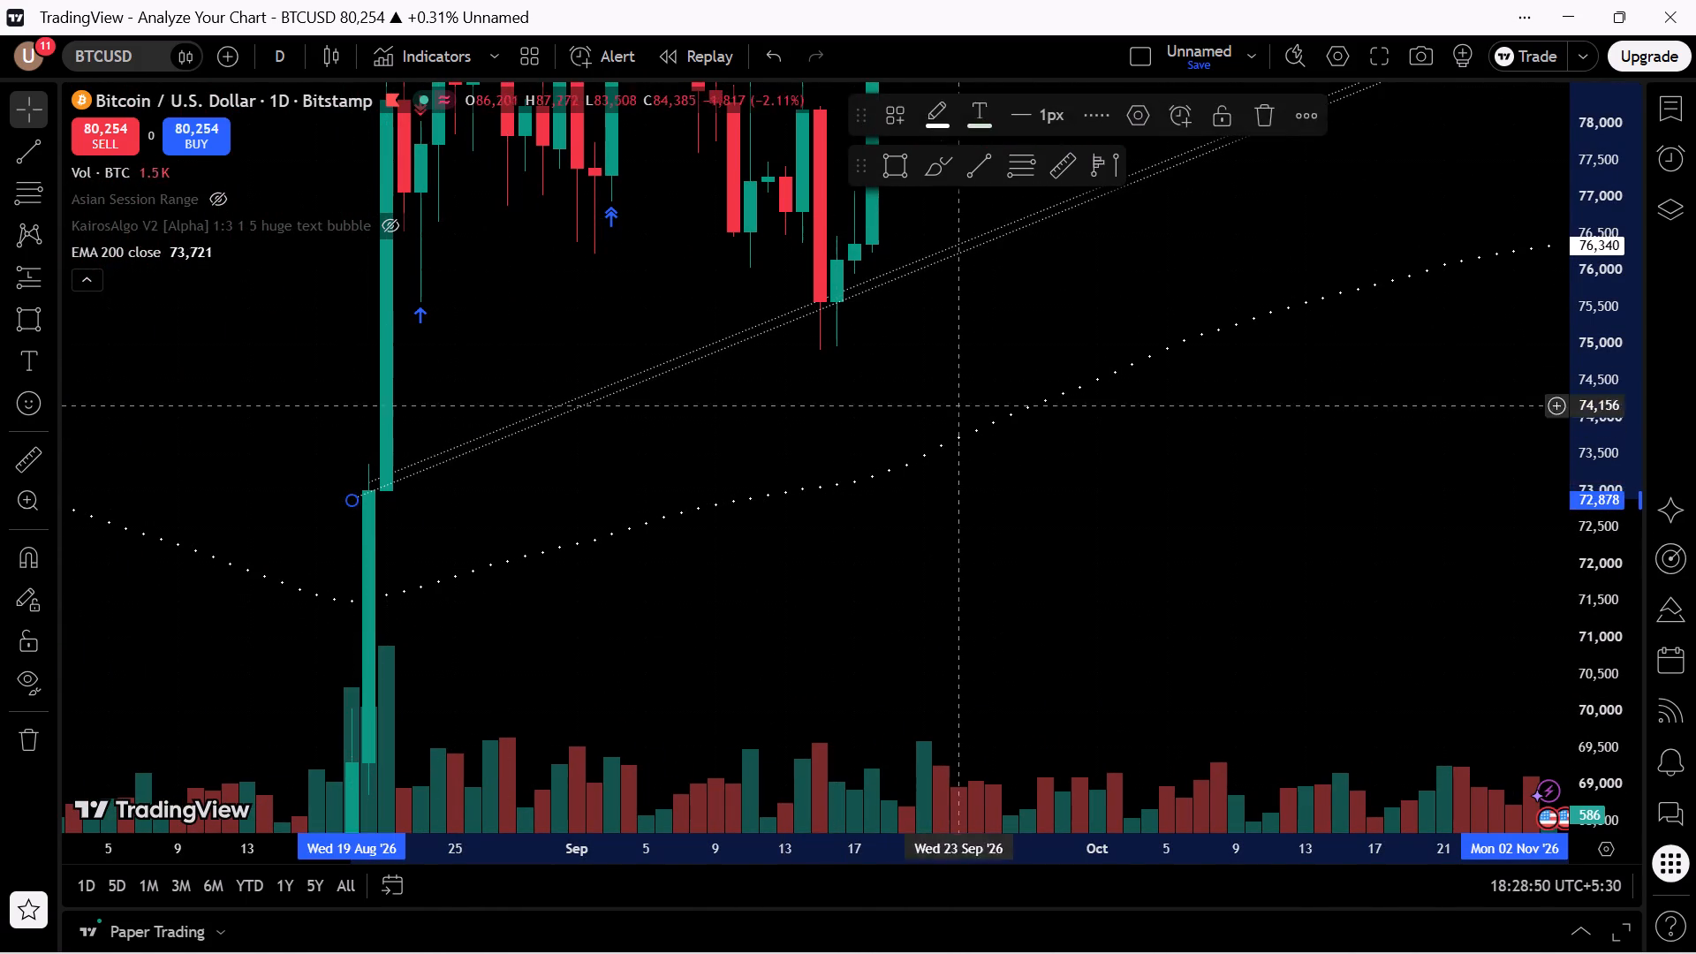
Examine the September and October daily candles, especially late October, against the three zones and the ascending and descending trend-line pairs.
drag(969, 382, 412, 839)
drag(1589, 635, 1579, 549)
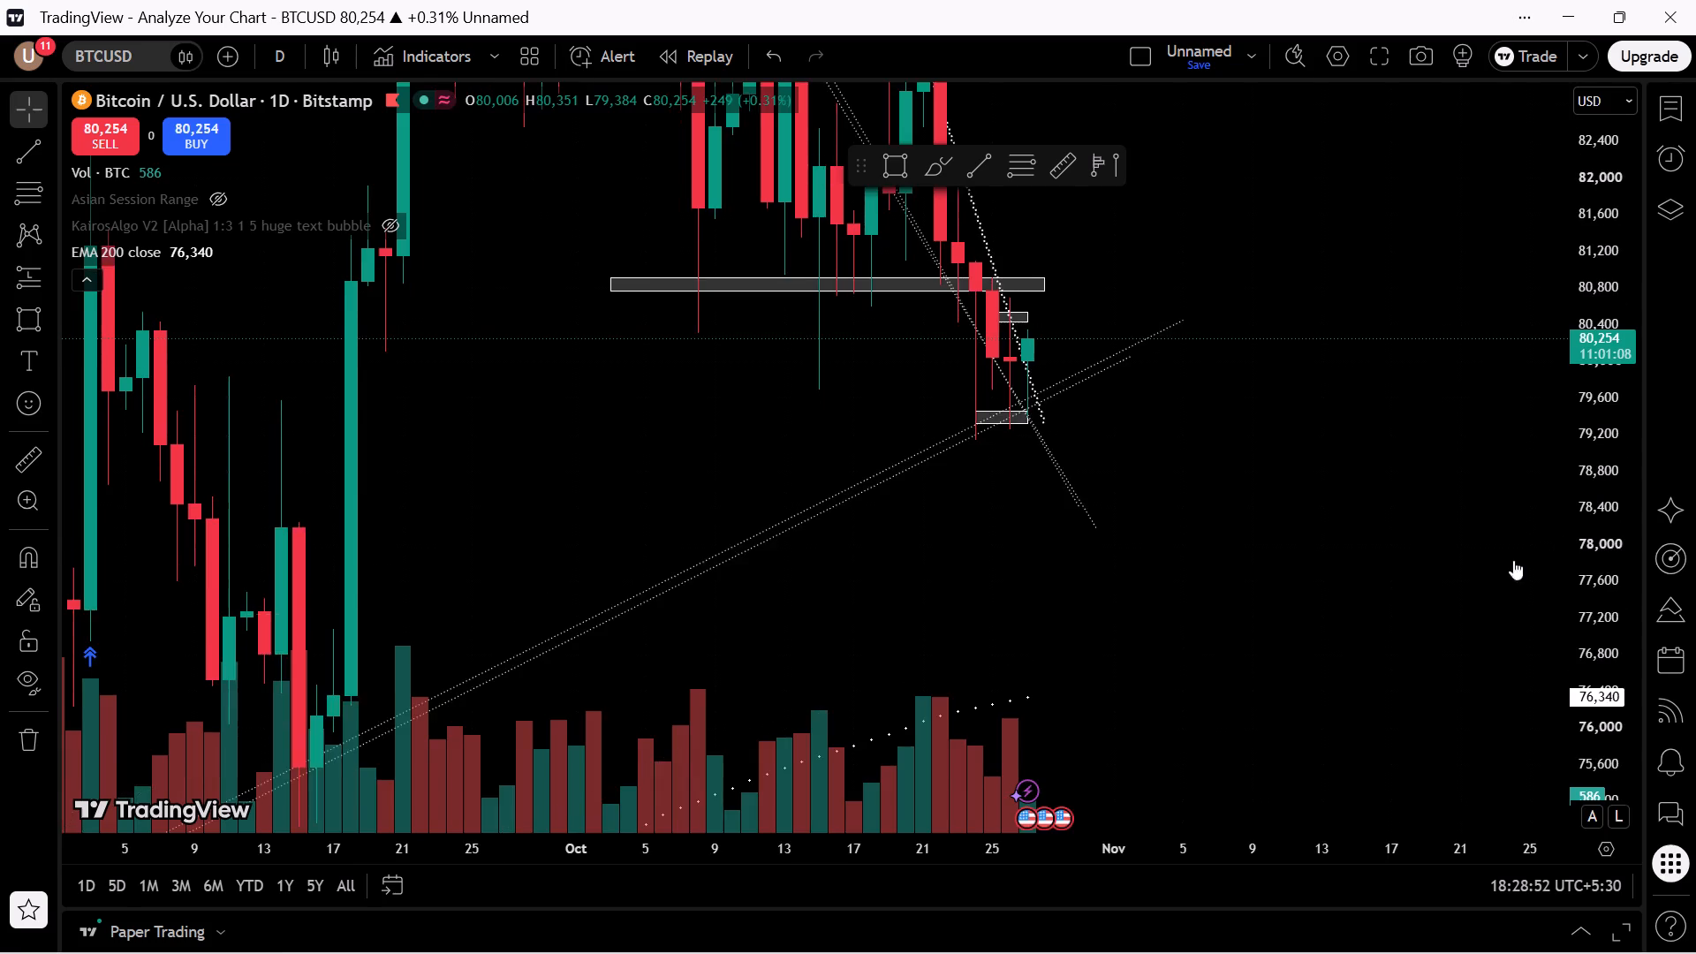
scroll(1124, 619, up, 4)
drag(710, 571, 1238, 811)
scroll(664, 457, down, 3)
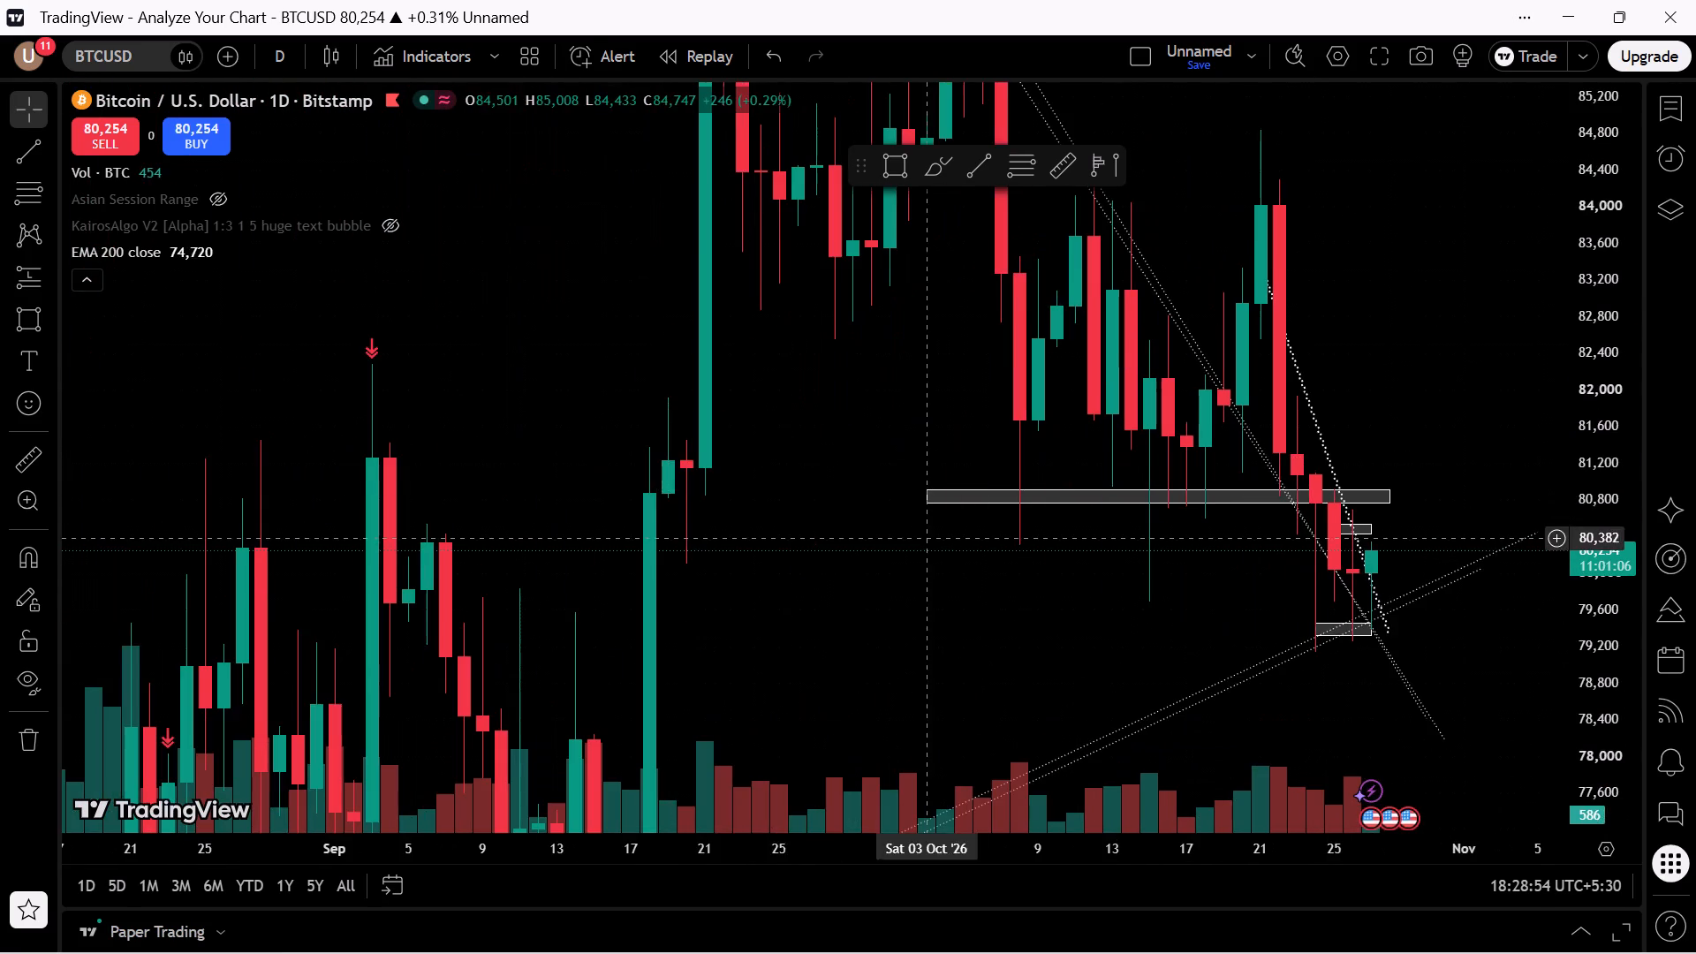
scroll(908, 547, up, 5)
drag(445, 549, 771, 407)
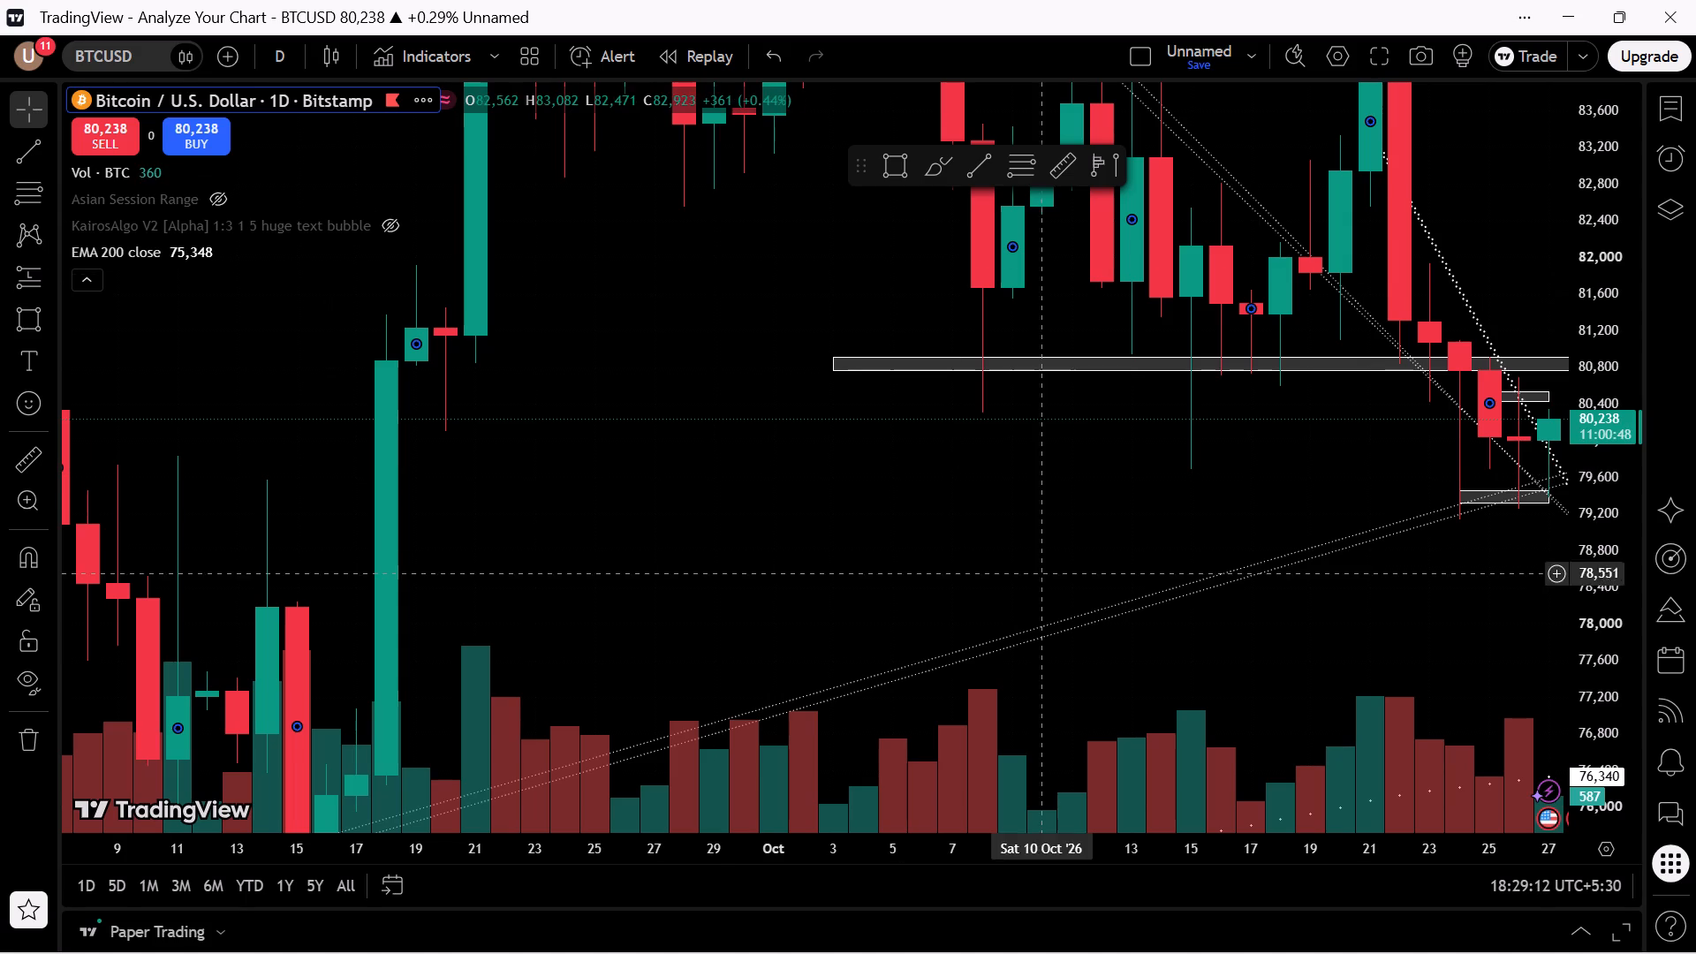
drag(1002, 528, 417, 597)
scroll(1405, 784, up, 3)
drag(1058, 627, 1105, 608)
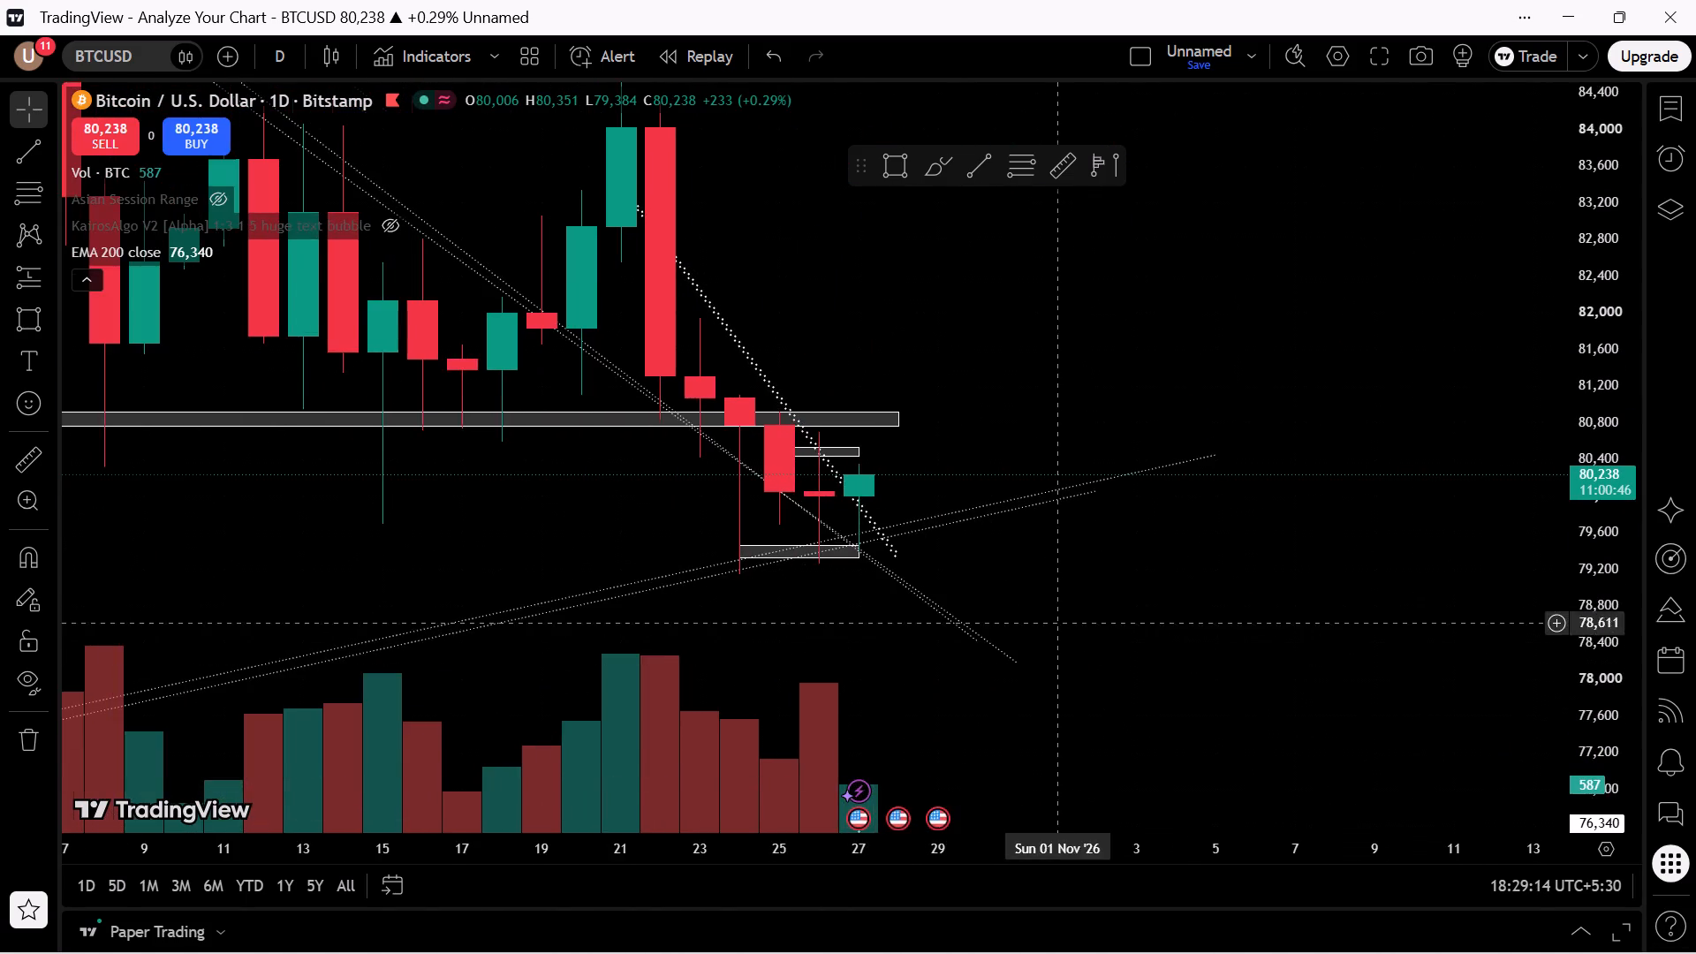
drag(1105, 608, 1254, 528)
scroll(1254, 528, up, 2)
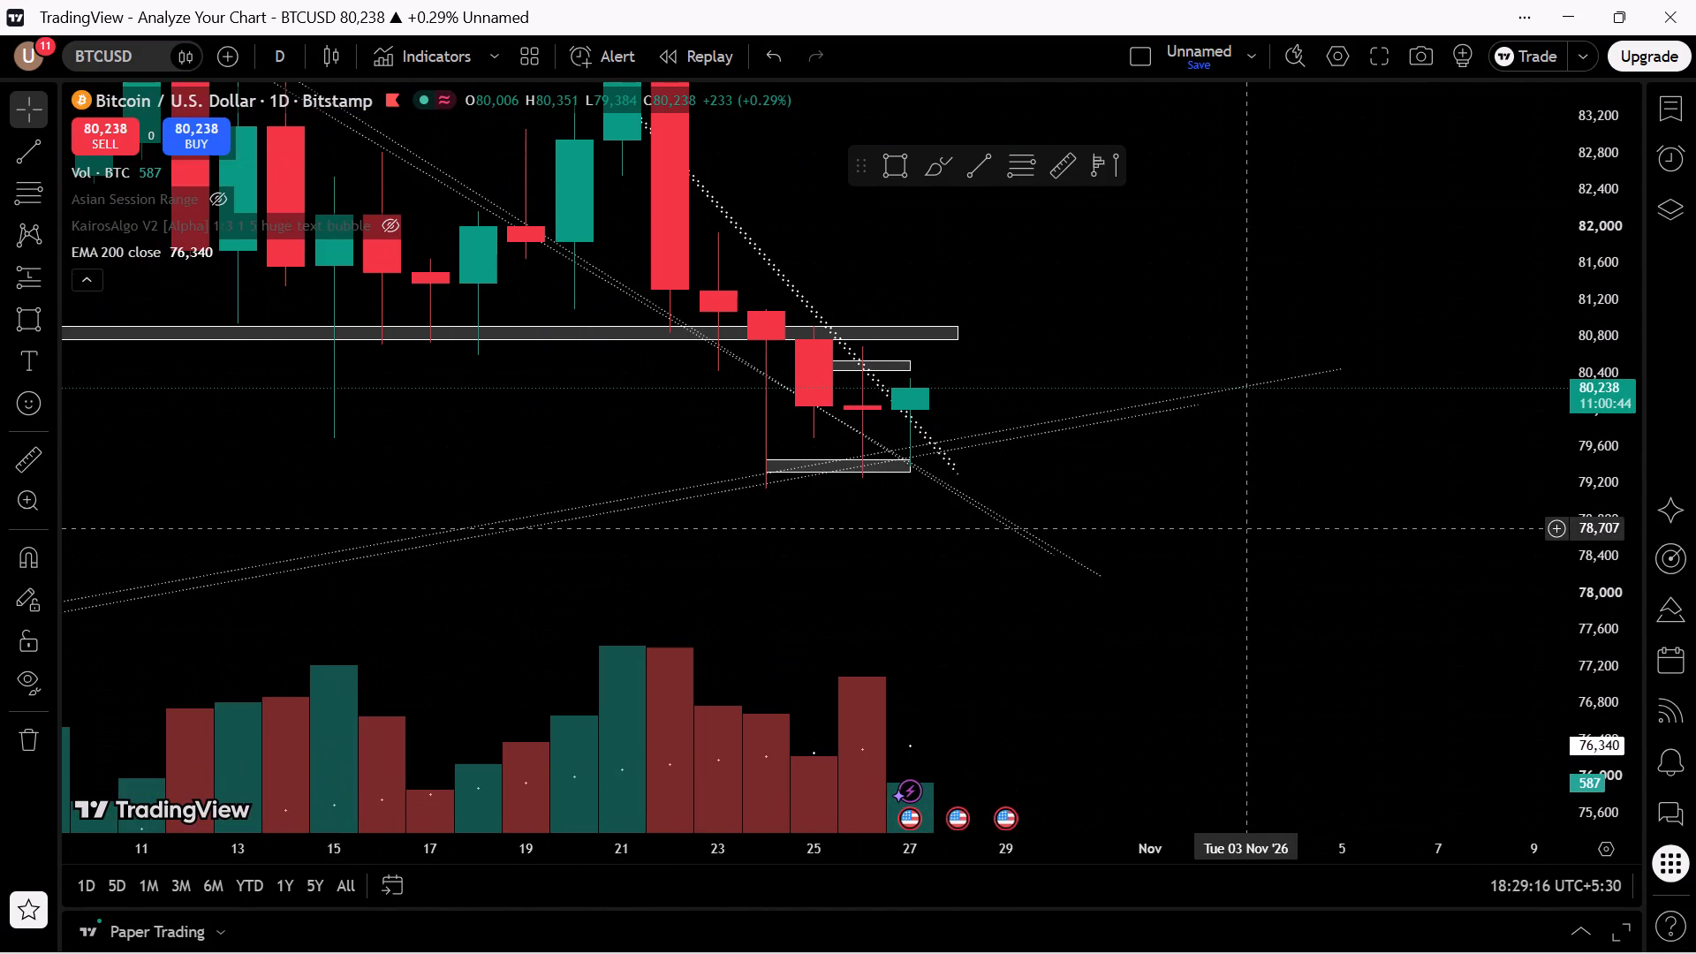
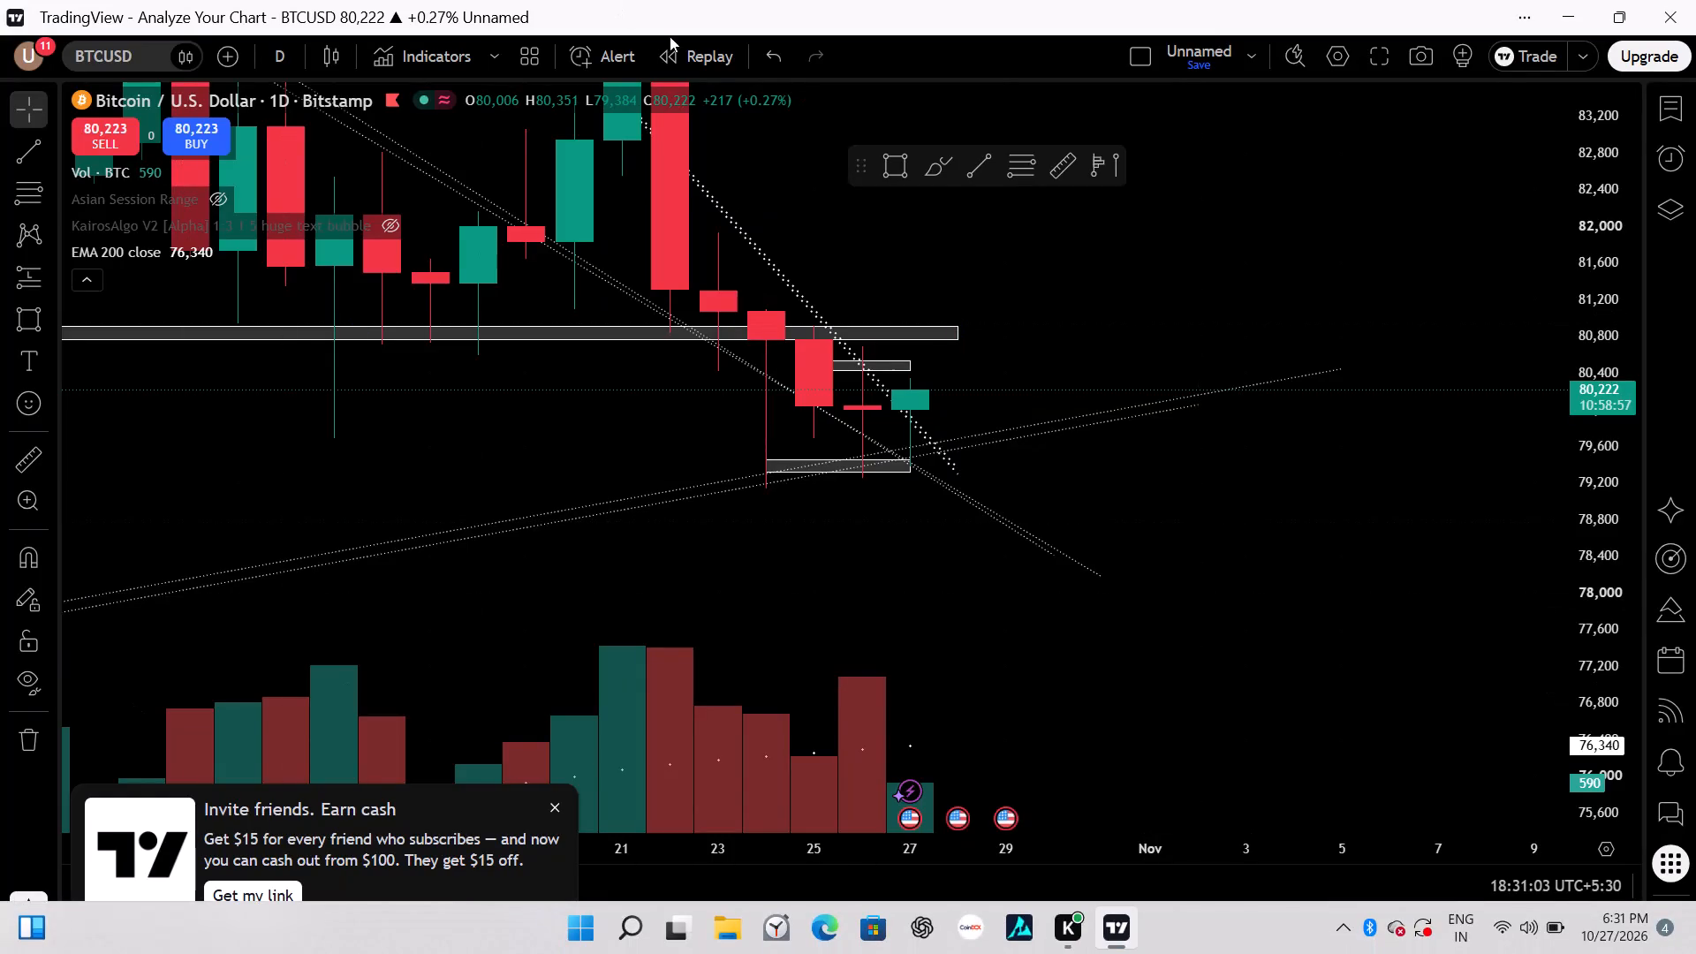
Extend the lowest zone, between about 79,327 and 79,460, forward so that it ends on 28 Oct.
scroll(1166, 424, down, 2)
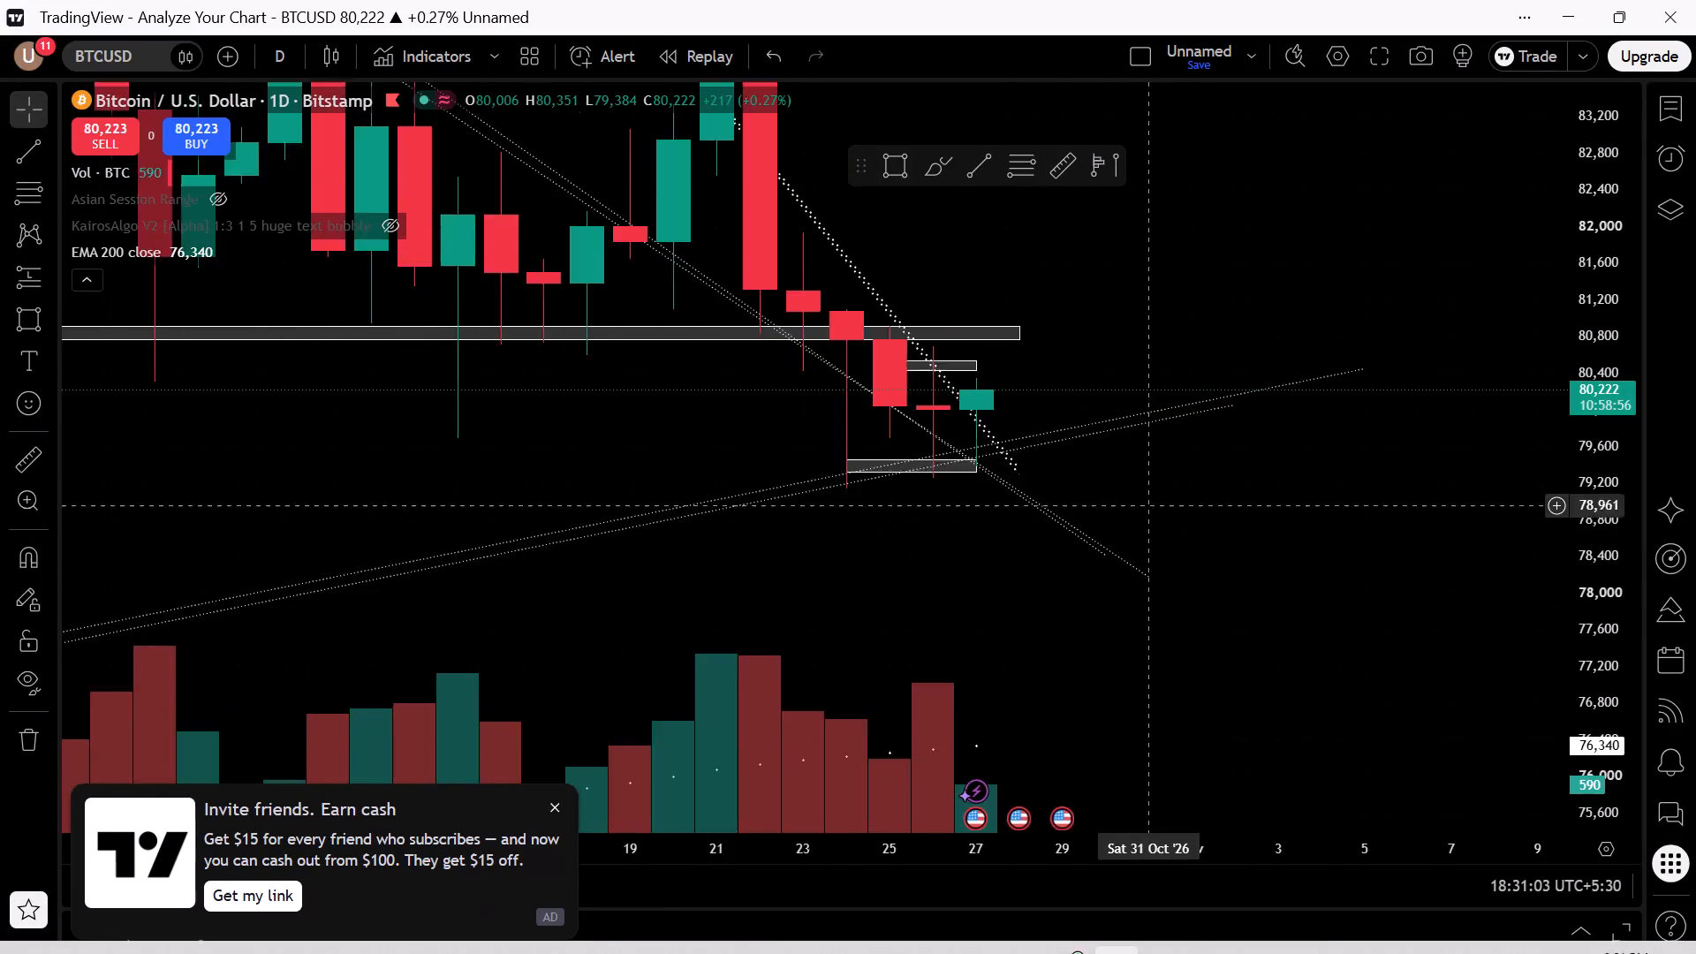
scroll(1147, 519, down, 1)
scroll(1192, 663, down, 3)
drag(1607, 572, 1619, 234)
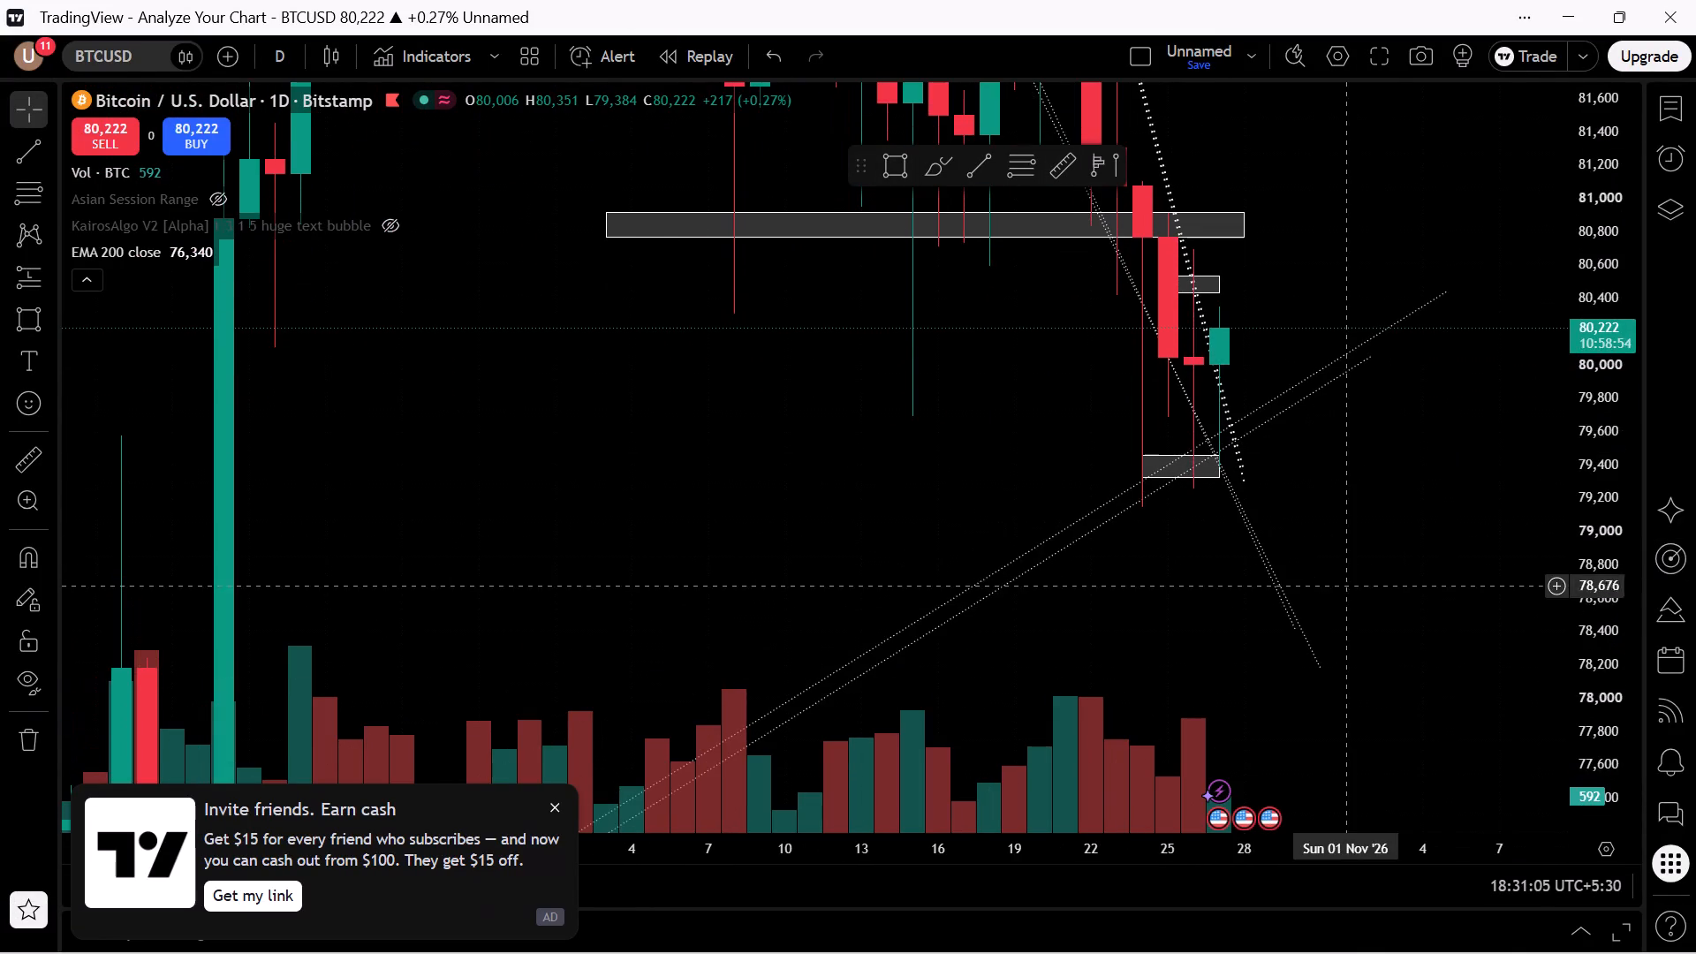
drag(1340, 526, 1124, 558)
scroll(1363, 491, up, 2)
drag(1257, 571, 1297, 686)
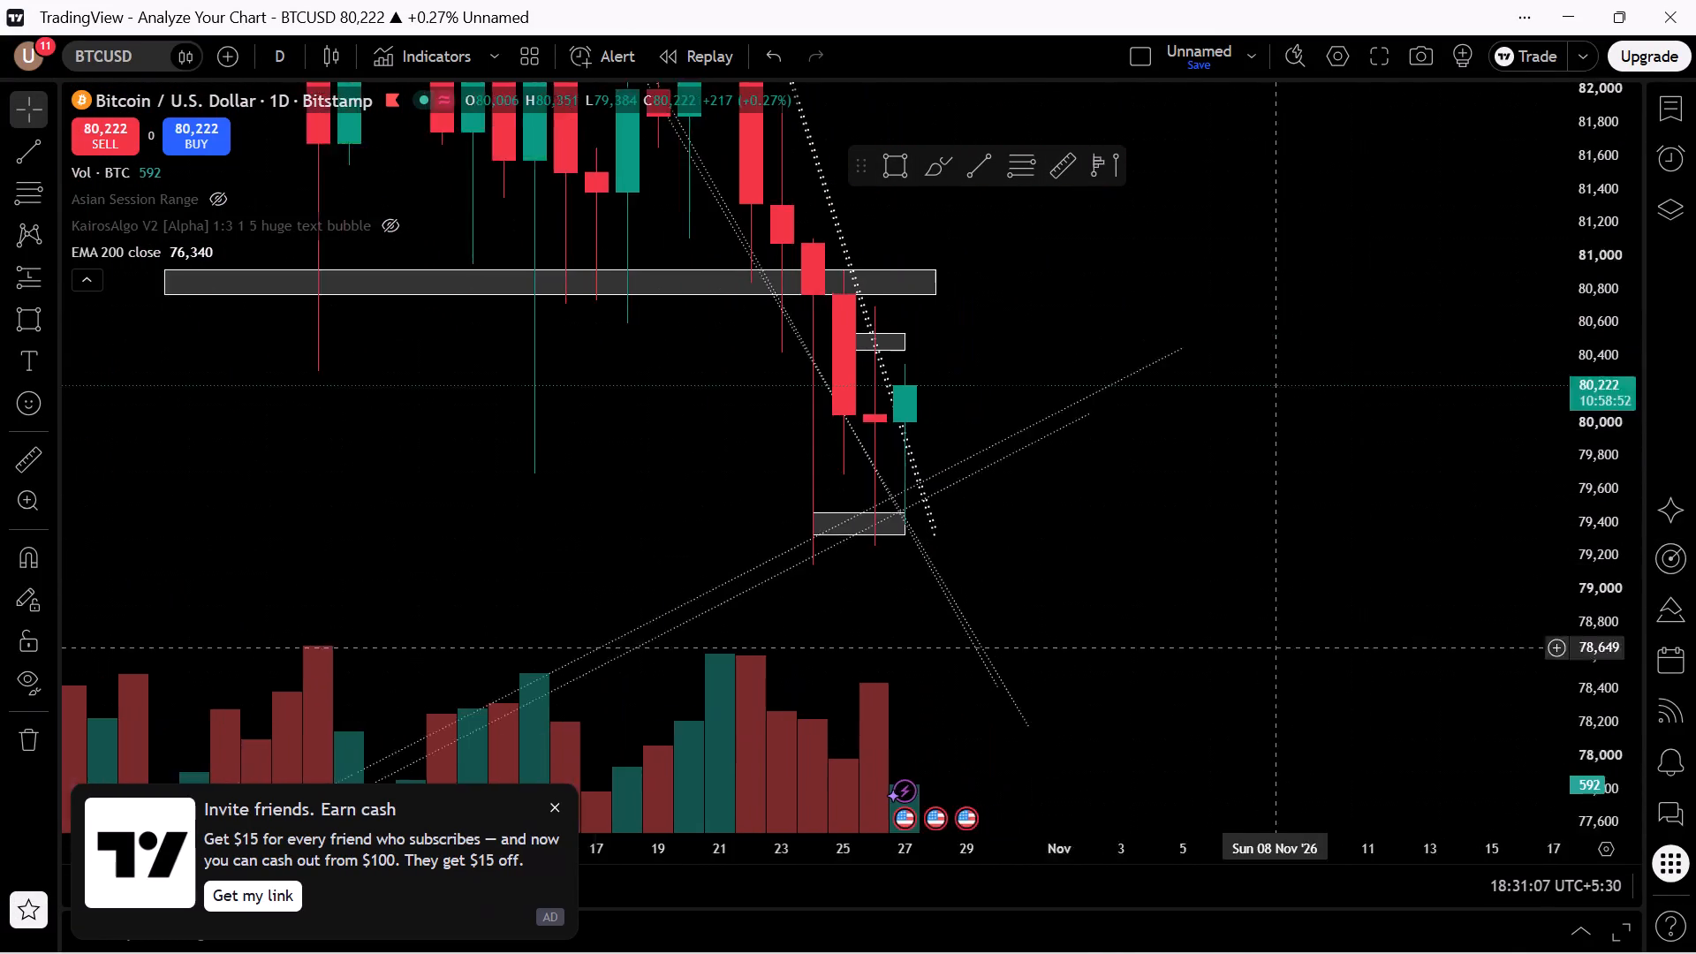
drag(1297, 686, 1471, 799)
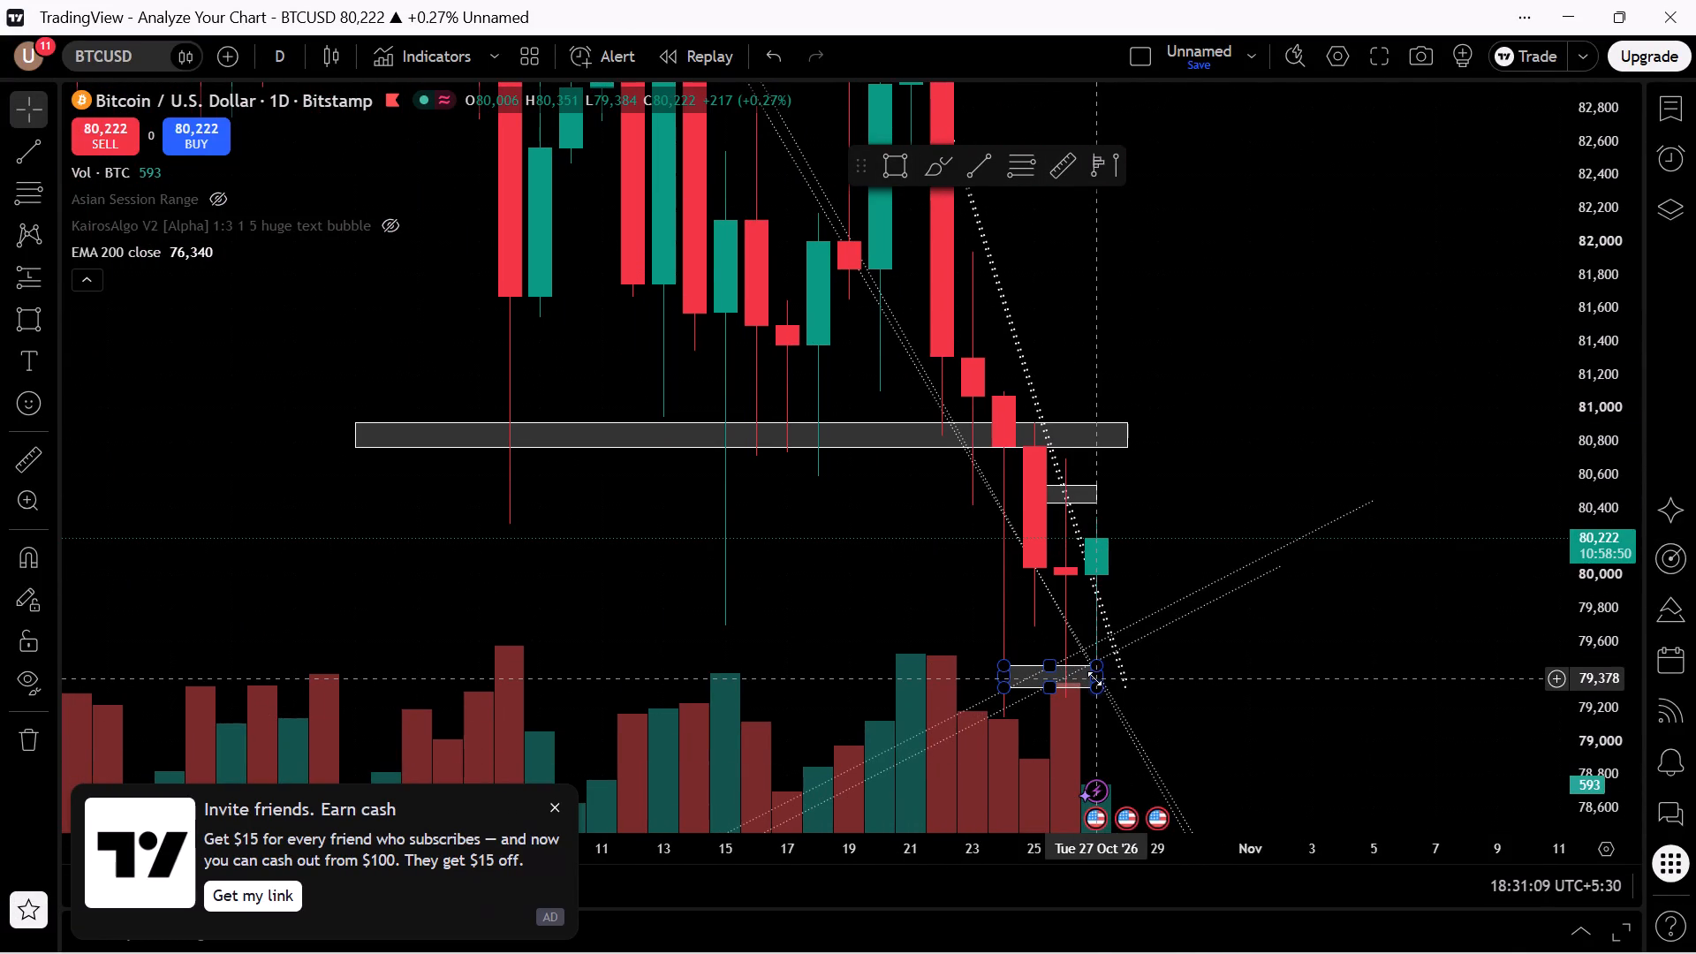
drag(1097, 678, 1129, 678)
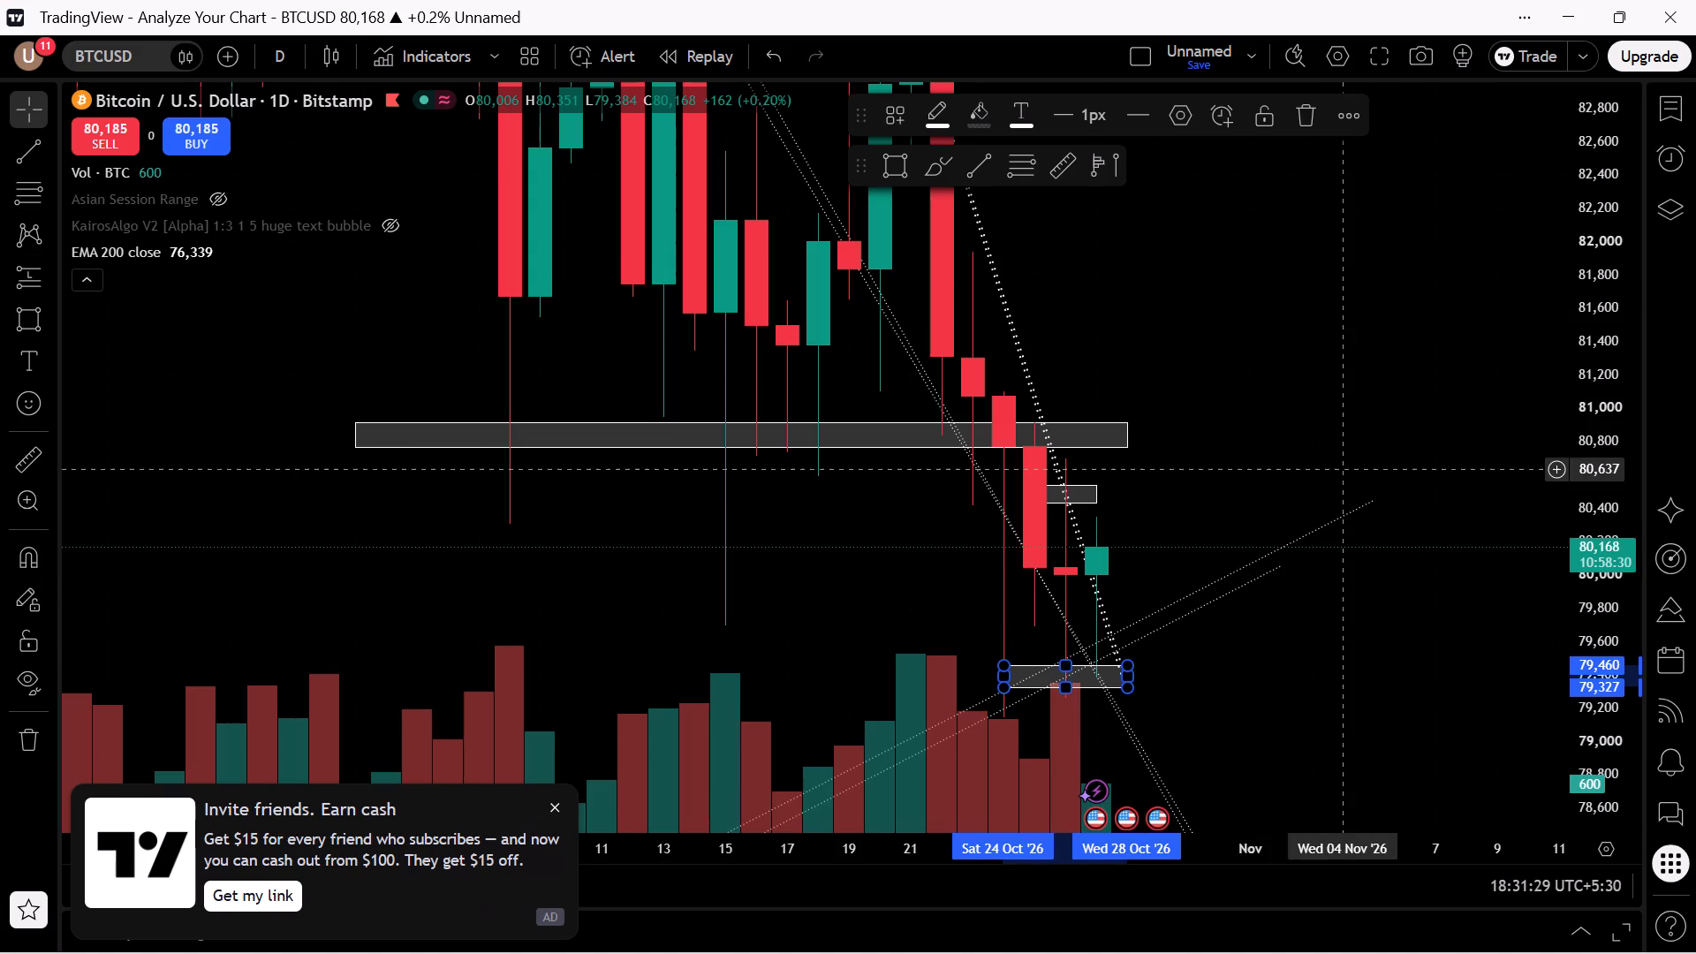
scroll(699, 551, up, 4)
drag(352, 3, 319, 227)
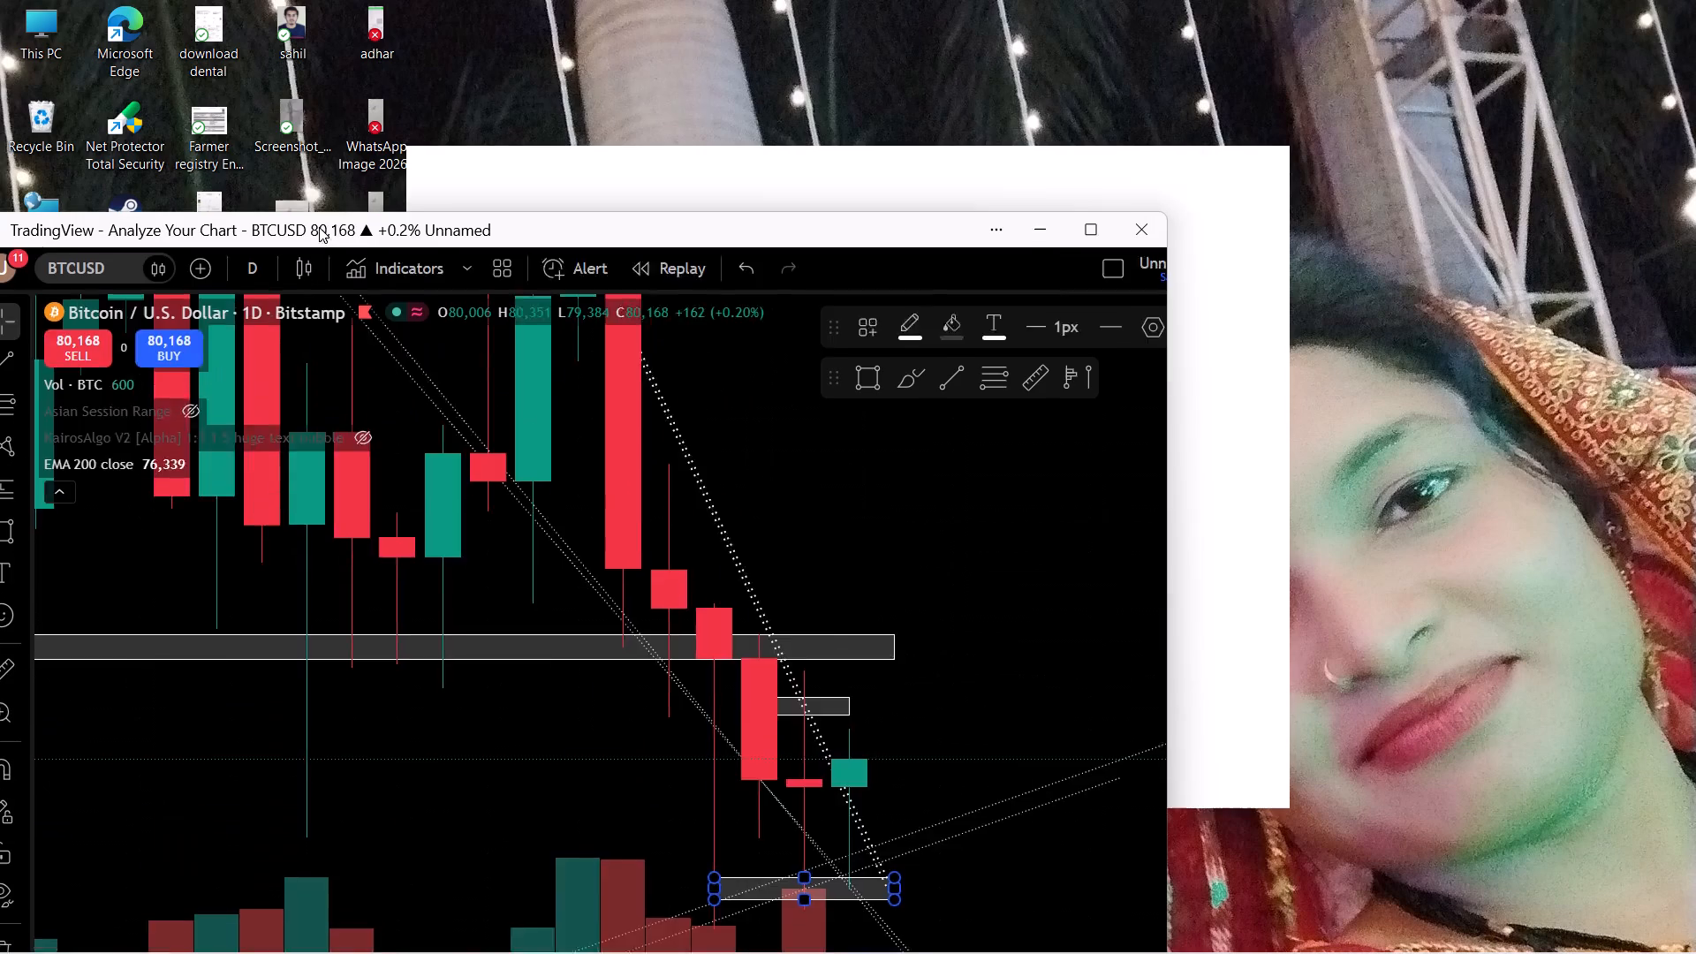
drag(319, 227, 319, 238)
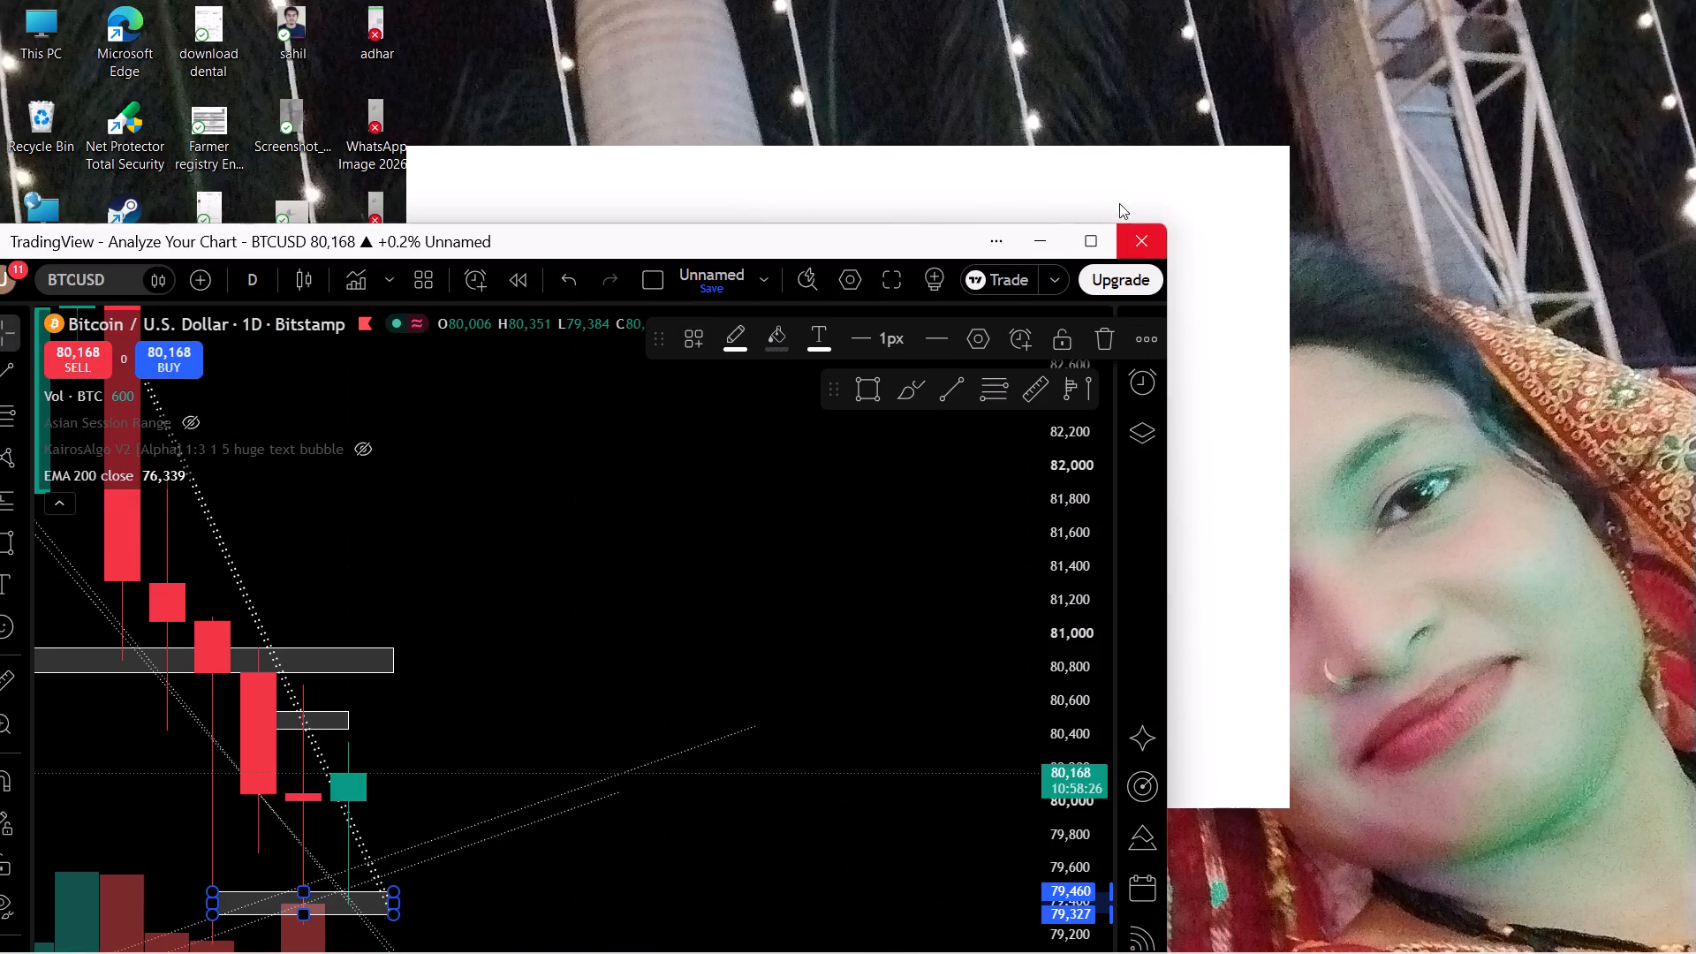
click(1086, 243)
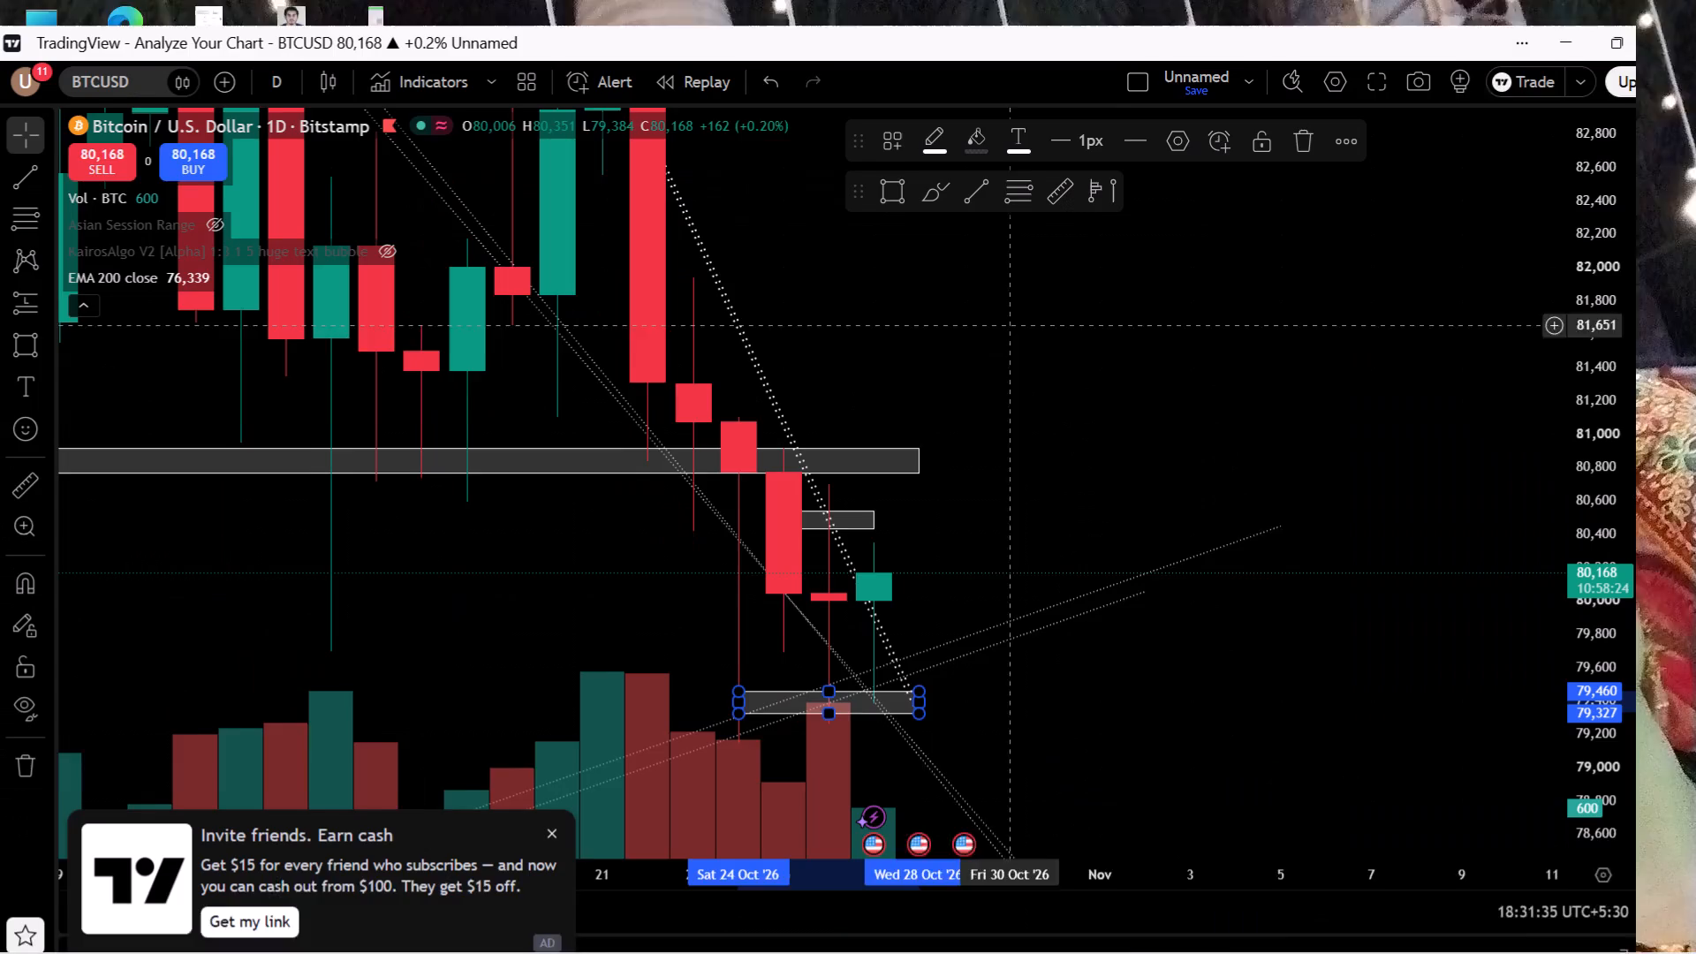
Examine the October daily candles, especially the latest ones, against the three zones and the ascending and descending trend-line pairs.
scroll(1040, 402, down, 3)
drag(1259, 321, 1280, 632)
drag(1620, 417, 1589, 550)
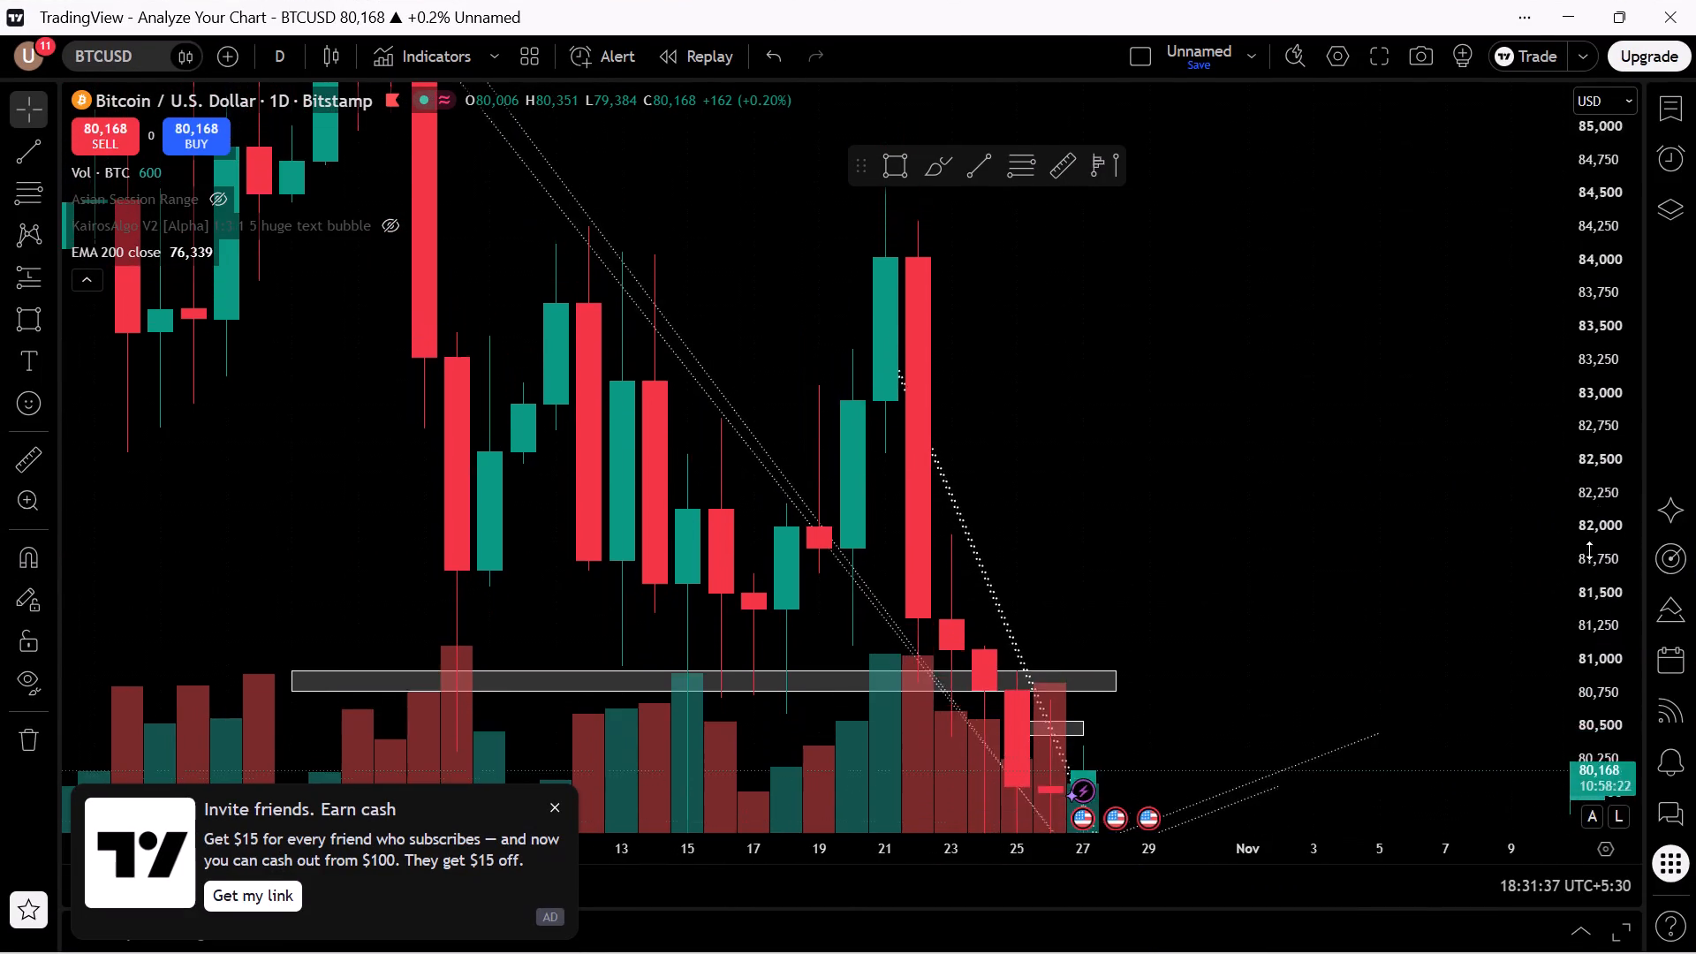
drag(1589, 550, 1563, 735)
scroll(1086, 282, down, 4)
drag(1449, 403, 1331, 219)
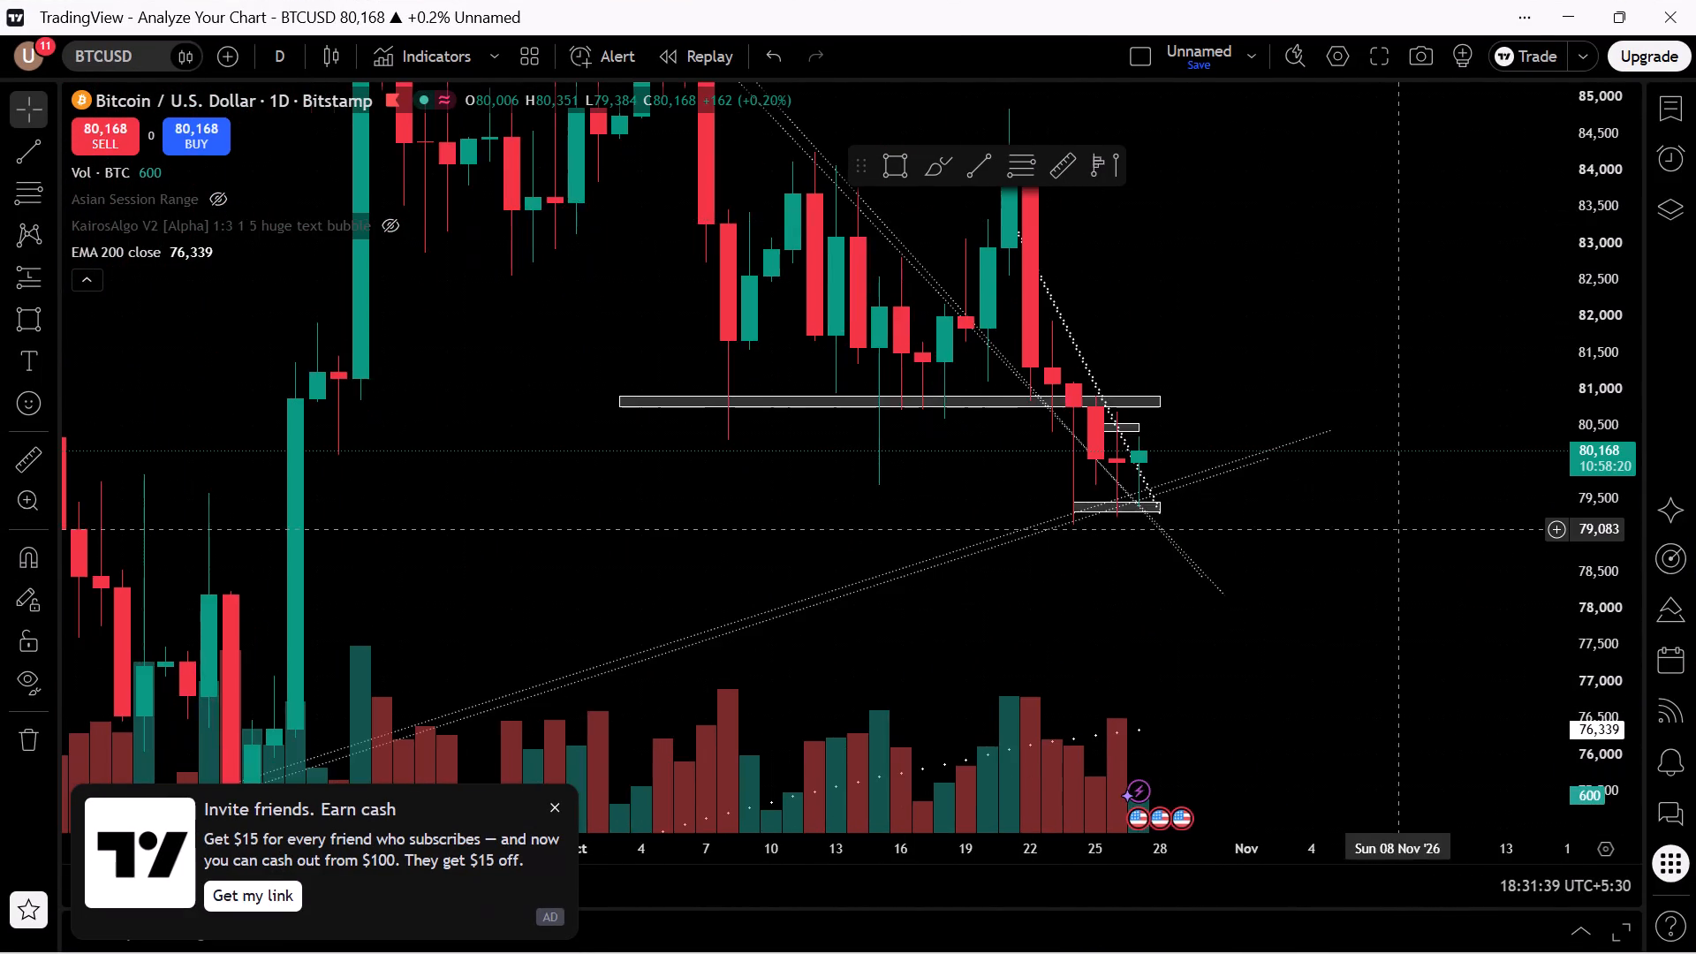
scroll(1398, 529, up, 4)
drag(1610, 609, 1633, 150)
scroll(1320, 532, up, 6)
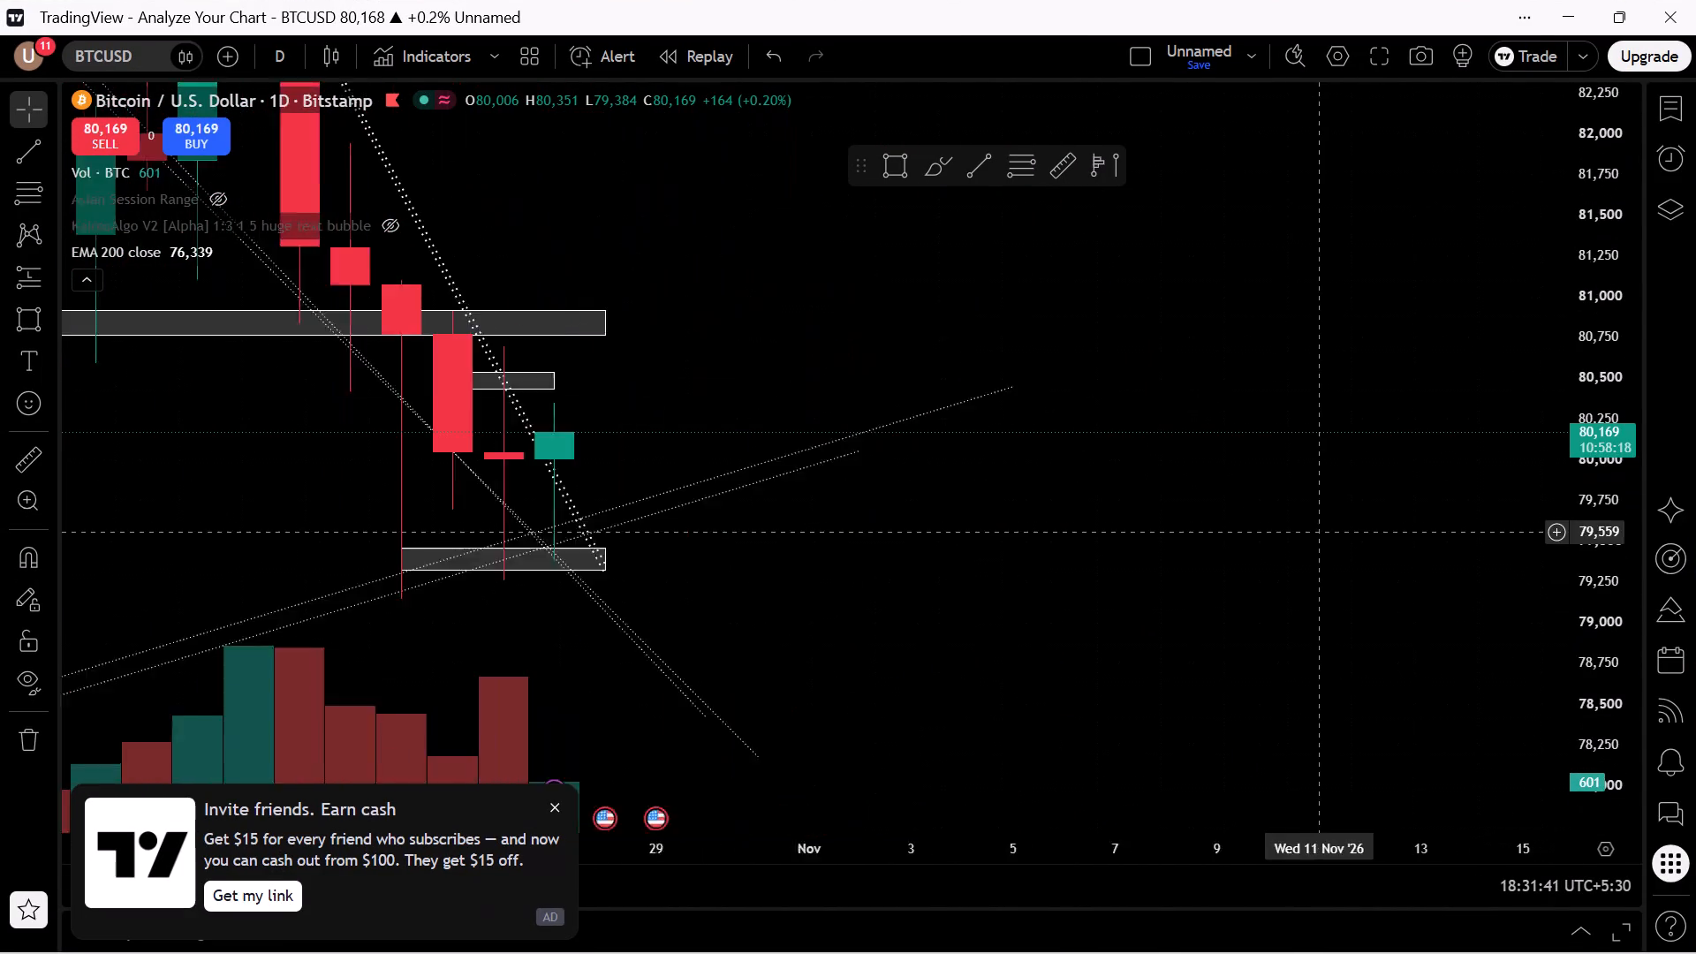
drag(989, 608, 1420, 371)
scroll(1276, 466, up, 6)
drag(848, 555, 1337, 634)
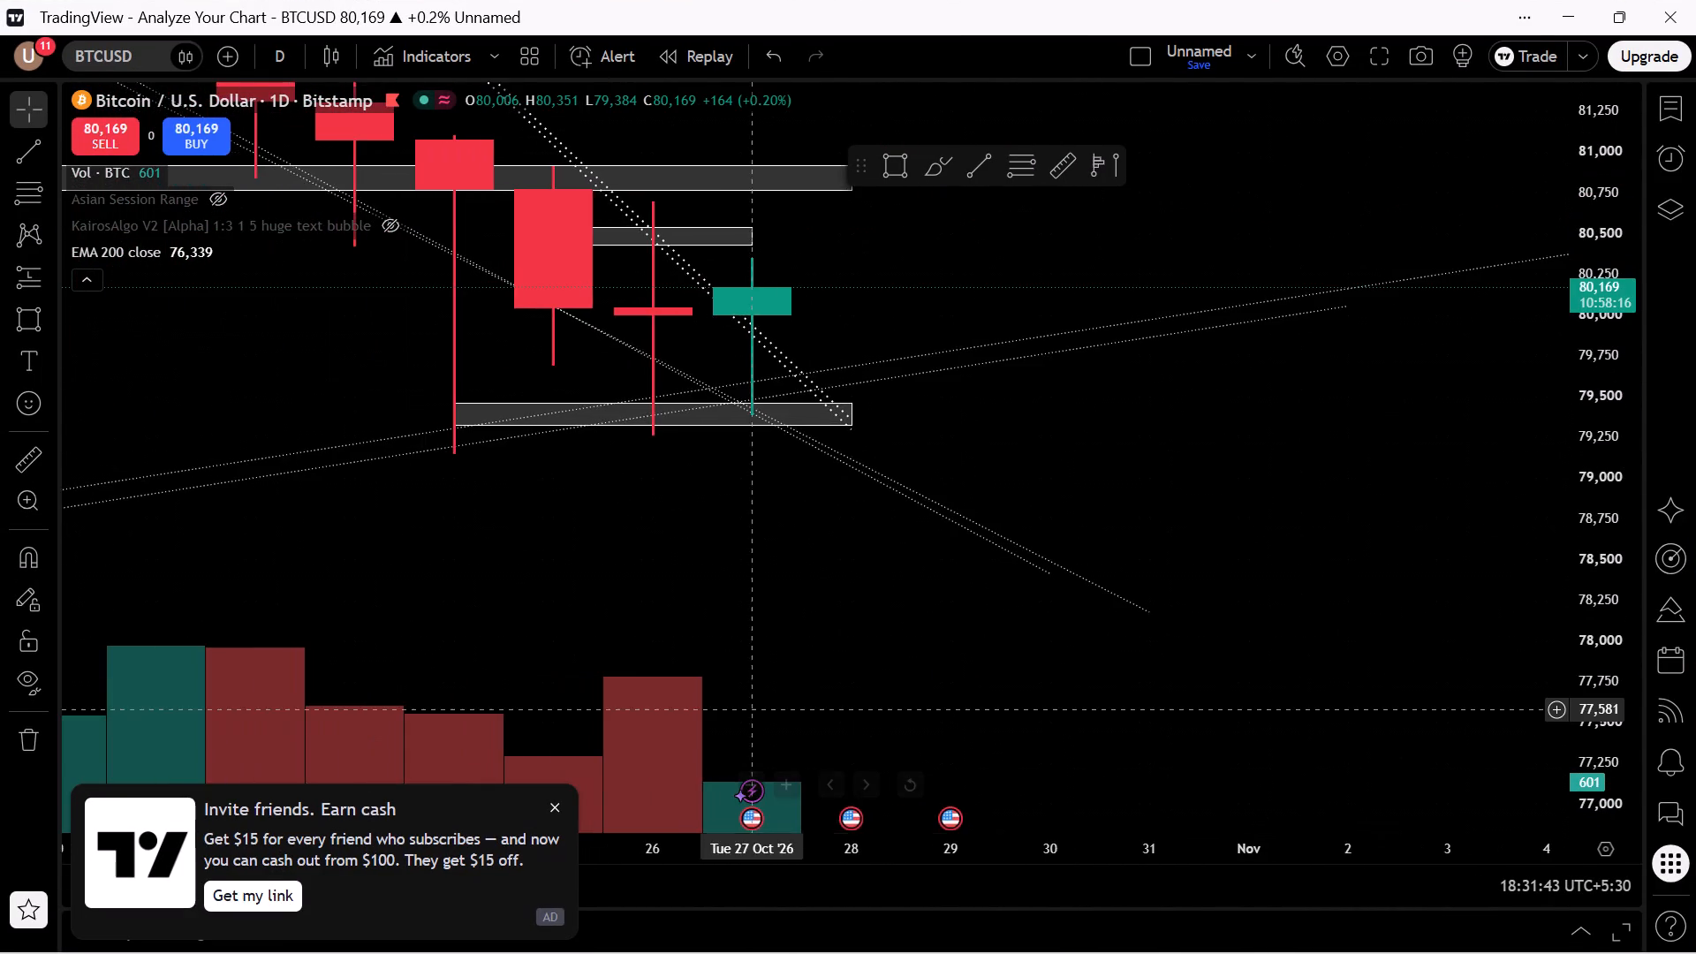
Shift the longer of the two thin descending trend lines so it ends at about 78,068 on 1 Nov.
scroll(795, 709, up, 3)
drag(564, 577, 1033, 659)
scroll(1366, 614, down, 1)
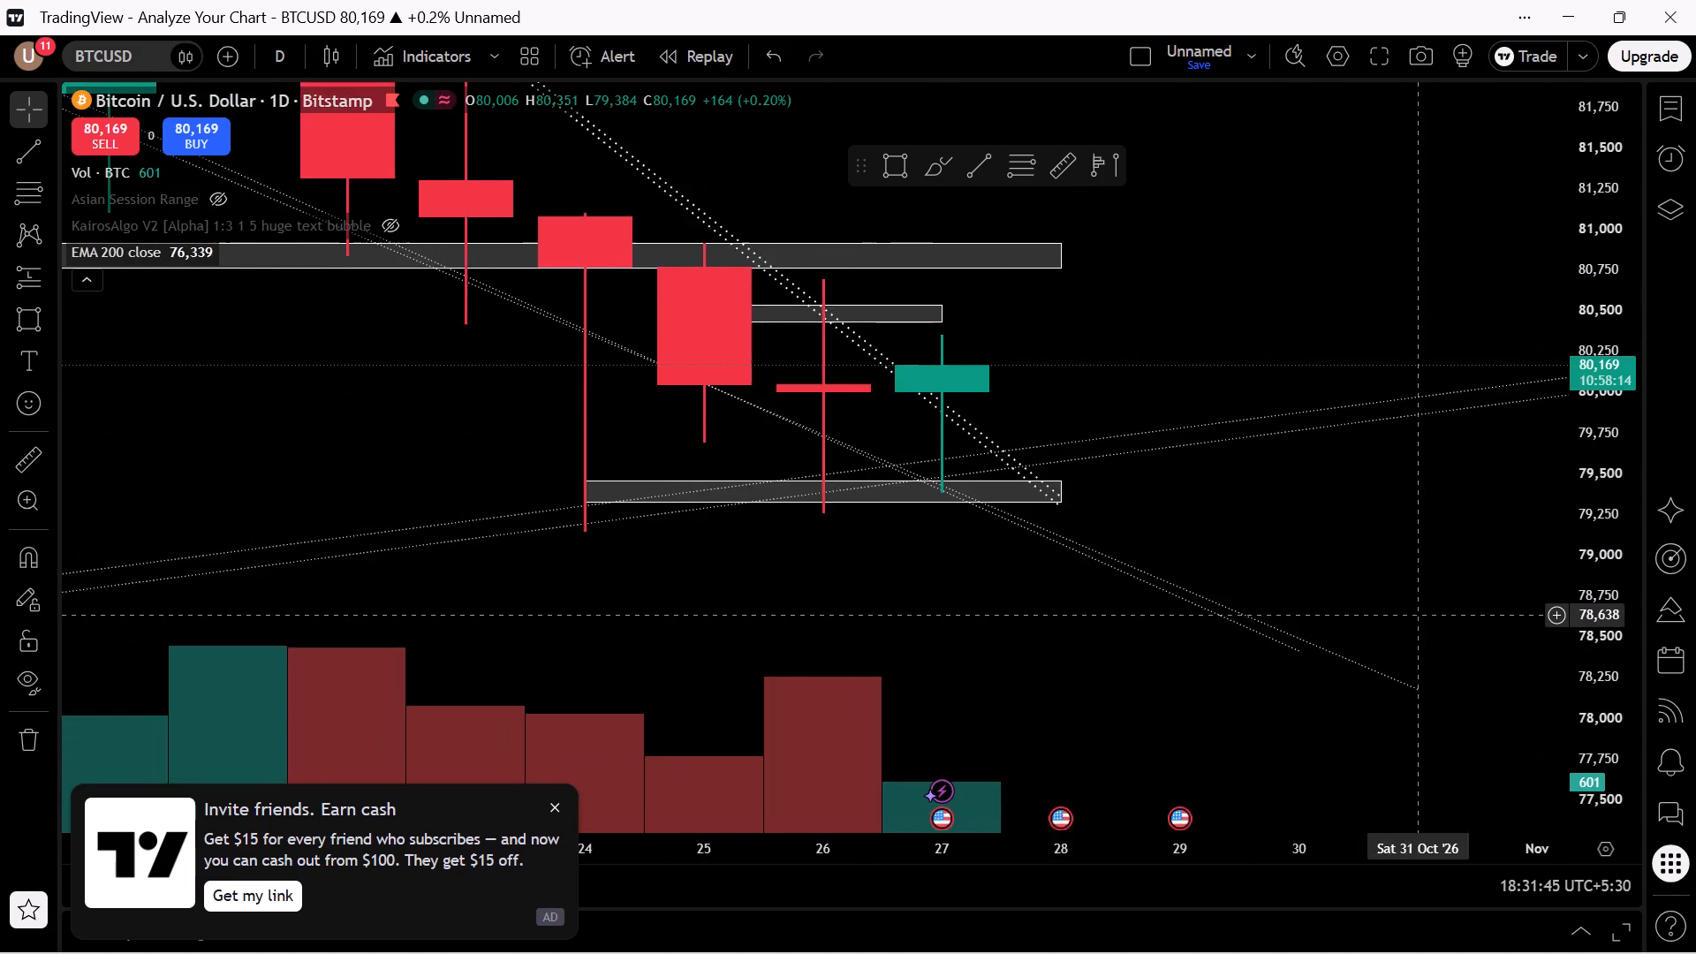
scroll(1366, 614, down, 1)
click(1379, 662)
drag(1379, 662, 1385, 675)
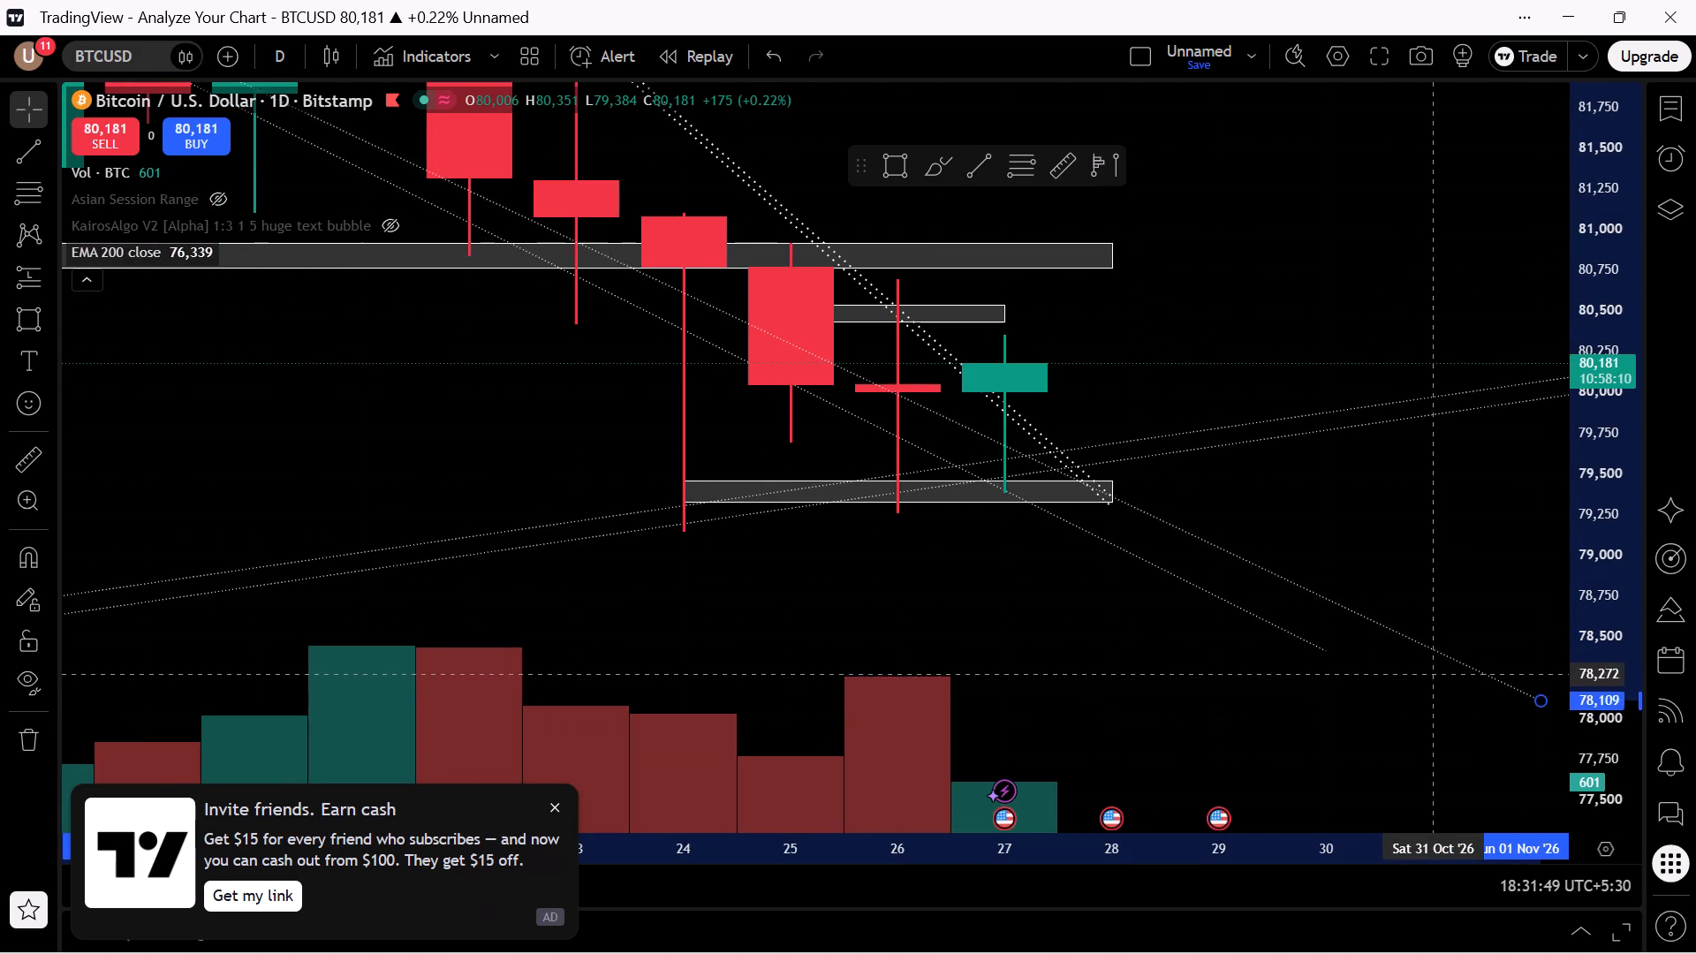
drag(1385, 675, 1382, 680)
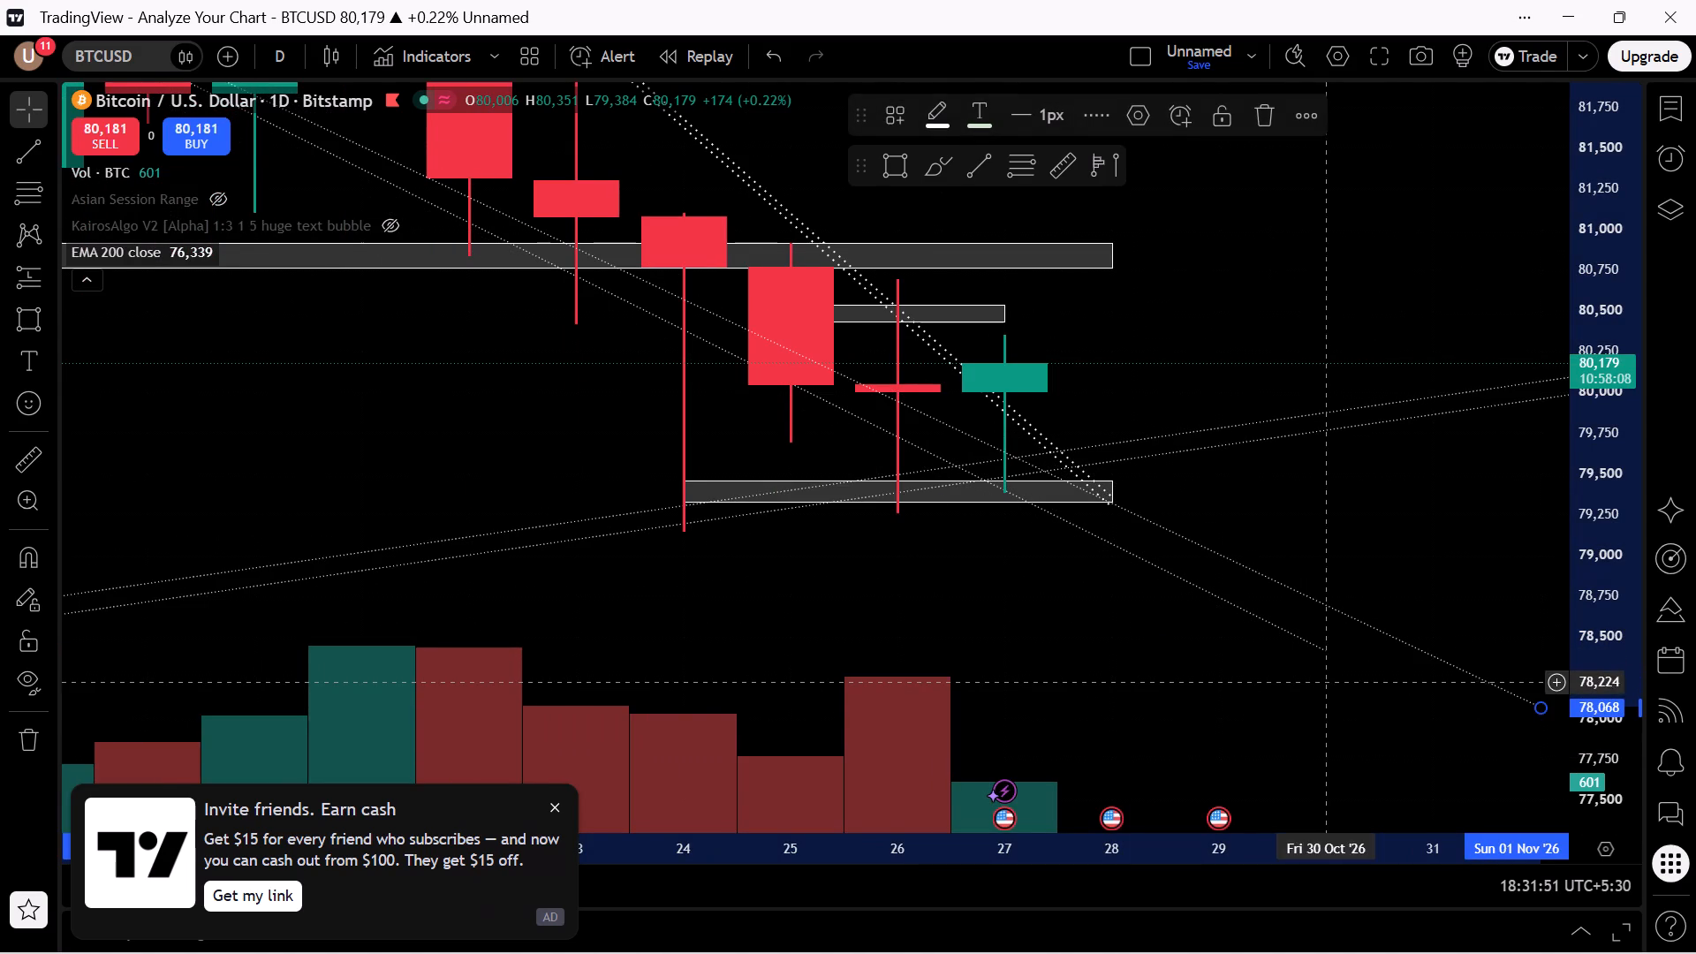
Nudge the same descending trend line slightly lower so its 1 Nov end sits just under 78,000.
scroll(1255, 578, down, 5)
drag(1601, 400, 1567, 587)
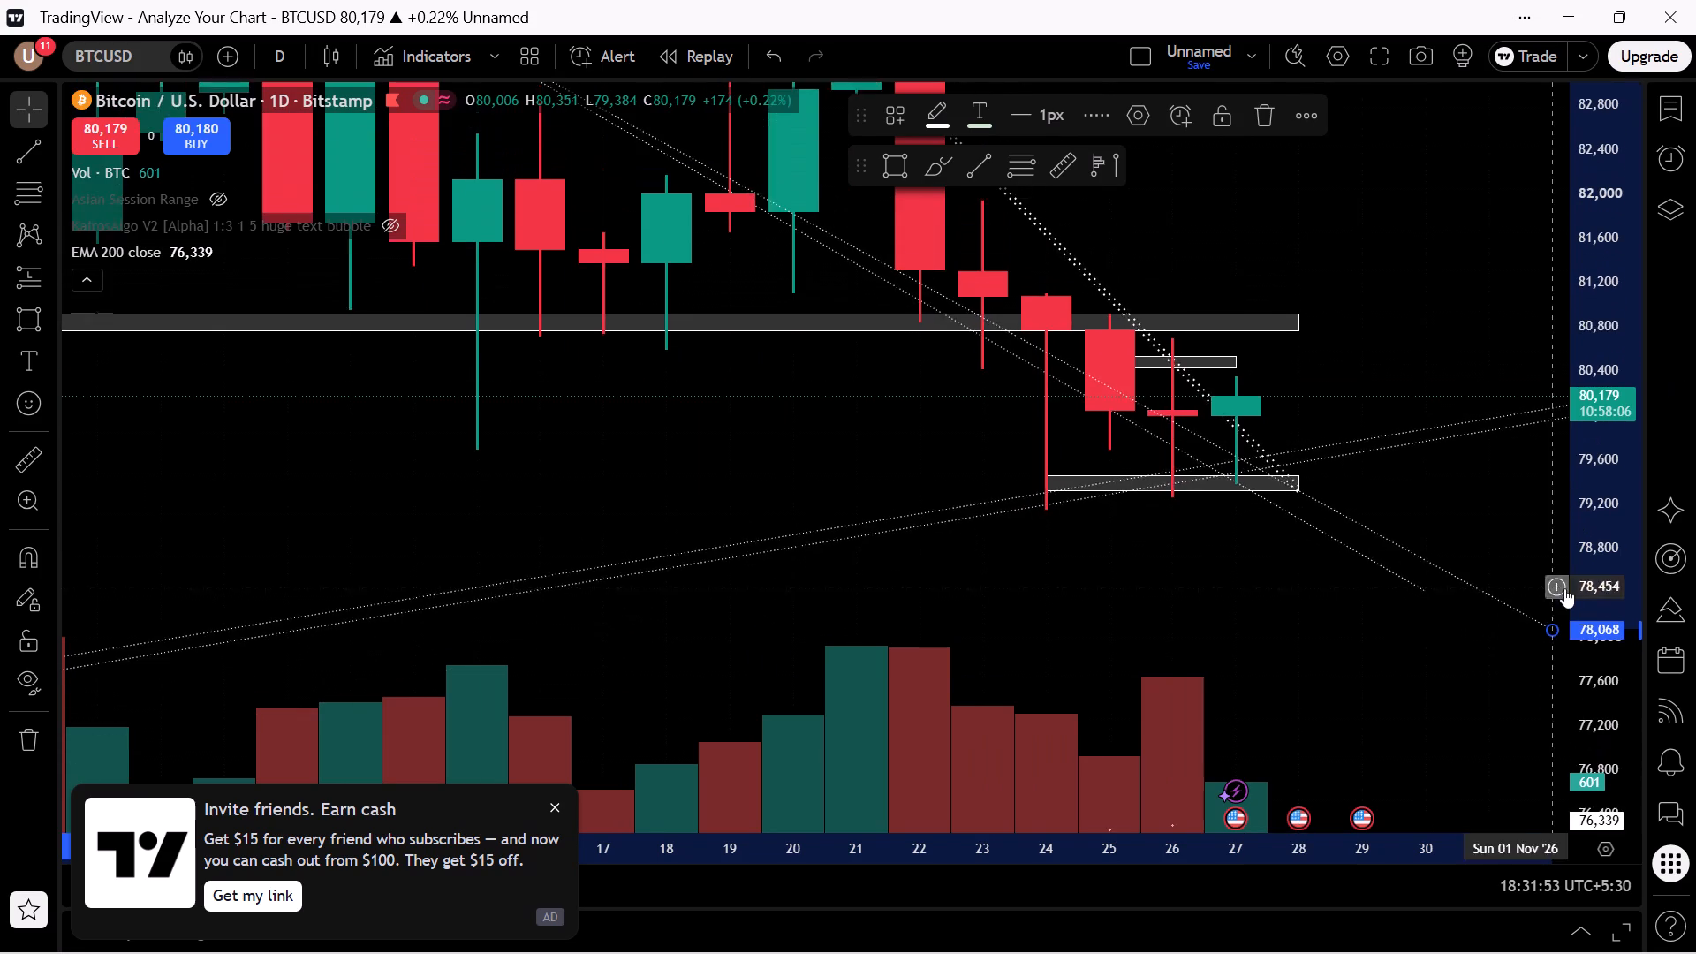
scroll(1484, 640, down, 4)
drag(1321, 592, 1204, 591)
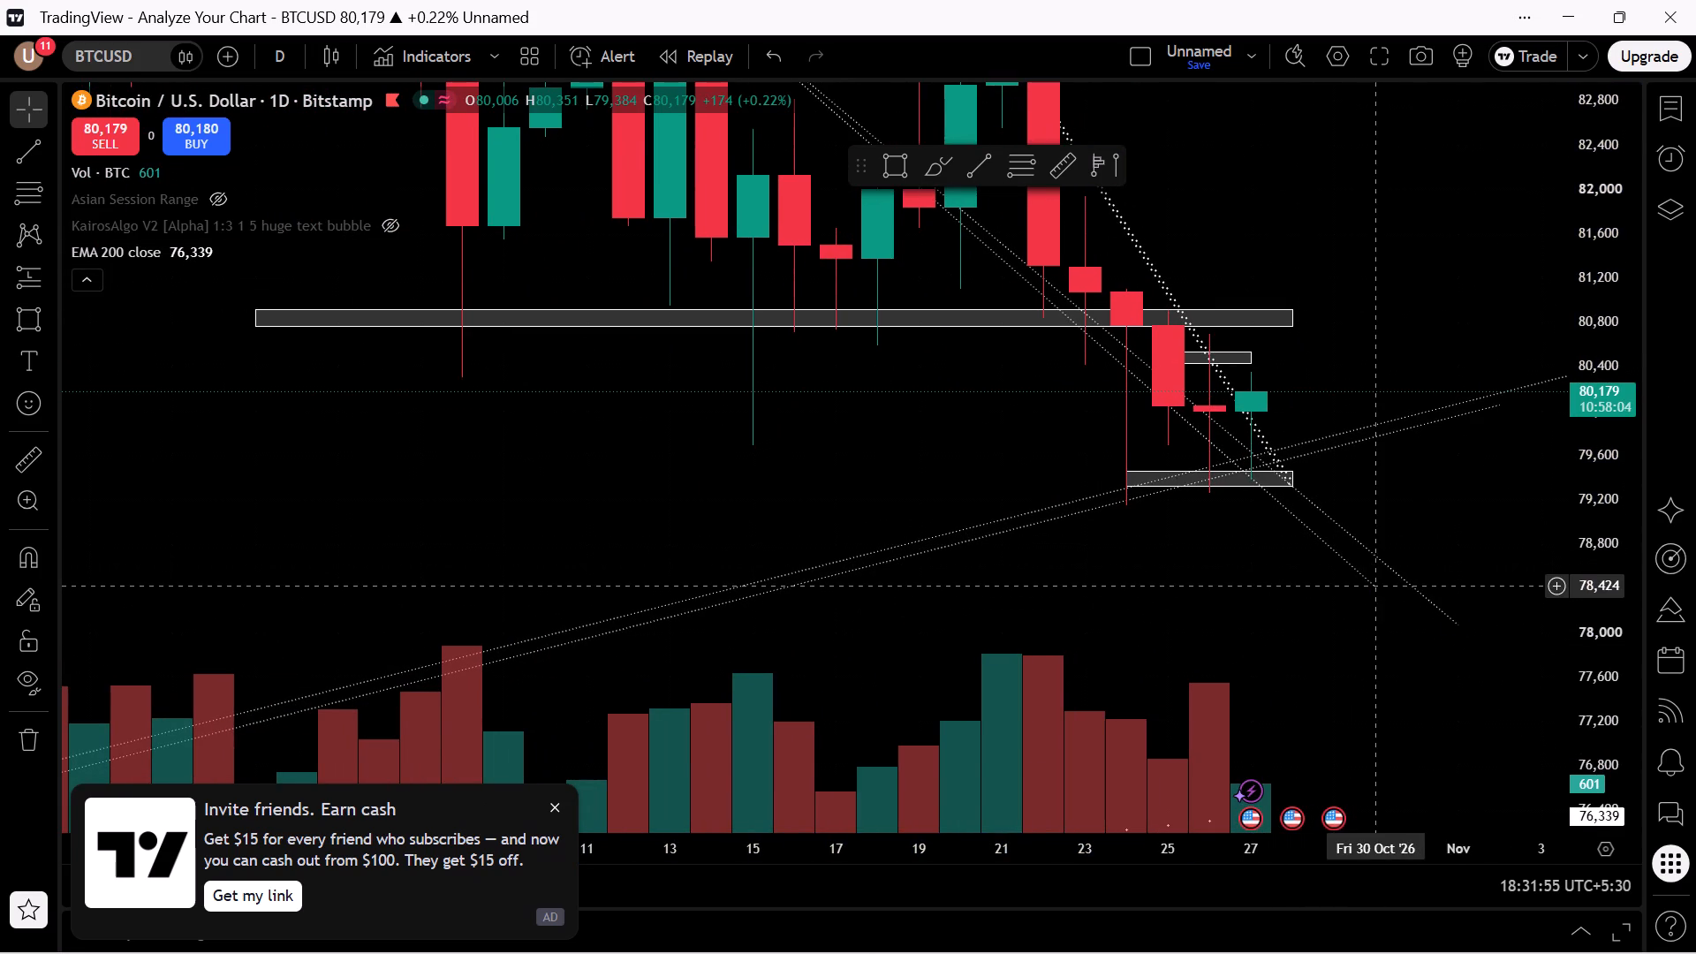
drag(1450, 616, 1448, 625)
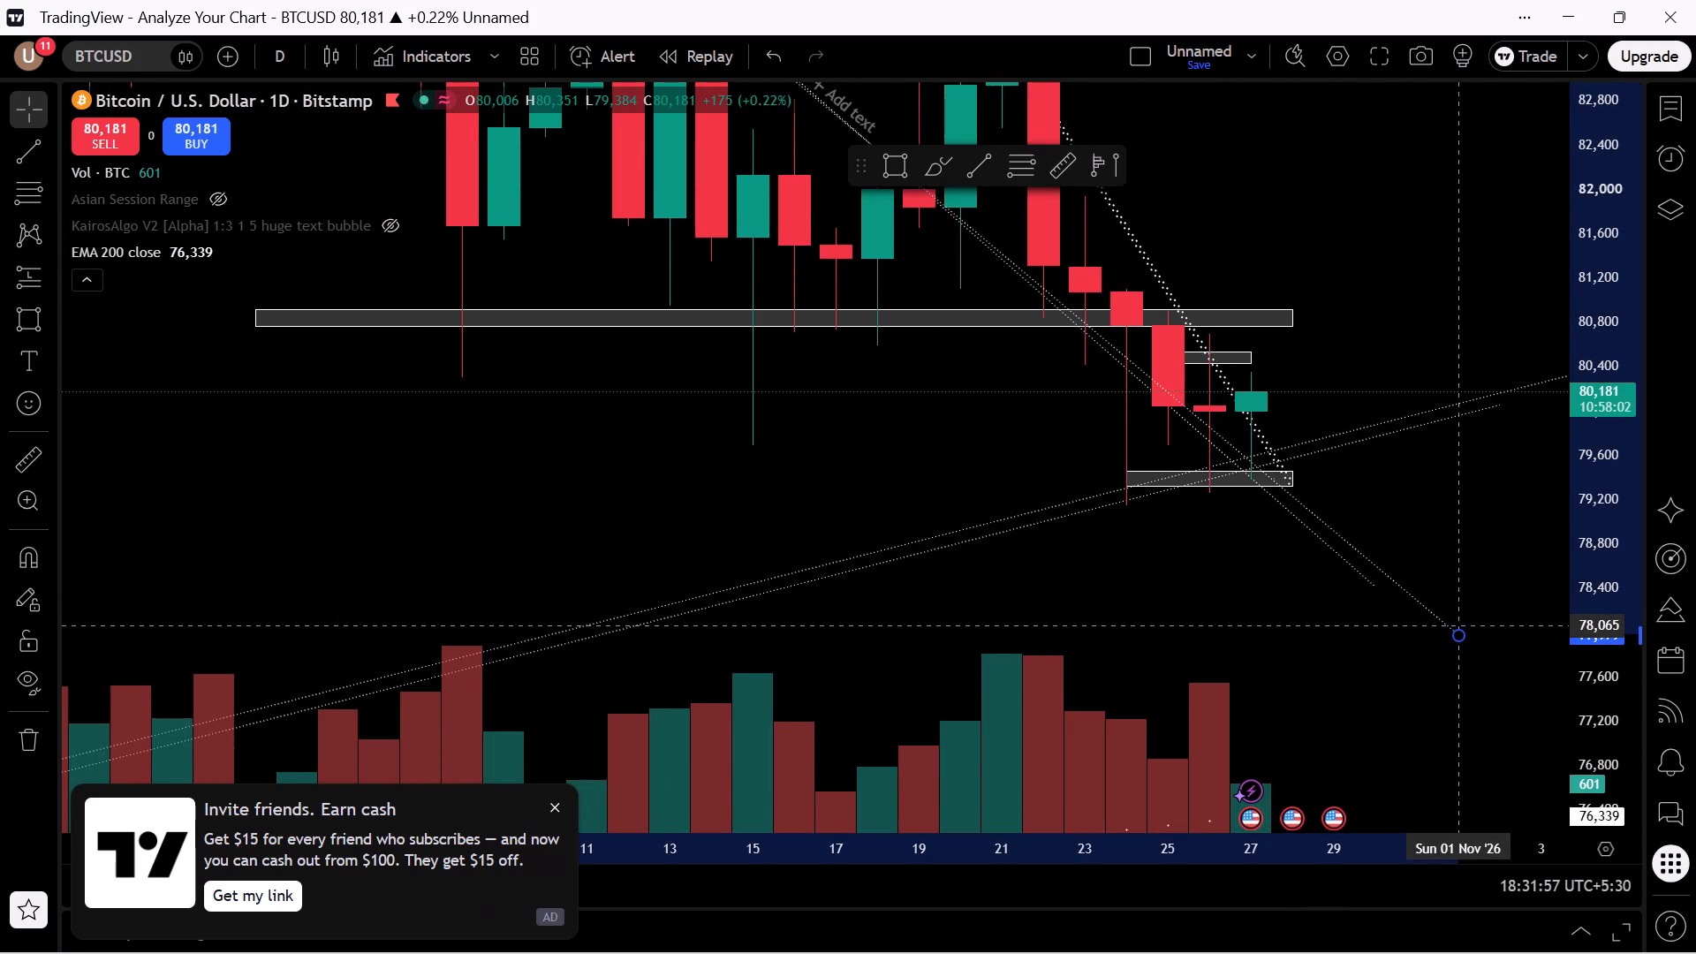
drag(1448, 625, 1446, 627)
Switch the BTCUSD chart to the weekly interval.
drag(1194, 655, 986, 841)
scroll(1218, 258, down, 2)
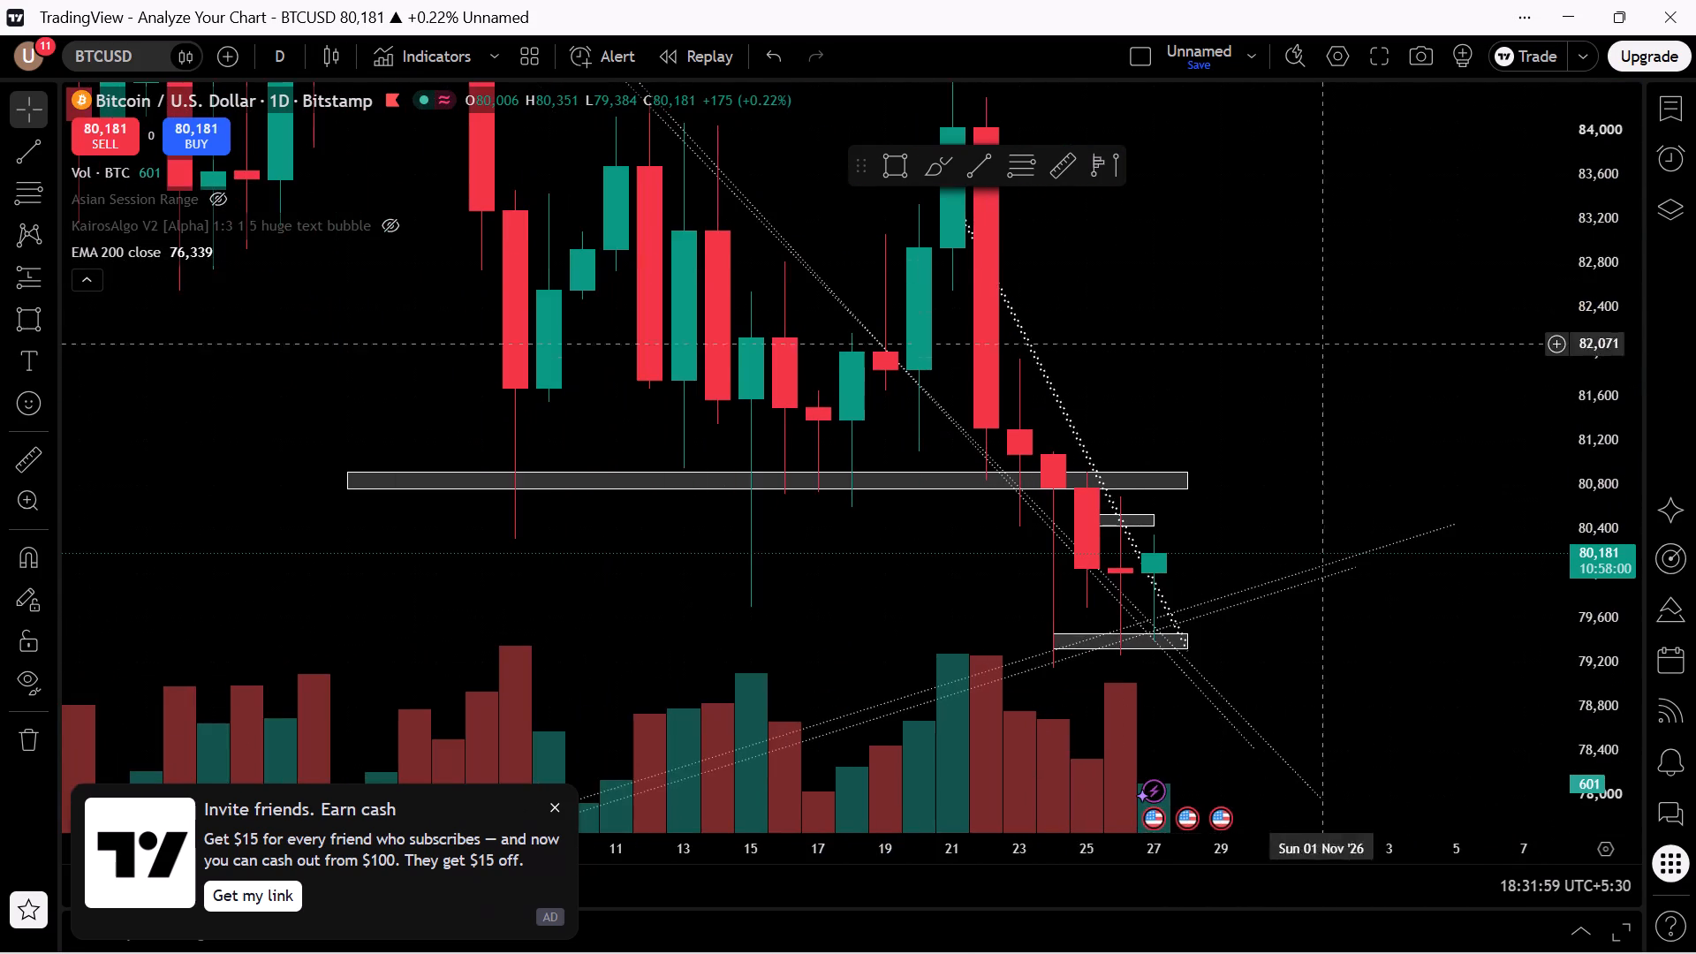
drag(1443, 367, 1341, 708)
click(289, 77)
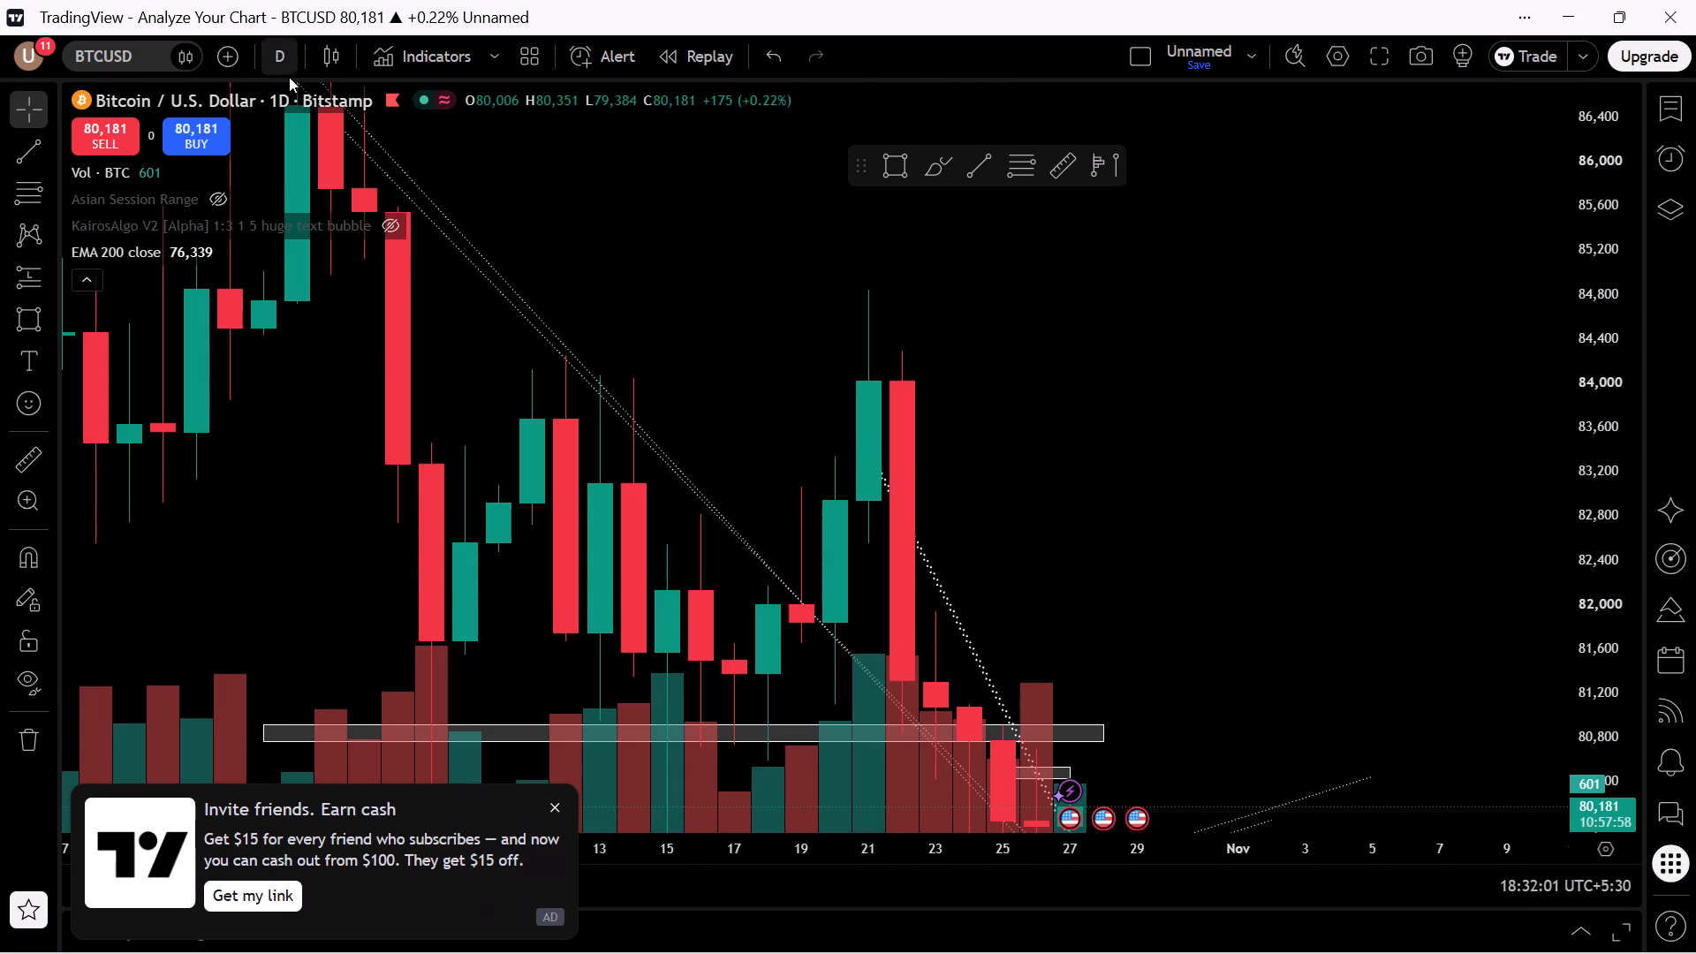
scroll(322, 640, down, 2)
scroll(302, 793, down, 2)
click(348, 685)
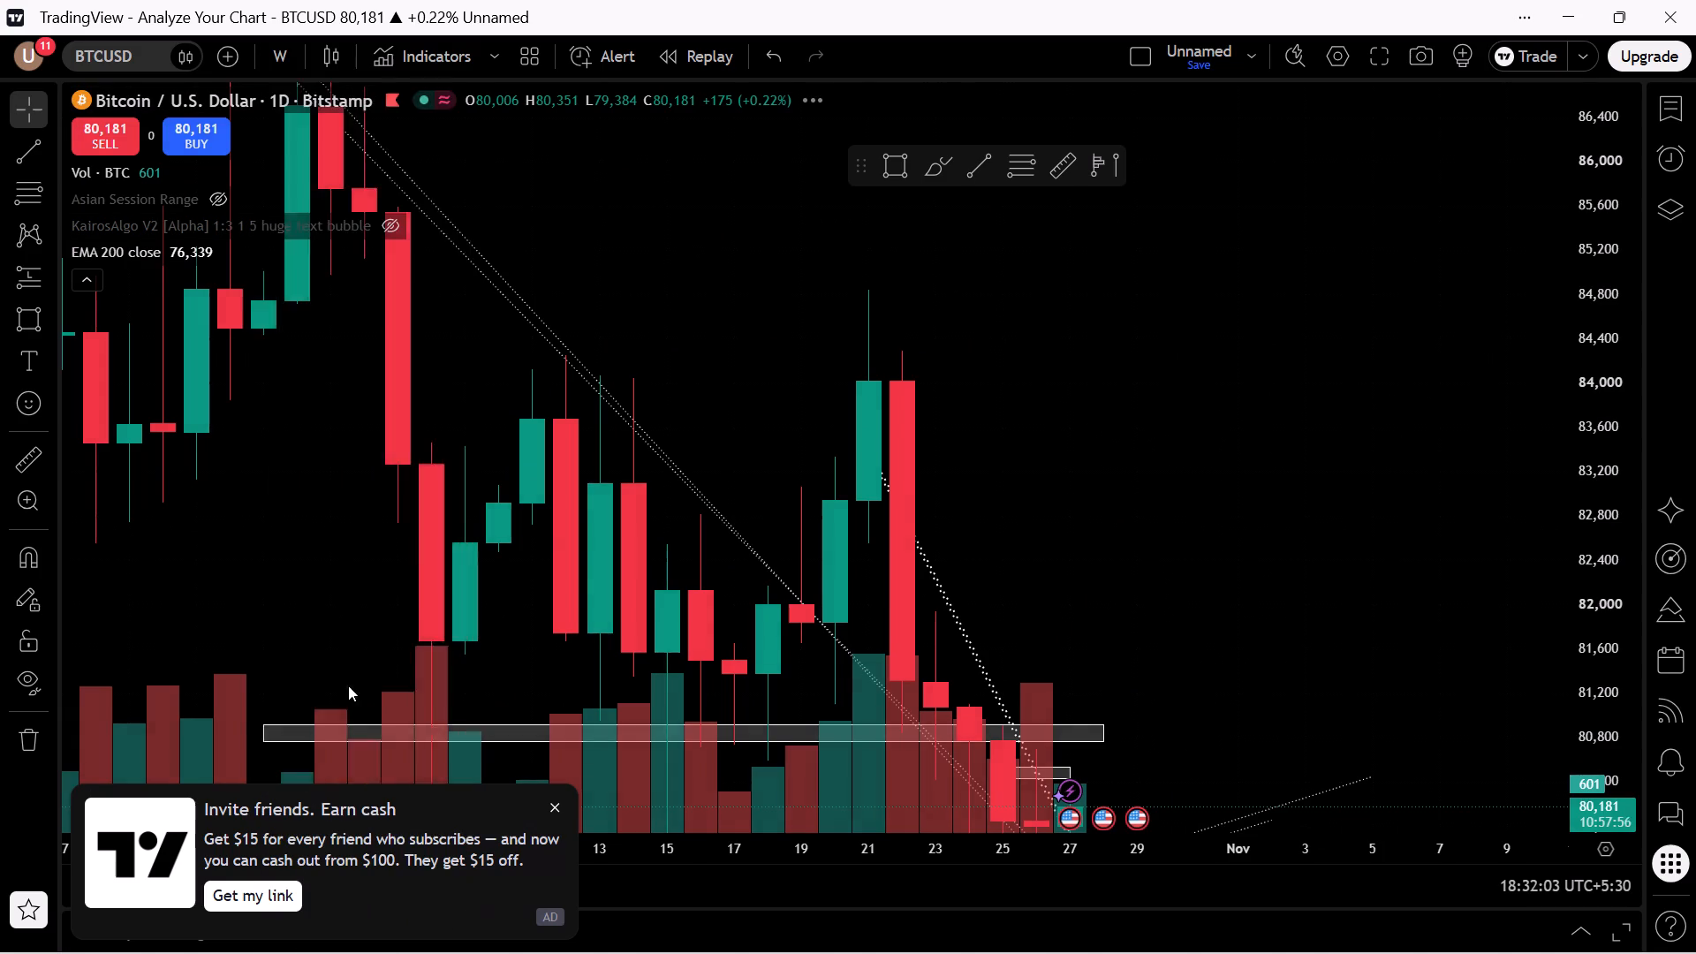
Examine the weekly candles from August to late October against the zones and the ascending and descending trend lines.
scroll(1662, 372, down, 3)
scroll(1480, 457, up, 5)
drag(1149, 553, 1147, 184)
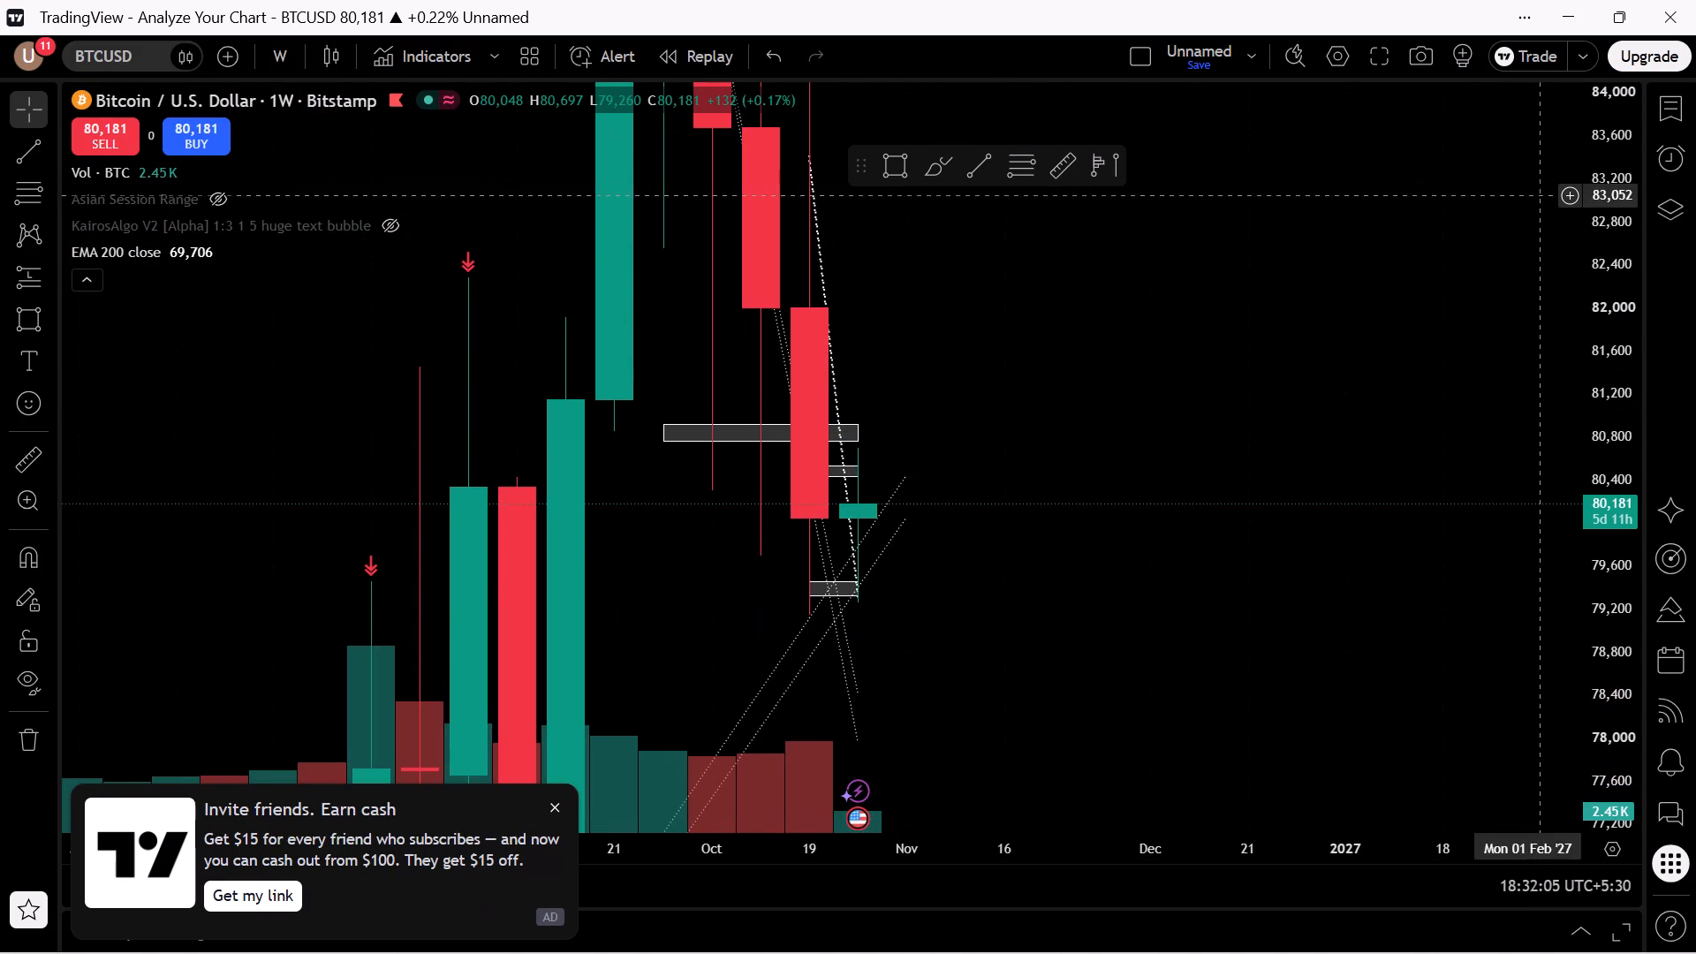
drag(1629, 289, 1494, 756)
scroll(1106, 637, down, 2)
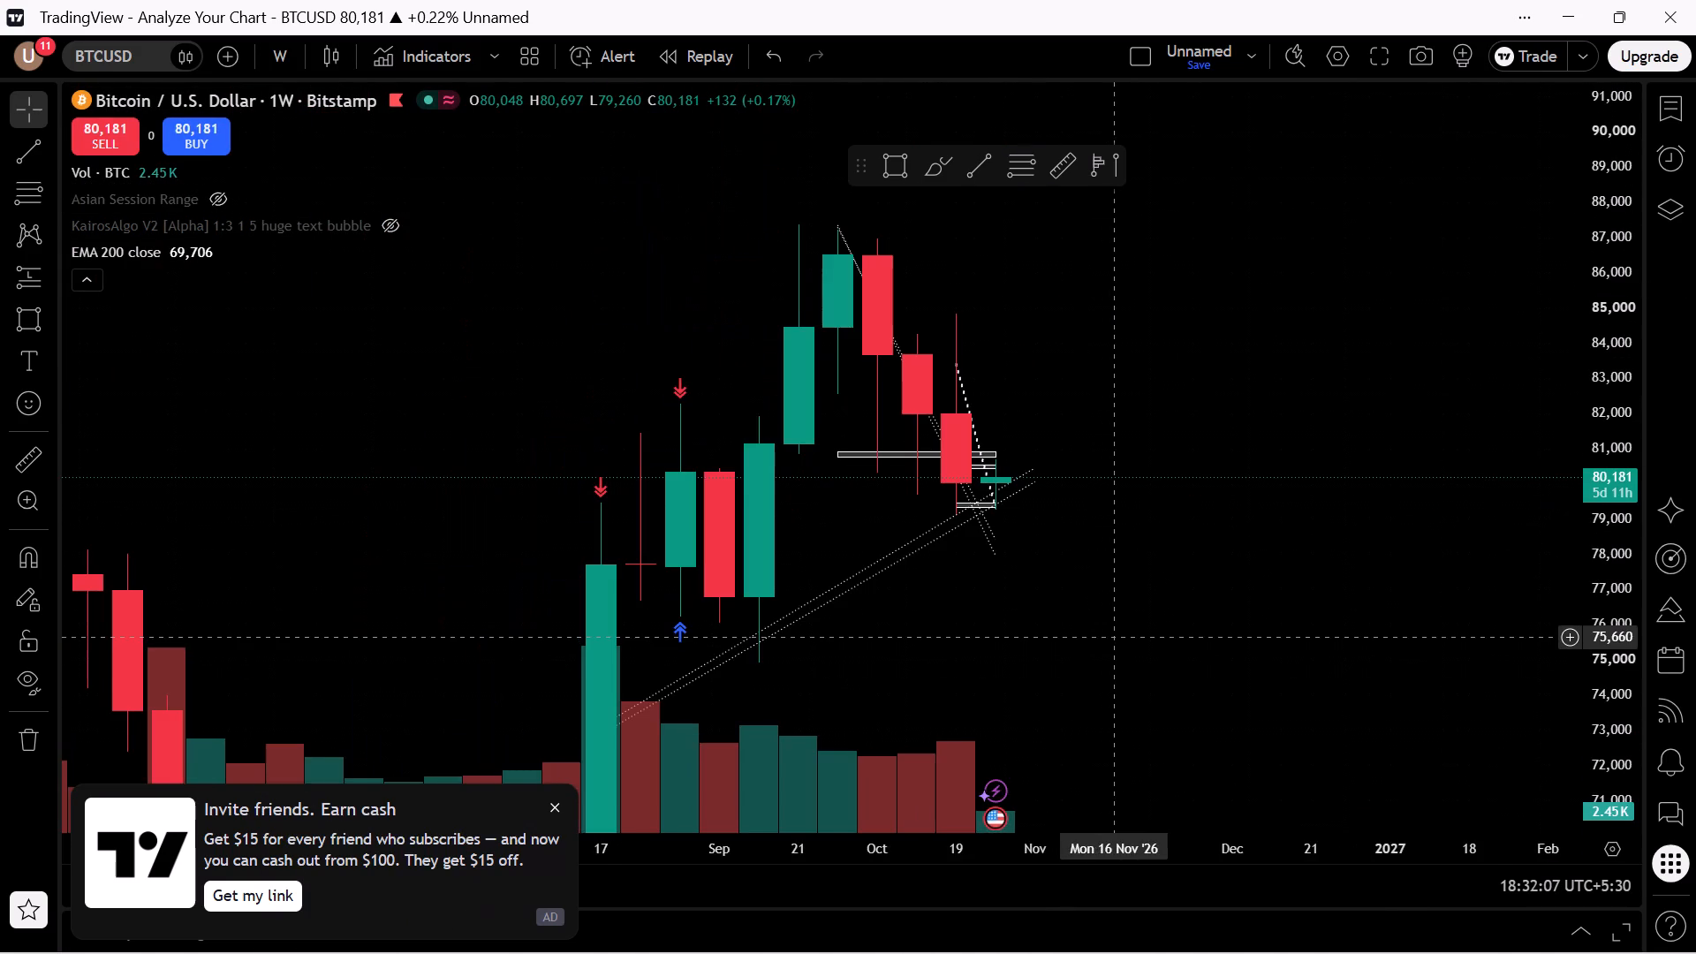
drag(1036, 671, 1107, 520)
drag(796, 245, 656, 469)
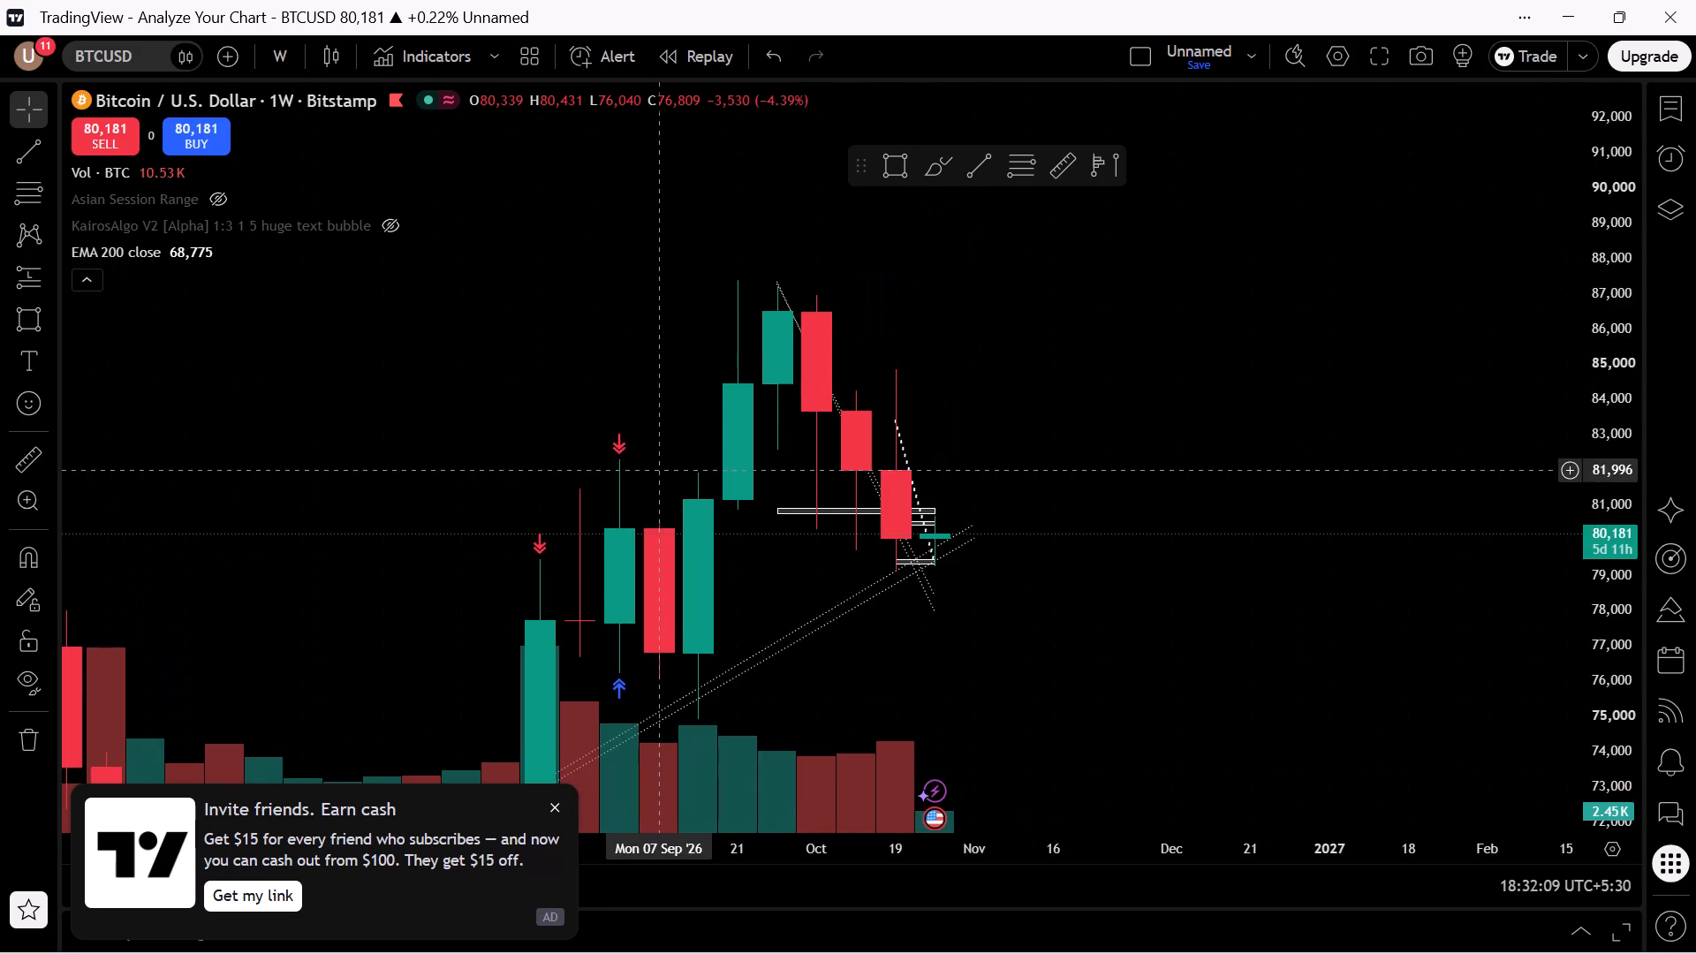
drag(656, 469, 656, 466)
click(646, 303)
click(646, 304)
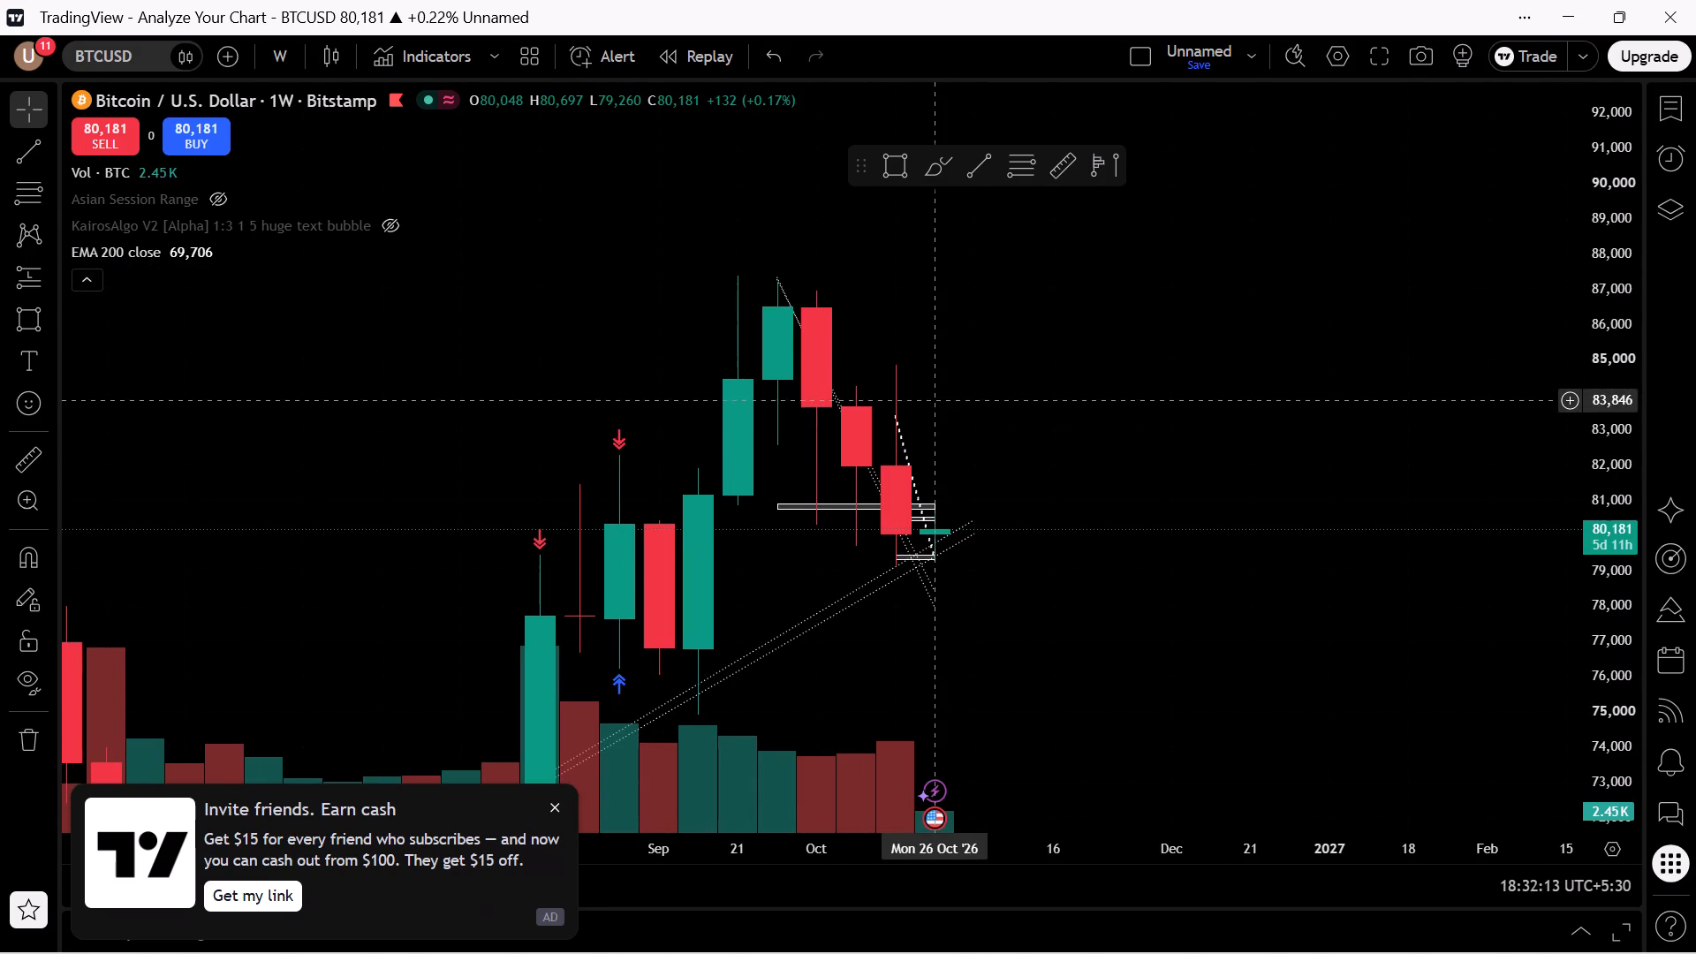
scroll(1011, 488, up, 4)
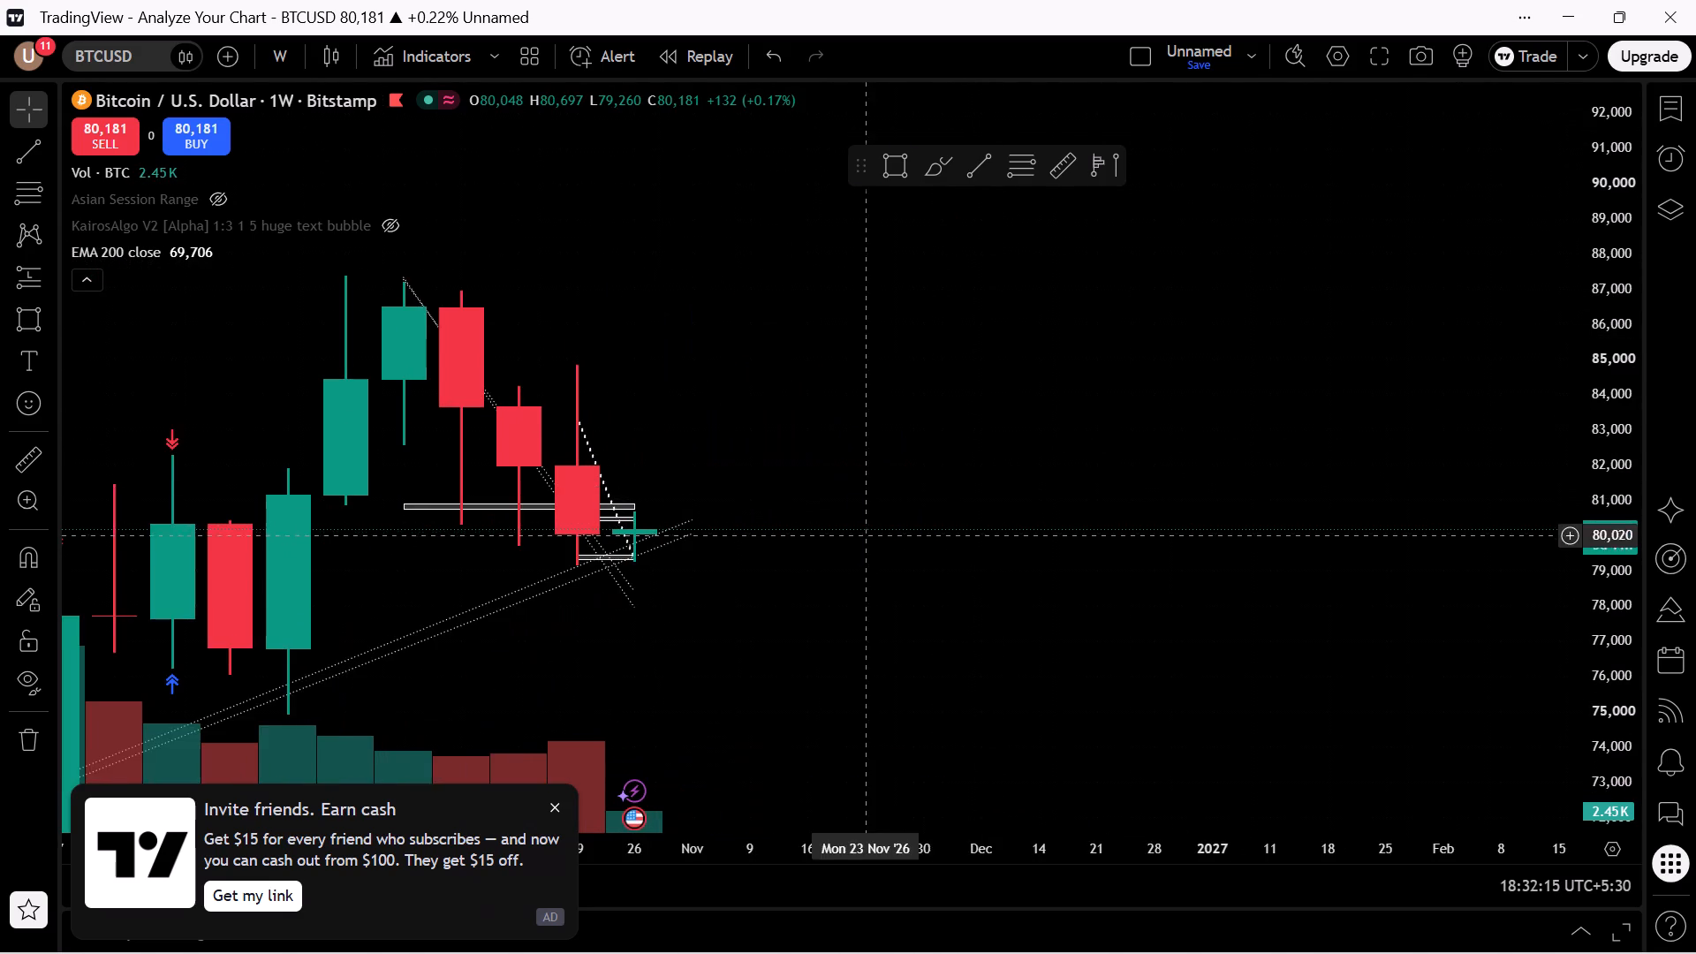
drag(875, 436, 937, 331)
click(692, 530)
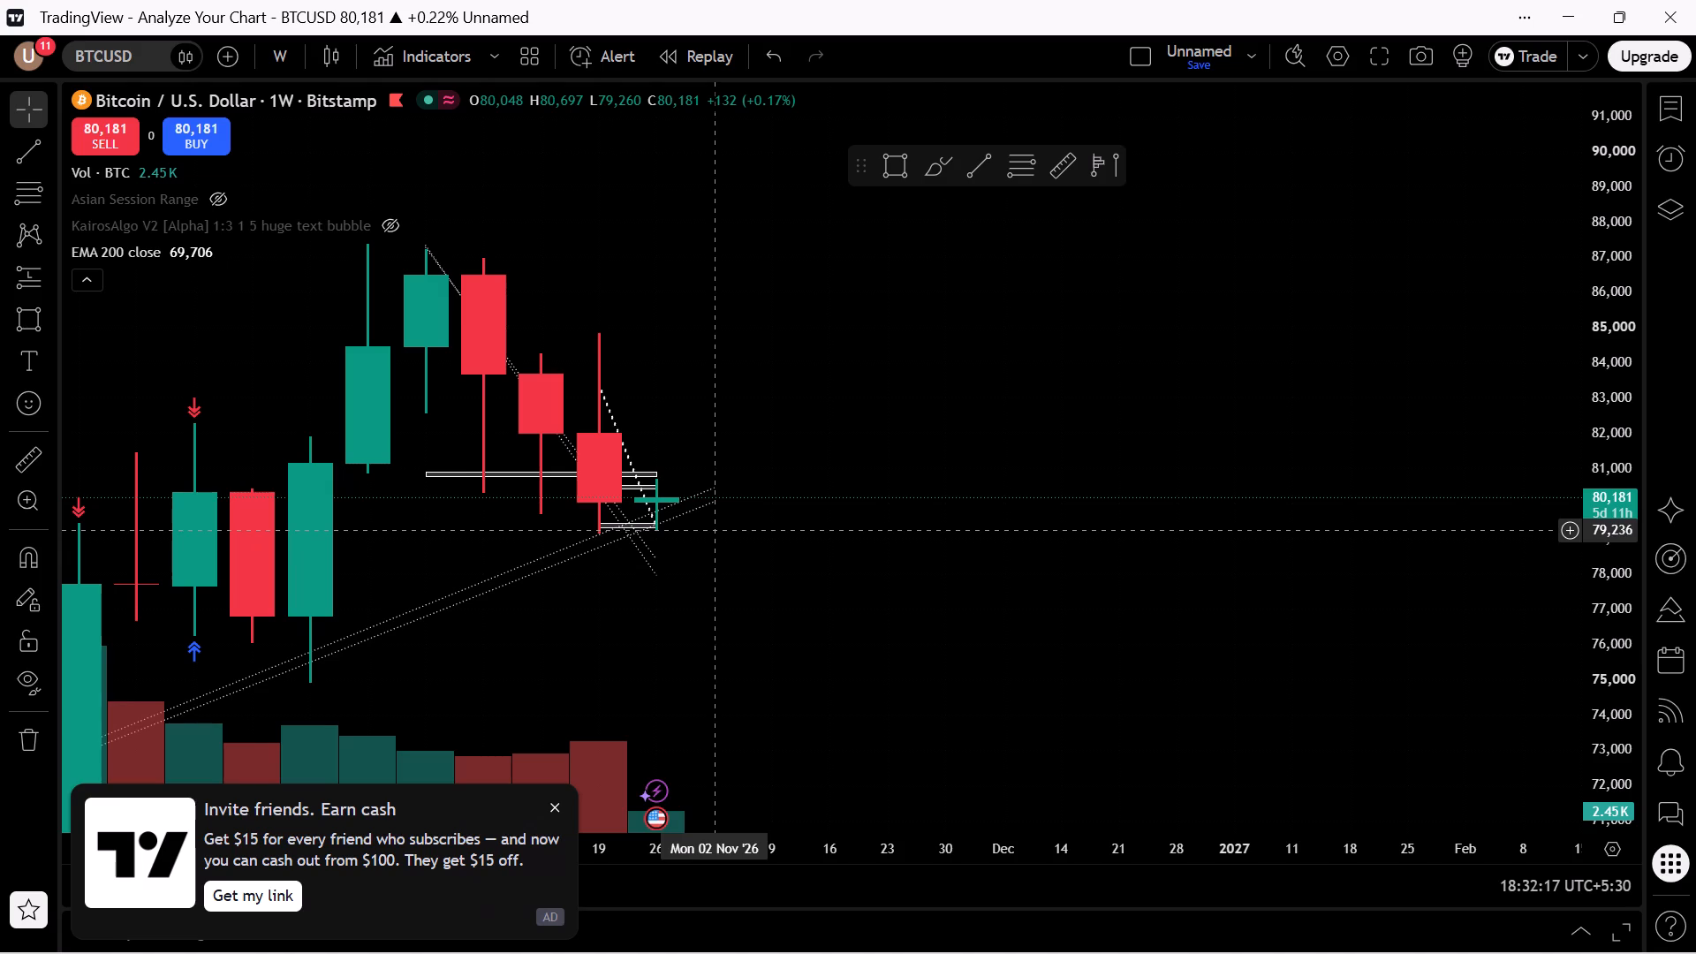
triple_click(692, 530)
triple_click(692, 530)
double_click(692, 530)
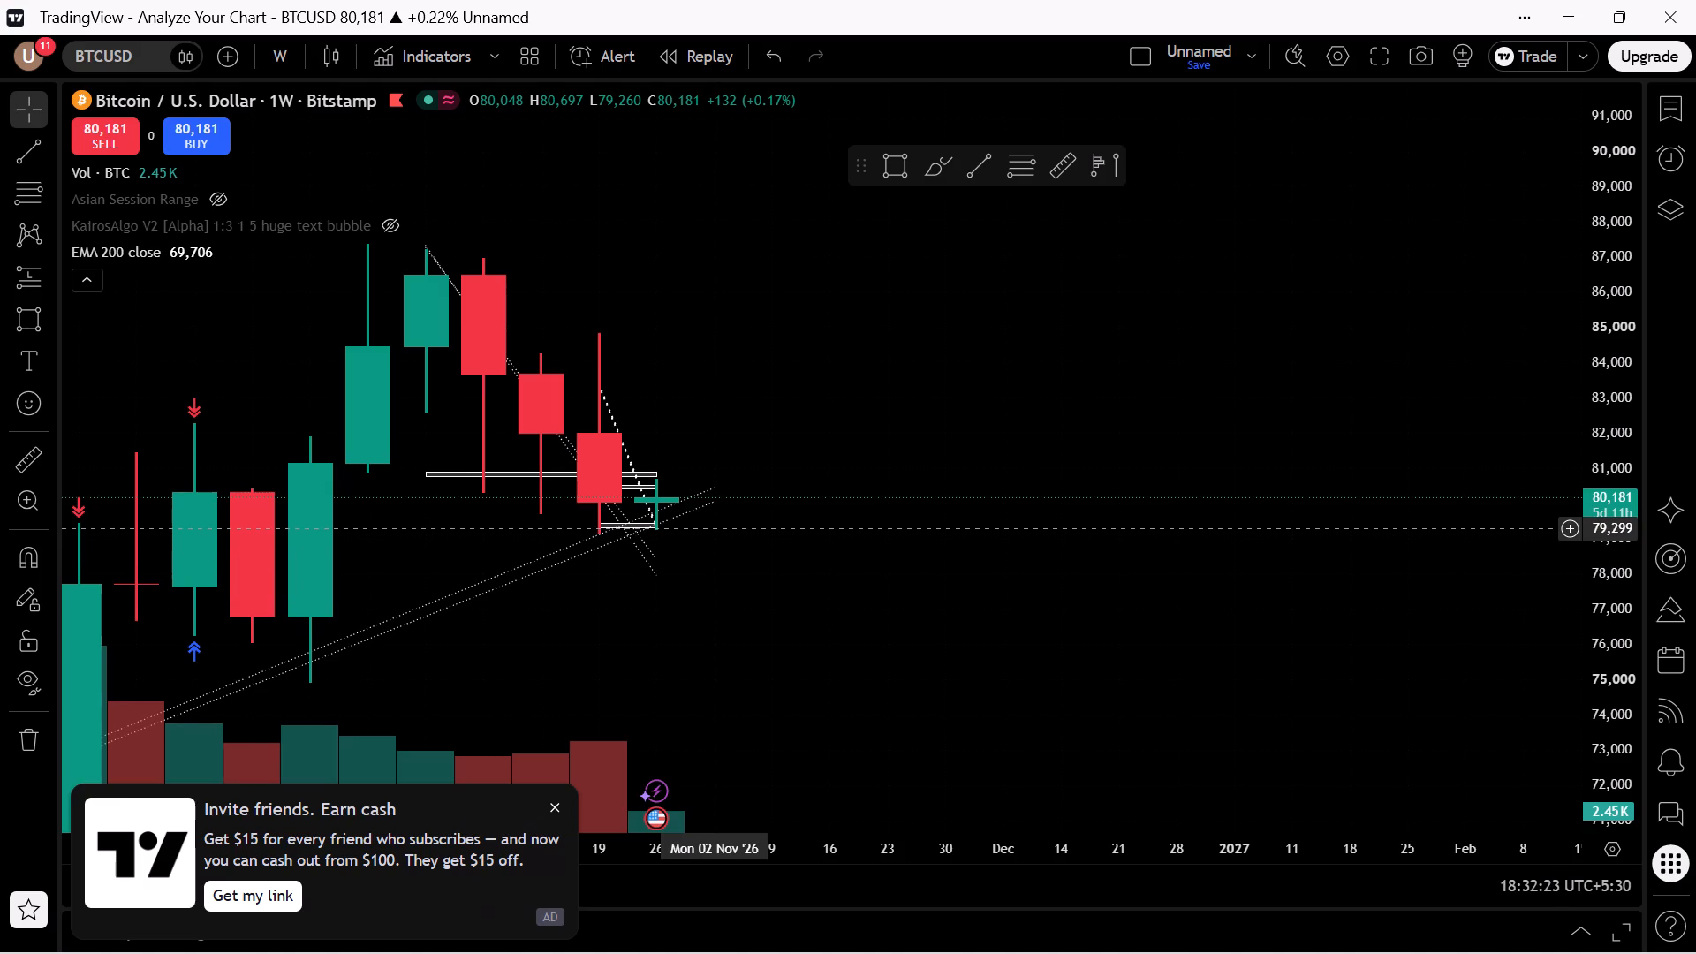
click(700, 528)
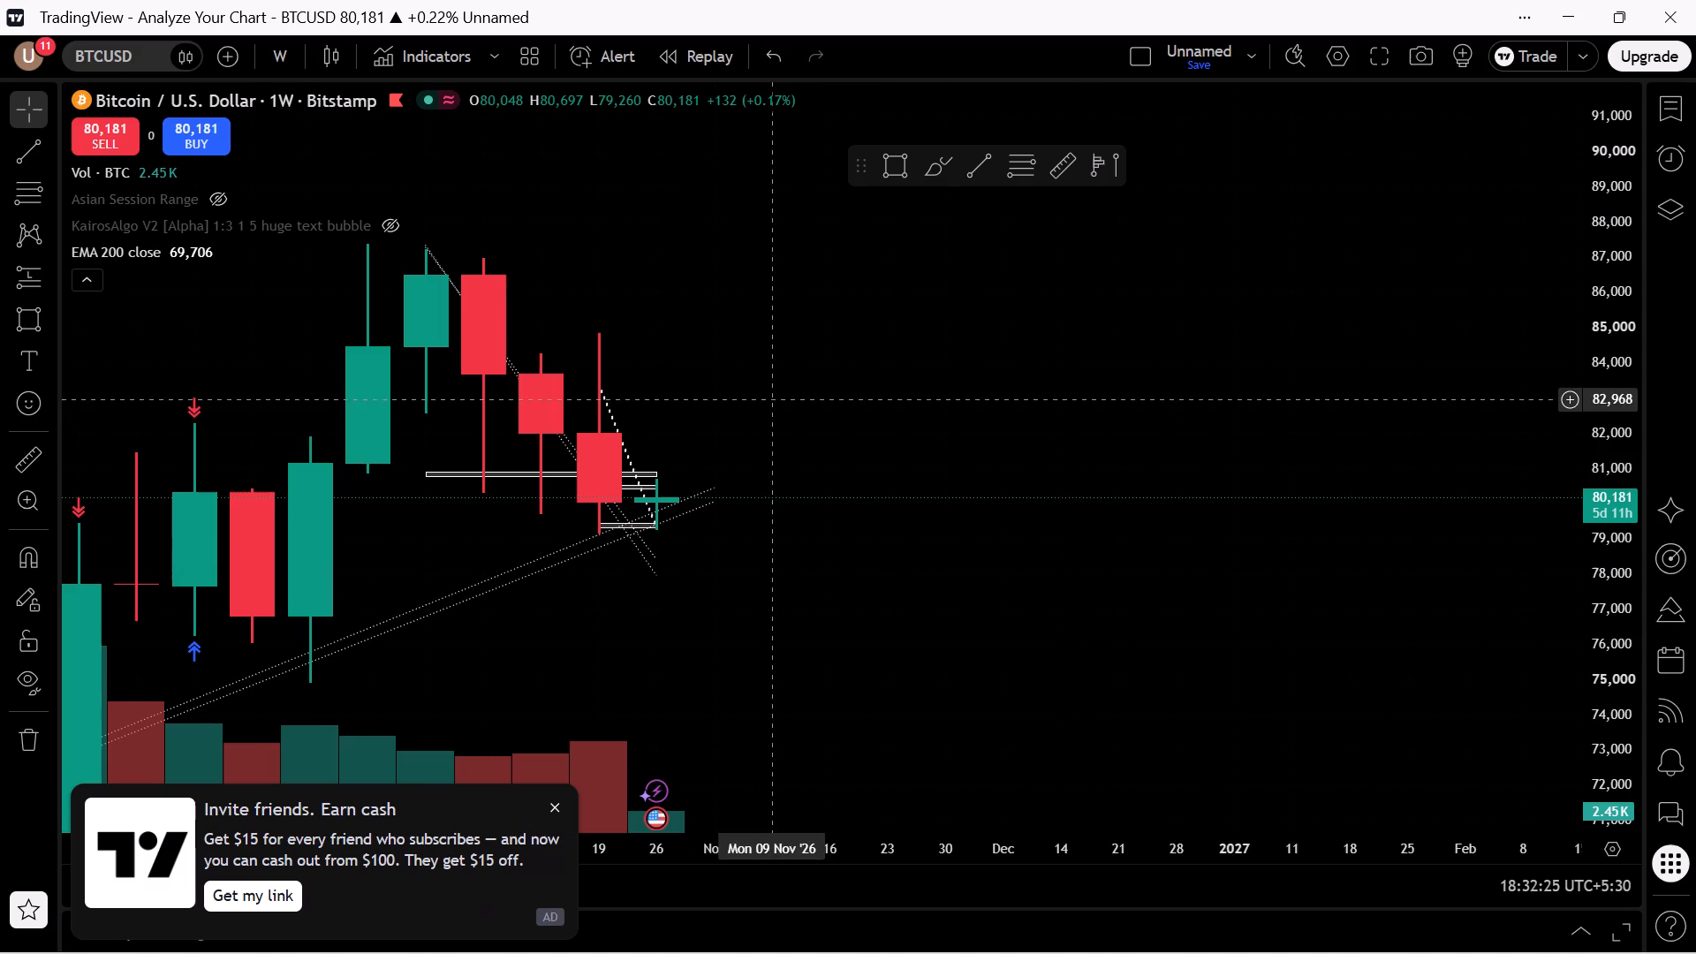
Draw a rectangular zone from about 81,937 to 82,257, spanning the weekly candles of 12 Oct to 26 Oct.
drag(1619, 587, 1666, 168)
scroll(683, 522, up, 3)
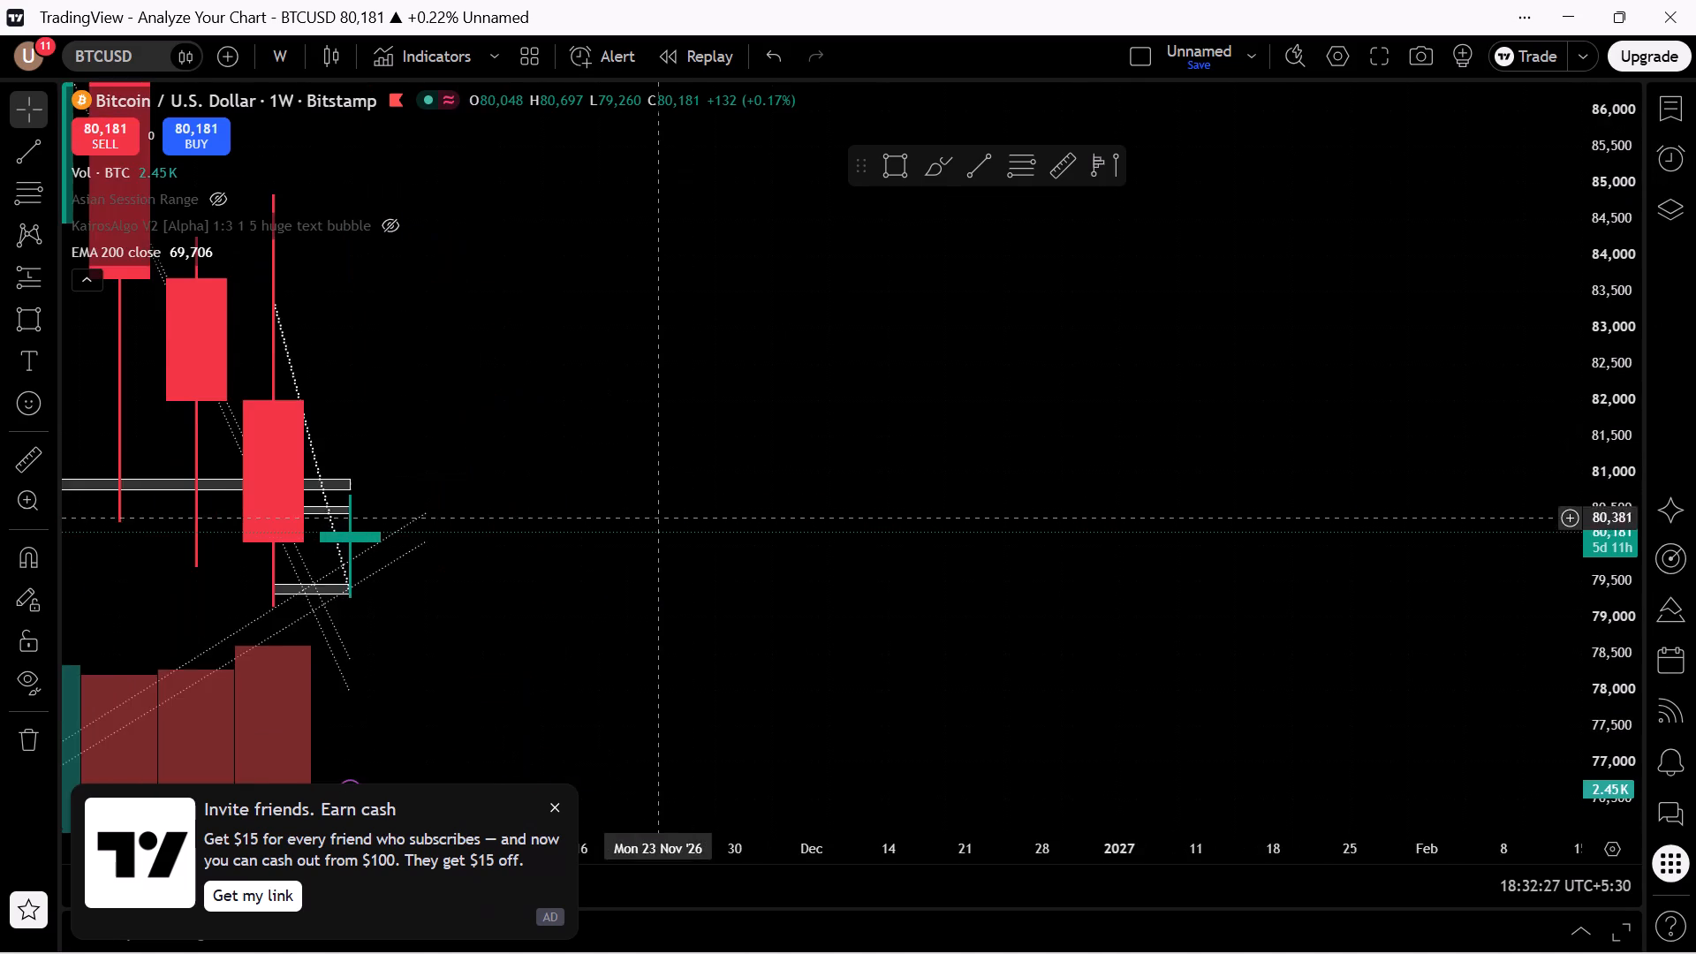
drag(646, 442, 912, 596)
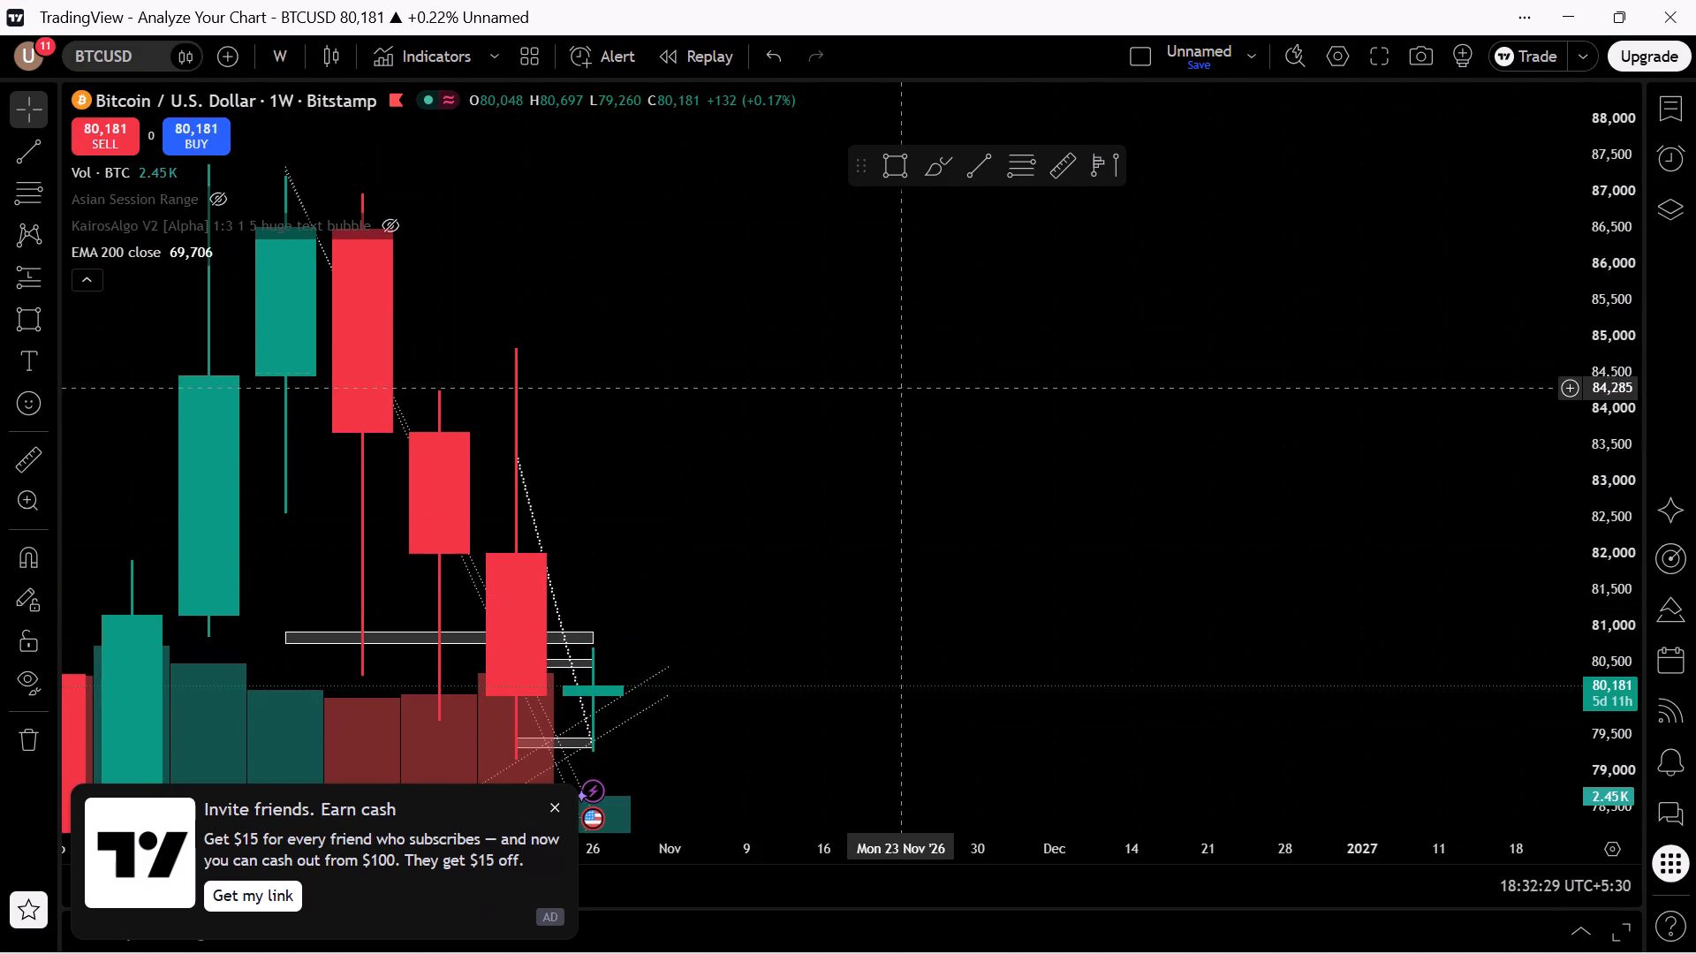
click(924, 349)
click(17, 149)
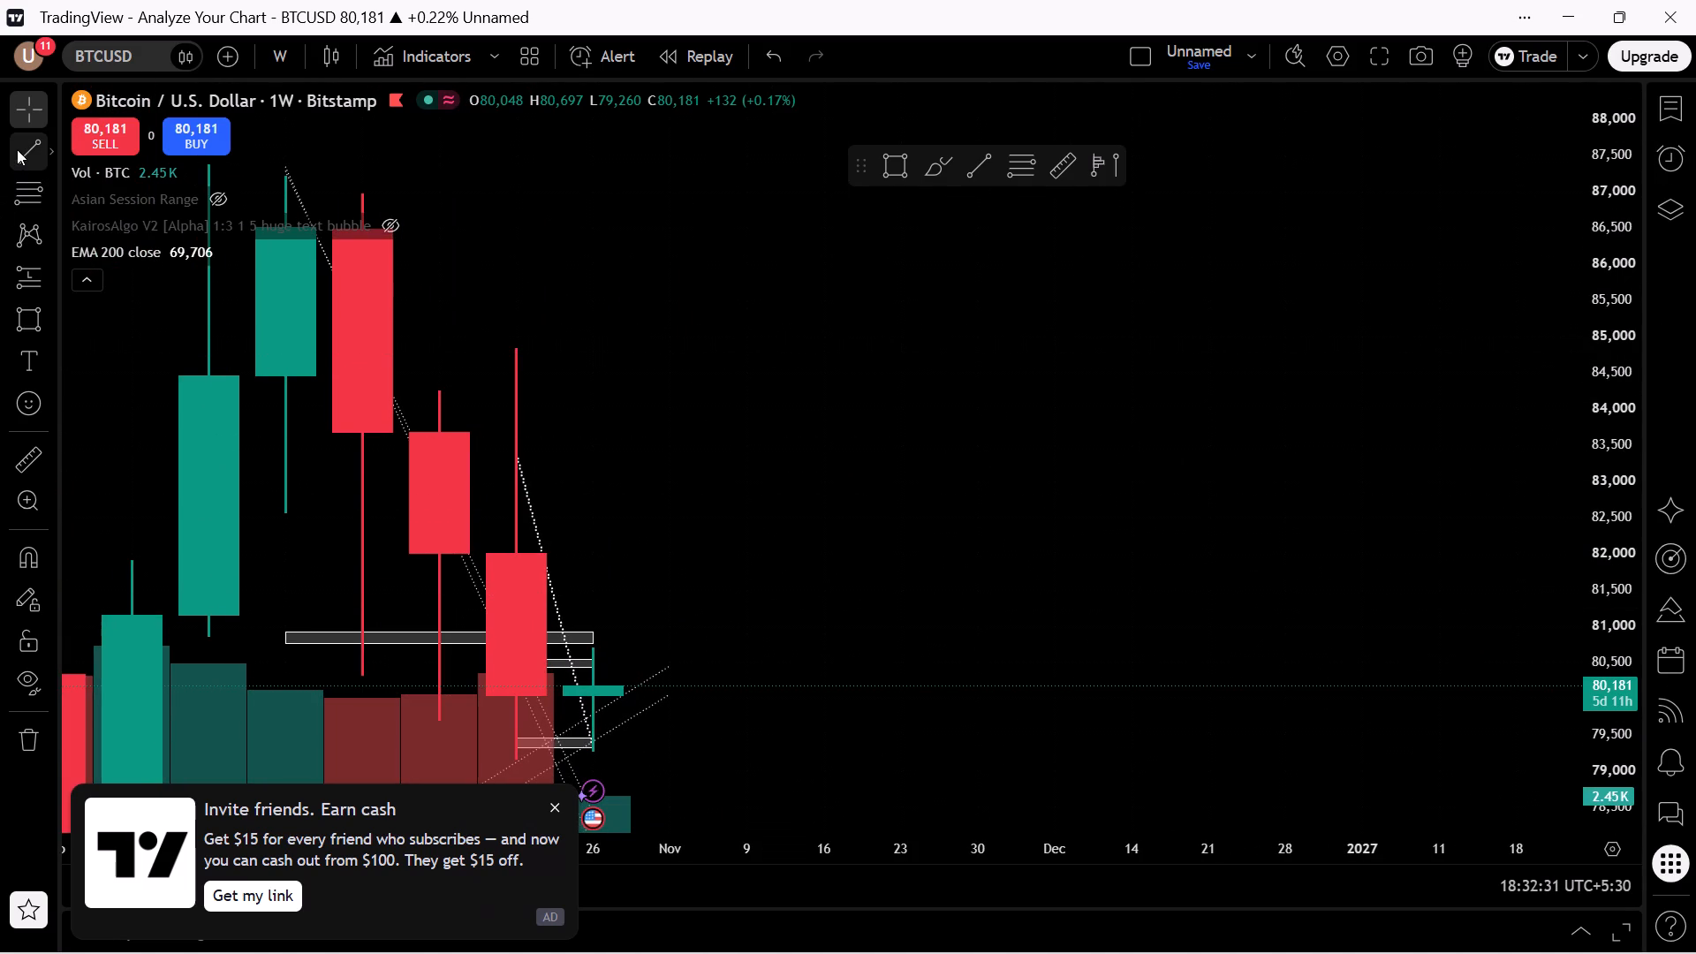
click(34, 315)
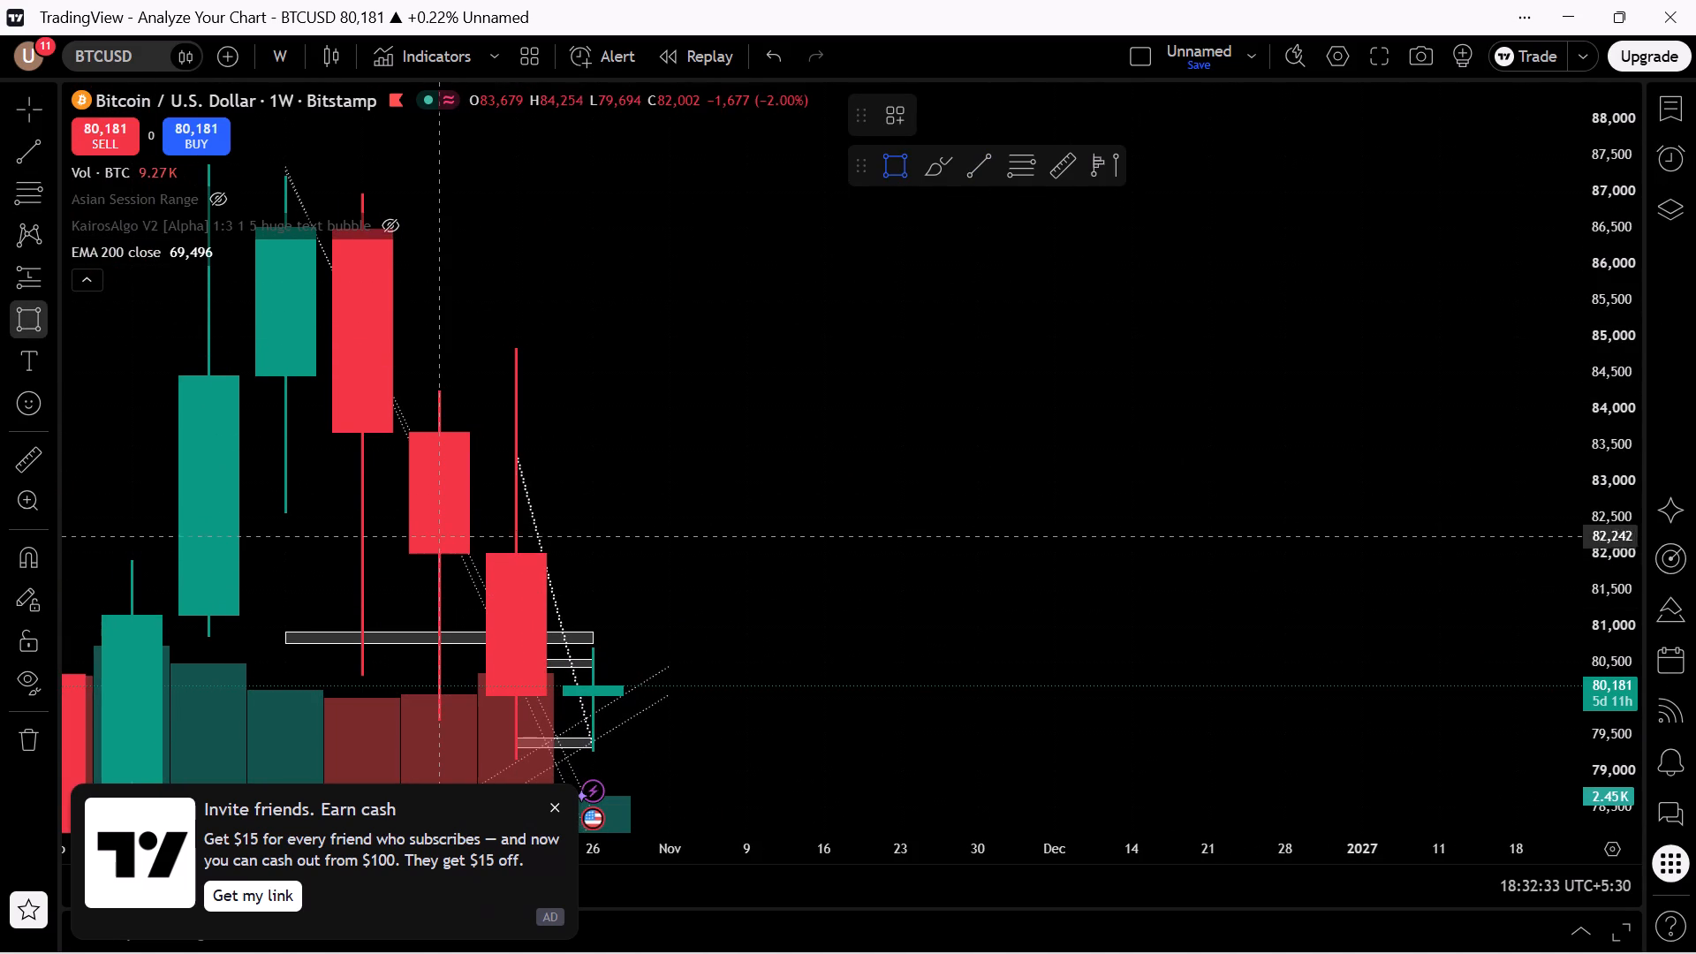
click(414, 558)
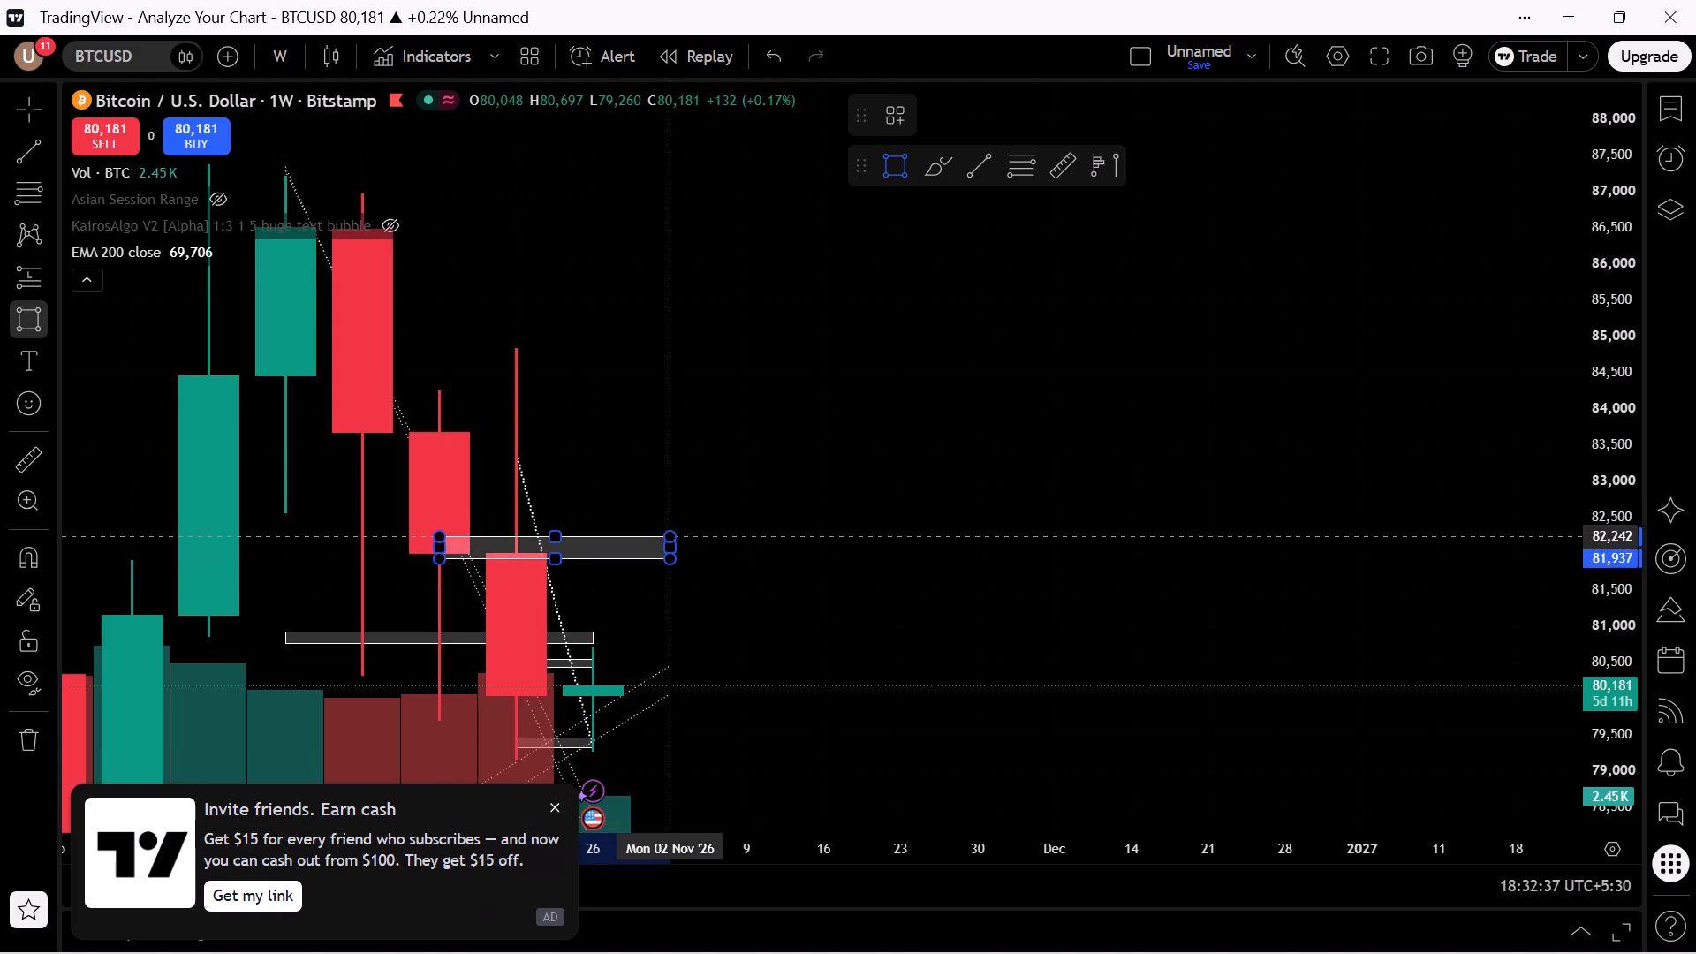
click(623, 535)
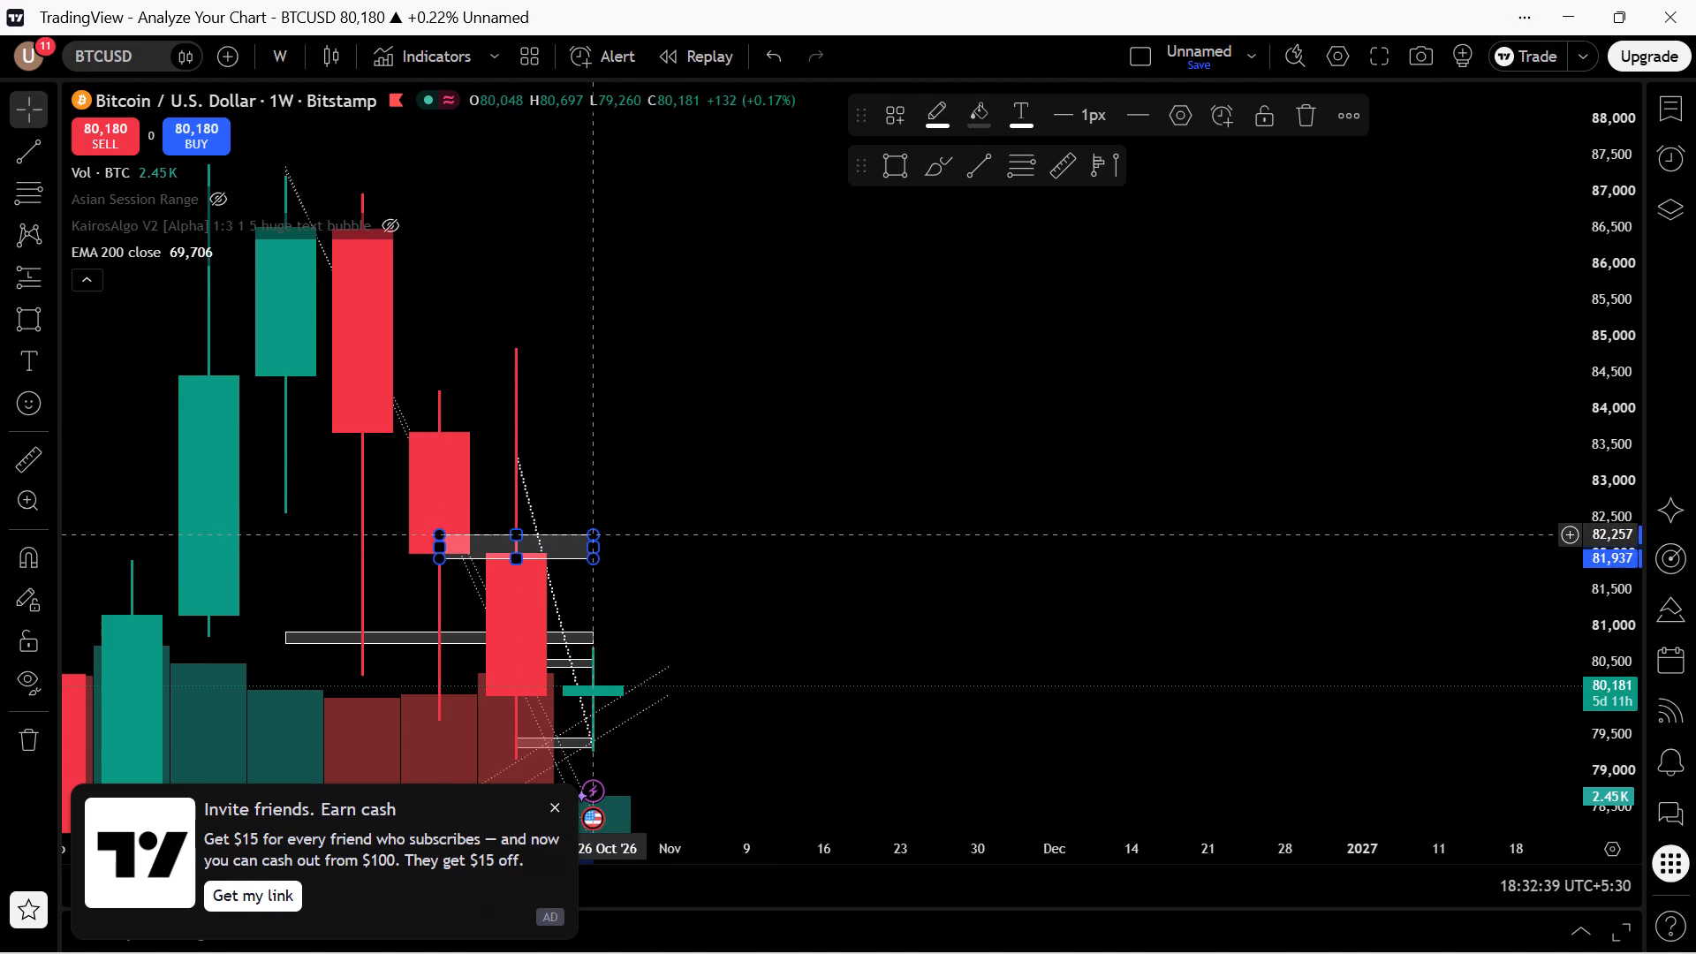
Change the fill colour of the new zone between about 81,937 and 82,257 to red.
click(988, 132)
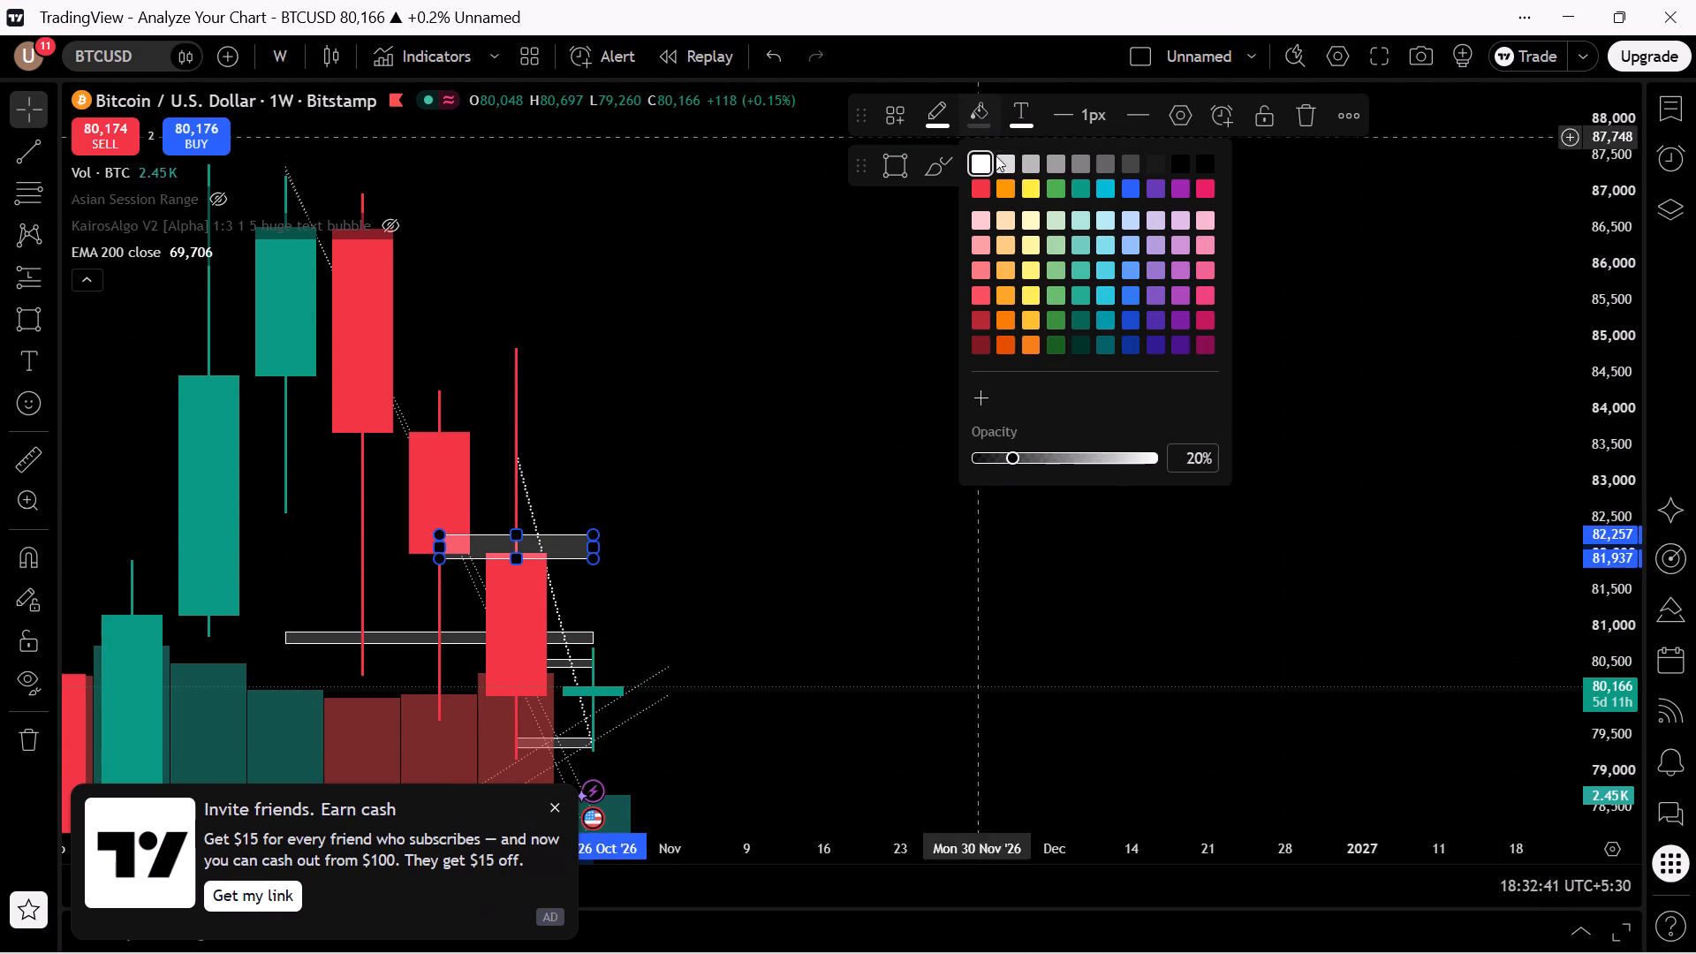
click(984, 196)
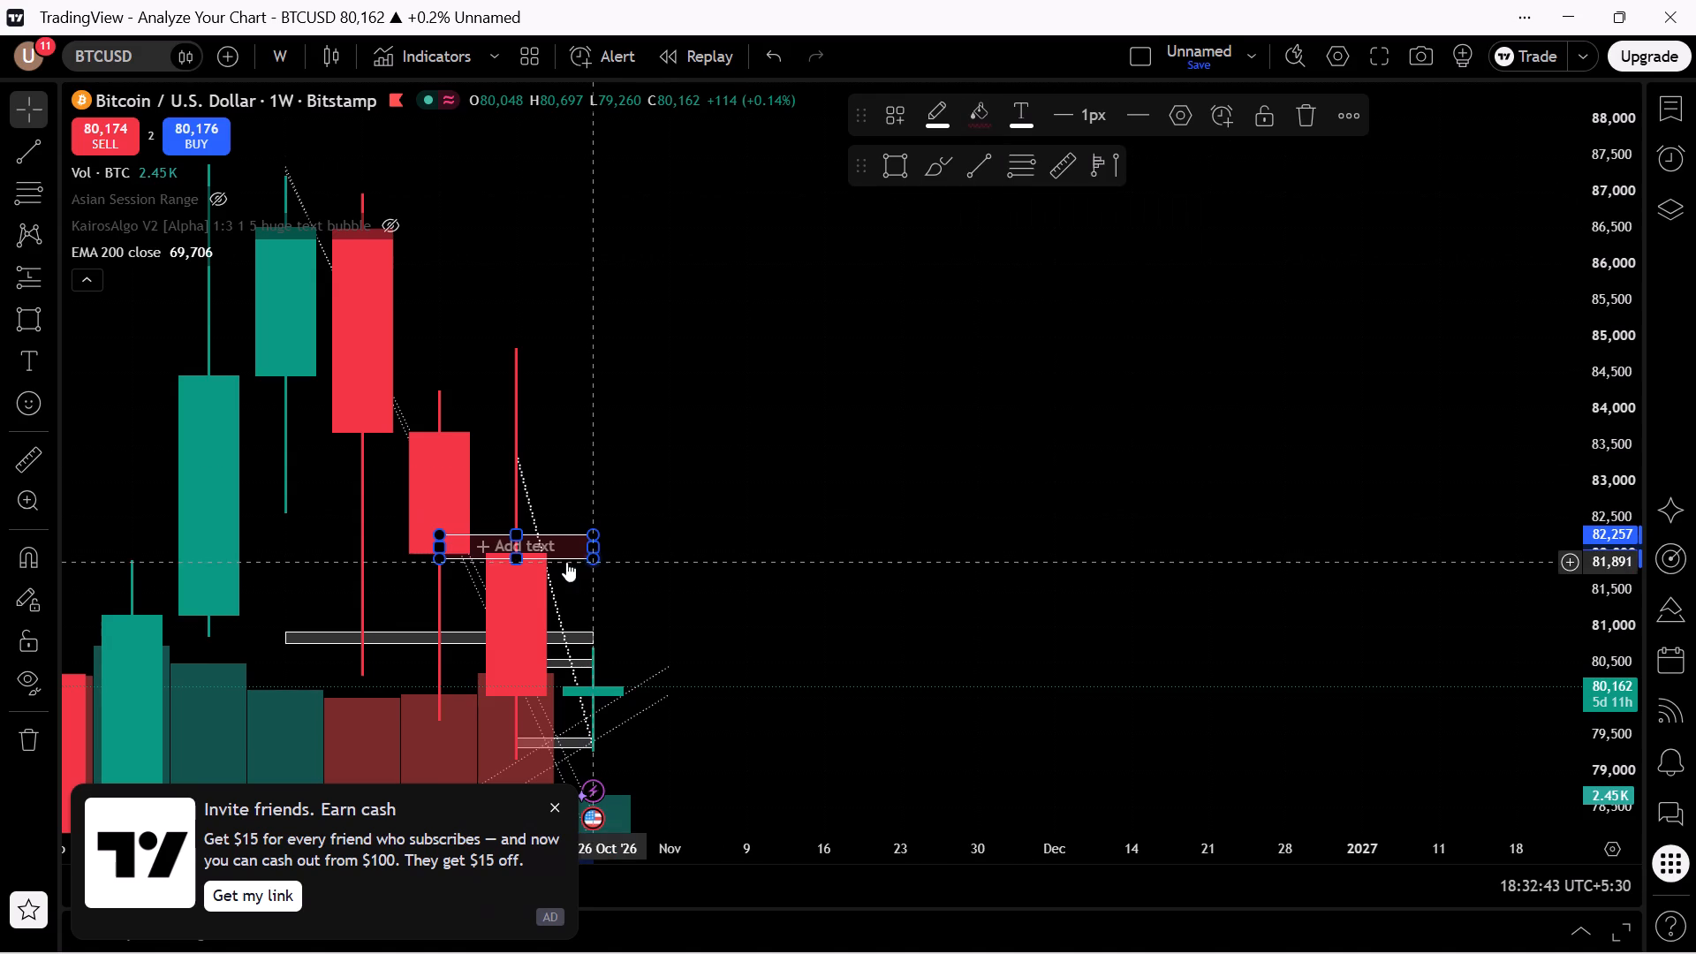
click(560, 535)
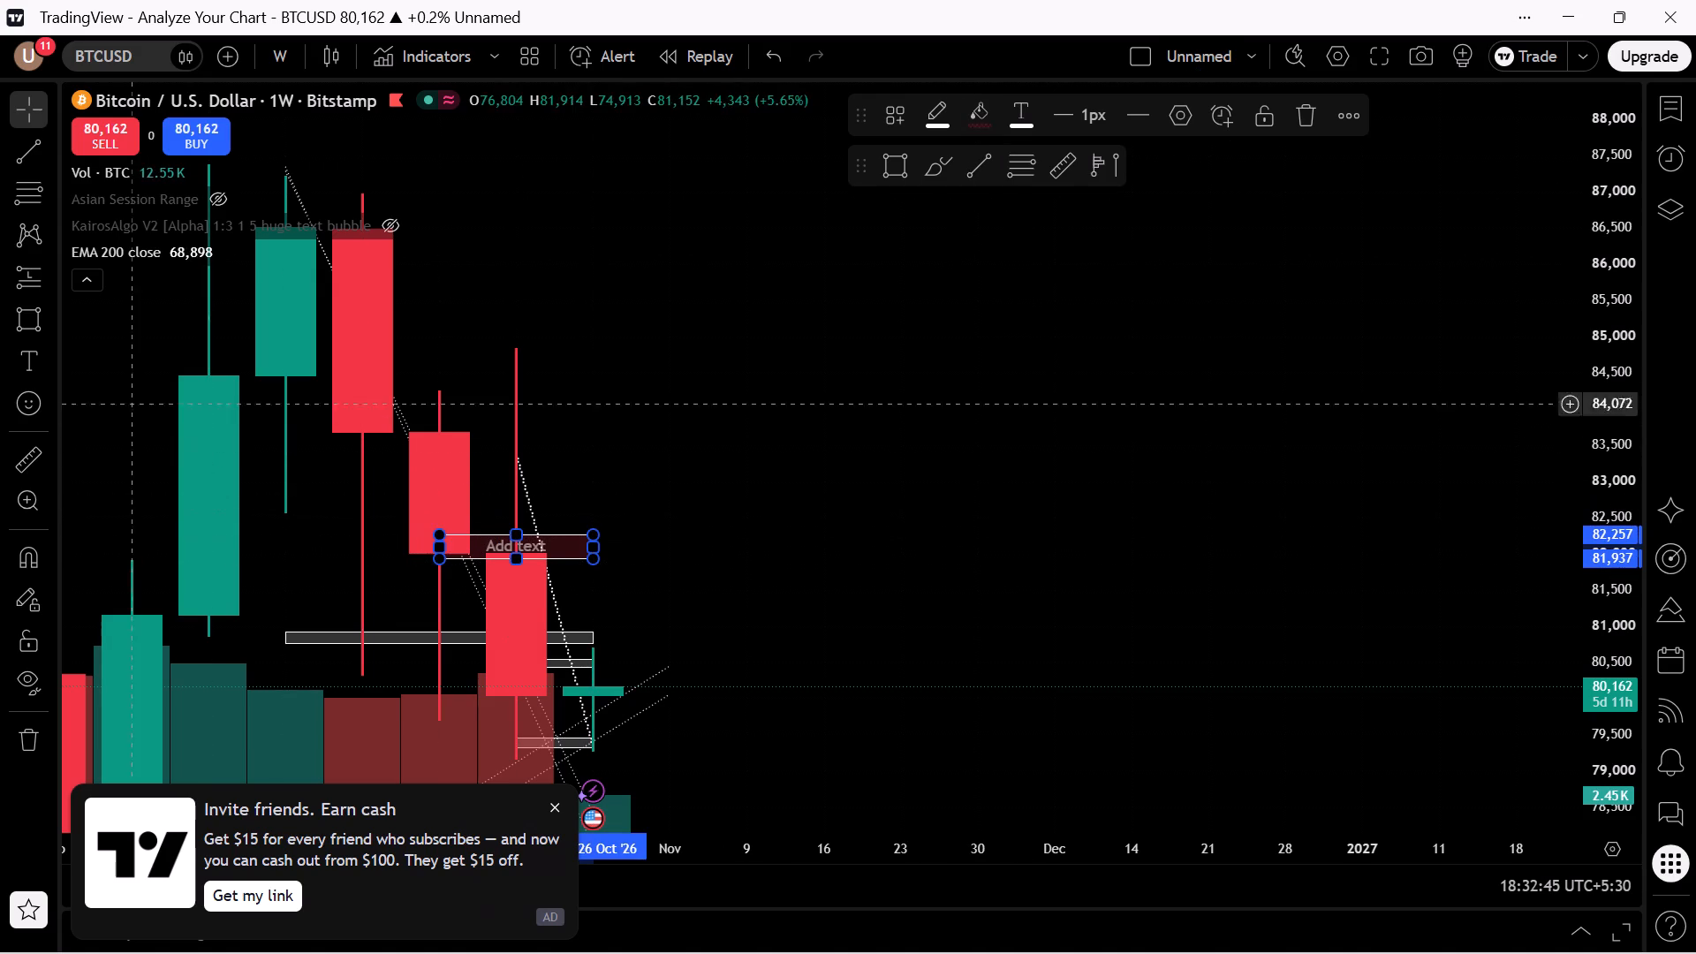
Draw a rectangular zone from about 83,736 to 84,148, spanning the weekly candles of 5 Oct to 2 Nov.
click(41, 309)
click(400, 428)
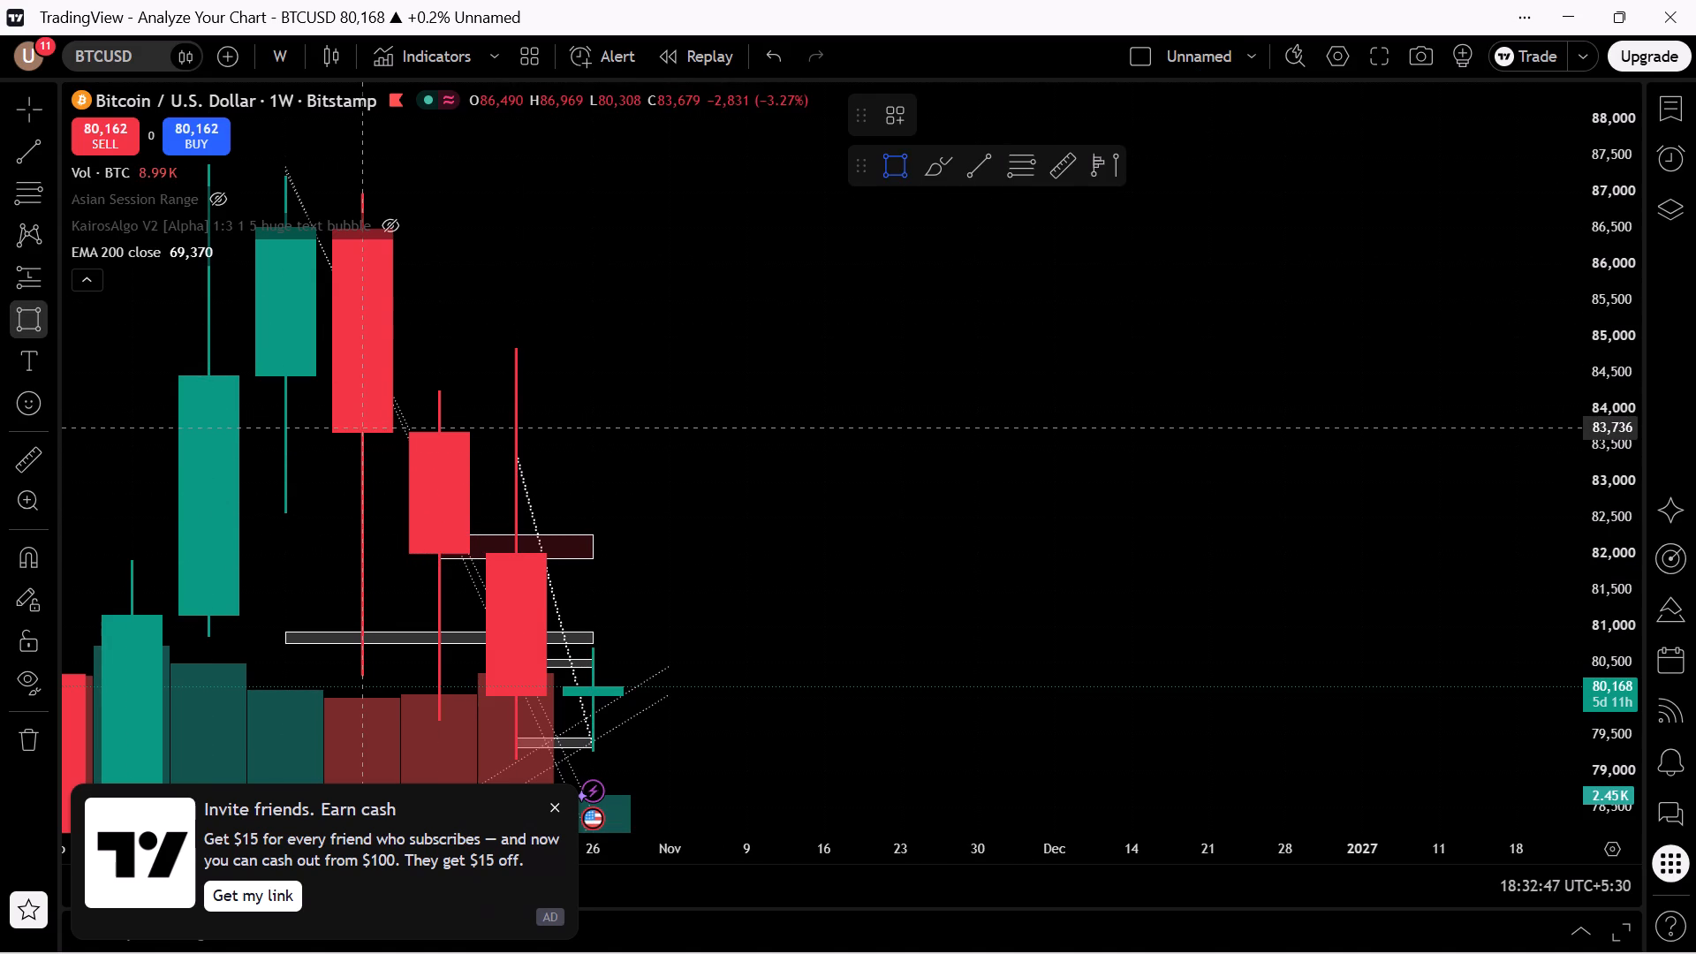
click(770, 397)
drag(749, 418, 731, 416)
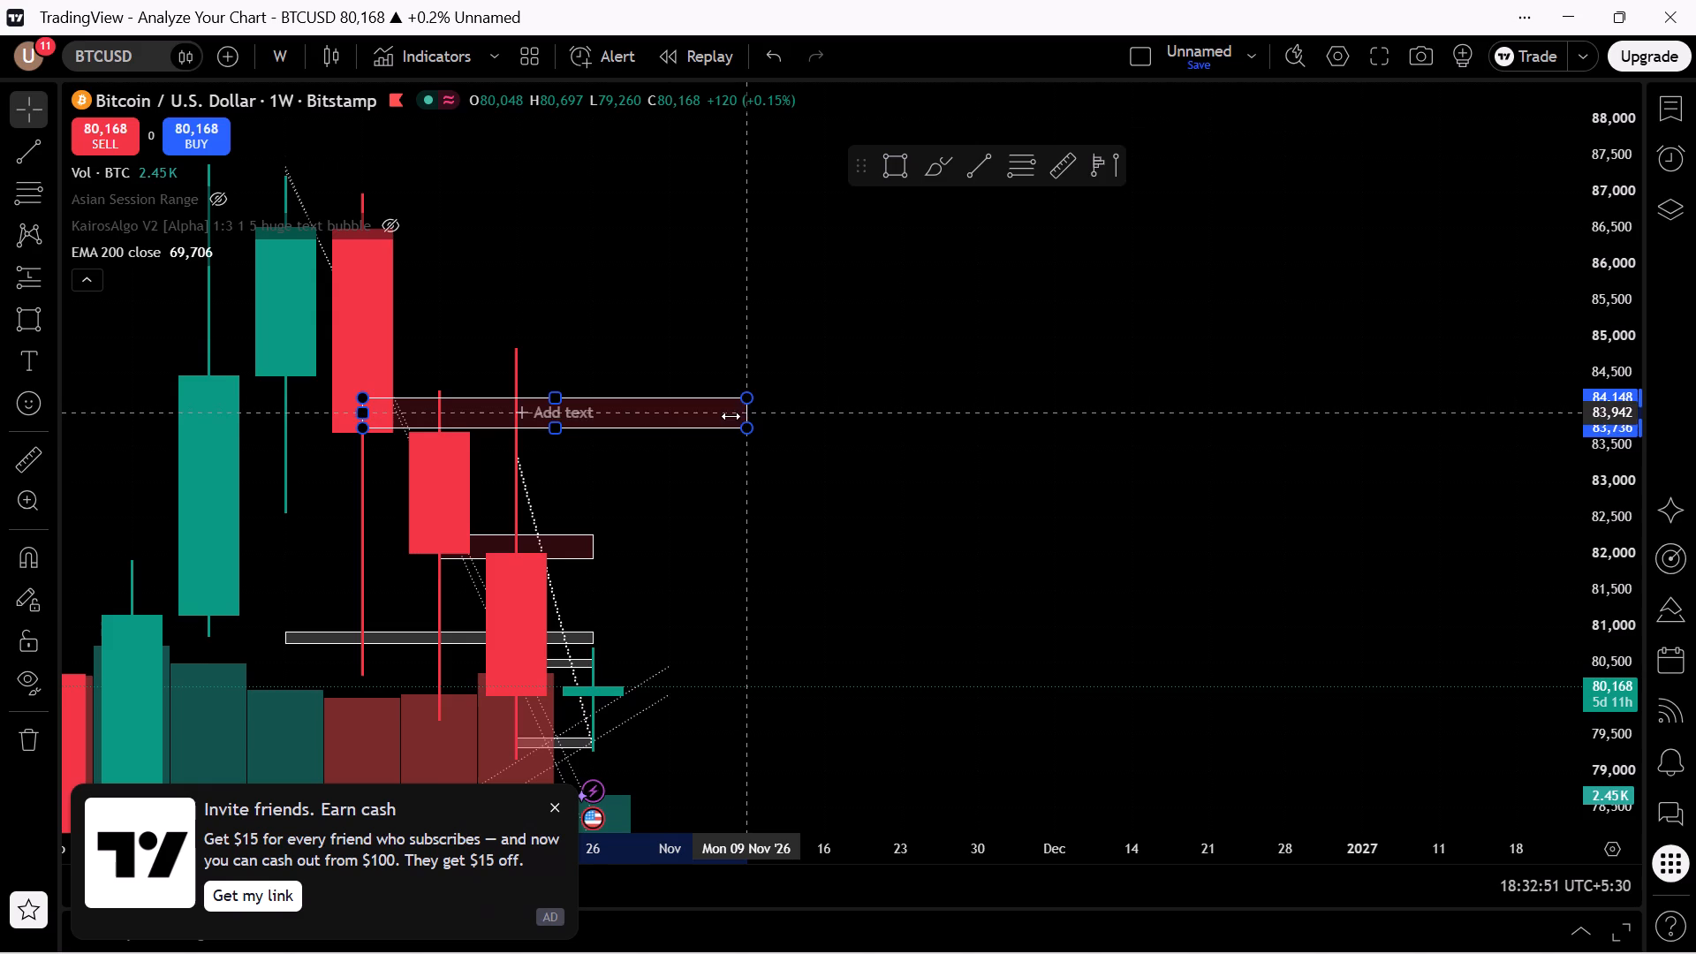
drag(731, 416, 704, 416)
Switch the BTCUSD chart to the 5-minute interval.
drag(669, 613, 738, 478)
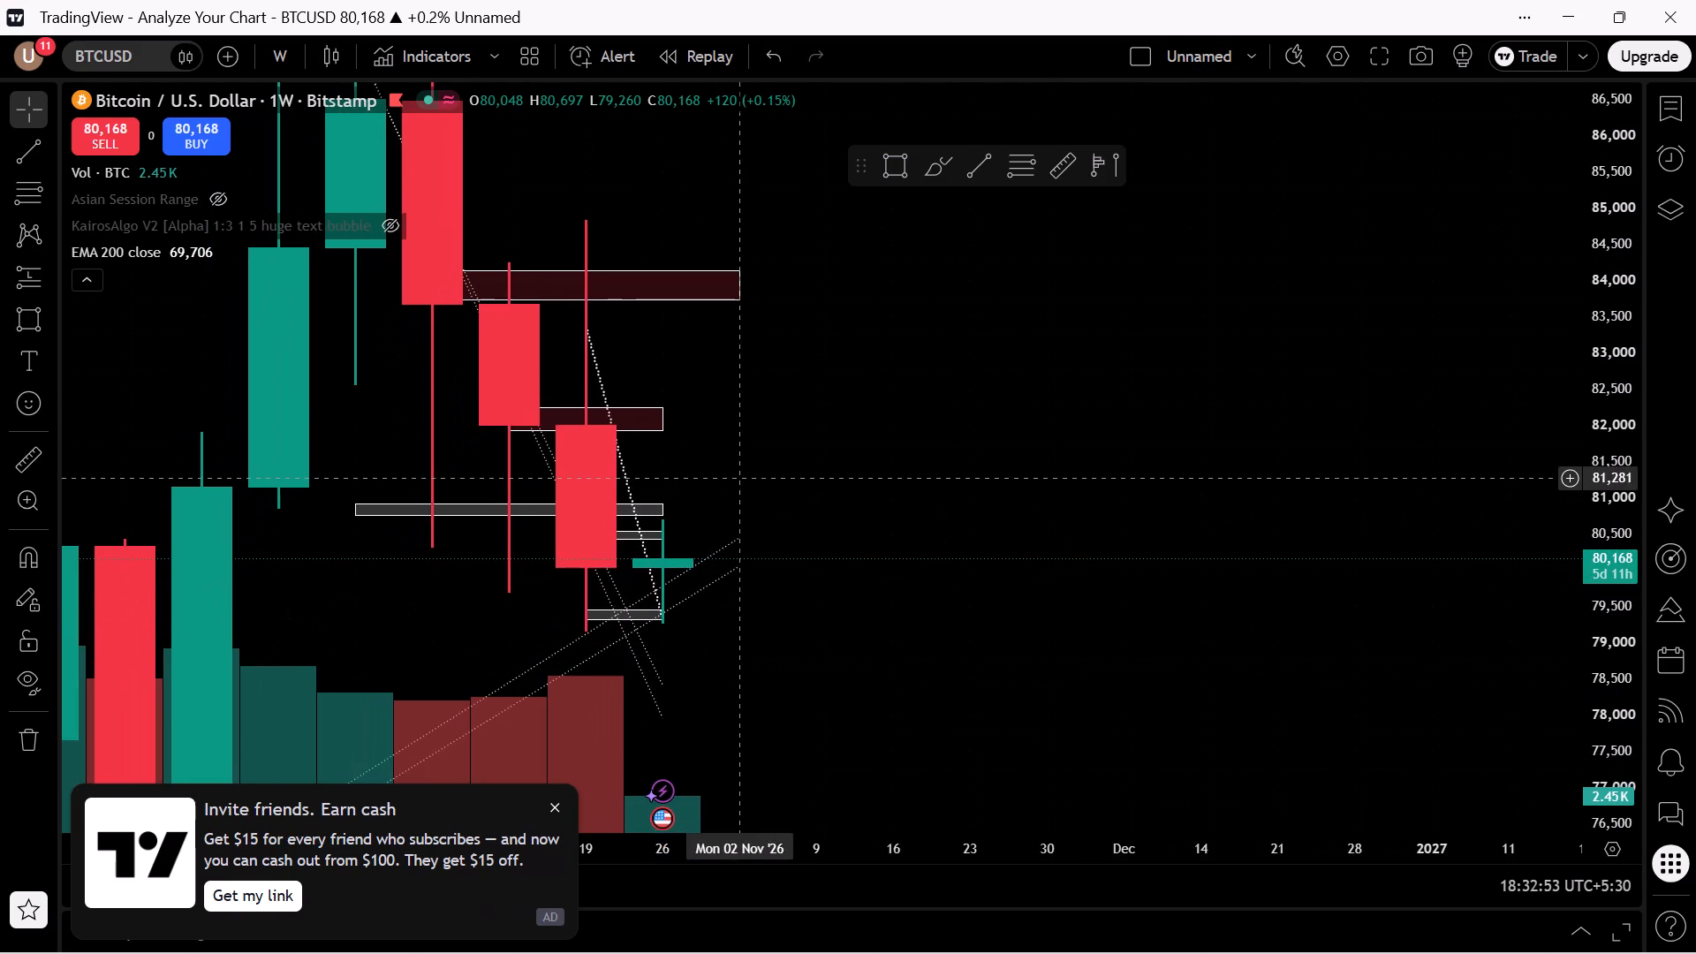
scroll(963, 482, up, 4)
drag(618, 715, 1269, 657)
scroll(1269, 657, down, 5)
drag(1455, 382, 1325, 475)
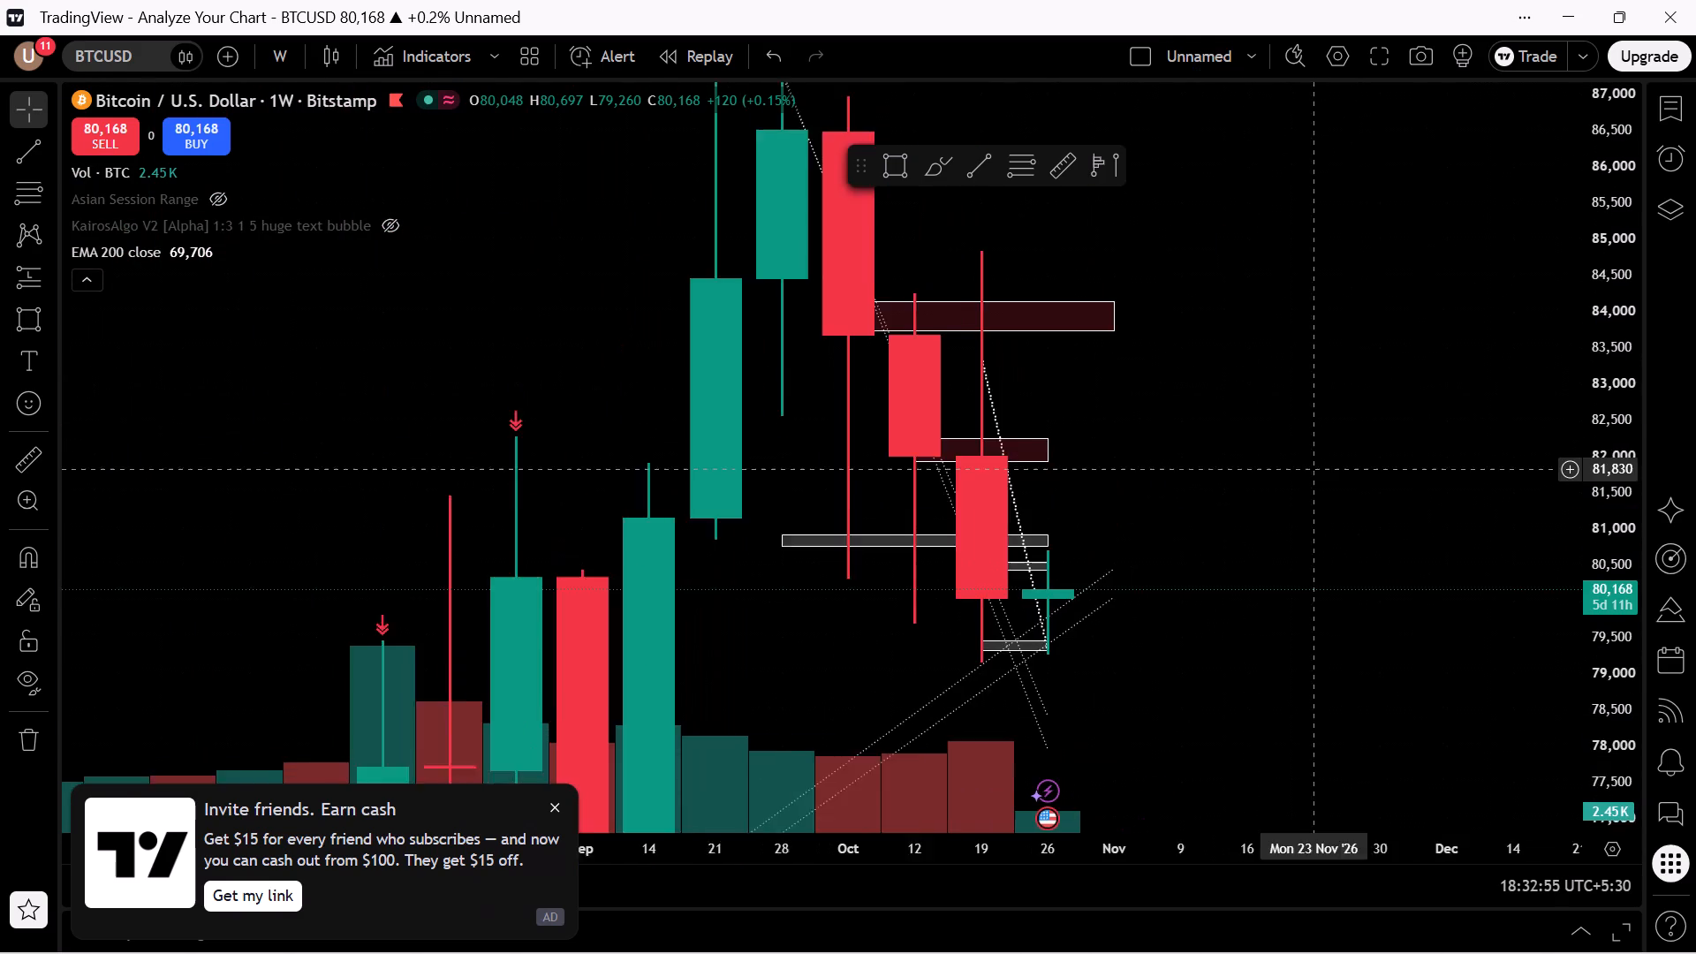
drag(1325, 475, 1299, 488)
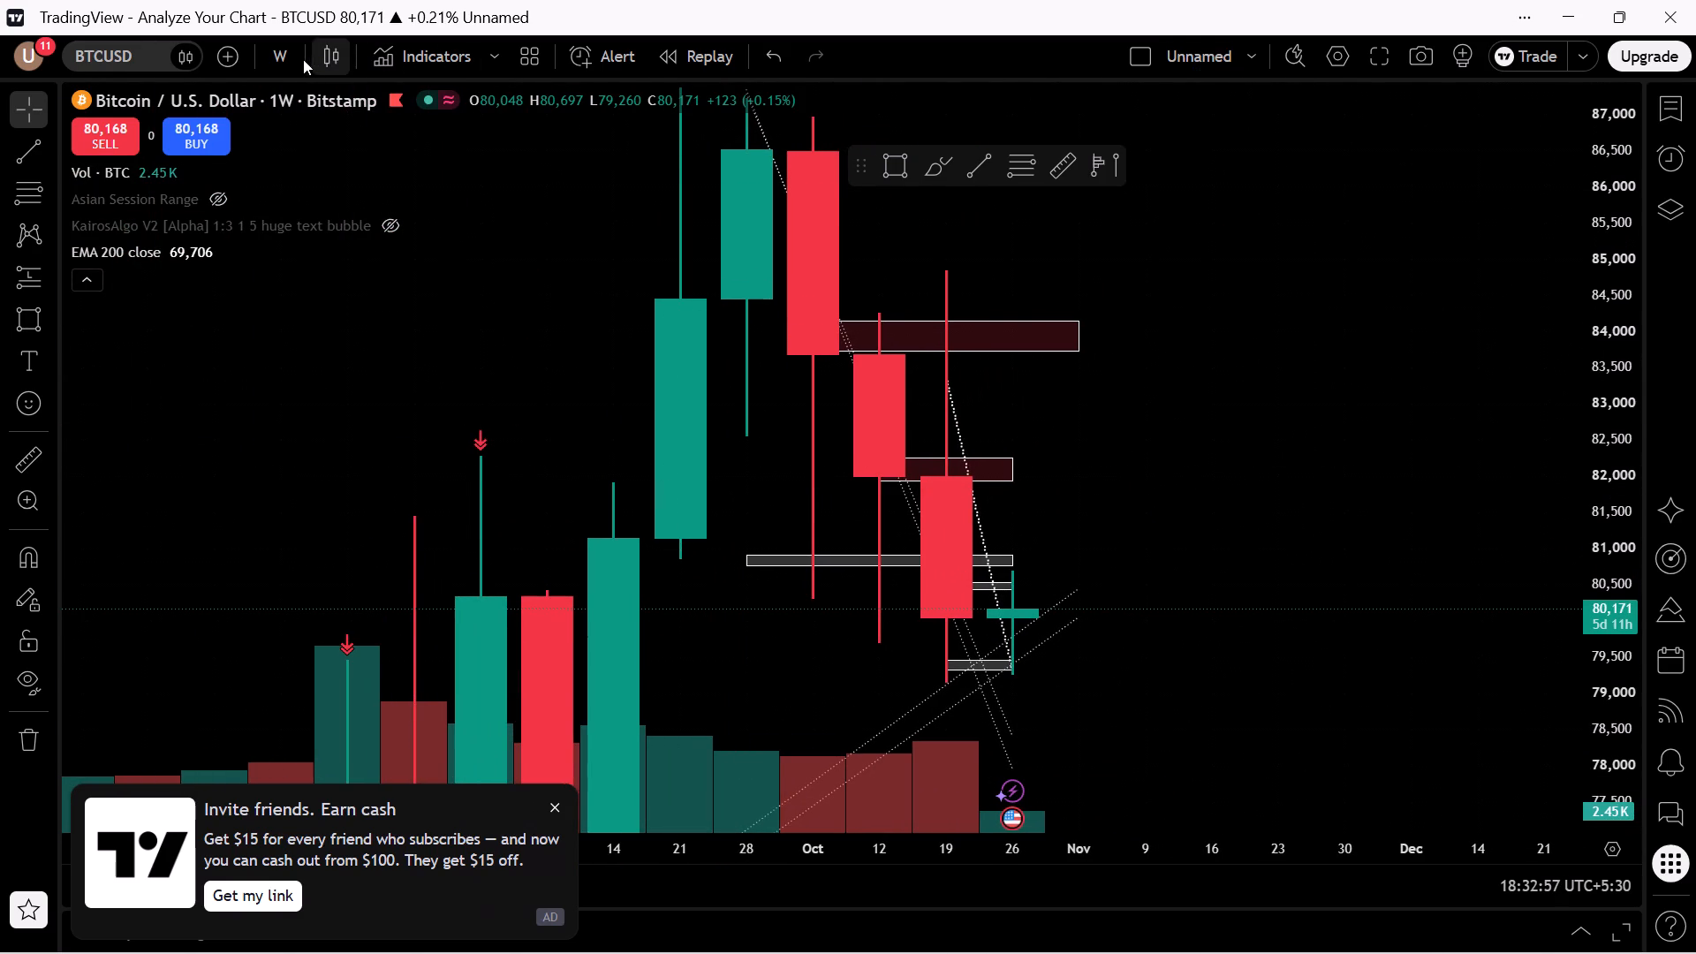
click(303, 59)
click(284, 64)
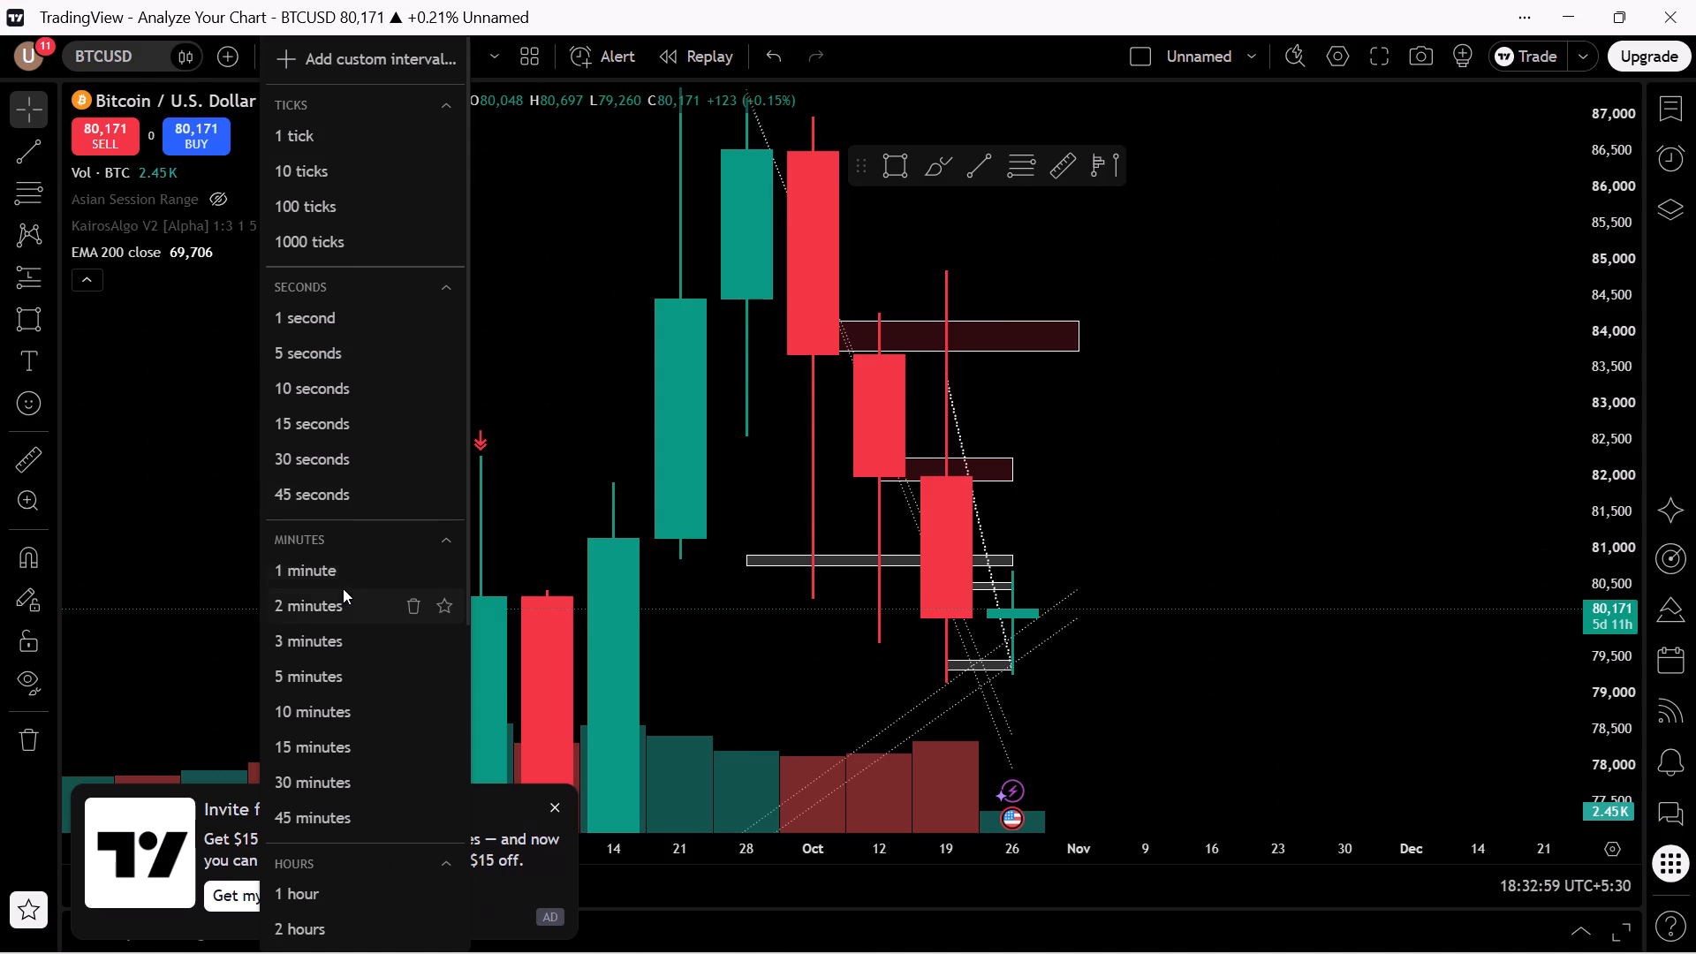
scroll(343, 588, down, 1)
click(341, 574)
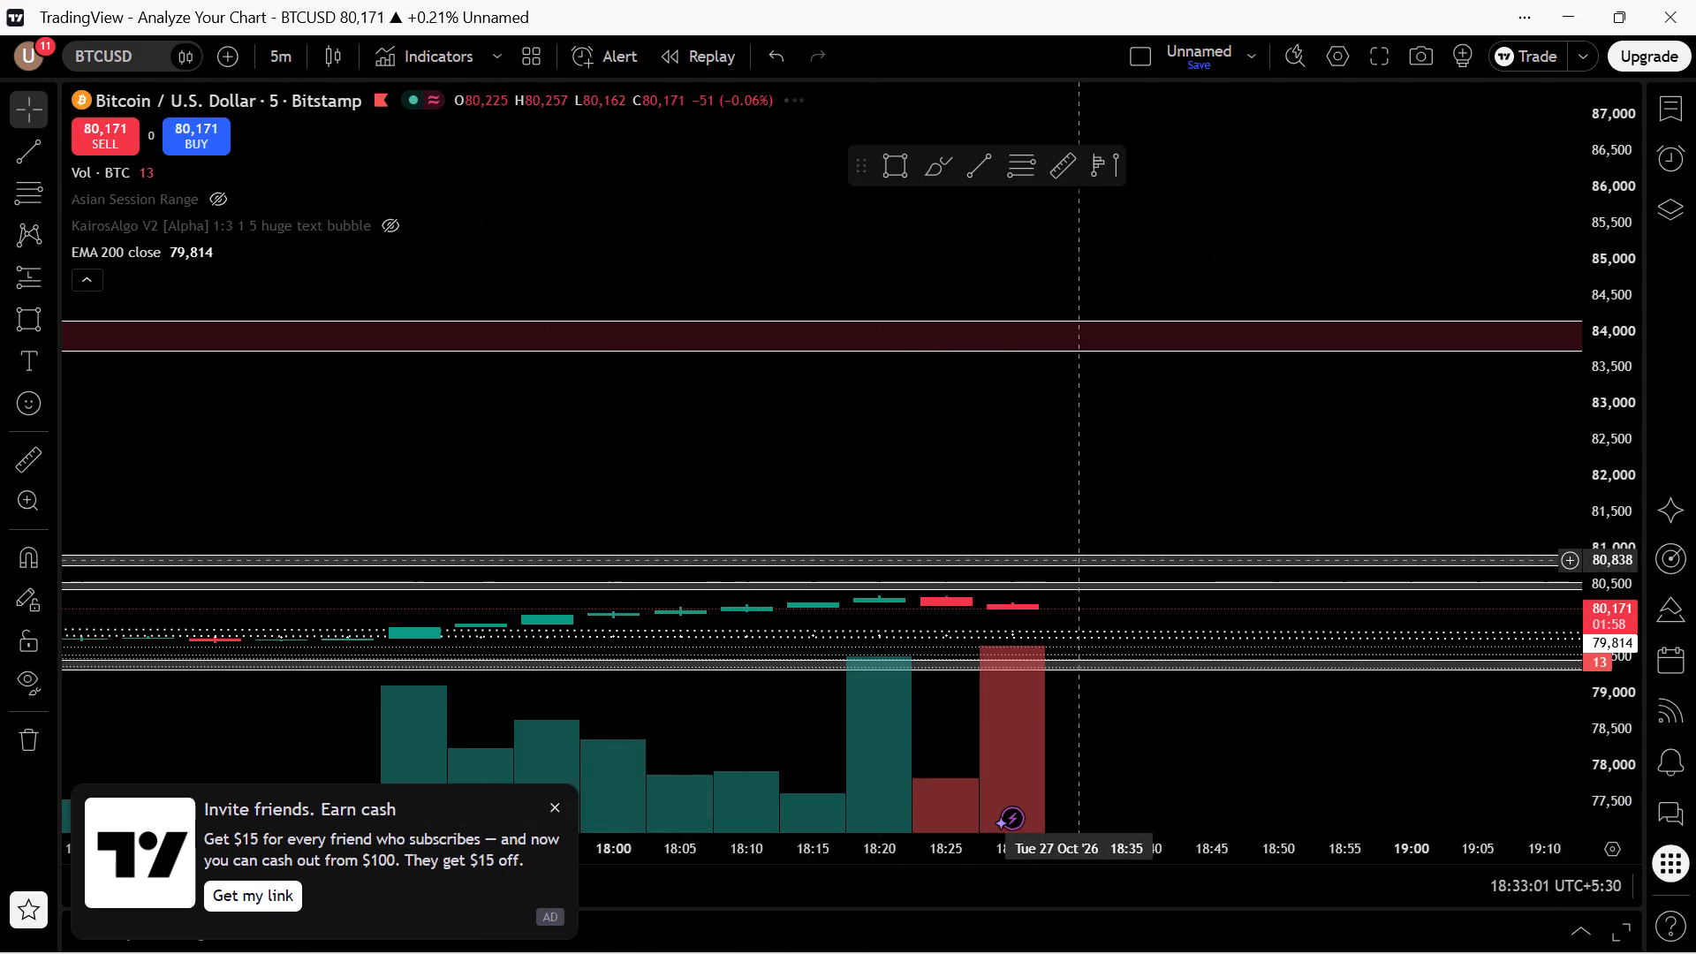
Examine the 5-minute candles from 22 to 27 Oct against the zones, the EMA 200 and the bold descending lines.
scroll(1071, 513, down, 20)
scroll(1071, 513, down, 20)
scroll(1071, 513, down, 17)
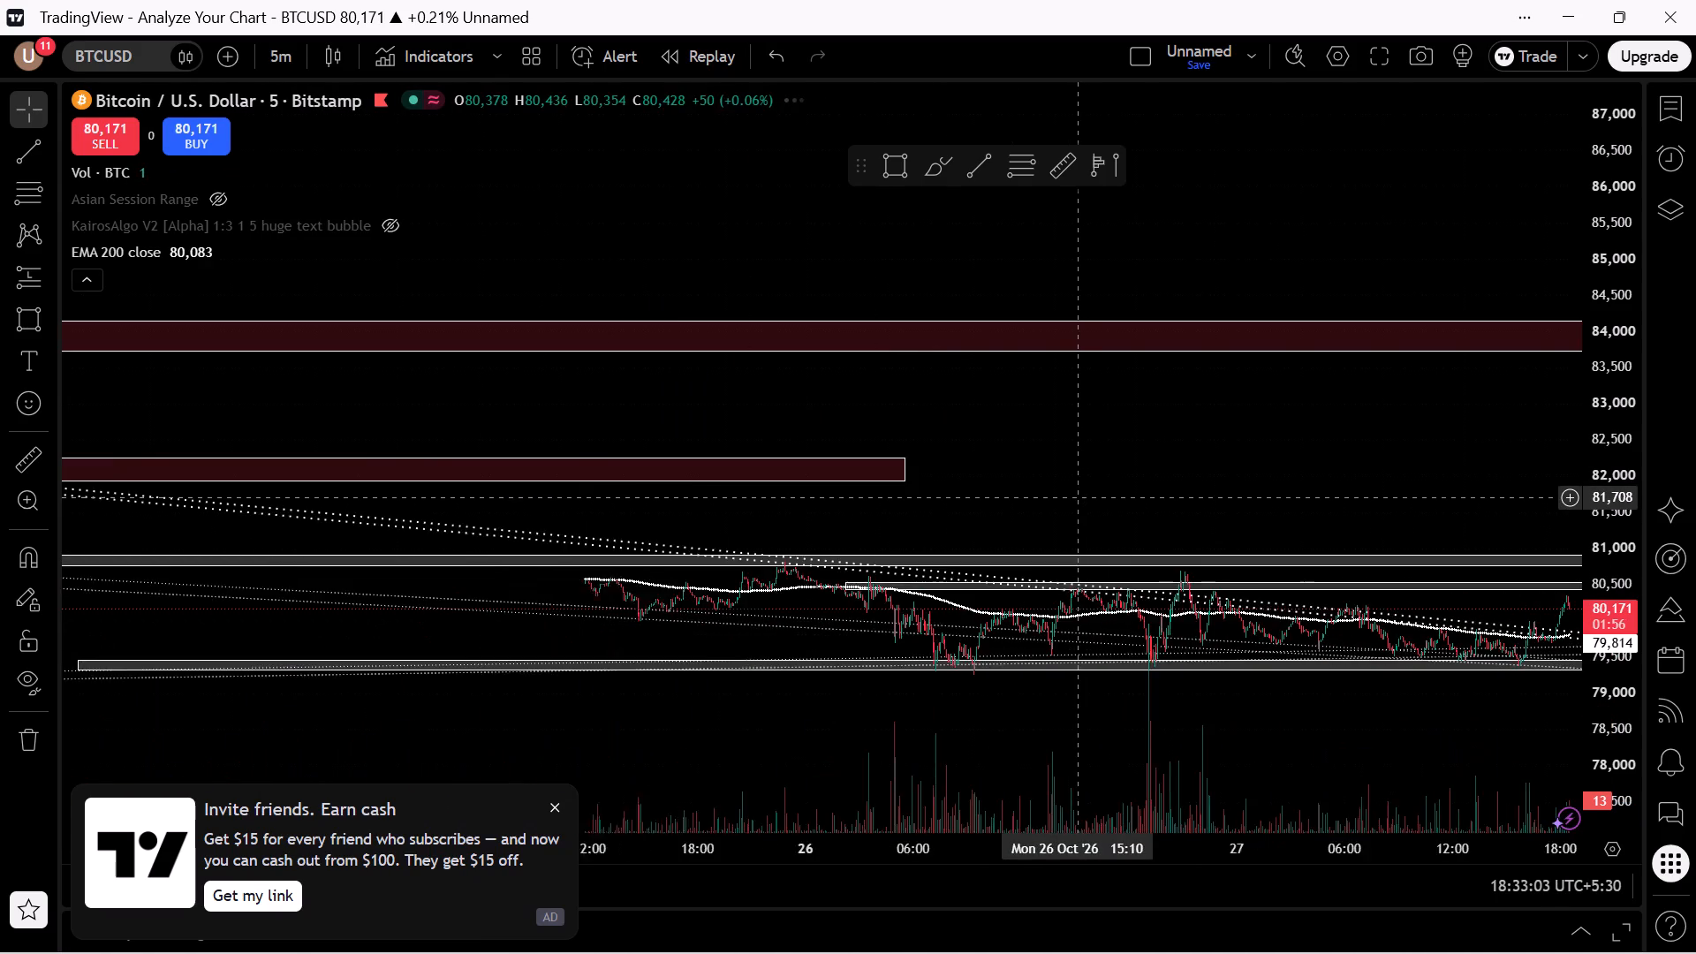
scroll(1079, 497, down, 2)
drag(1235, 731, 485, 658)
scroll(1289, 625, down, 5)
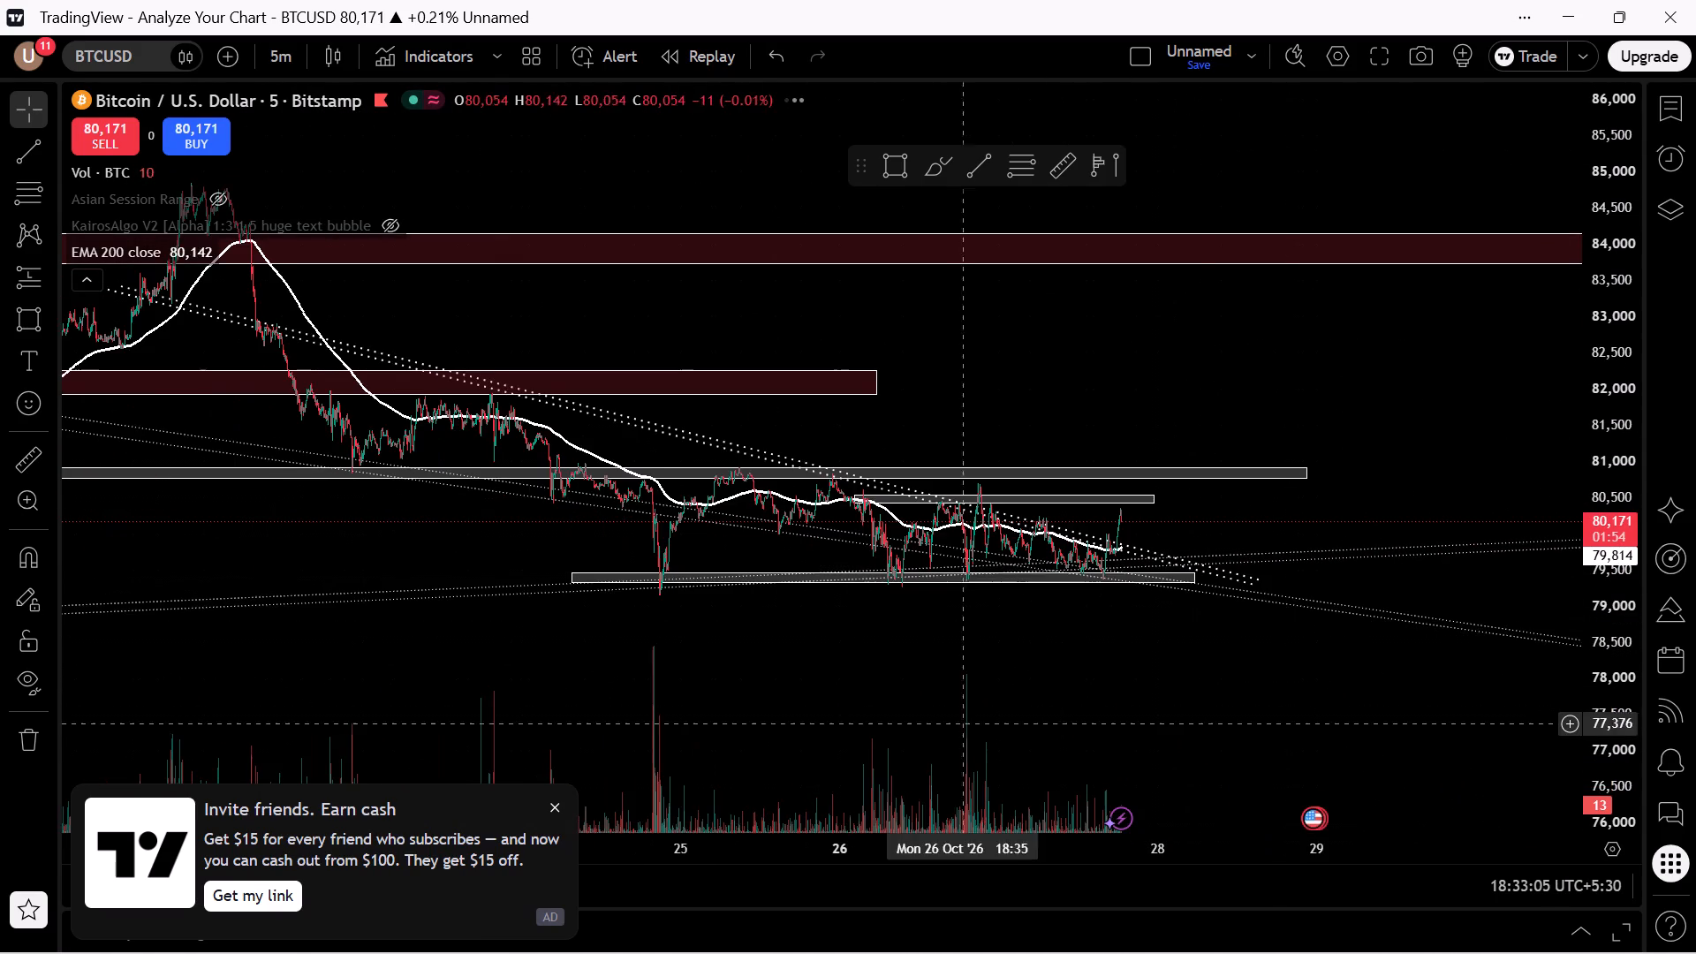
drag(943, 717, 935, 700)
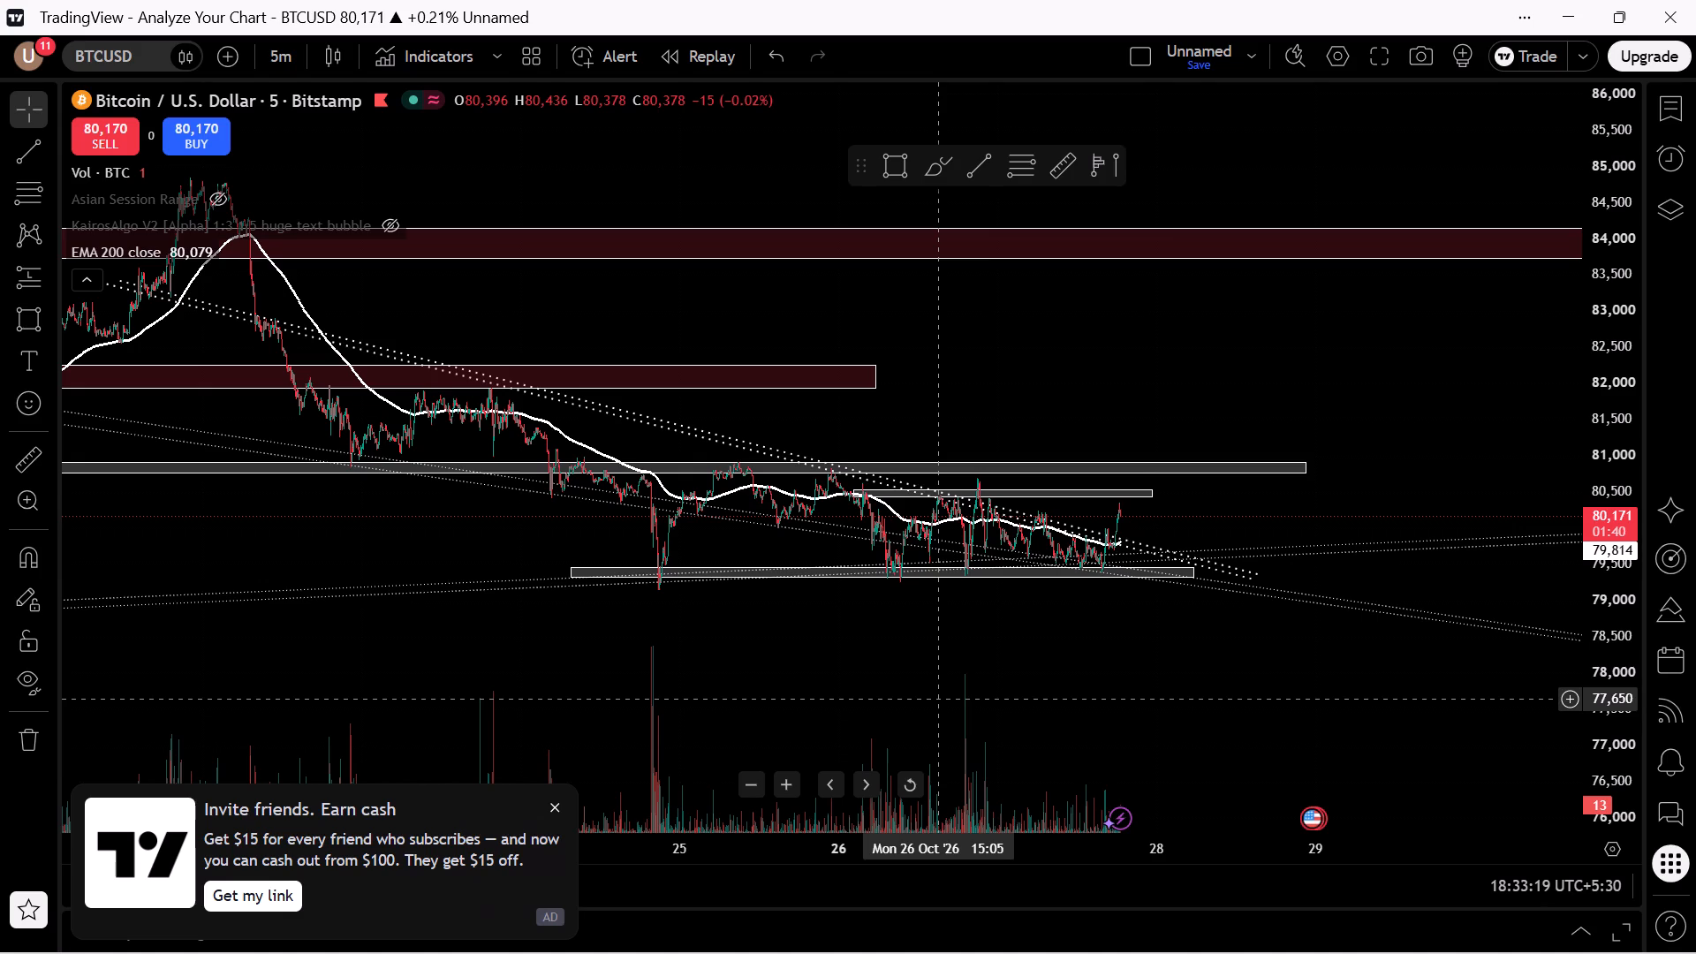
scroll(1384, 812, up, 3)
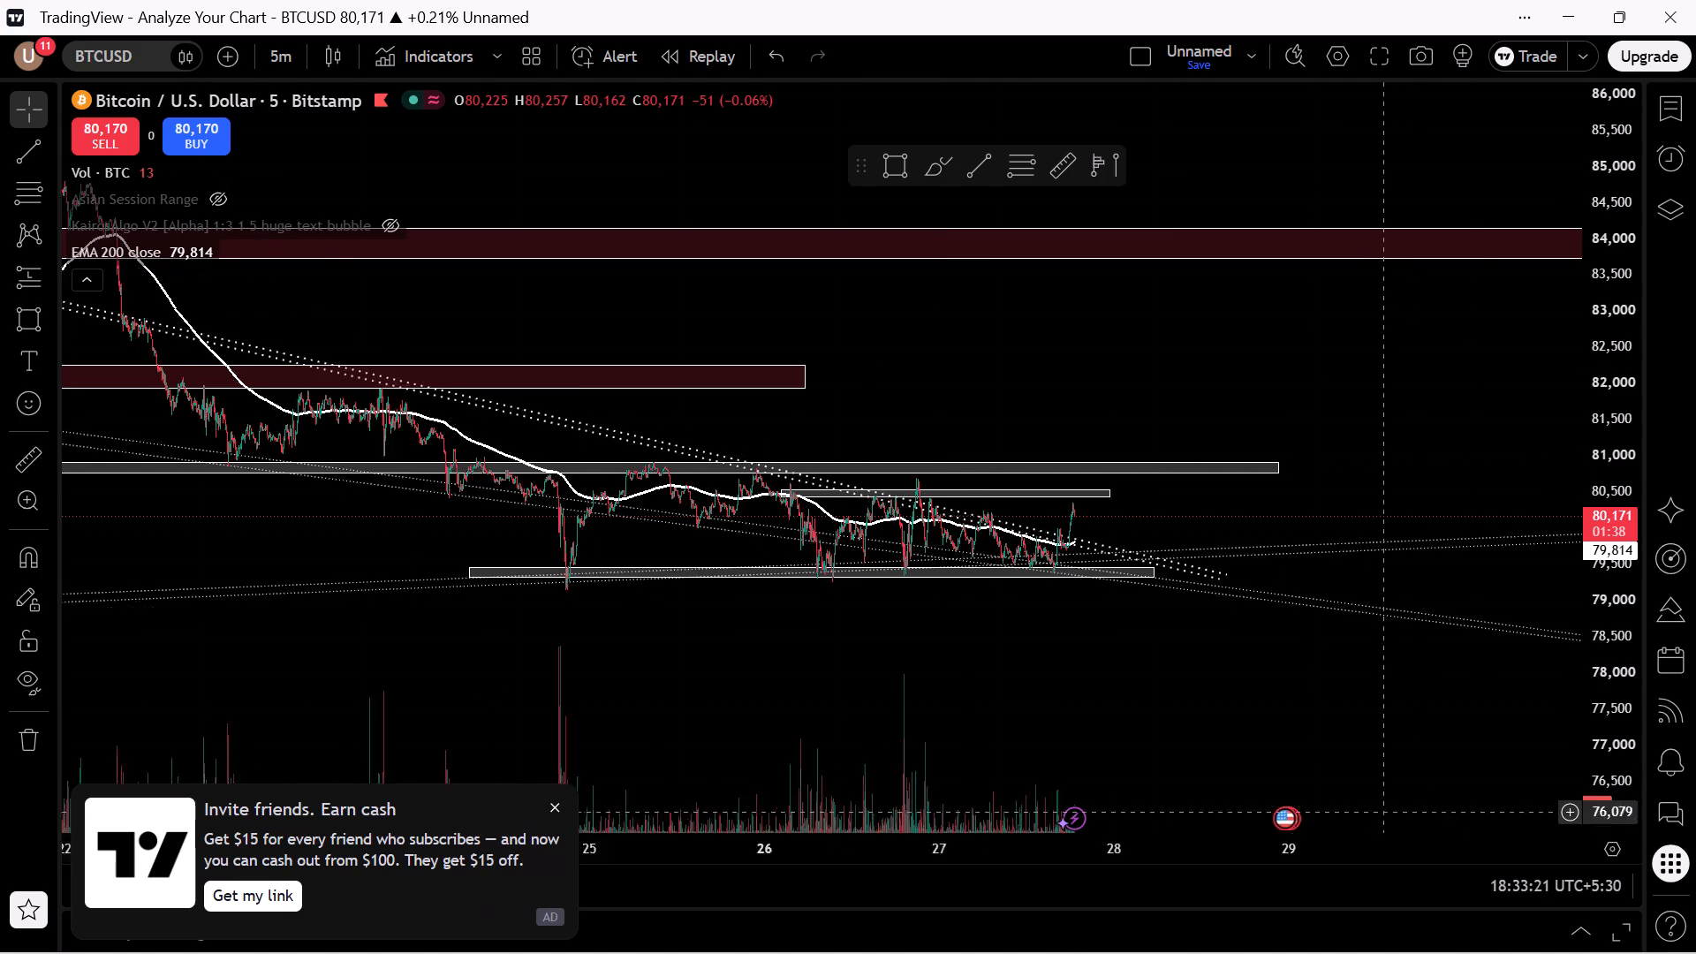
scroll(1384, 791, up, 2)
drag(958, 698, 1083, 643)
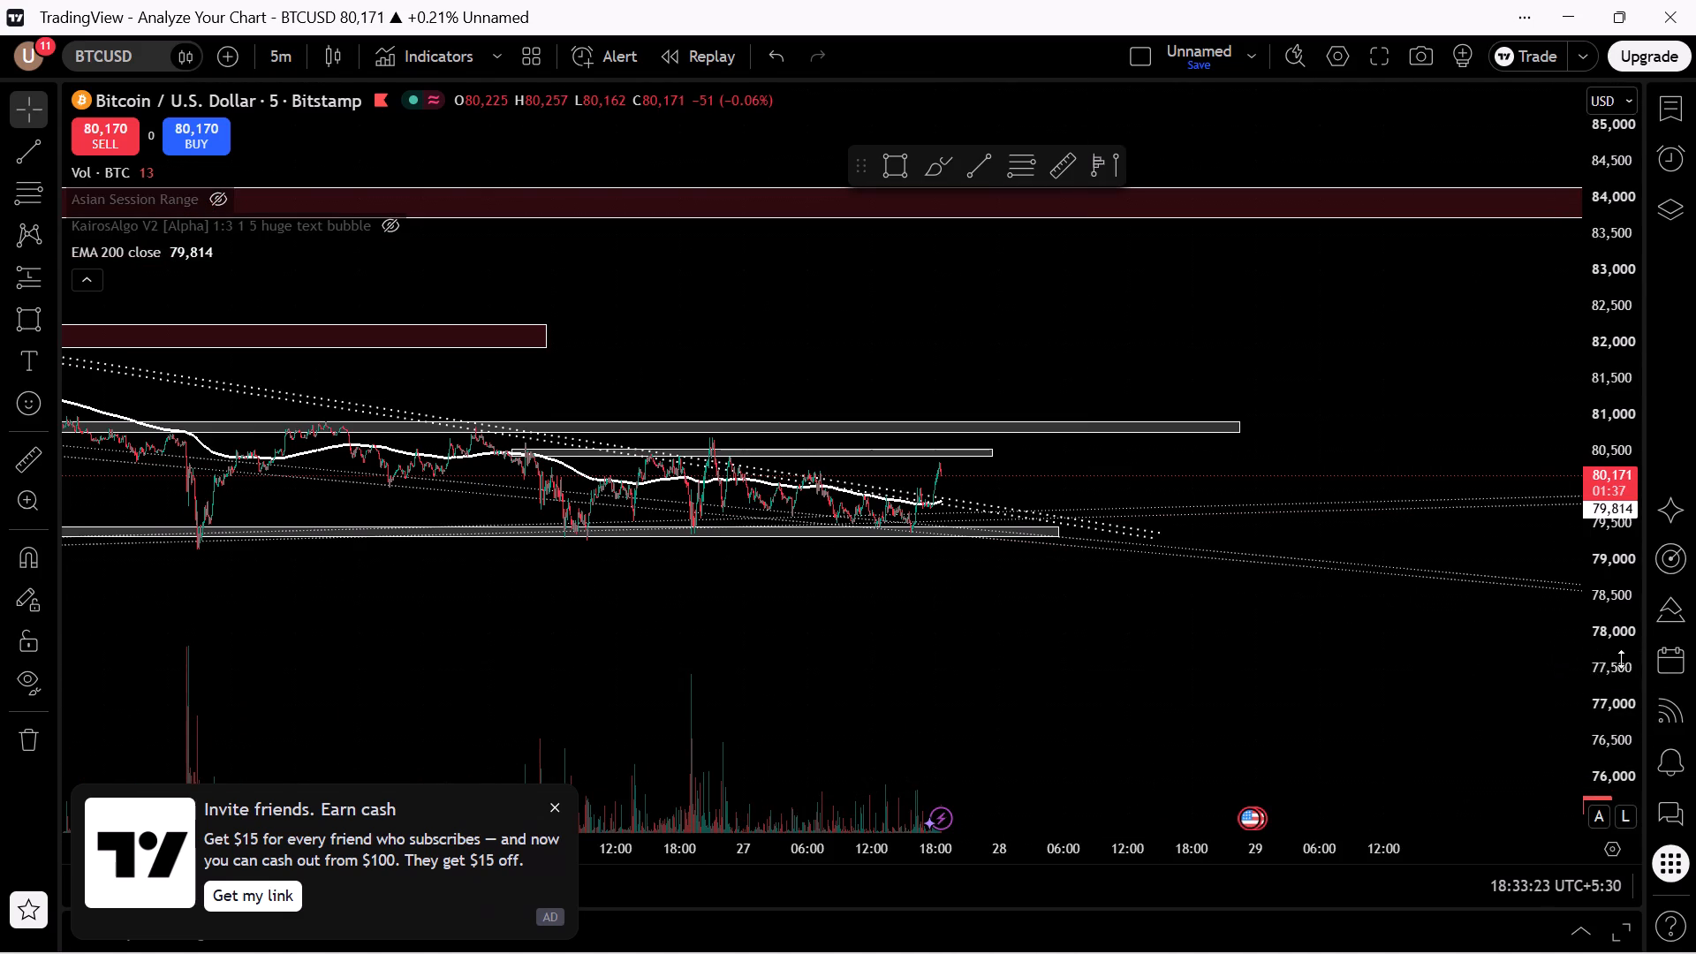
drag(1621, 640, 1695, 0)
scroll(1247, 581, up, 5)
drag(820, 497, 1150, 473)
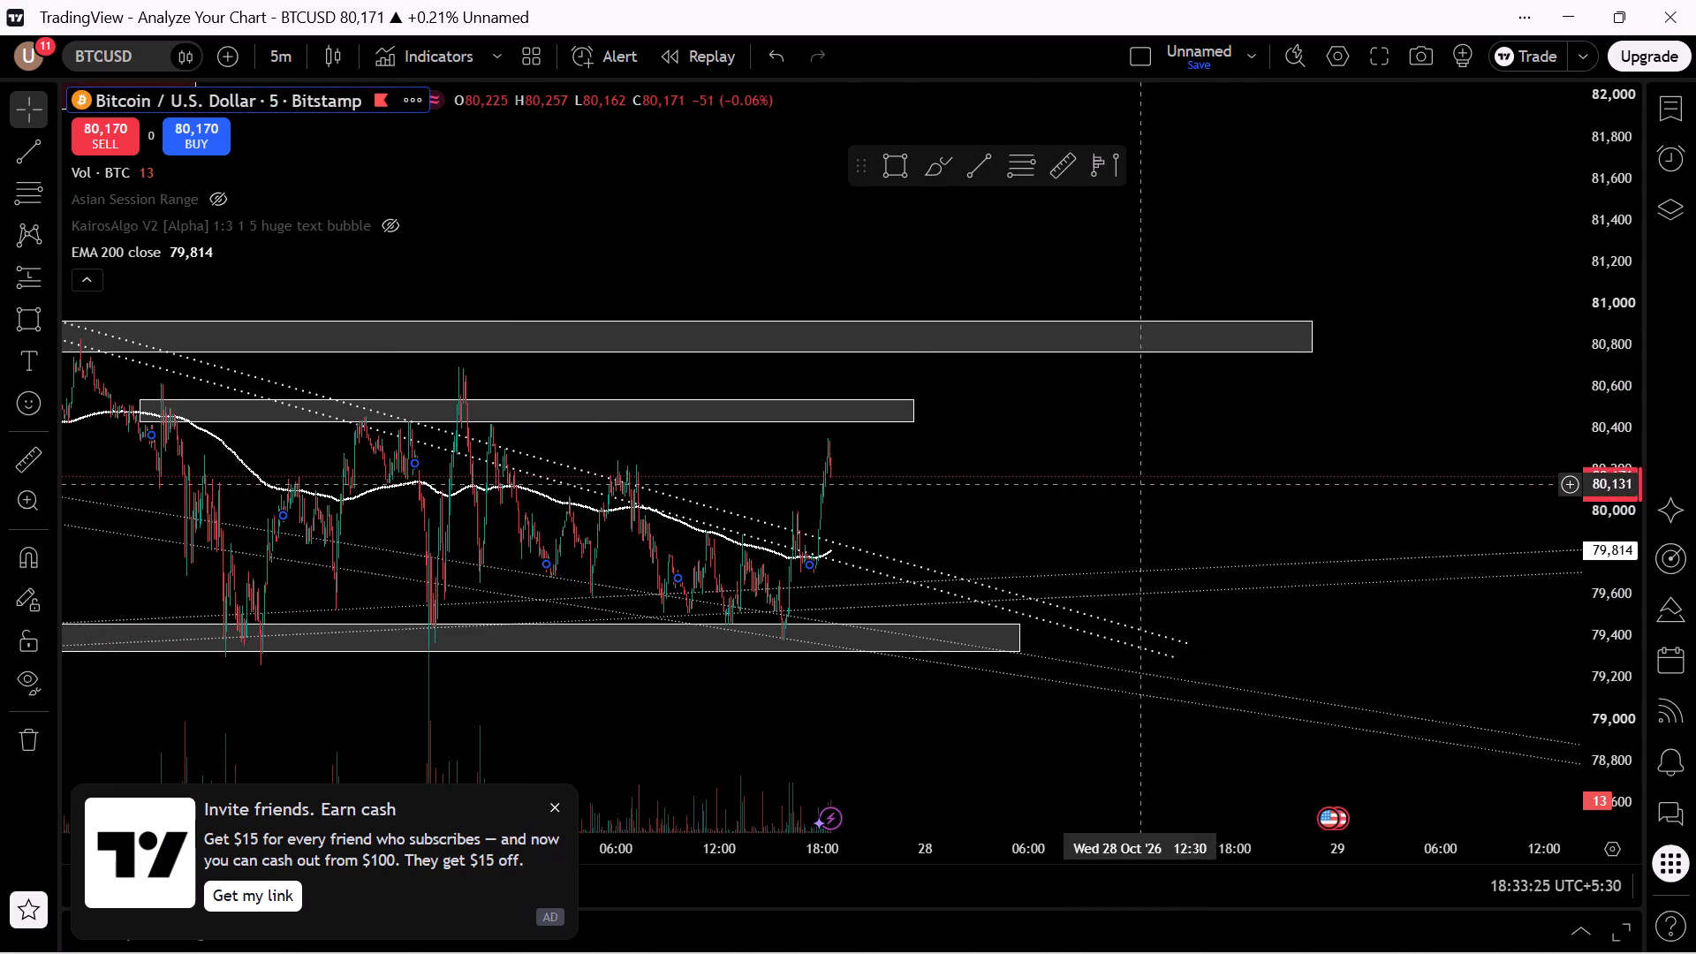
scroll(1135, 492, up, 5)
drag(905, 552, 1299, 450)
drag(1639, 647, 1630, 541)
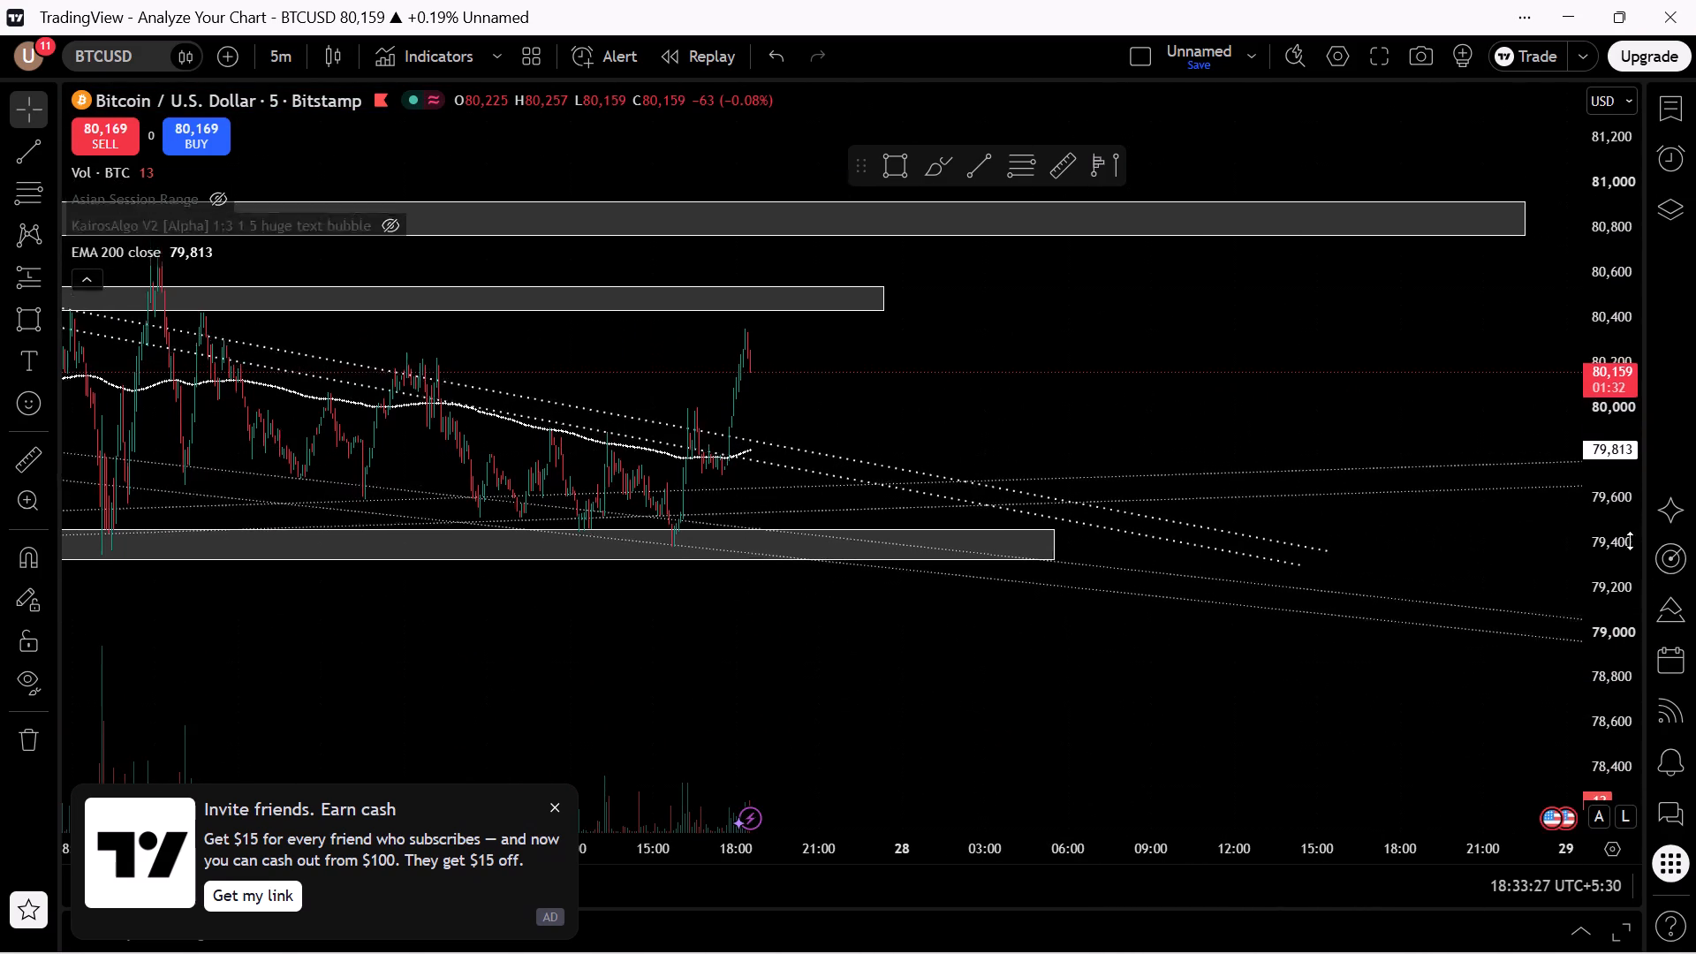
drag(1630, 541, 1619, 343)
Examine the support zone around 79,400 and where the ascending and descending trend lines project beyond 28 Oct.
scroll(1086, 395, down, 3)
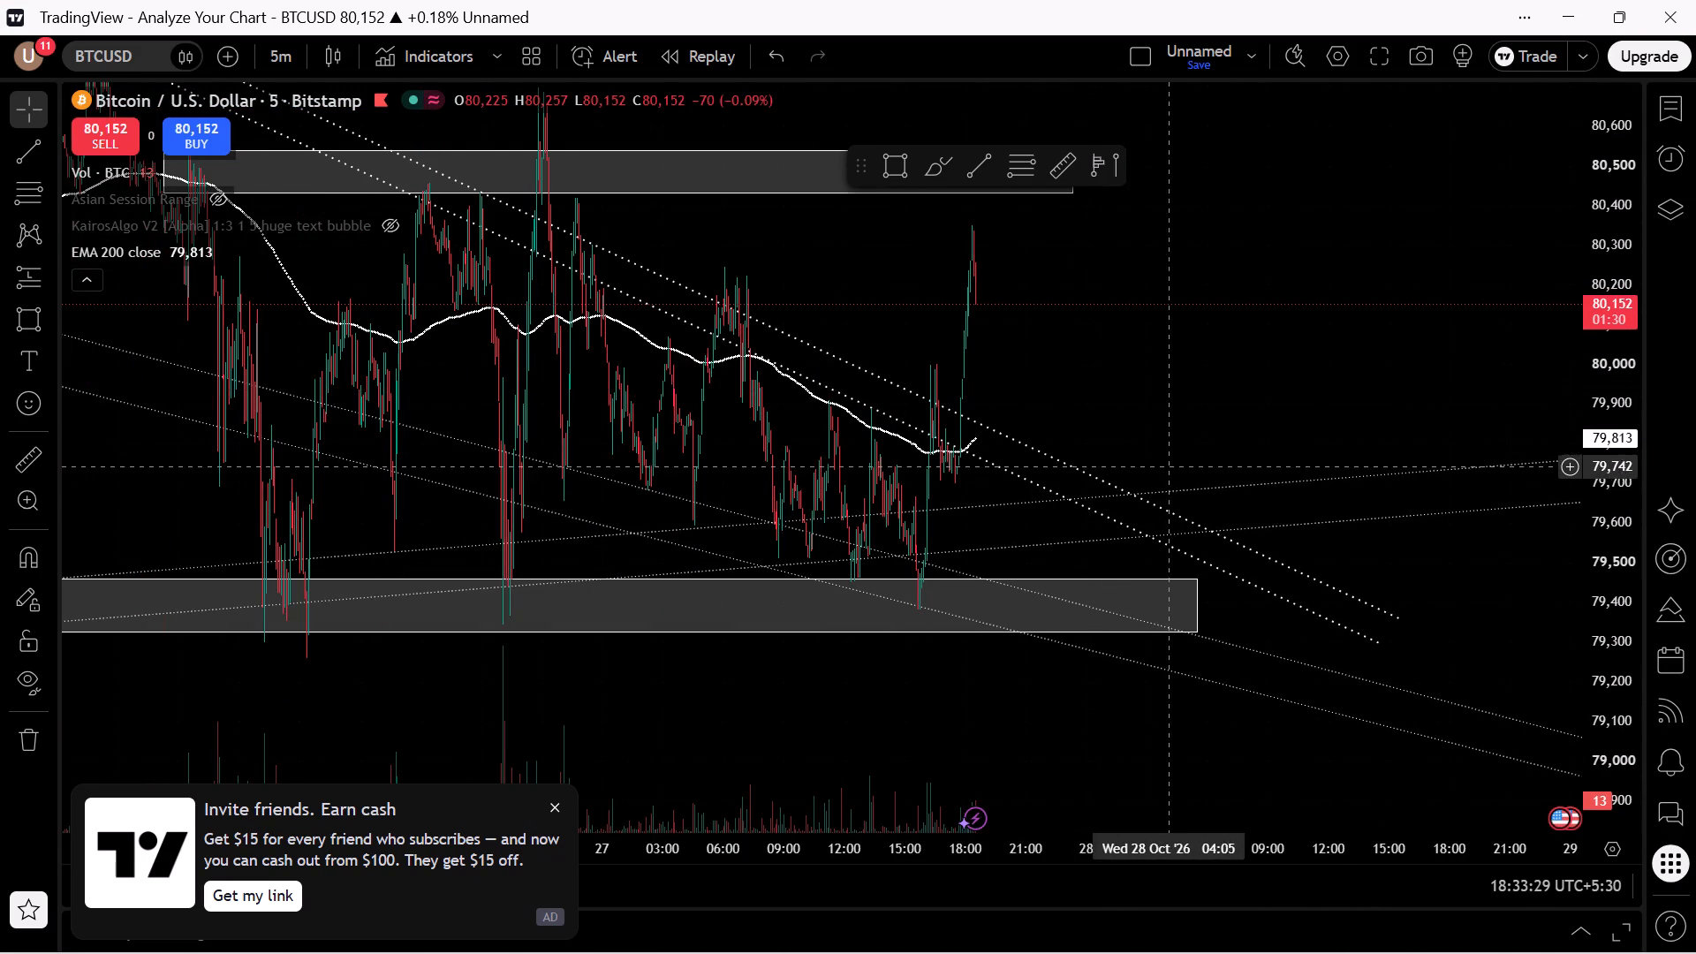
scroll(1174, 472, down, 1)
drag(921, 718, 882, 569)
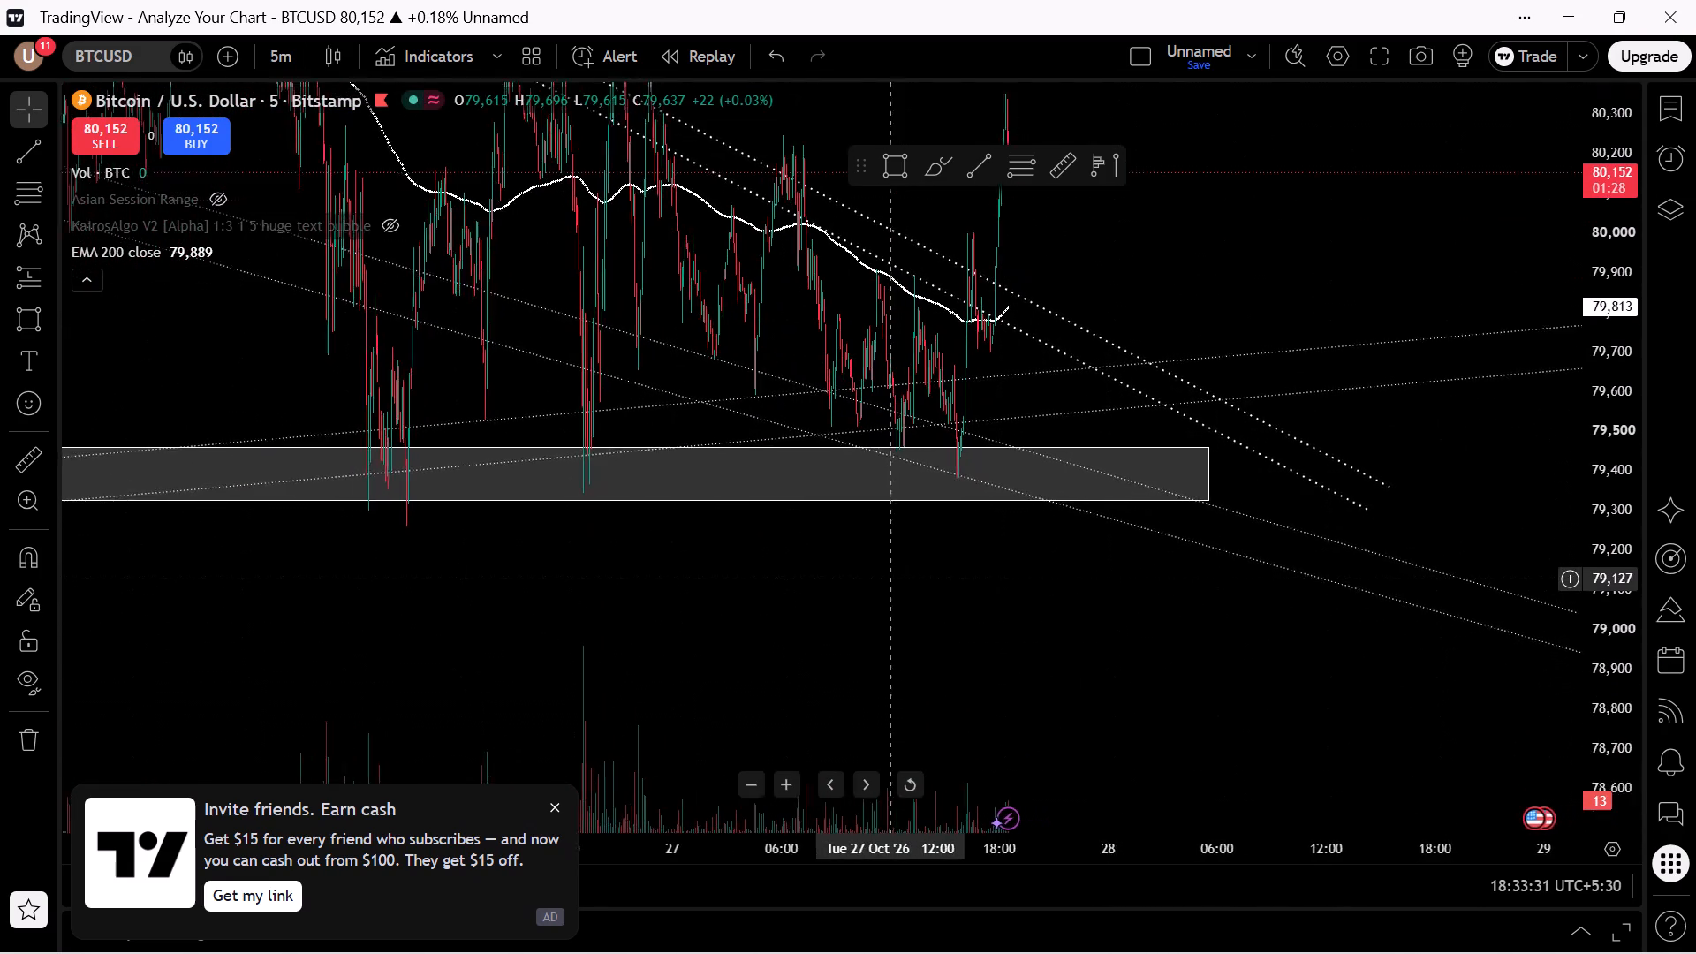
drag(882, 569, 742, 513)
drag(723, 519, 529, 520)
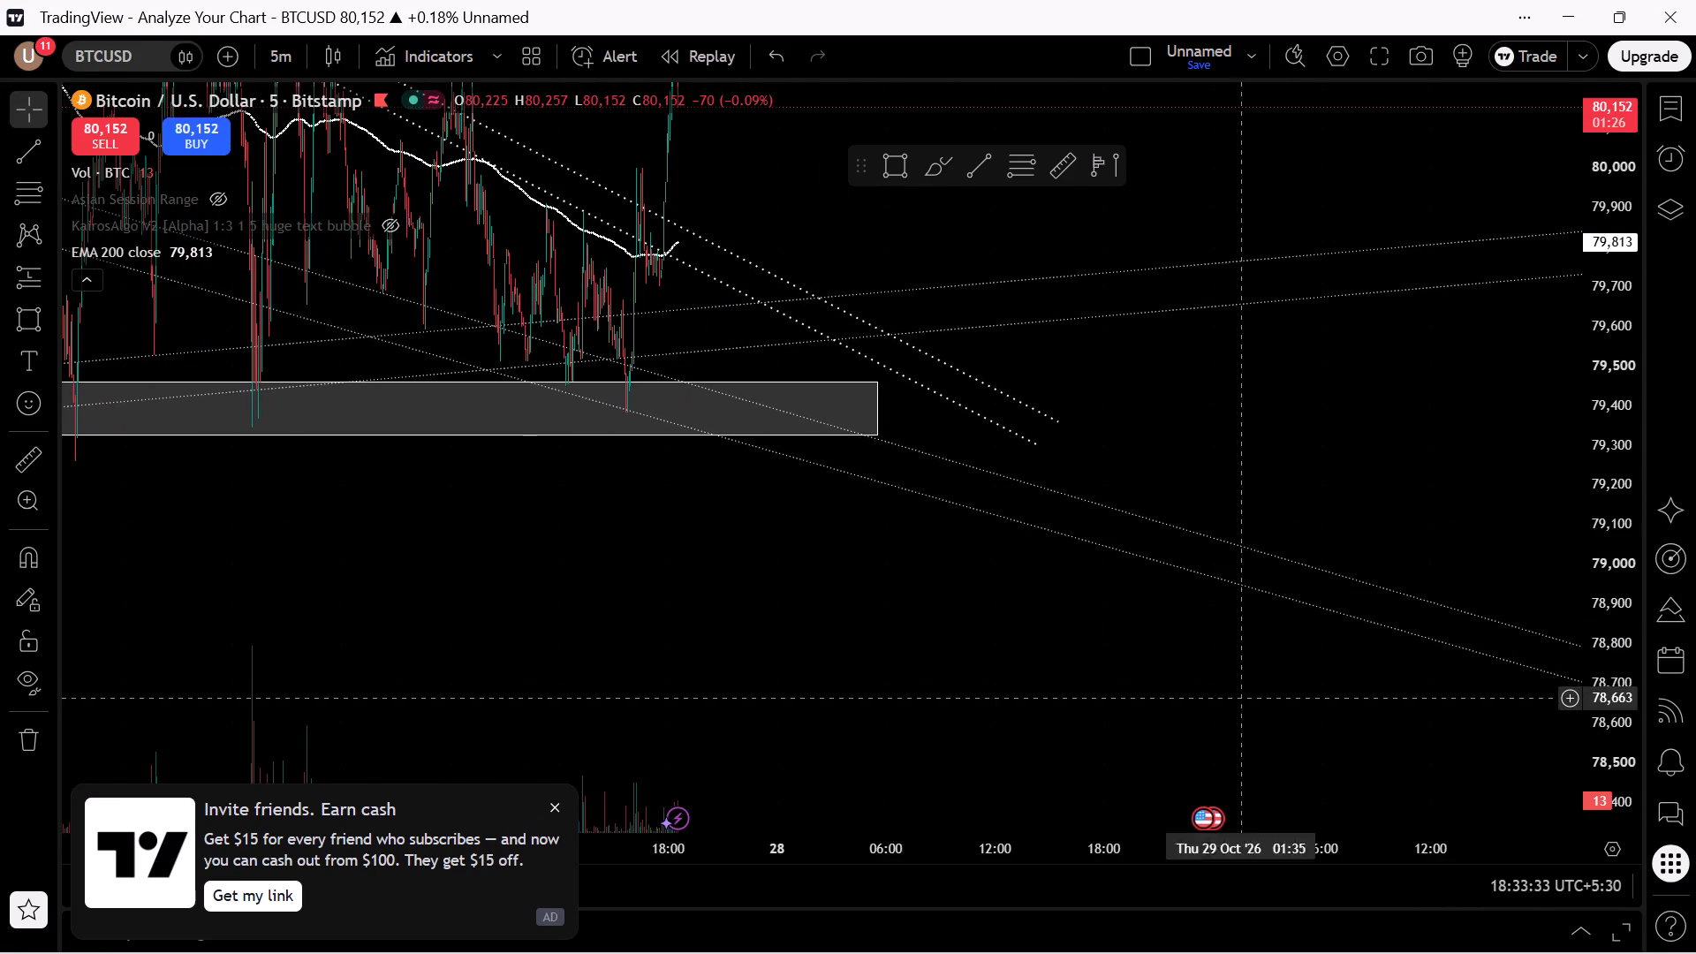
drag(1072, 690, 797, 557)
scroll(1067, 418, down, 9)
drag(998, 482, 594, 441)
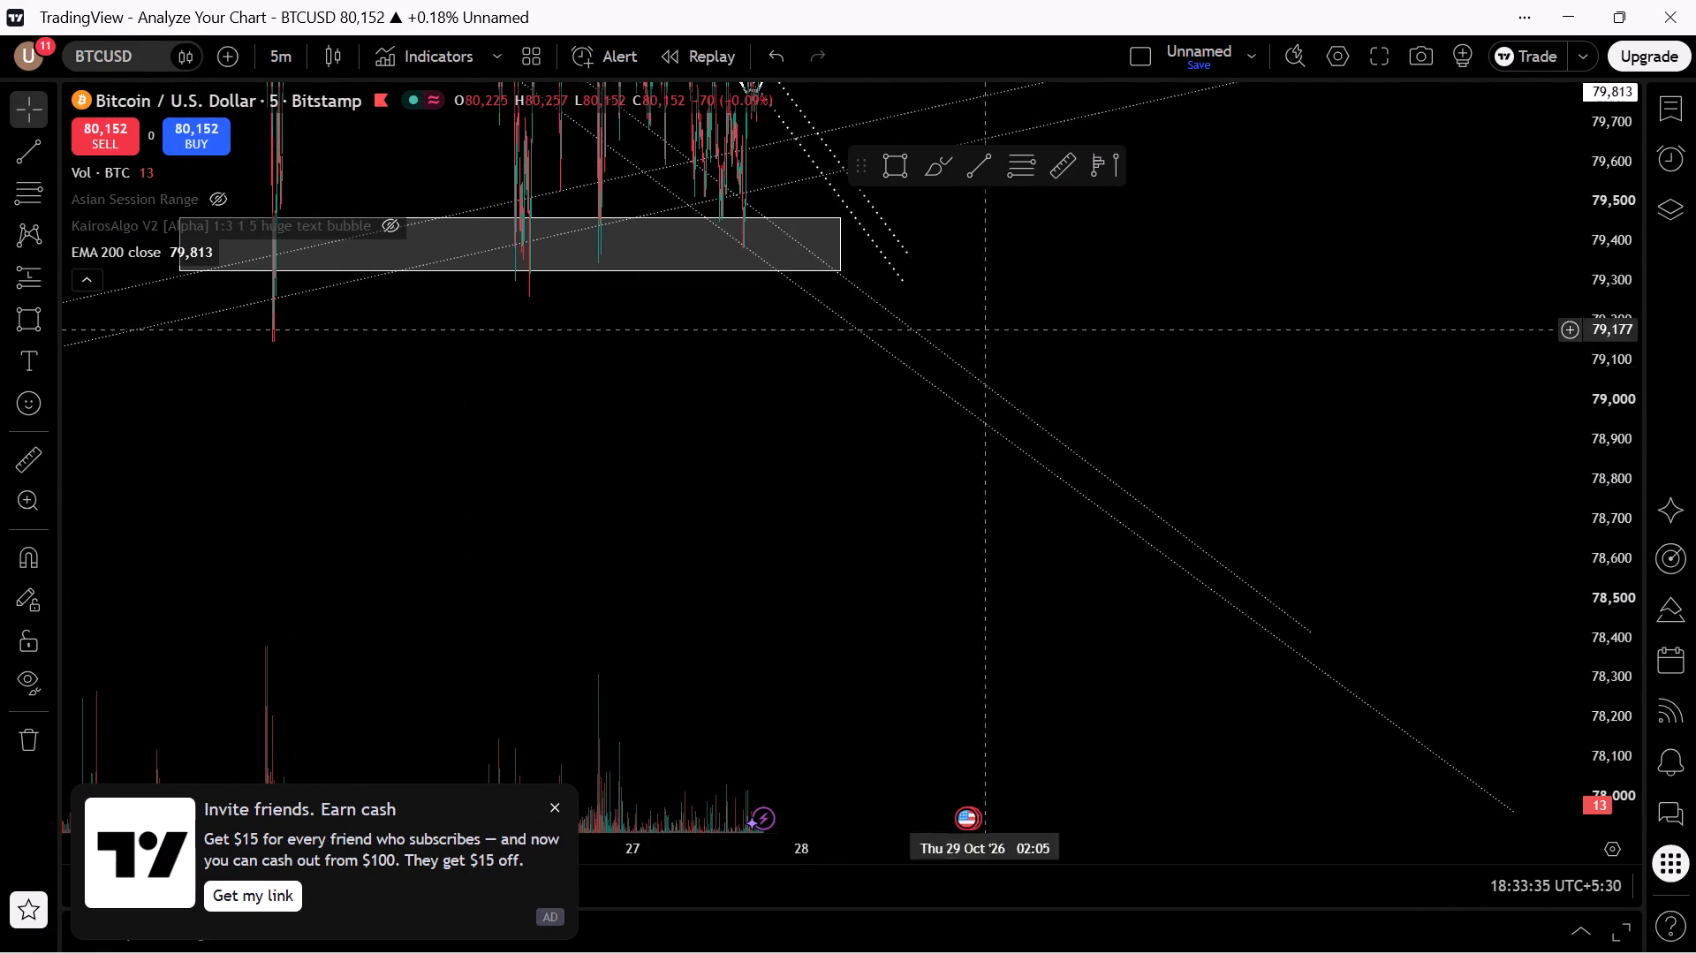
drag(1221, 267, 1442, 603)
drag(1621, 299, 1615, 535)
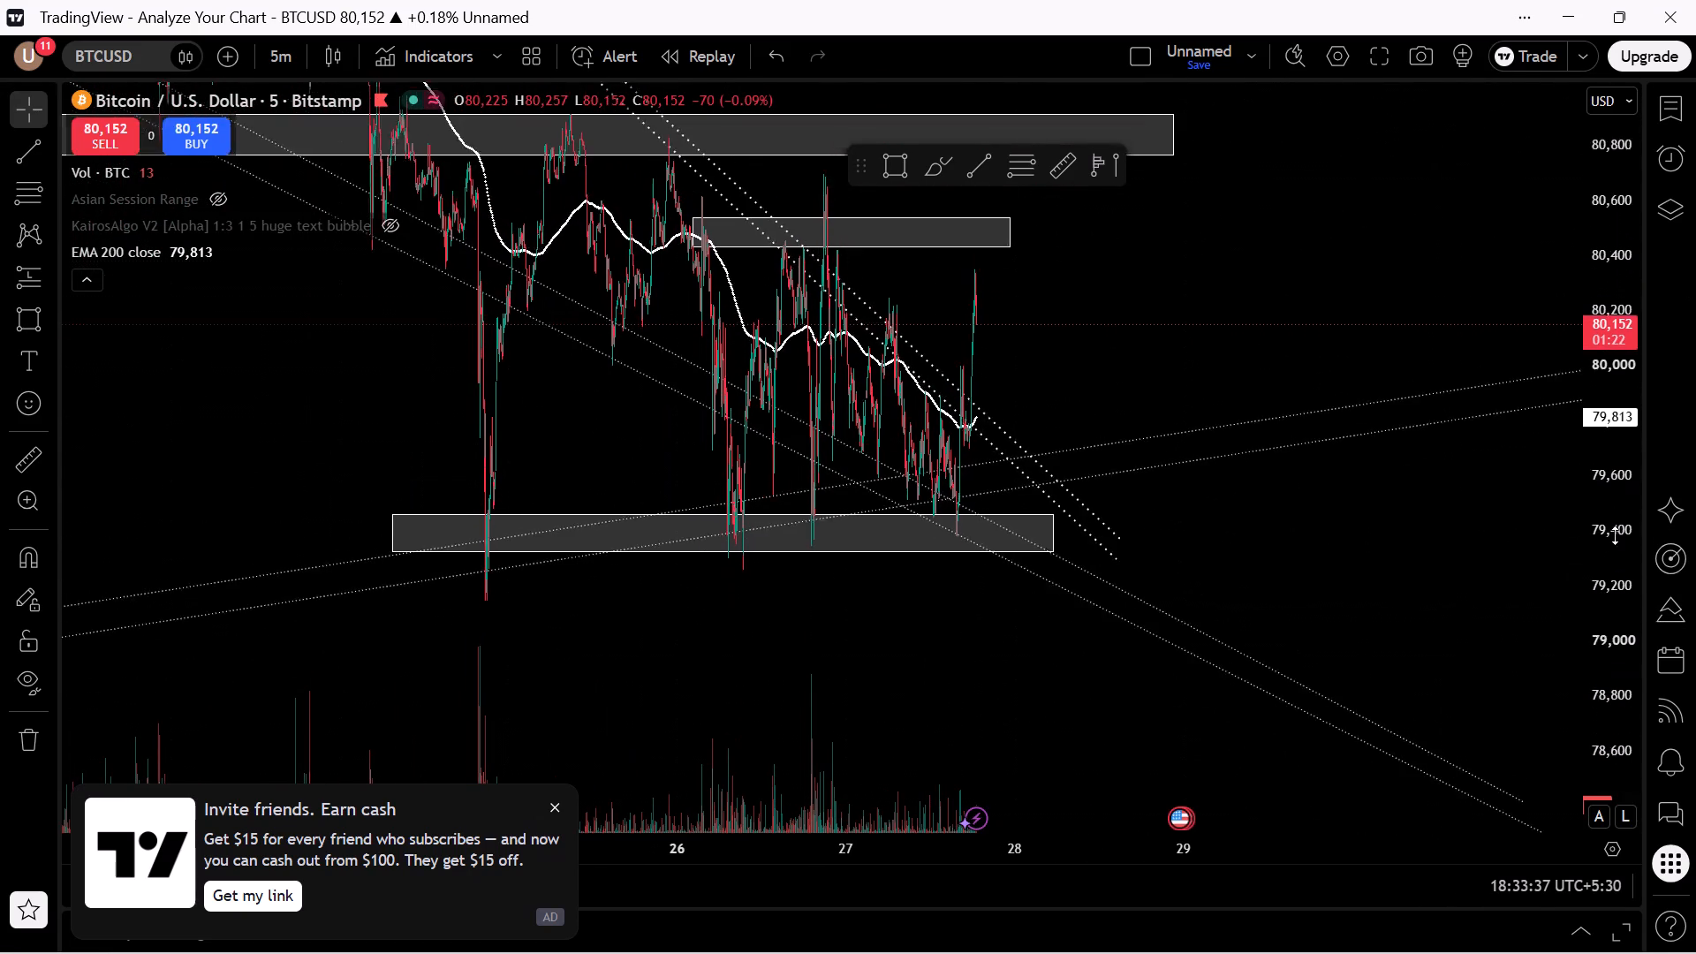
drag(1615, 535, 1485, 689)
Examine the earlier 5-minute candles from about 18 to 24 Oct against the red zones and the long descending trend lines.
scroll(1037, 672, down, 9)
scroll(1088, 559, down, 4)
drag(1030, 637, 1172, 687)
drag(370, 470, 1099, 813)
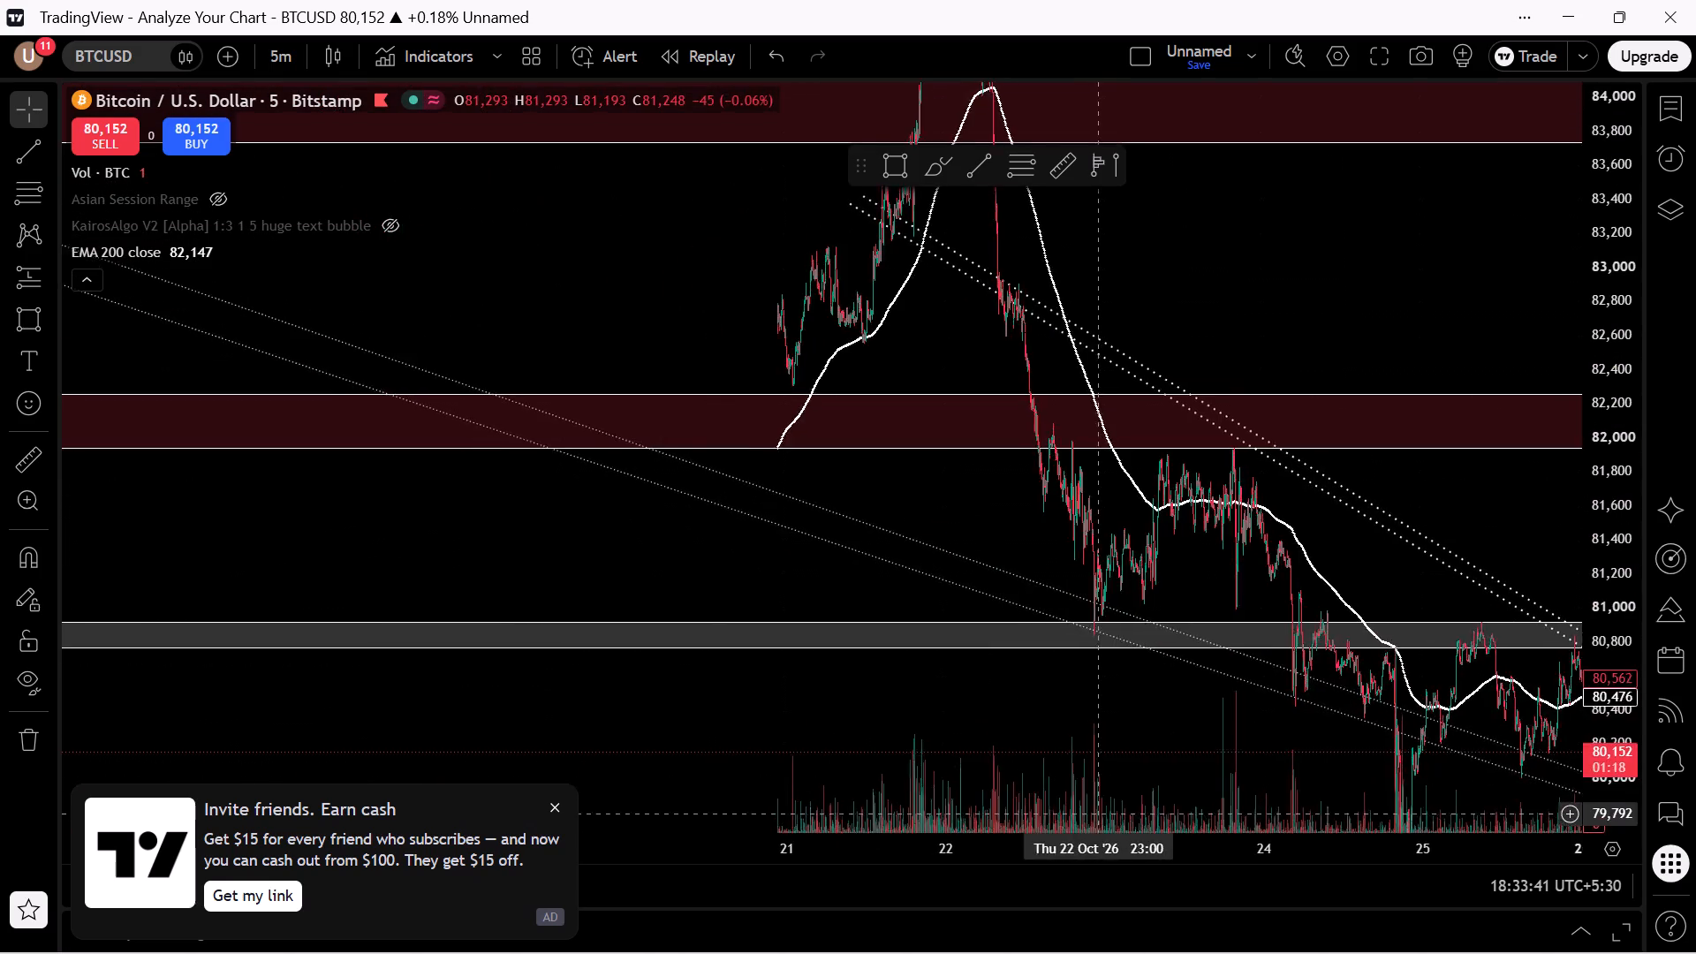
drag(1099, 813, 1297, 788)
scroll(1205, 611, down, 5)
drag(1600, 299, 1600, 332)
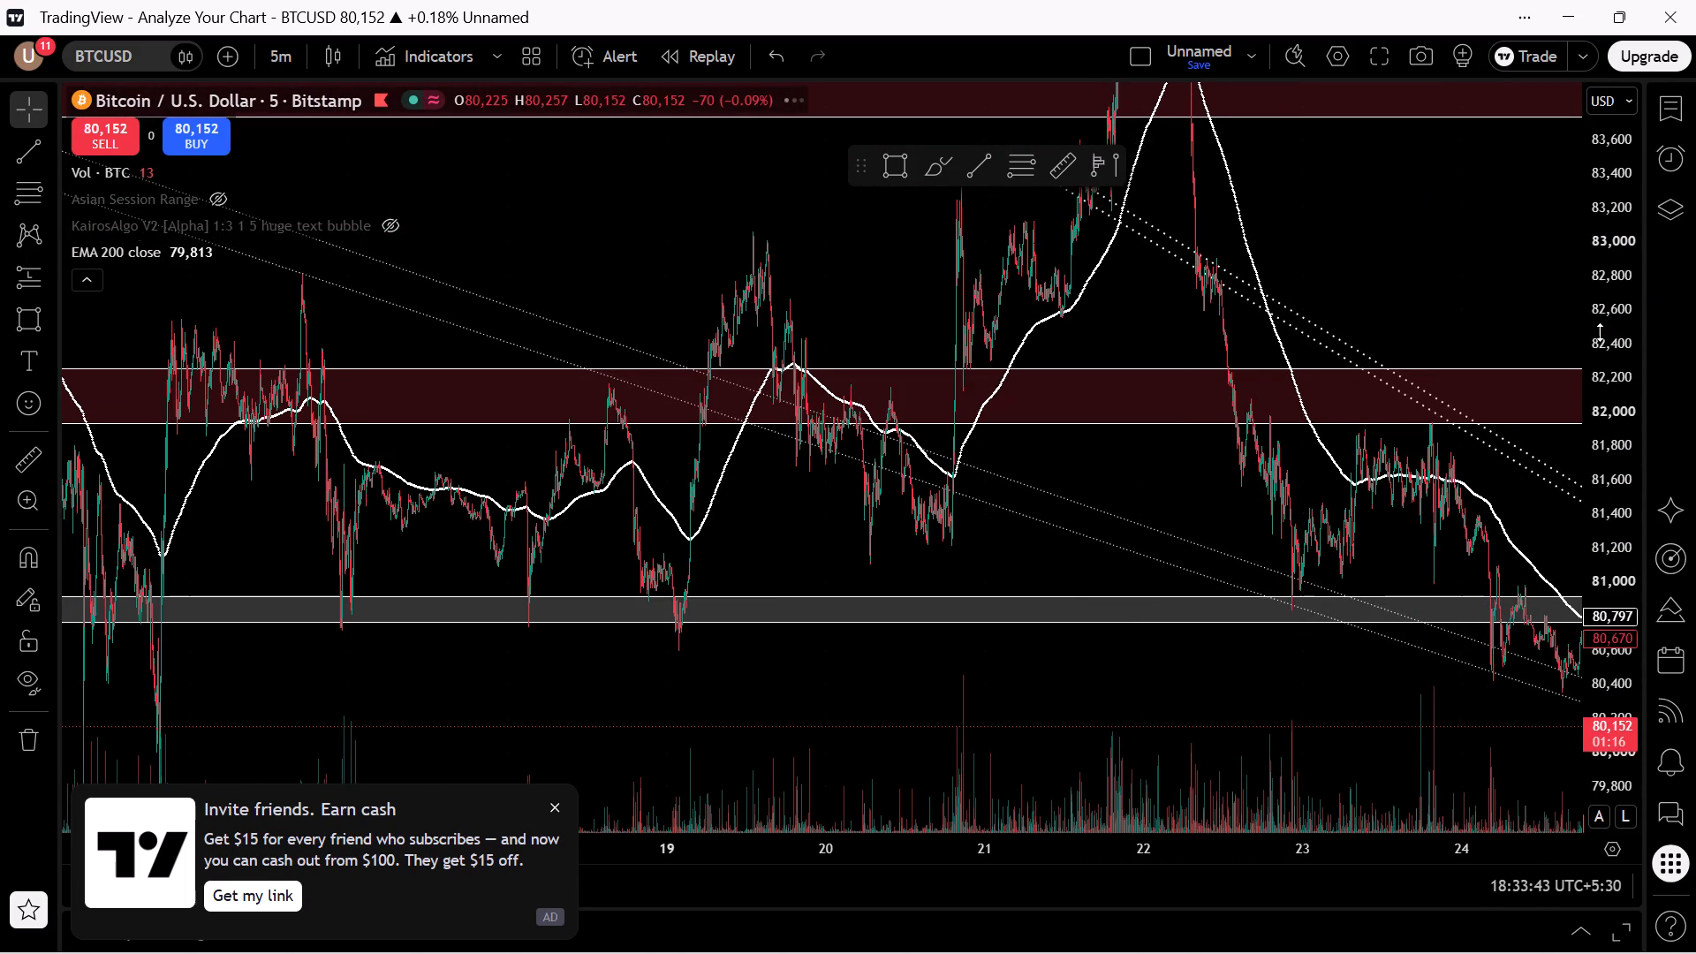
drag(1600, 332, 1590, 571)
scroll(1586, 573, down, 6)
scroll(1033, 621, up, 4)
scroll(1032, 621, down, 5)
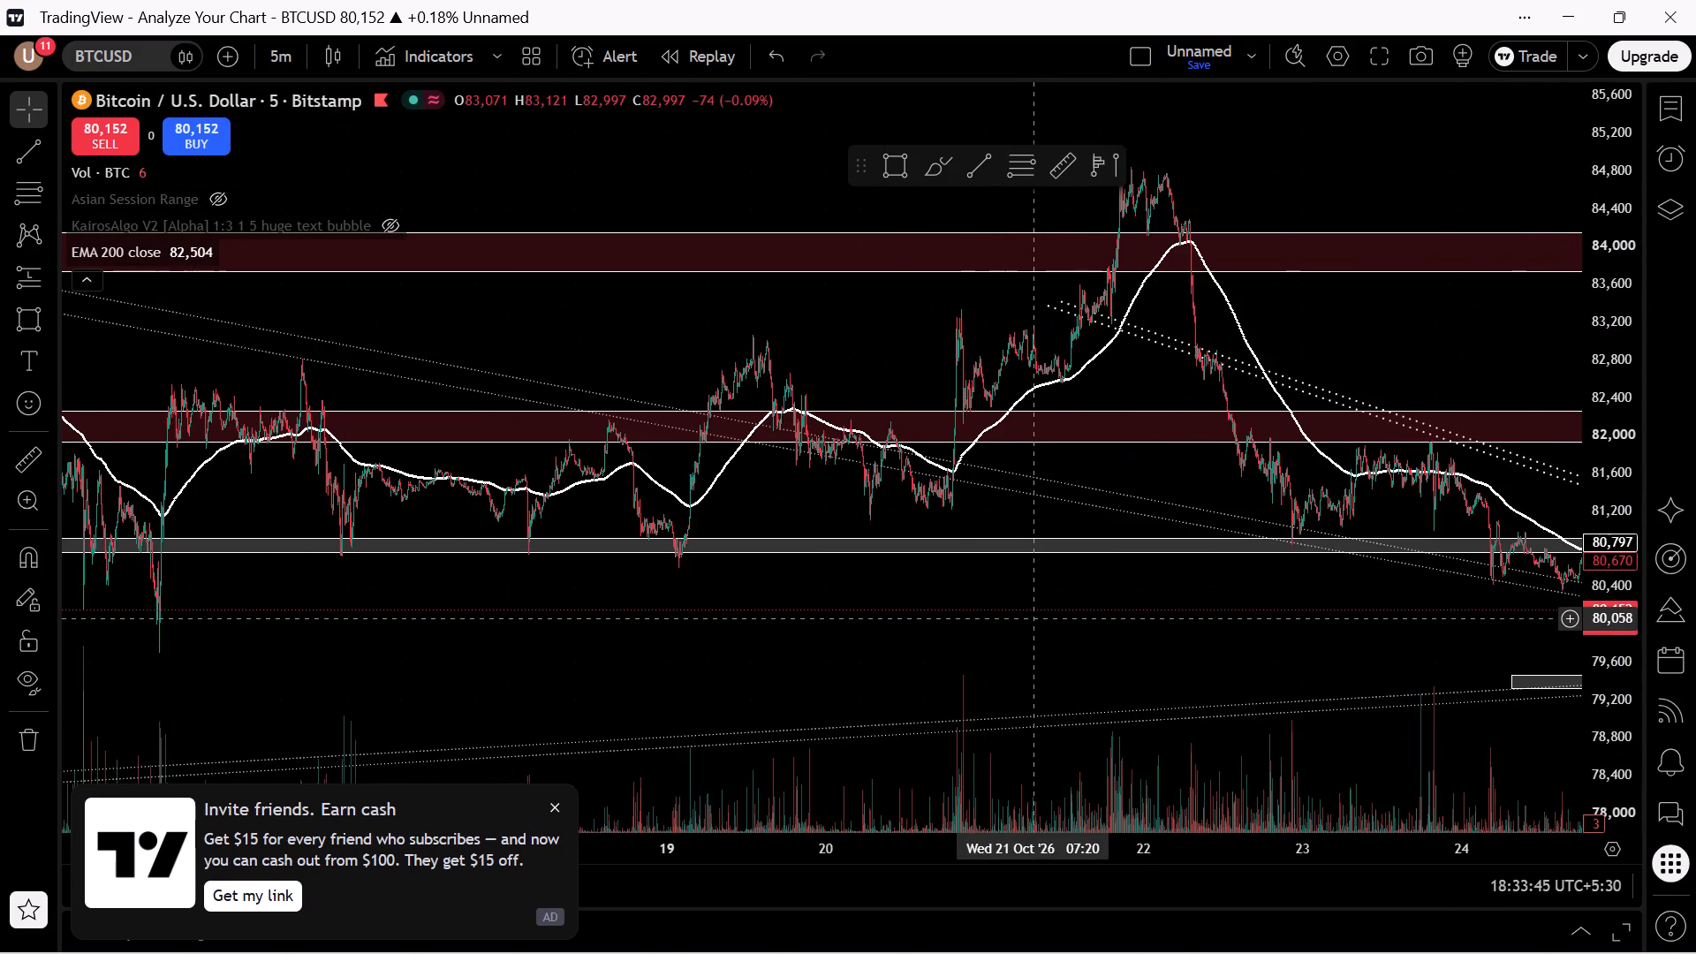
scroll(1033, 618, down, 5)
drag(329, 597, 376, 418)
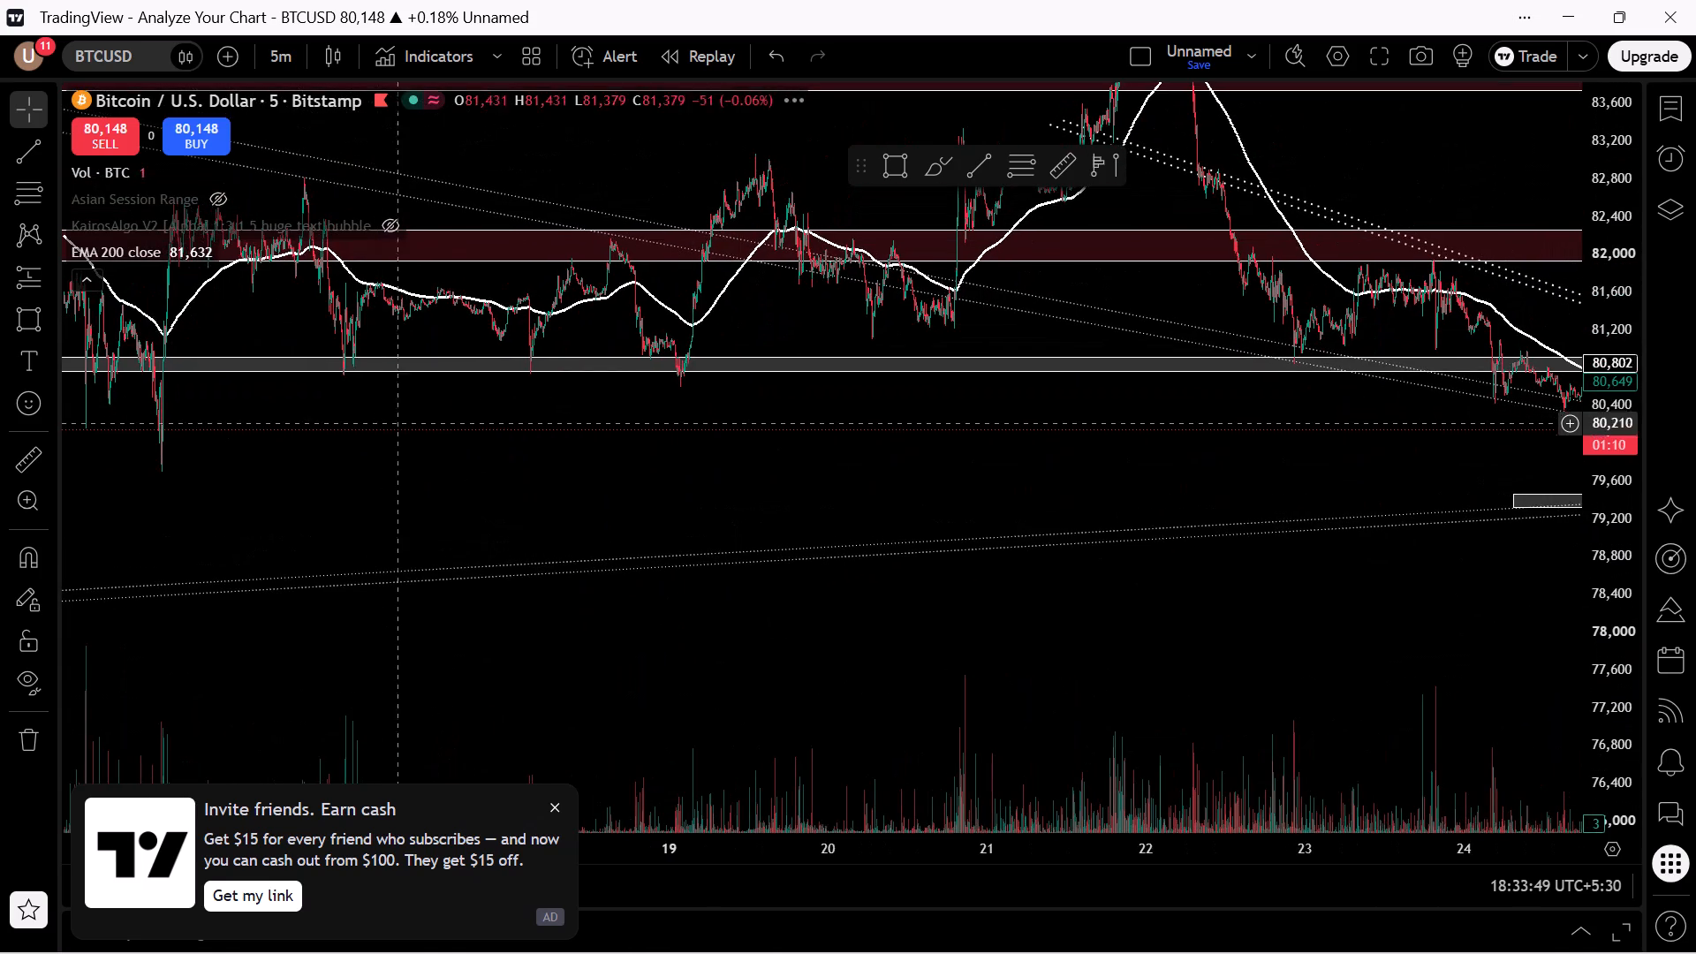
Shift the upper of the two long thin descending trend lines down until it nearly overlaps the lower one.
drag(908, 466, 599, 505)
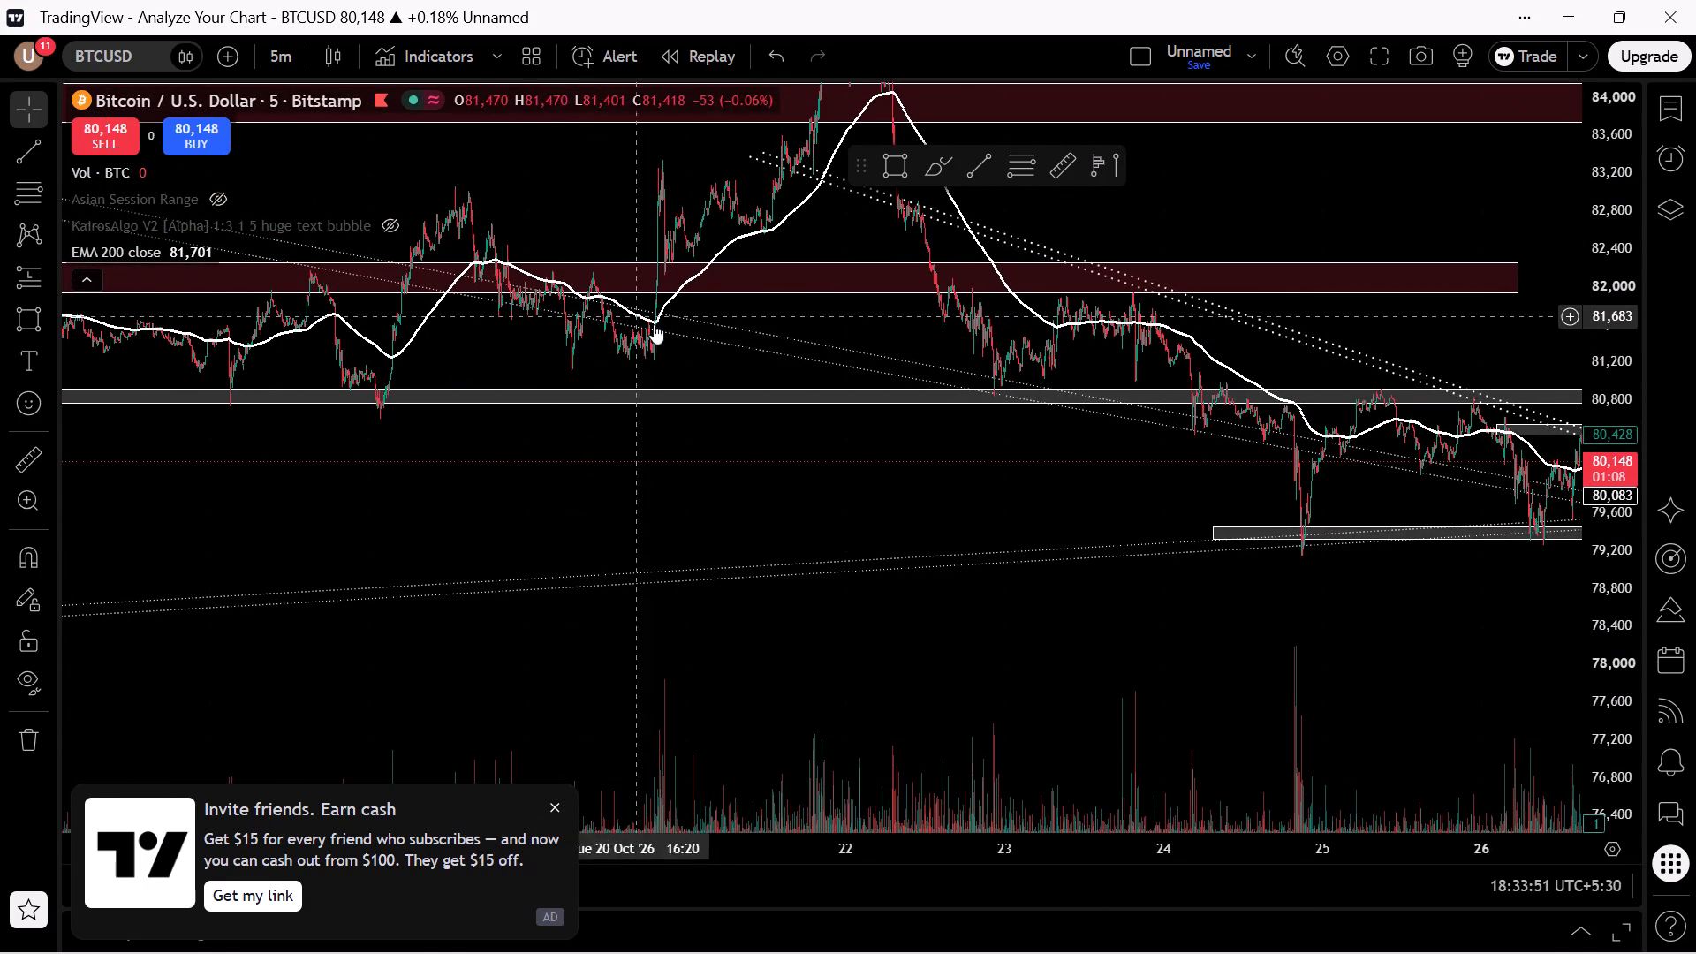
drag(696, 452, 917, 518)
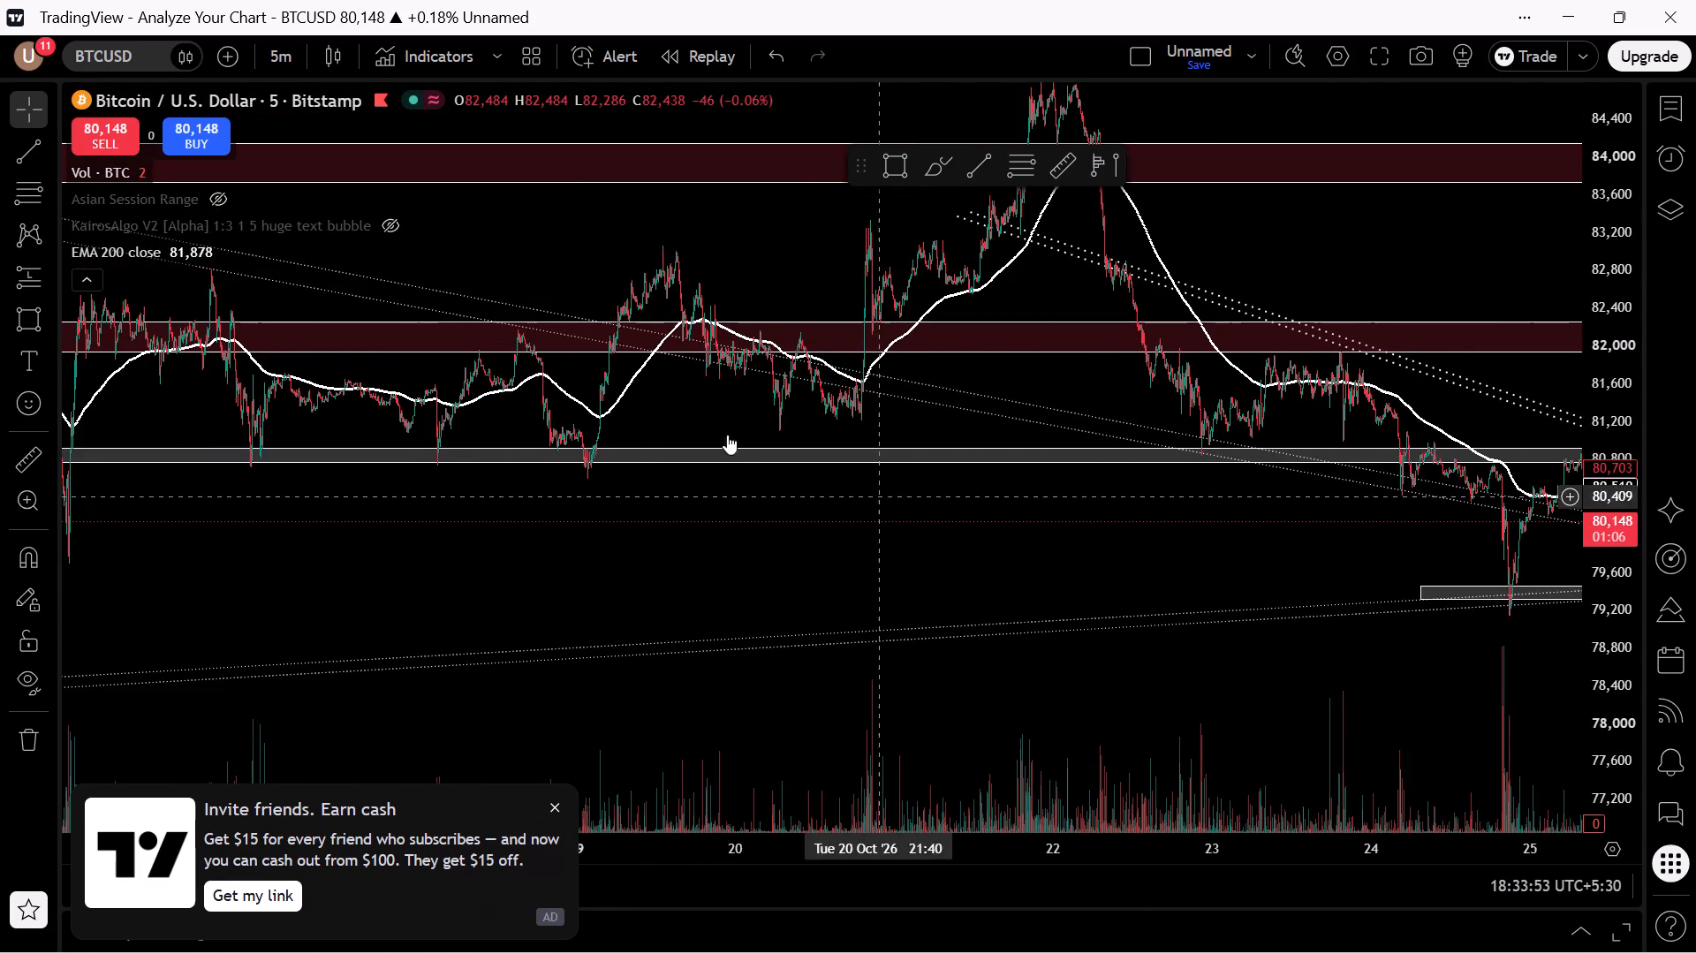
click(991, 413)
click(991, 413)
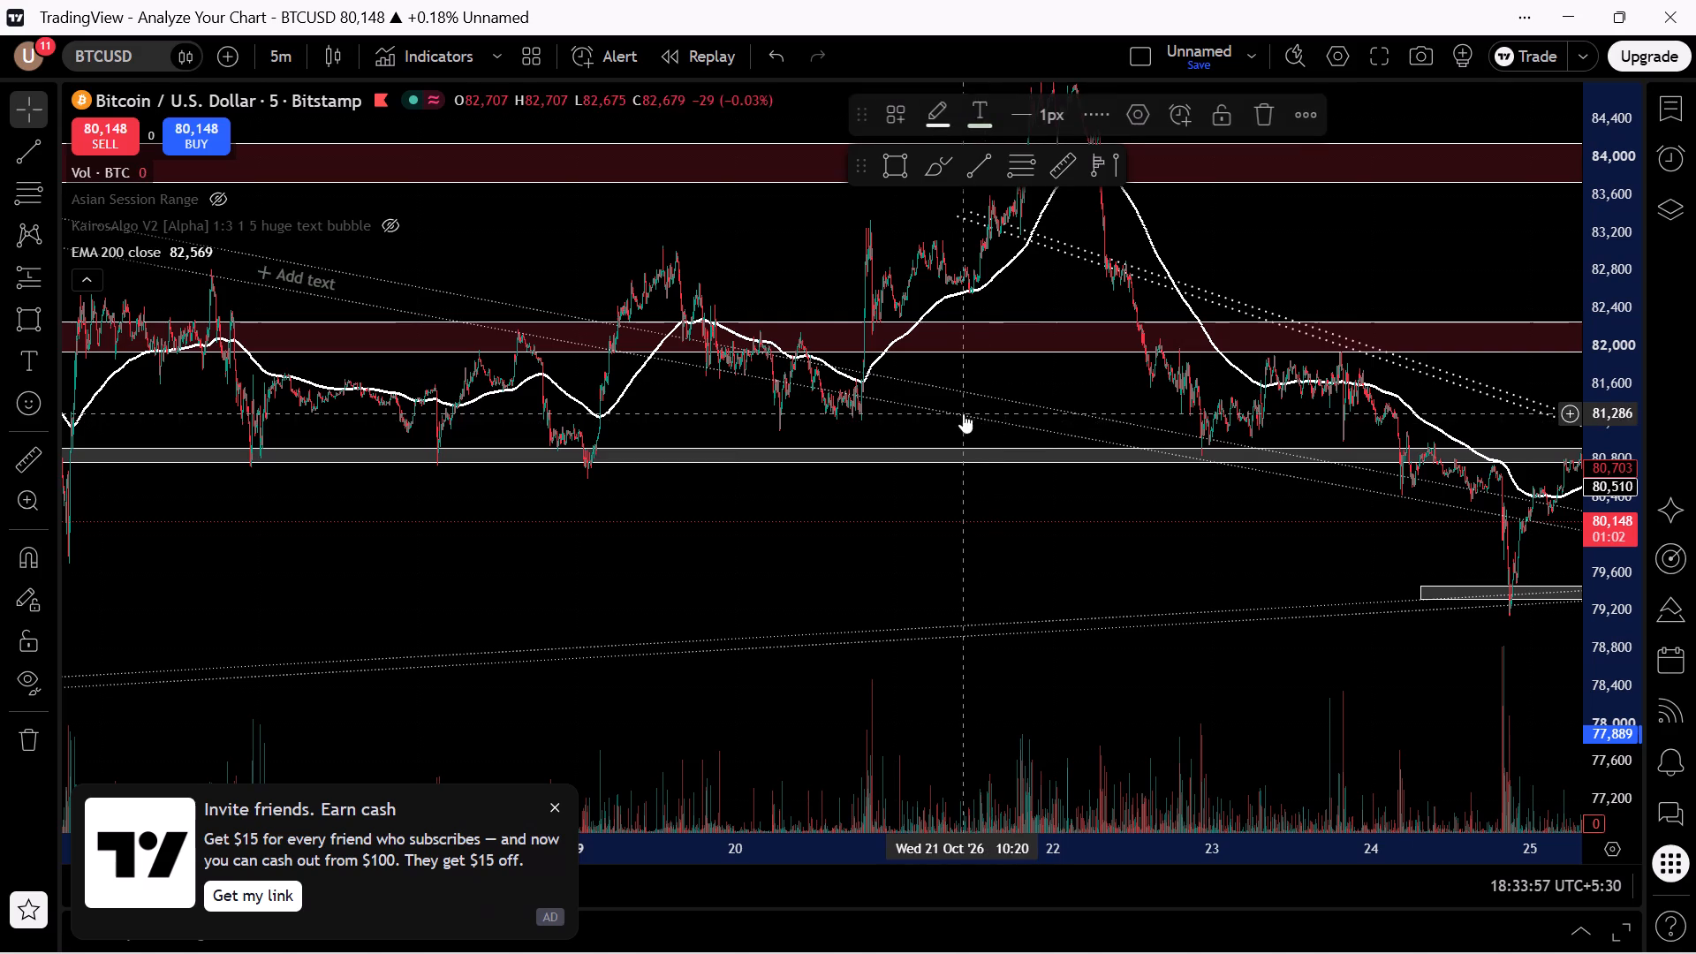
click(957, 389)
drag(957, 389, 957, 400)
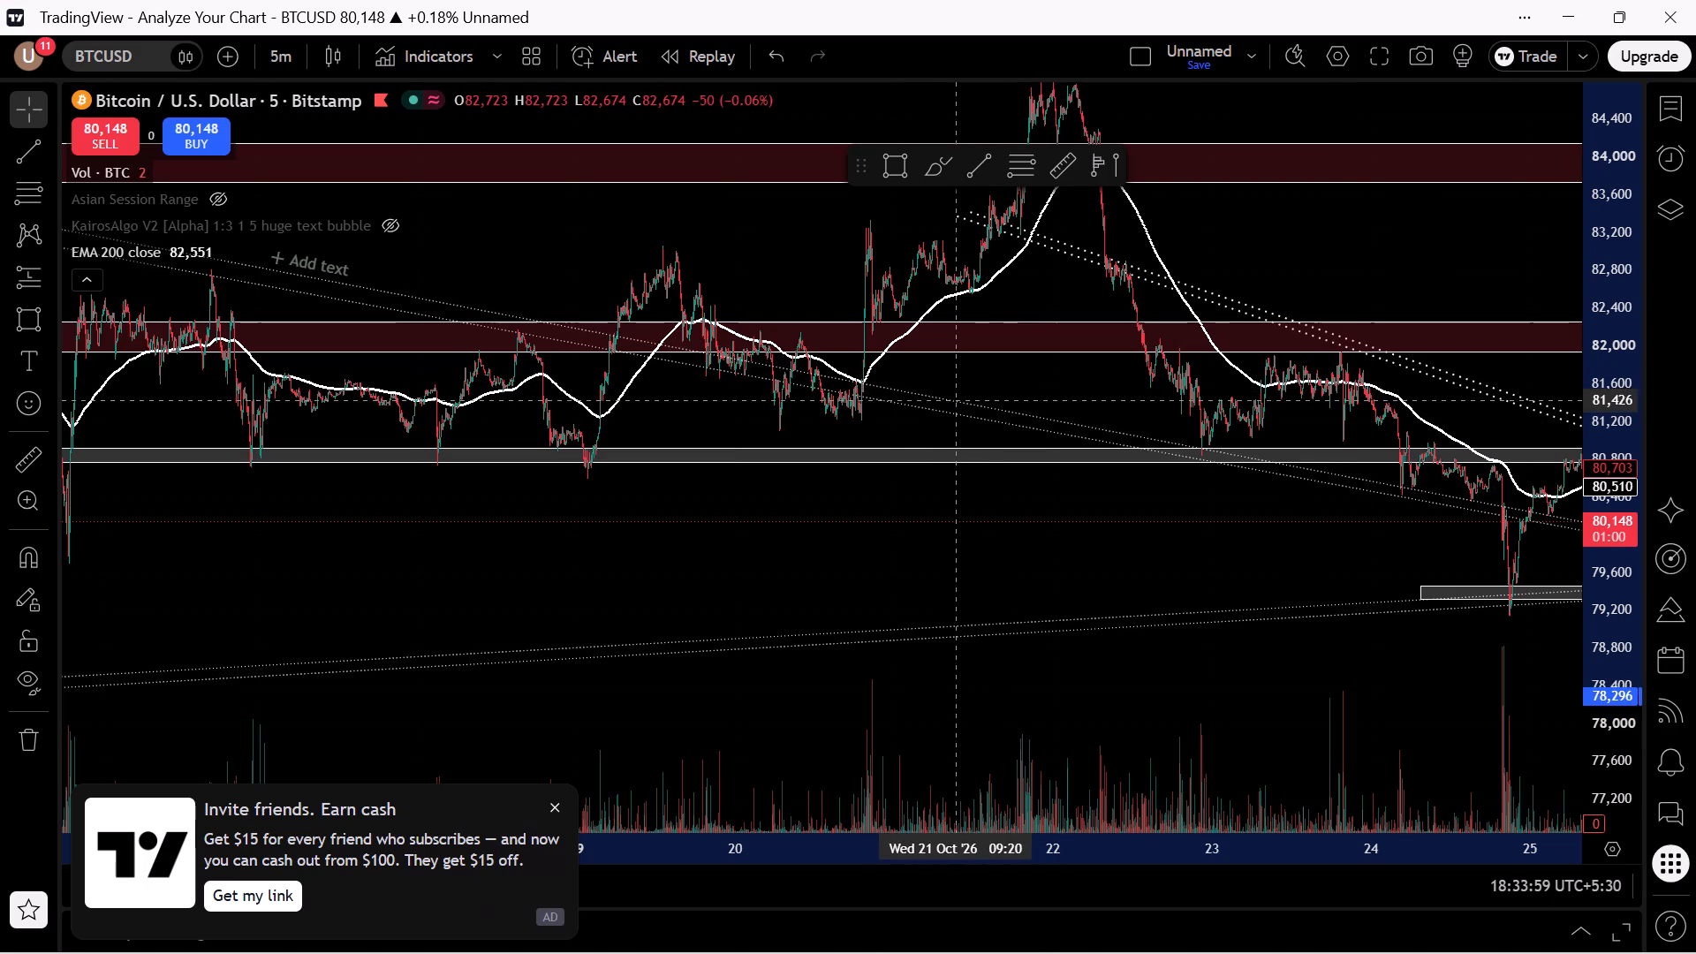
drag(957, 400, 958, 407)
Examine the 5-minute candles of 24 to 27 Oct against the adjusted descending lines, the ascending lines and the nearby zones.
drag(911, 511, 445, 489)
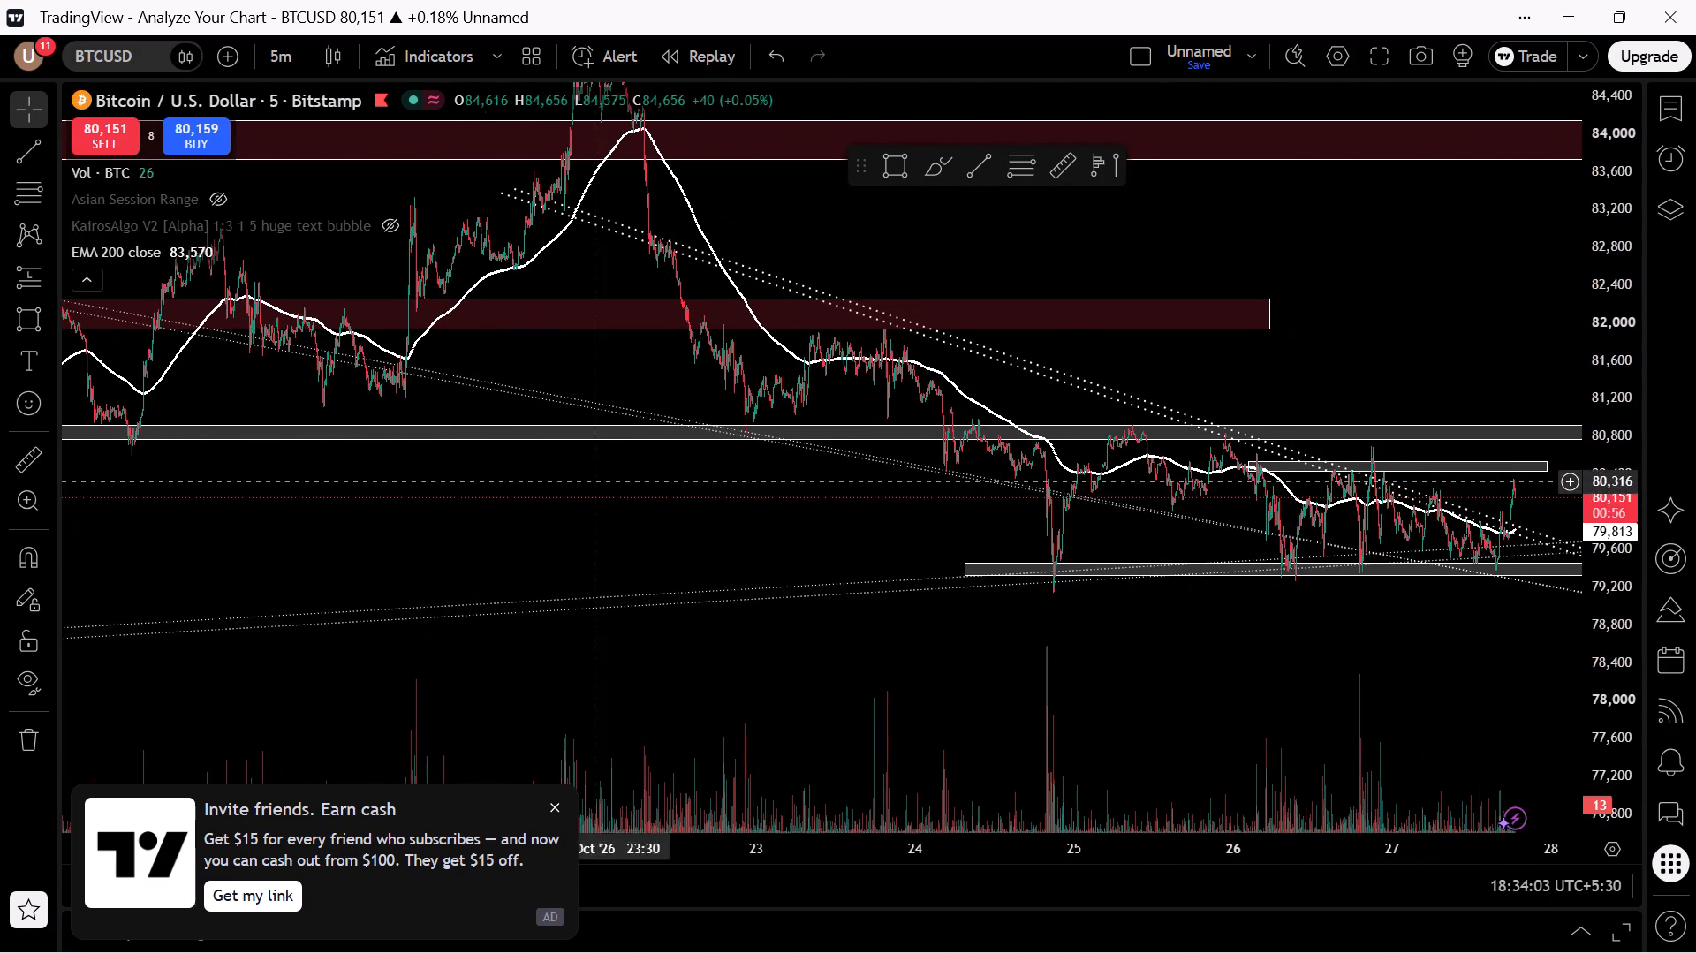
drag(859, 539, 443, 435)
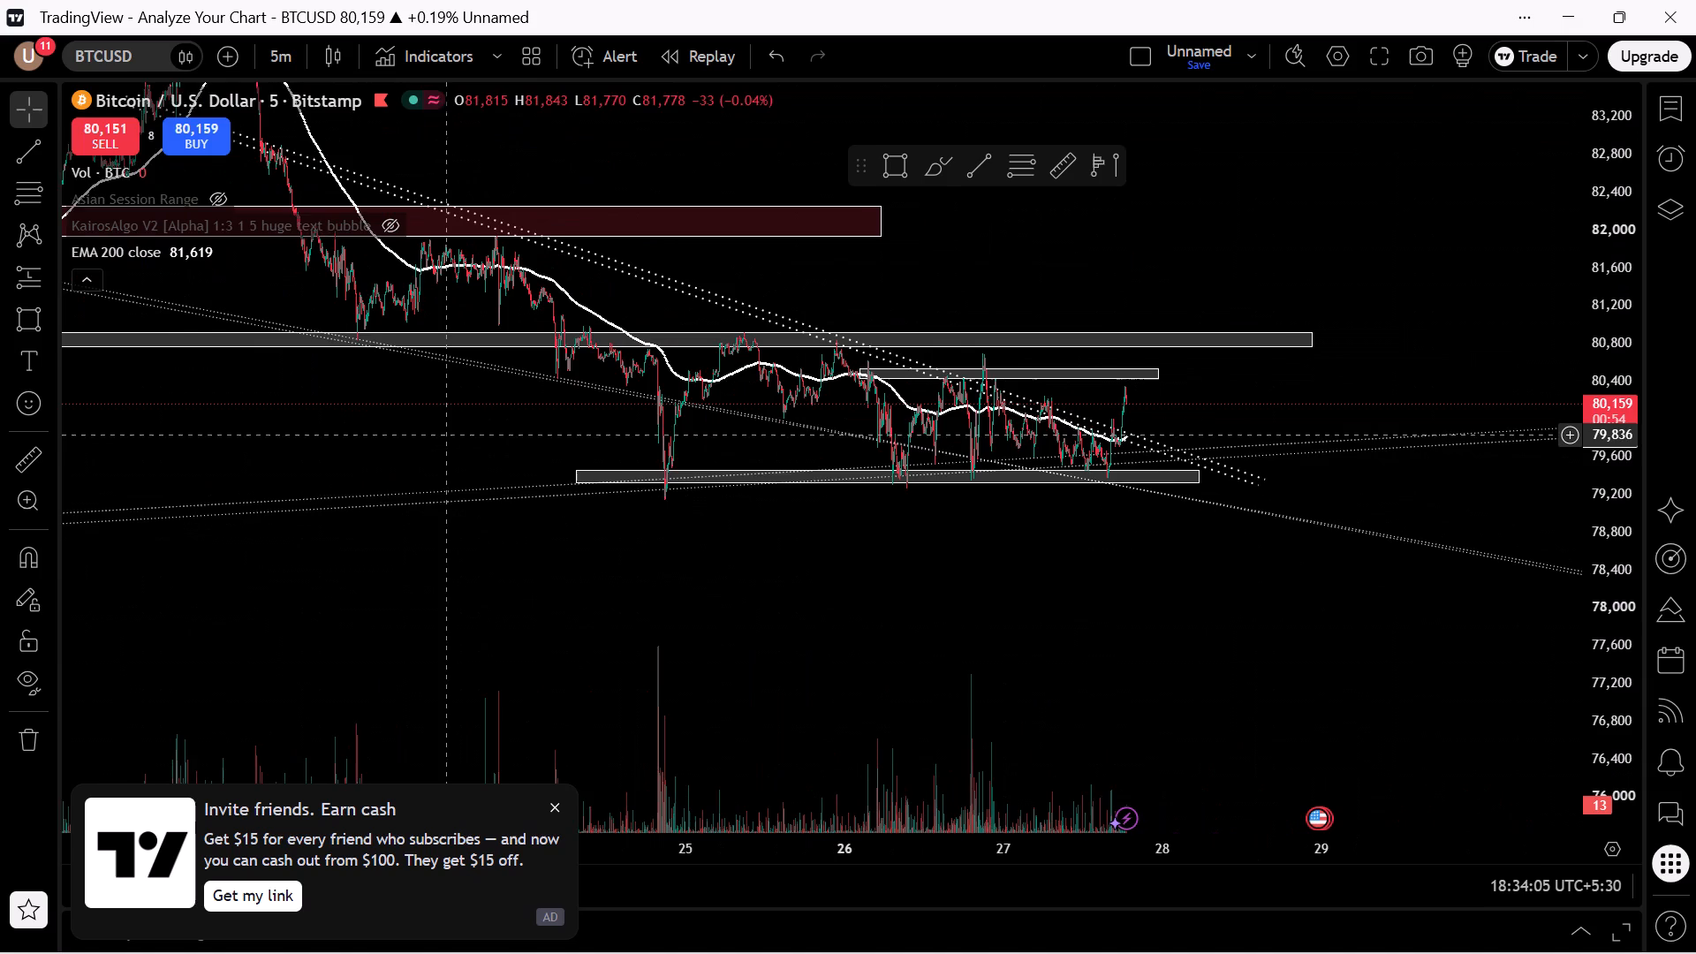
drag(443, 435, 448, 434)
drag(1614, 636, 1506, 18)
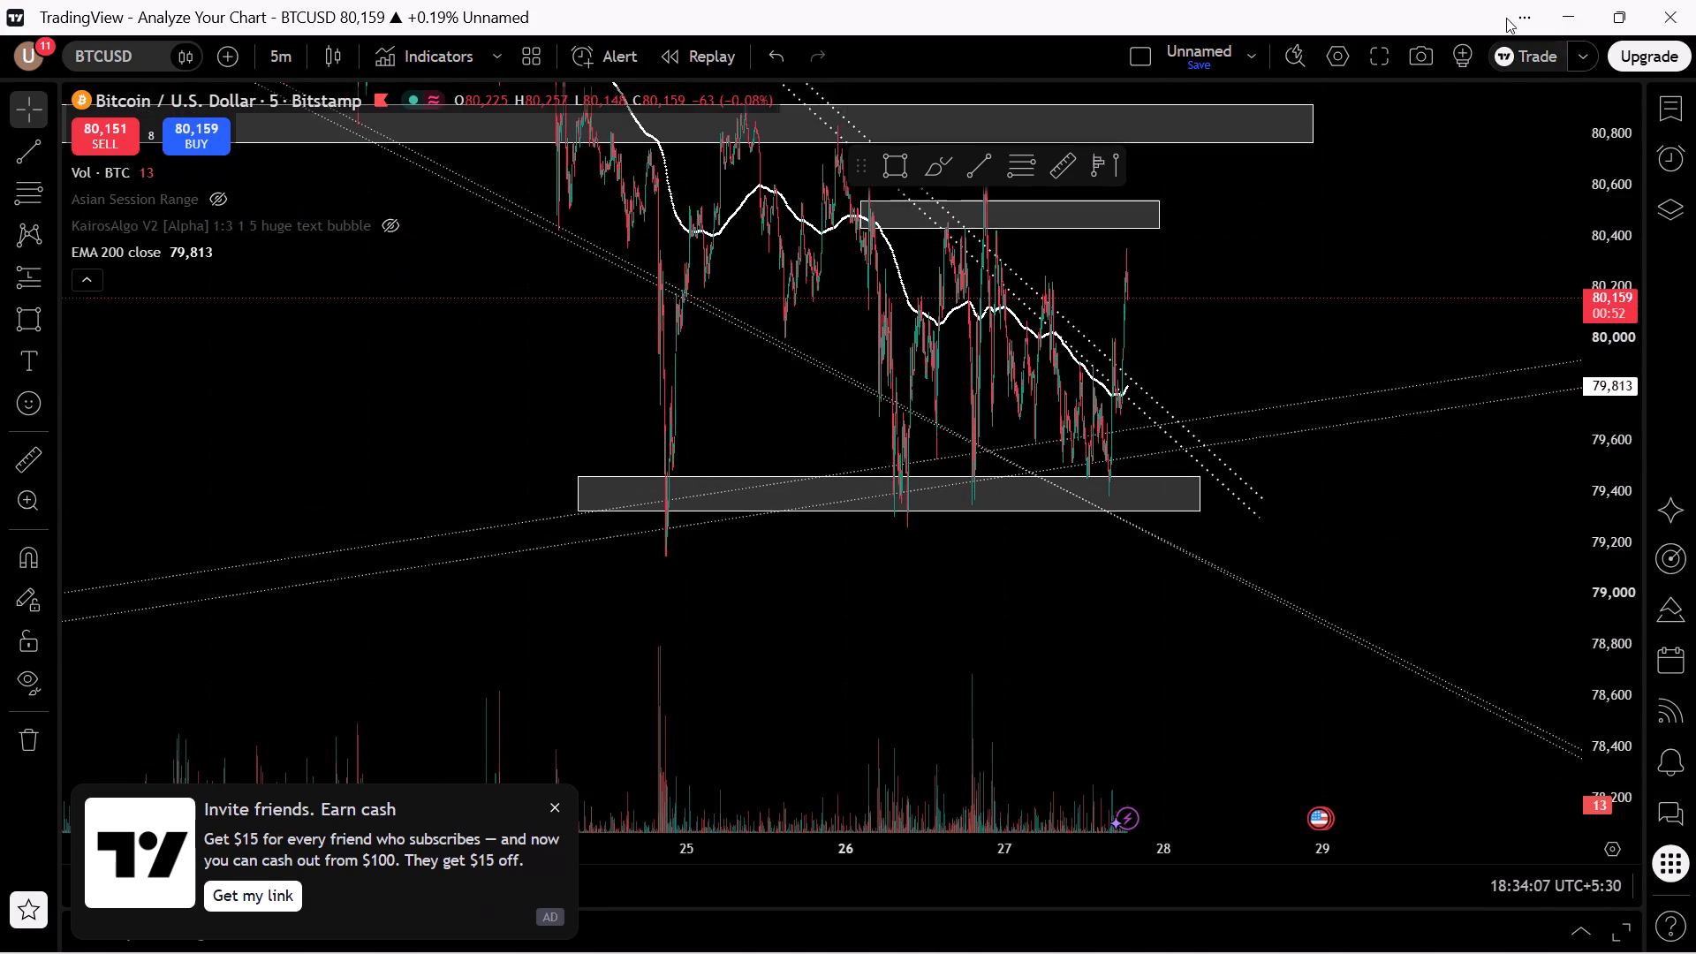
drag(1506, 18, 1506, 25)
scroll(1239, 515, up, 4)
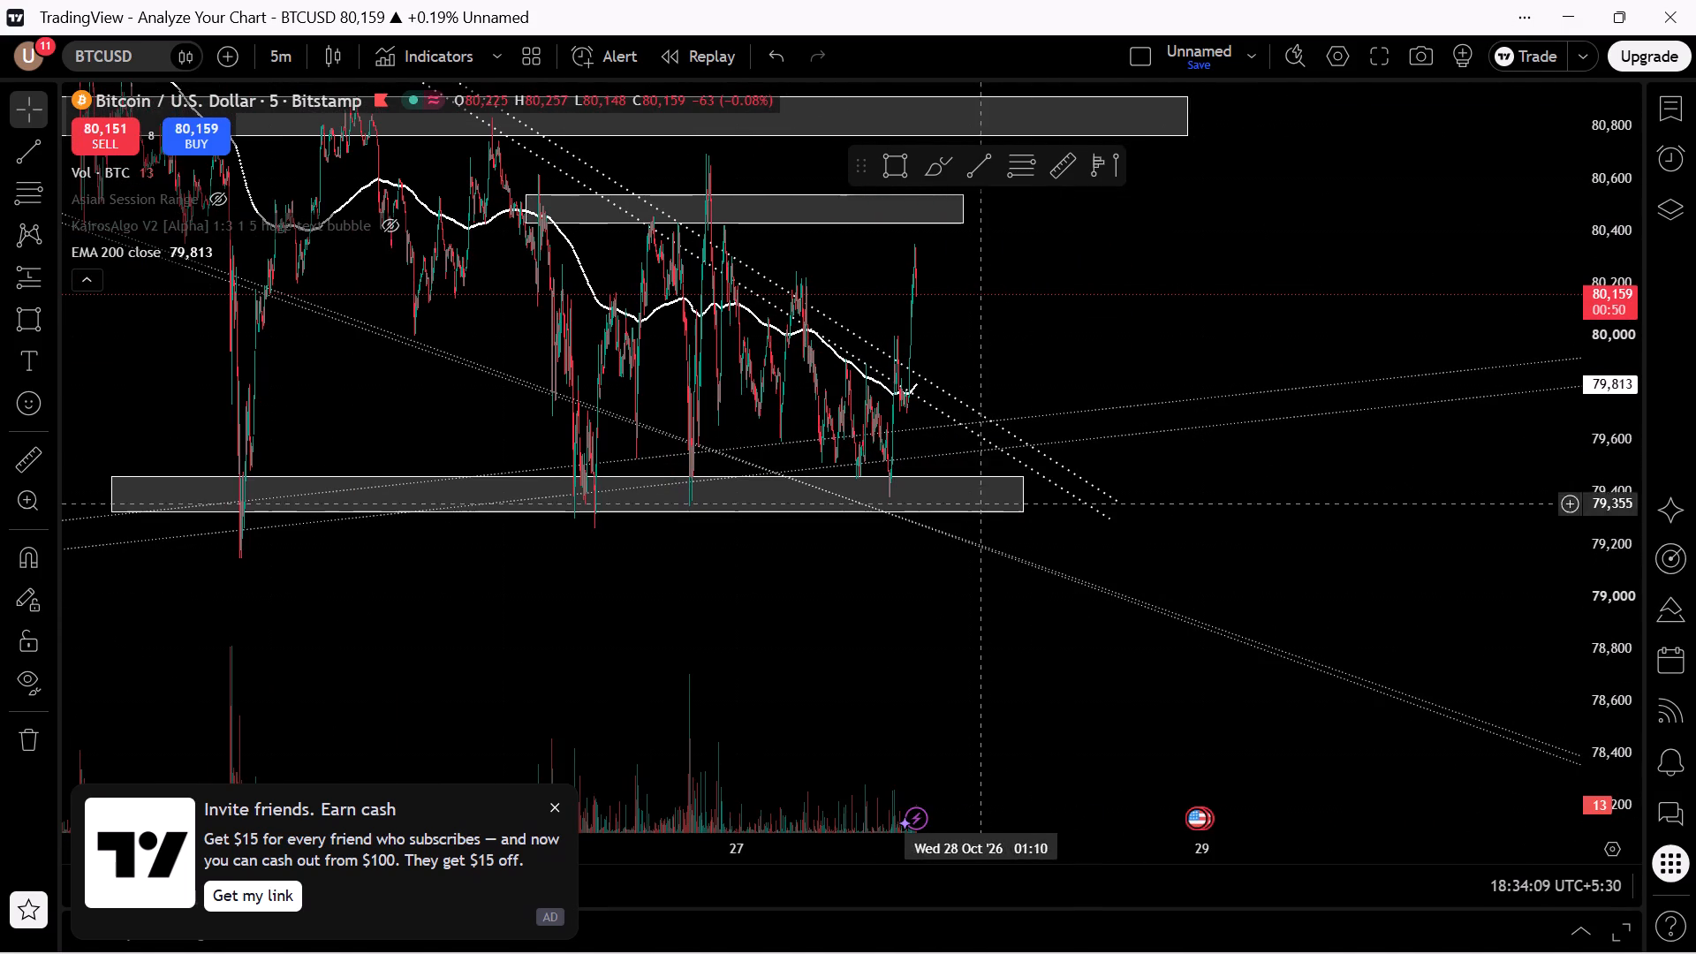
scroll(1152, 391, down, 3)
drag(1345, 267, 1312, 615)
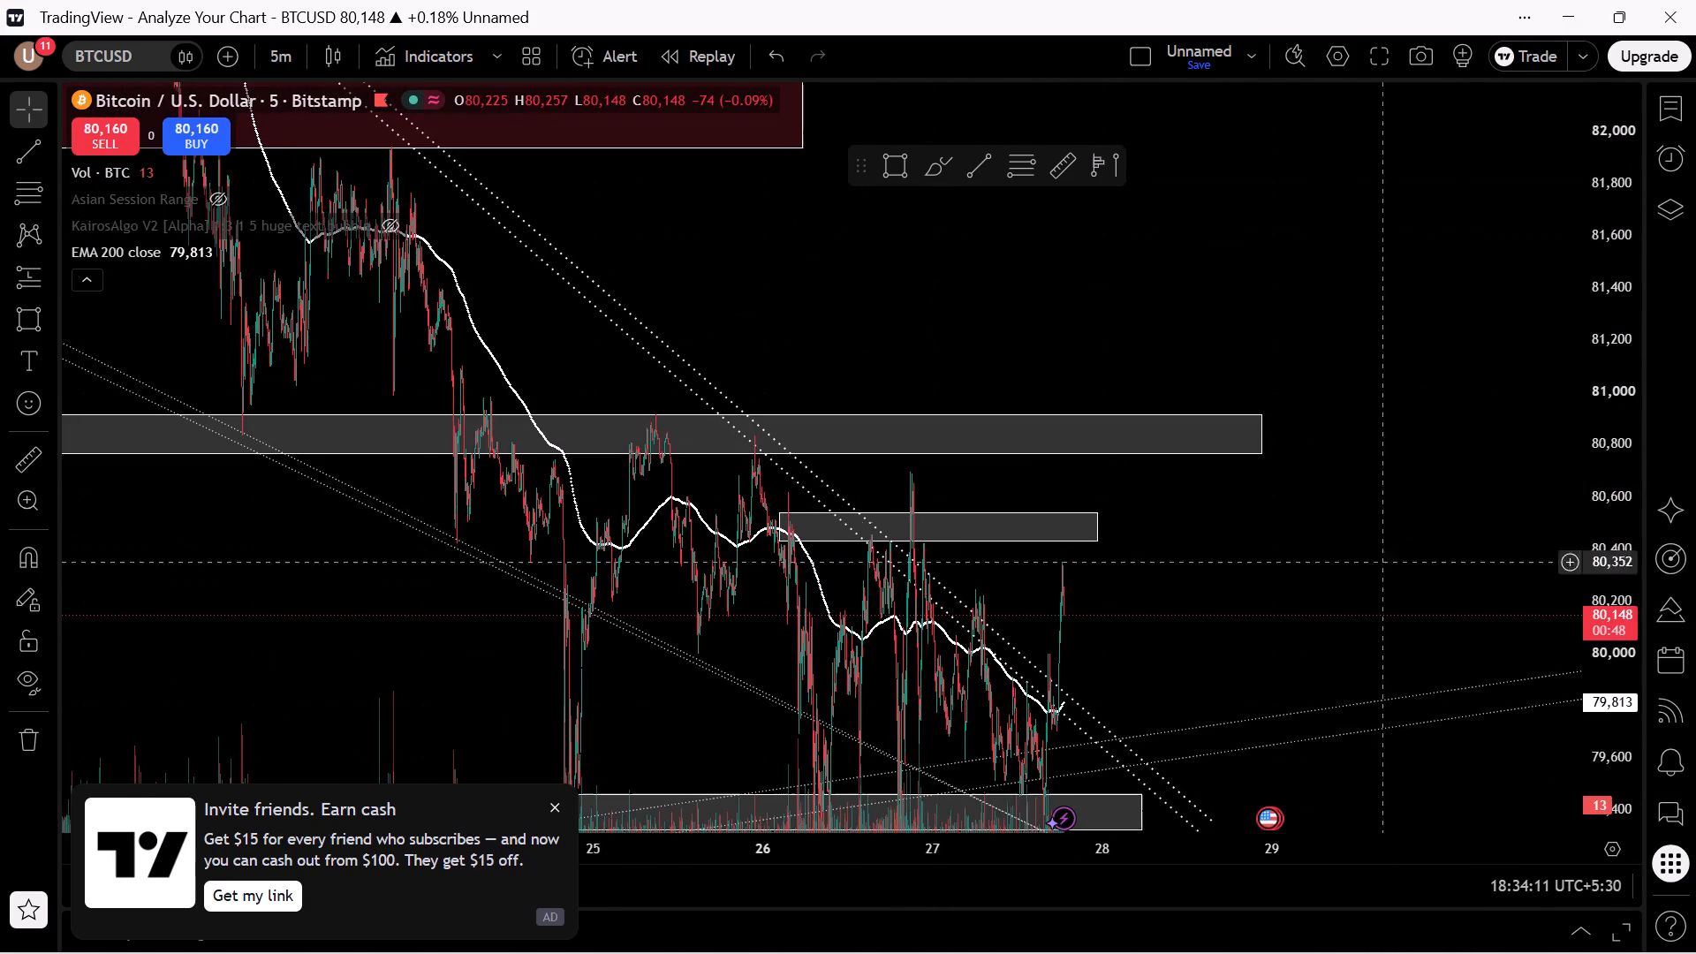
Examine the 5-minute structure from the red zones down to the 79,400 support zone and the trend lines' projection to 29 Oct.
drag(1628, 439, 1614, 813)
scroll(895, 664, down, 9)
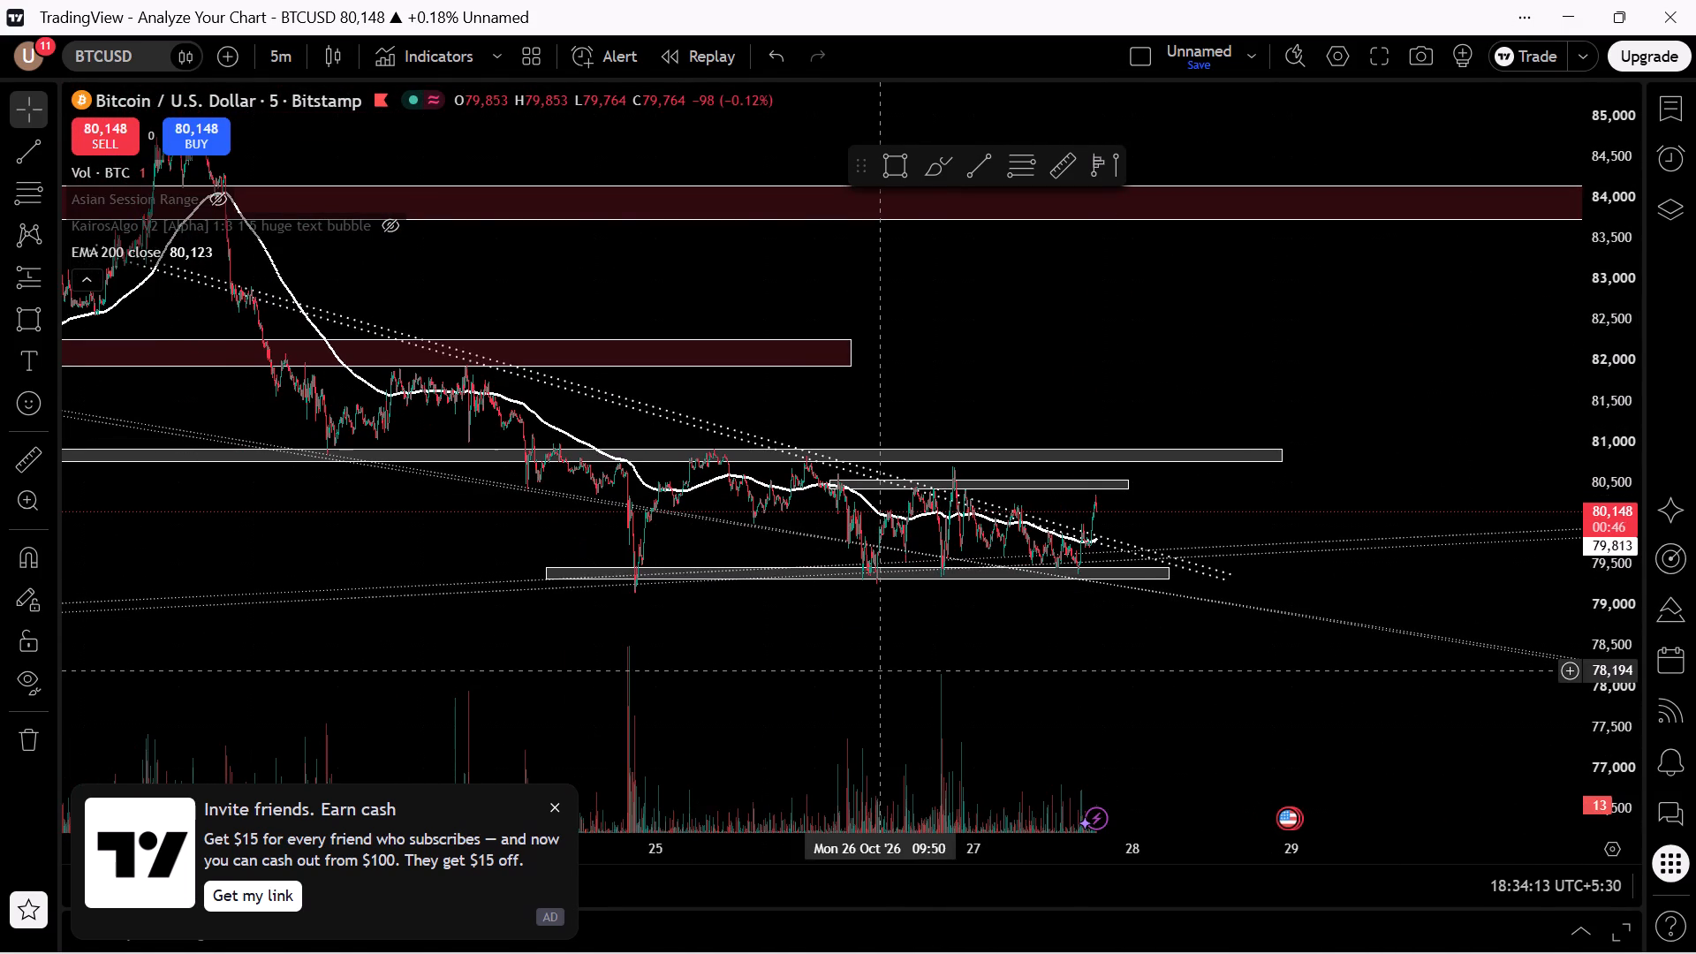
drag(320, 533, 768, 640)
drag(1016, 420, 496, 217)
drag(1605, 587, 1613, 0)
scroll(1406, 247, up, 6)
drag(1031, 492, 1418, 511)
scroll(1321, 529, up, 4)
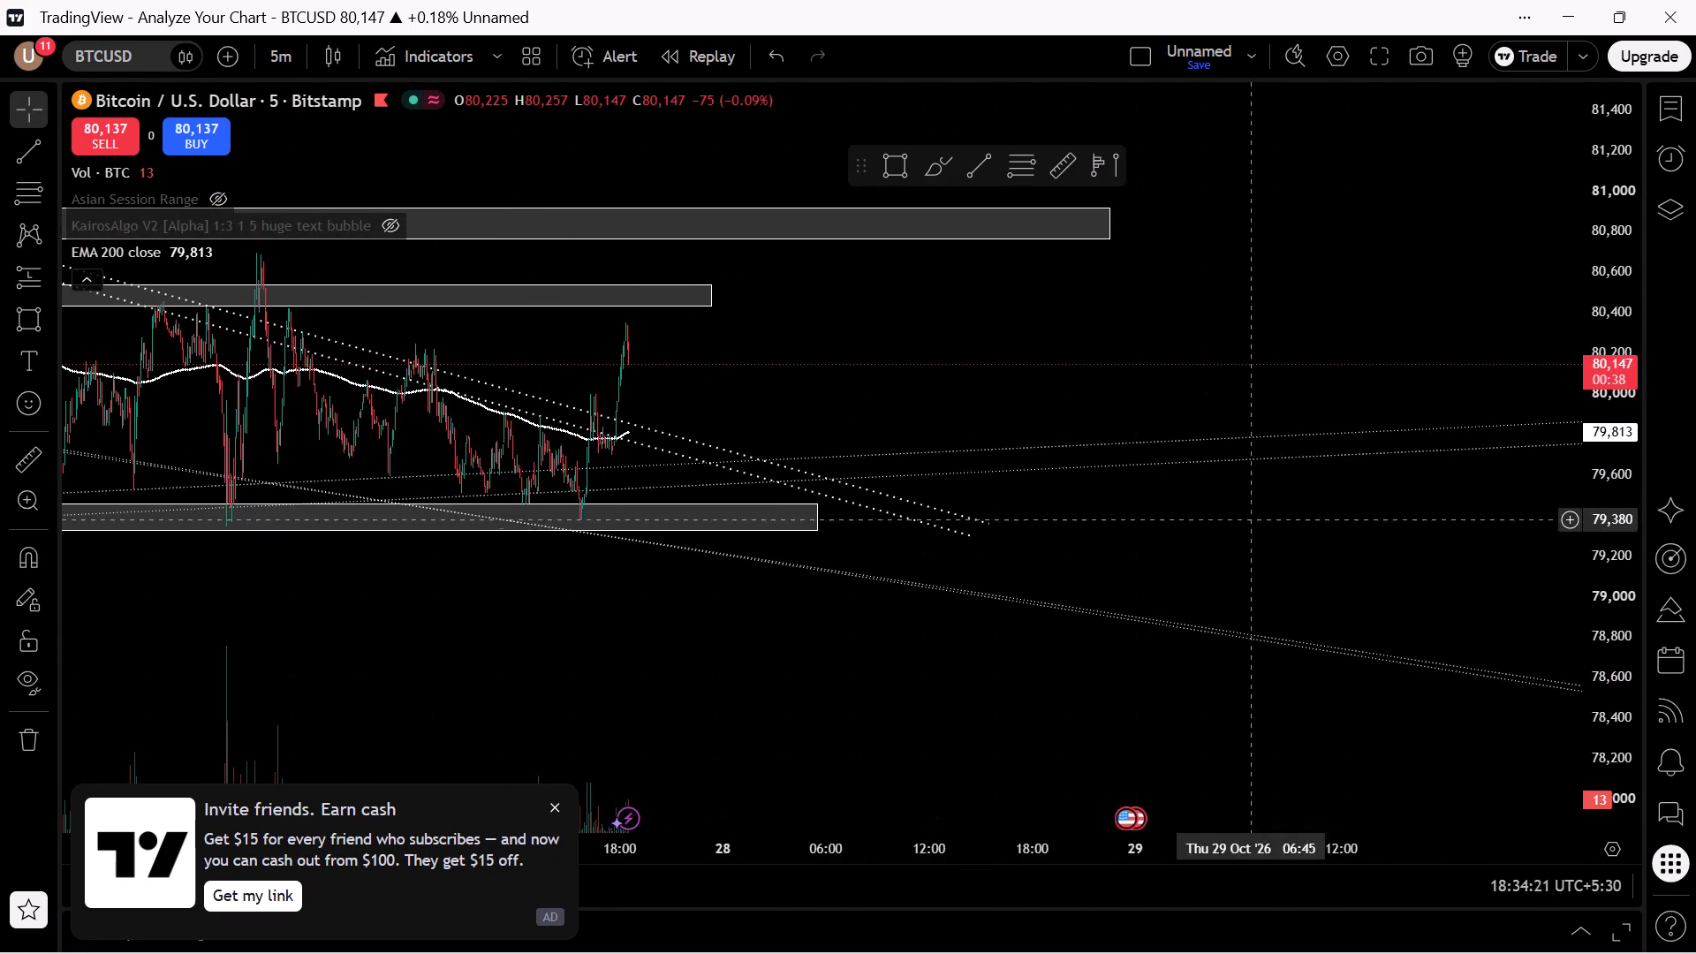
Lower the end point of the upper thick dotted descending trend line to about 79,287 on 28 Oct, close to its parallel line.
drag(1071, 408, 1345, 333)
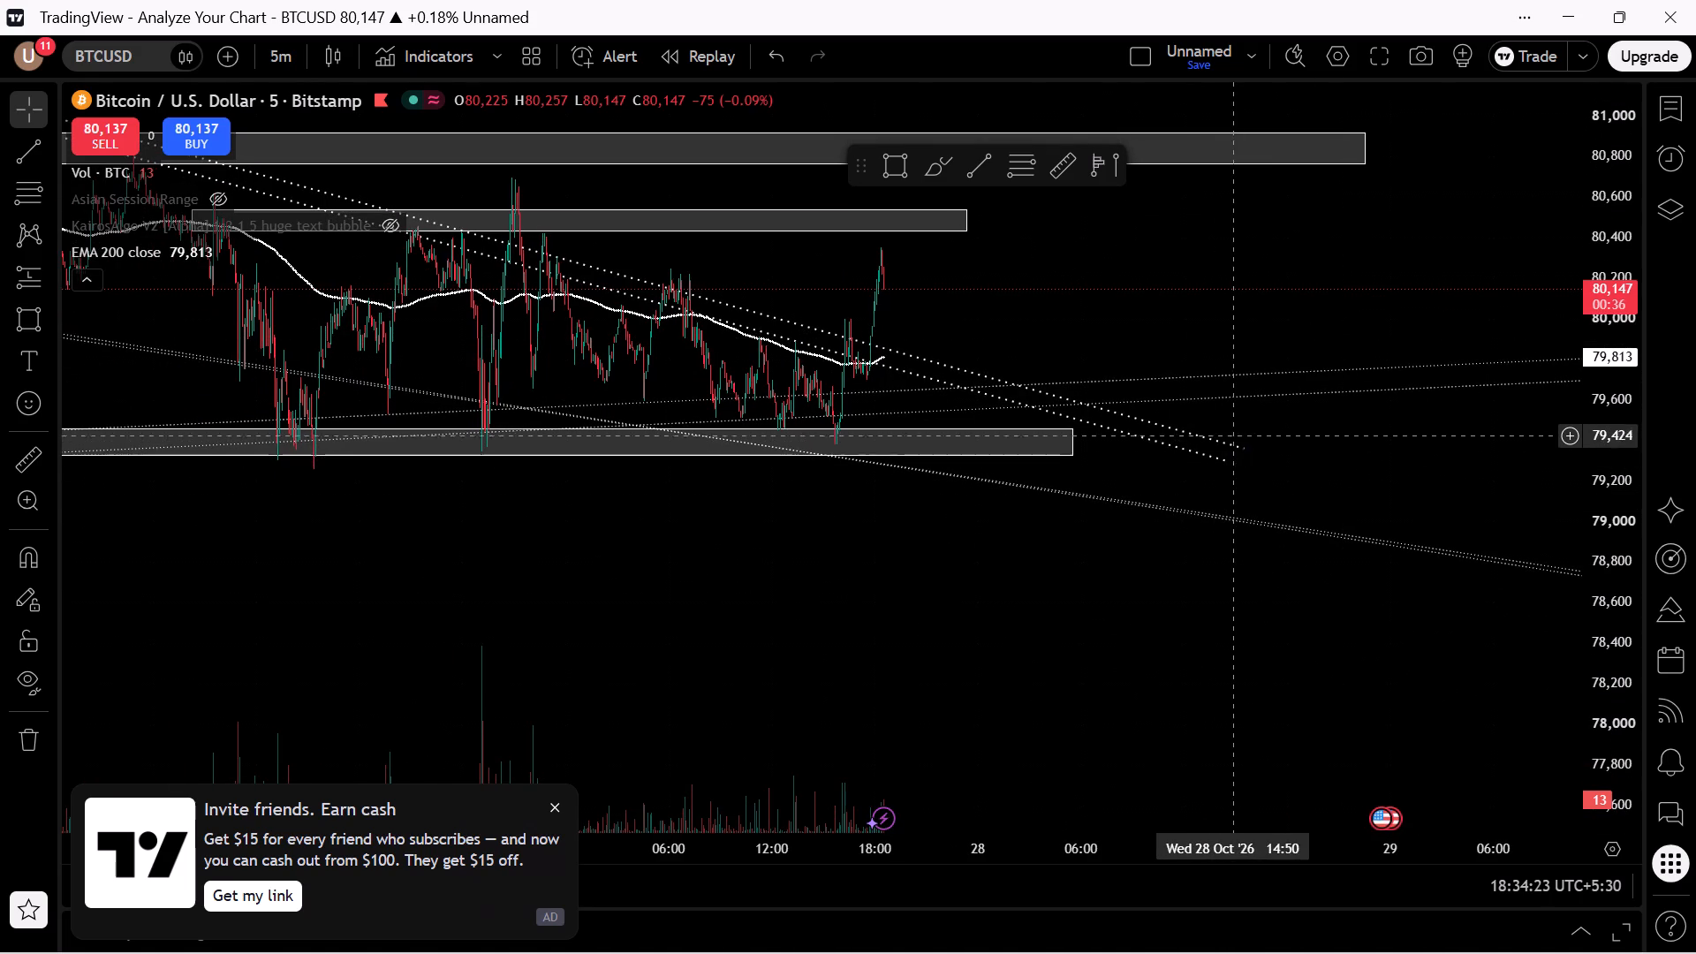
drag(1238, 450, 1238, 462)
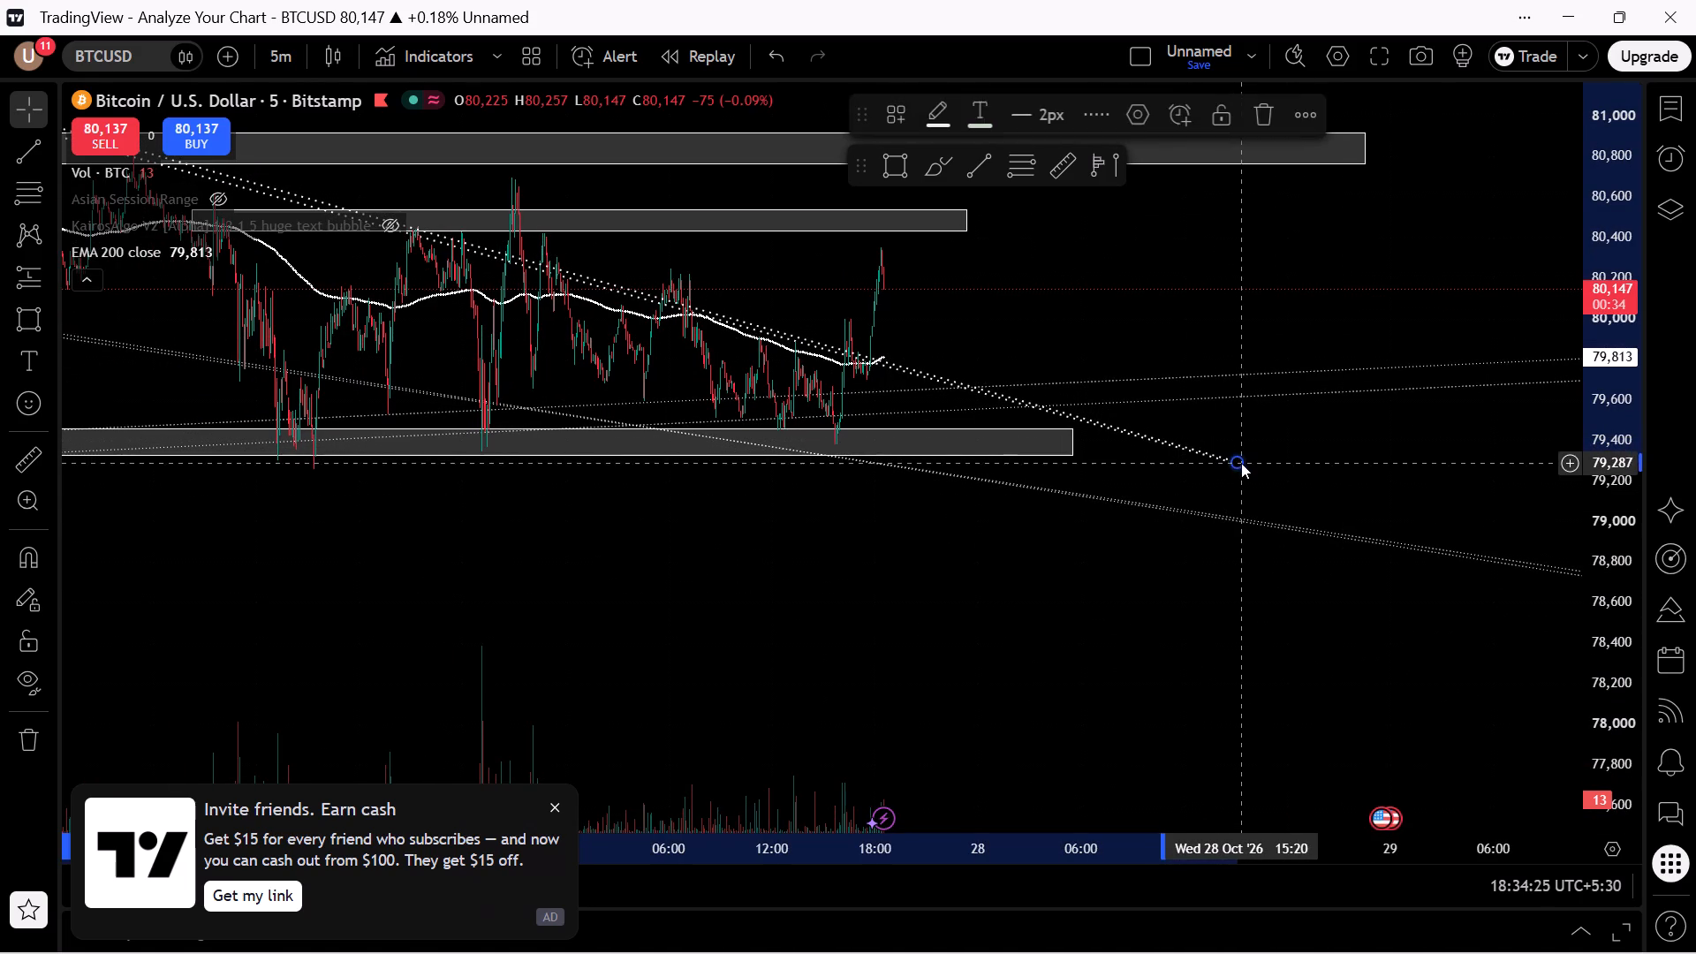
click(1230, 513)
Pull the upper thin dotted ascending trend line down on its 29 Oct side so it runs close to the lower ascending line.
scroll(1249, 480, down, 3)
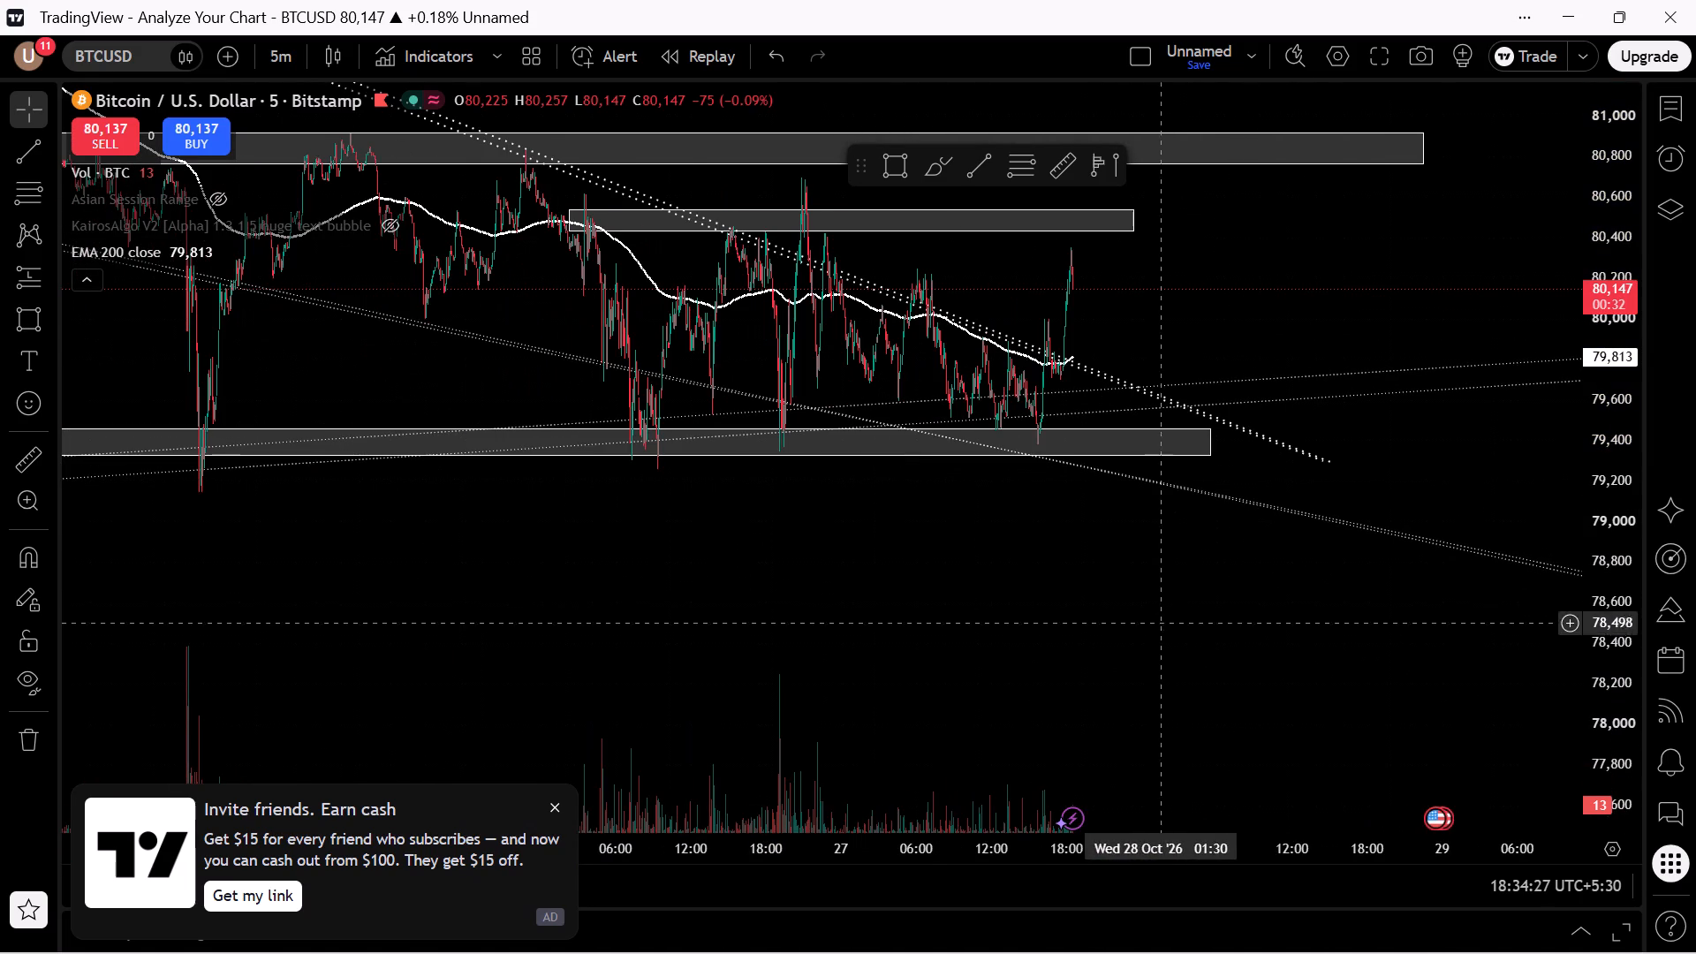
drag(1181, 564, 1281, 553)
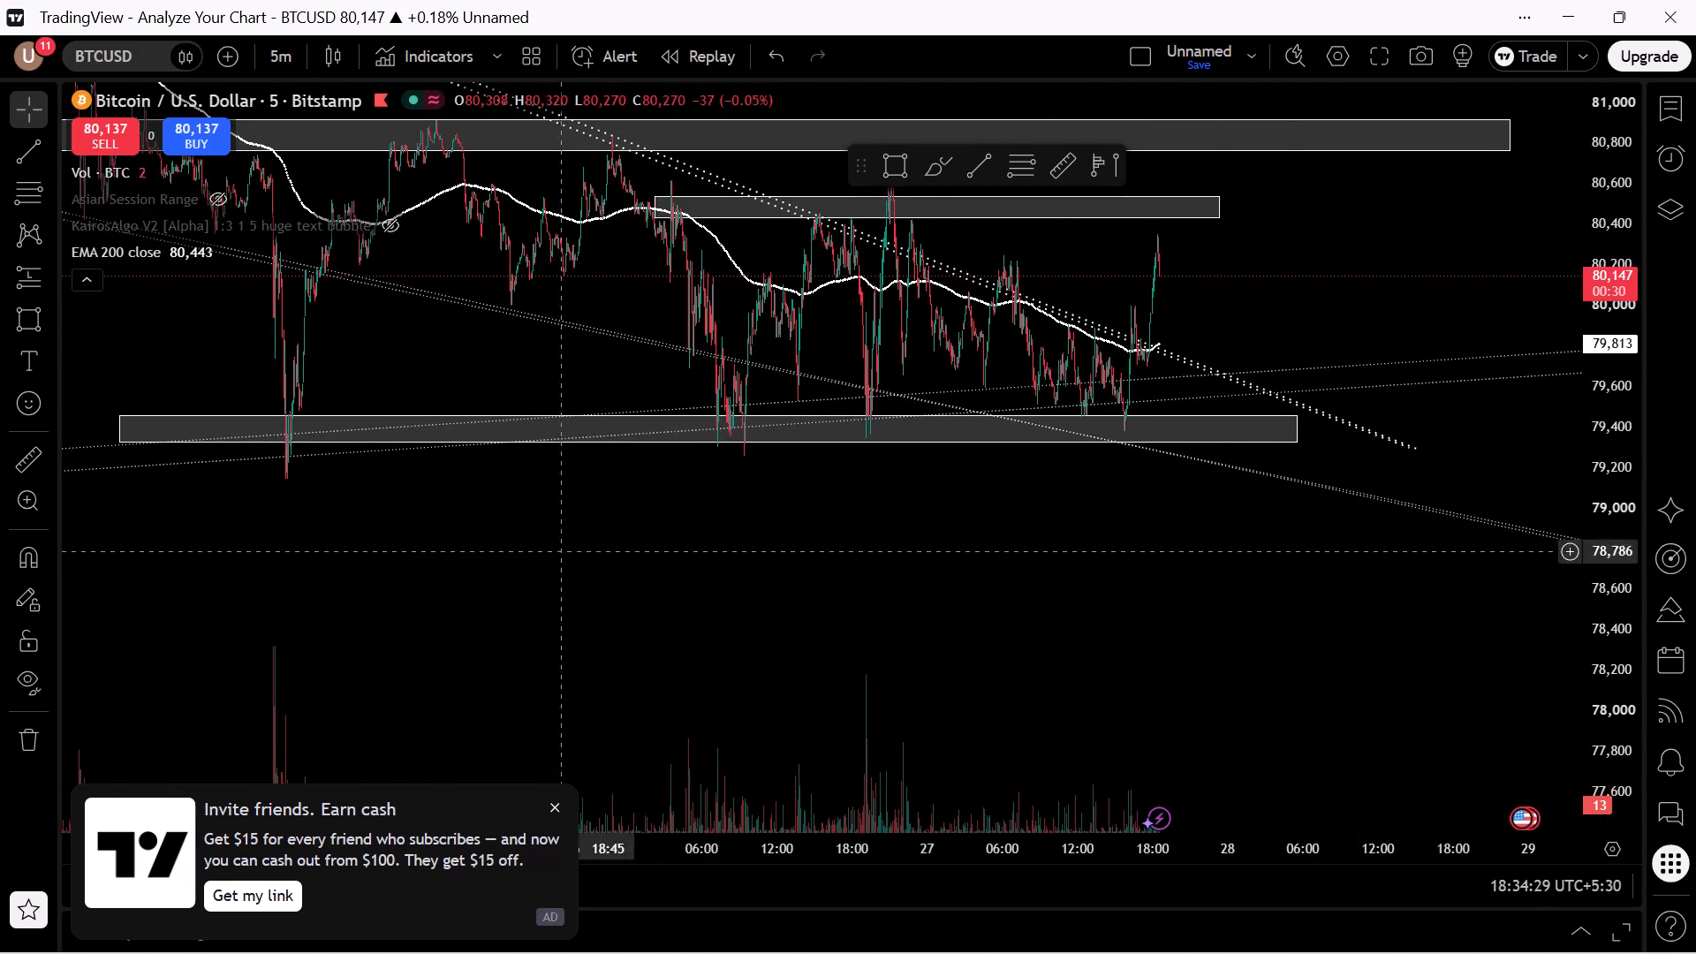
drag(573, 564, 699, 705)
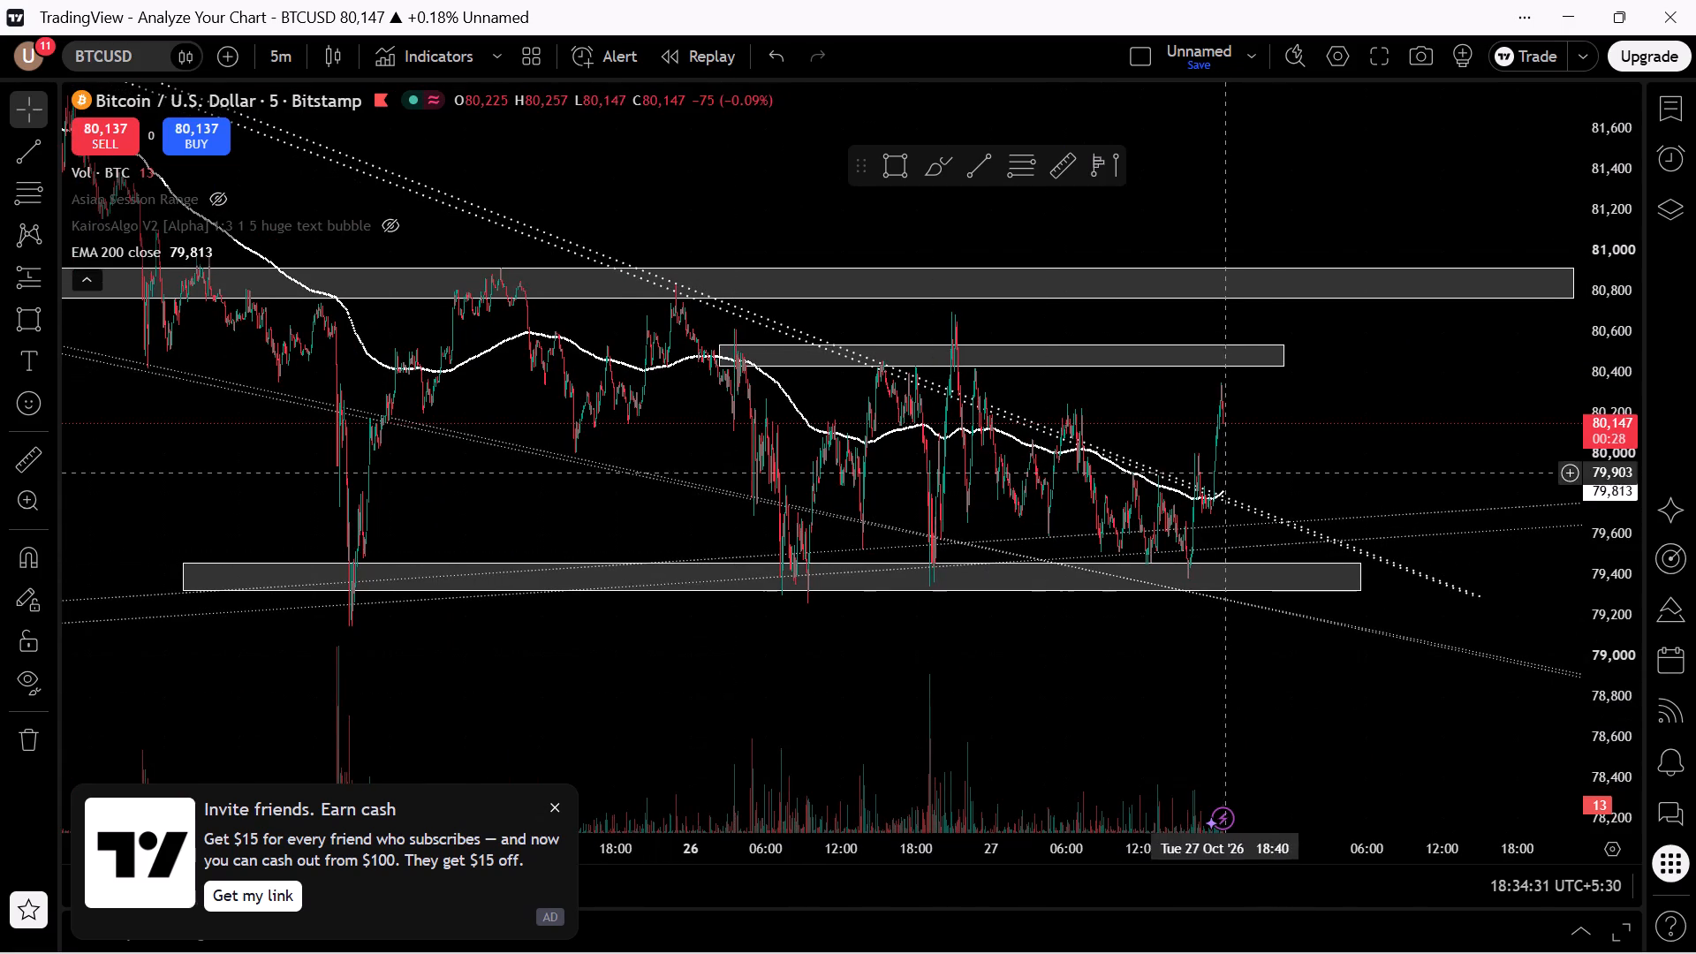
drag(1503, 633, 1187, 626)
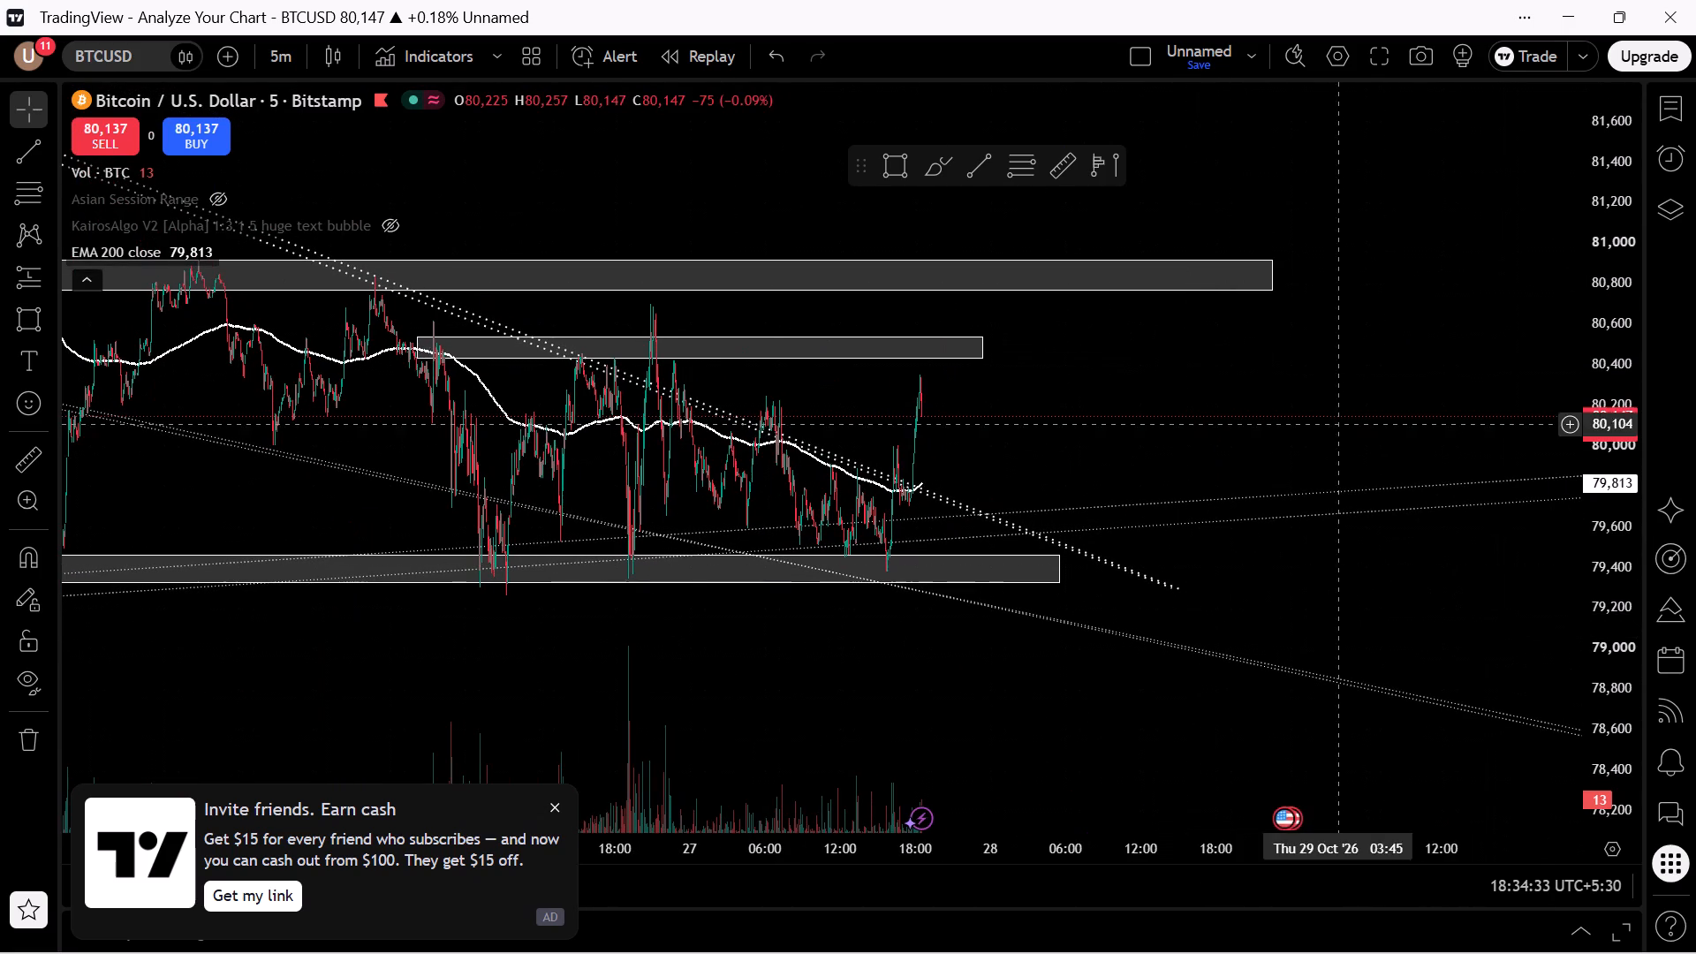
click(1390, 487)
drag(1390, 487, 1390, 492)
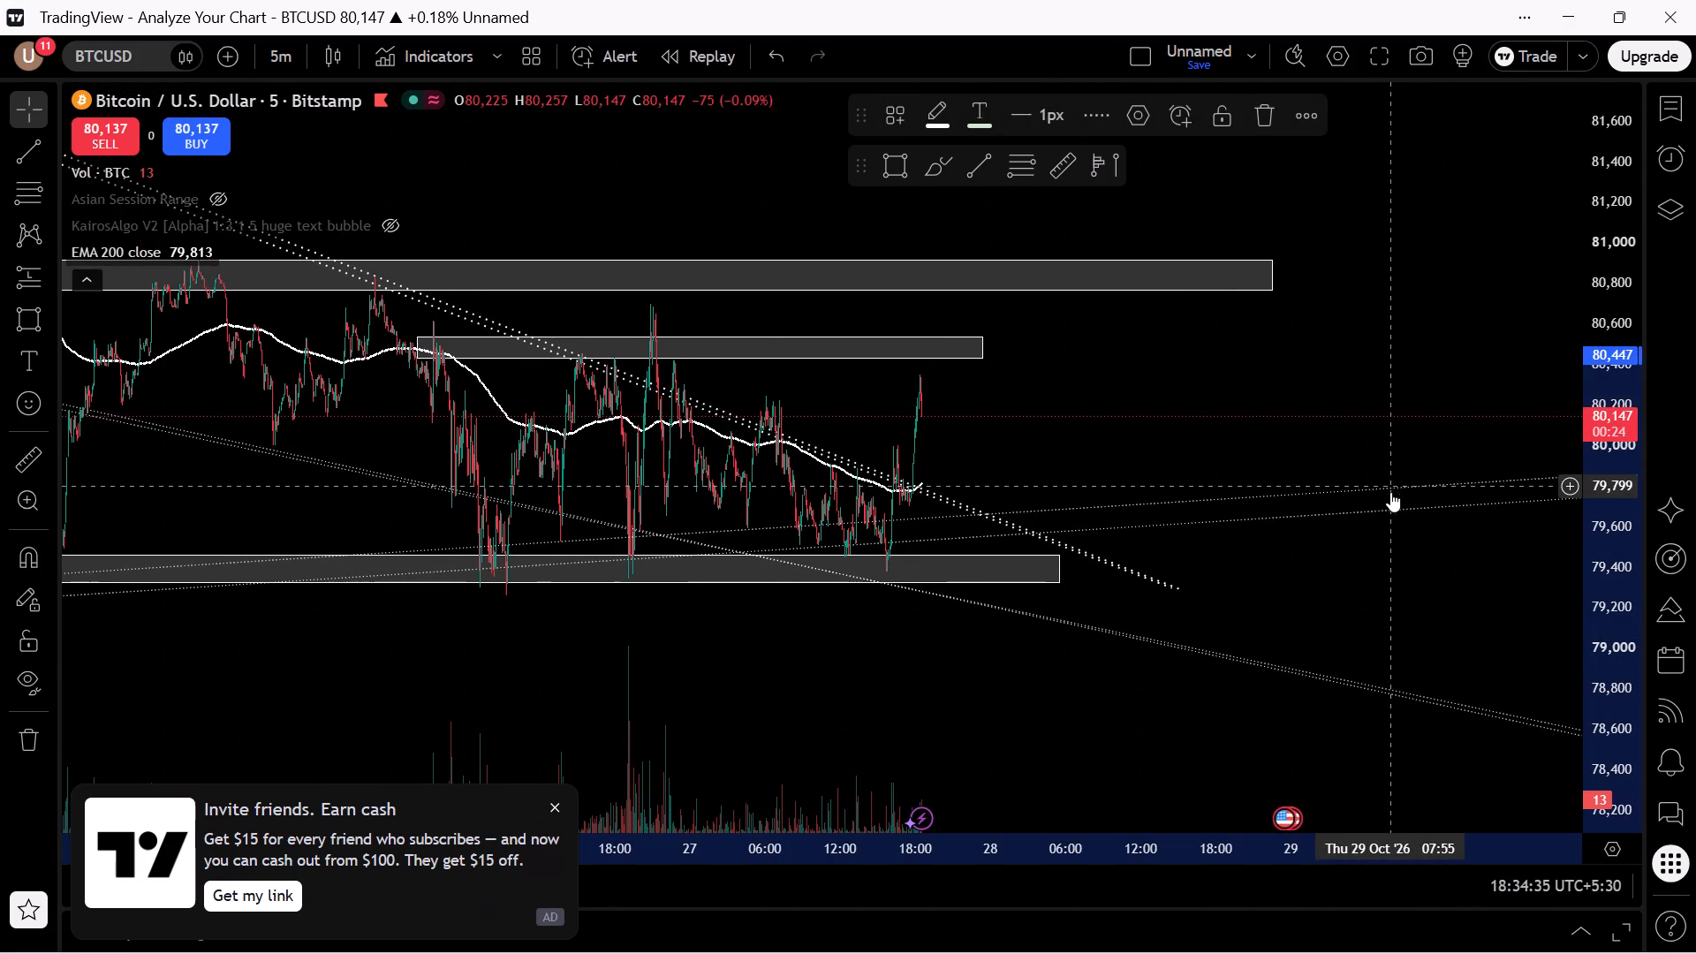
drag(1390, 492, 1392, 499)
click(1403, 452)
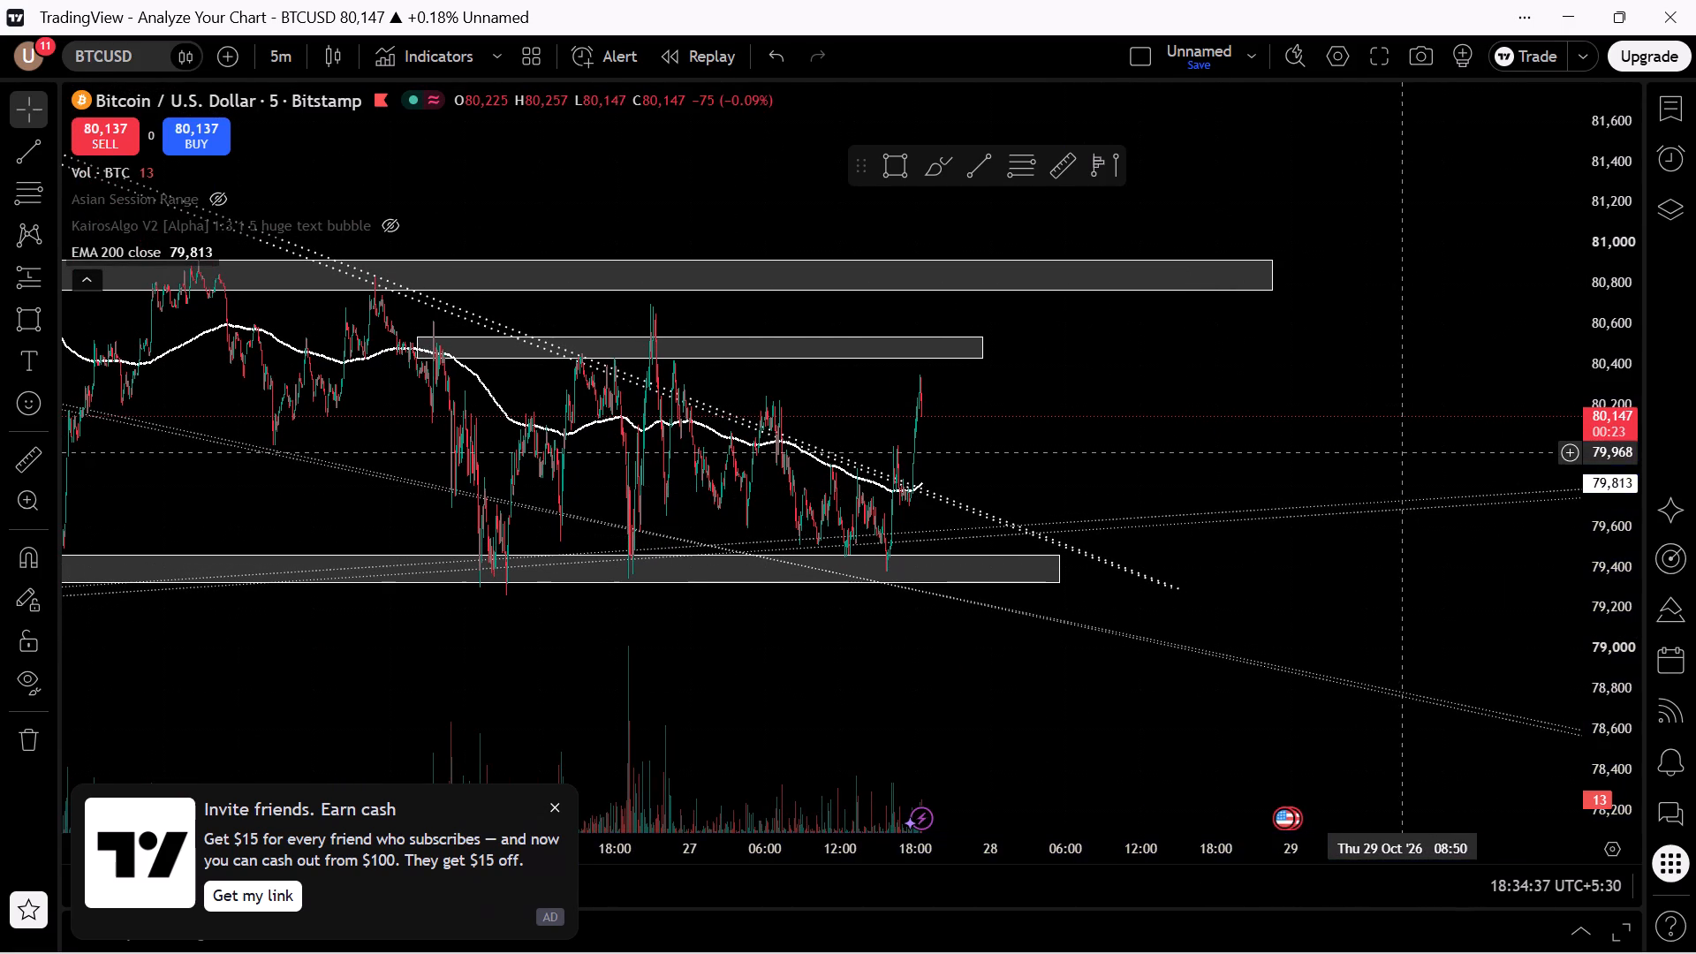
Examine the 24 to 27 Oct candles against the tightened trend lines, the 79,400 support zone and the grey zones near 80,500 and 80,800.
scroll(1371, 556, down, 2)
drag(1483, 574, 1485, 765)
scroll(1454, 594, up, 5)
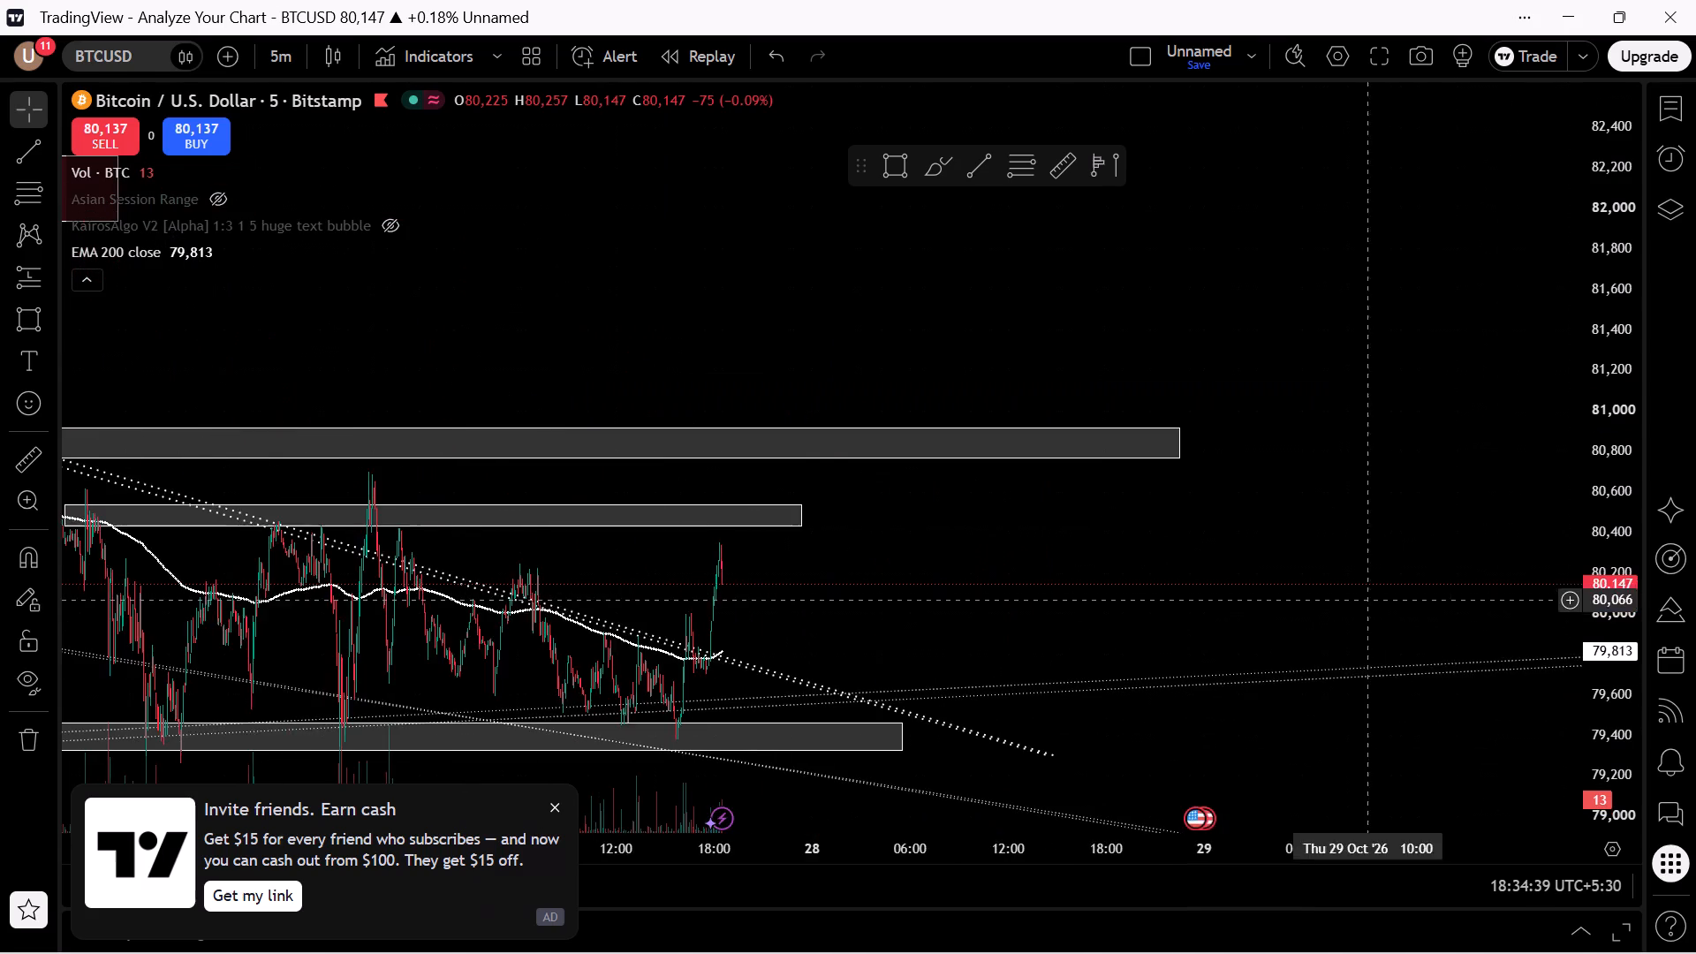
drag(1366, 592, 1647, 450)
scroll(1482, 486, down, 6)
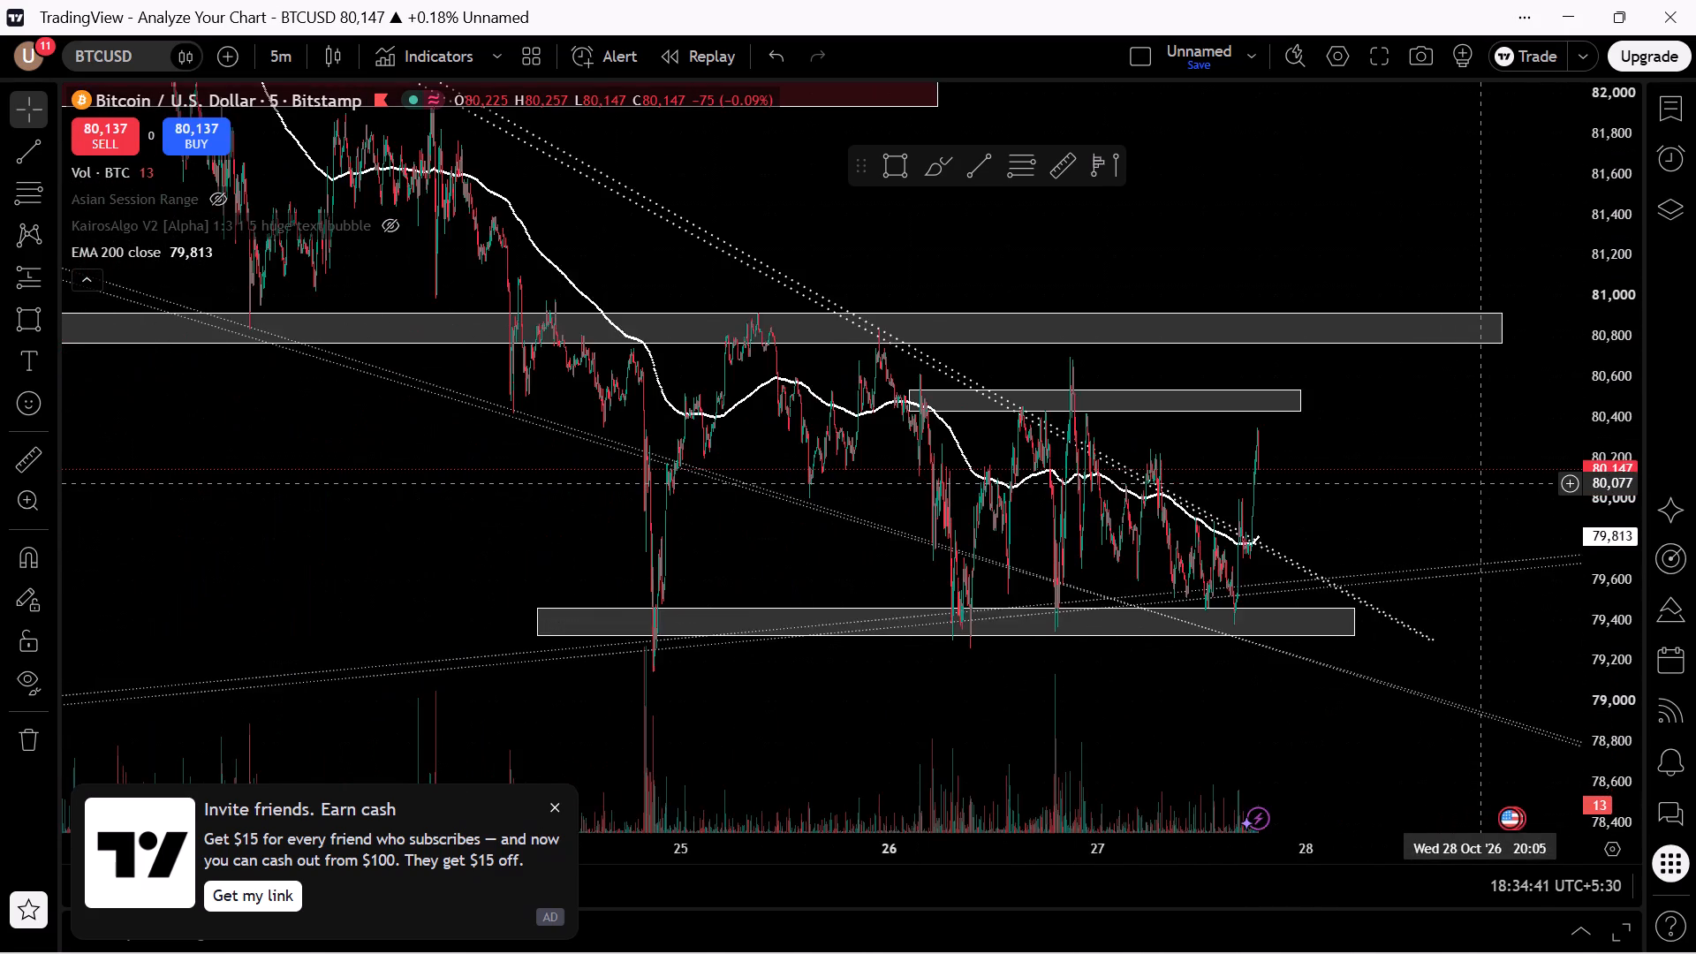
scroll(1481, 483, down, 1)
scroll(1481, 483, up, 5)
drag(1407, 464, 1607, 603)
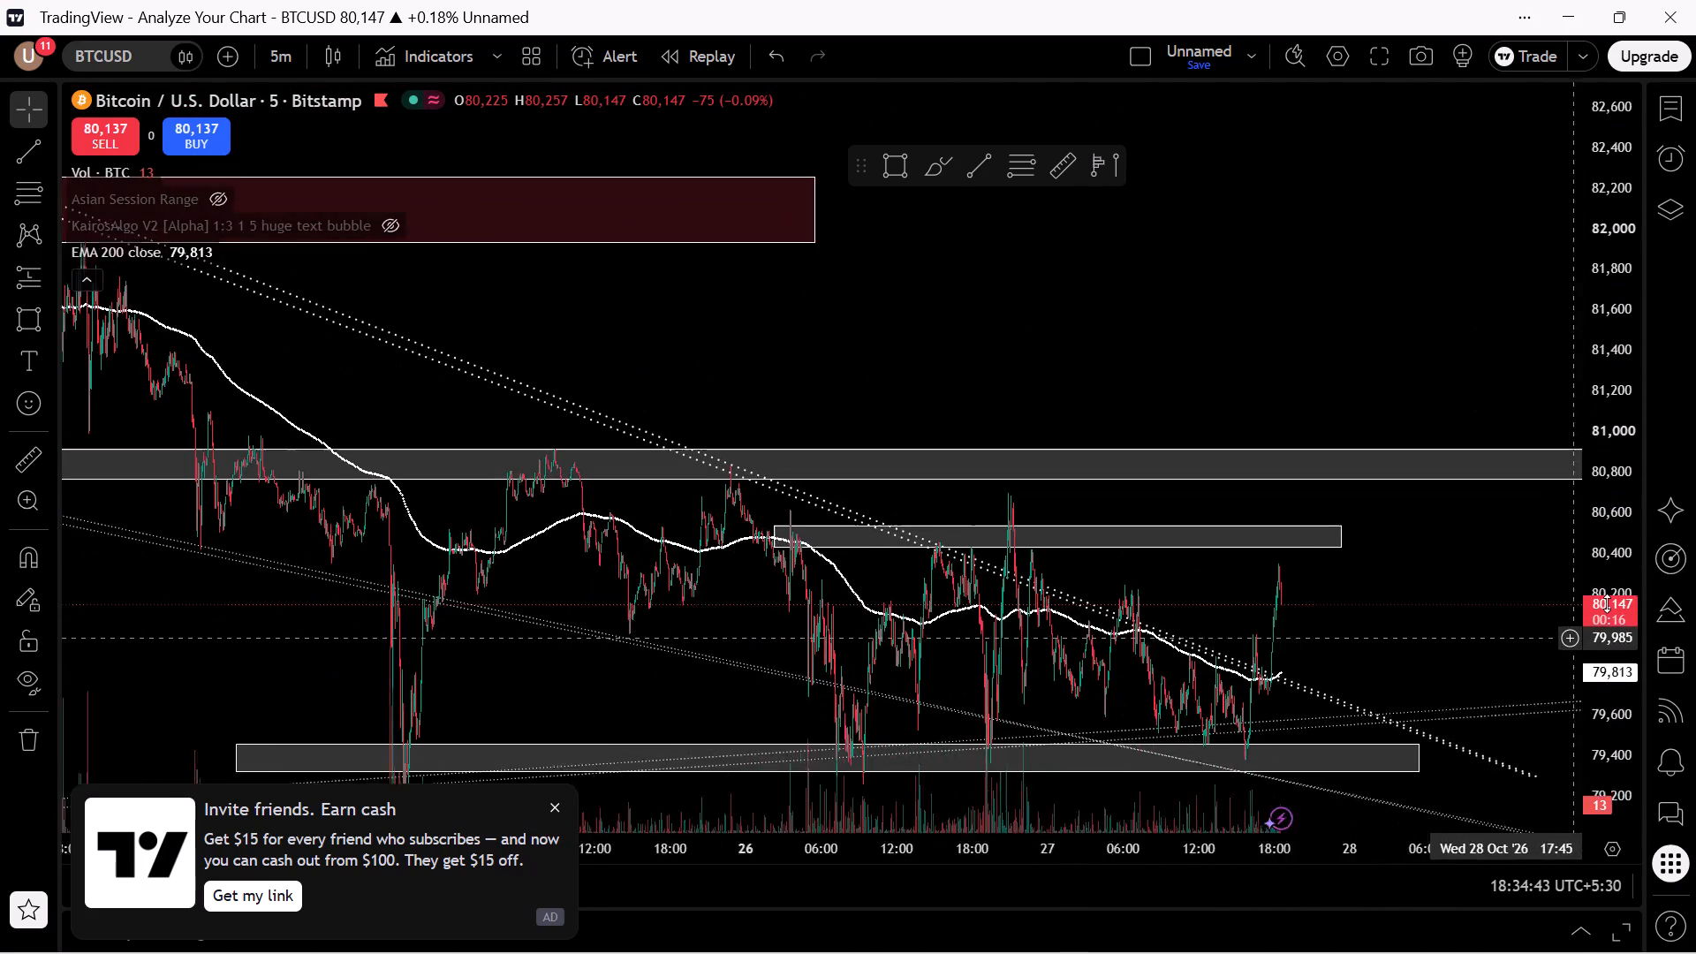
drag(1607, 603, 1488, 572)
scroll(1468, 598, down, 5)
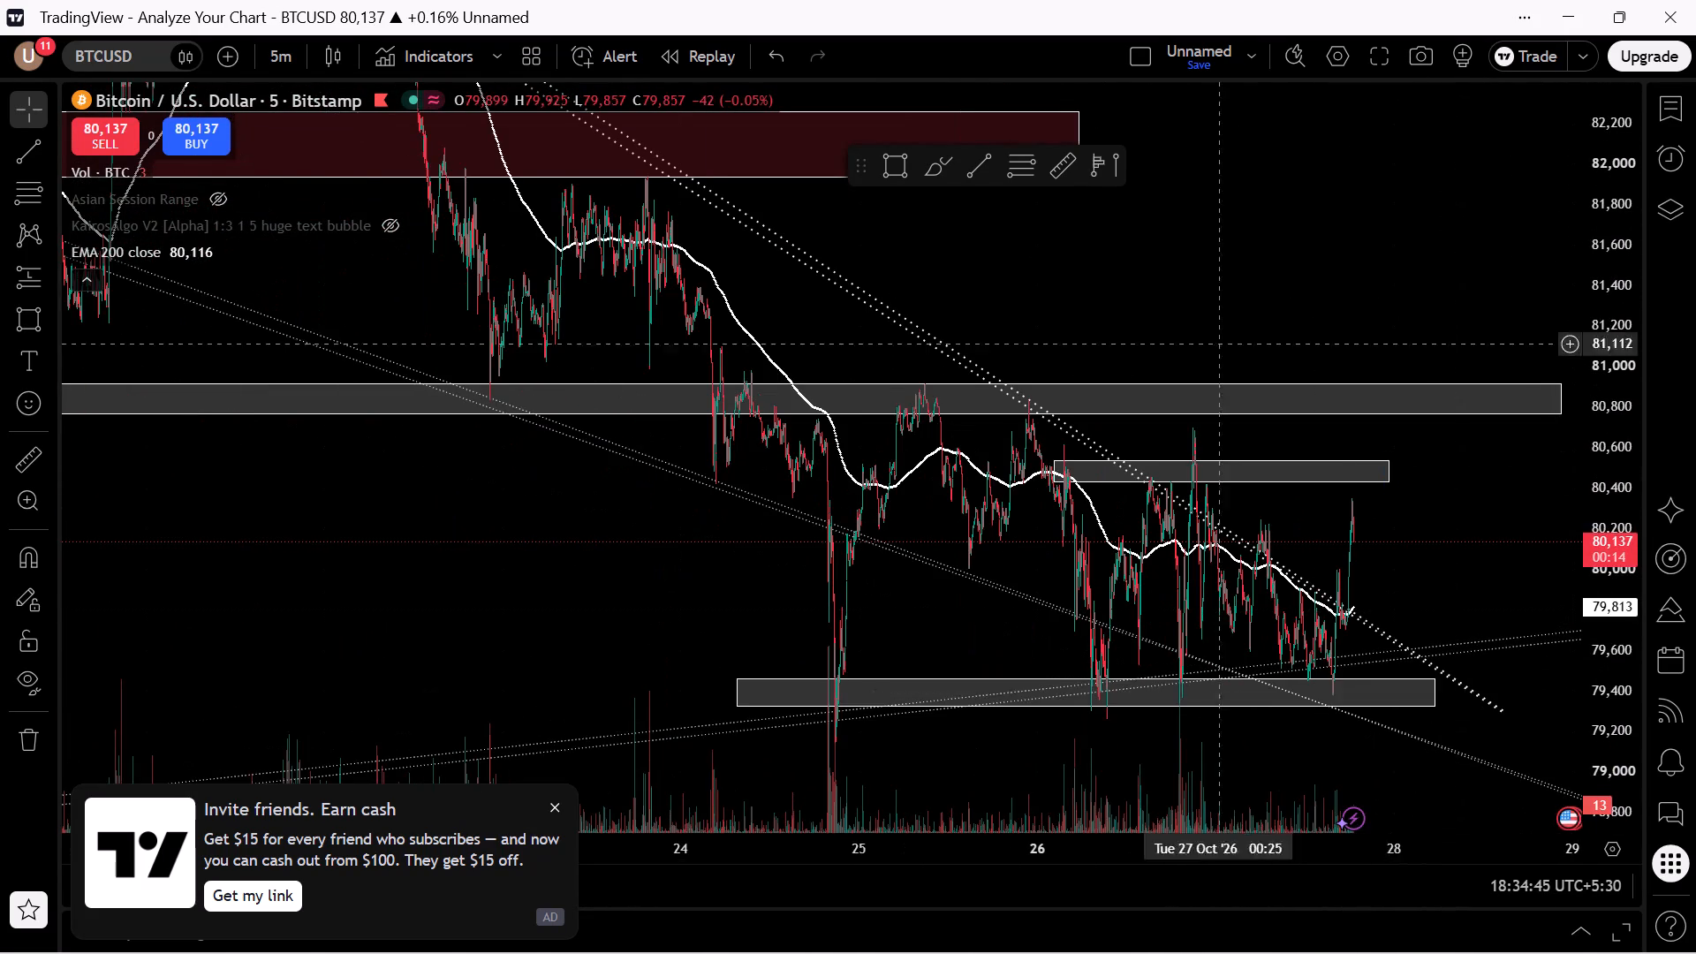
Examine the thick descending trend lines from their 22 Oct start through the red zone near 82,000 to the latest 27 Oct candles.
drag(1411, 299, 1585, 631)
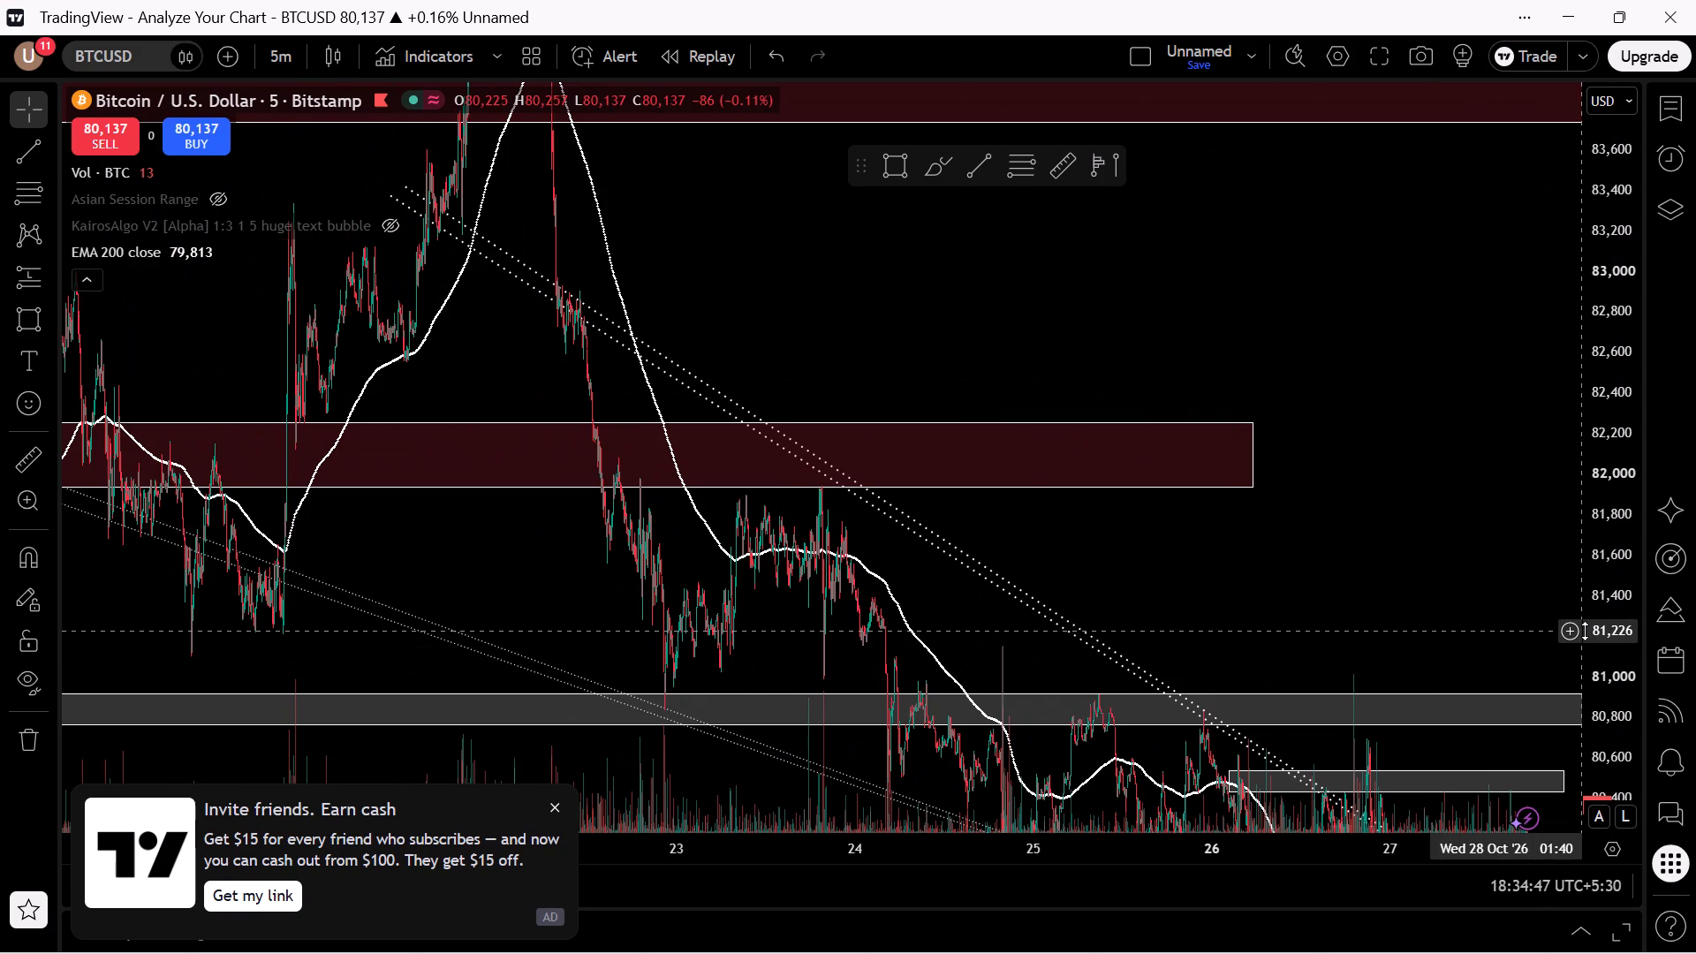
drag(1621, 406, 1614, 479)
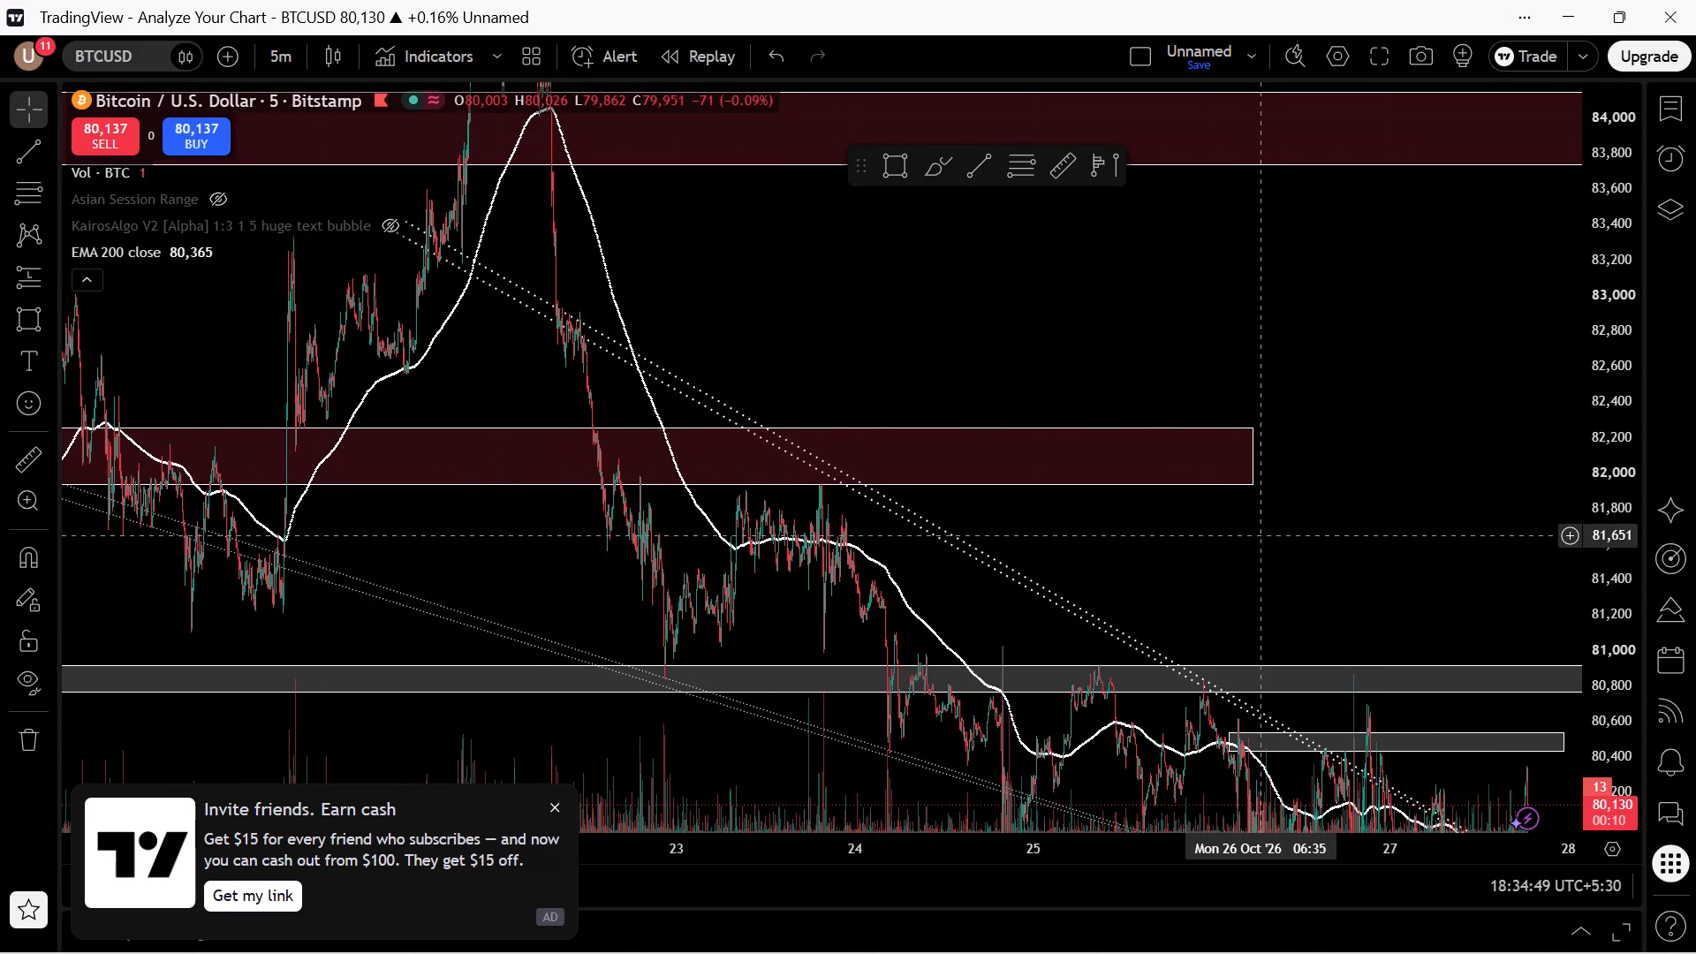
scroll(1270, 521, up, 6)
drag(1270, 506, 1261, 248)
drag(1498, 342, 1183, 333)
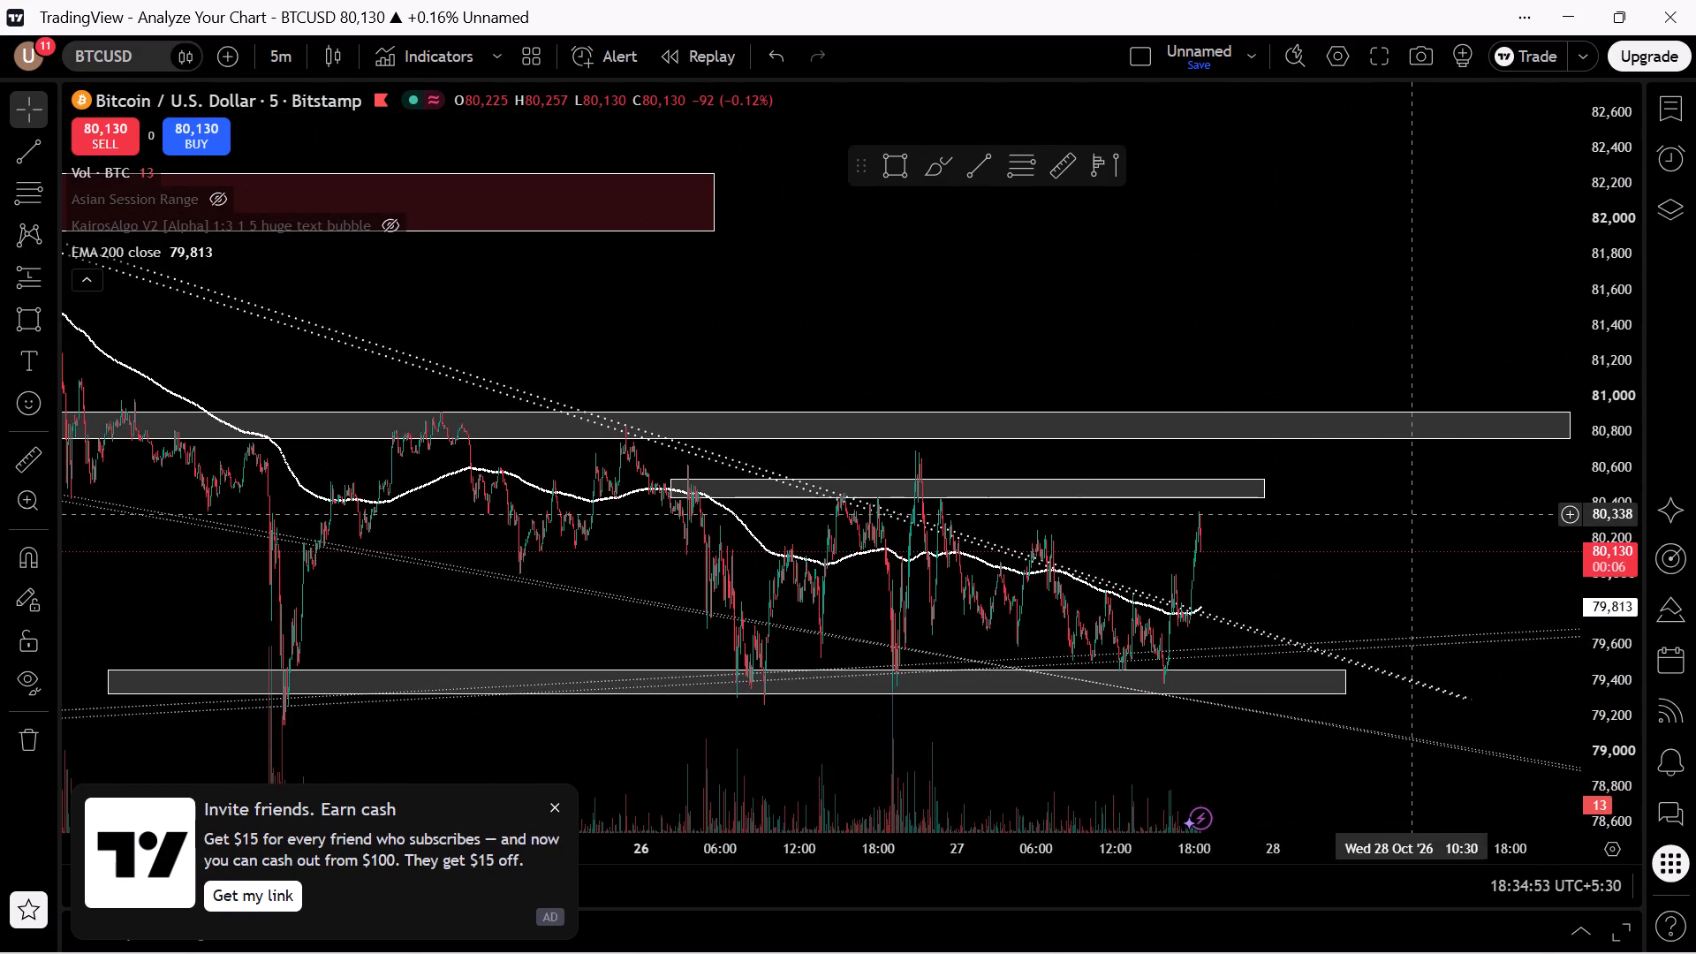
scroll(1412, 514, up, 4)
drag(1407, 528, 1543, 475)
drag(1632, 563, 1680, 223)
scroll(1337, 509, up, 6)
drag(1139, 584, 1223, 391)
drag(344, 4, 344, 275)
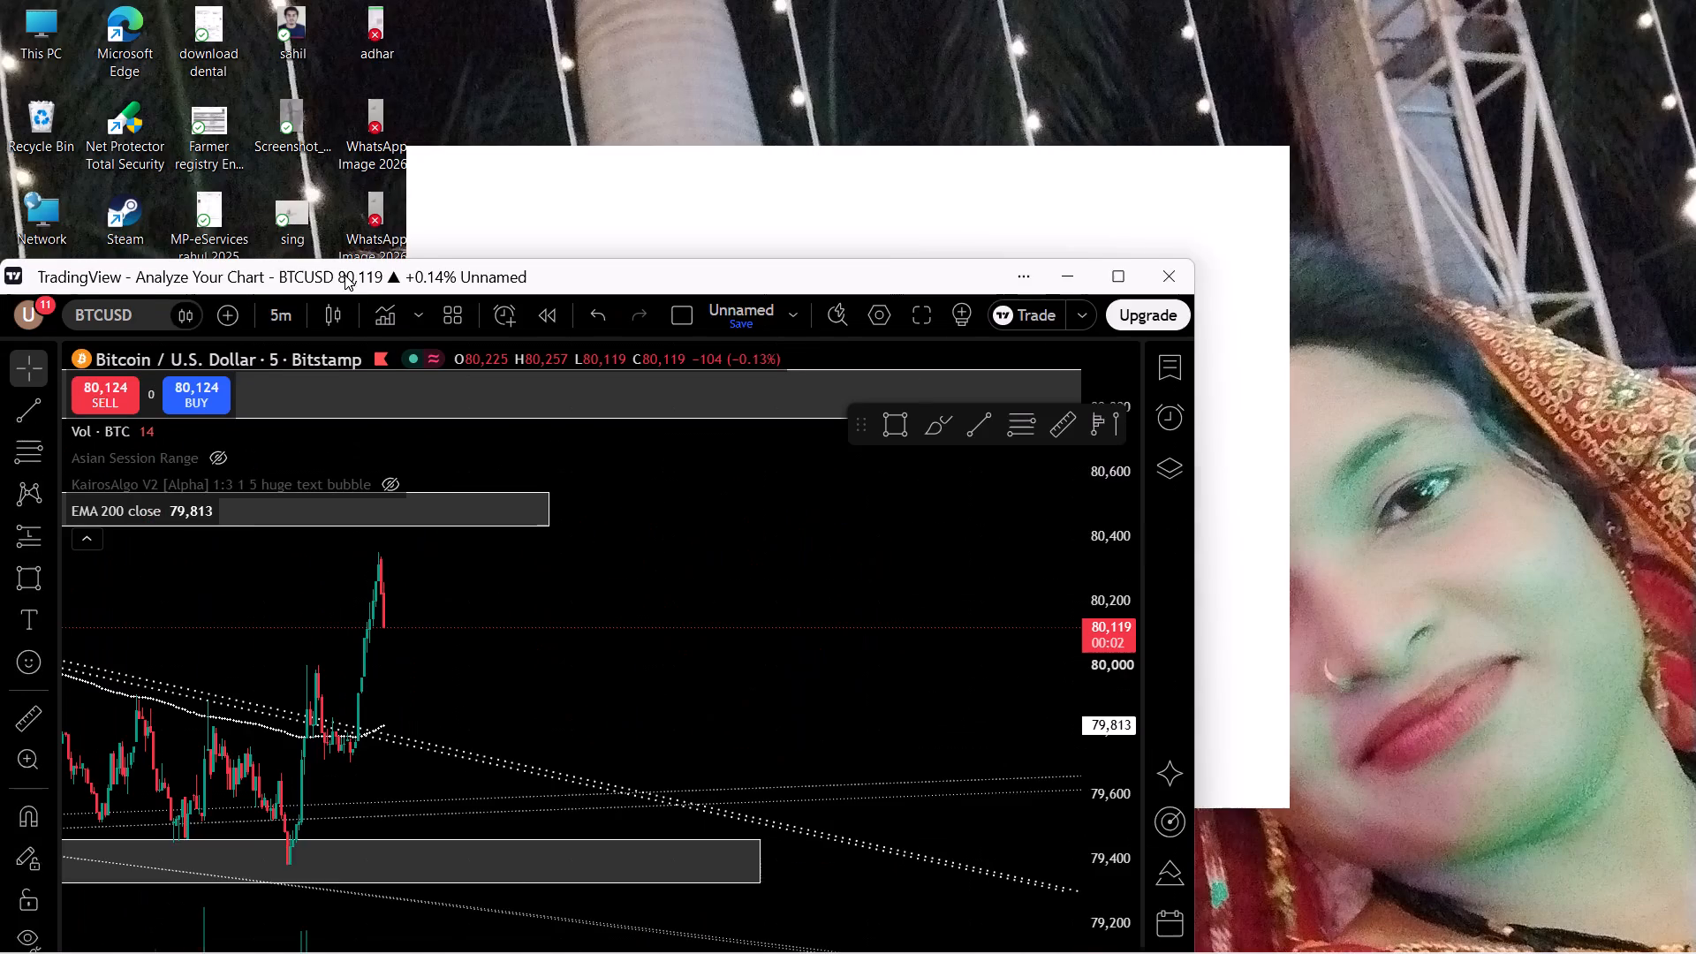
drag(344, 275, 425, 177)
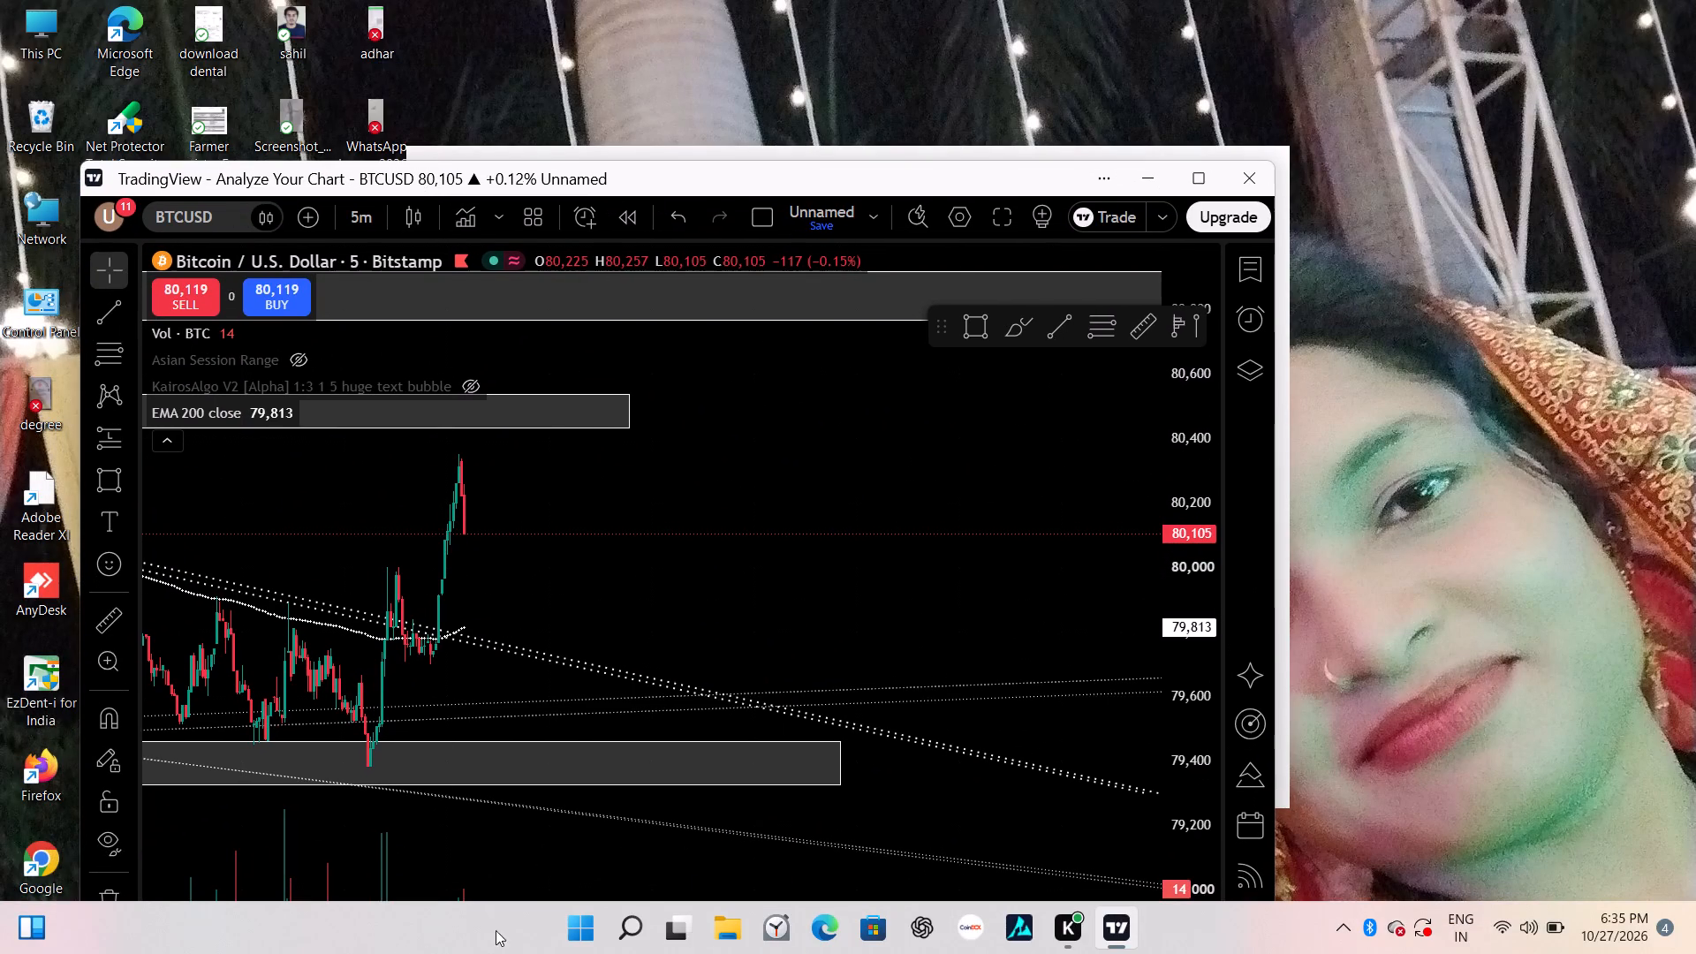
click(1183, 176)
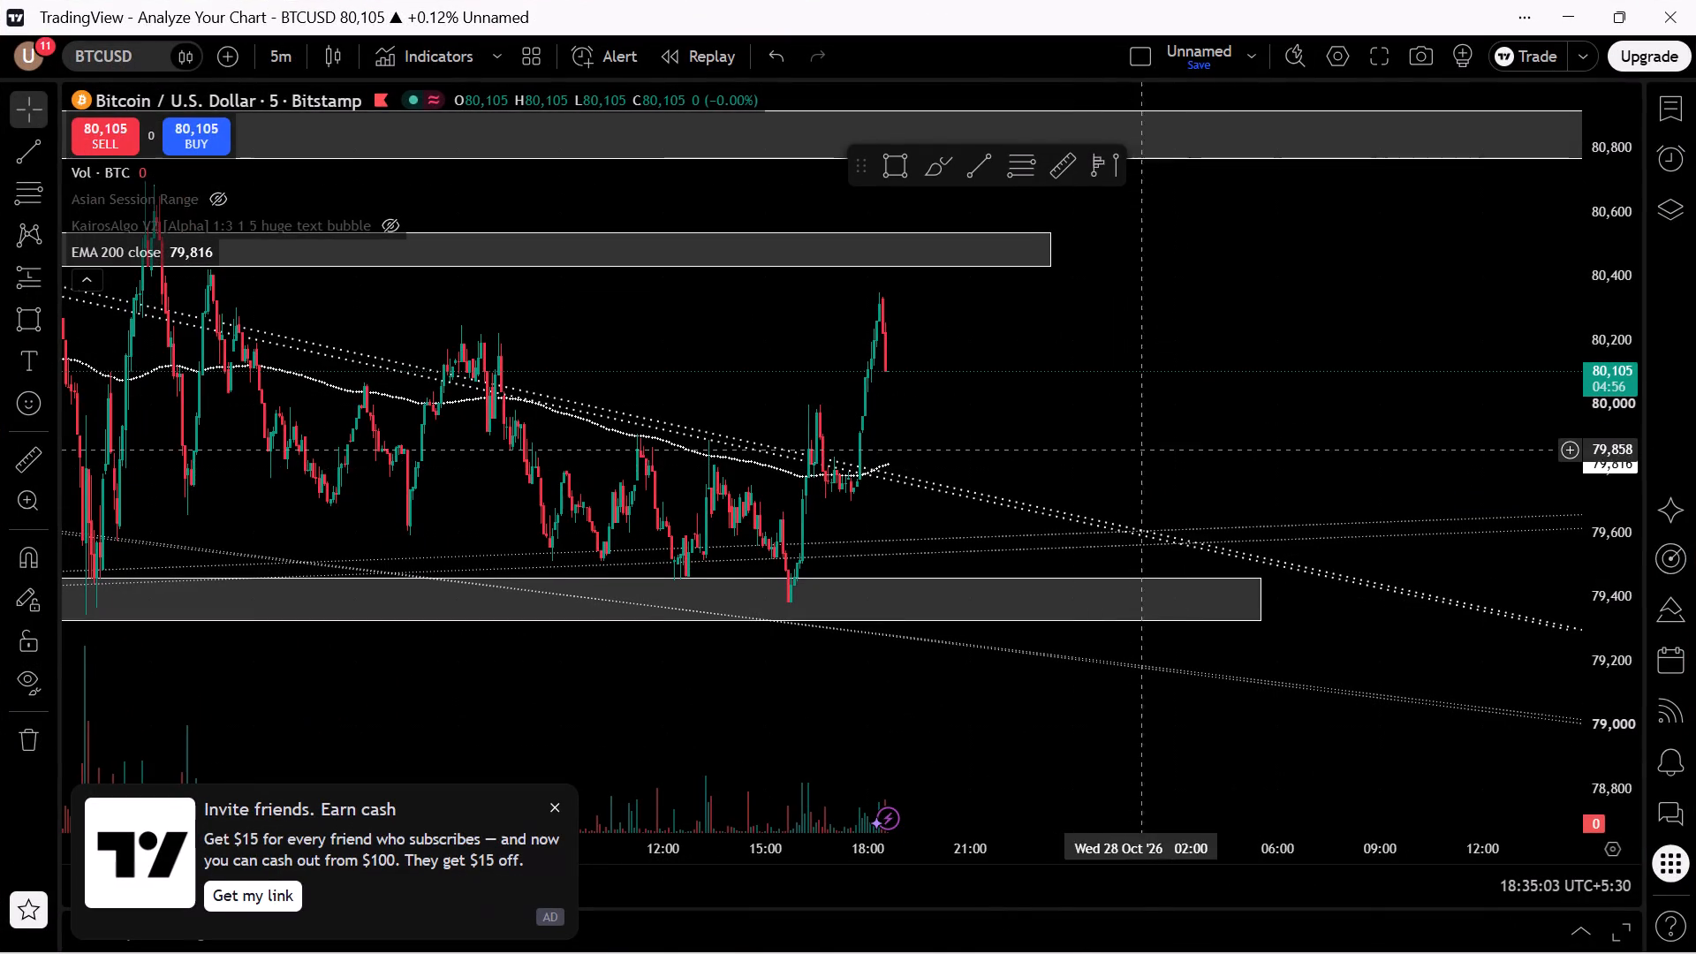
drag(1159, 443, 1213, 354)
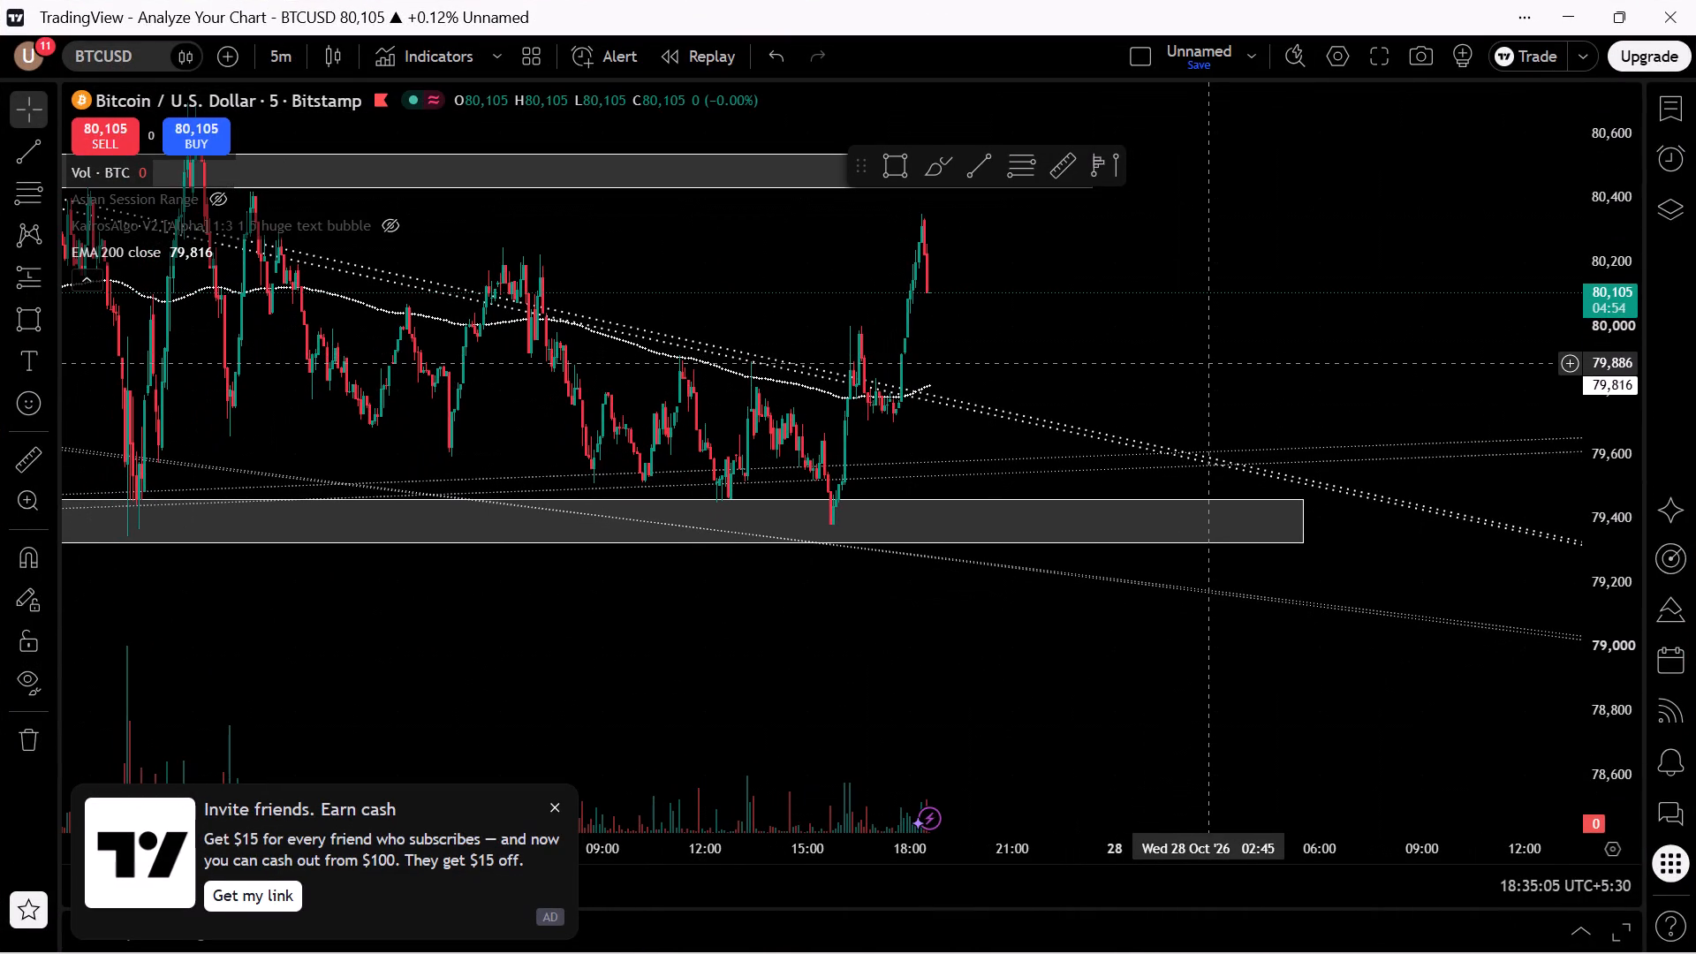
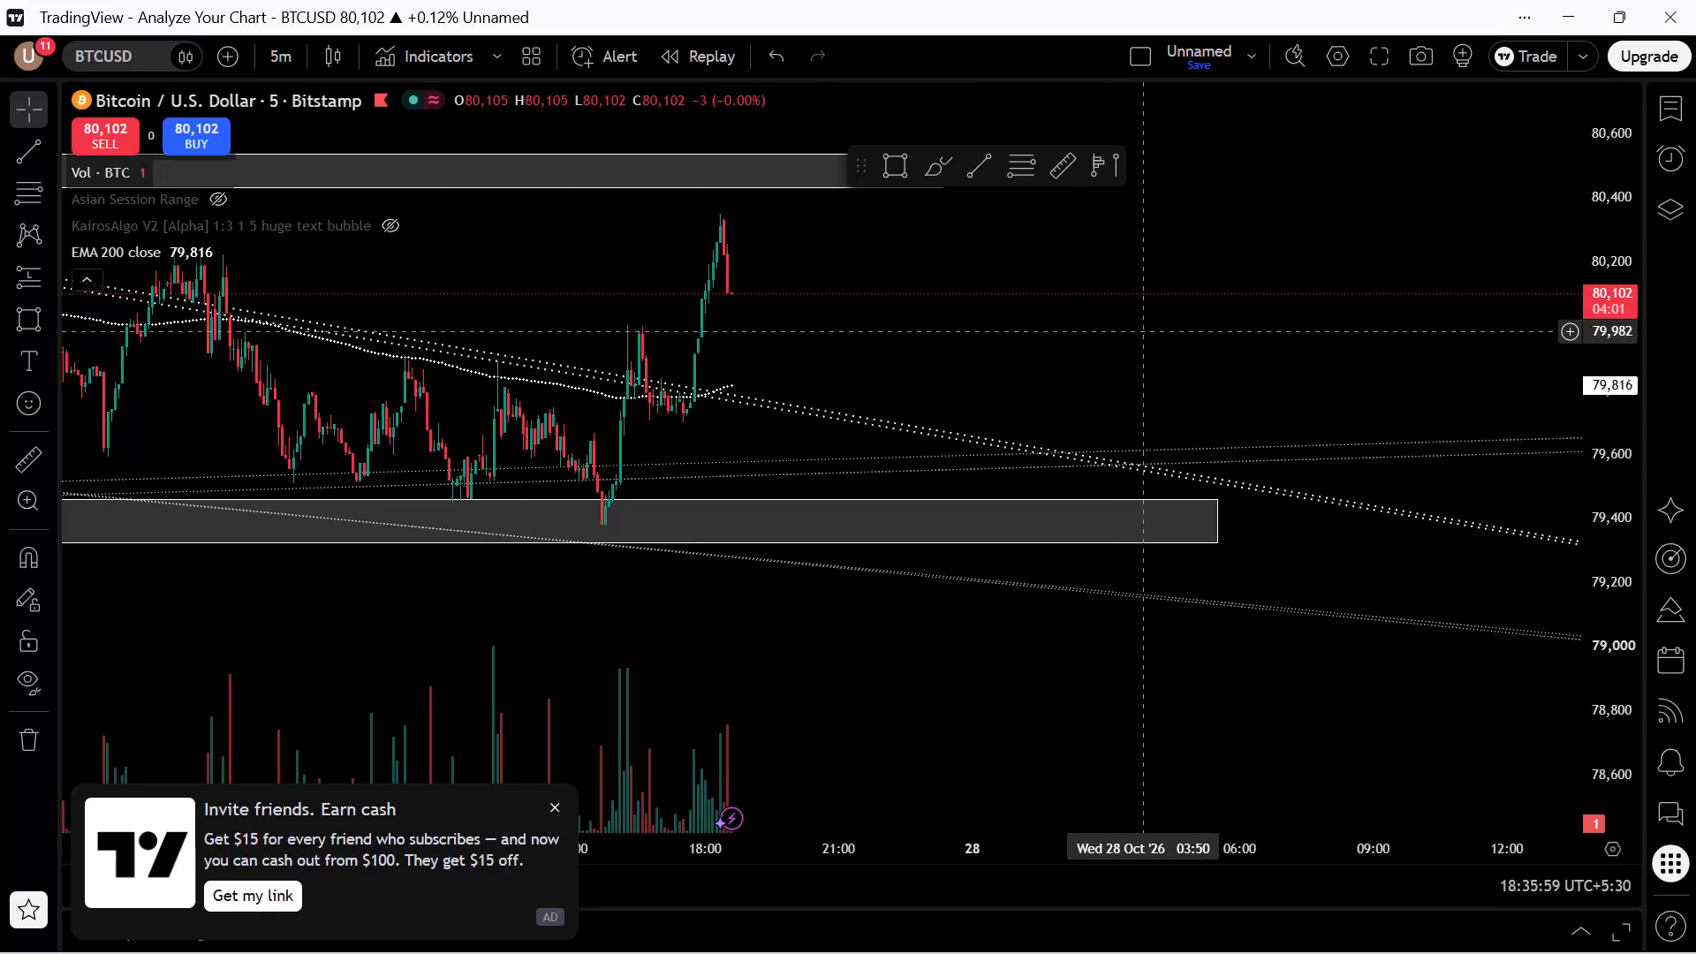
Switch the BTCUSD chart from 5-minute to 15-minute candles and dismiss the custom-interval upgrade offer.
scroll(1147, 332, down, 2)
drag(1158, 300, 1402, 489)
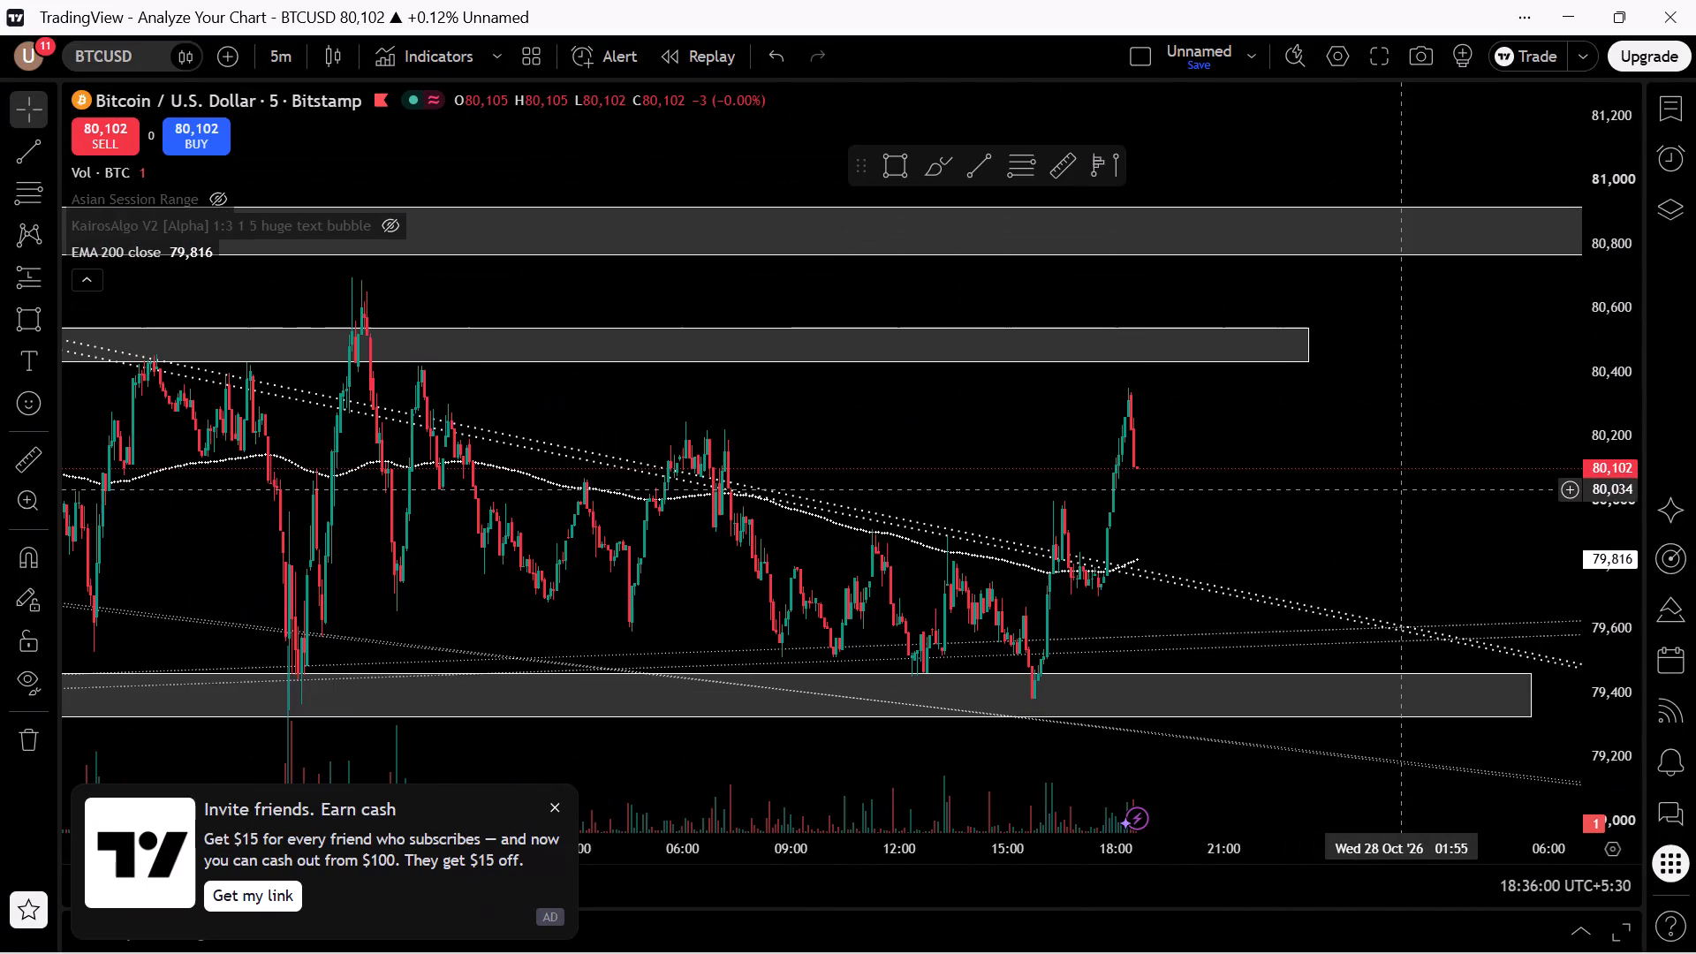
drag(1402, 489, 1403, 489)
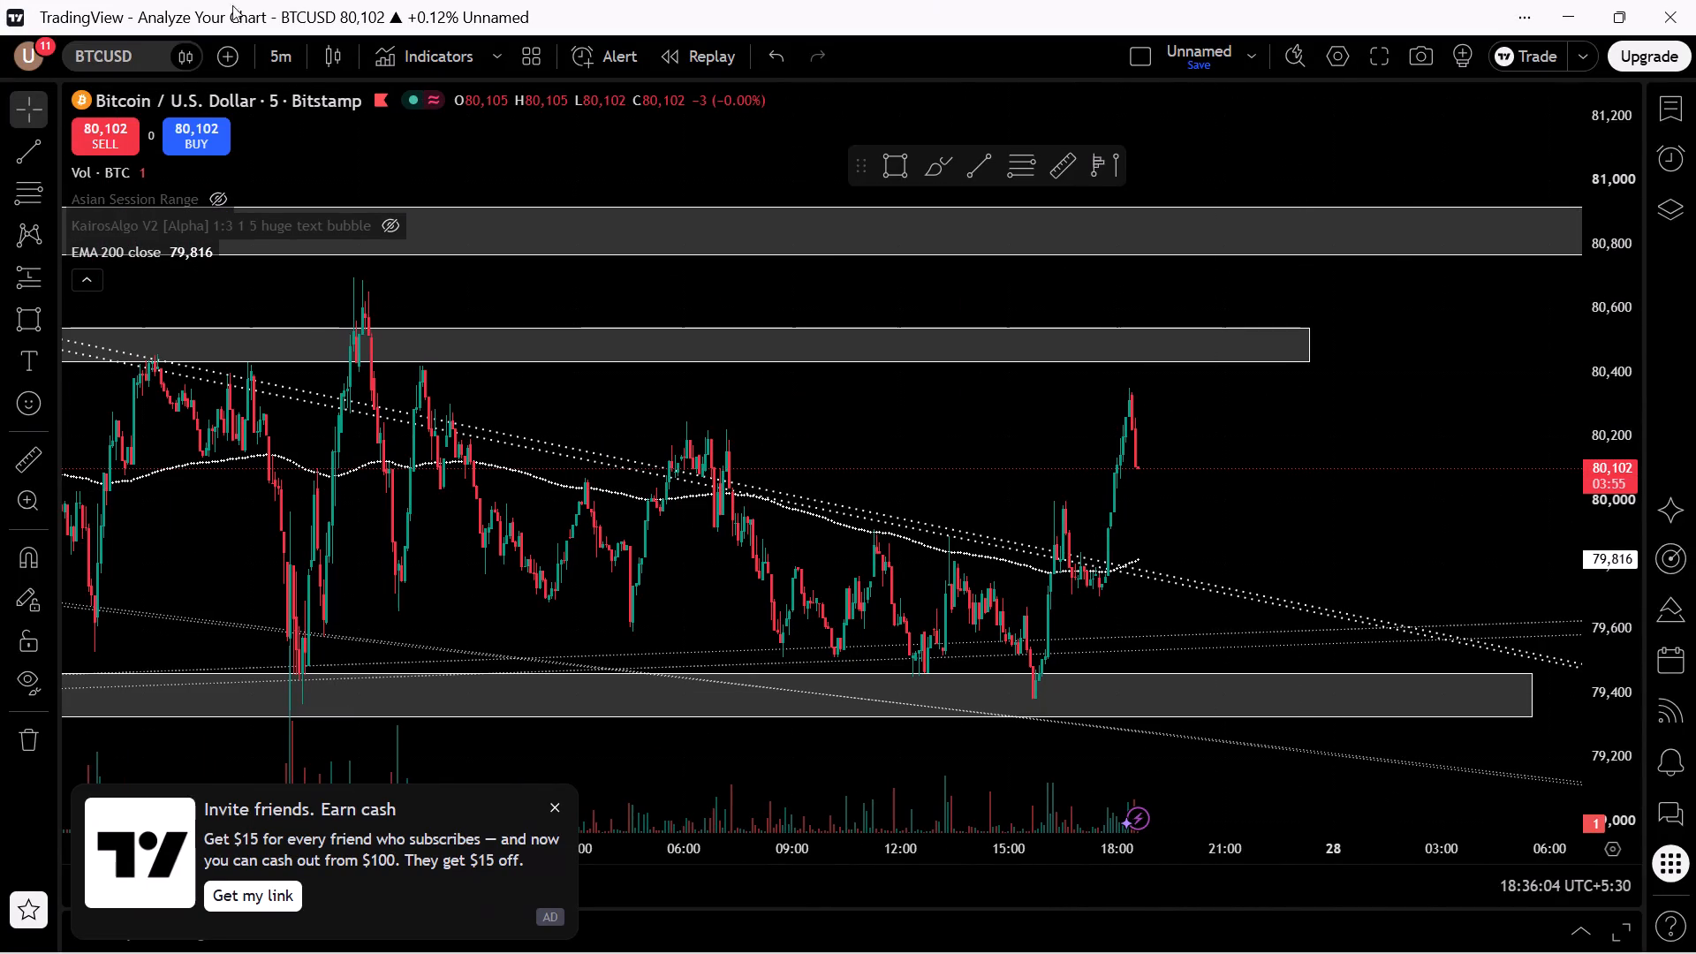
click(280, 57)
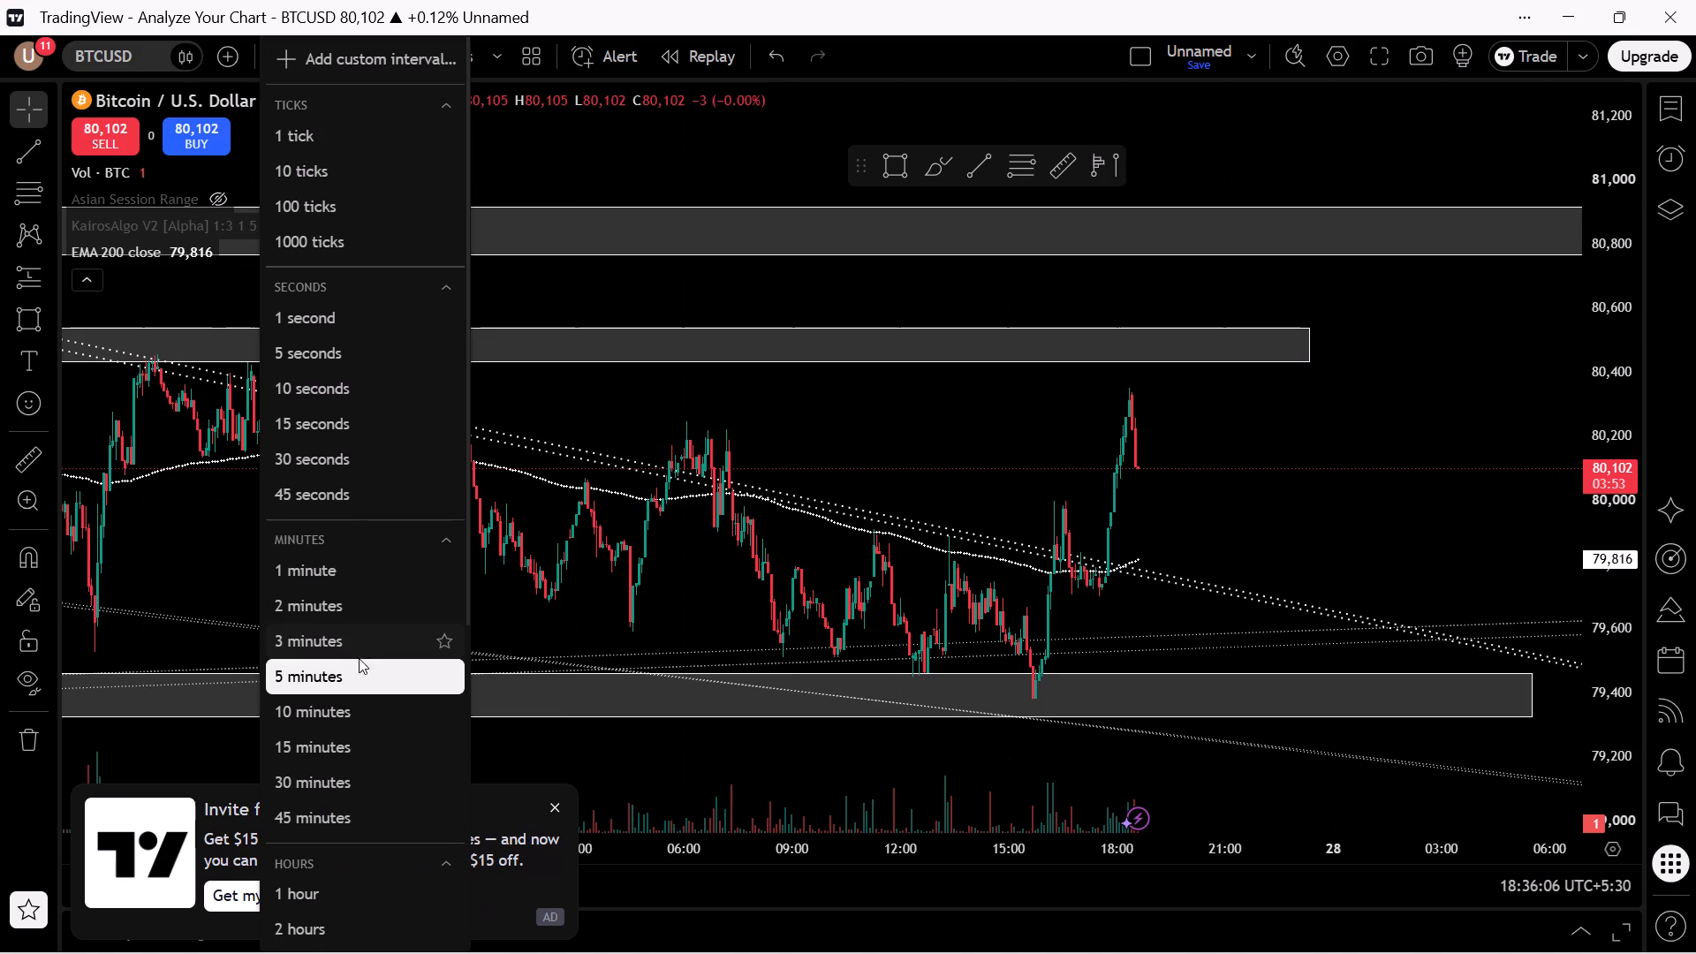
click(357, 714)
scroll(667, 661, down, 1)
scroll(1494, 569, up, 1)
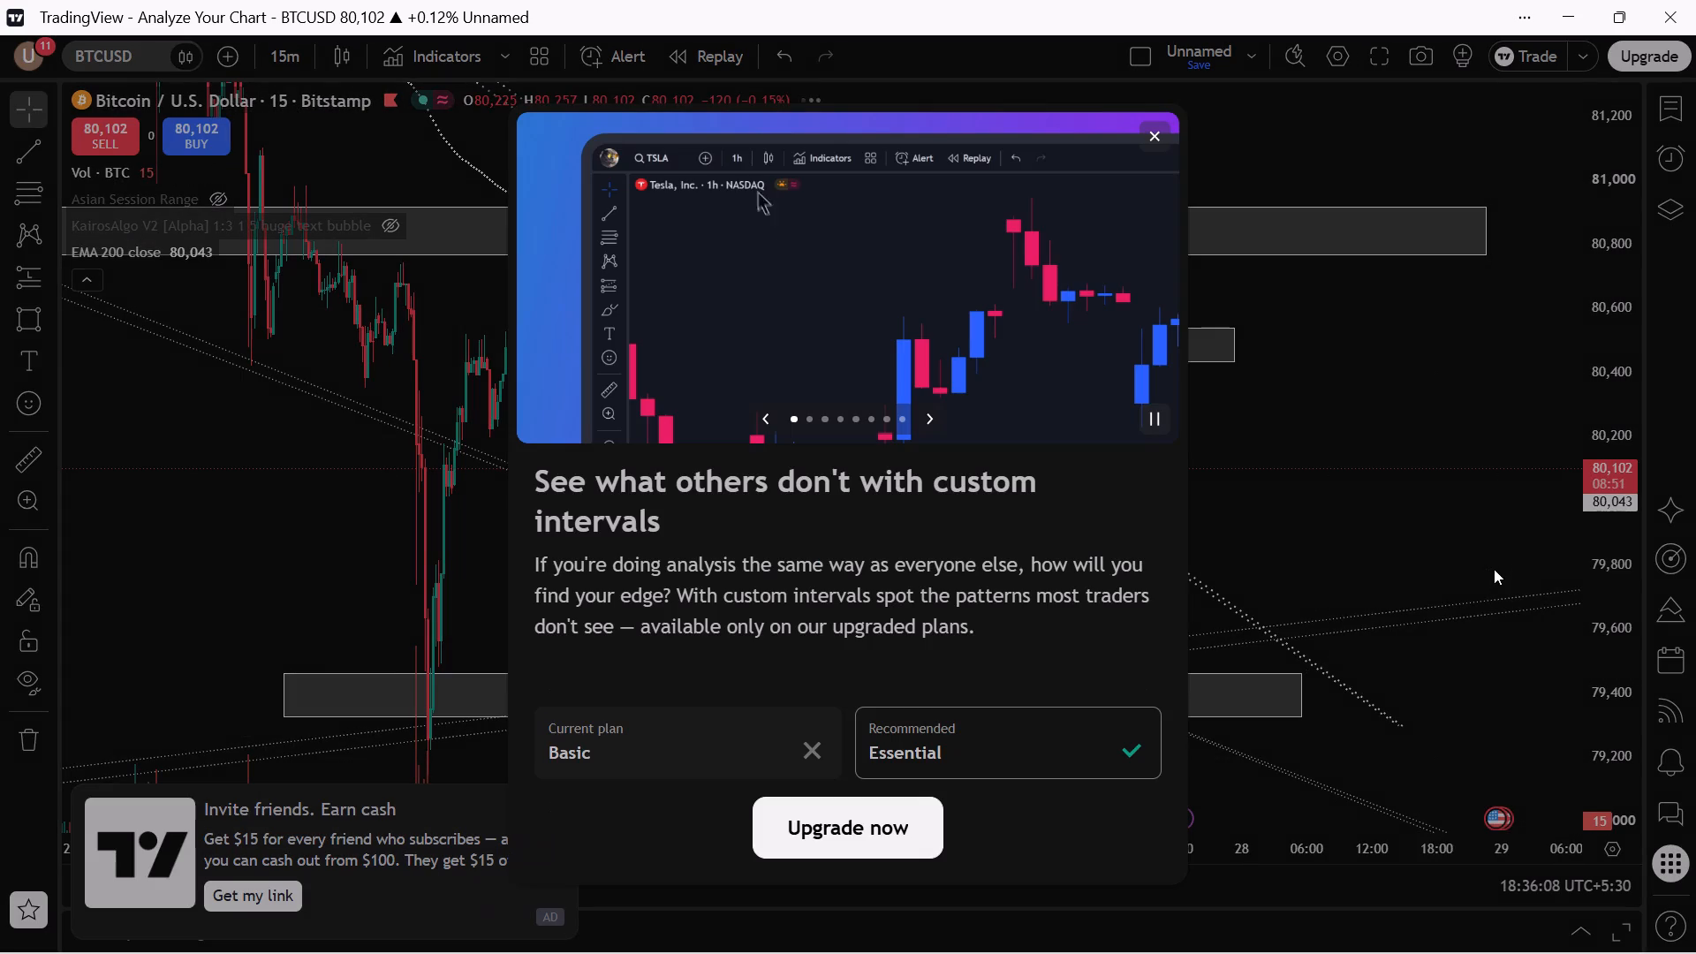
click(1147, 131)
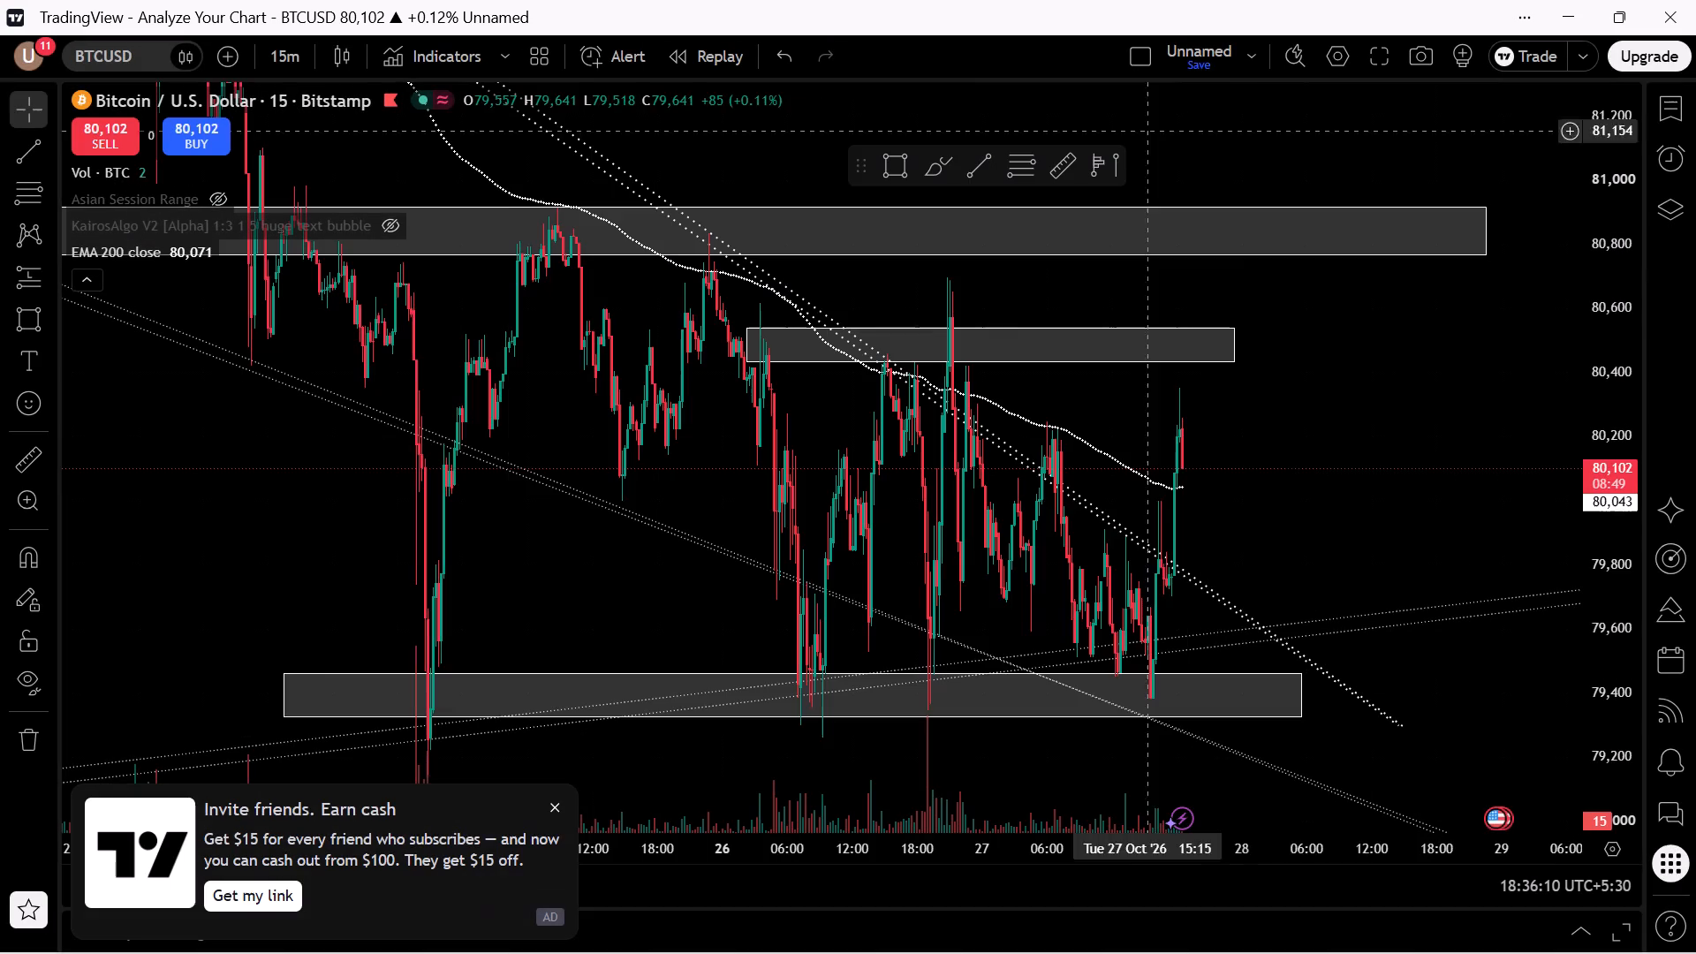
Open the EMA 200 indicator's style settings and bring up the colour palette for its line.
scroll(1302, 556, up, 4)
scroll(1212, 561, up, 3)
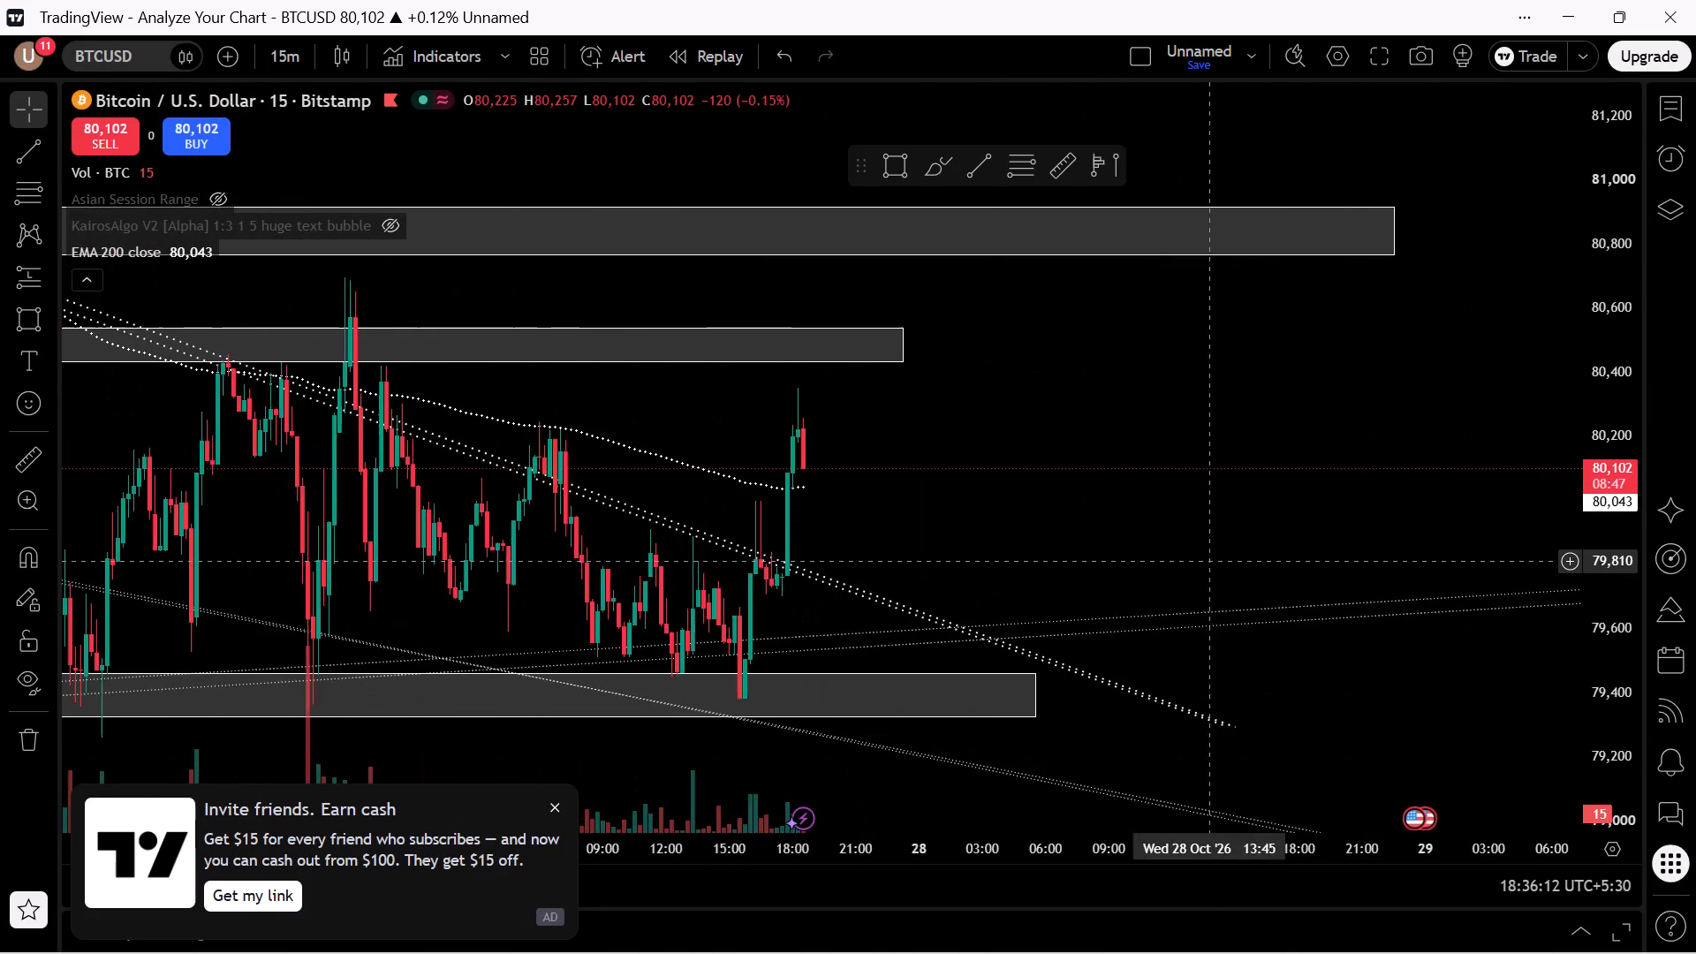
drag(991, 554, 1259, 544)
click(1035, 481)
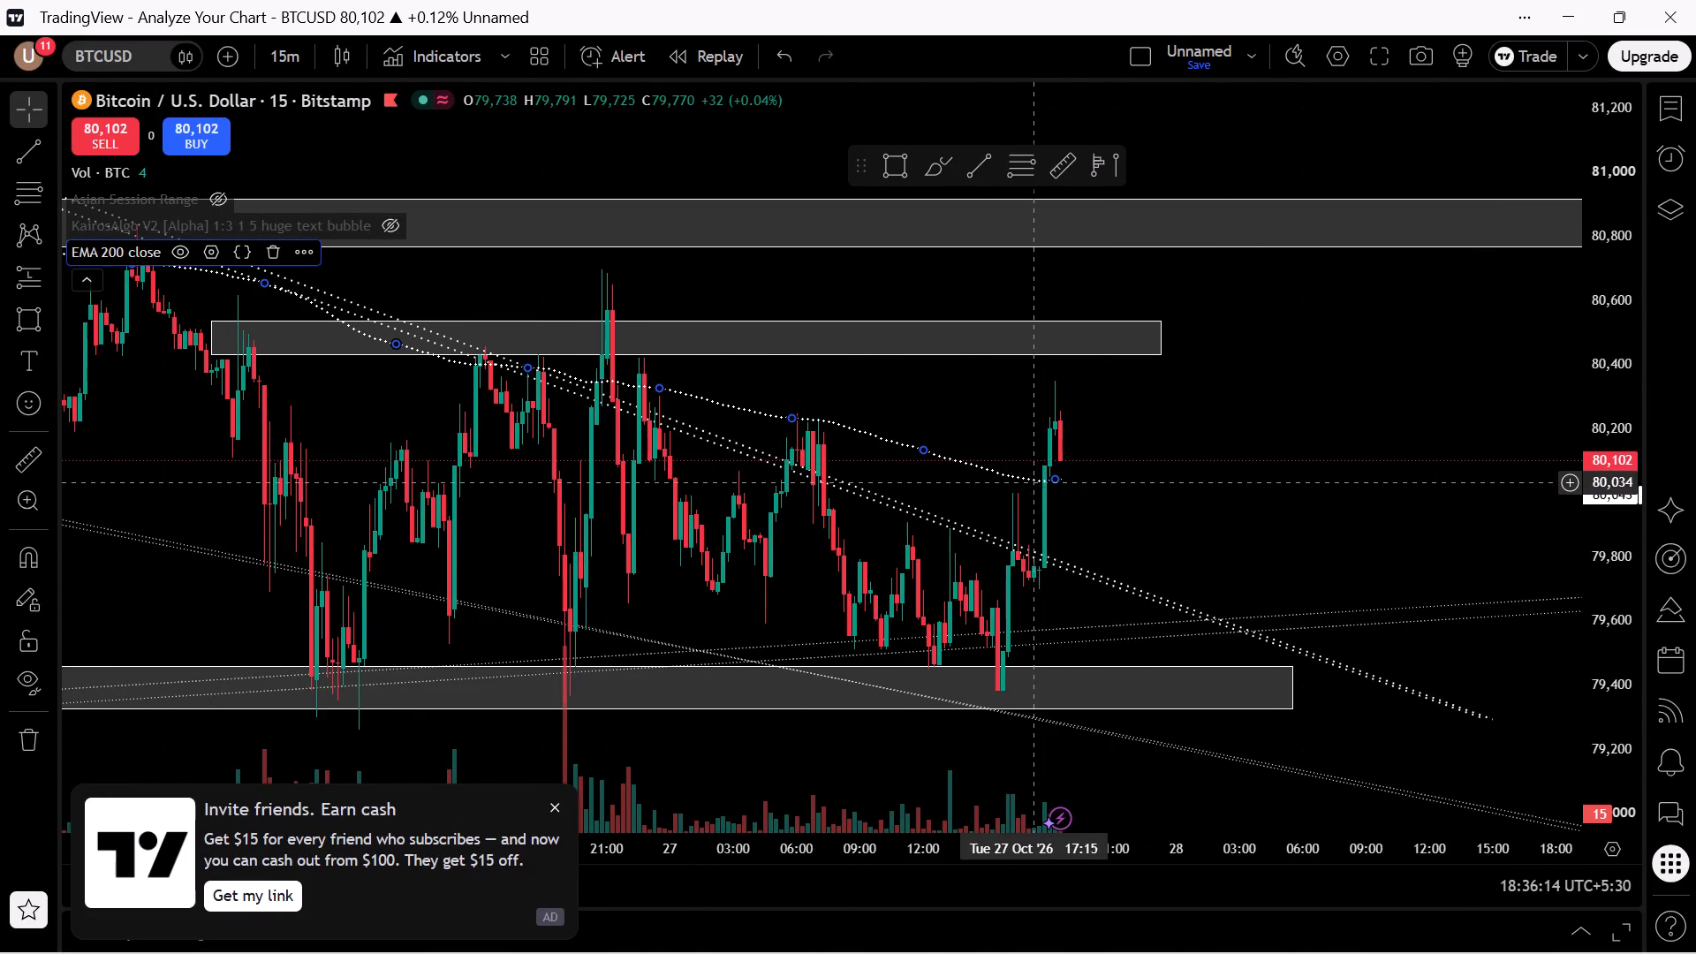
click(208, 250)
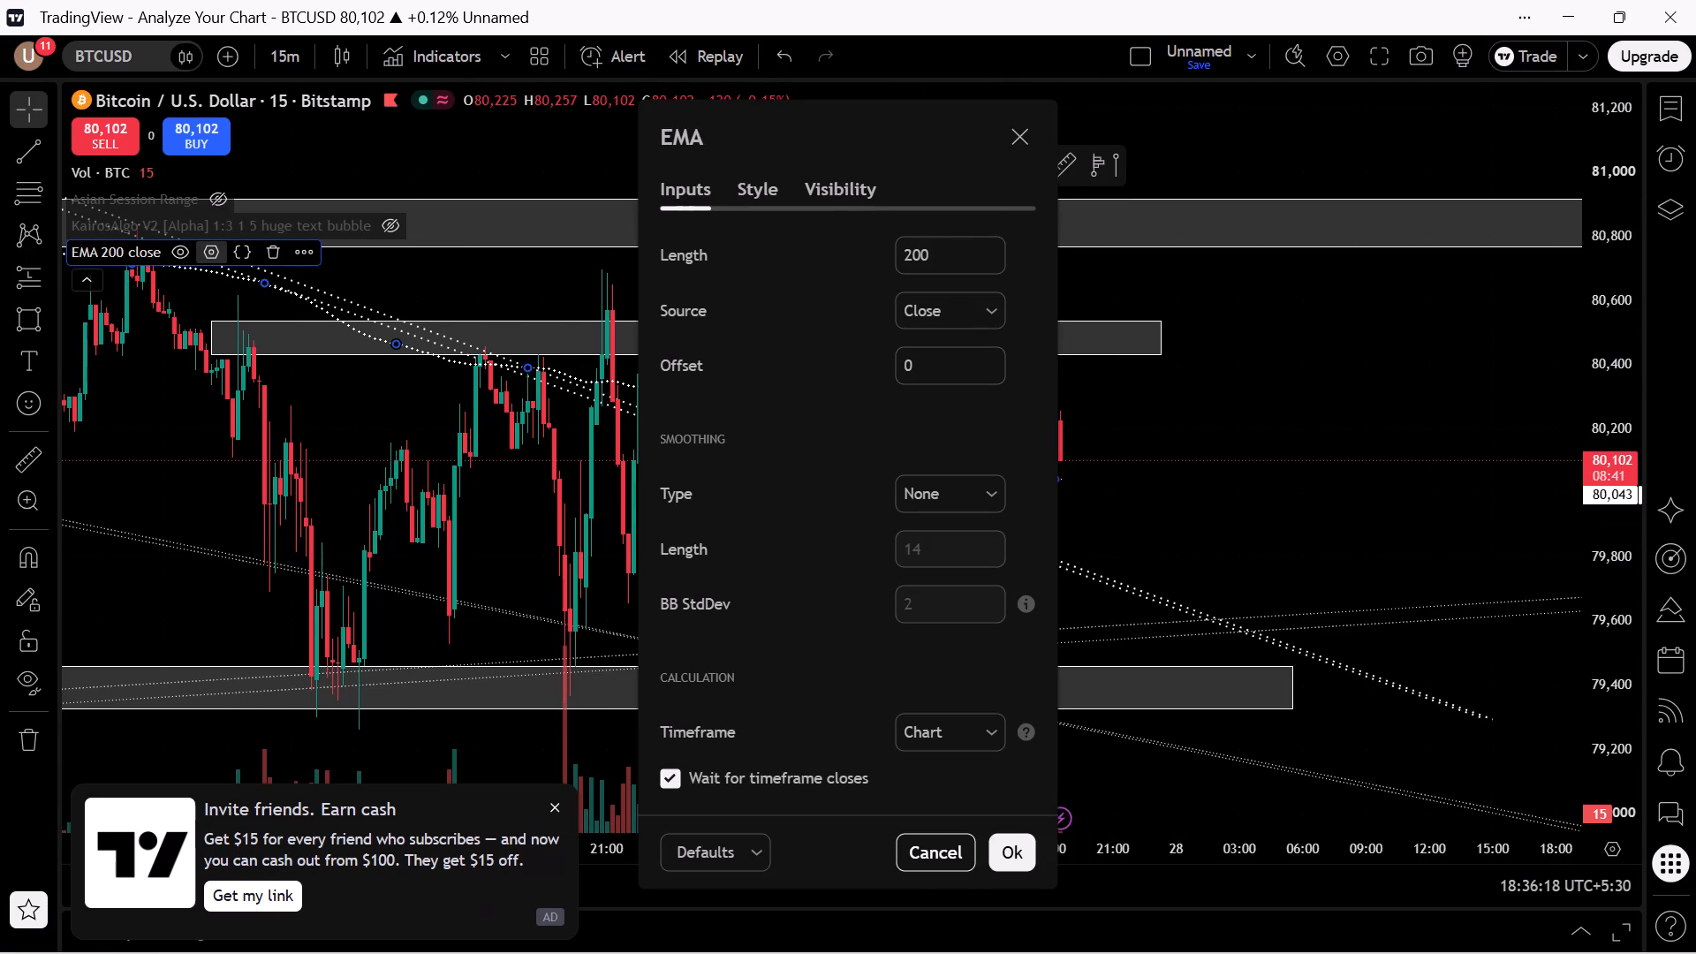
click(748, 203)
click(790, 260)
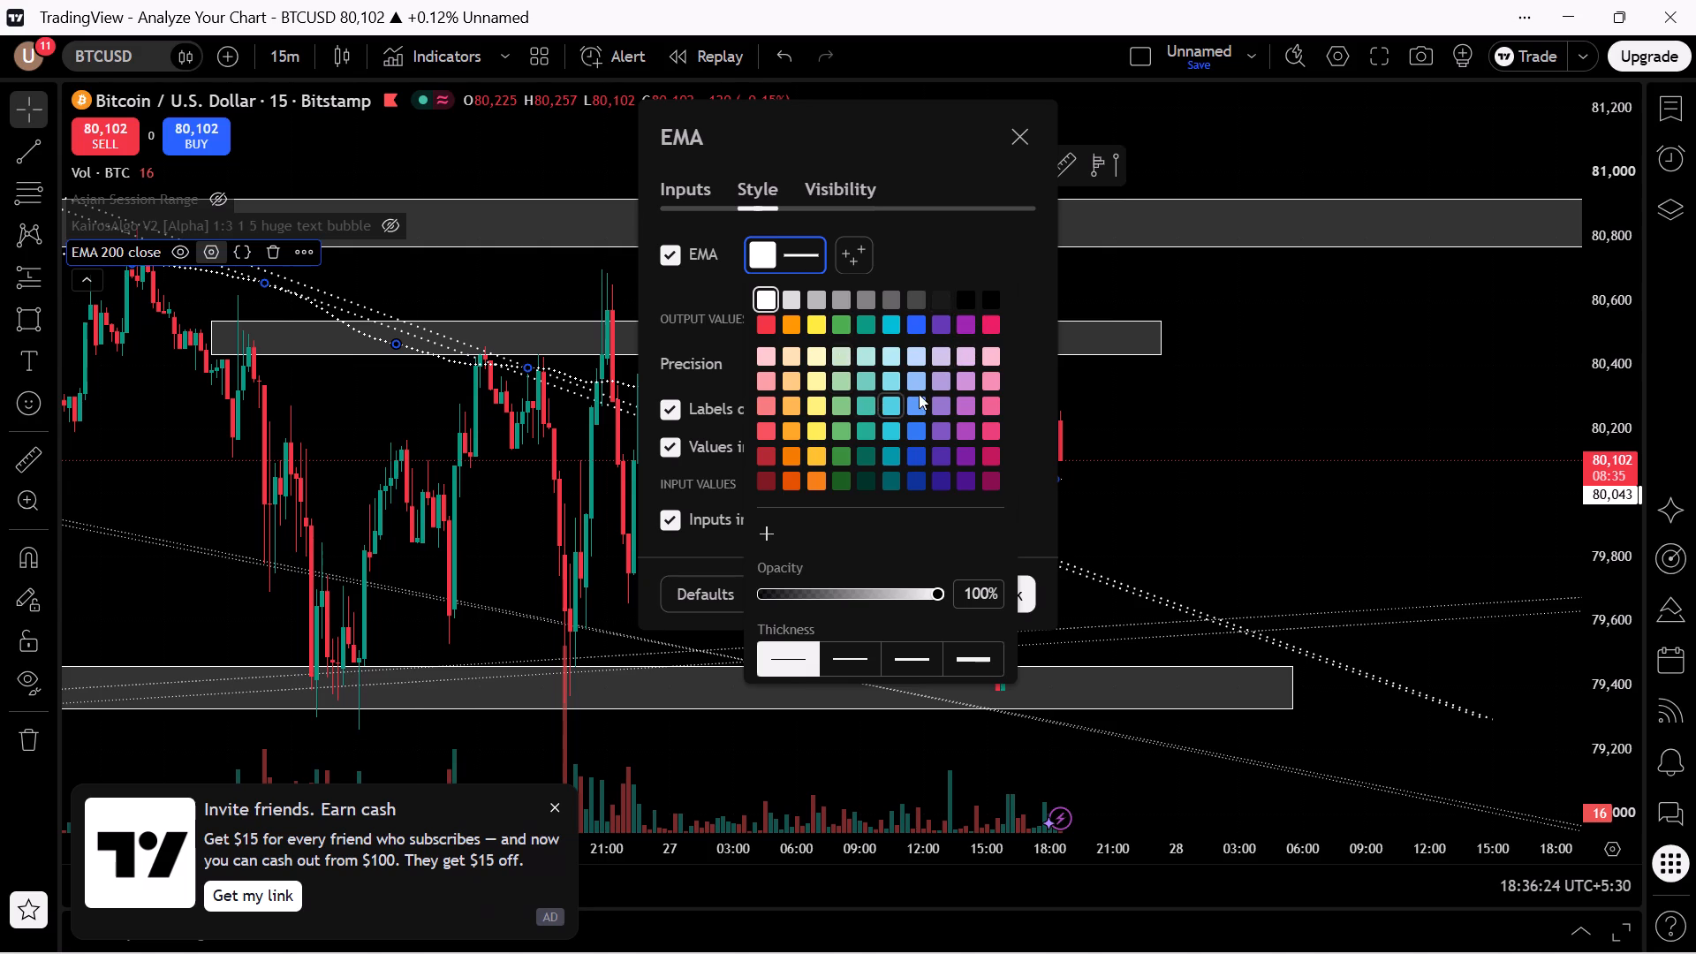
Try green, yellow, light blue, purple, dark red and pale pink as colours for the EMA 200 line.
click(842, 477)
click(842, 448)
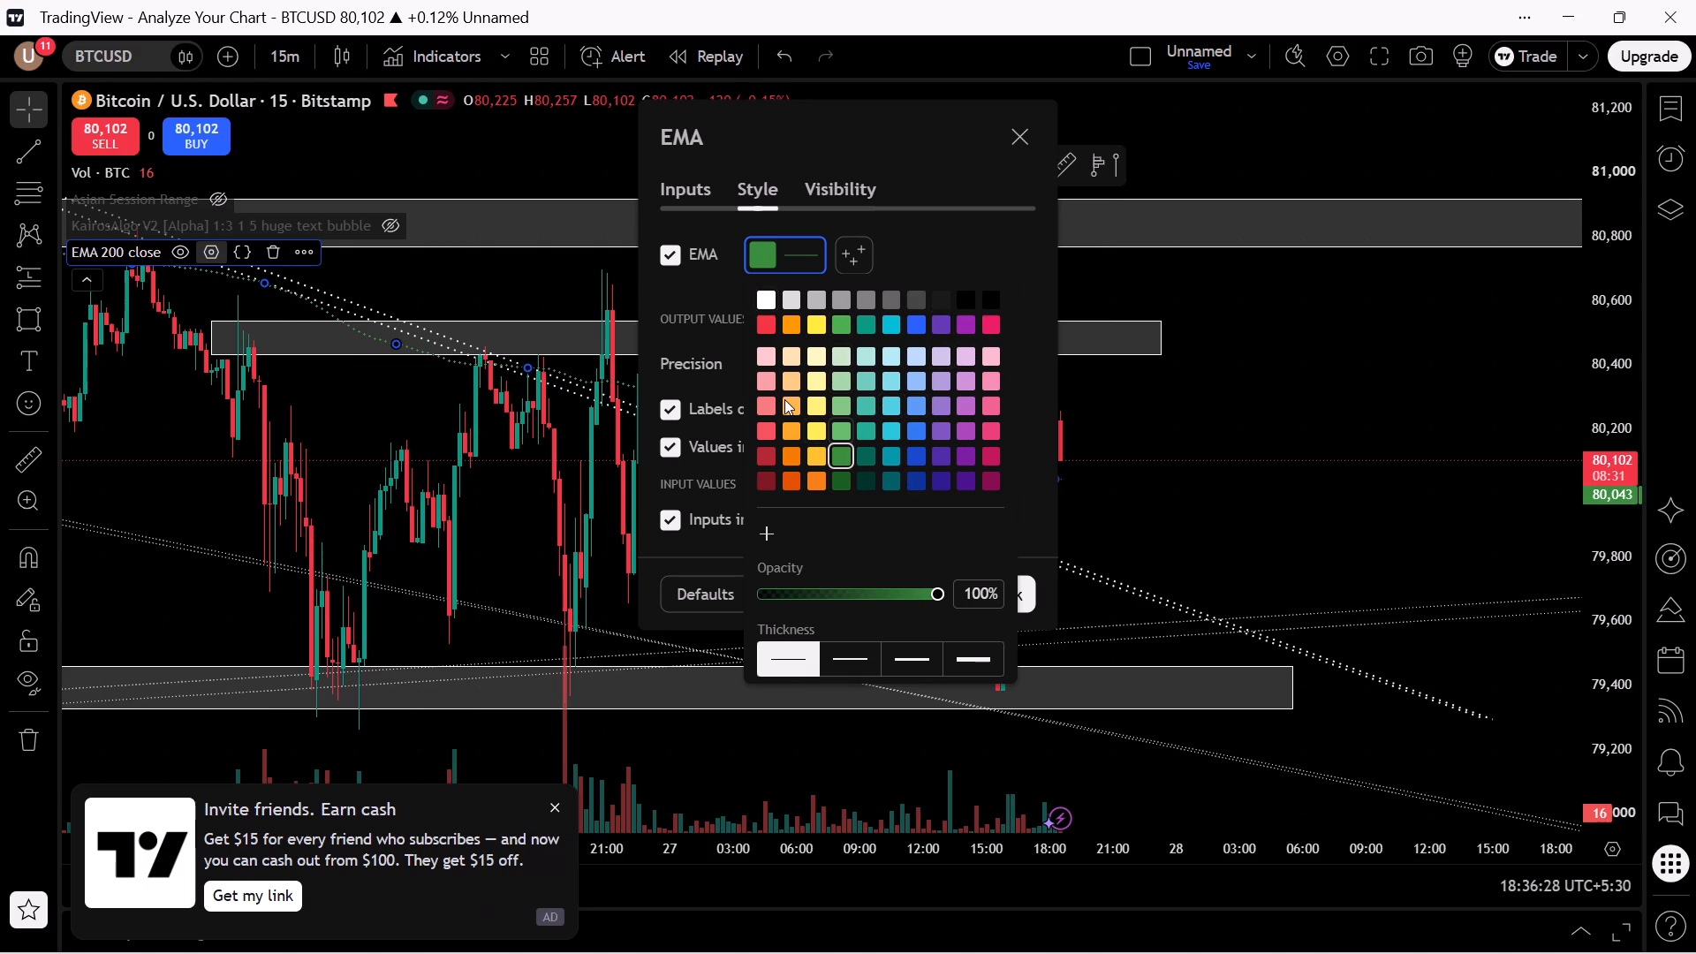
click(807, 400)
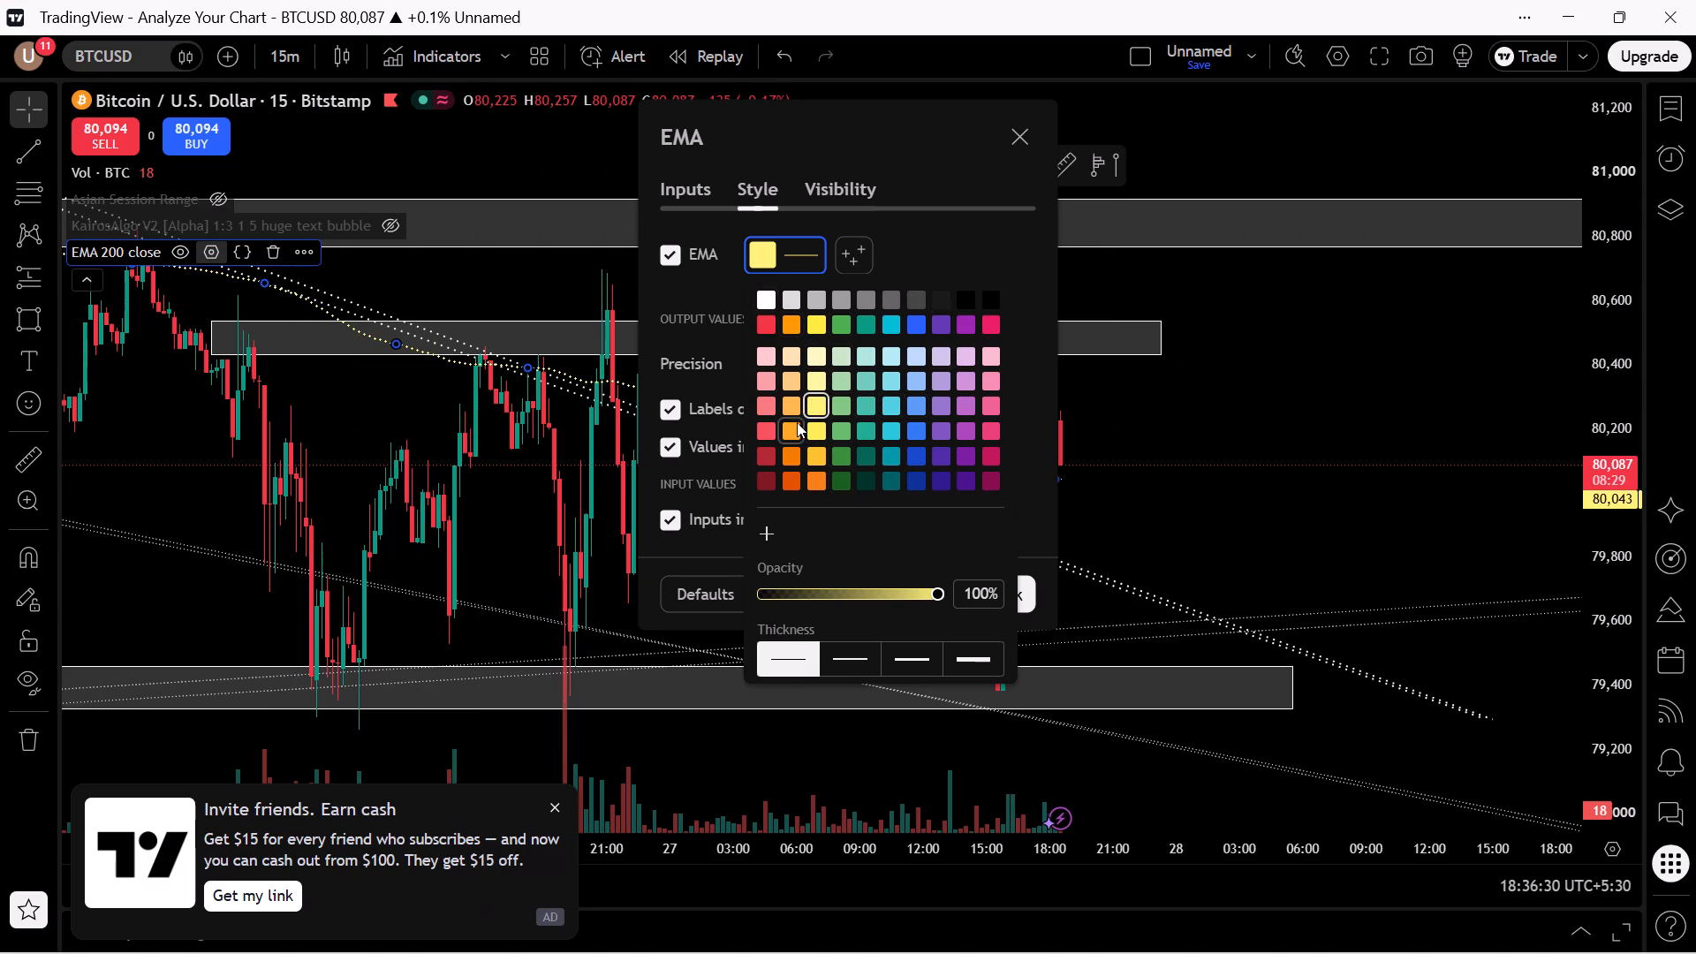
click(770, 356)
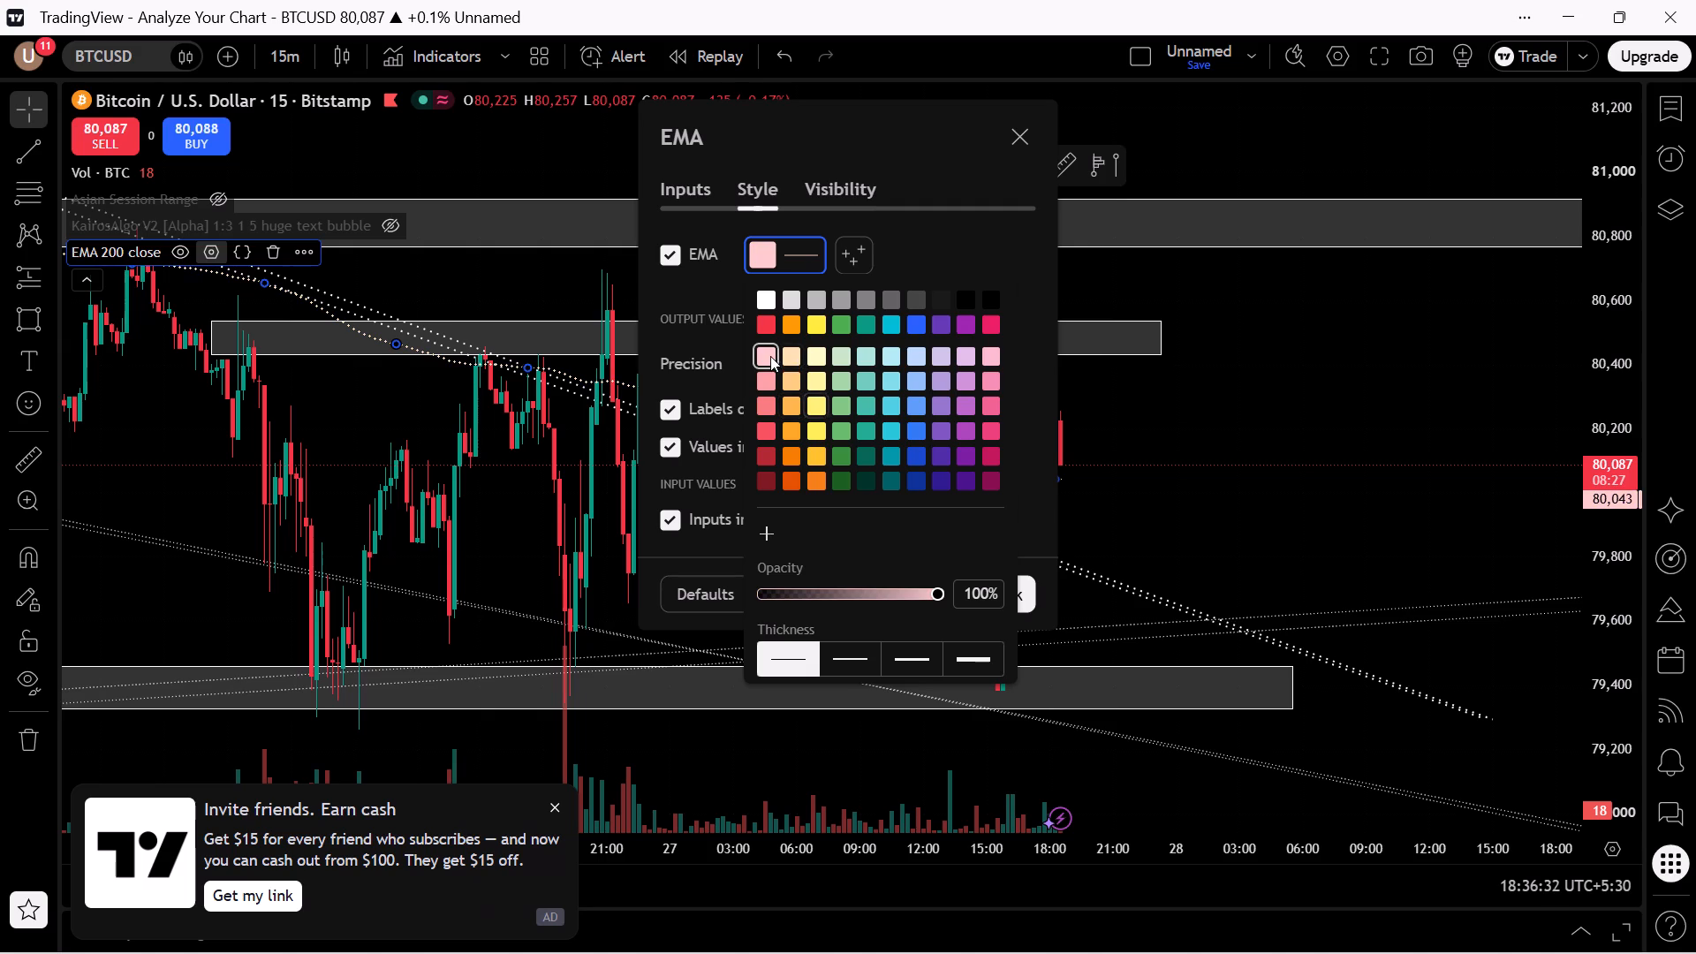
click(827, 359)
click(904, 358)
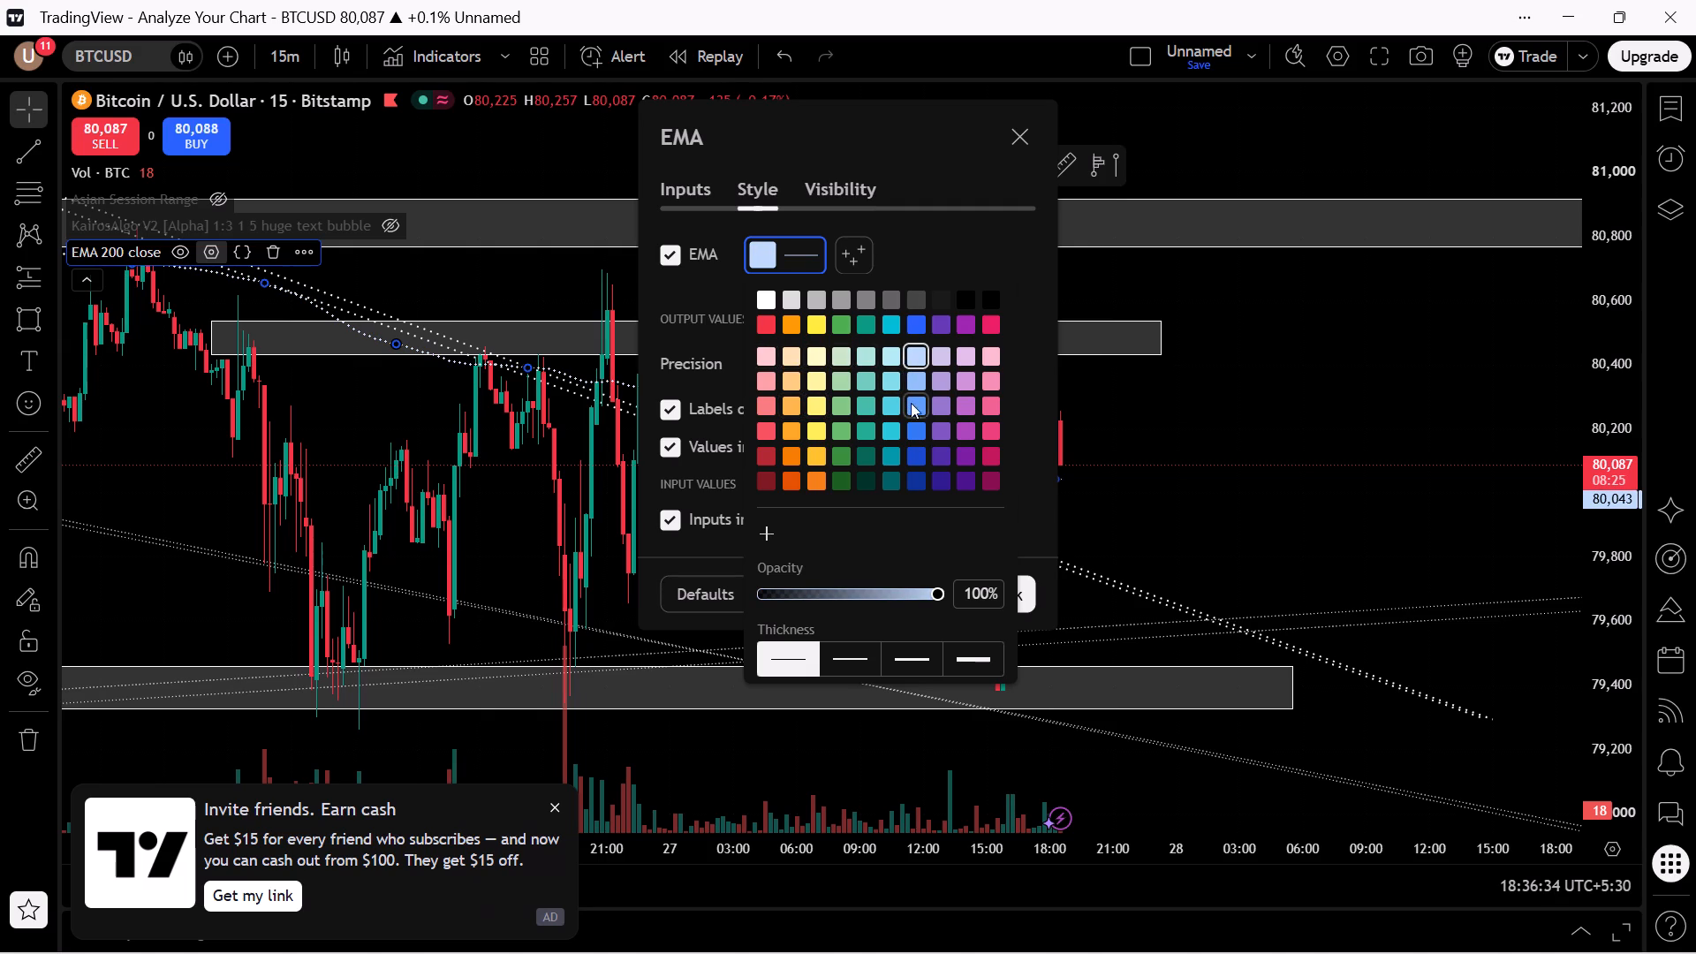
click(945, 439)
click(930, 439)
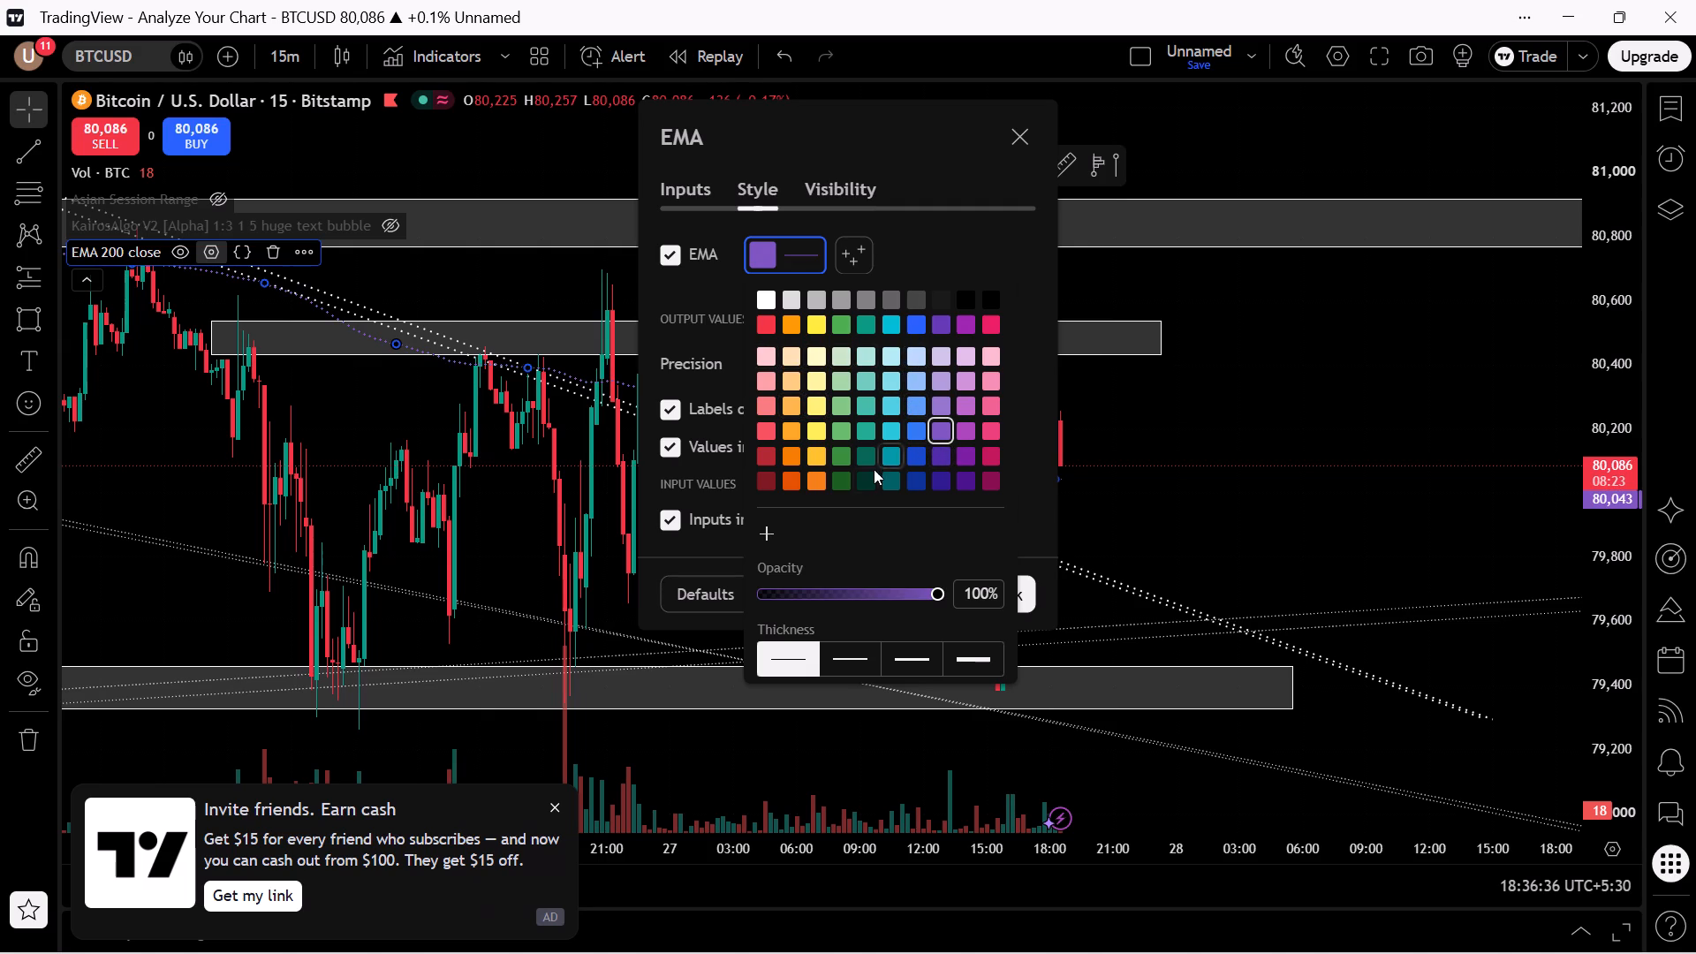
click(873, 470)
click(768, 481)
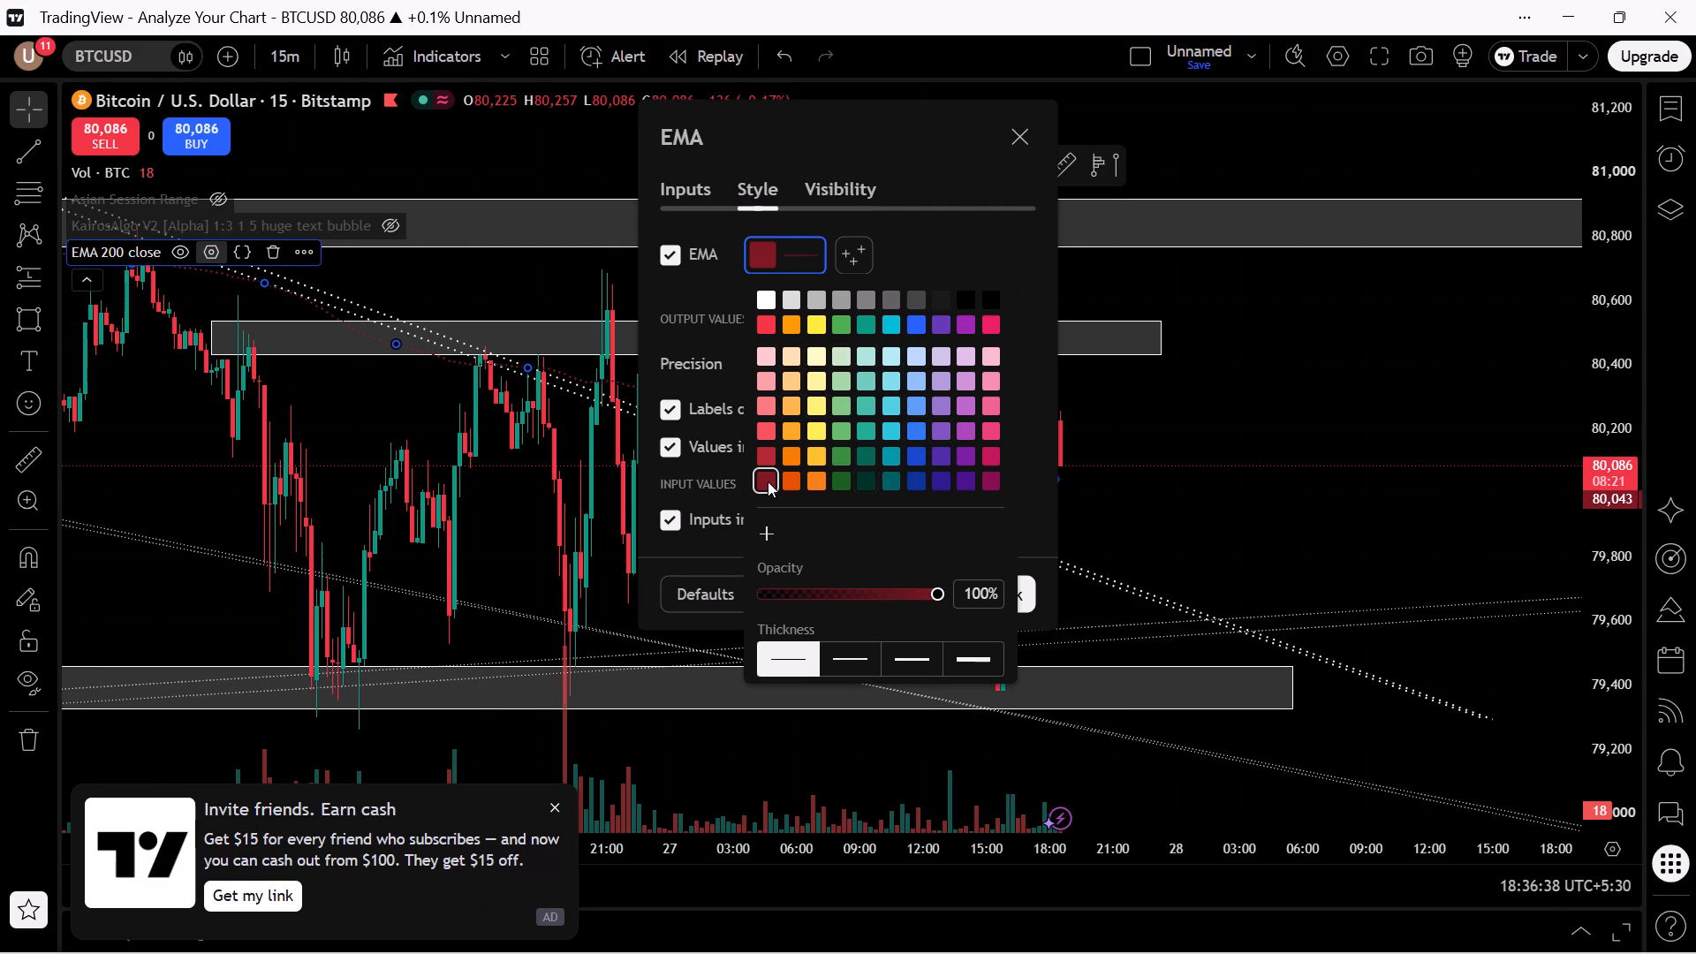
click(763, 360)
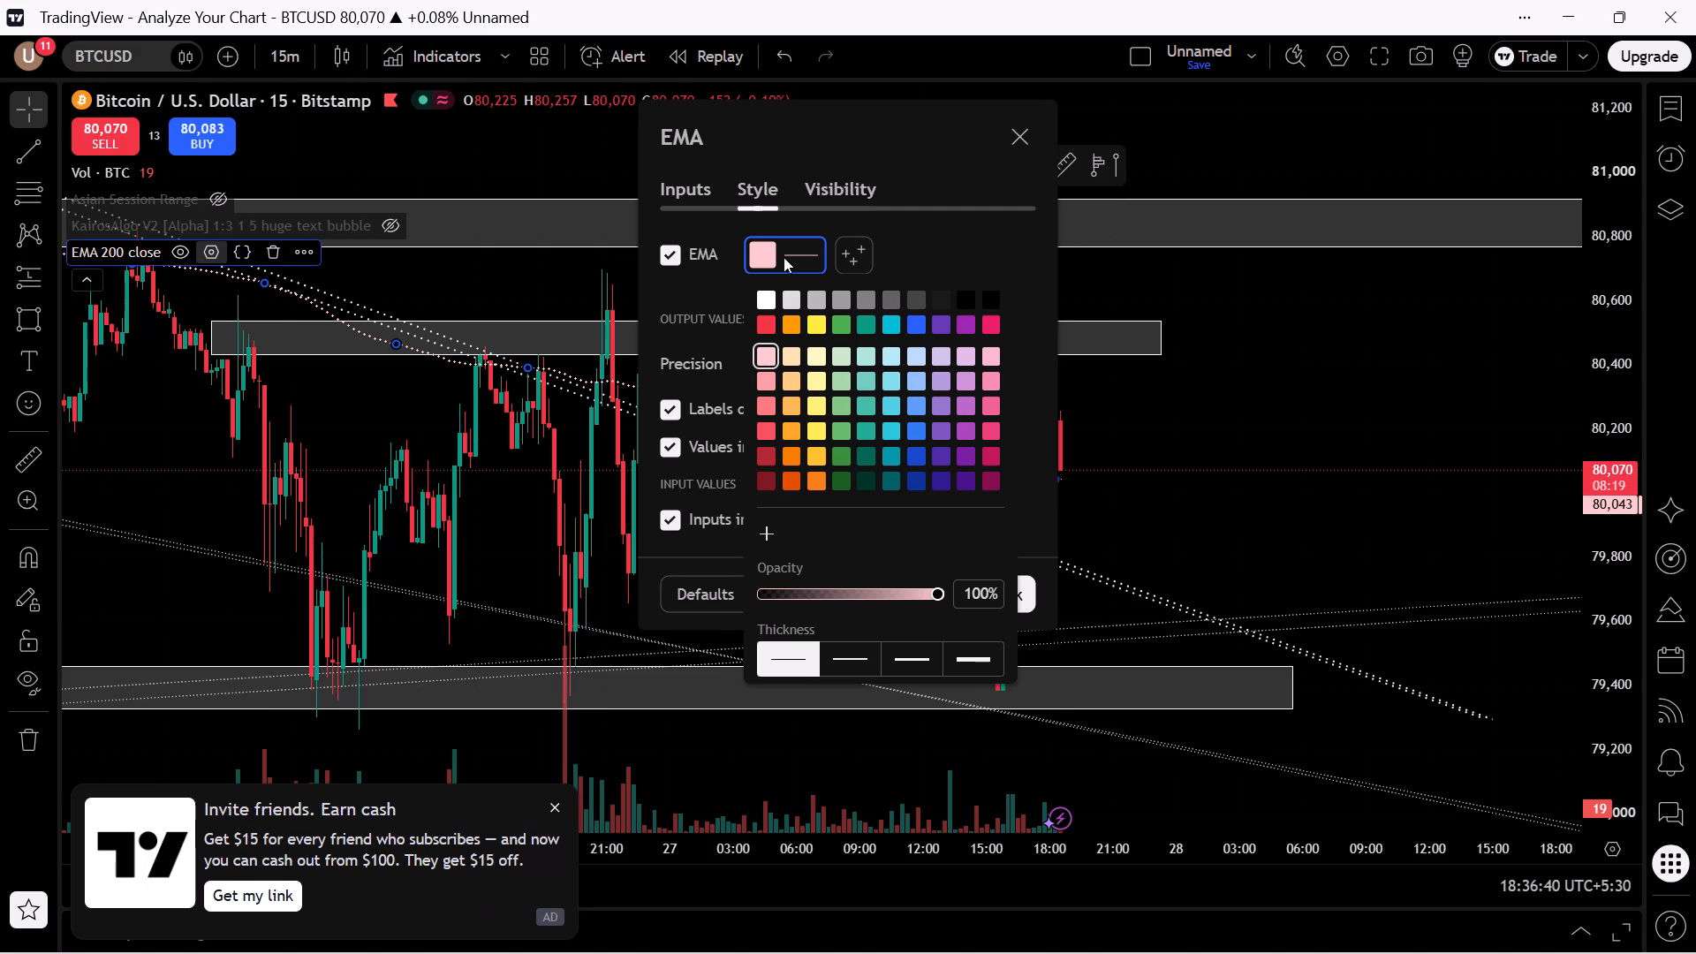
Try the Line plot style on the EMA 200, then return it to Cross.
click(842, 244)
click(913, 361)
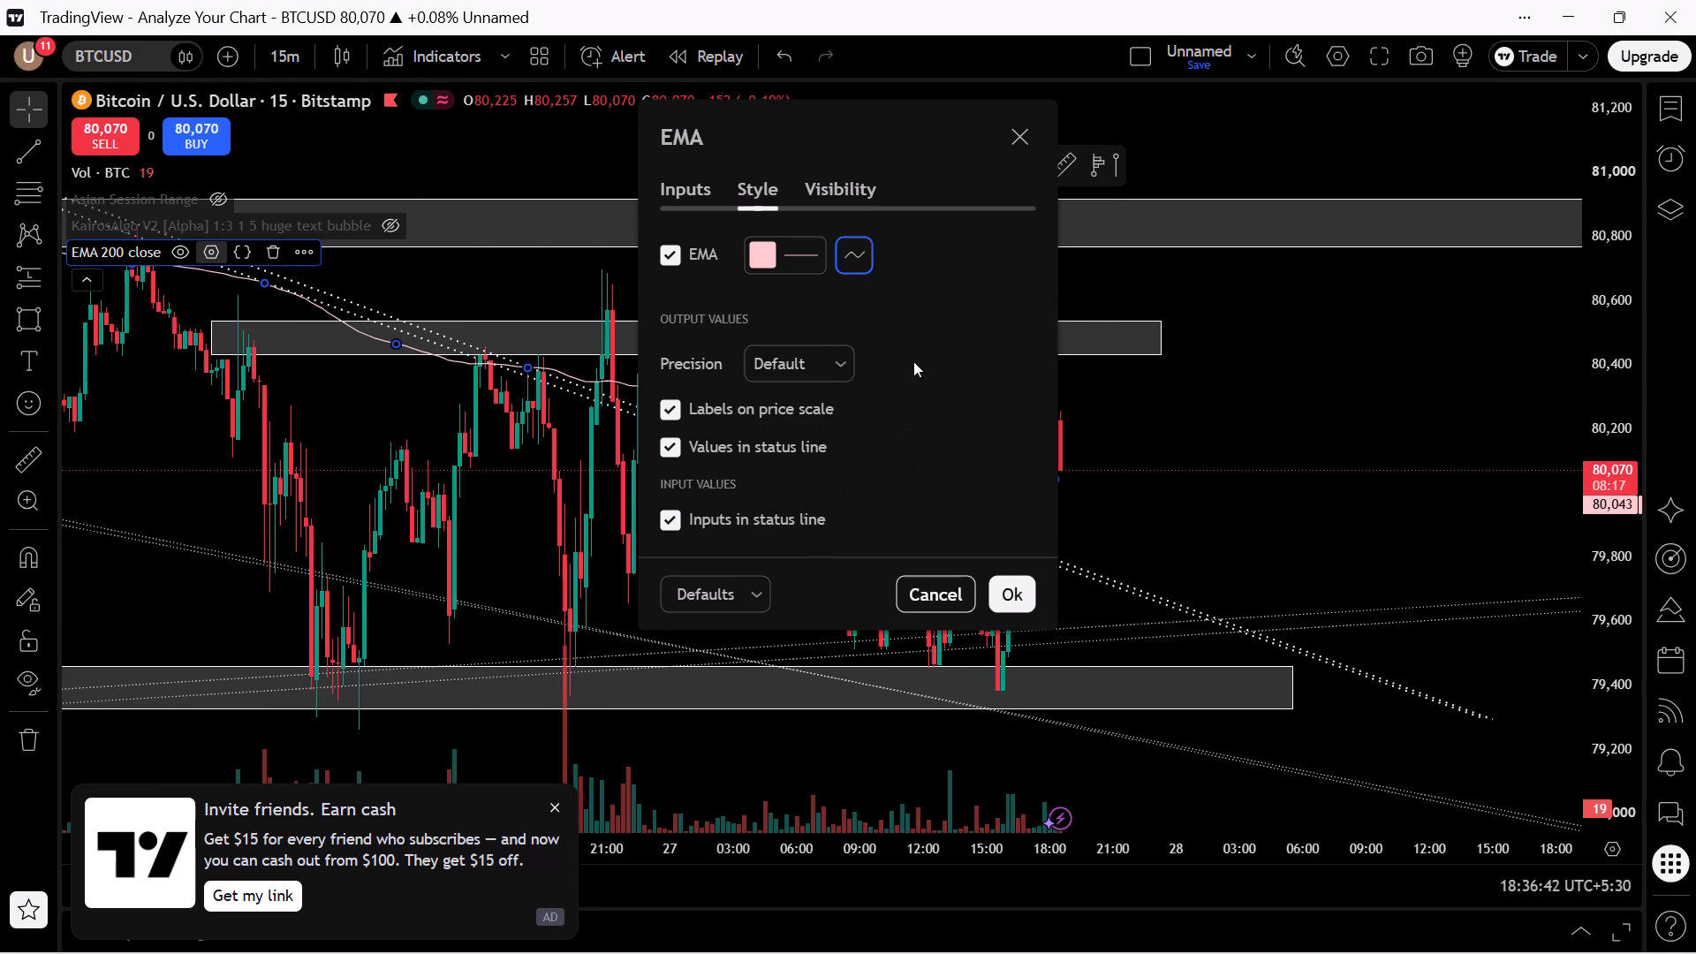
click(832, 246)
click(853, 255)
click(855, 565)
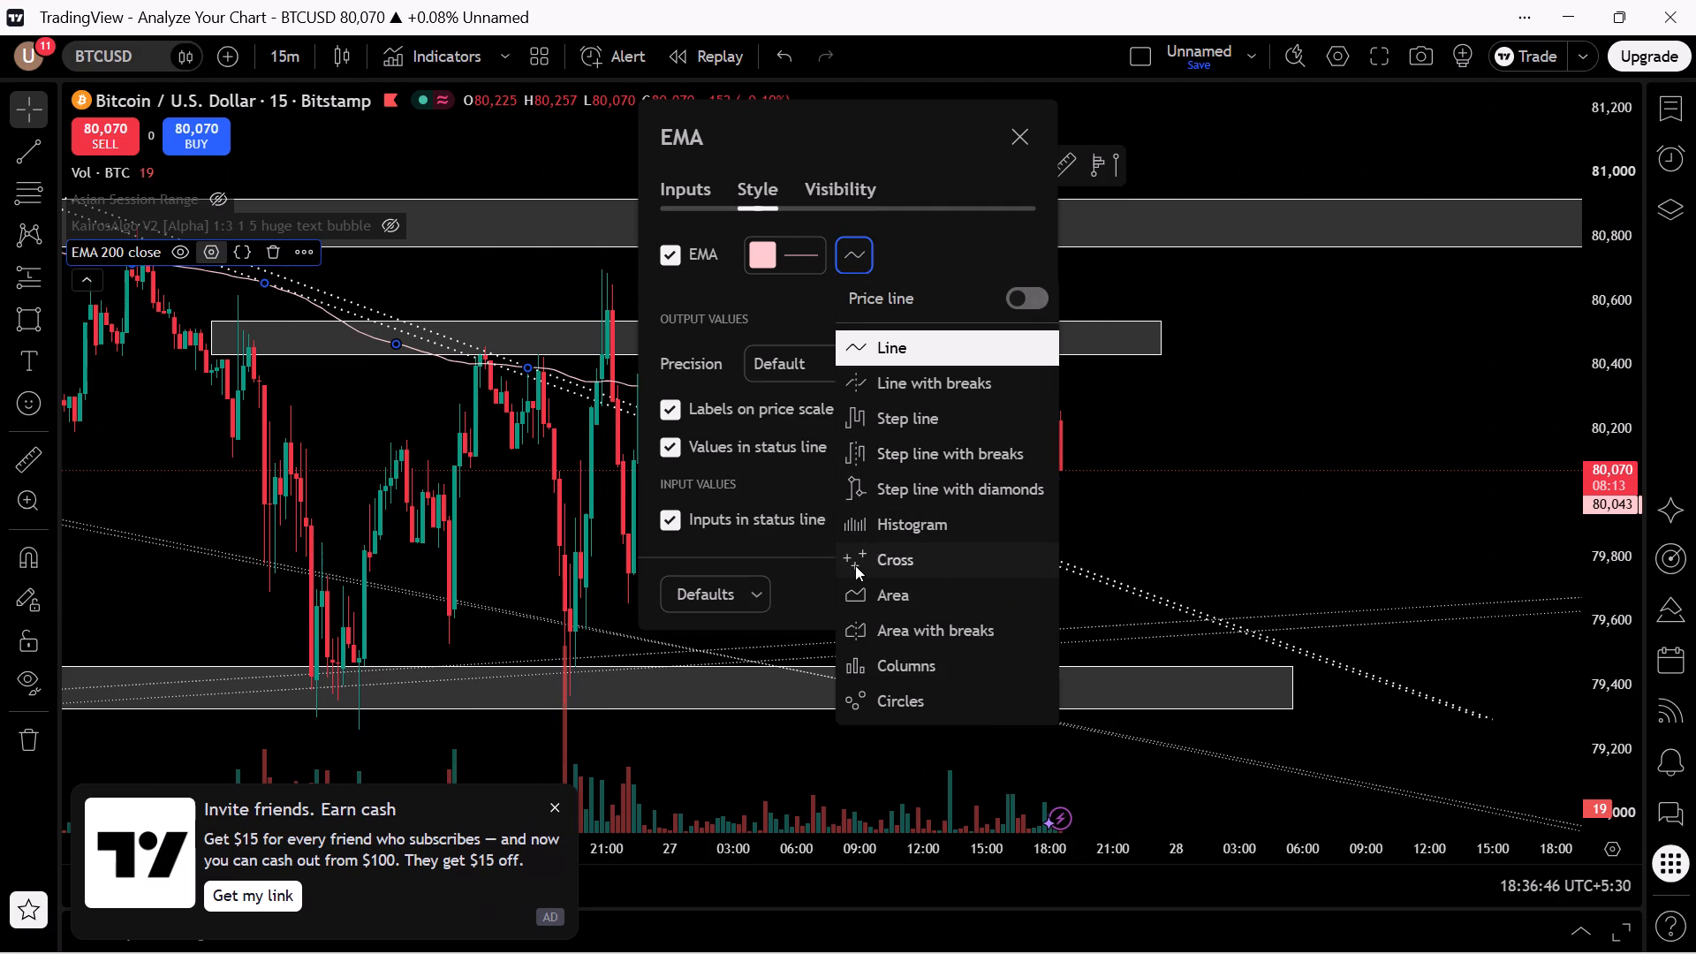
Set the EMA 200 line's colour to the saturated blue from the basic colour row.
click(761, 242)
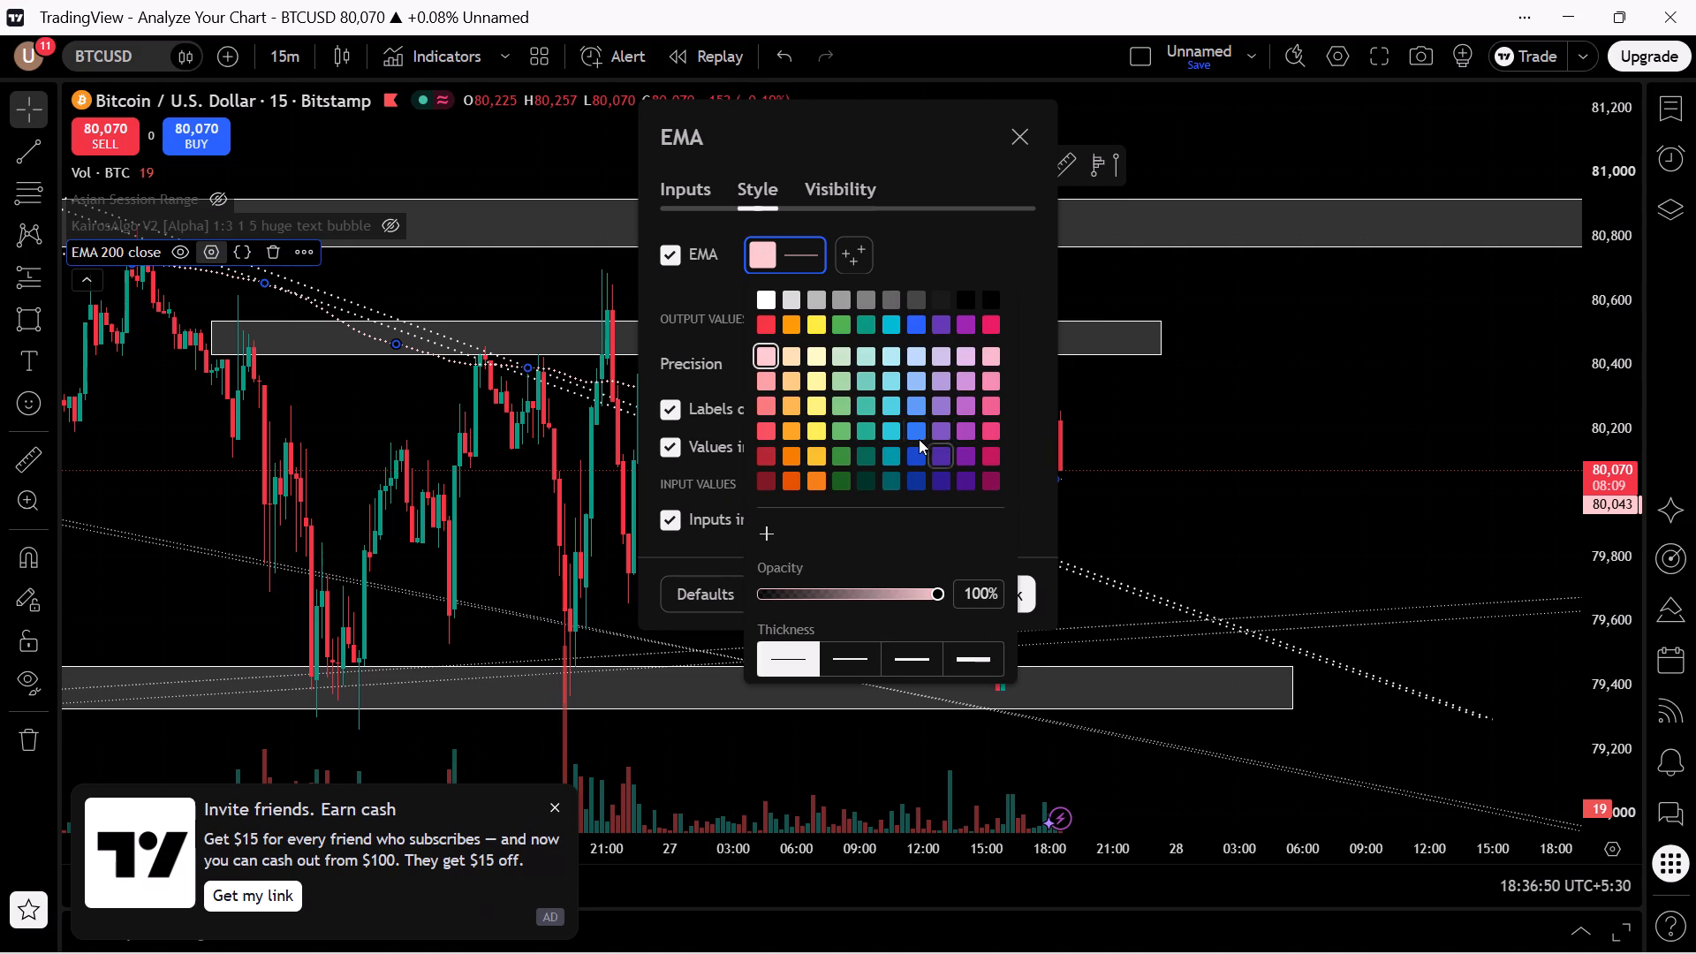
click(916, 434)
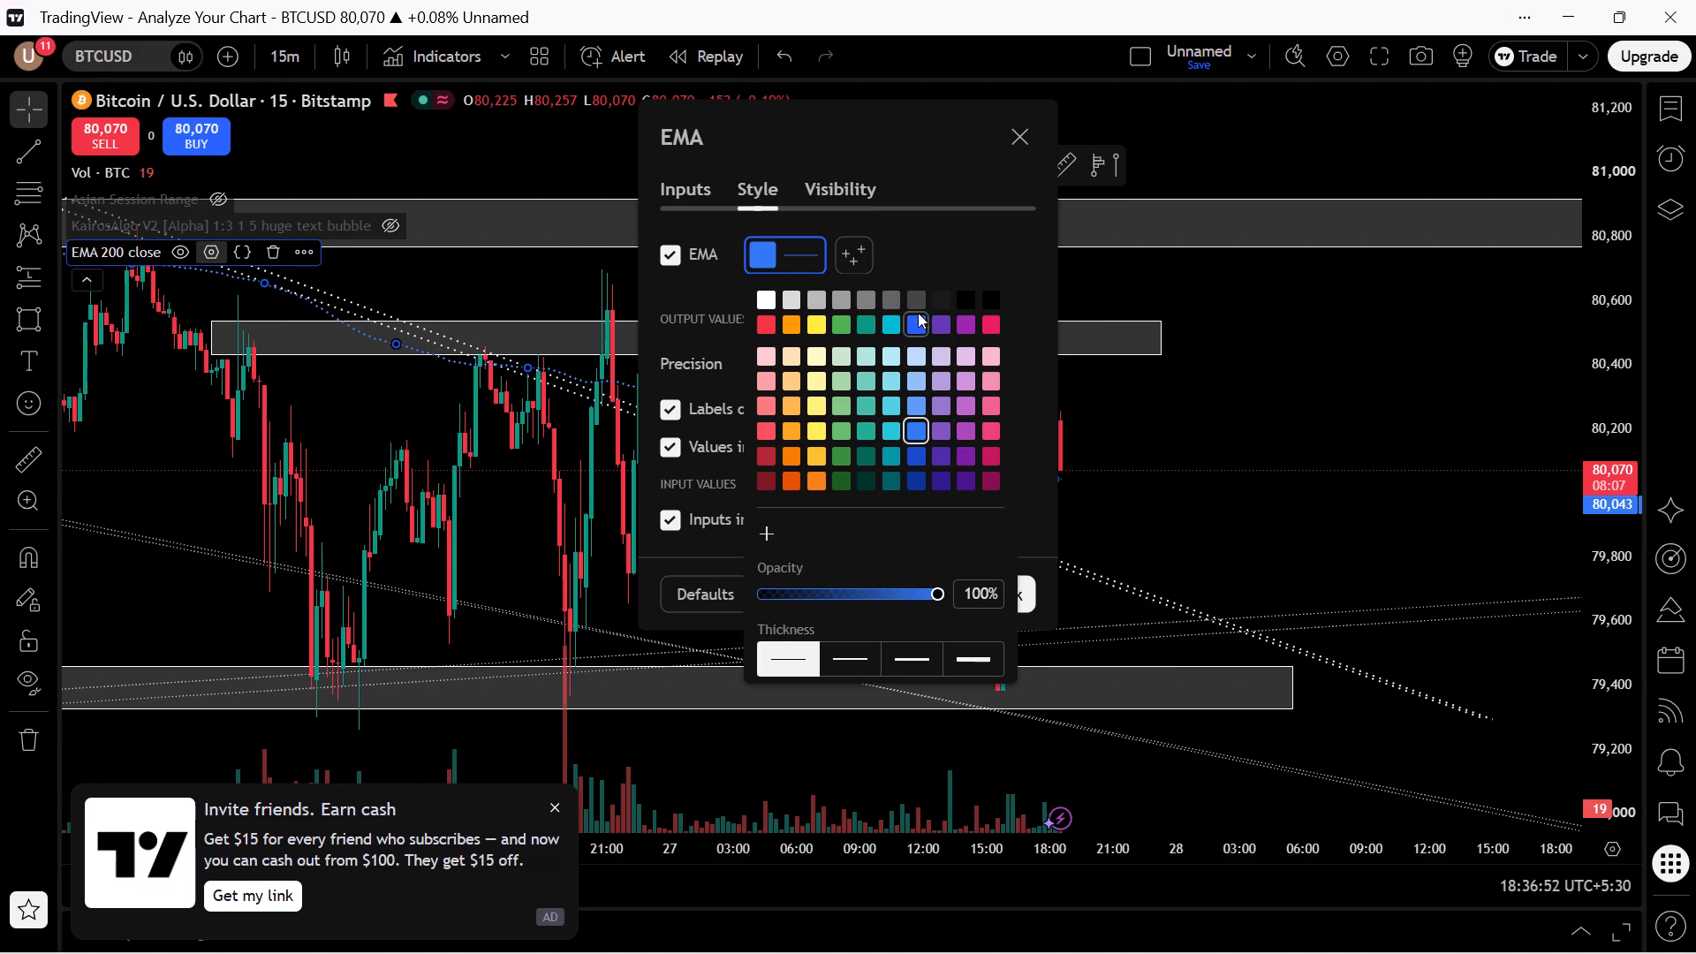
click(918, 313)
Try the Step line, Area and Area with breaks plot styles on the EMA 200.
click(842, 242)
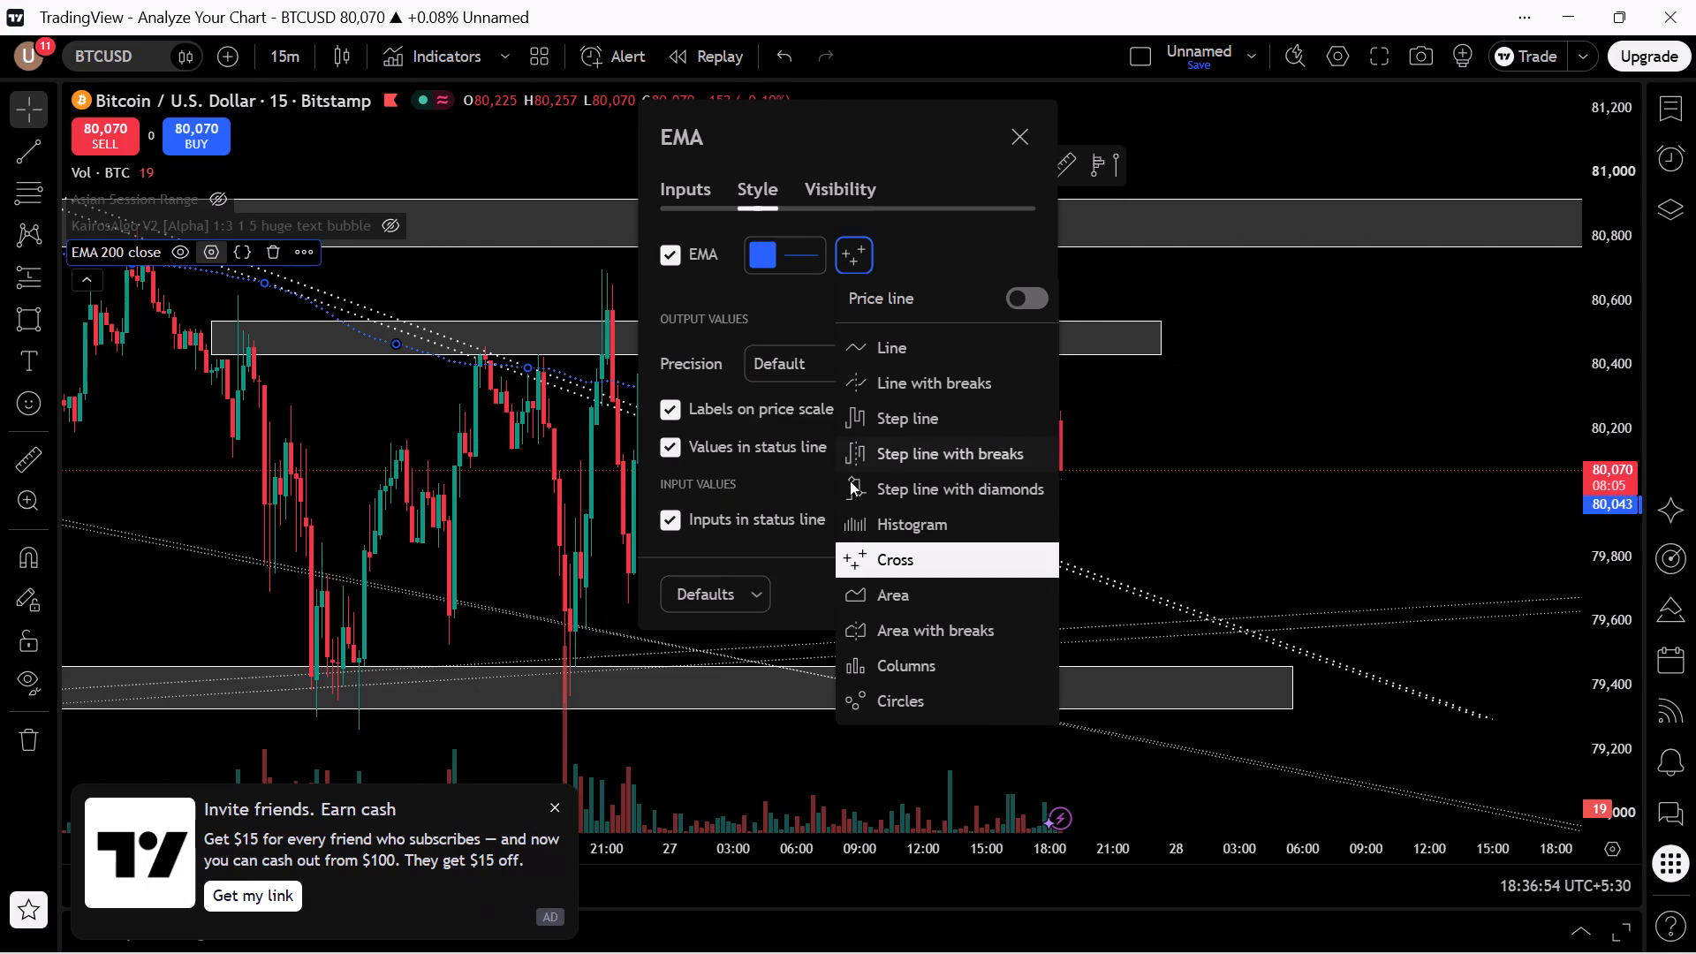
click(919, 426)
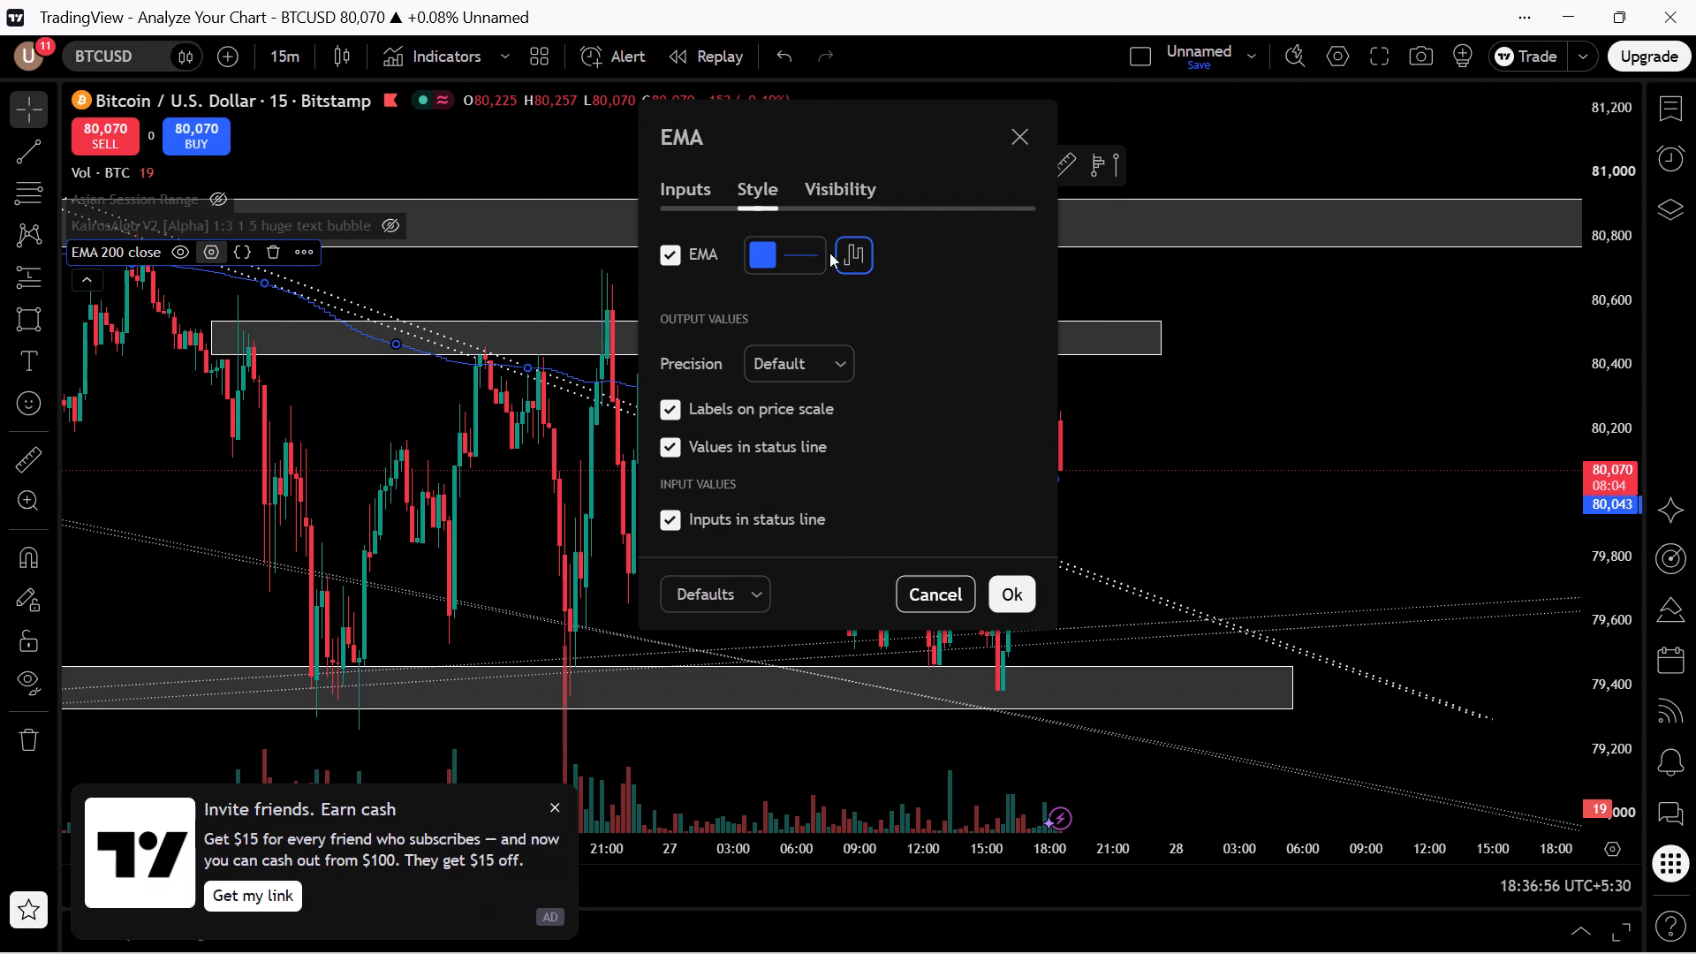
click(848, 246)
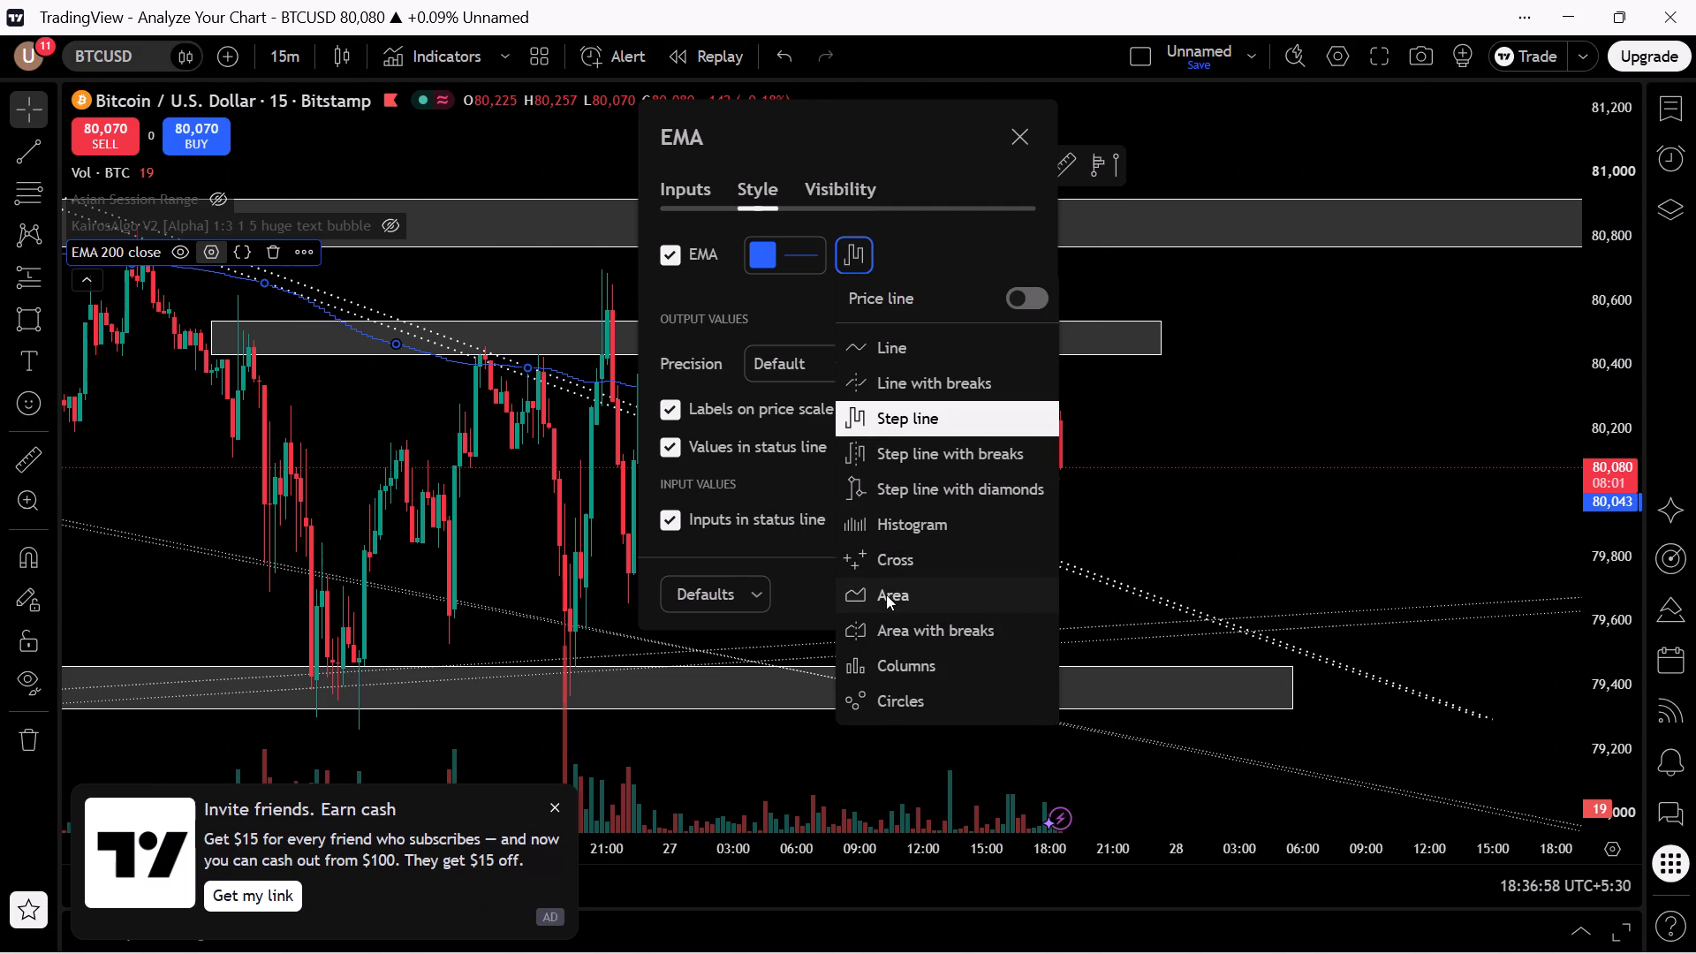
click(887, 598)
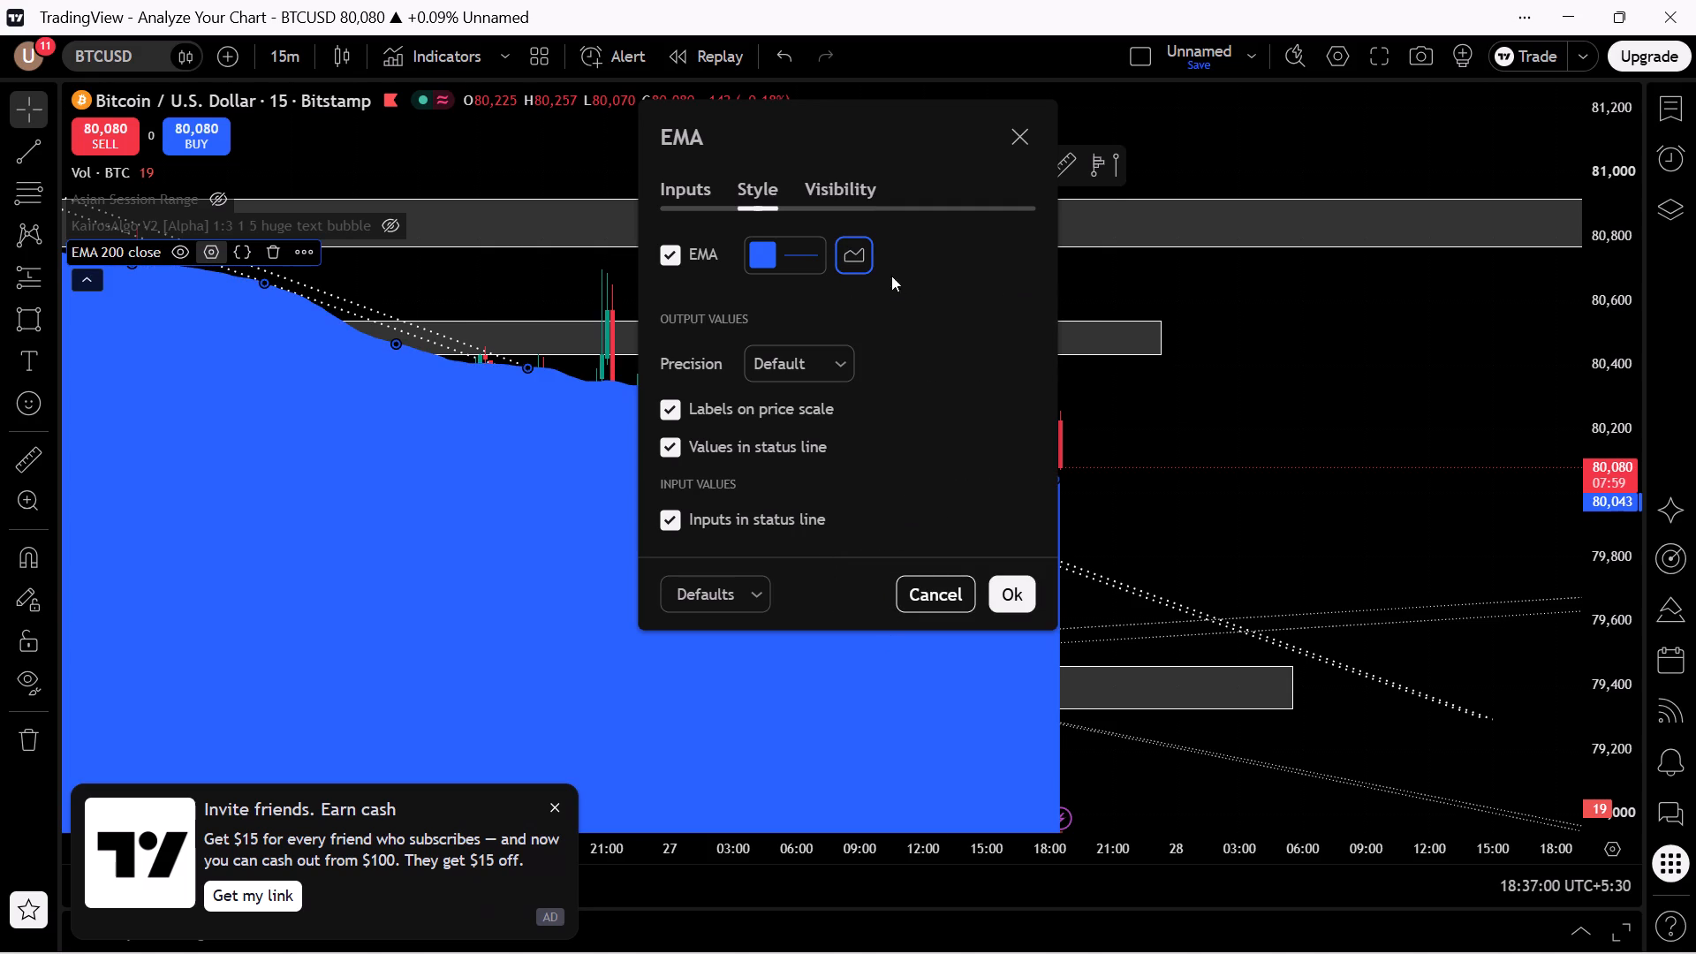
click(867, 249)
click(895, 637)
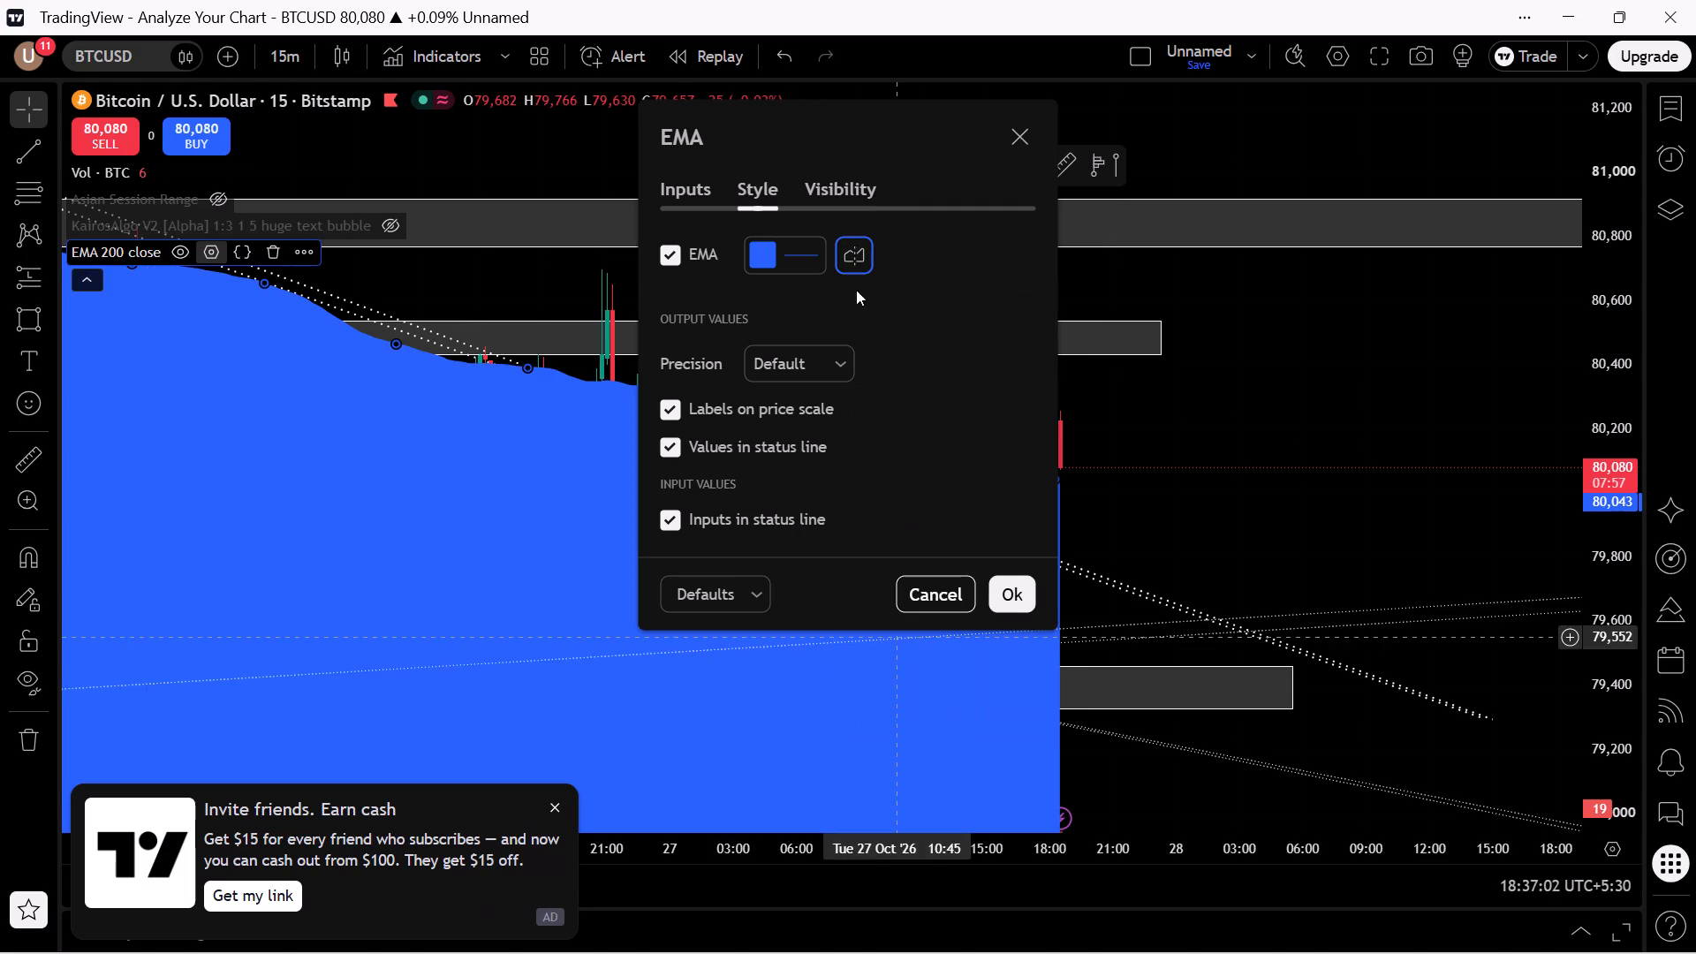
Set the EMA 200's plot style to Circles and apply the indicator settings.
click(852, 257)
click(908, 699)
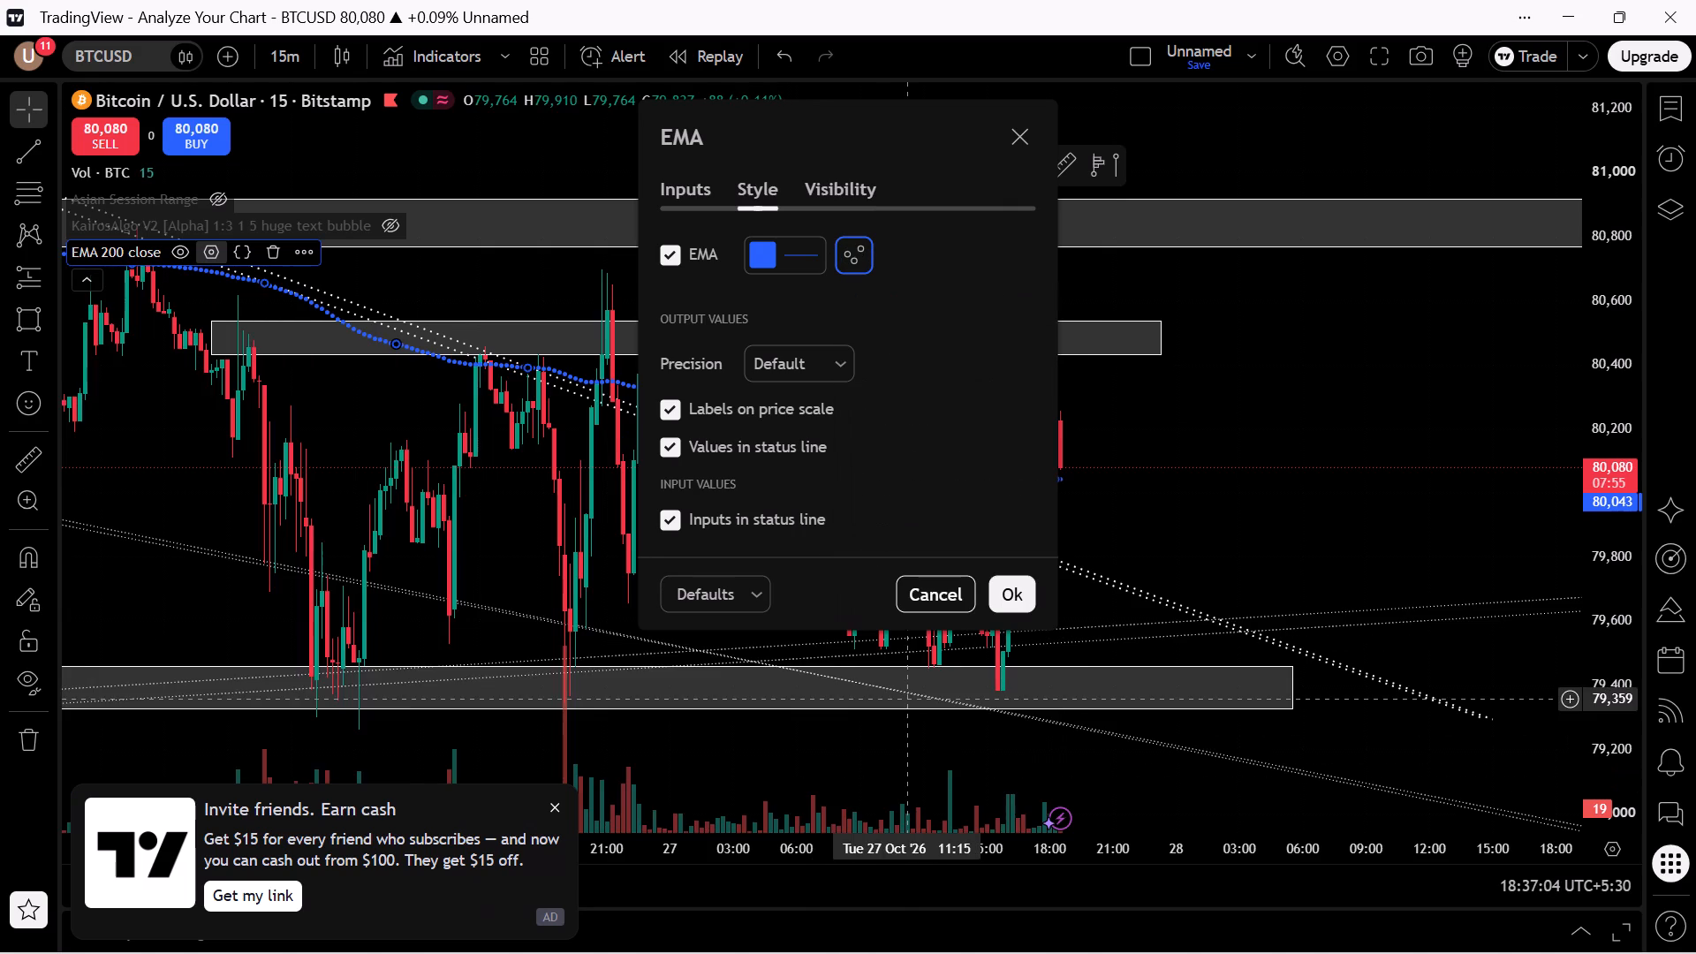
click(1016, 599)
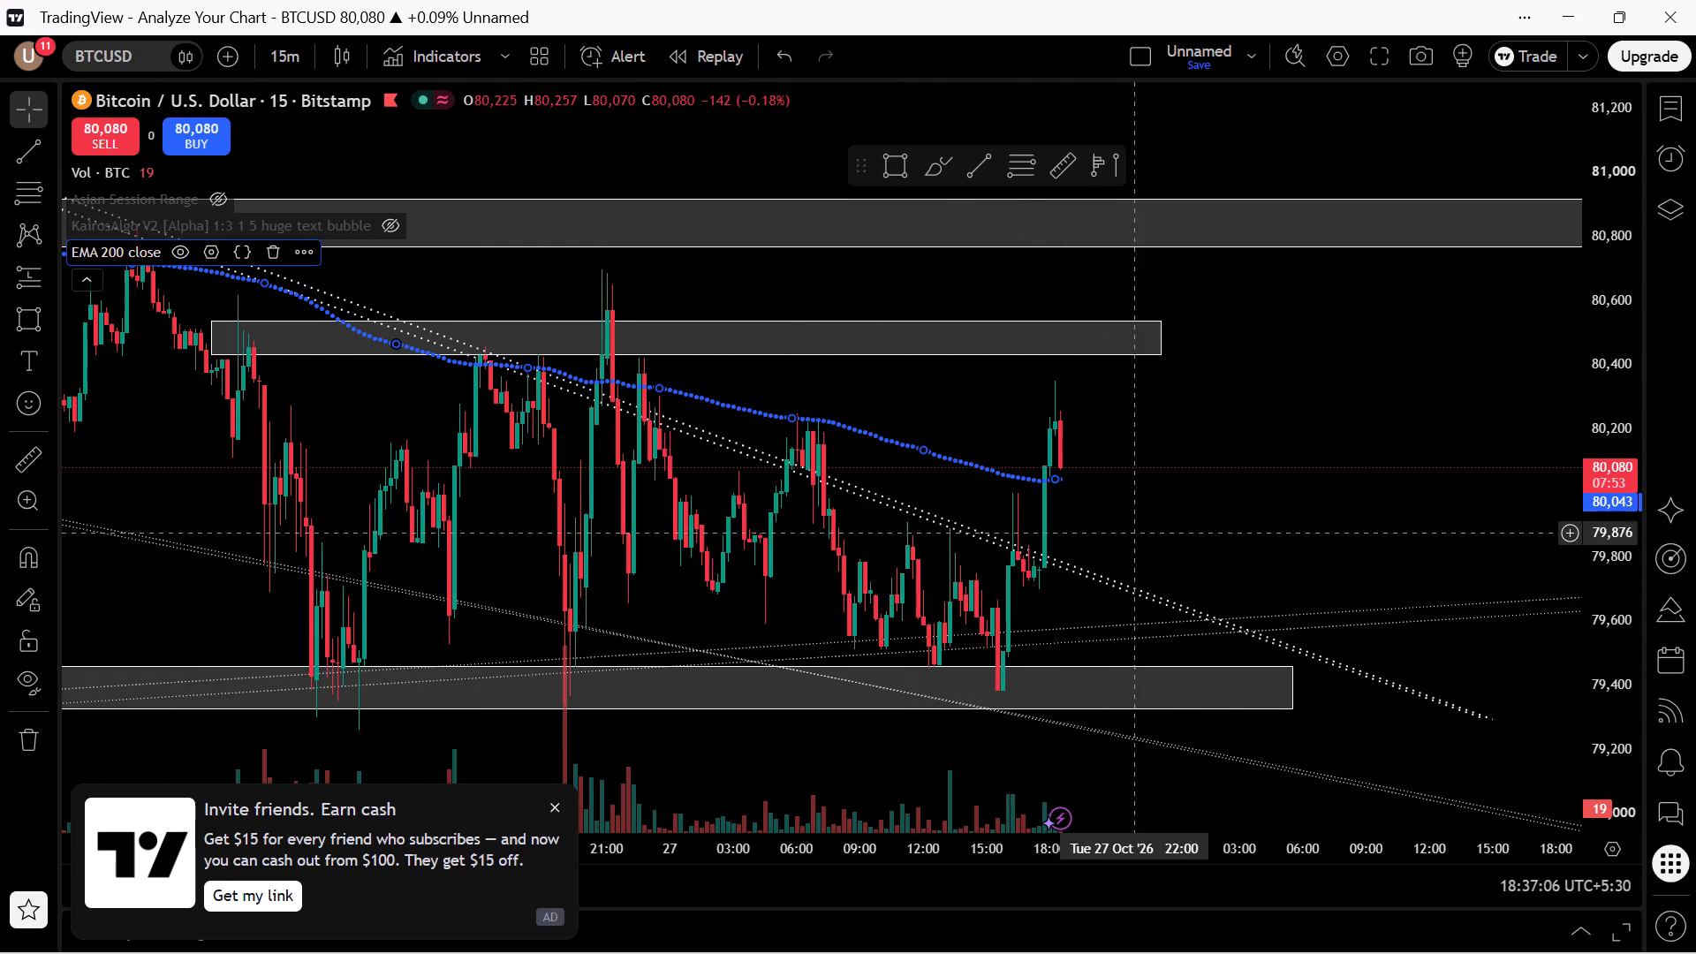
Examine the latest 15-minute candles against the blue EMA 200, the thick descending trend lines and the 79,400 support zone.
scroll(1150, 496, down, 3)
drag(1259, 514, 1026, 522)
scroll(1604, 616, up, 4)
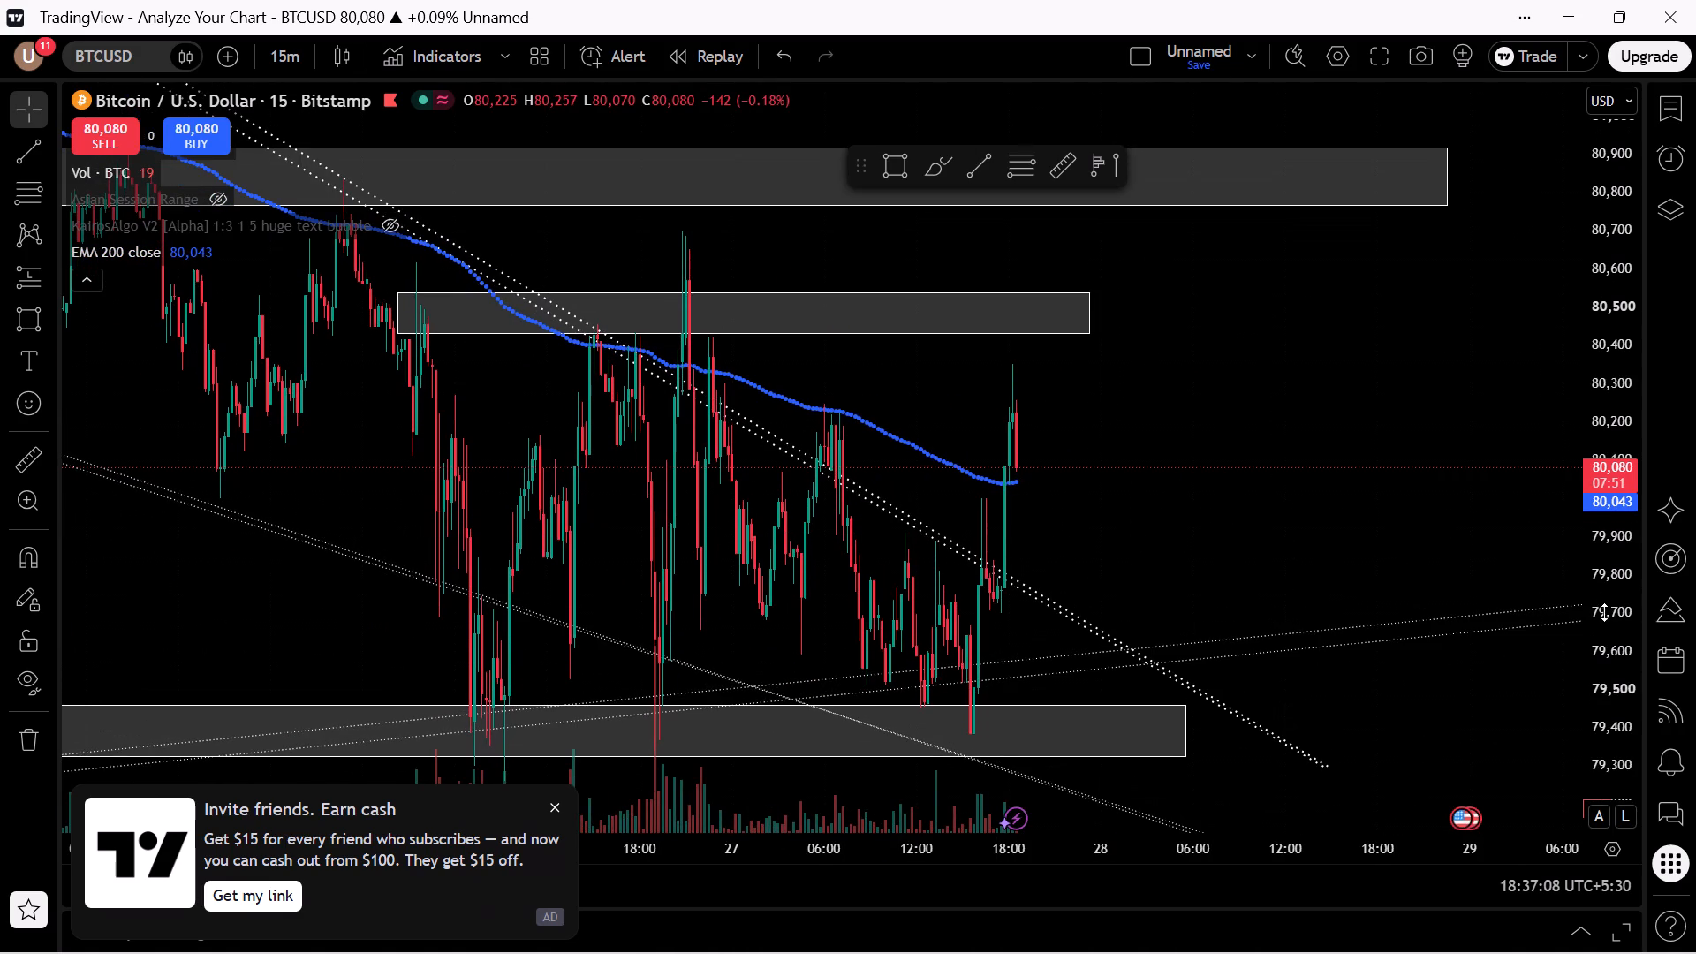
scroll(1605, 603, up, 12)
scroll(1138, 506, up, 5)
drag(962, 563, 1160, 428)
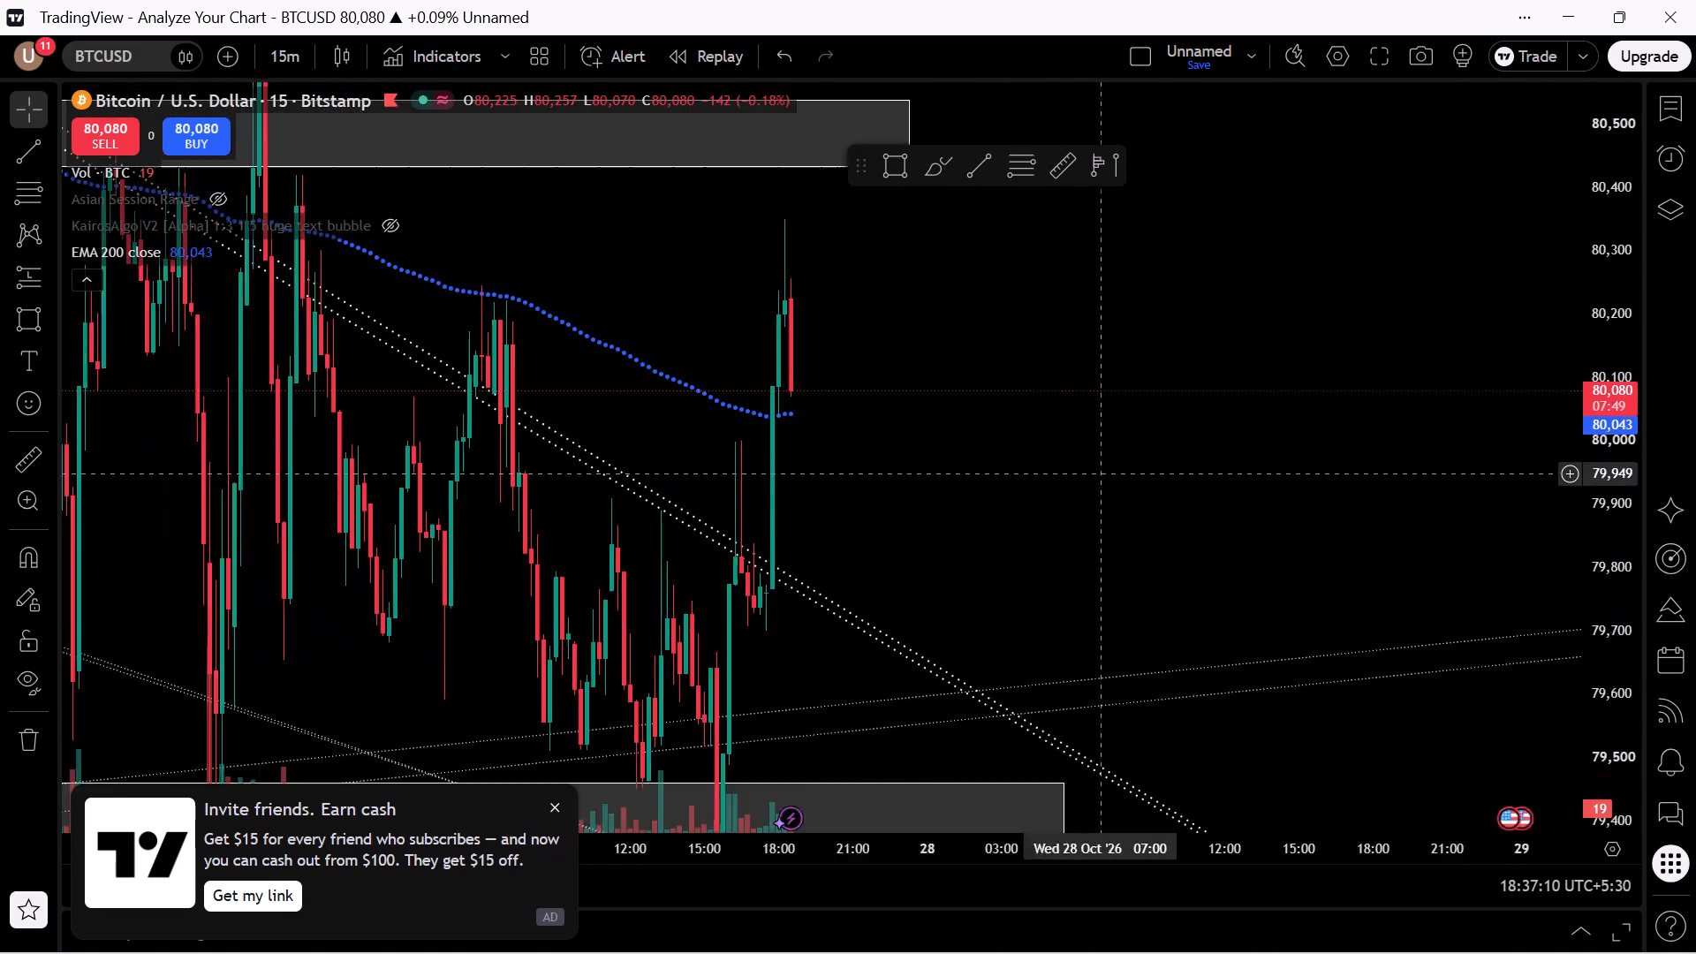
drag(1160, 428, 1149, 435)
scroll(1202, 389, up, 2)
drag(1228, 400, 1477, 303)
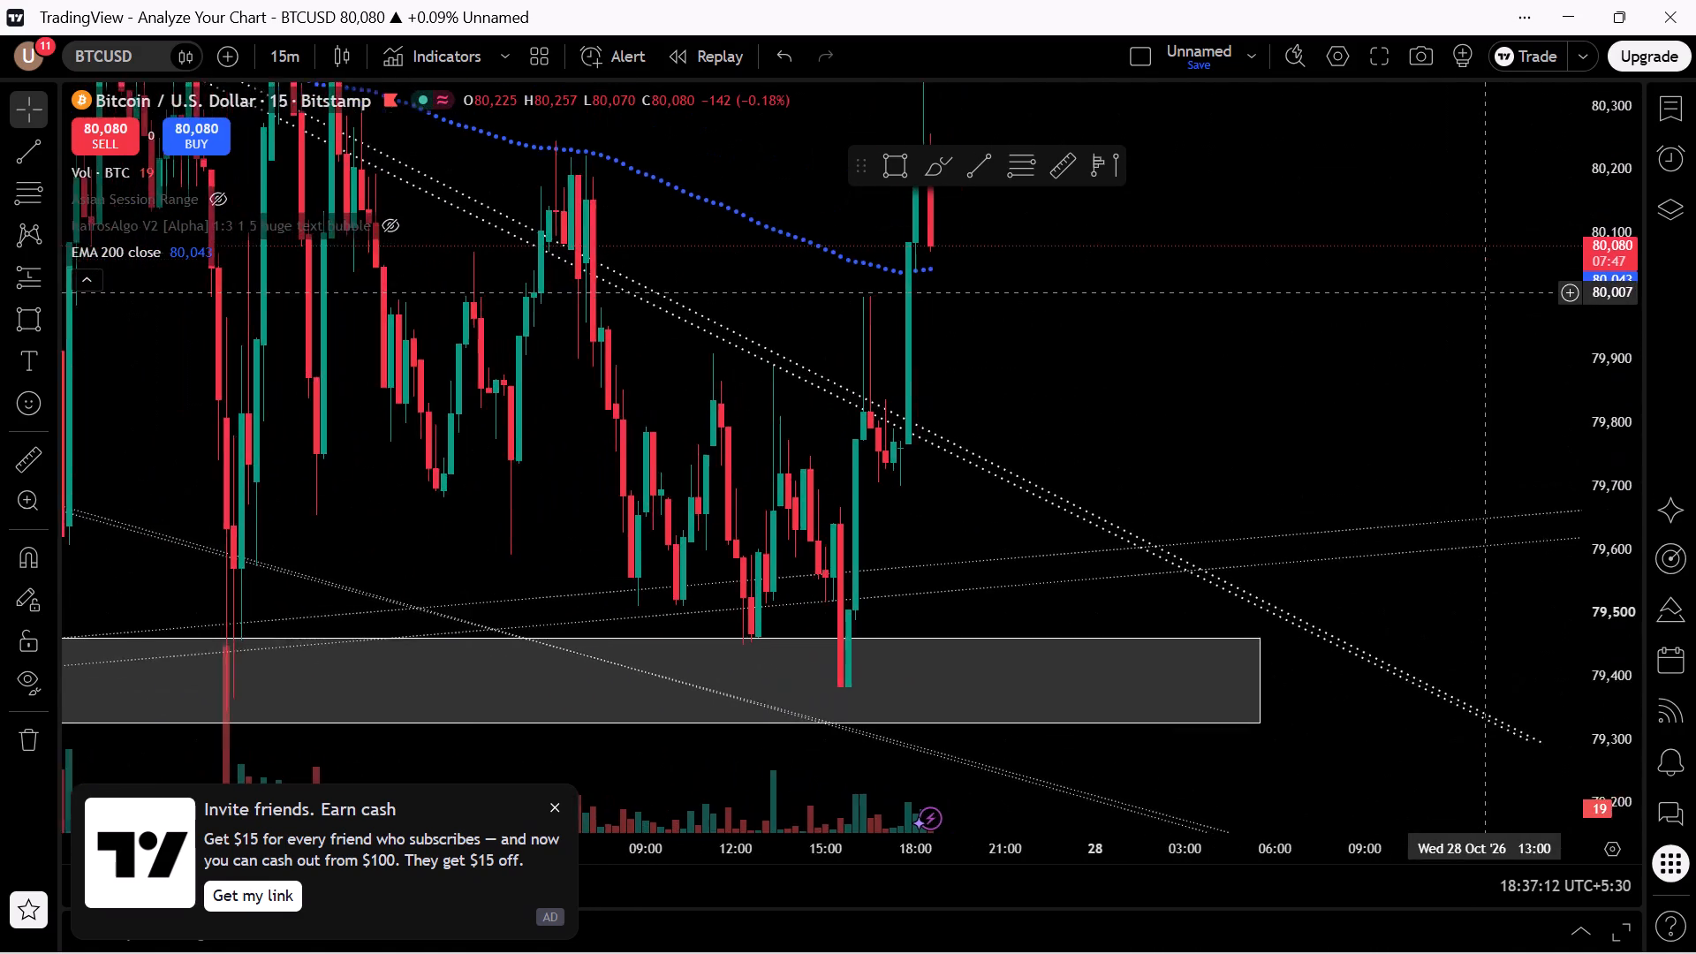
drag(1477, 303, 1417, 369)
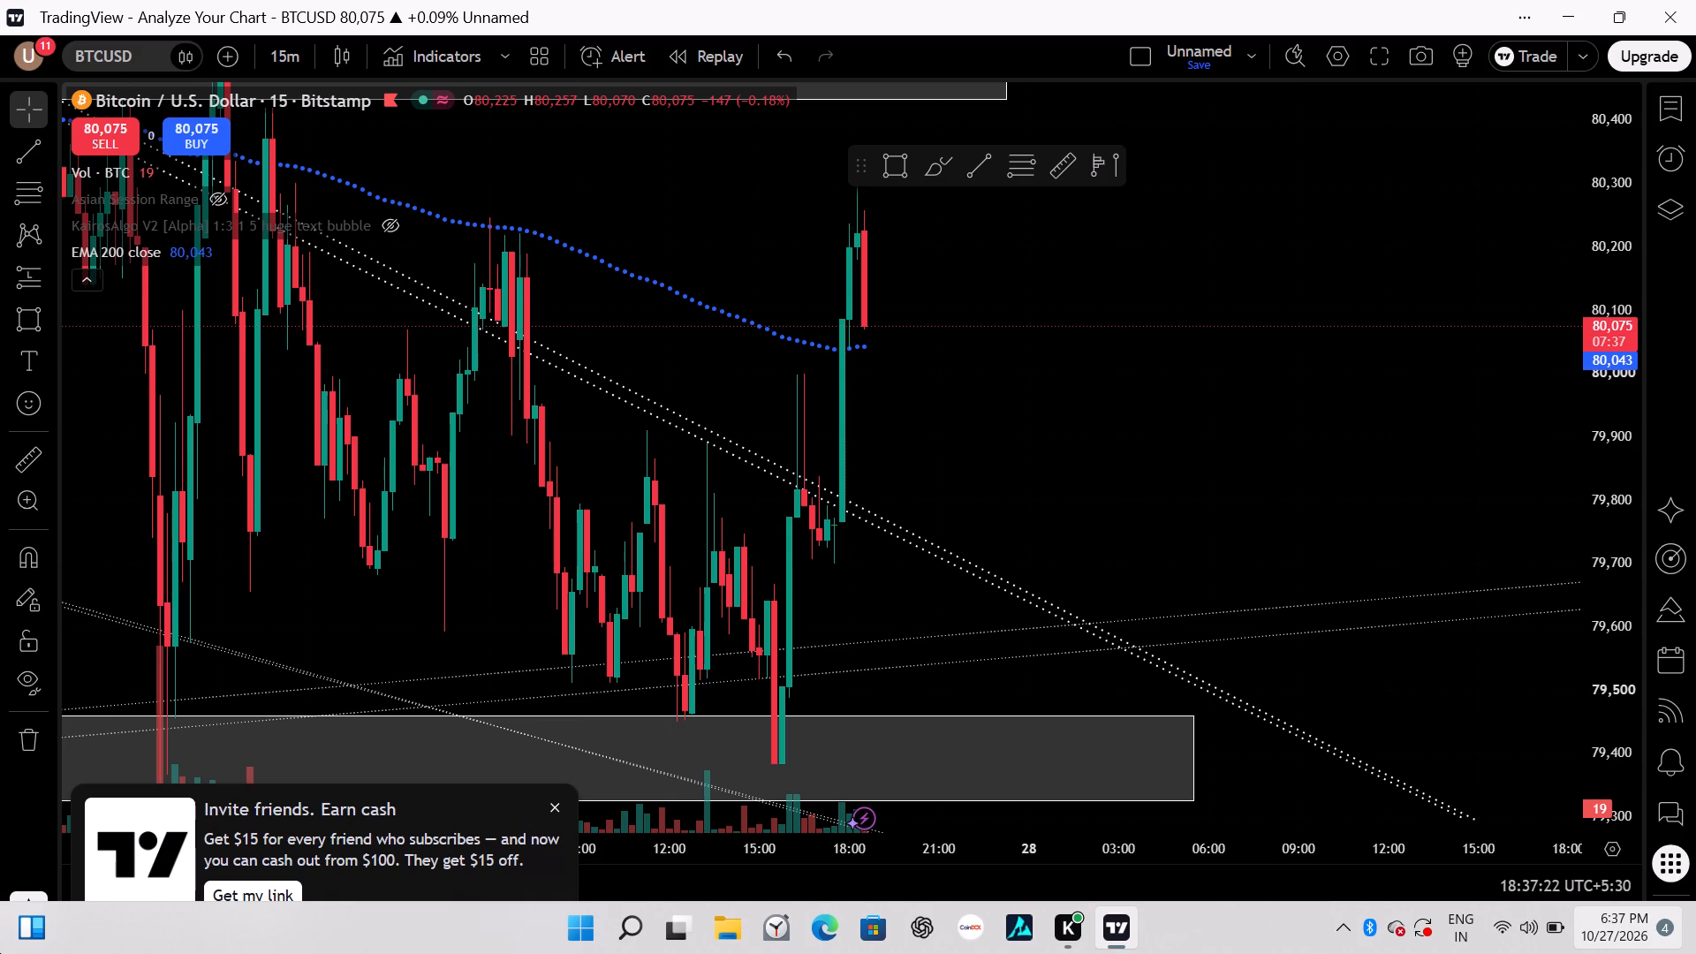
Switch to the Kuro app.
right_click(0, 953)
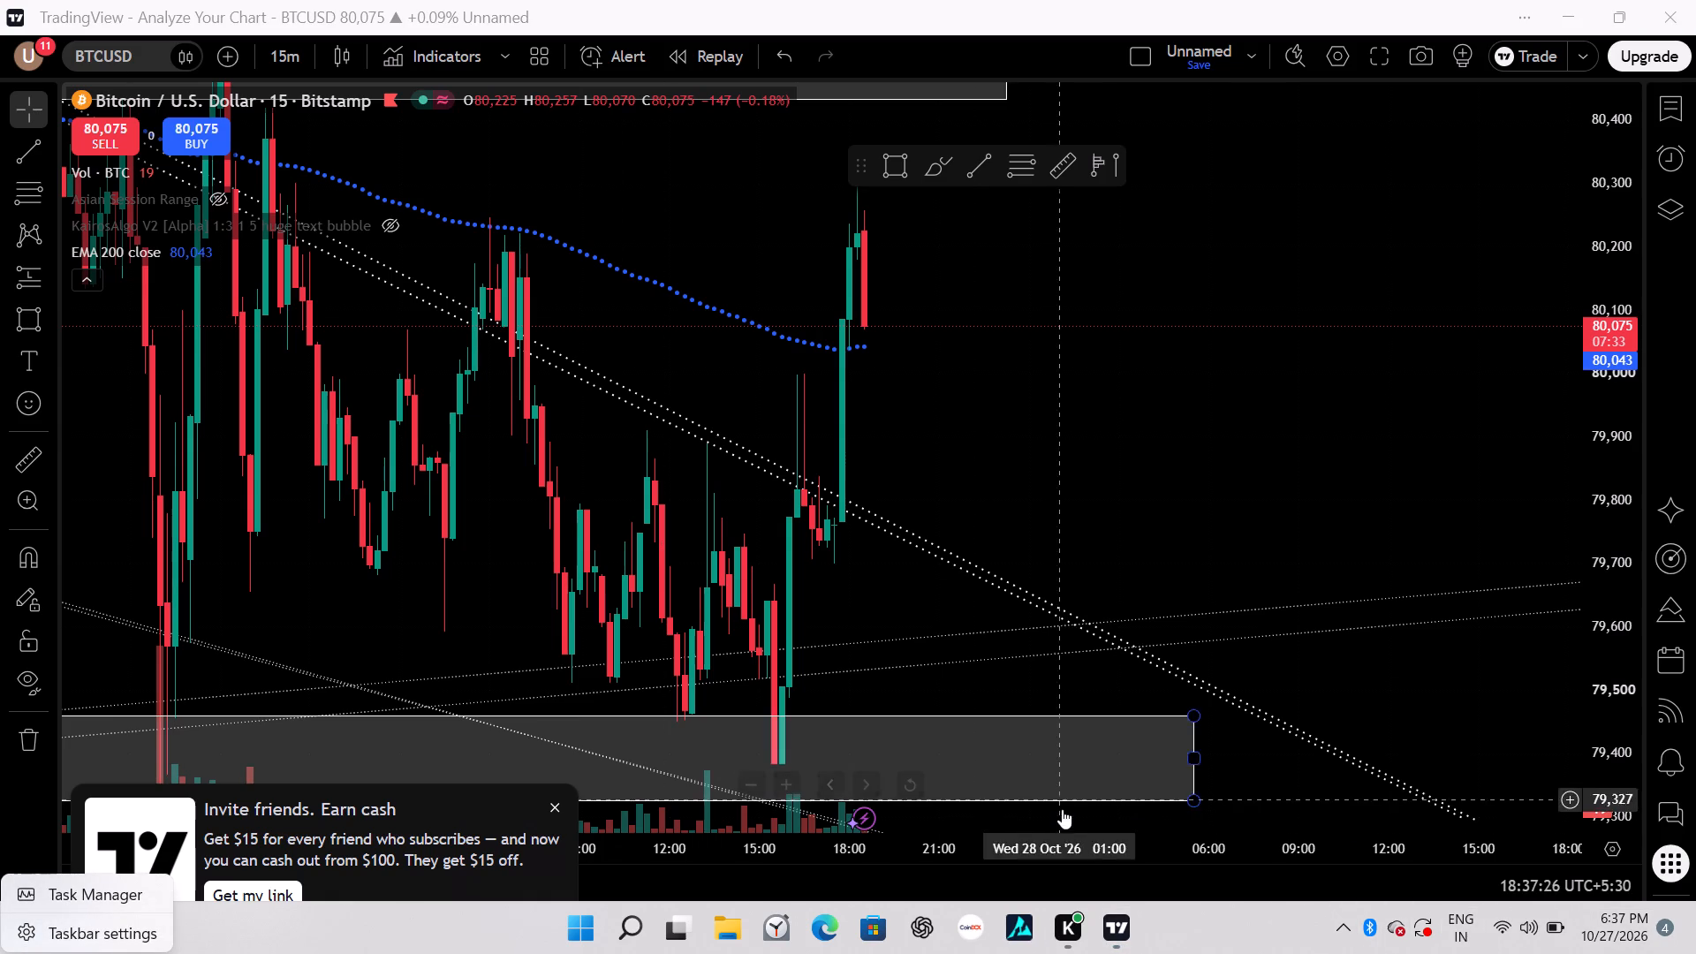
click(1072, 940)
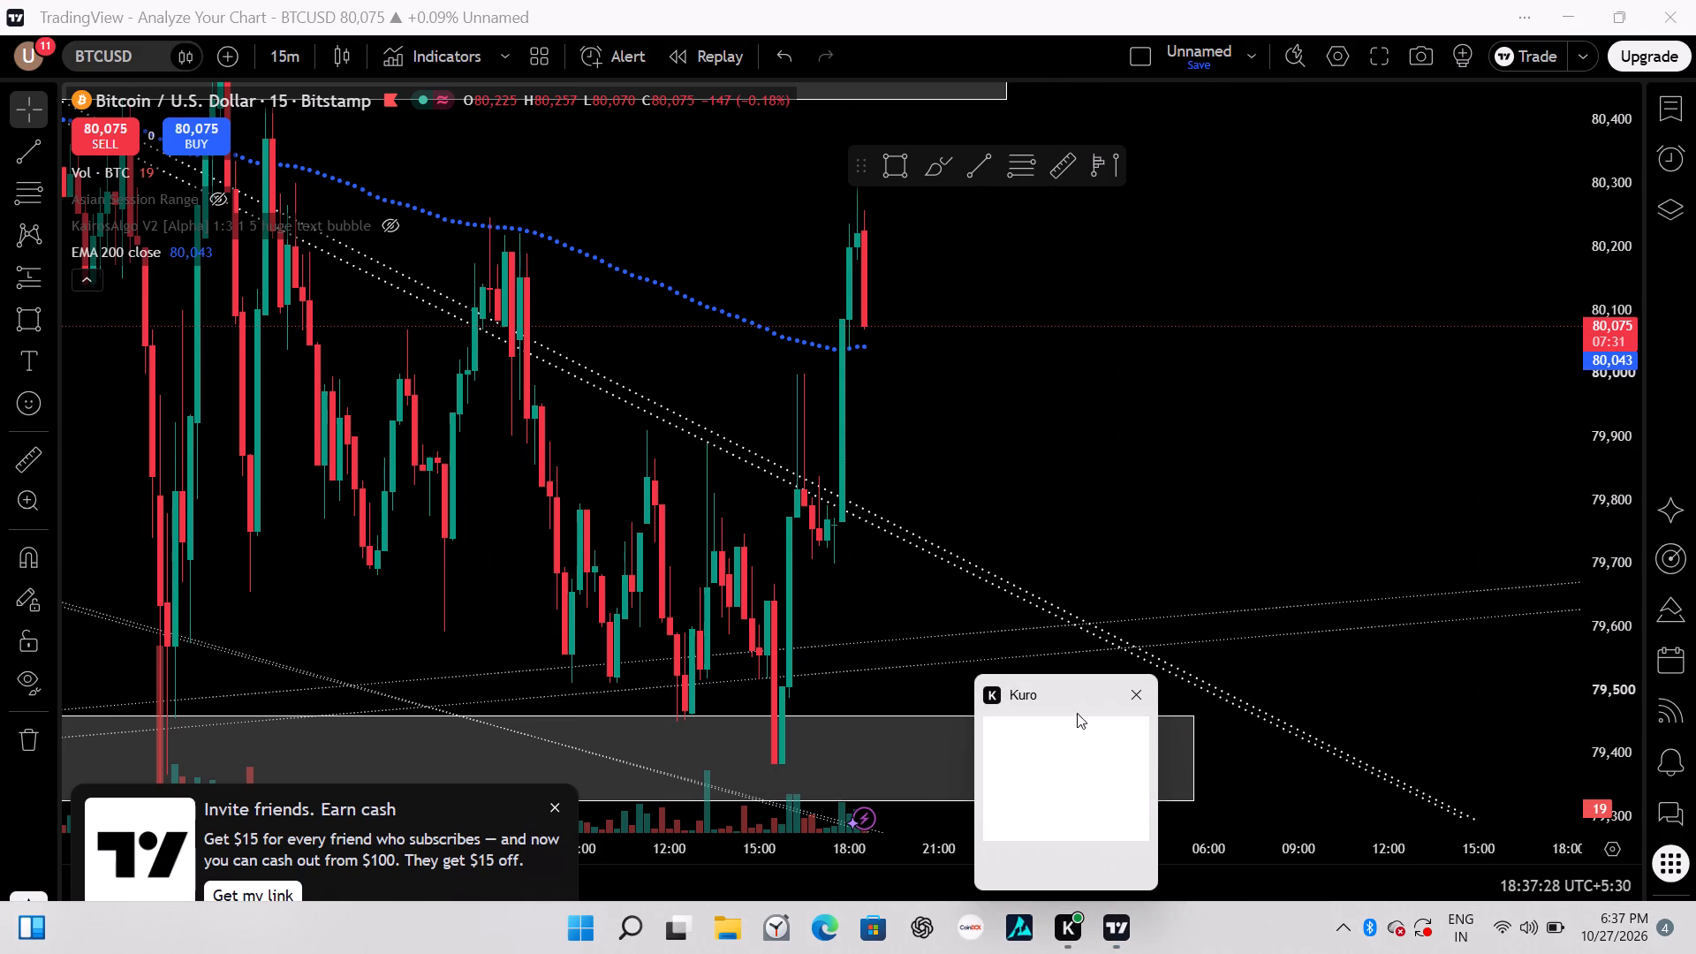
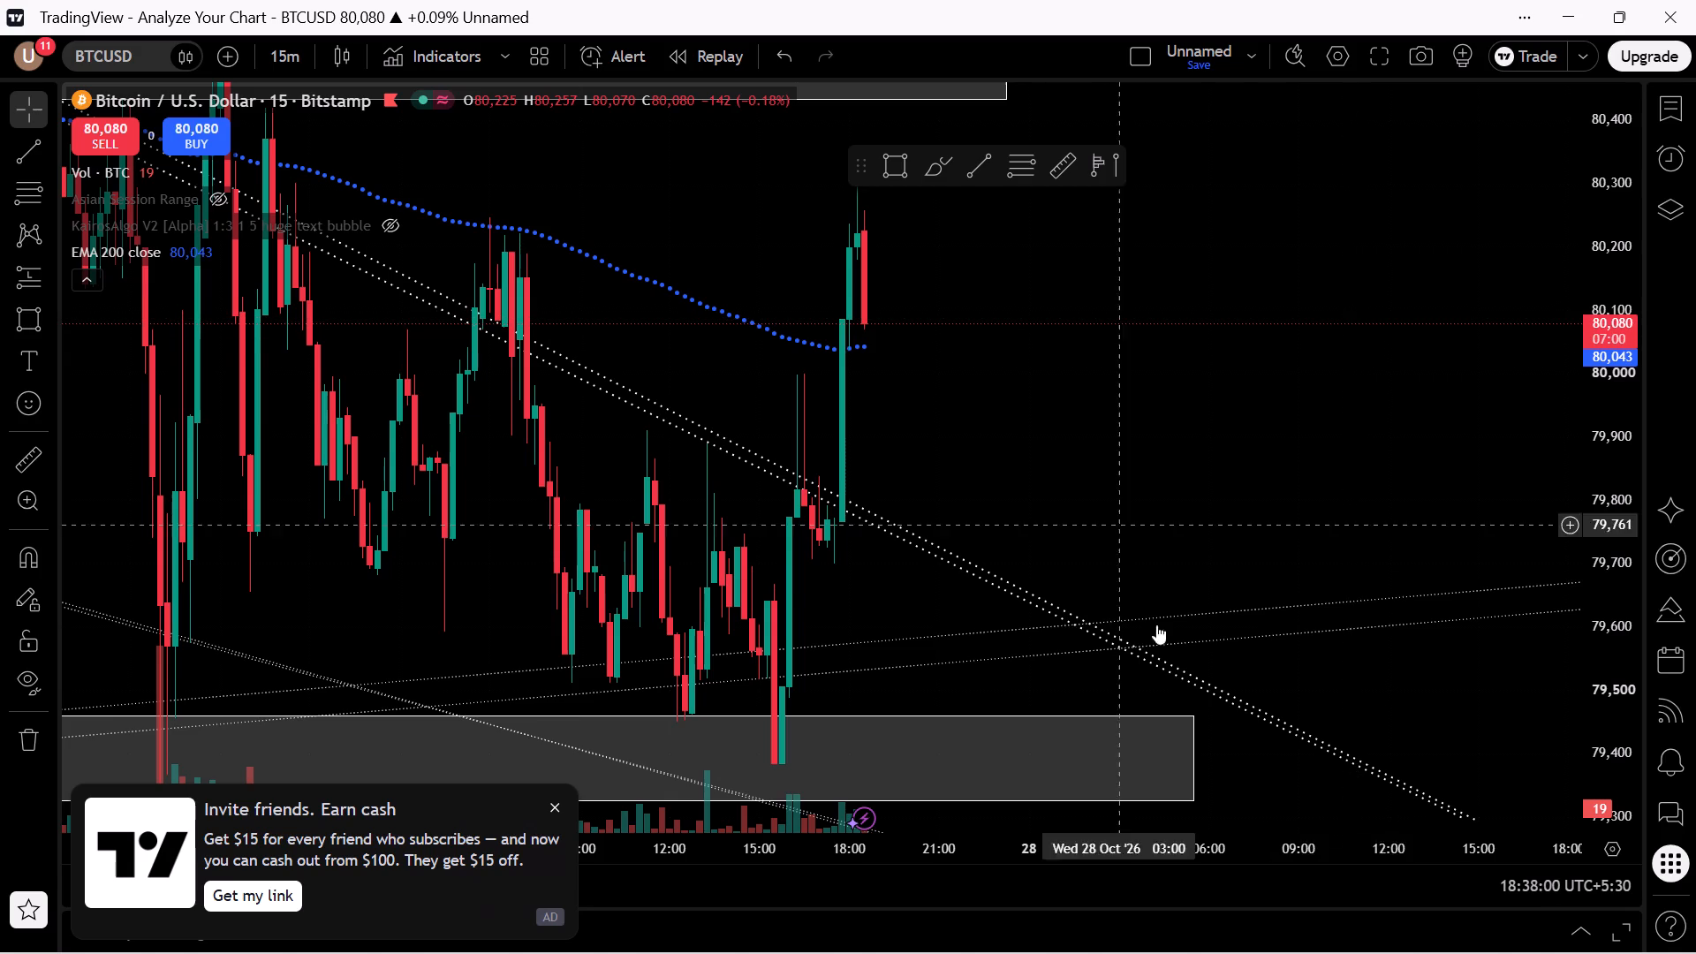
Examine the 15-minute BTCUSD price action against the dotted EMA 200, the descending trend lines and the zones near 79,400 and 80,500.
scroll(1319, 387, up, 2)
drag(1034, 368, 1298, 384)
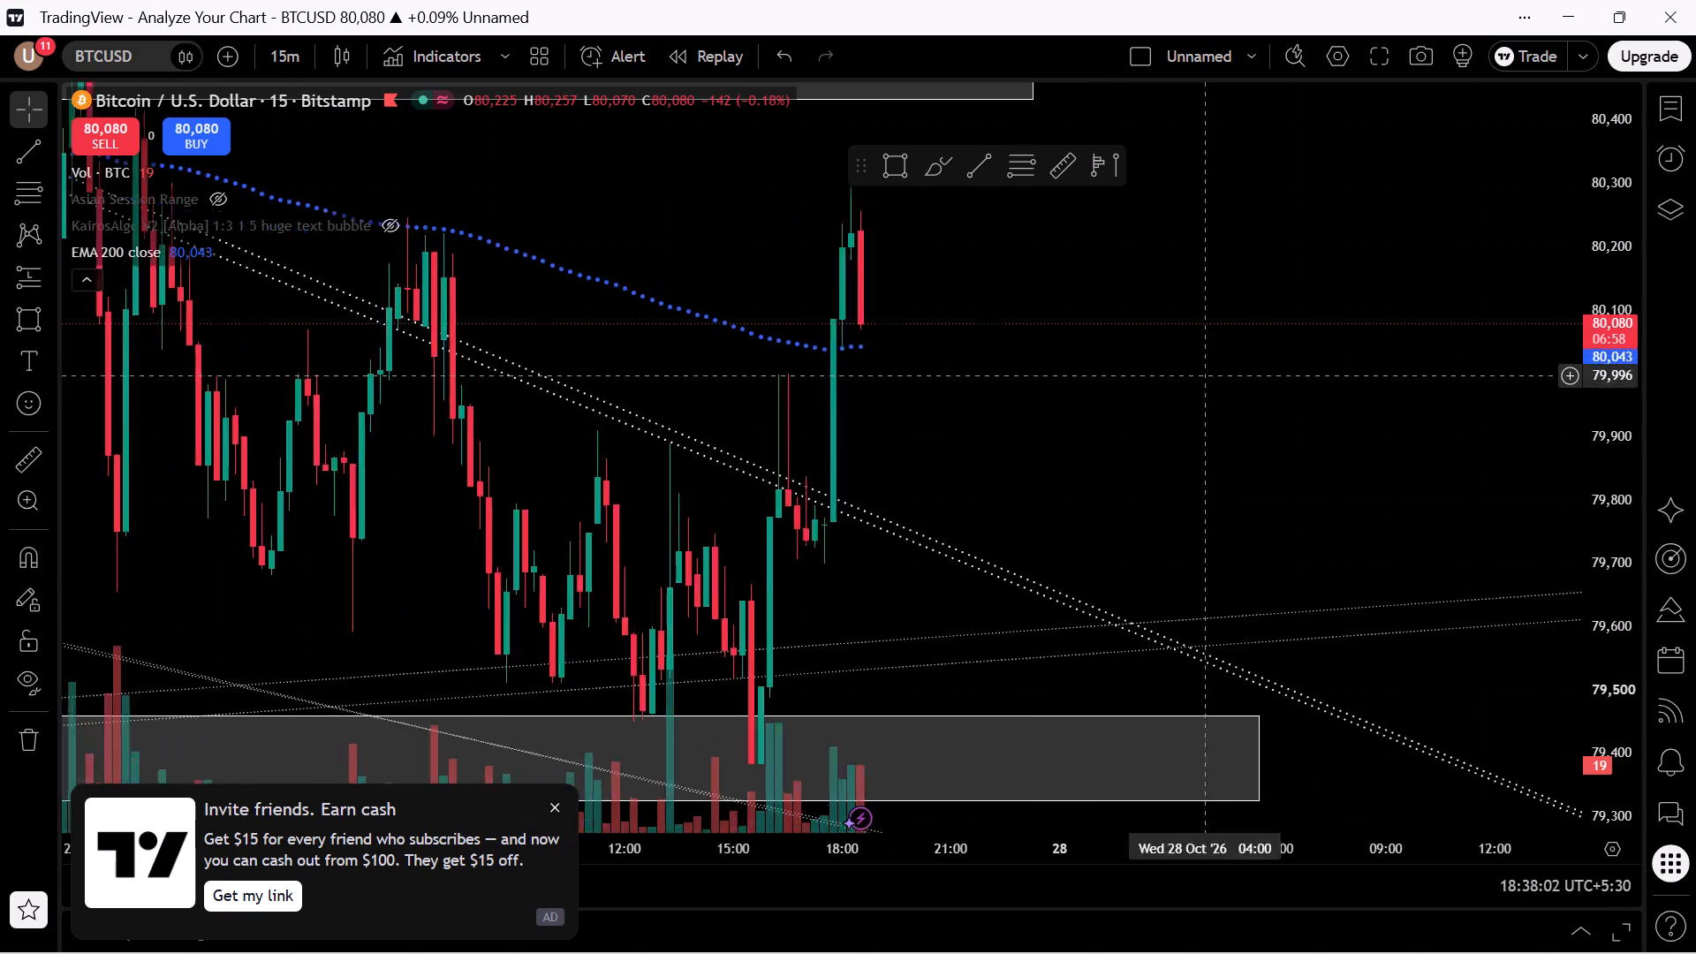
drag(1298, 384, 1494, 459)
scroll(1498, 458, down, 2)
drag(1518, 385, 1618, 555)
scroll(1621, 555, down, 3)
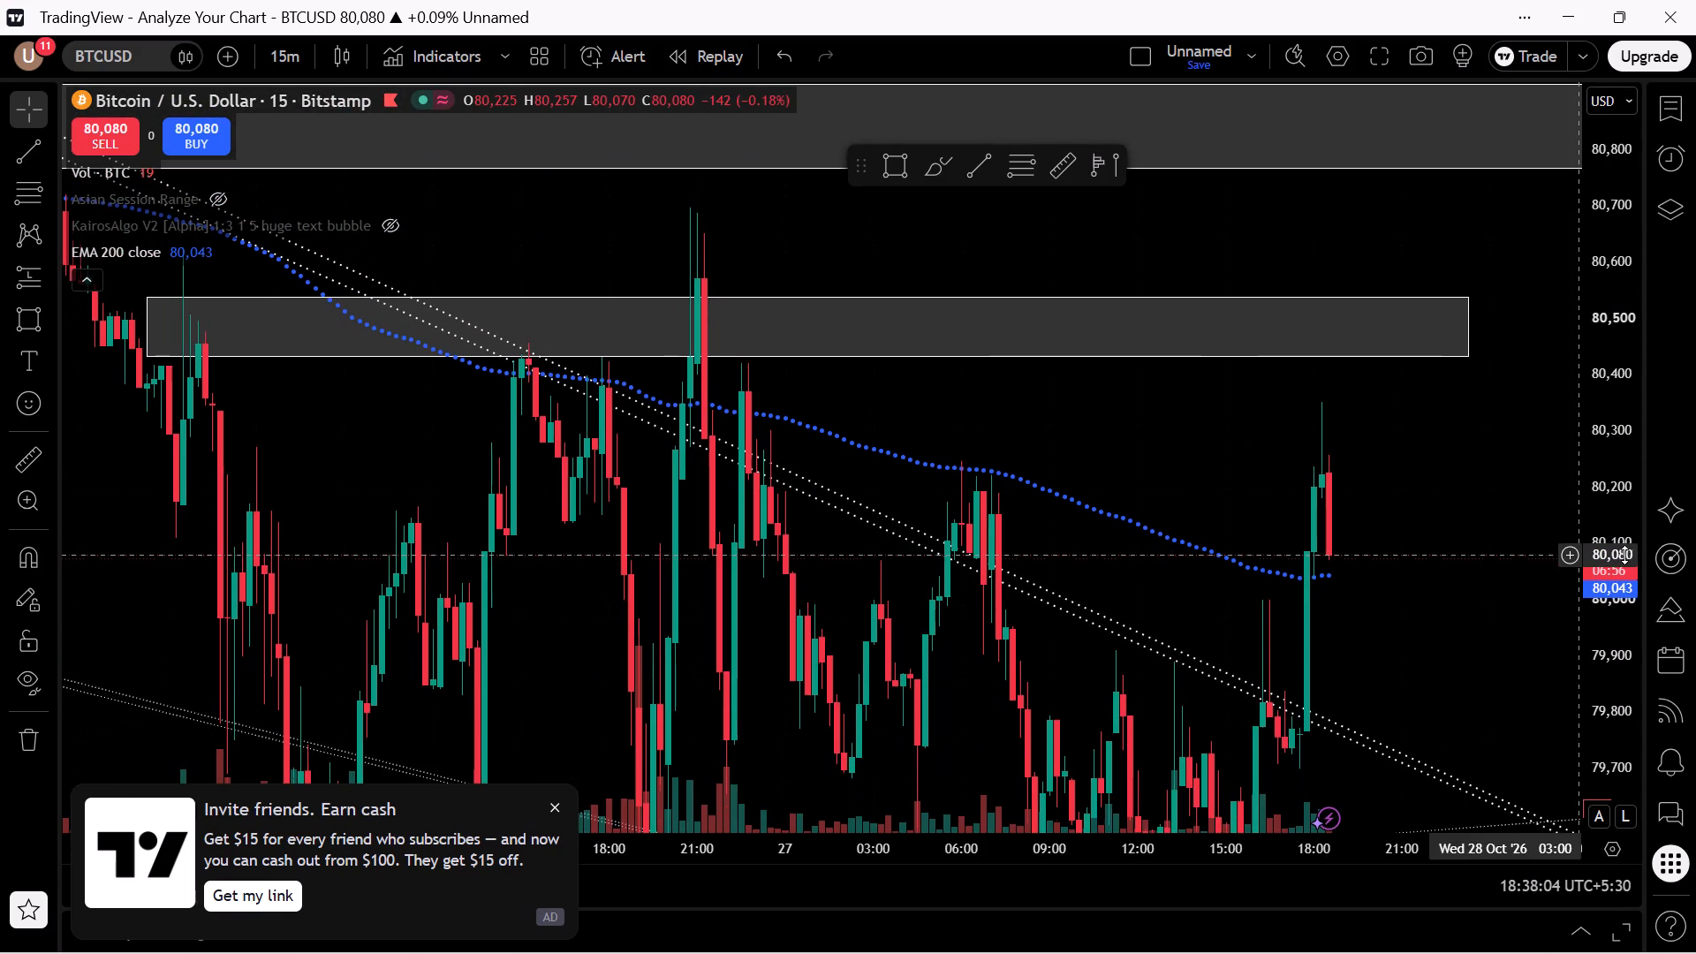
scroll(1642, 338, down, 4)
scroll(1553, 569, down, 3)
scroll(415, 314, down, 2)
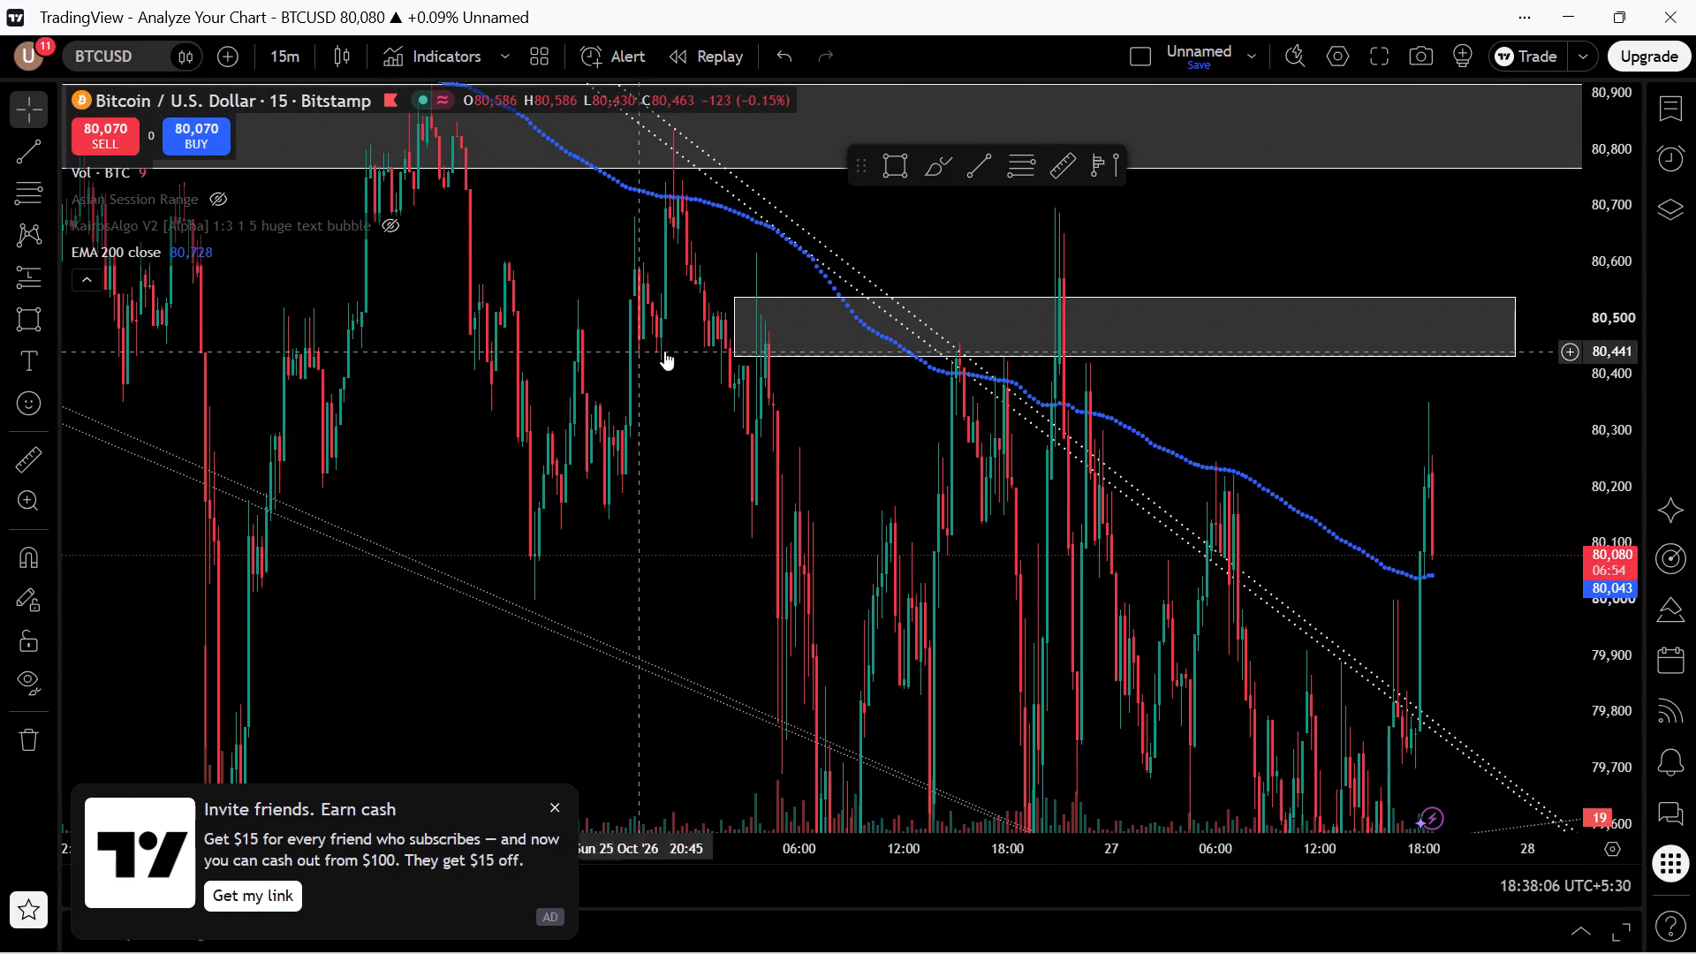
drag(557, 296, 364, 147)
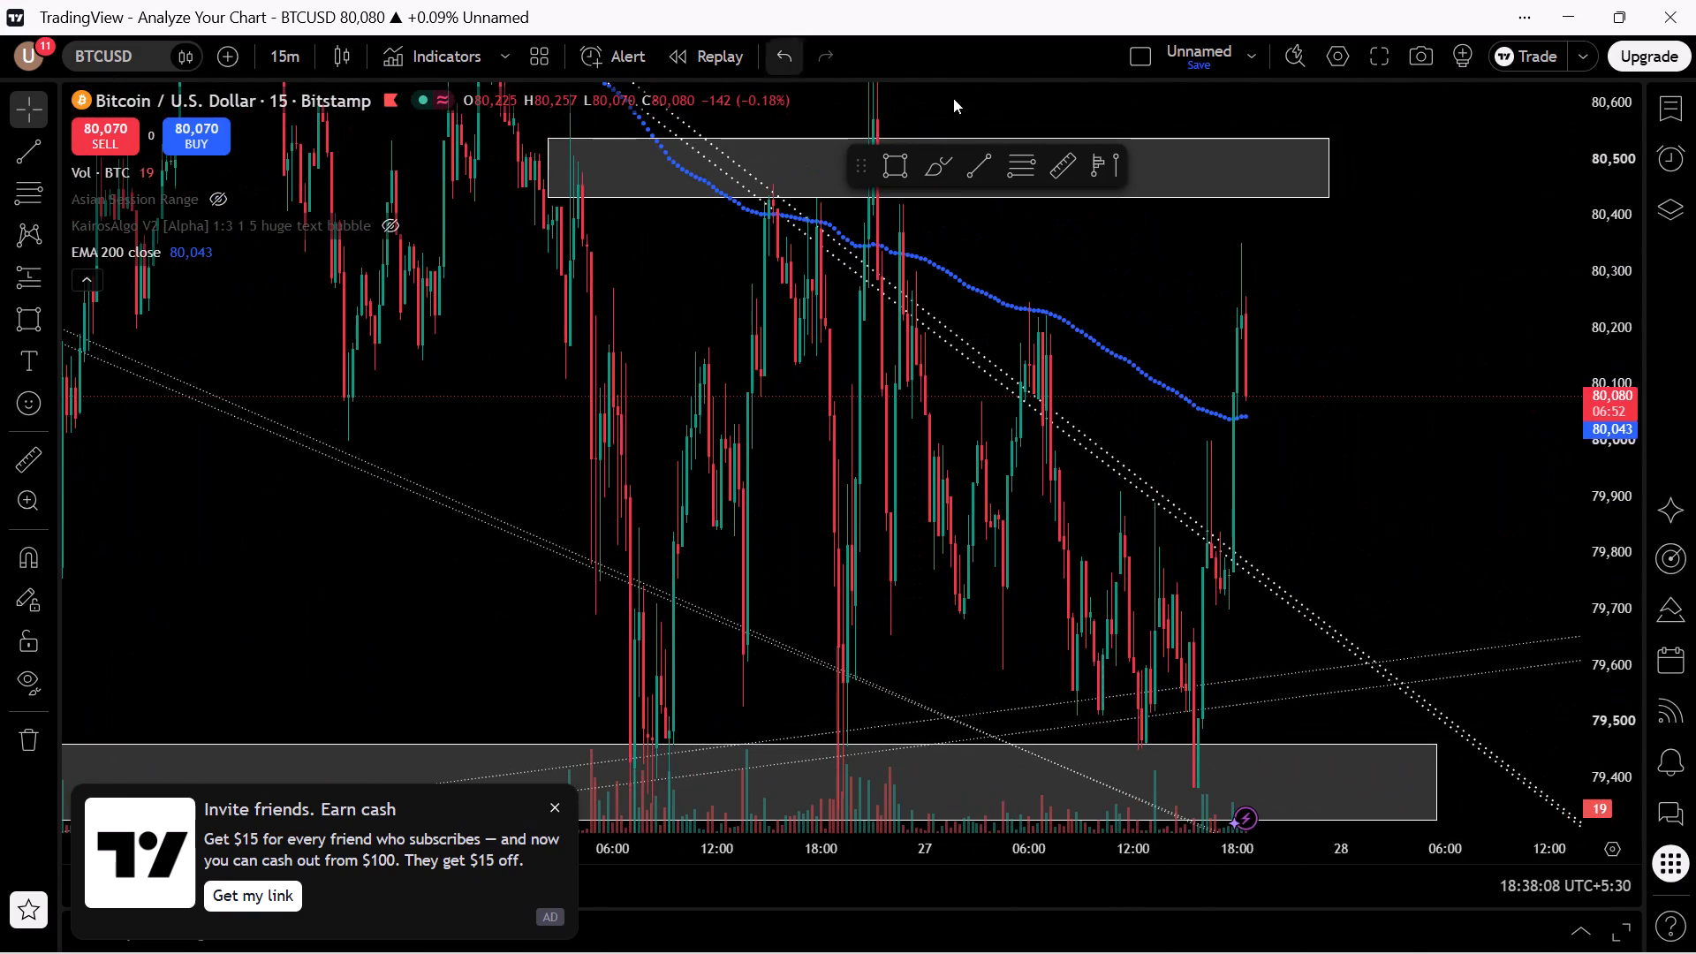
scroll(1340, 393, up, 3)
drag(1616, 347, 1571, 597)
scroll(1339, 514, down, 11)
drag(1426, 473, 747, 487)
scroll(738, 424, up, 2)
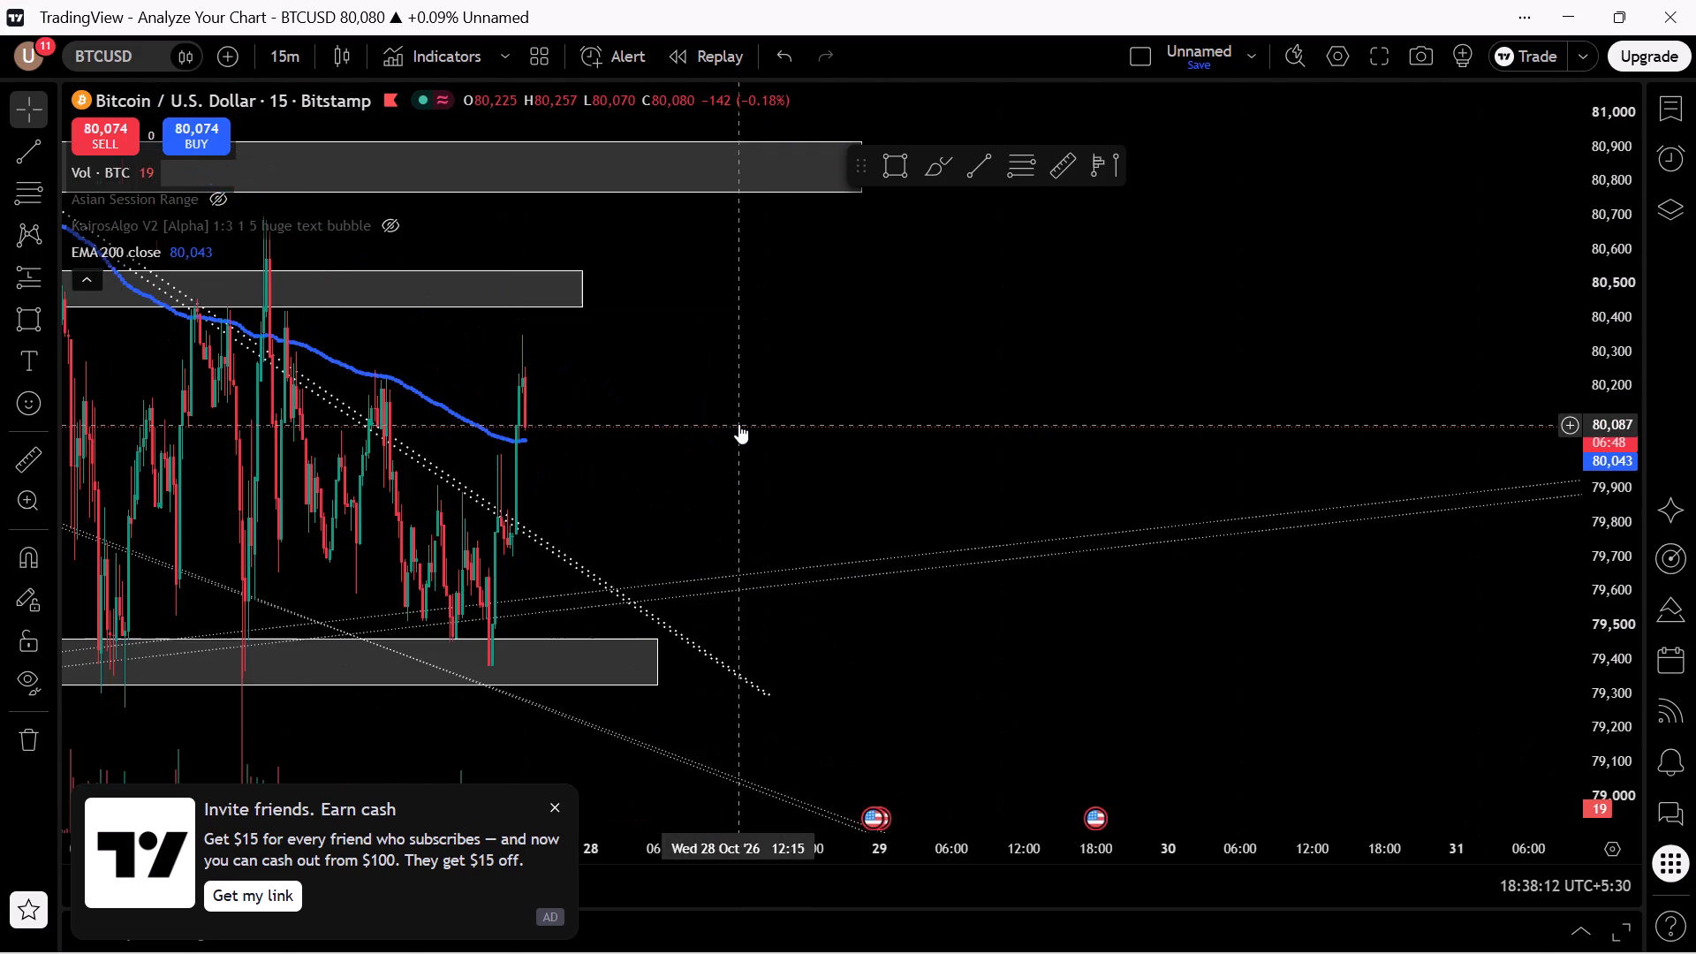
drag(635, 461, 1251, 375)
scroll(1311, 443, up, 2)
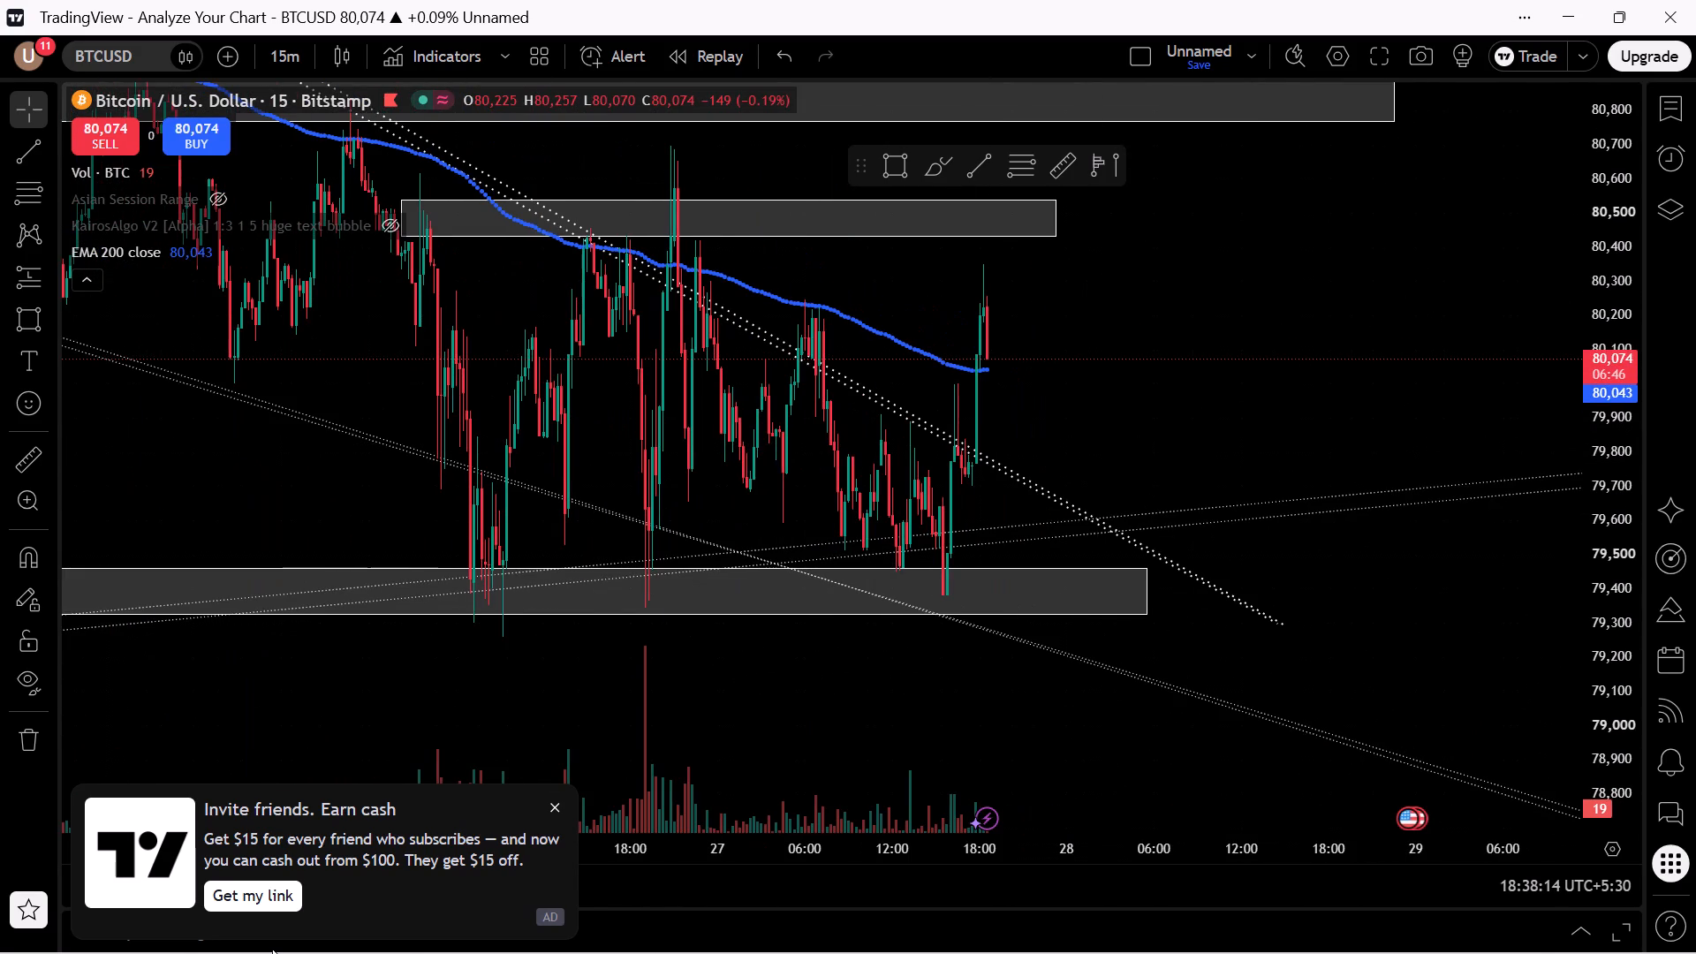
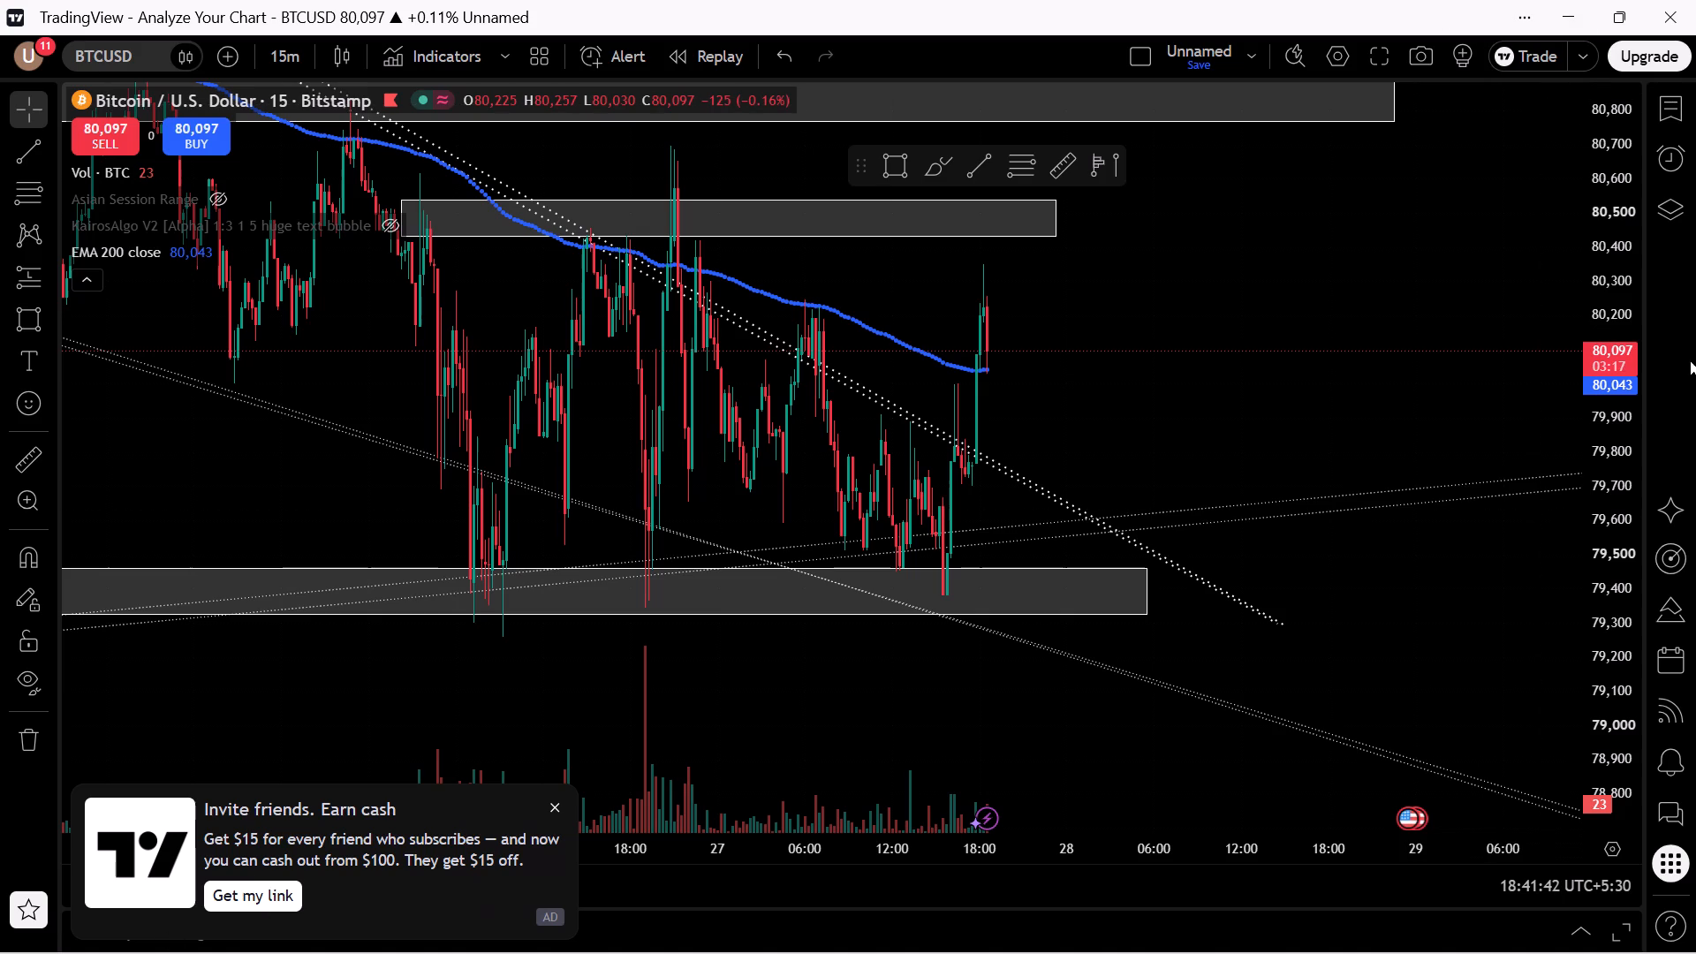
Examine the 15-minute BTCUSD move above the EMA 200 and descending trend lines, relative to the zones near 79,400, 80,500 and 80,800.
scroll(1135, 390, up, 4)
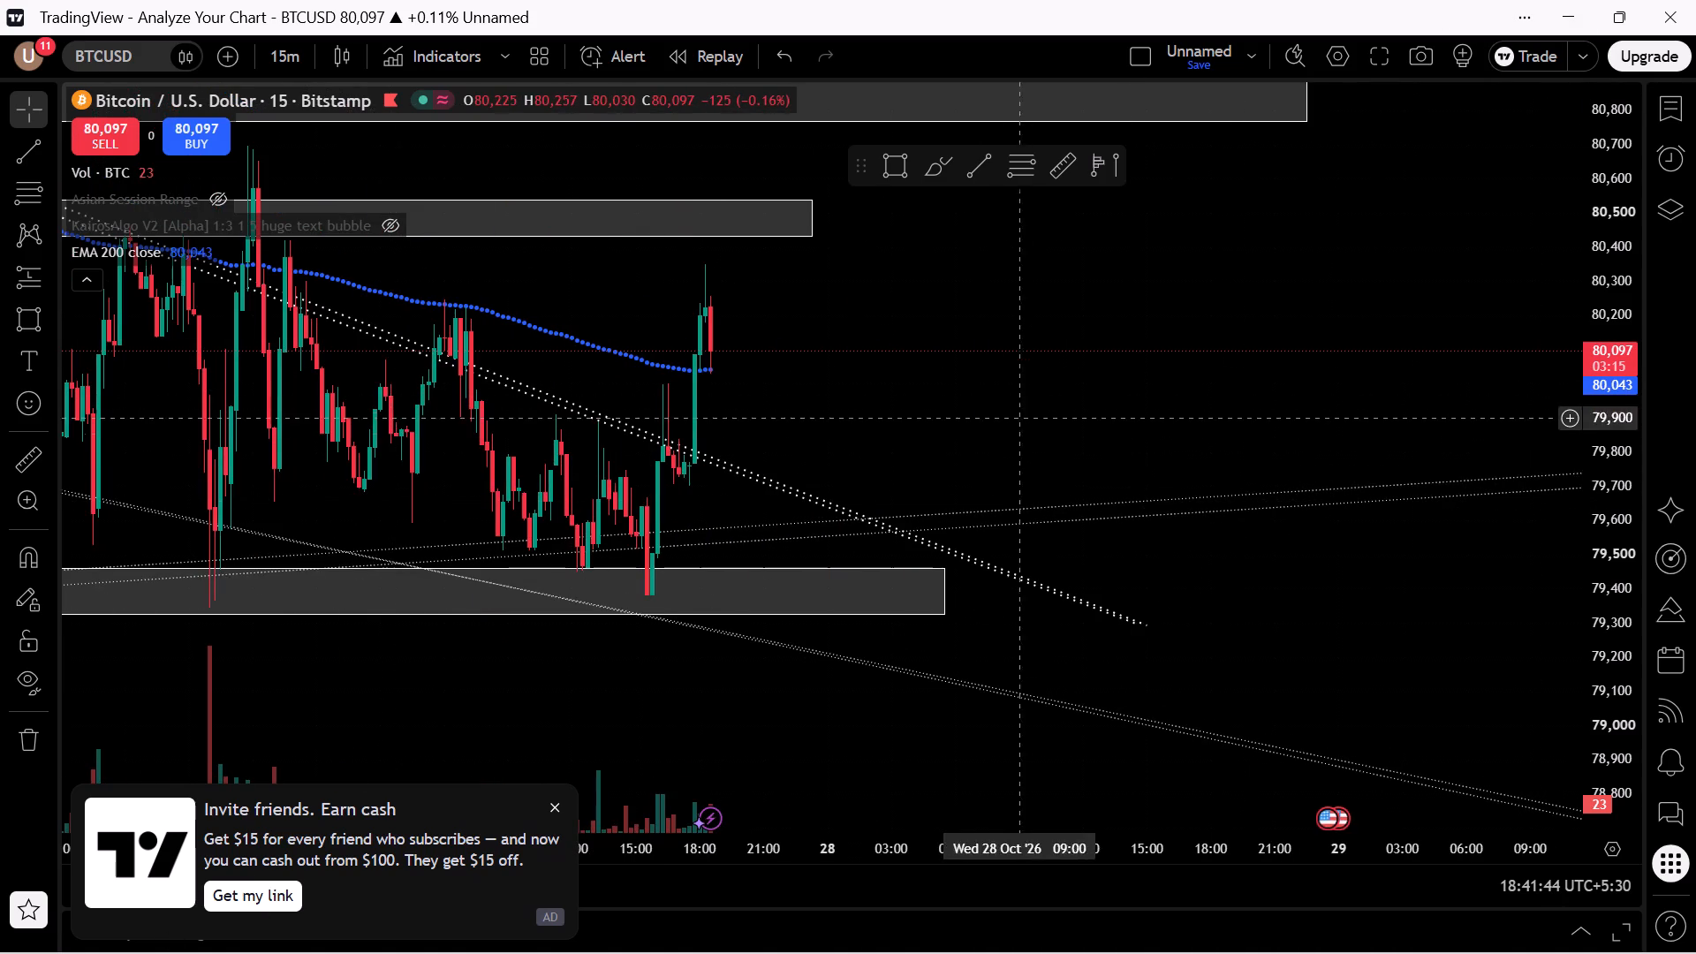
drag(985, 437, 1266, 473)
drag(1640, 484, 1660, 2)
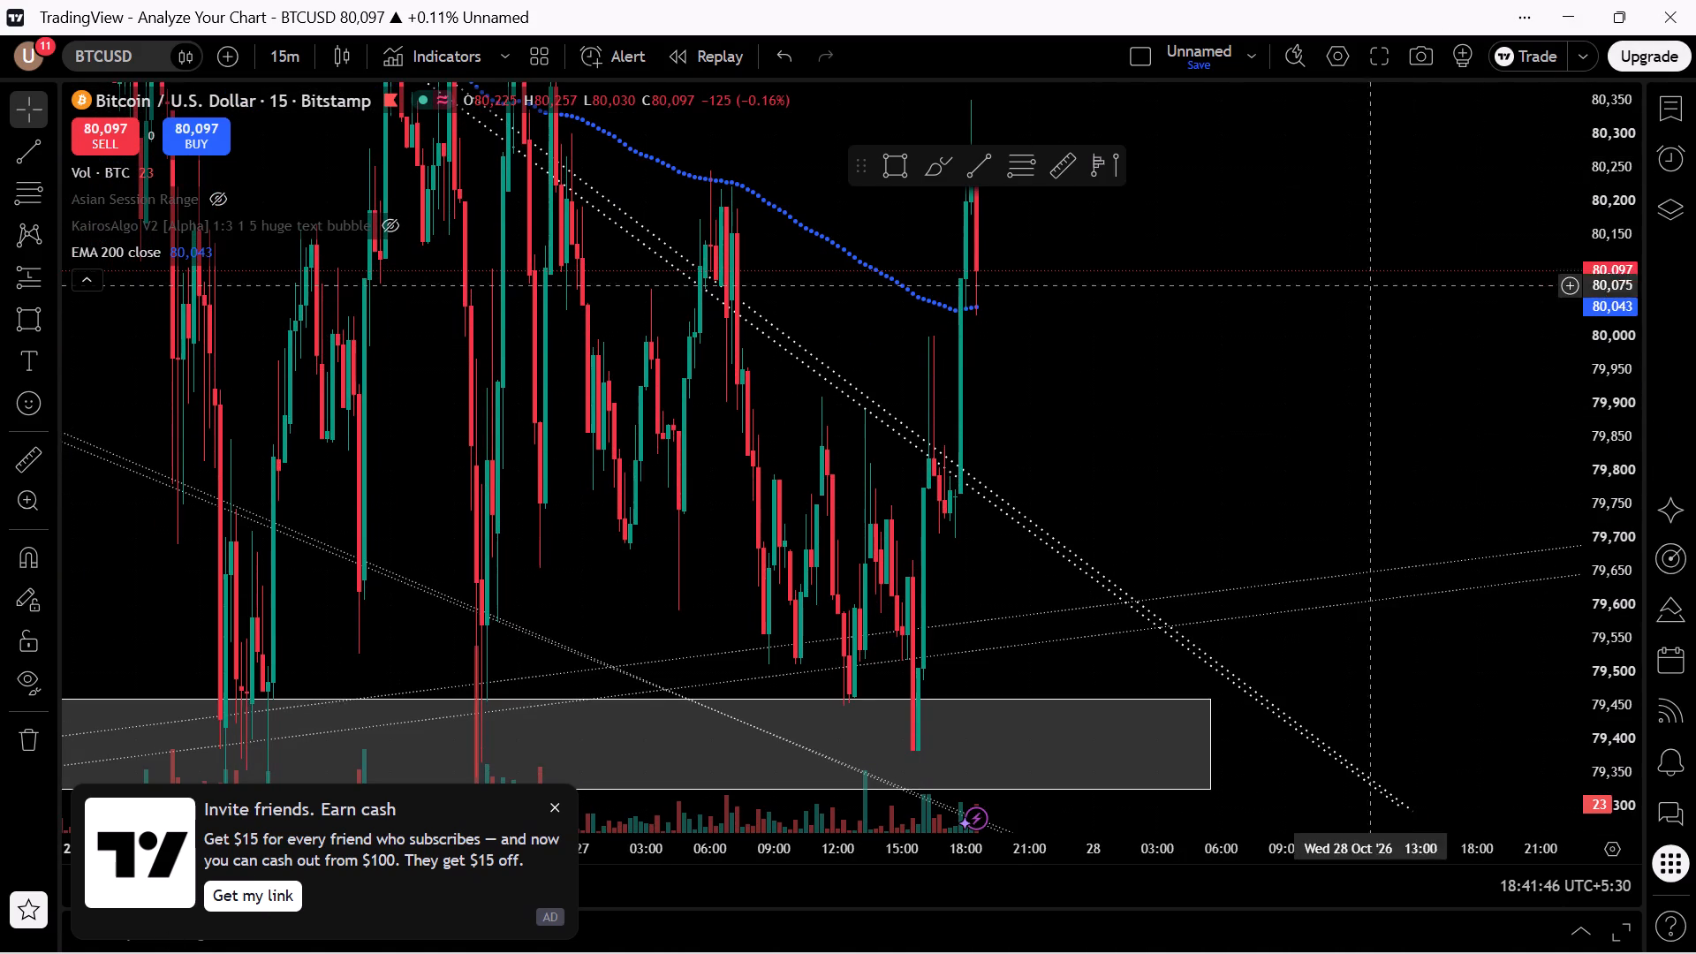
drag(1106, 312, 1103, 395)
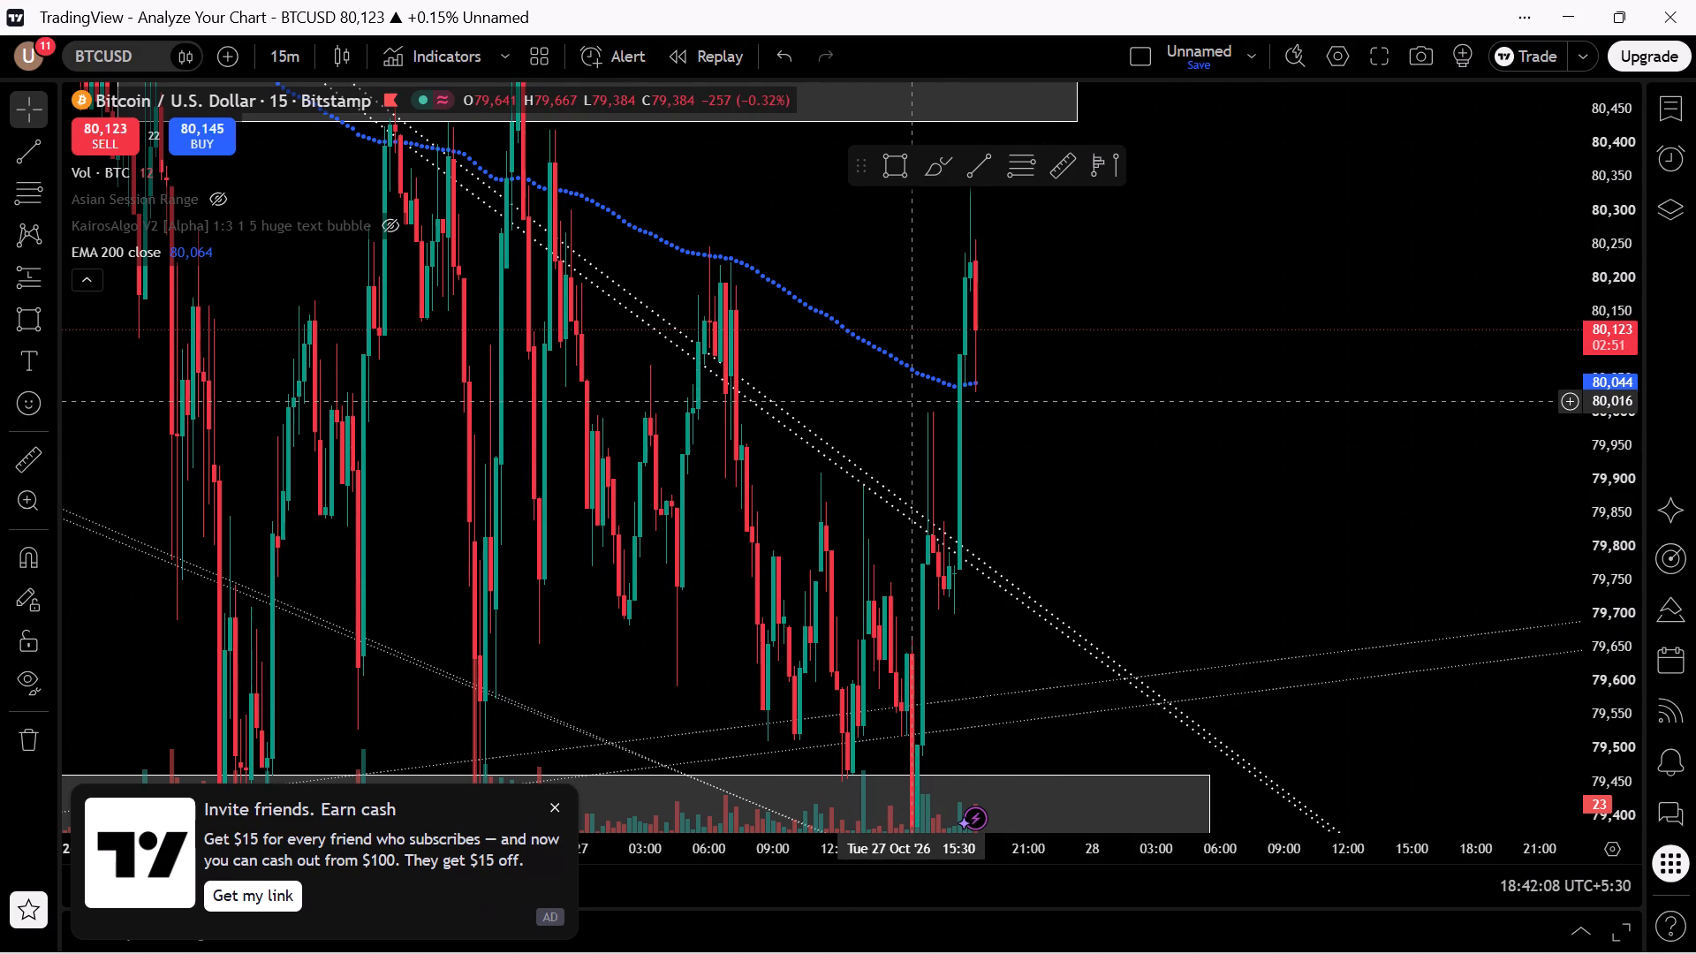
scroll(829, 402, down, 1)
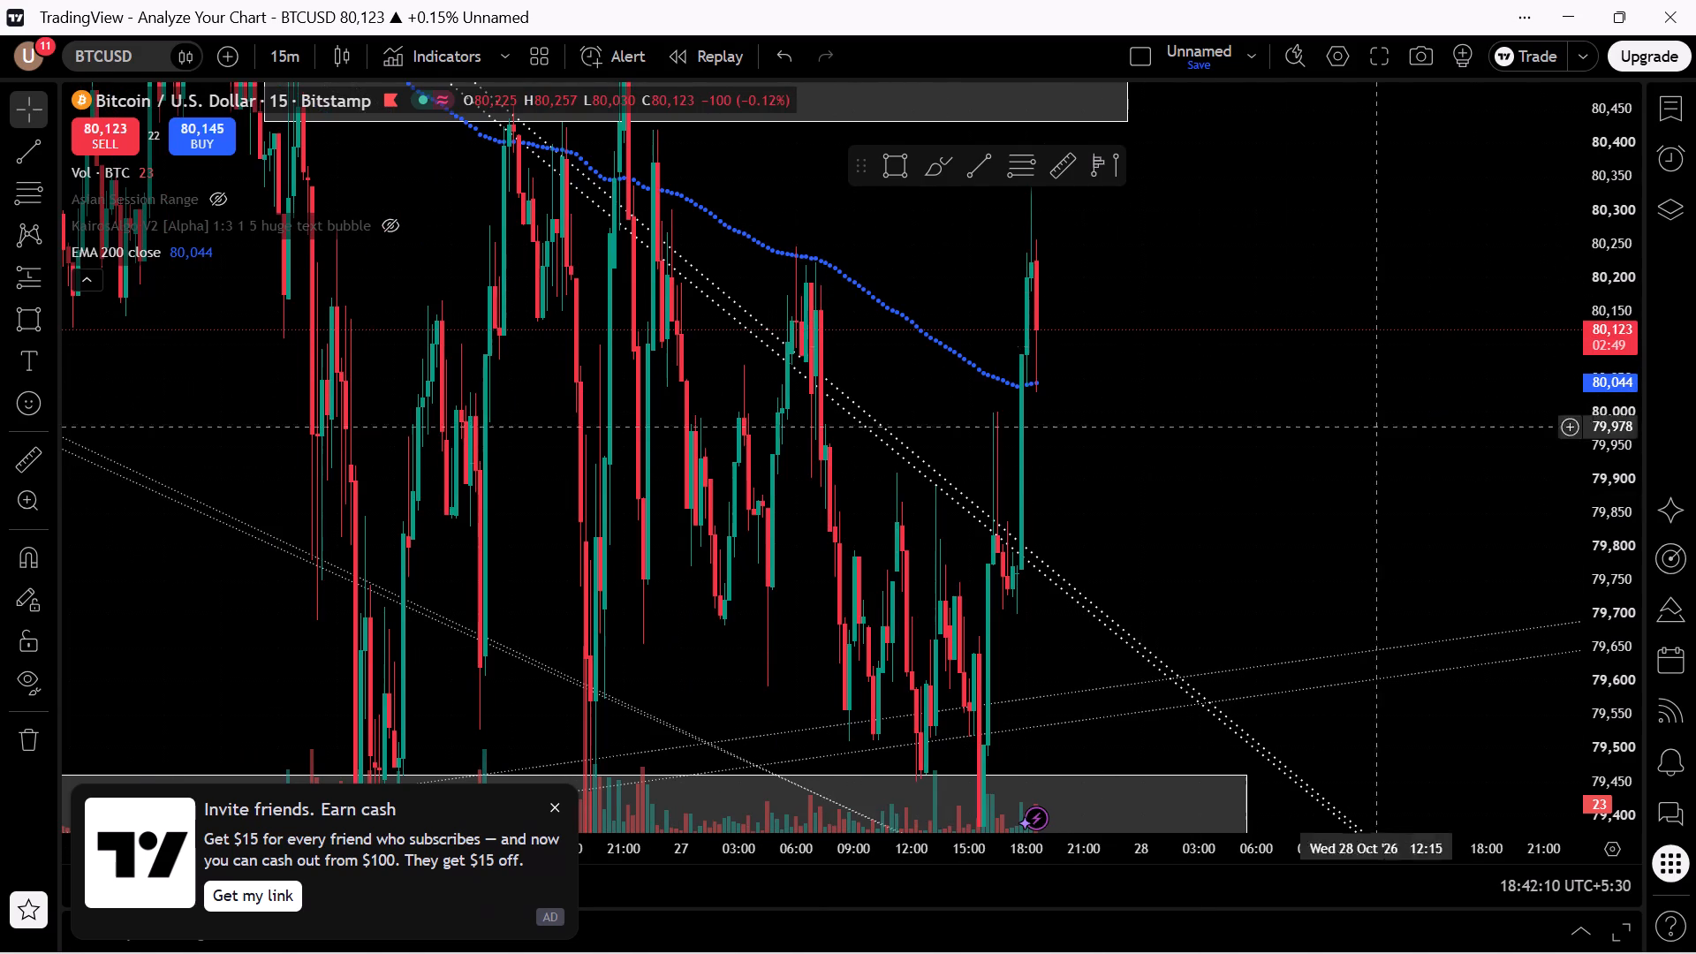
drag(1639, 378, 1356, 696)
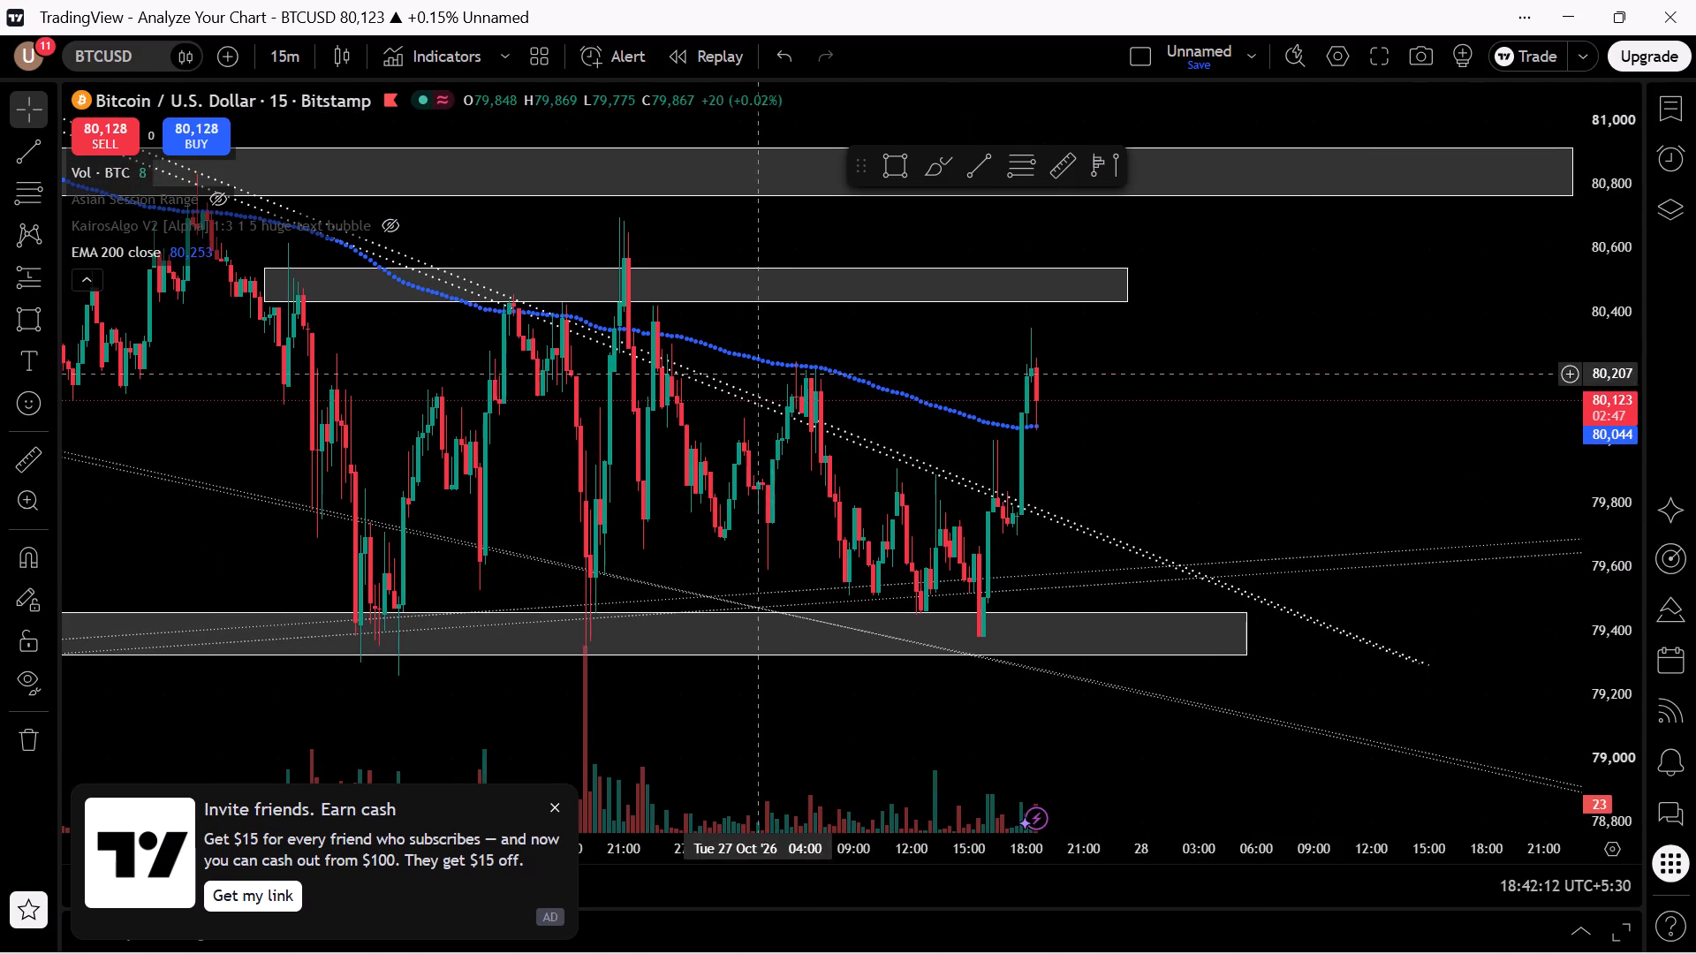
scroll(715, 442, up, 3)
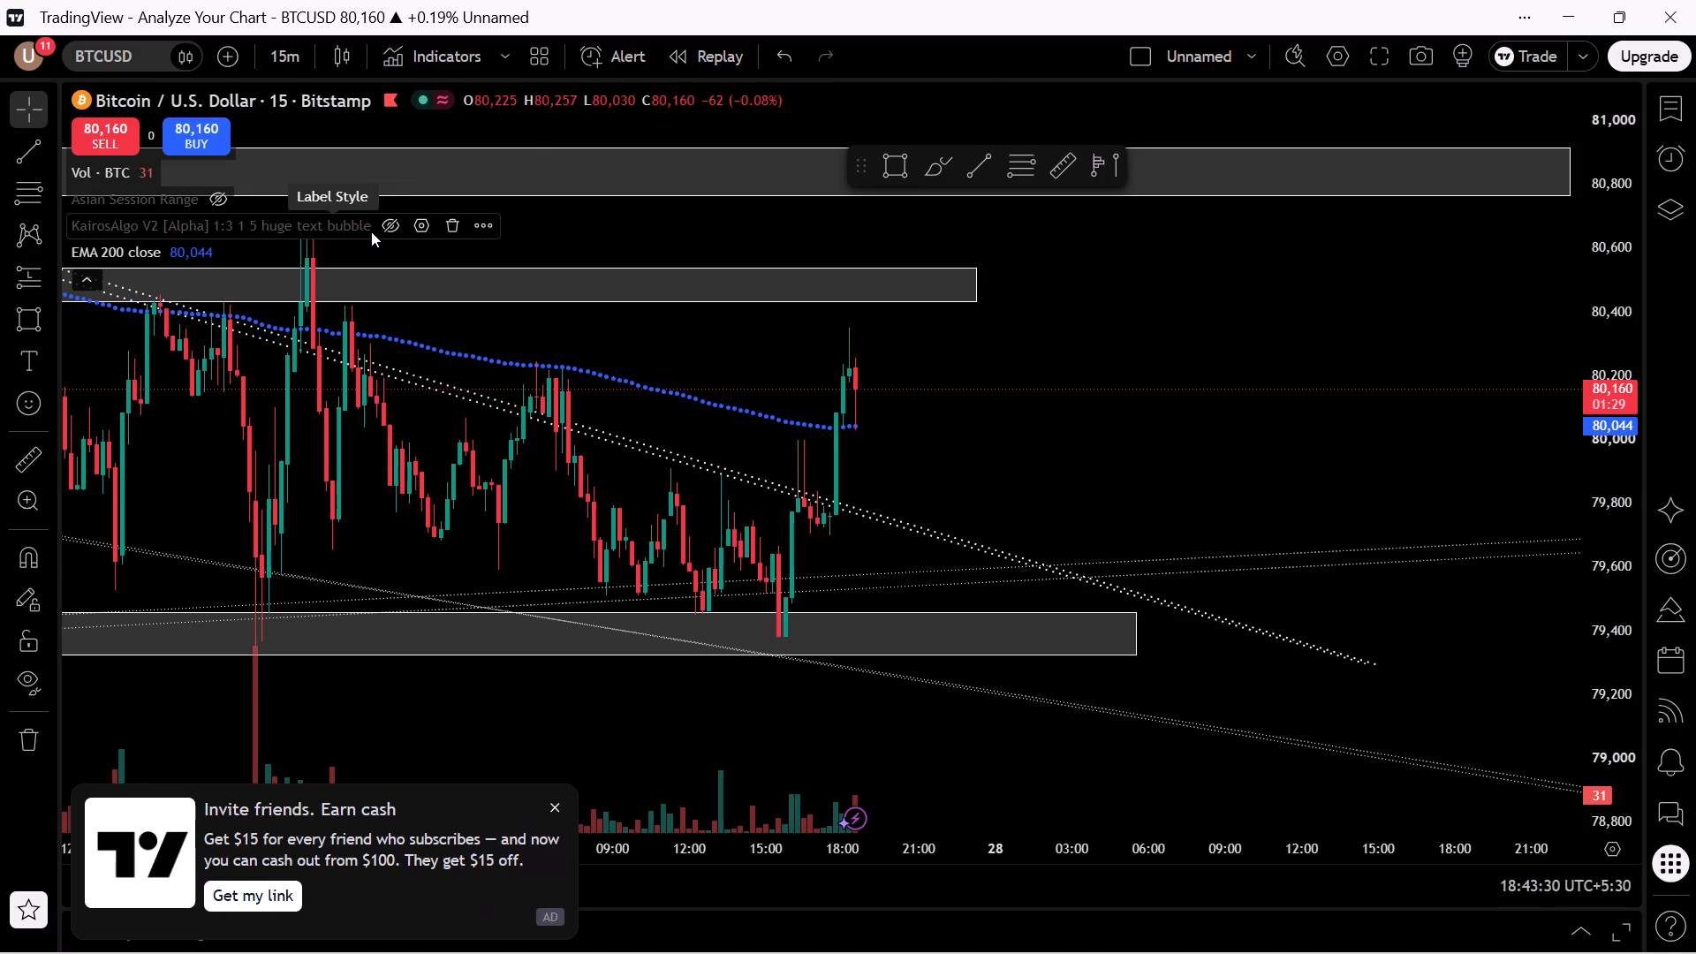
scroll(1149, 617, down, 3)
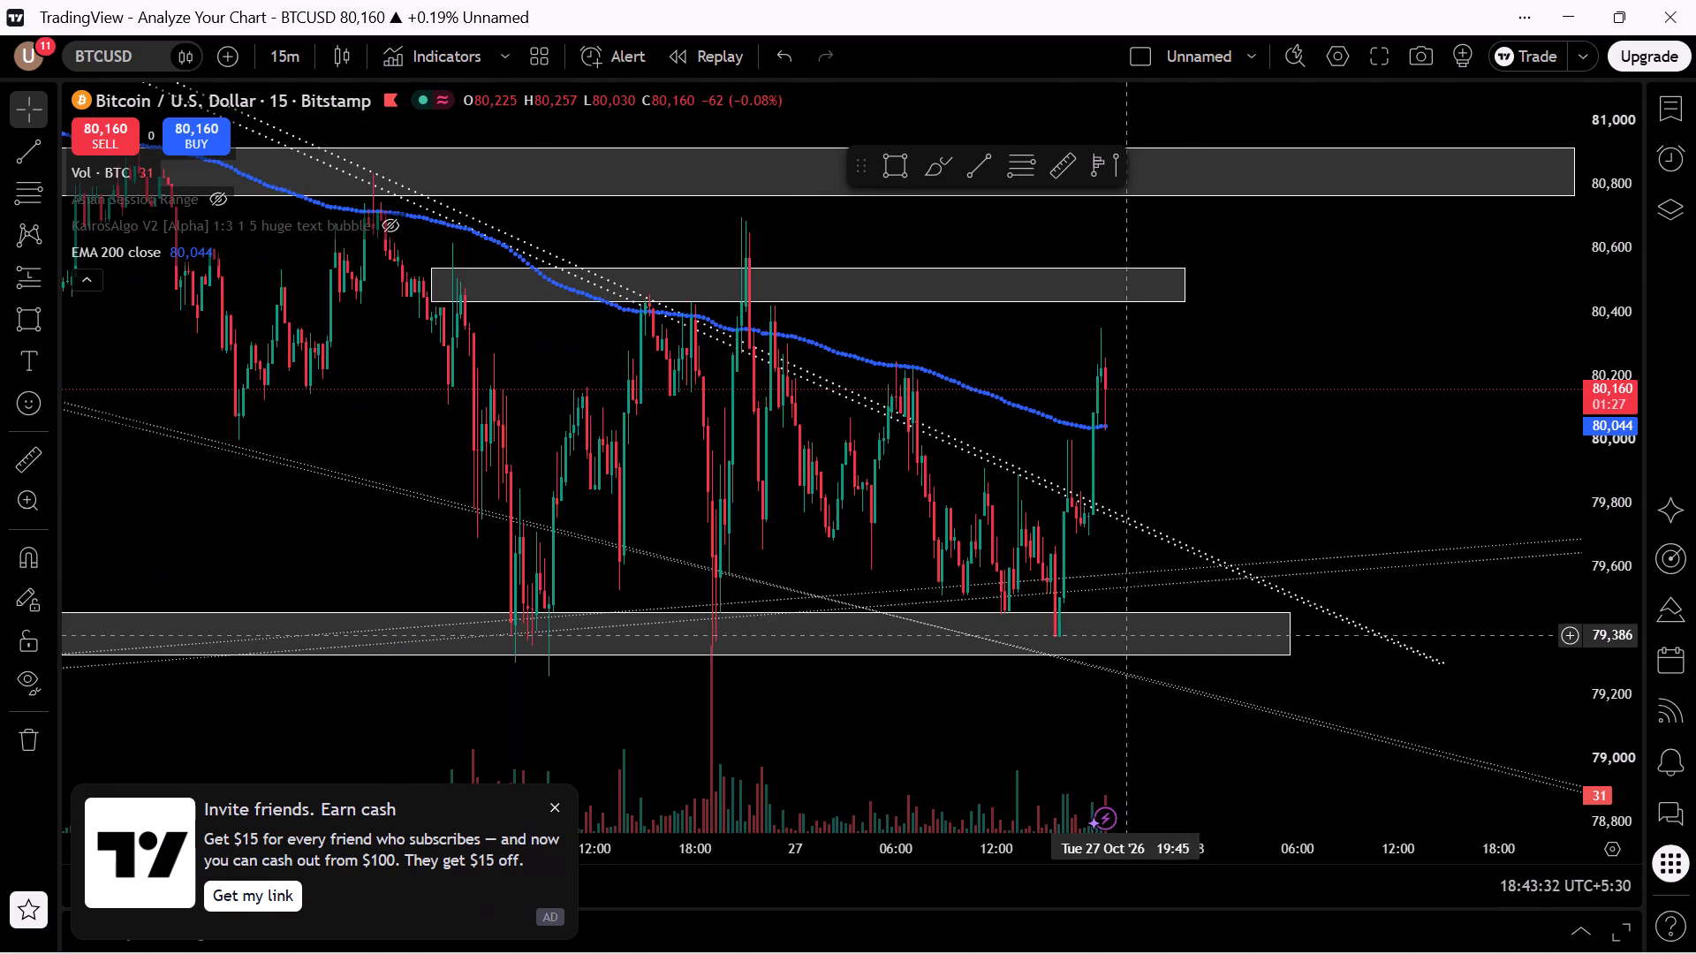
scroll(1127, 635, down, 5)
drag(1122, 723, 831, 694)
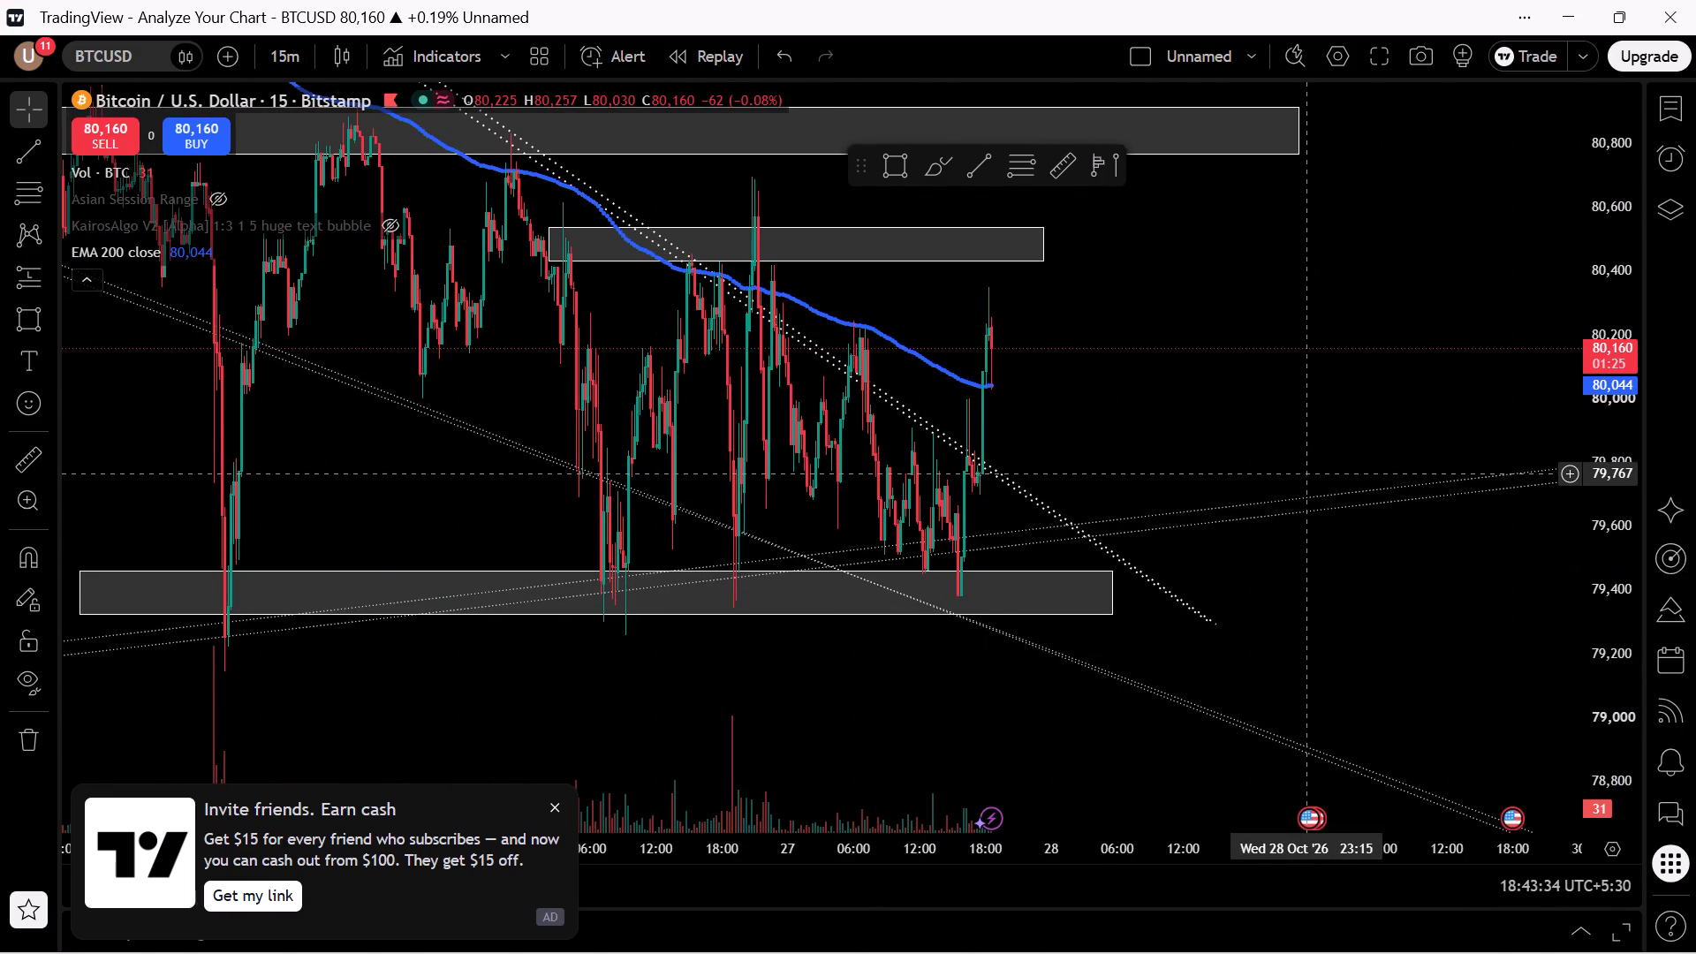
scroll(1306, 473, down, 3)
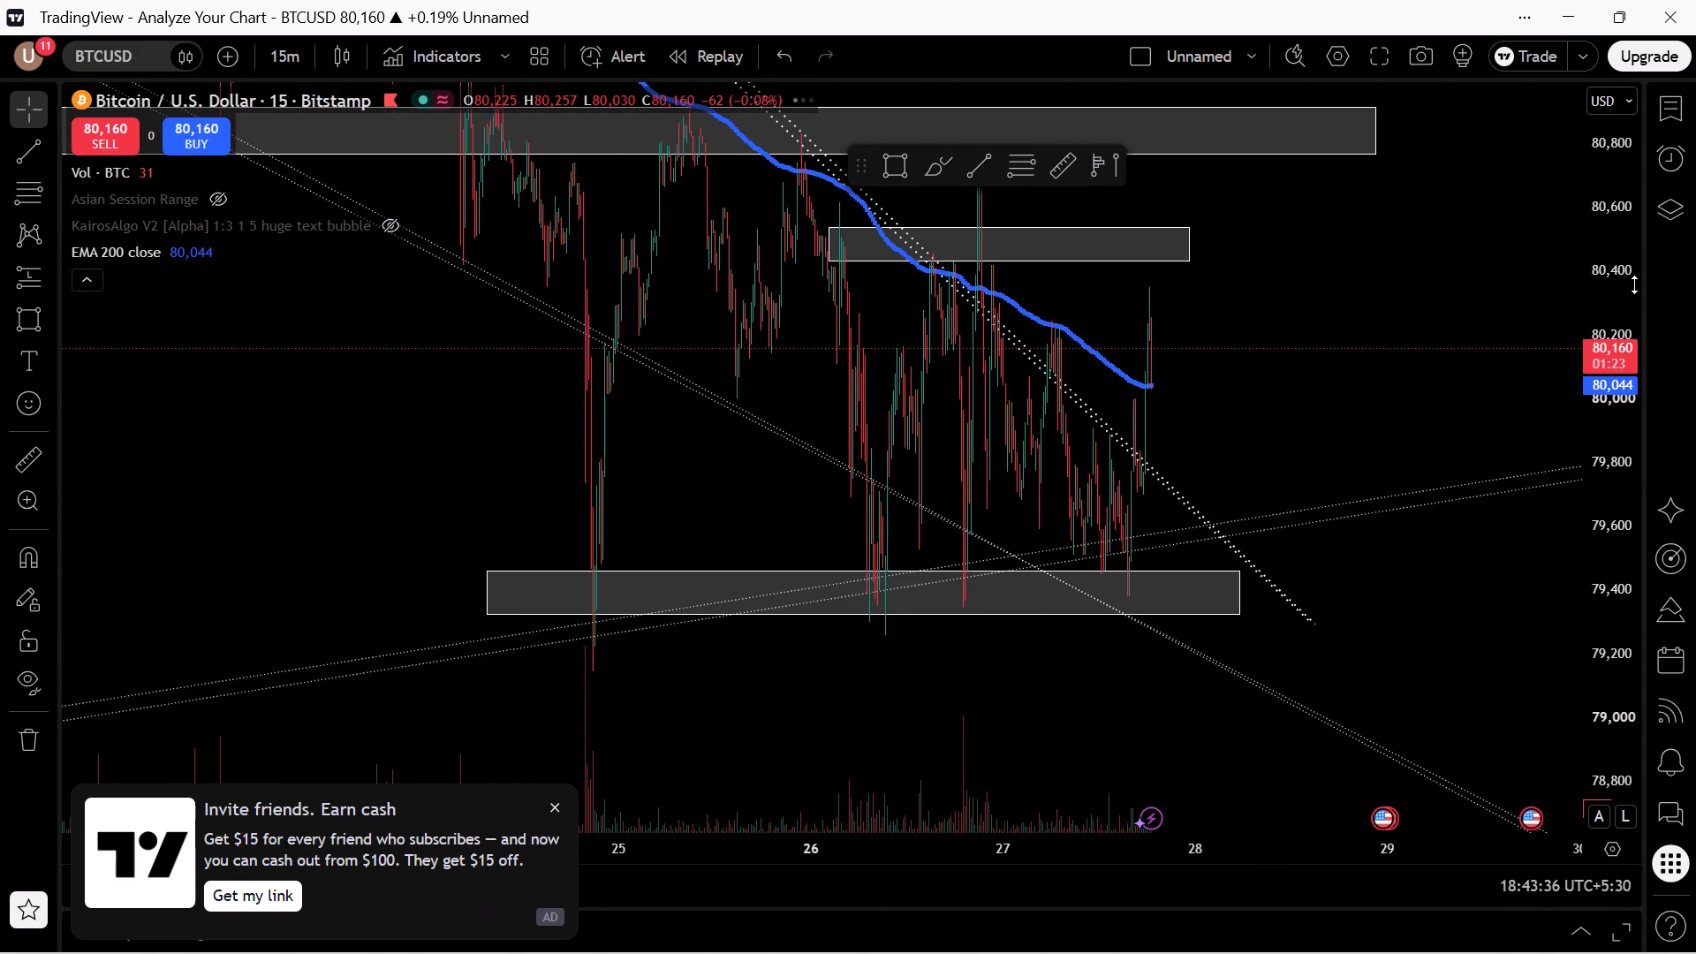
drag(1631, 324, 1607, 633)
scroll(1384, 685, down, 4)
scroll(1206, 746, up, 1)
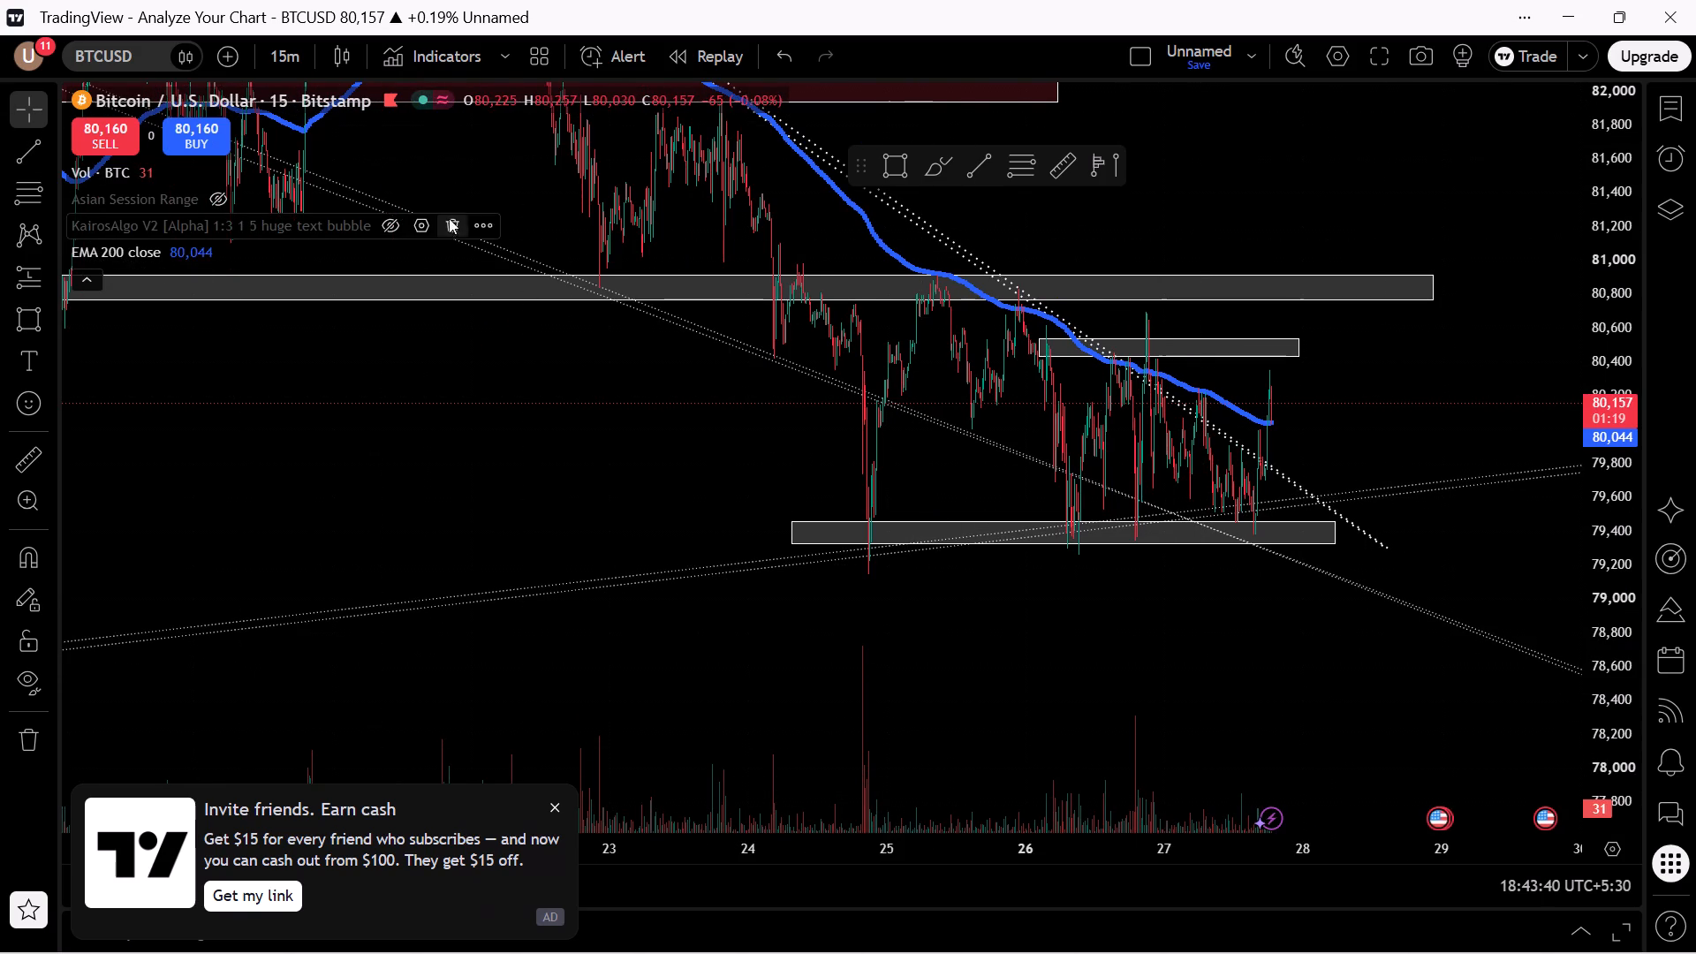
Show the KairosAlgo V2 indicator, review its buy and sell labels against the recent 15-minute swings, and hide it again.
click(392, 237)
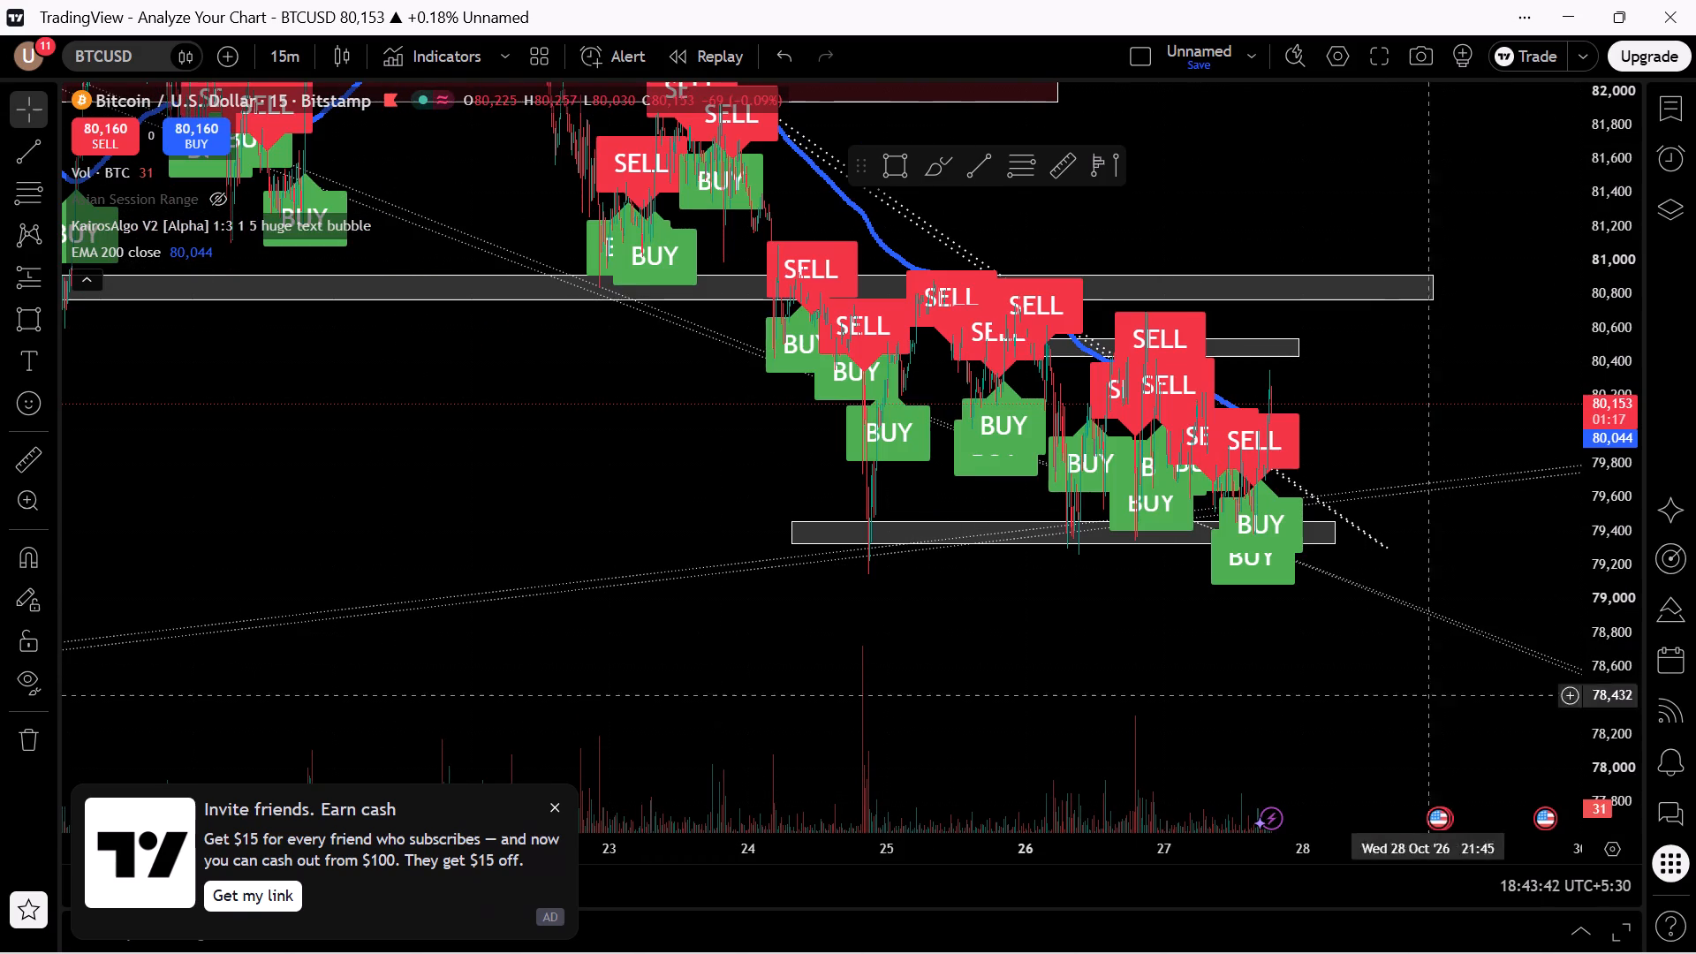
scroll(1391, 658, up, 14)
drag(692, 712, 1349, 603)
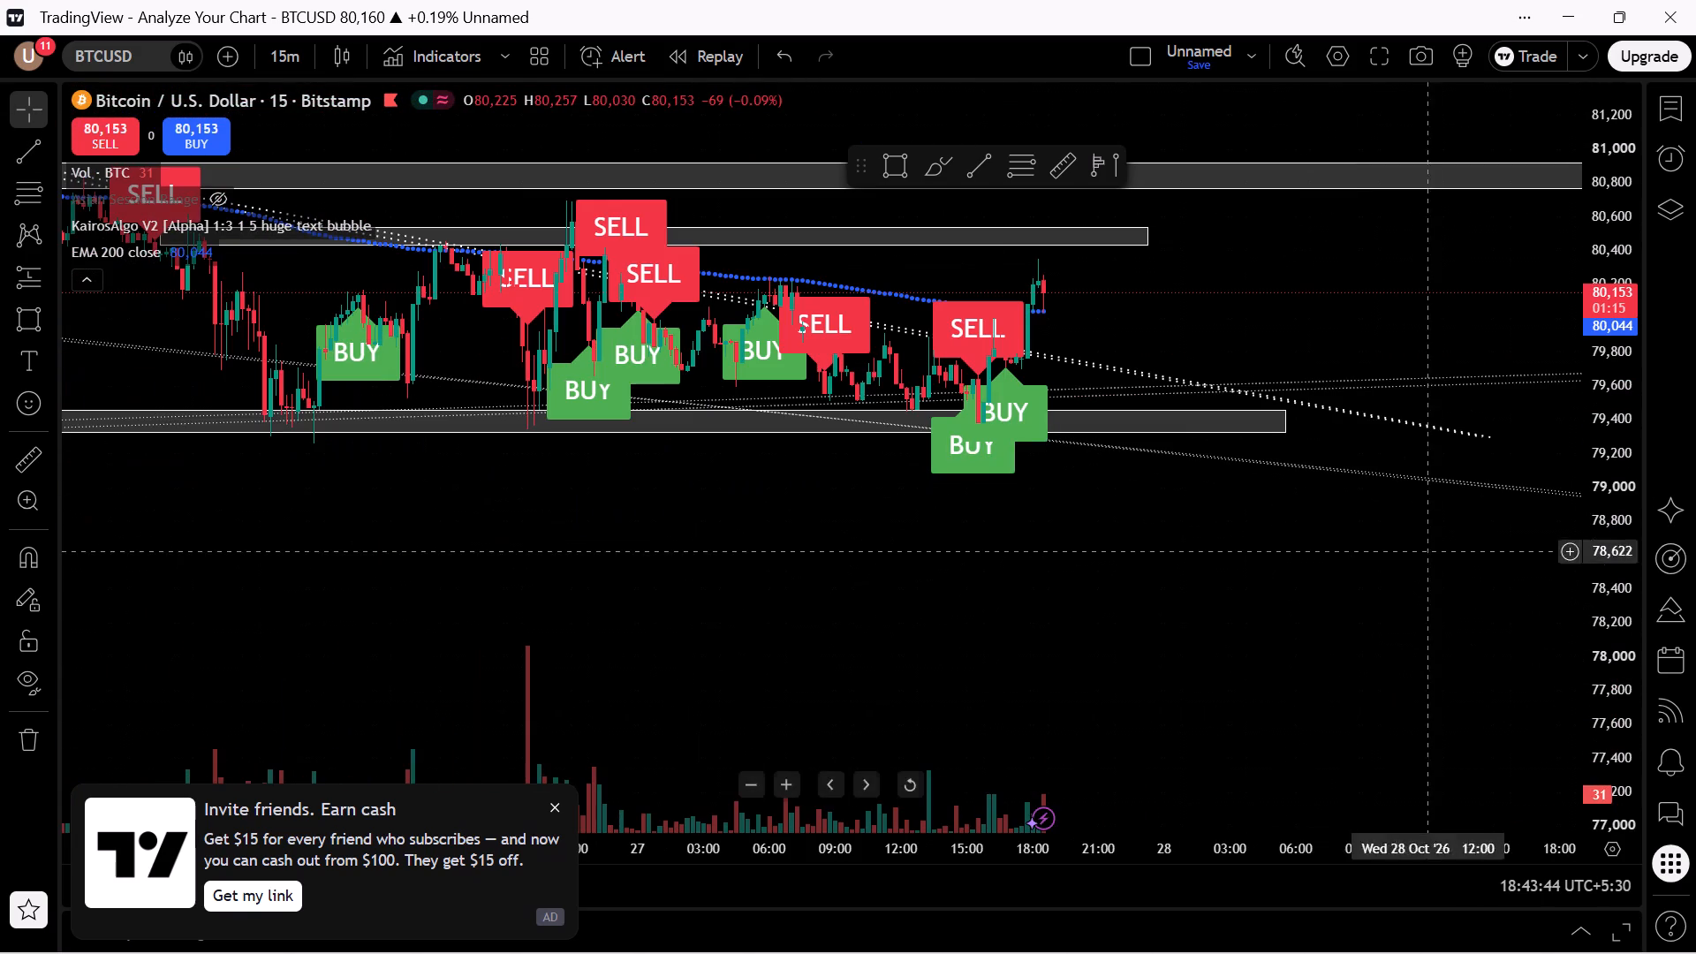
drag(1601, 553, 1600, 0)
drag(1081, 631, 1025, 907)
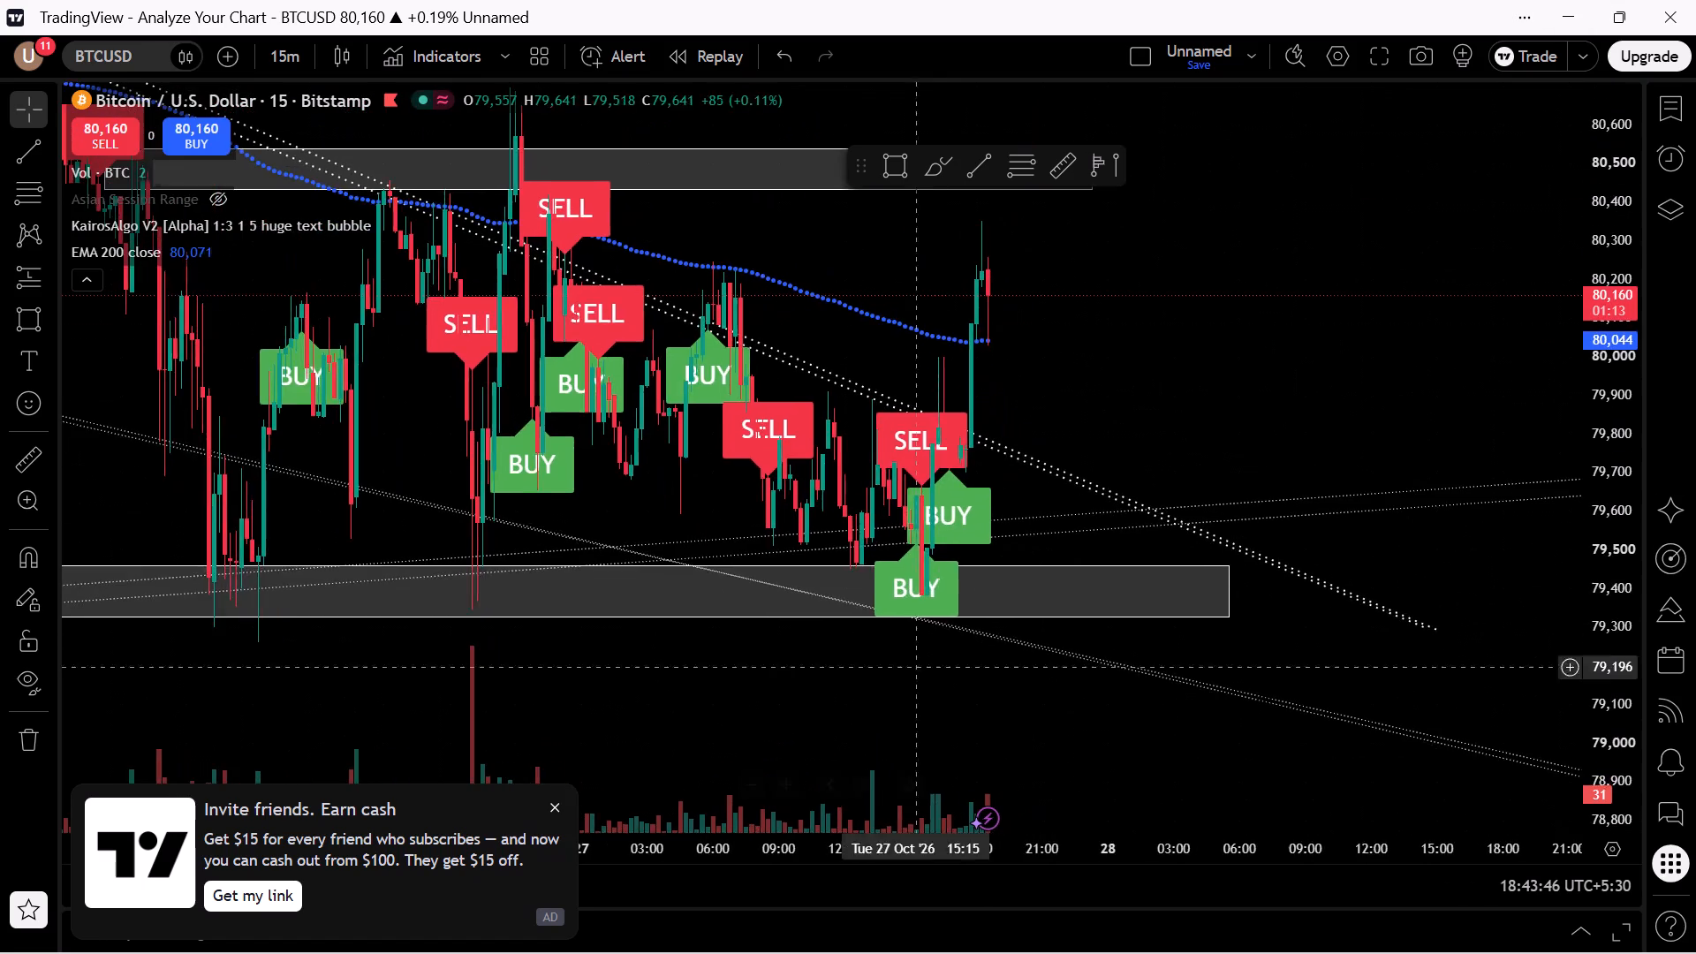
scroll(944, 587, up, 5)
drag(937, 424, 1565, 526)
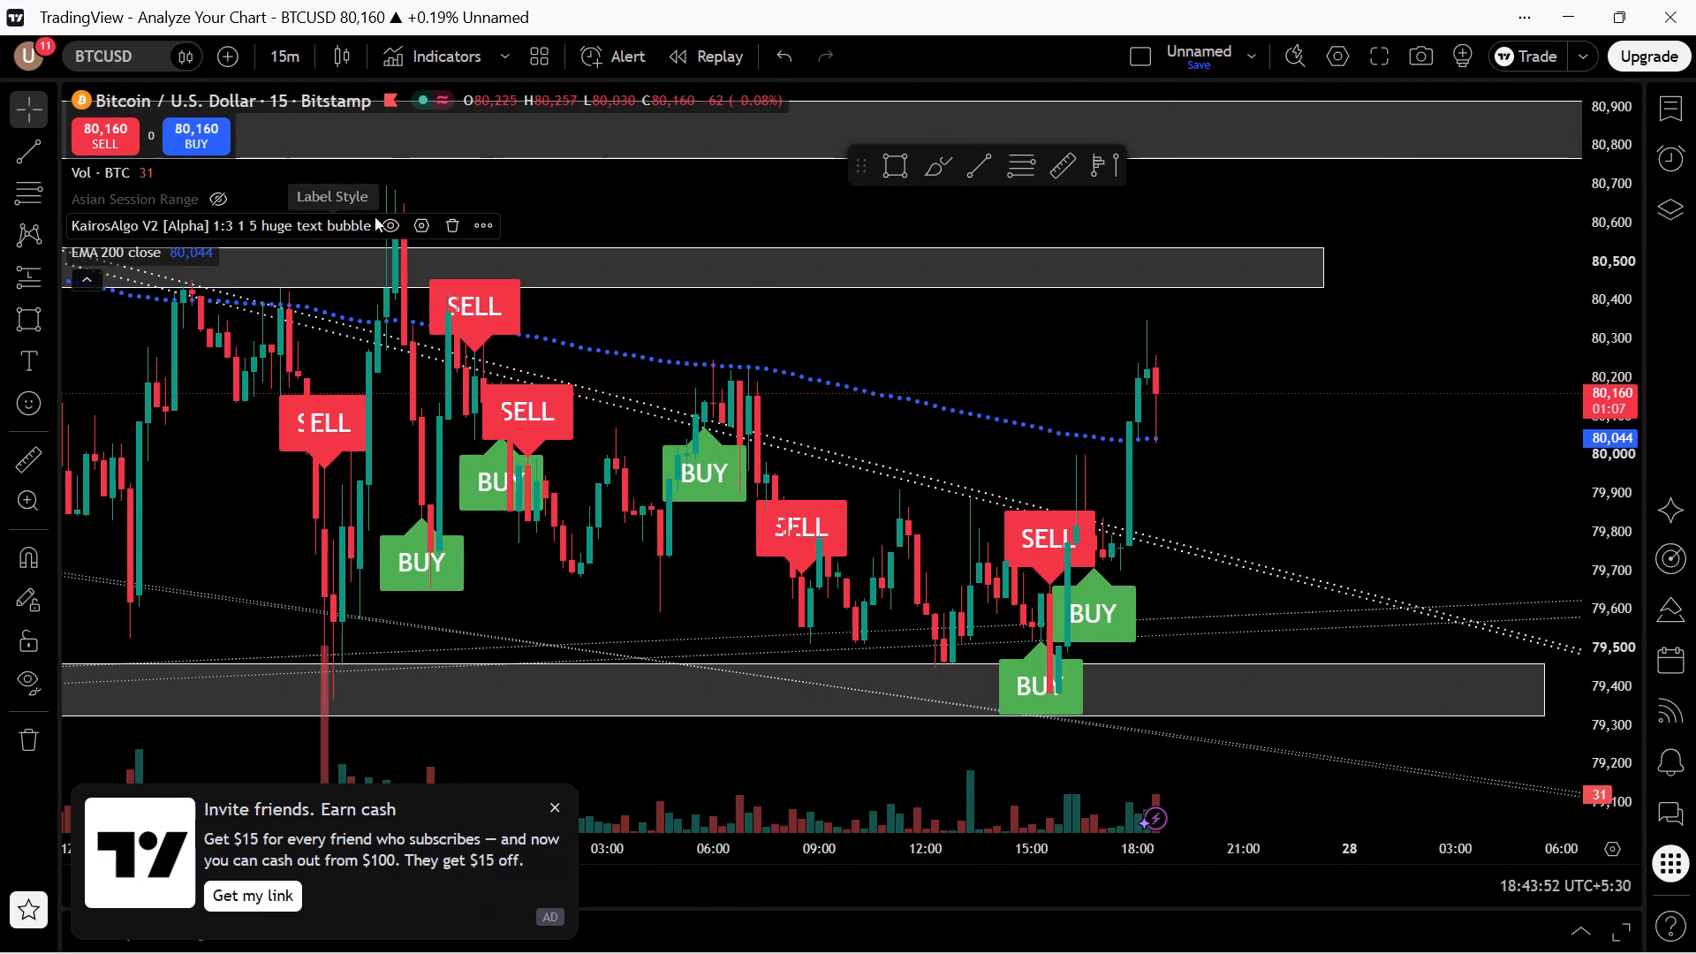
click(388, 223)
Make the Asian Session Range indicator visible on the 15-minute BTCUSD chart.
click(211, 201)
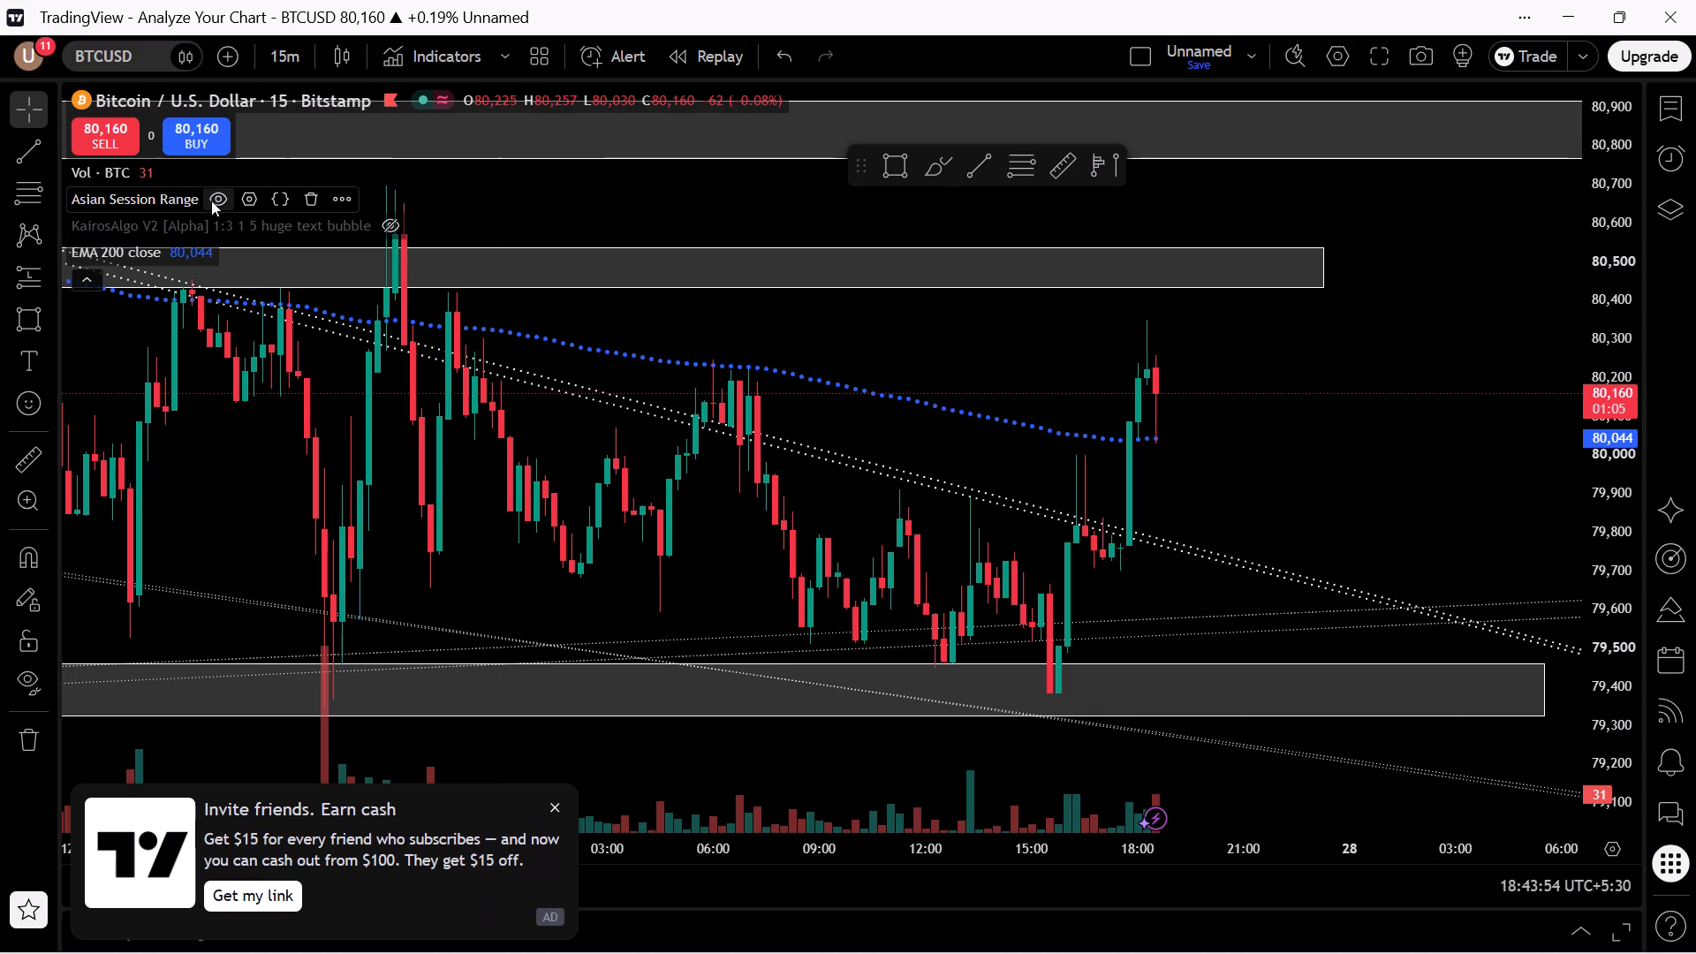
Examine the shaded session ranges from 25 to 27 October against the EMA 200, trend lines and support and resistance zones.
scroll(1582, 560, up, 2)
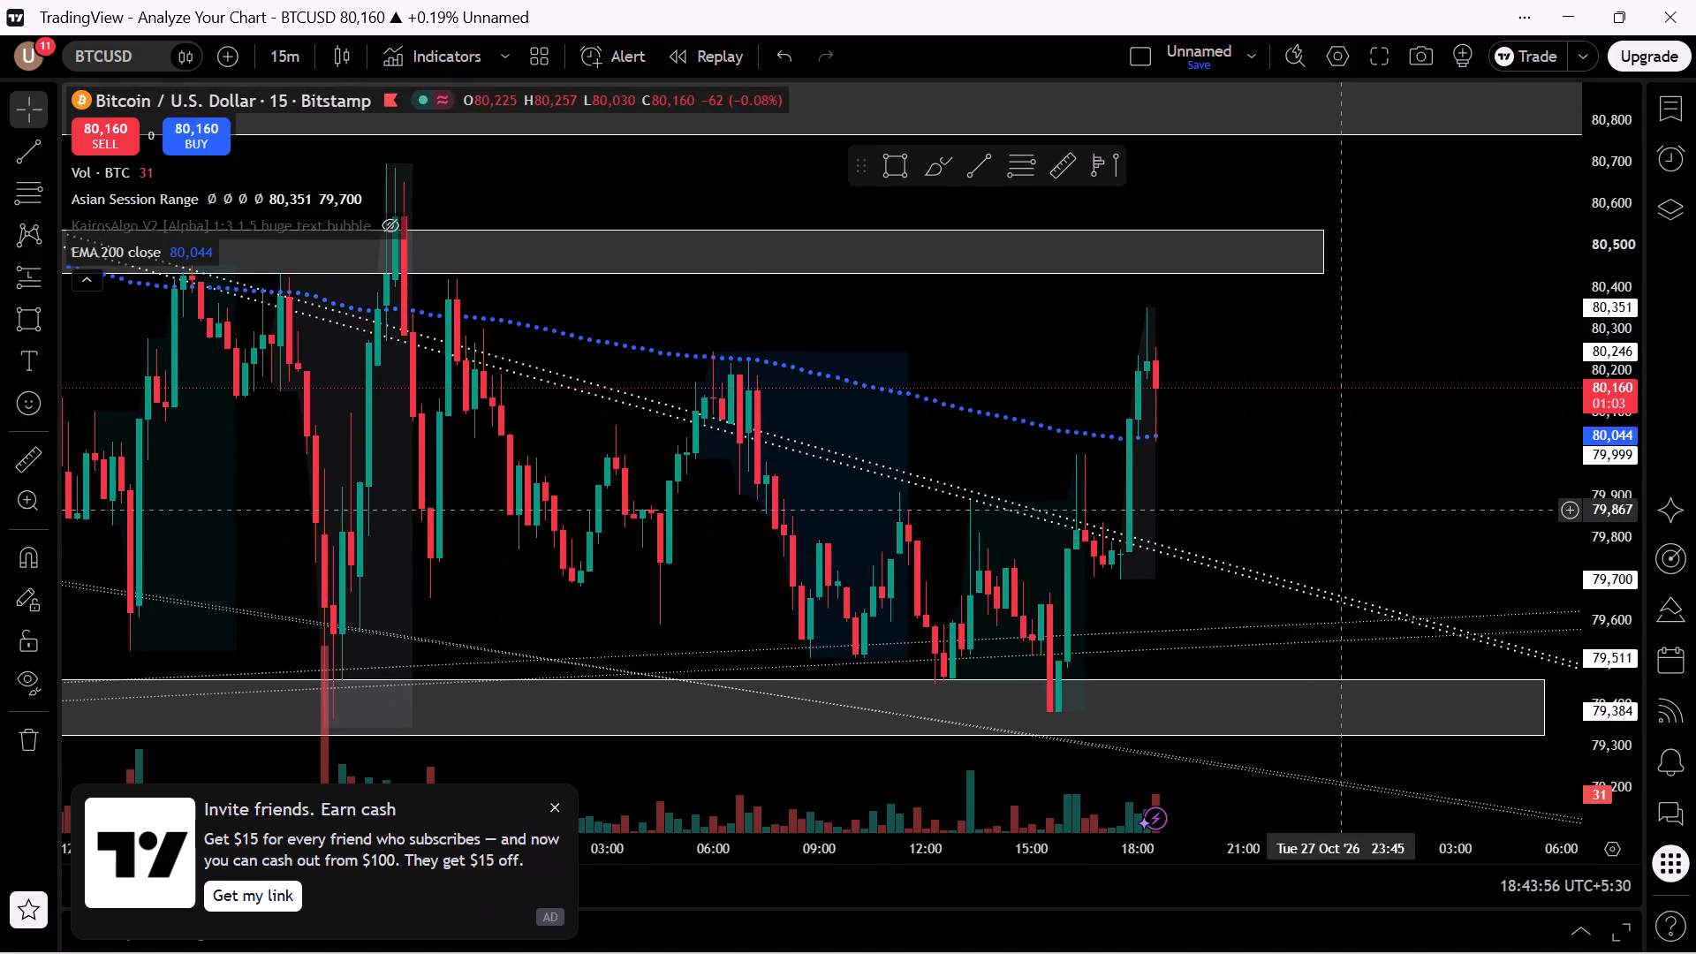
scroll(1315, 497, up, 6)
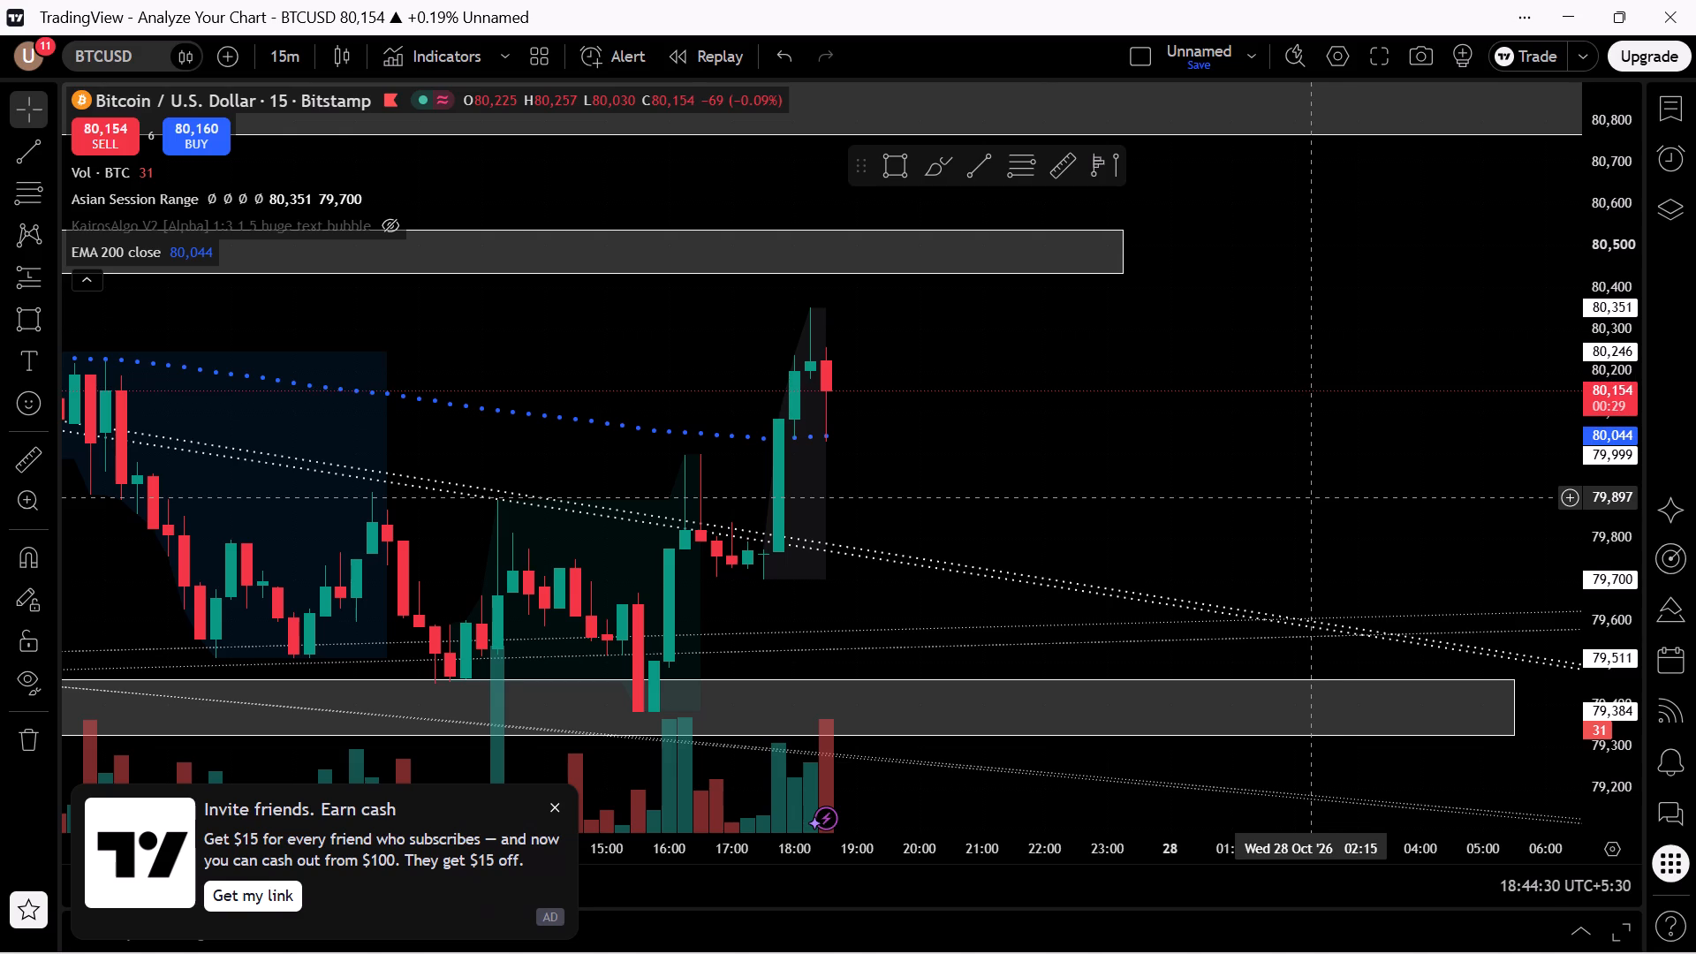
scroll(1325, 511, up, 1)
middle_click(1325, 511)
drag(1468, 873, 1695, 953)
drag(1695, 953, 1618, 953)
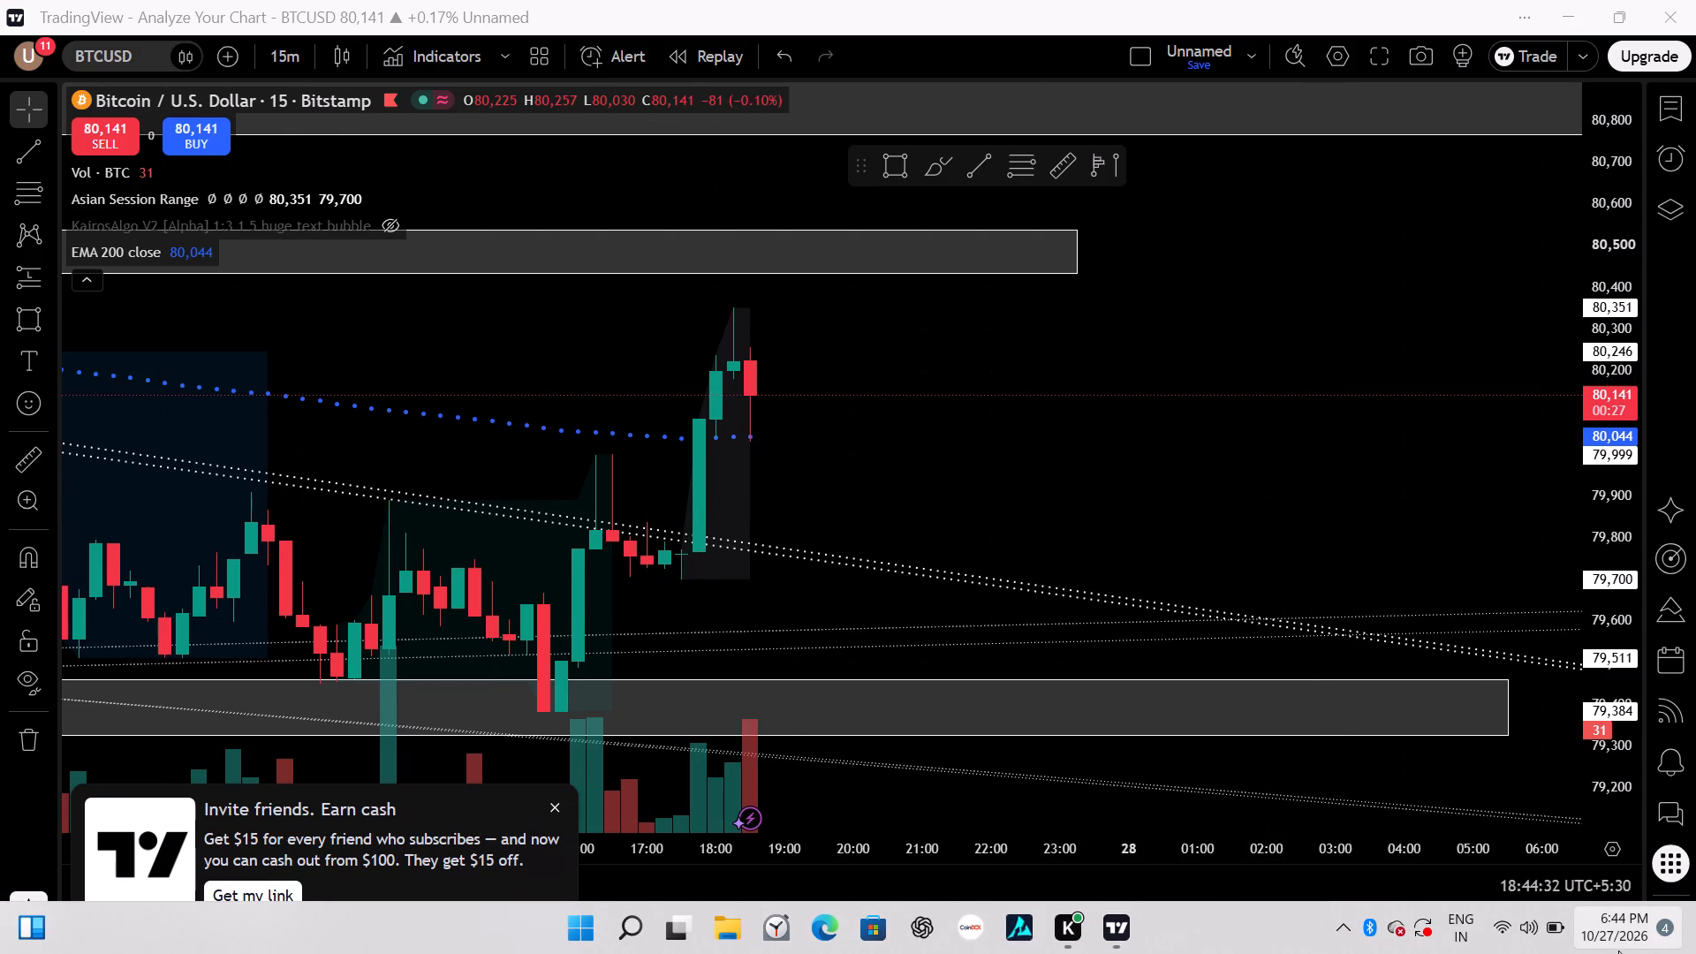
scroll(1386, 170, down, 4)
scroll(953, 764, down, 2)
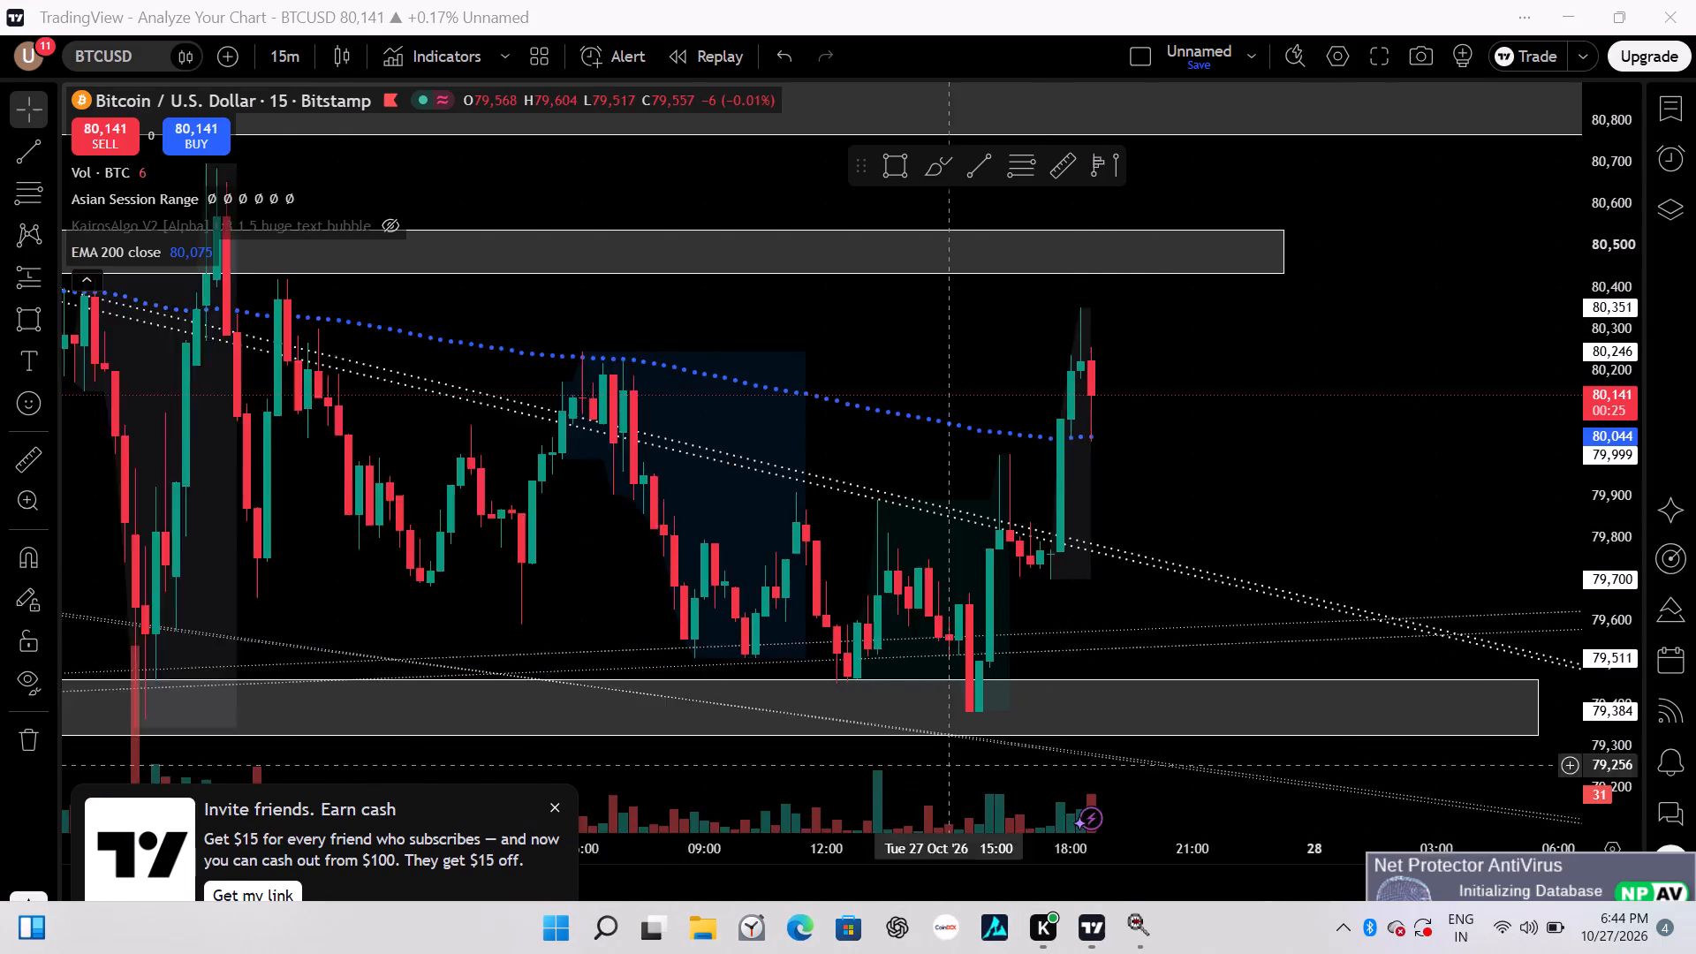
scroll(946, 761, down, 1)
drag(1695, 757, 1695, 953)
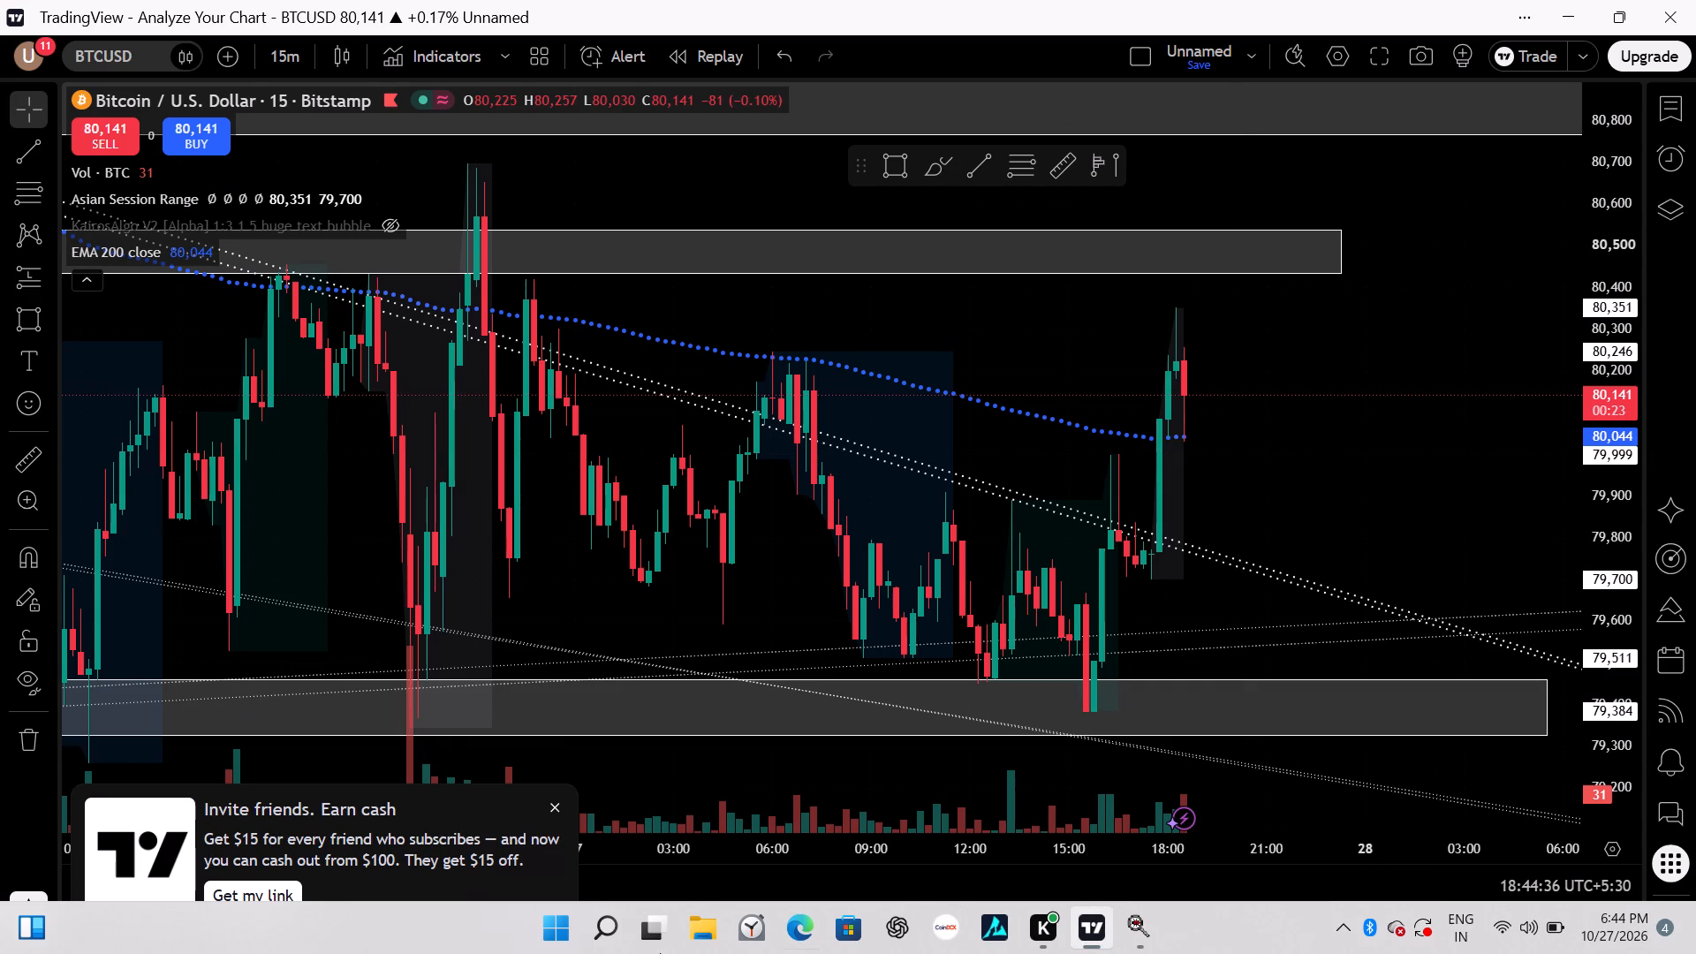
drag(1306, 379, 940, 778)
scroll(430, 632, down, 5)
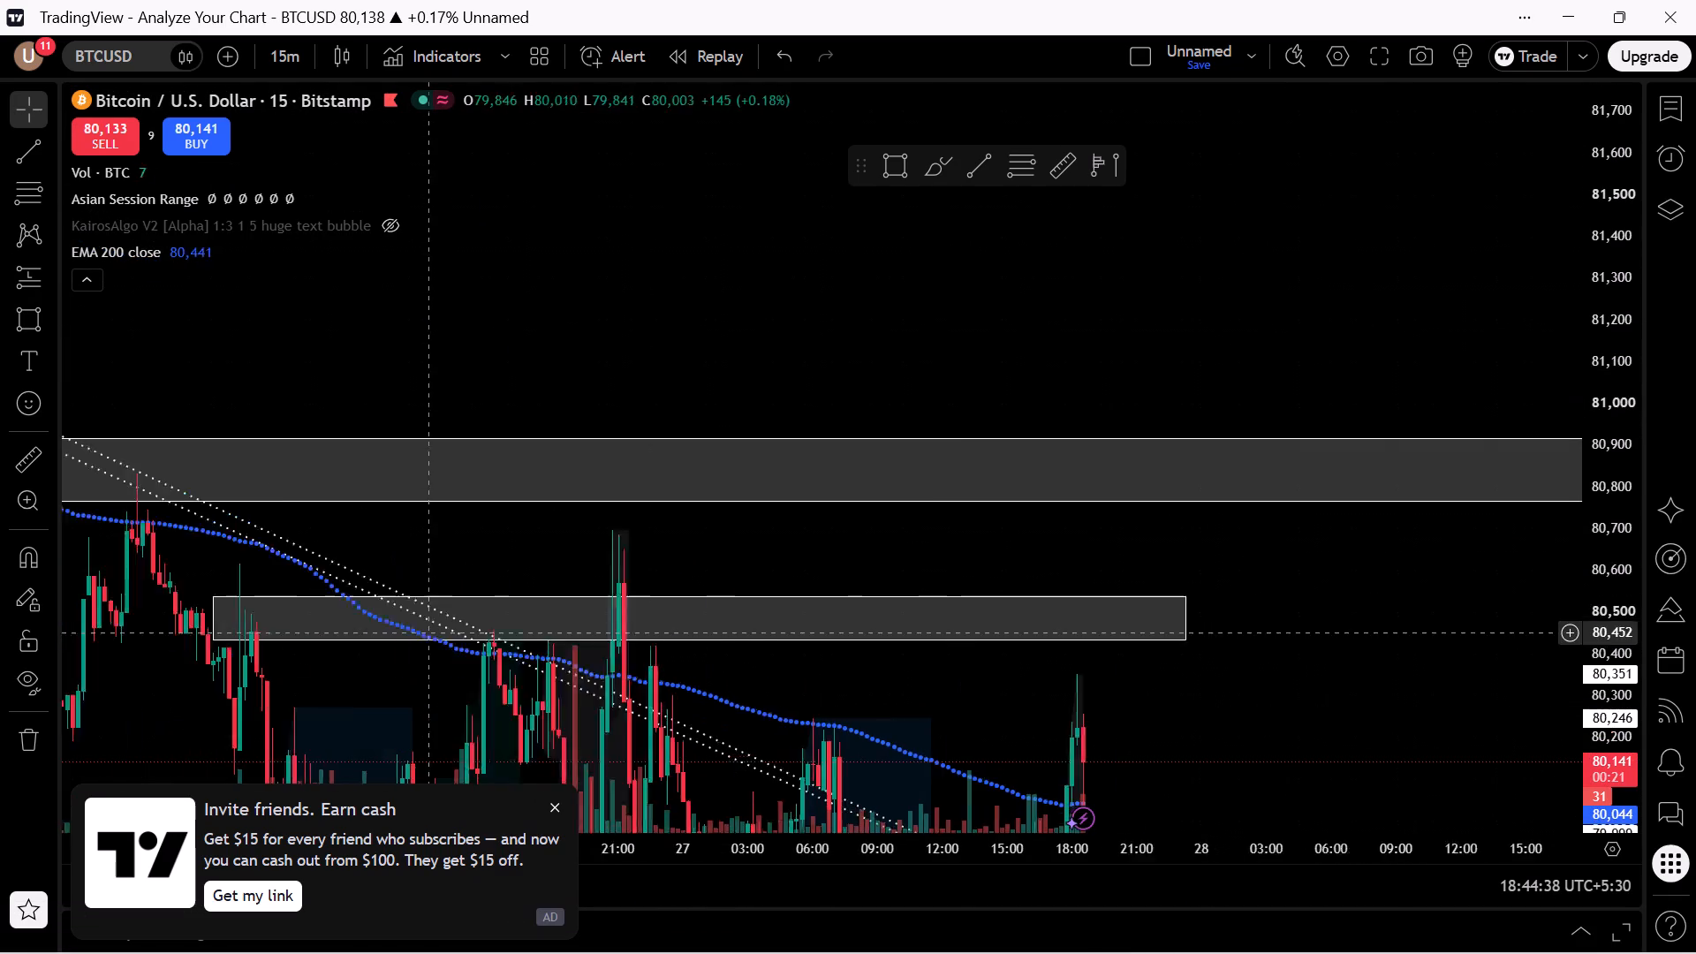
drag(931, 392, 1615, 0)
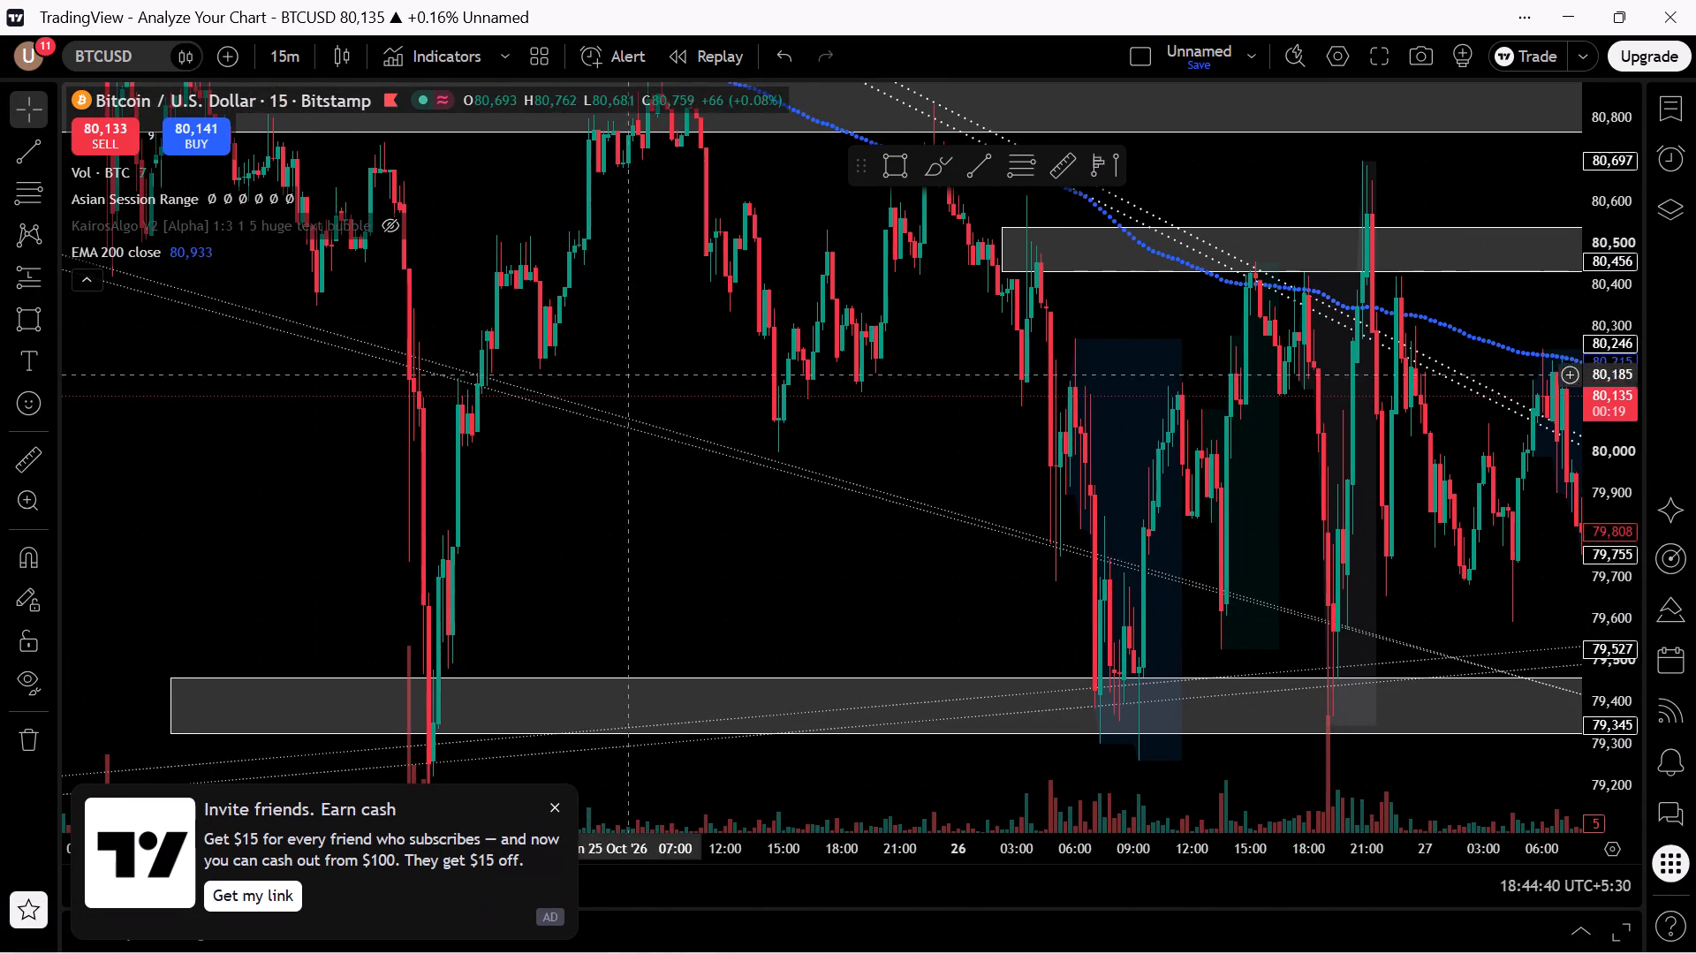
drag(658, 503, 3, 384)
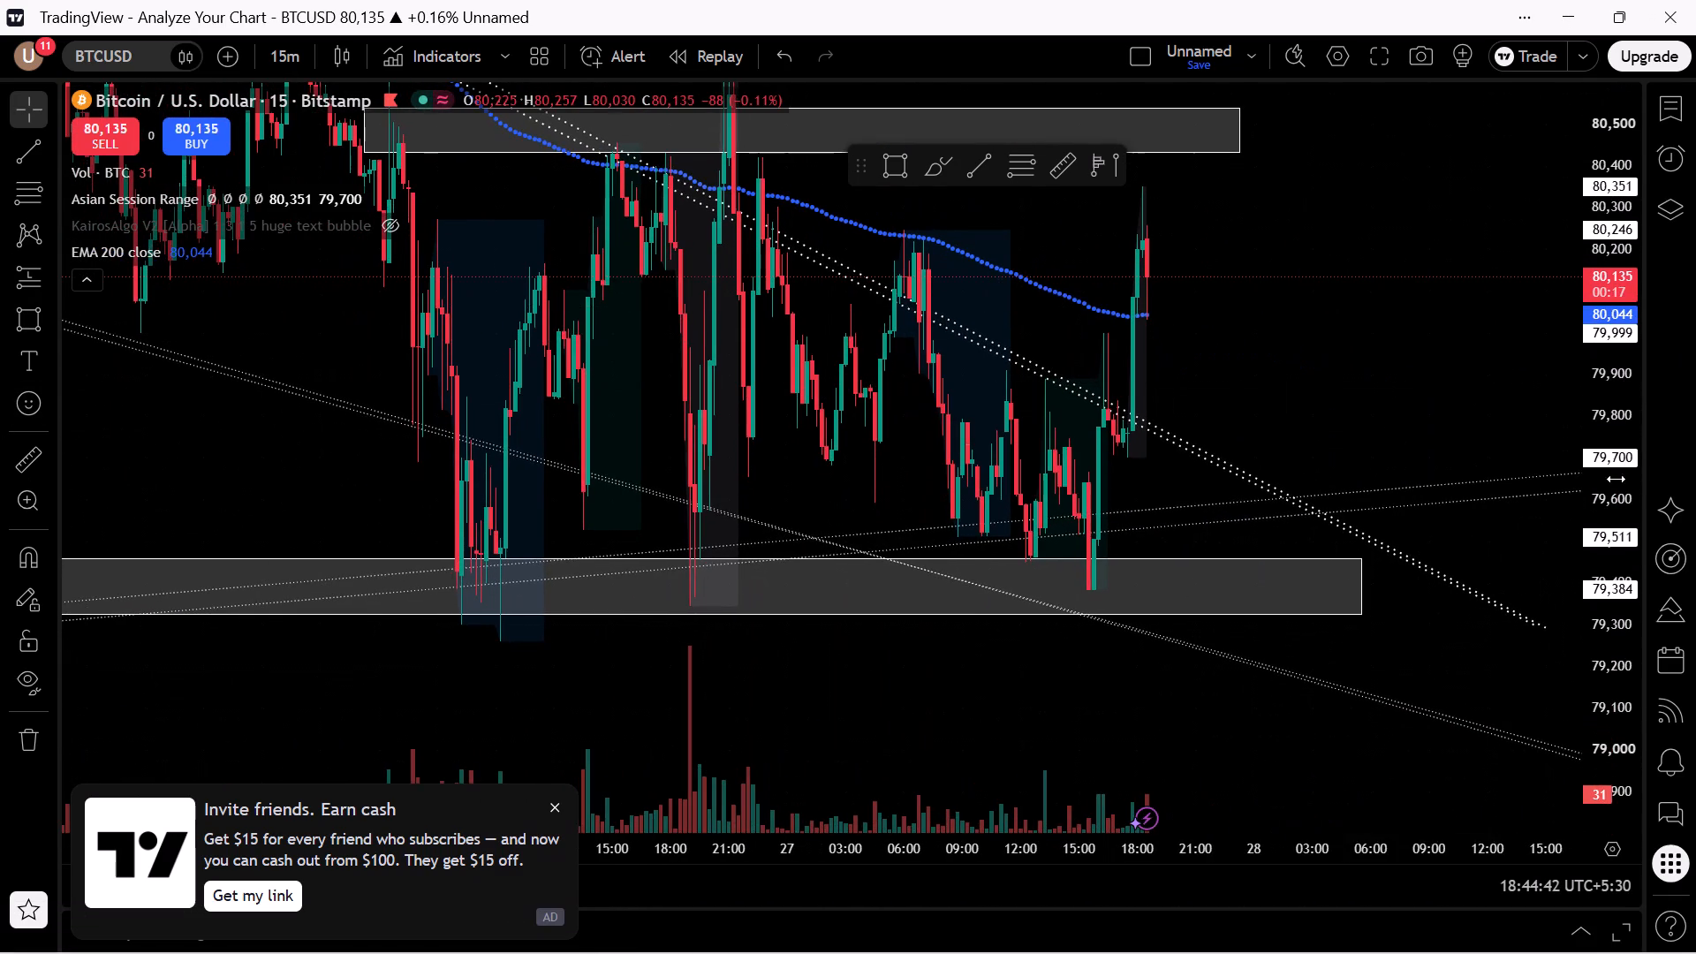
drag(1273, 322, 703, 485)
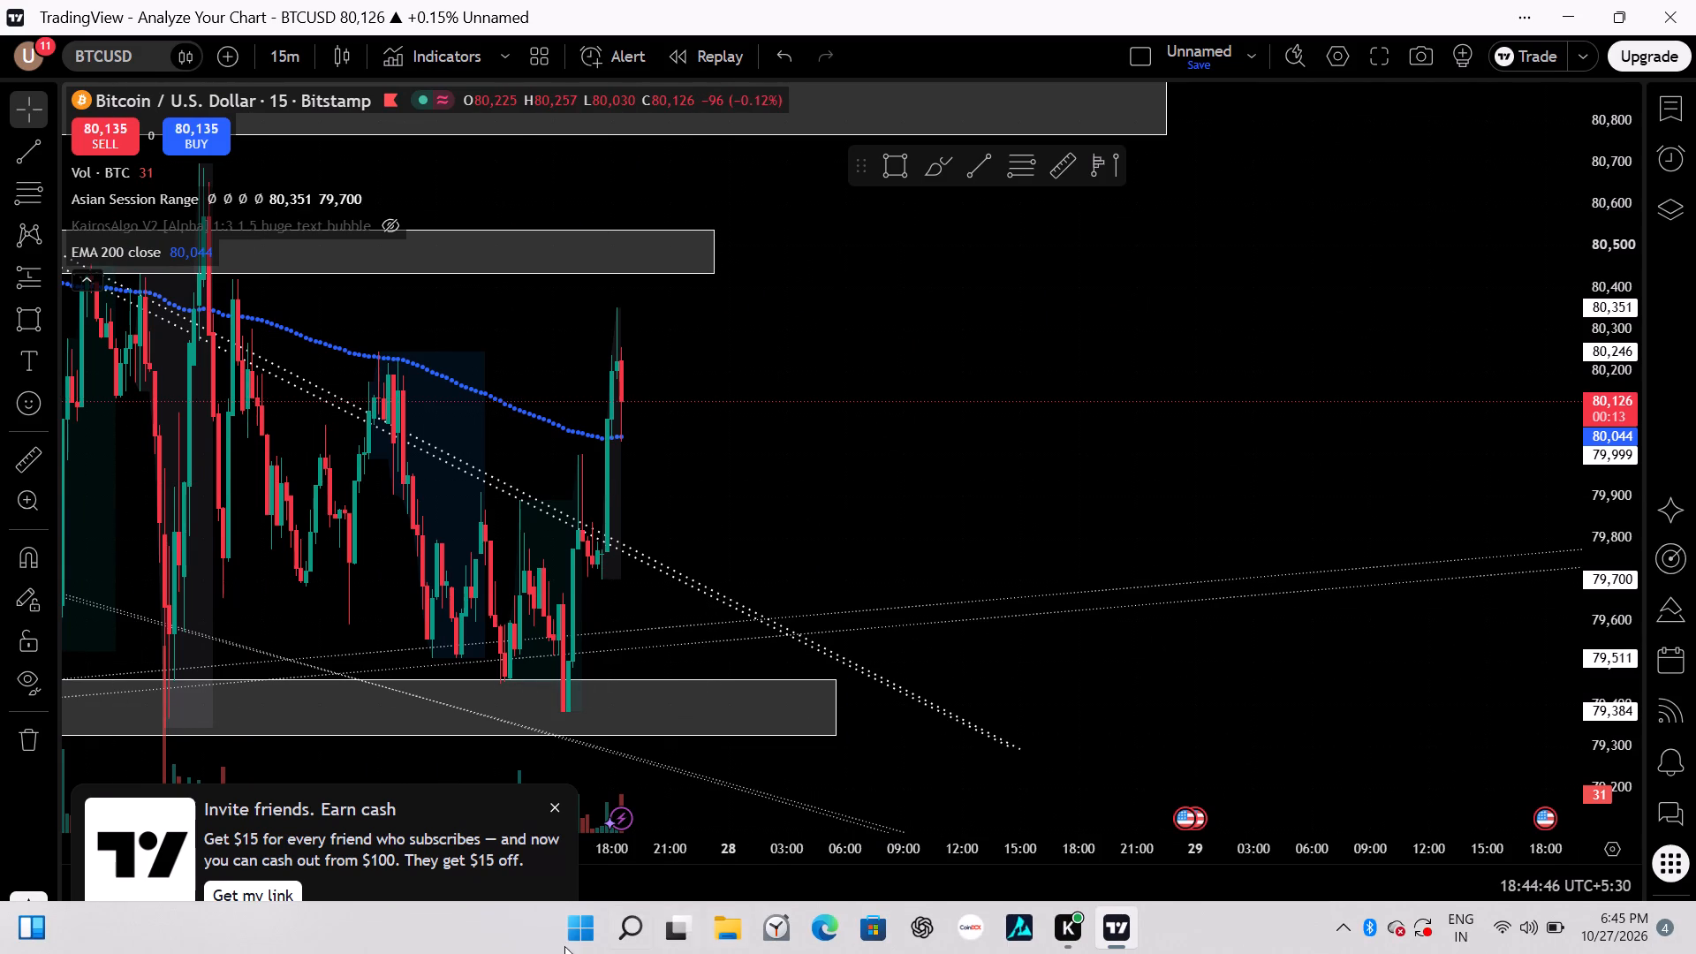
Dismiss the invite-friends advertisement covering the lower part of the chart.
click(559, 814)
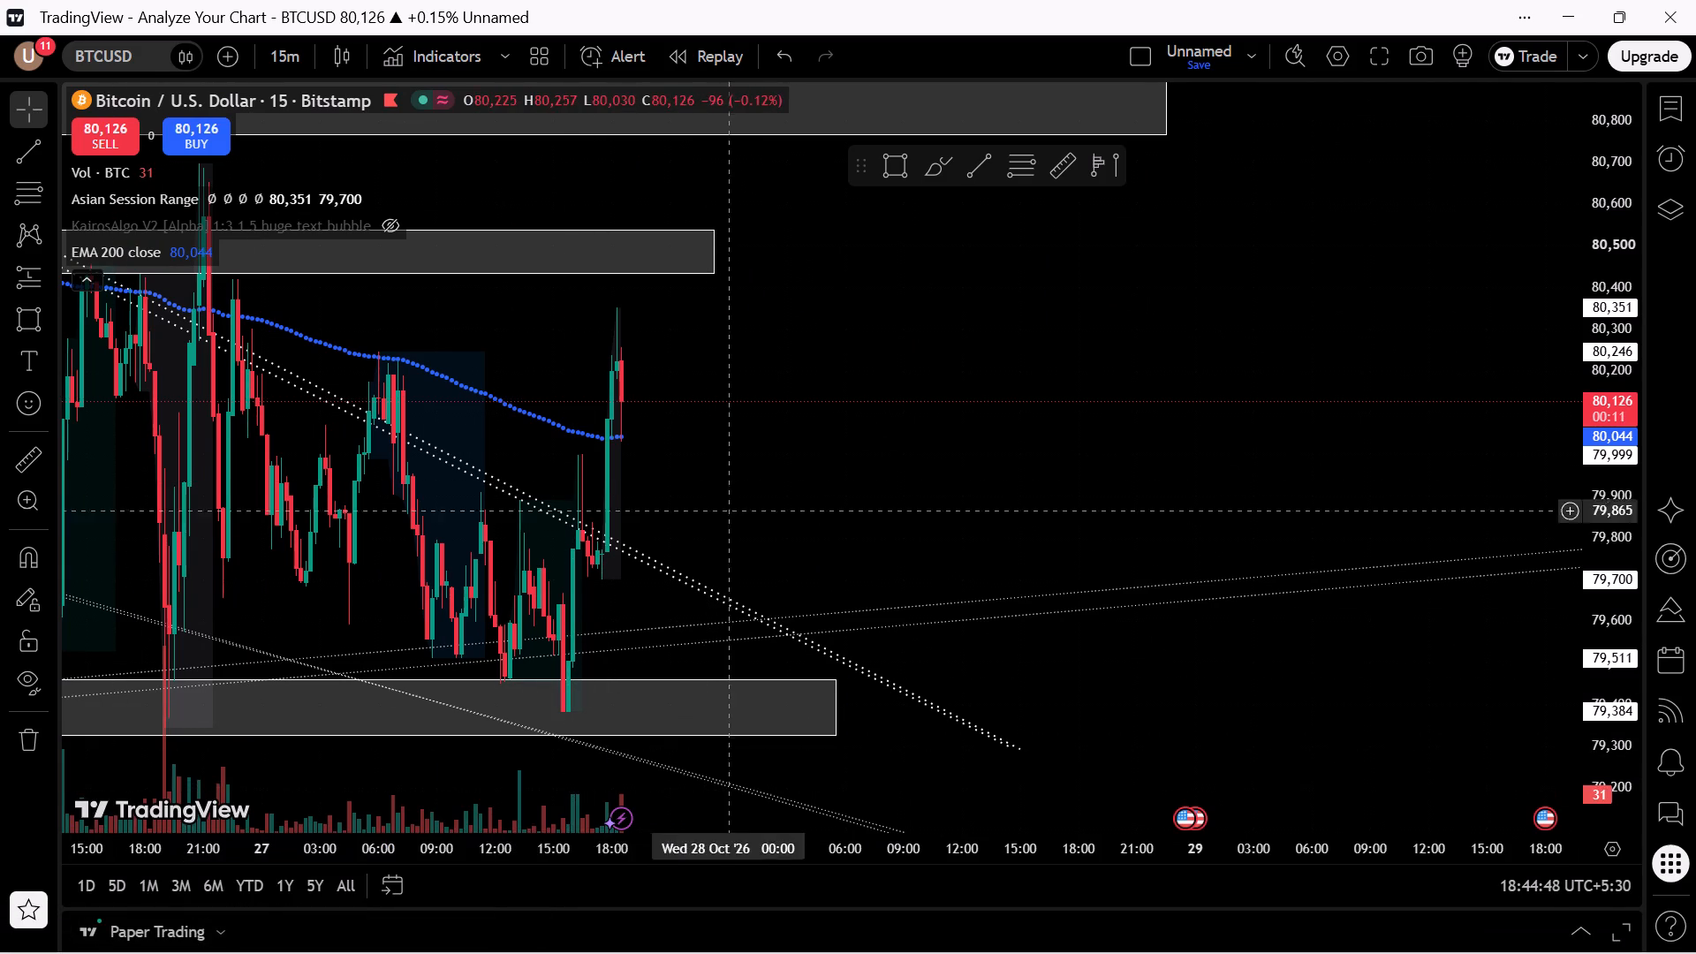
Examine how the latest 15-minute candles and session ranges sit between the 79,400 support zone and the 80,500 and 80,800 resistance zones.
drag(662, 519, 834, 684)
scroll(905, 583, up, 2)
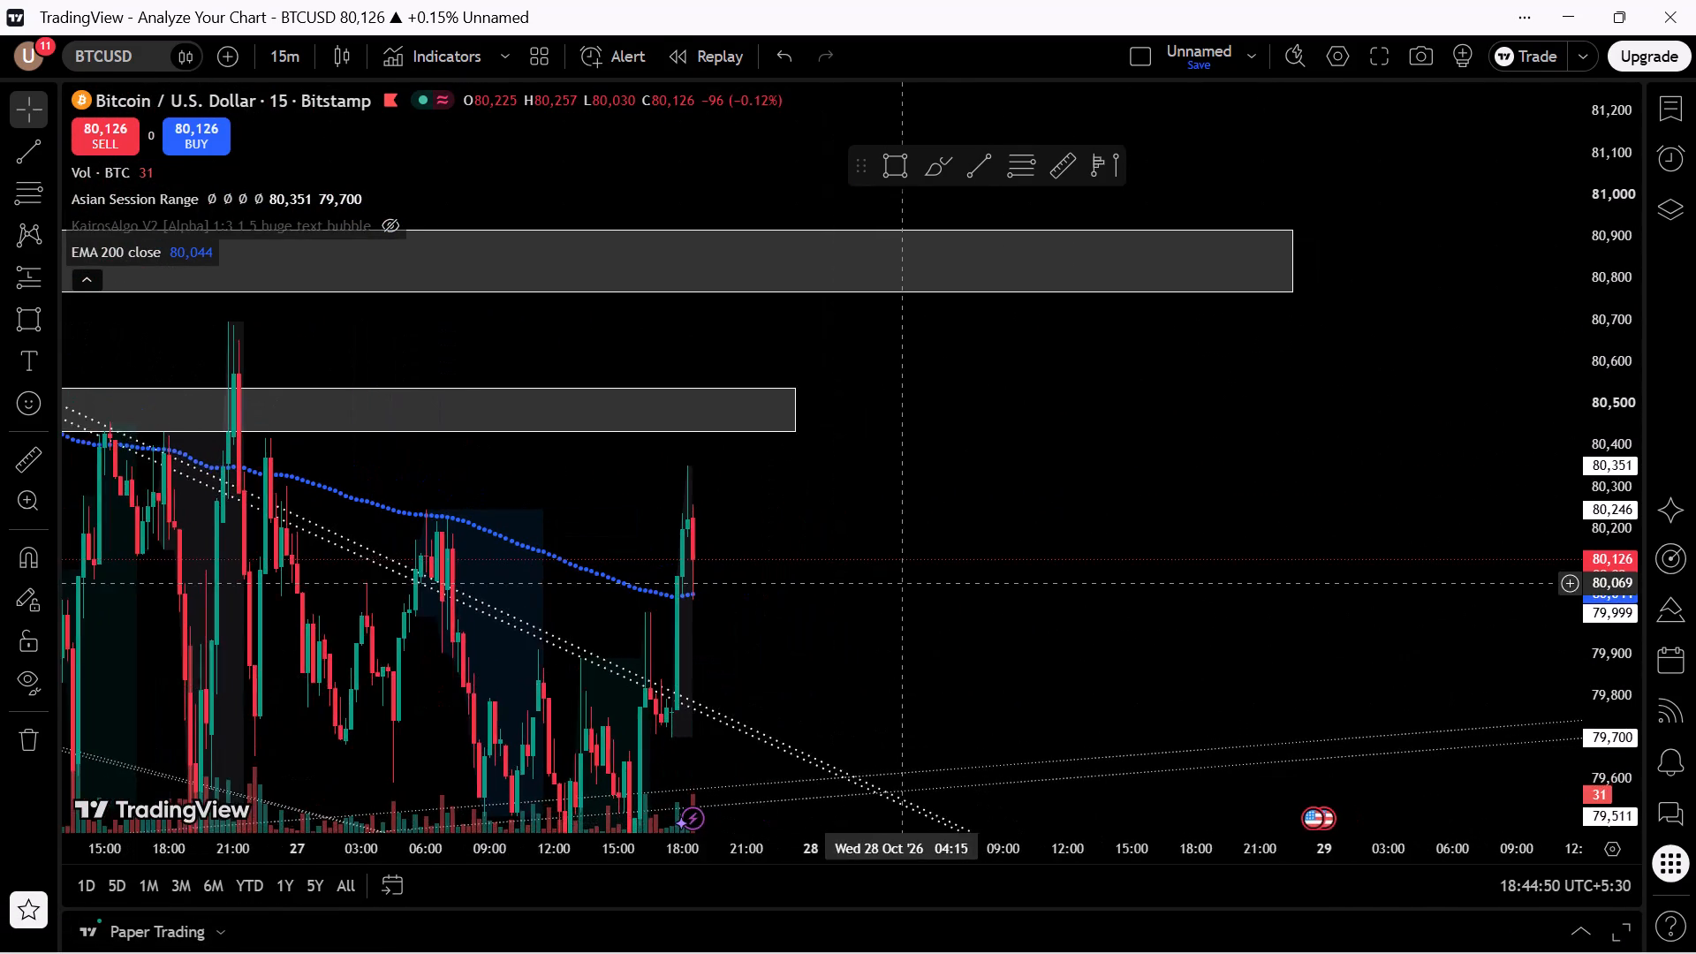
scroll(853, 598, up, 2)
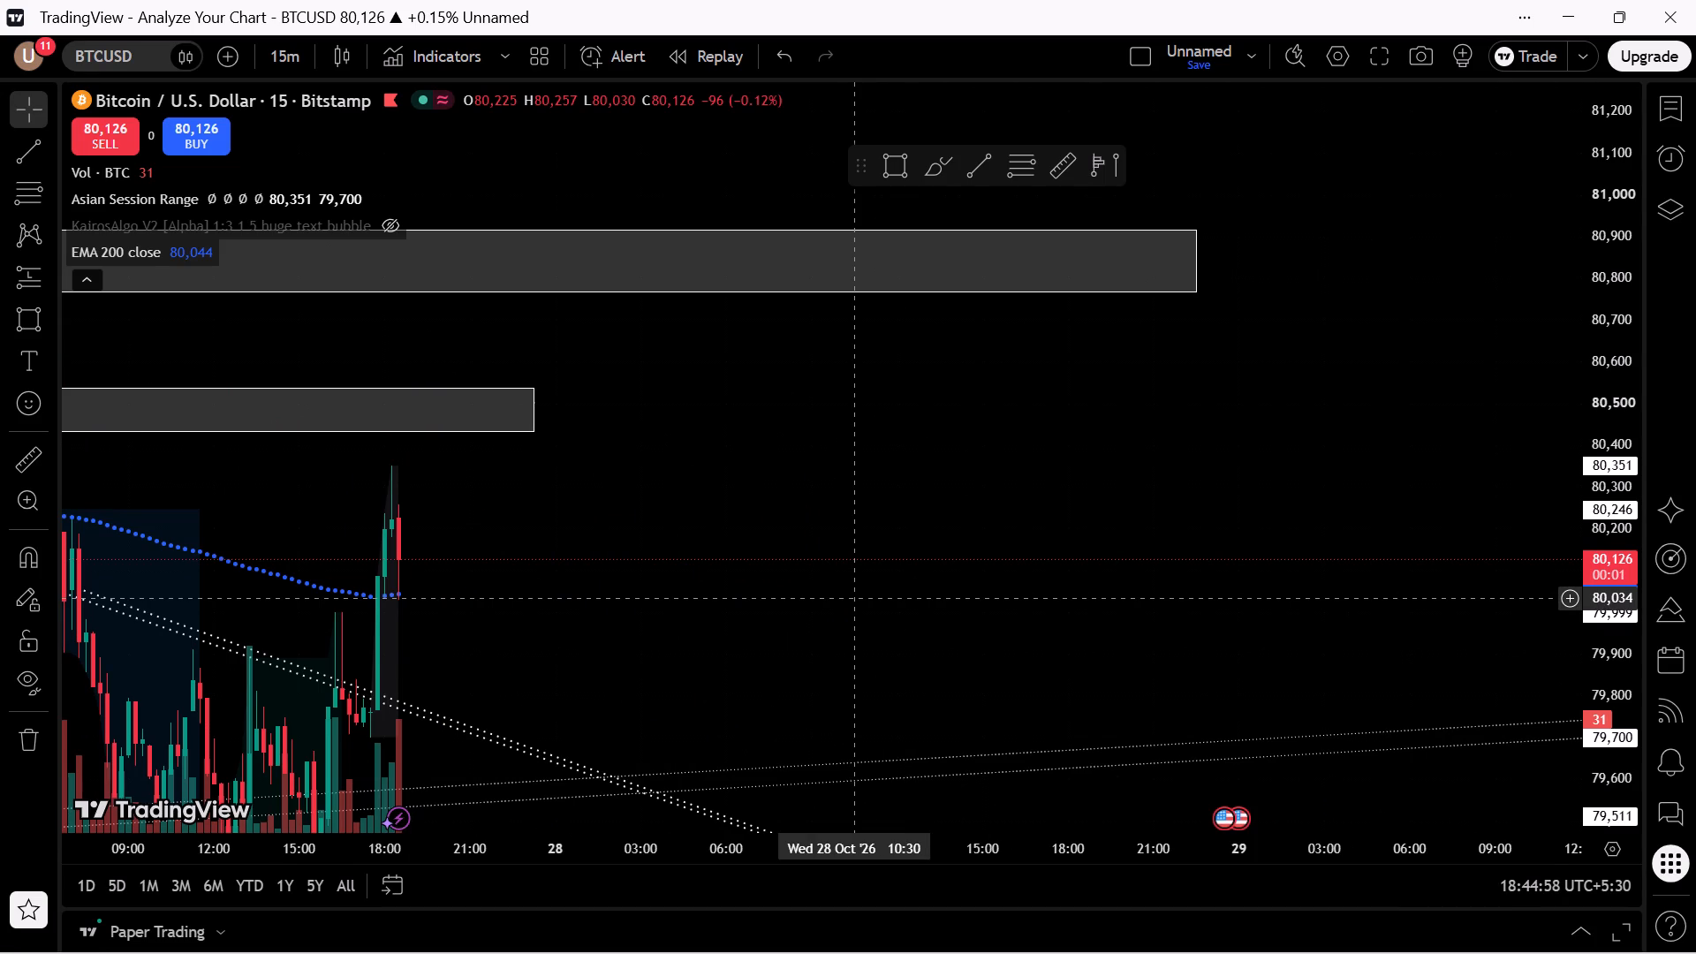
scroll(421, 640, down, 4)
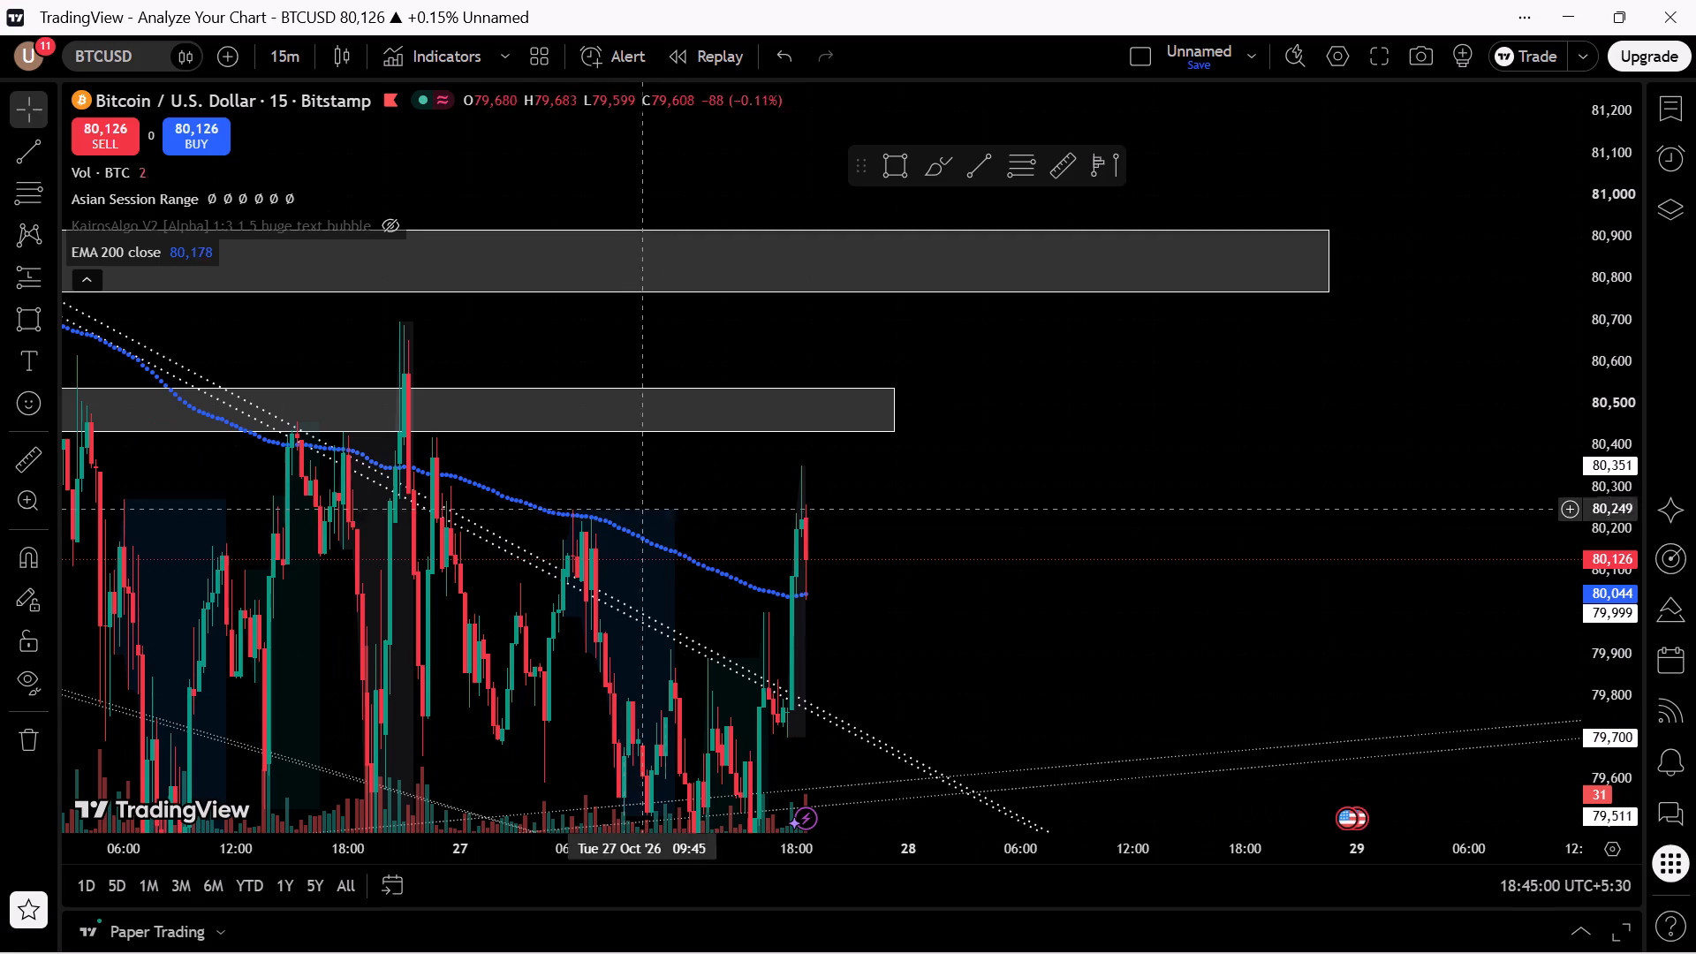
drag(882, 523, 1339, 286)
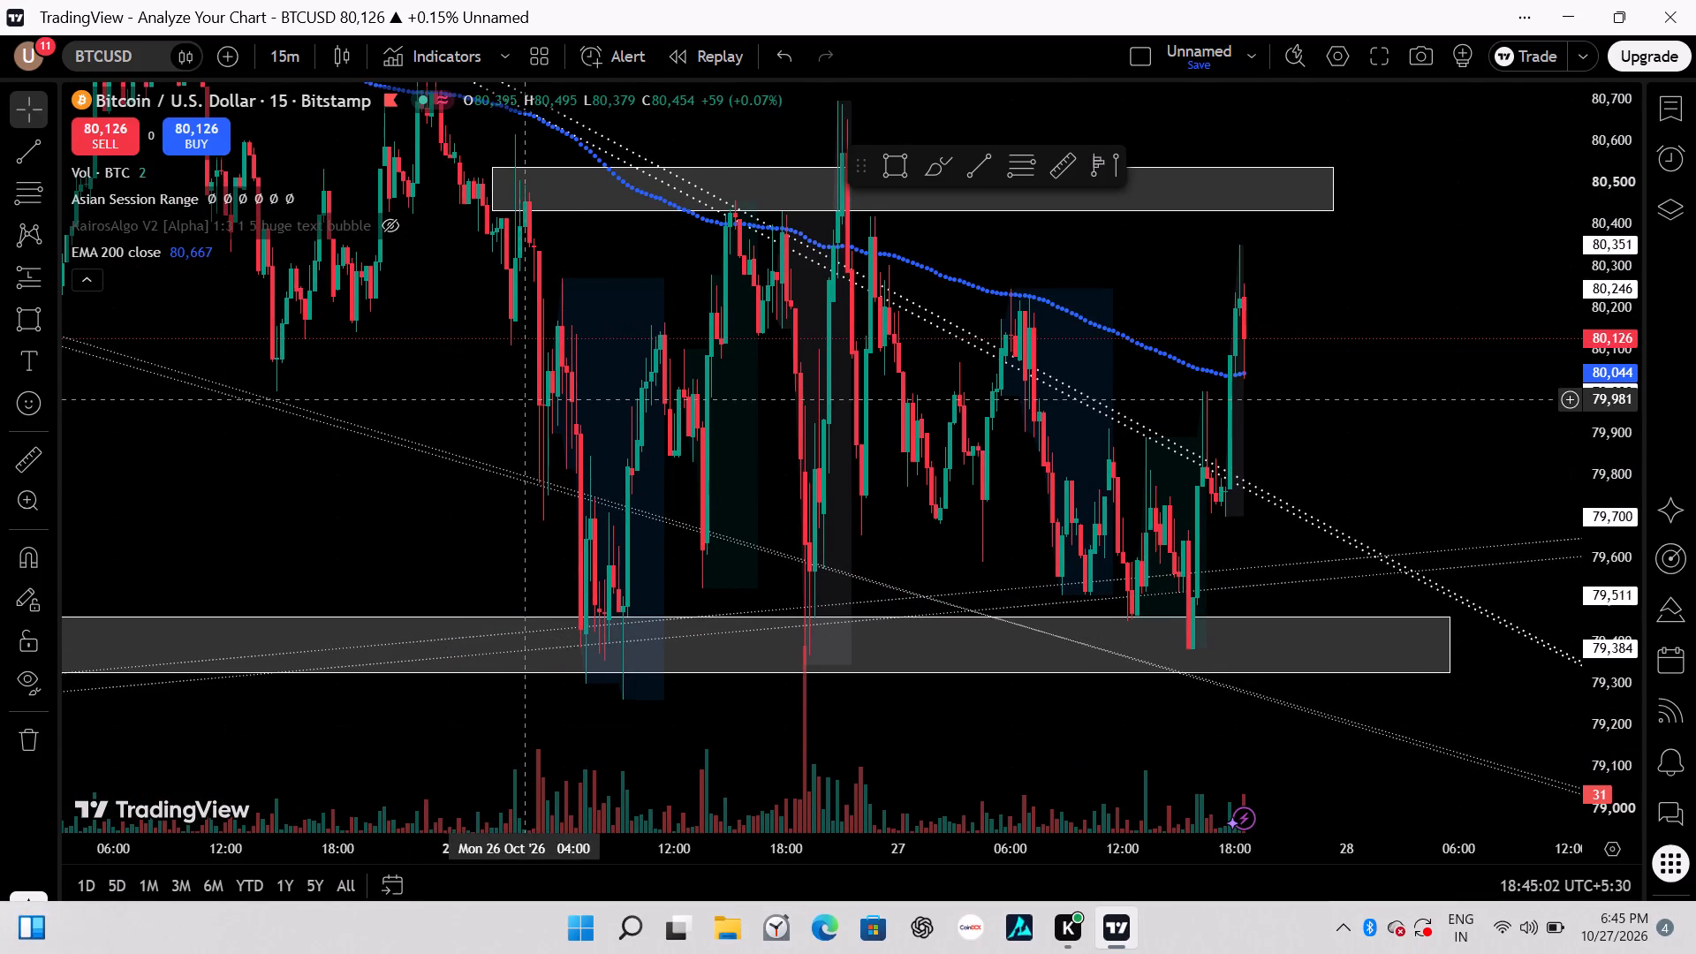
drag(517, 415, 1020, 777)
drag(617, 599, 1085, 0)
drag(1005, 549, 112, 731)
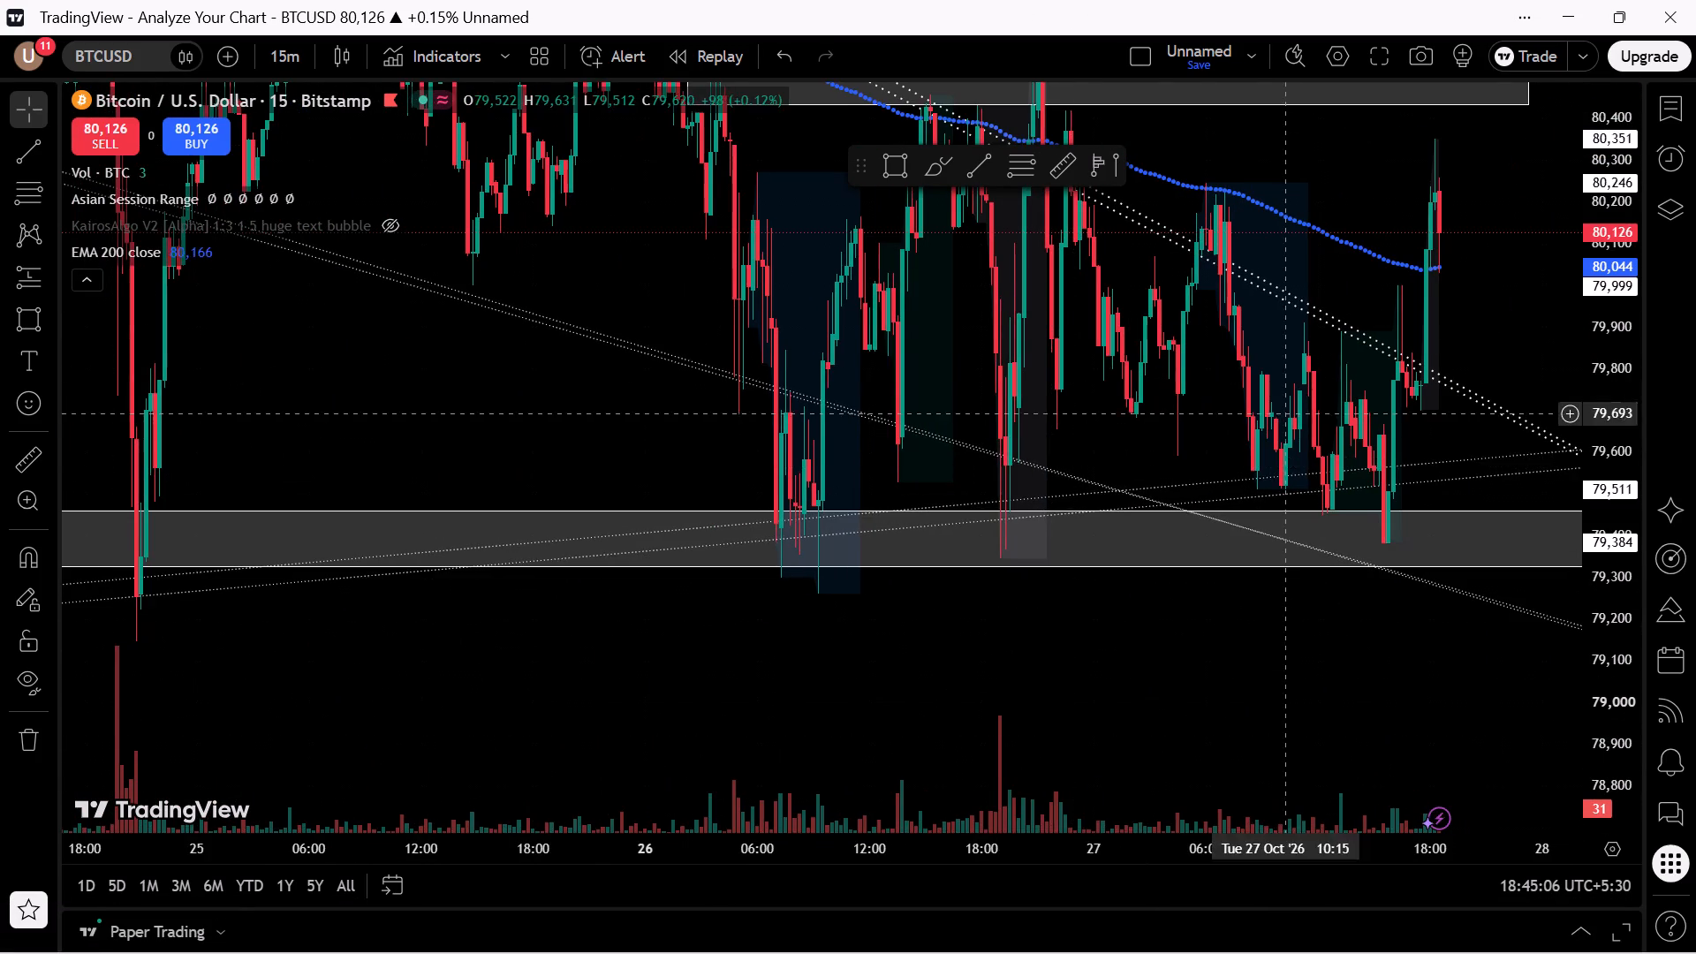
drag(1177, 436, 594, 604)
scroll(1163, 571, up, 2)
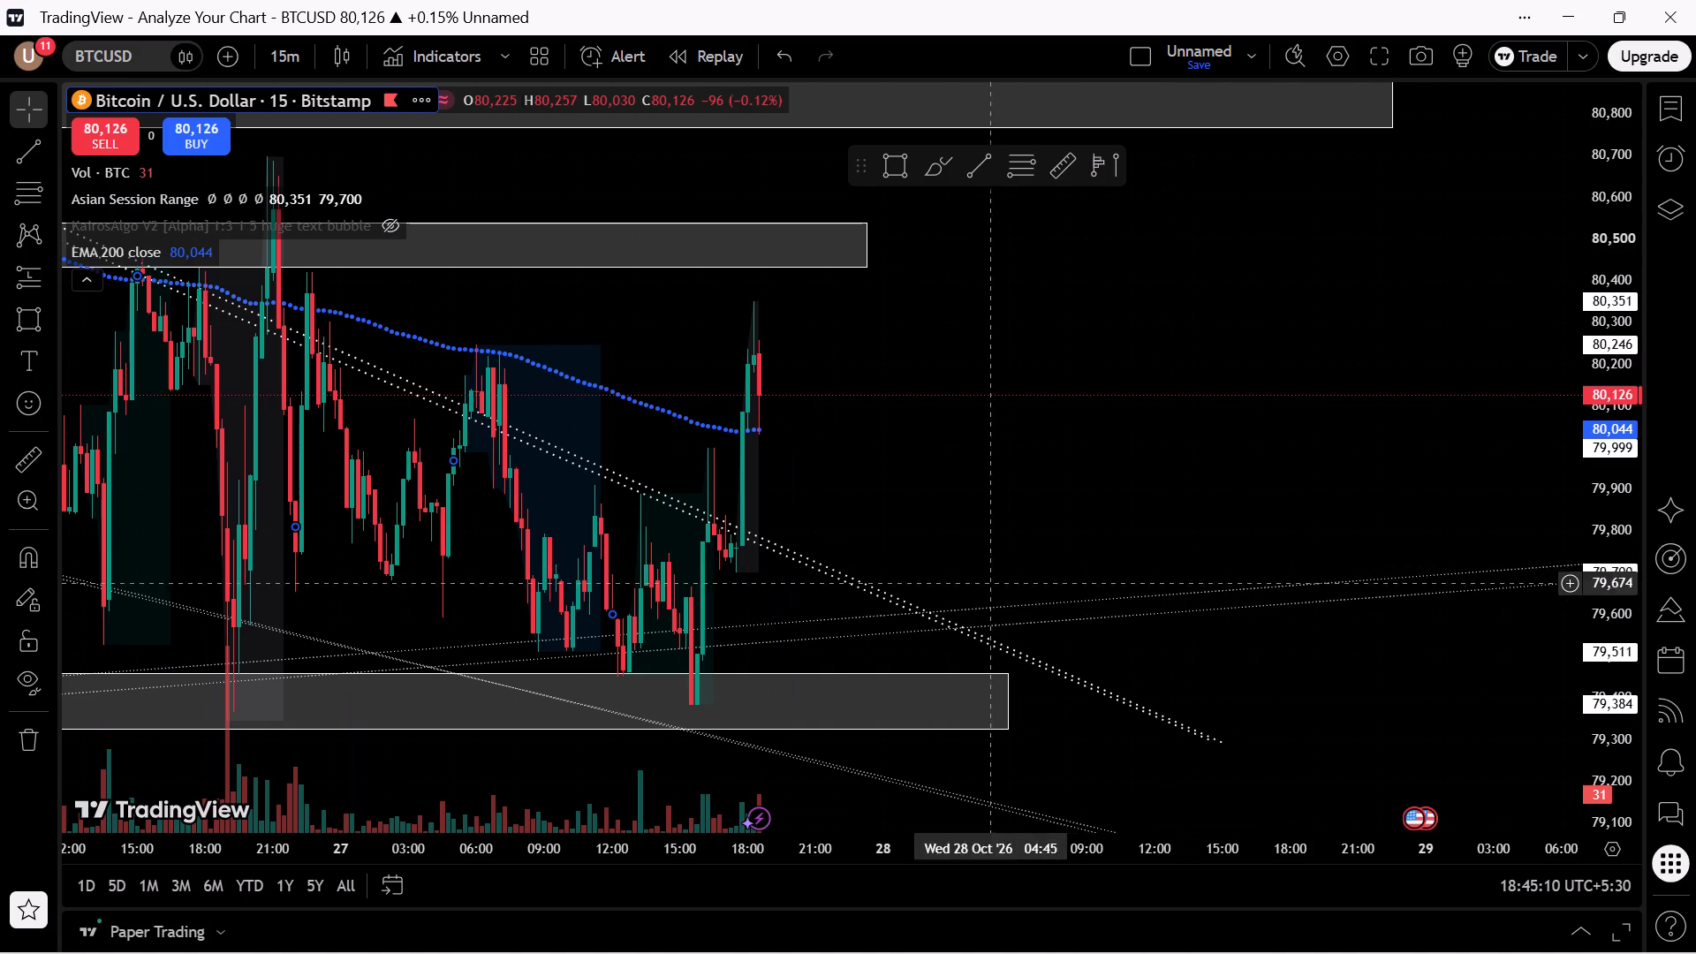
scroll(1136, 479, down, 2)
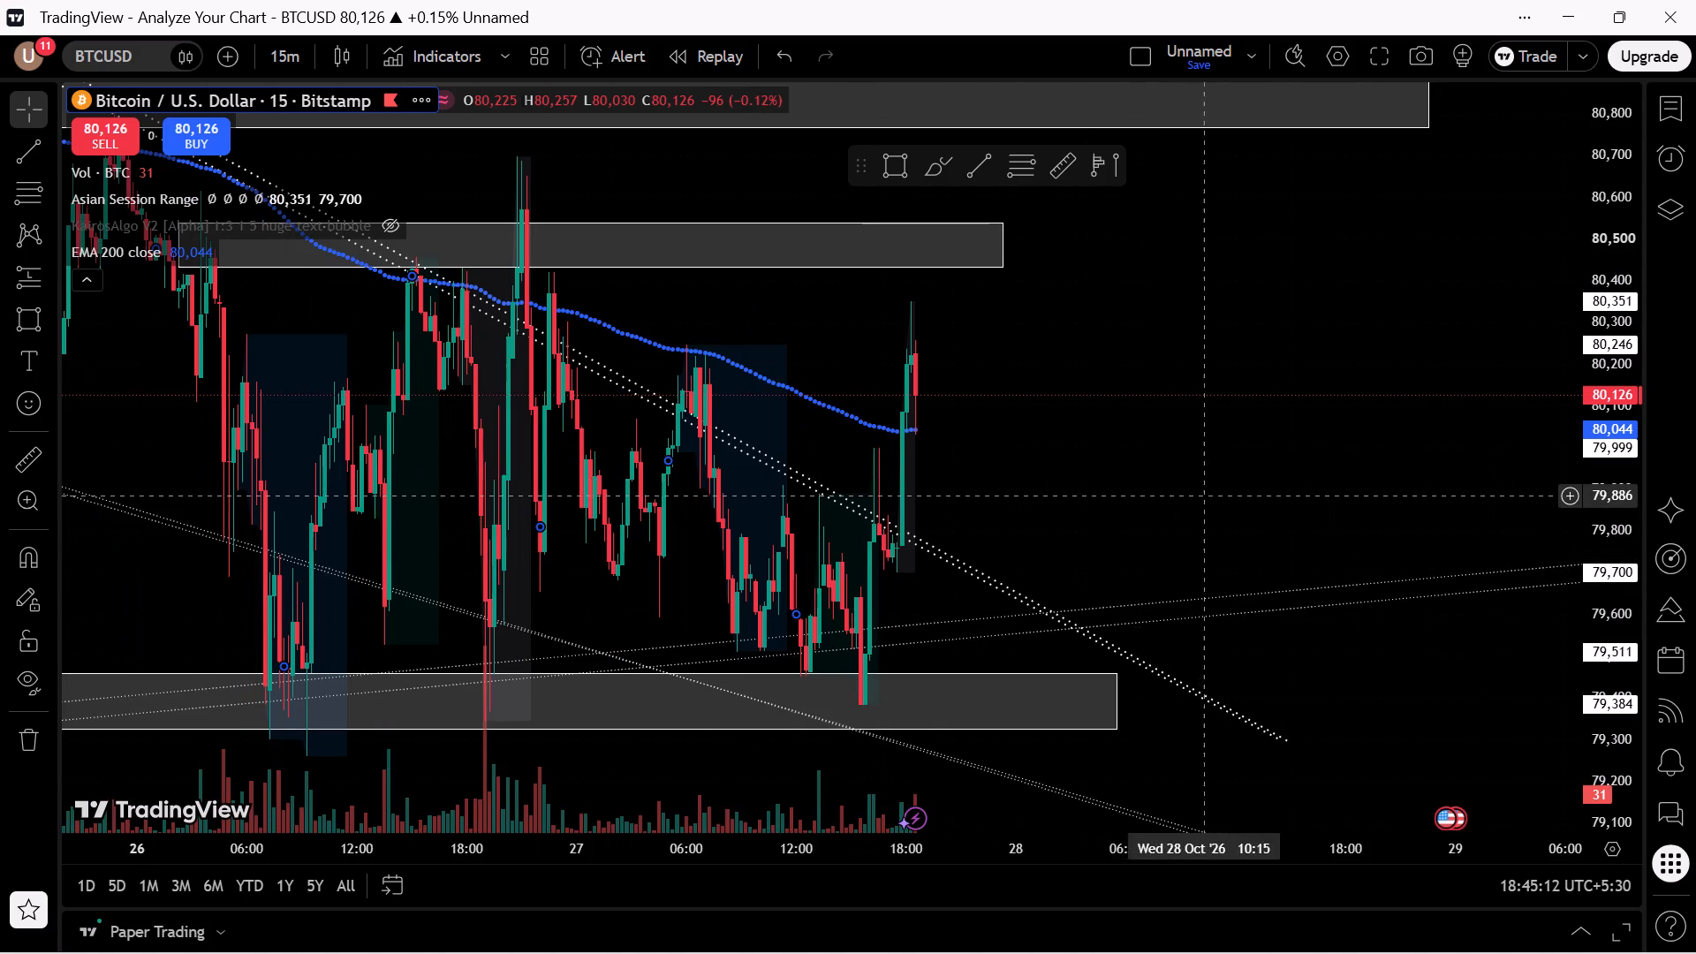
drag(1203, 489, 1090, 379)
scroll(1095, 504, up, 5)
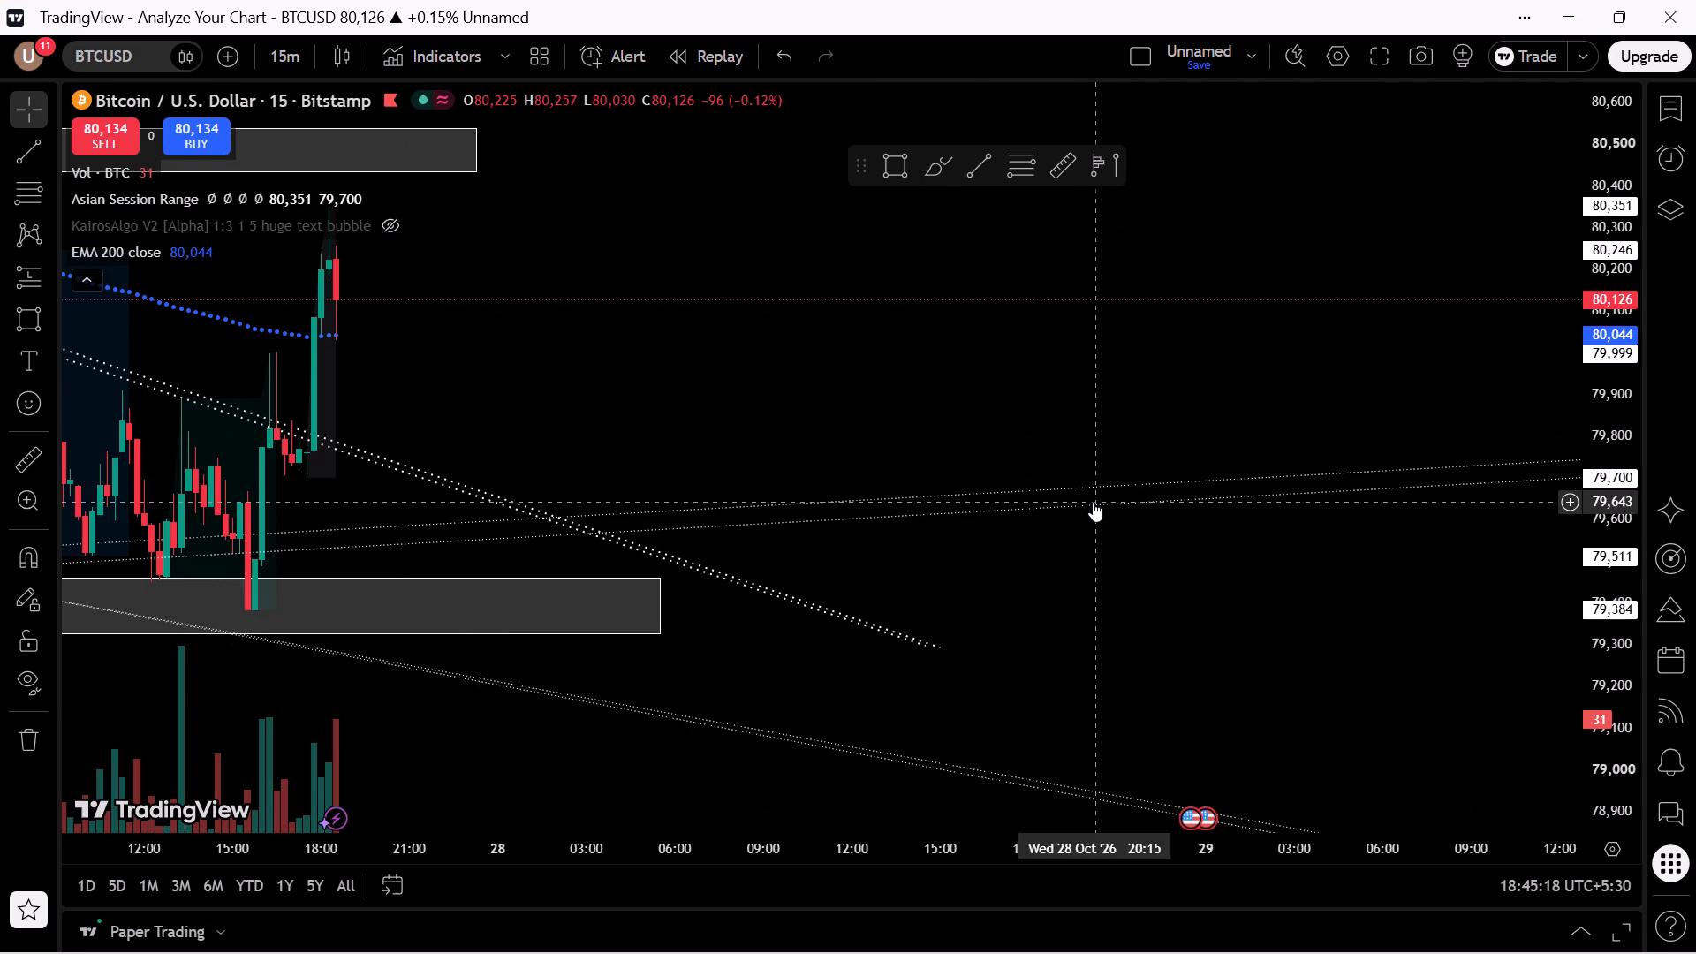
scroll(852, 590, down, 4)
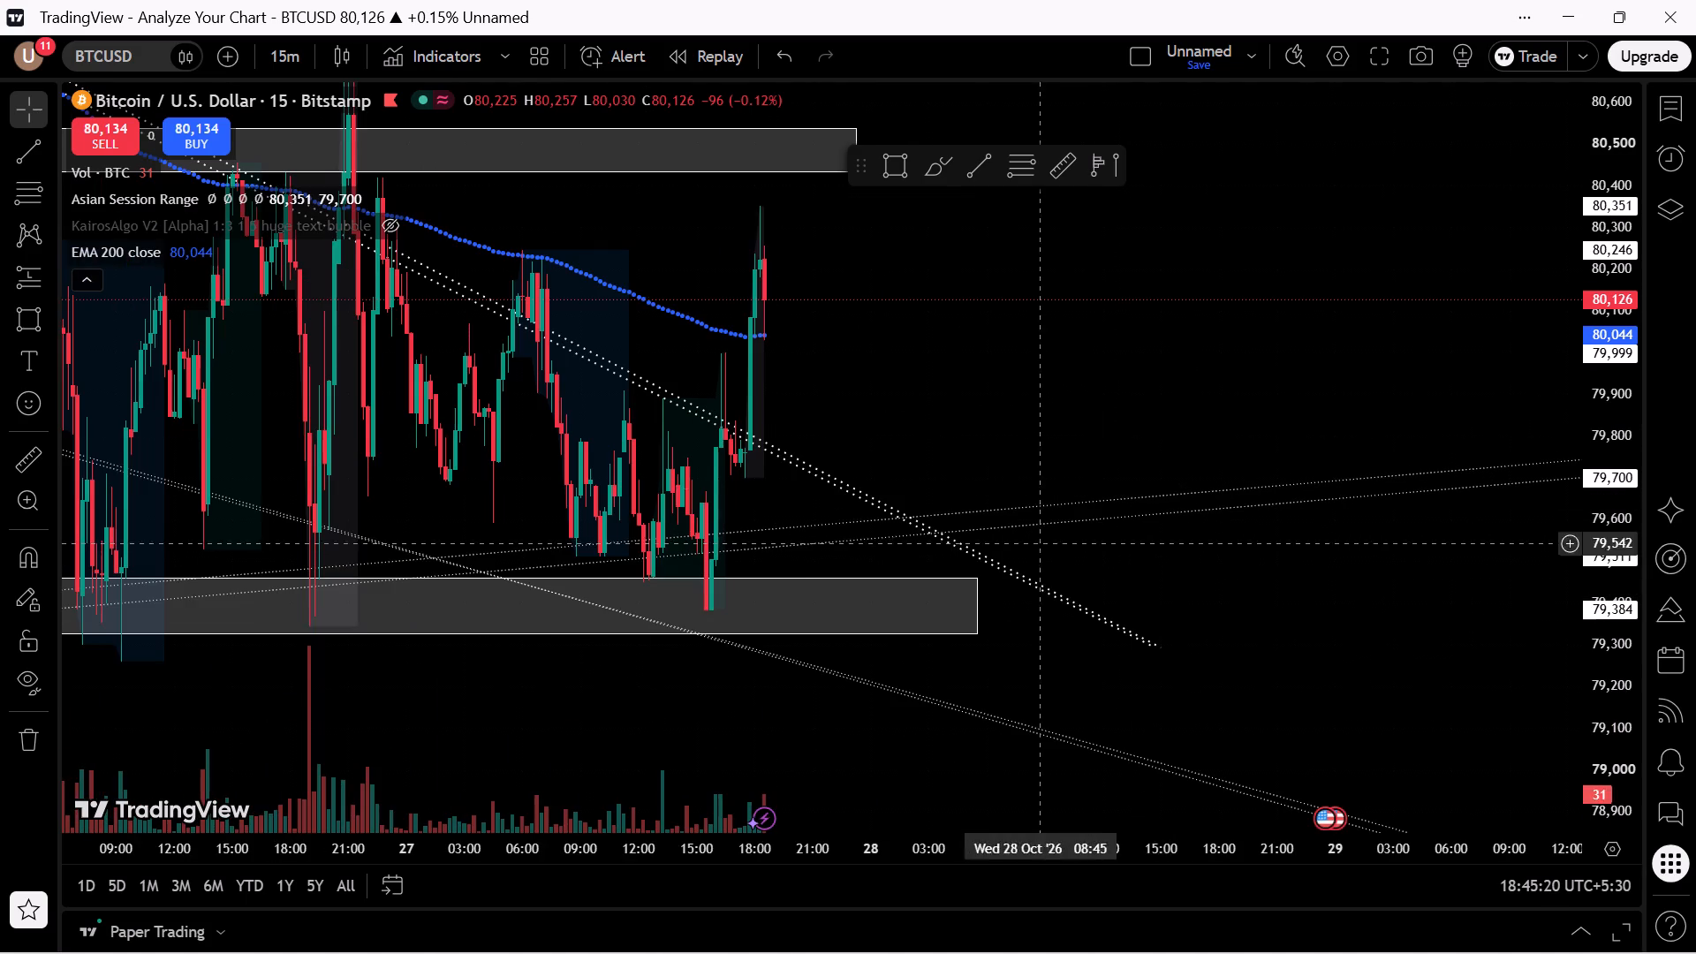
drag(1080, 417, 1314, 542)
scroll(1112, 574, down, 6)
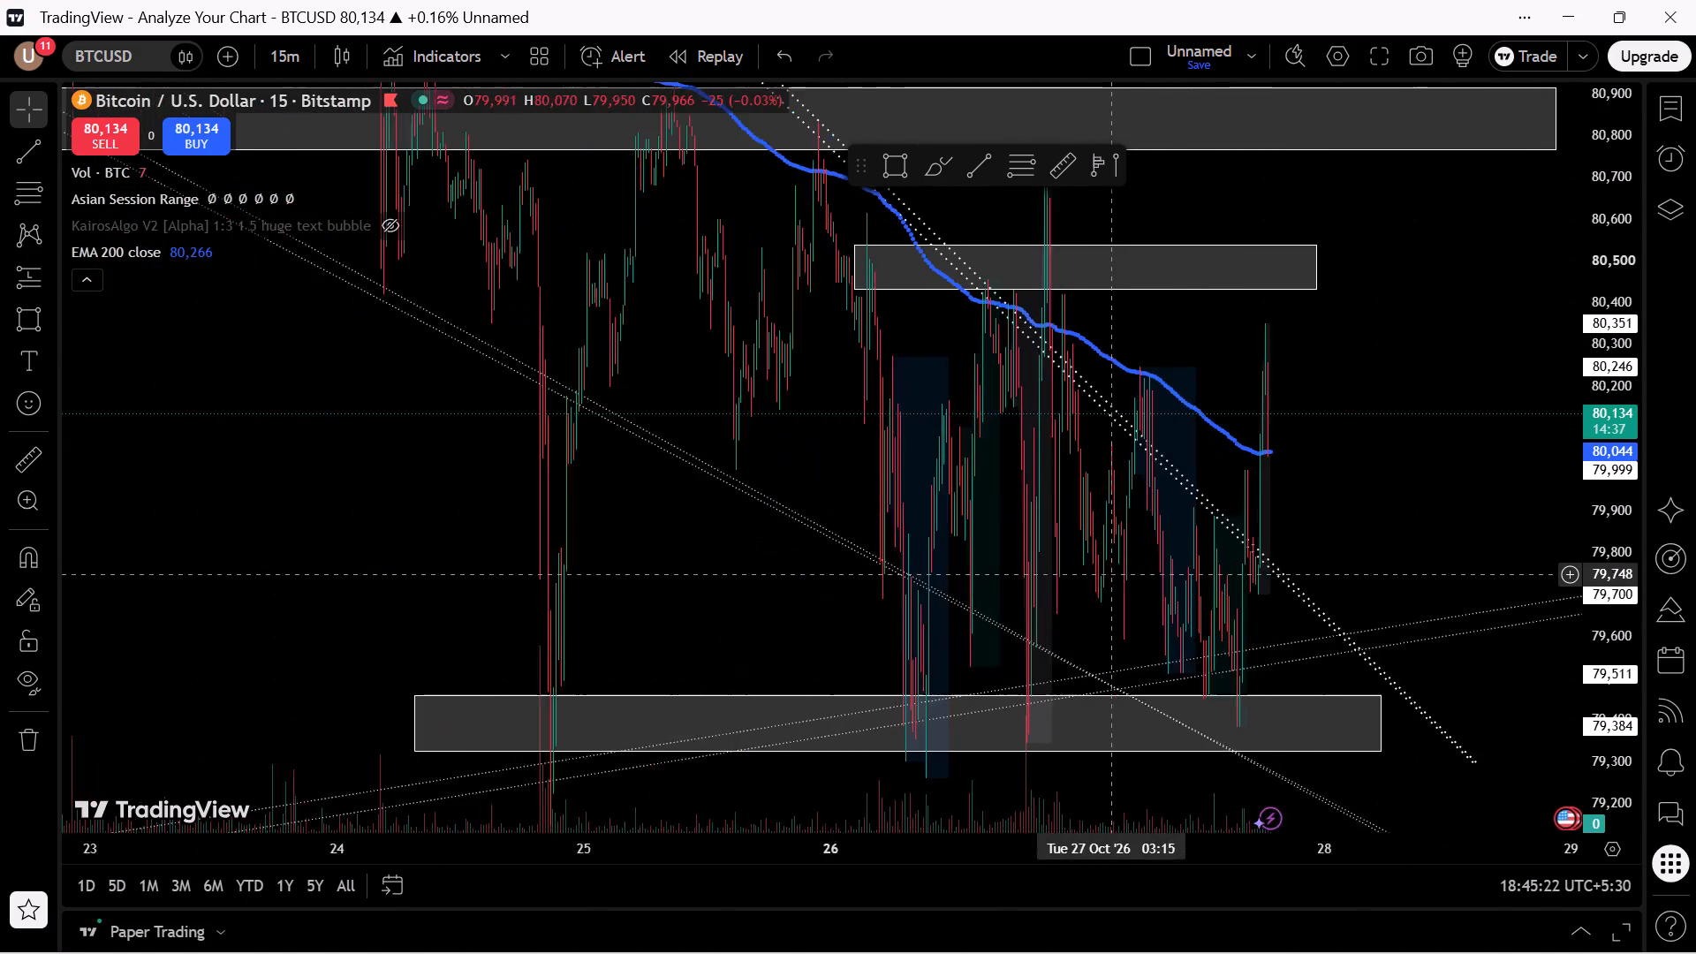
Examine the 15-minute BTCUSD structure from 20 to 27 October, comparing the red supply zone near 82,000 with the grey zones below.
scroll(1109, 574, down, 1)
drag(926, 460, 924, 680)
drag(753, 587, 1382, 756)
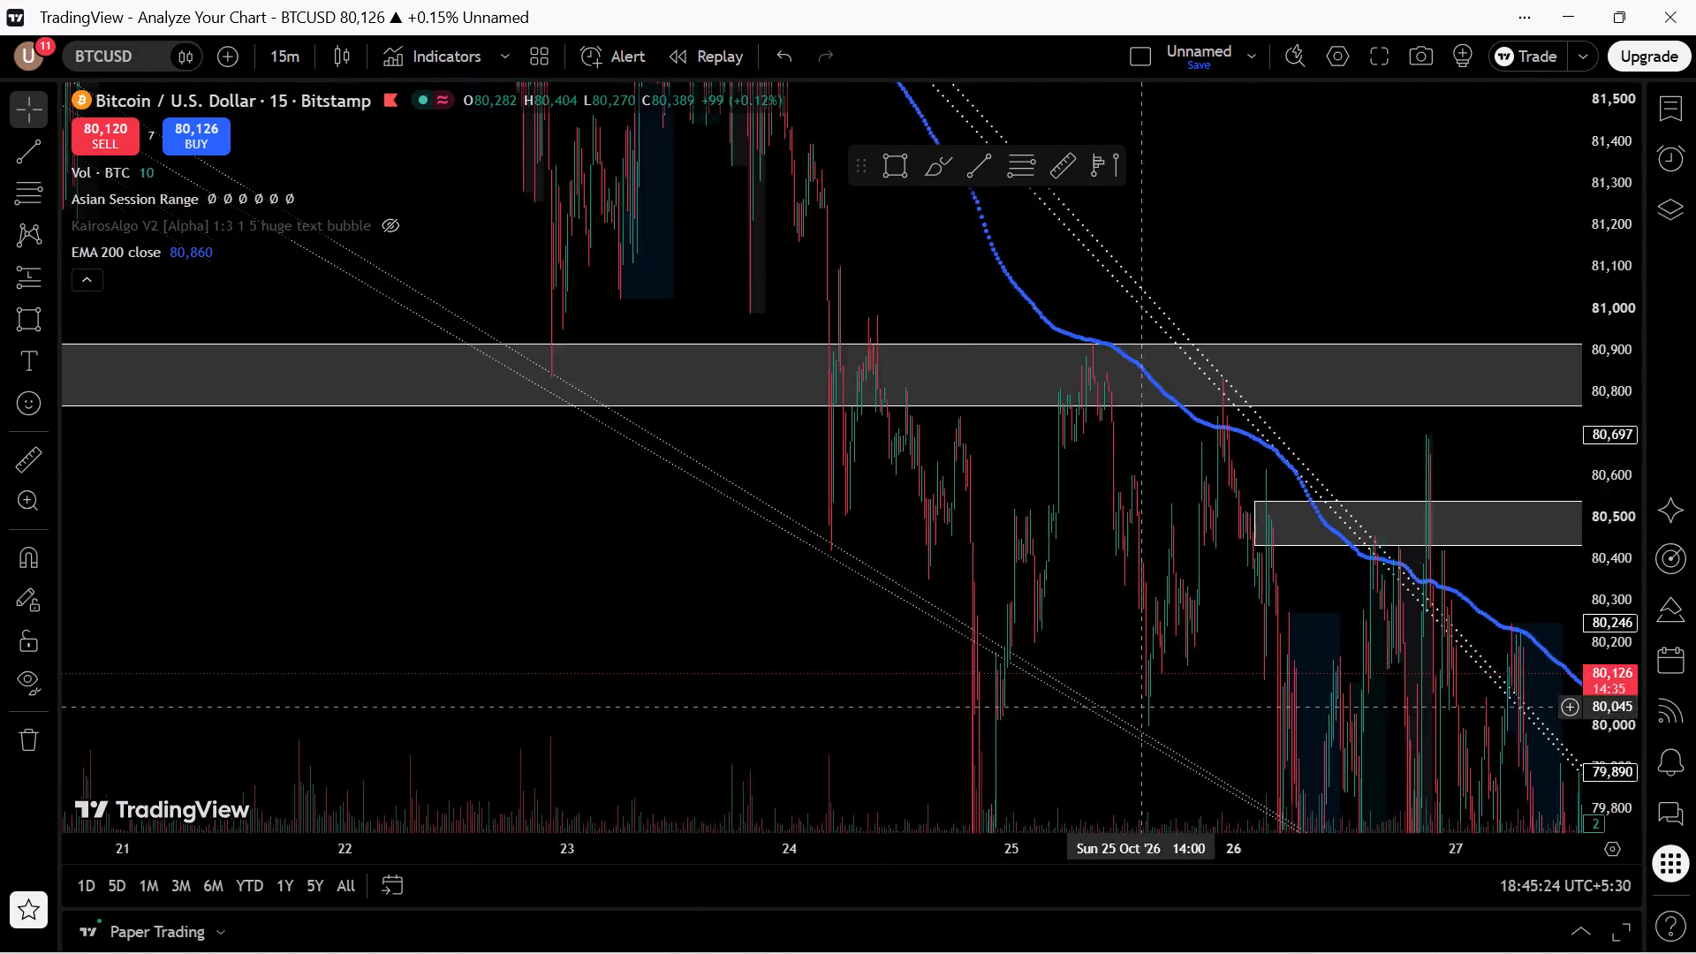
drag(1382, 756, 1409, 755)
drag(1599, 435, 1517, 779)
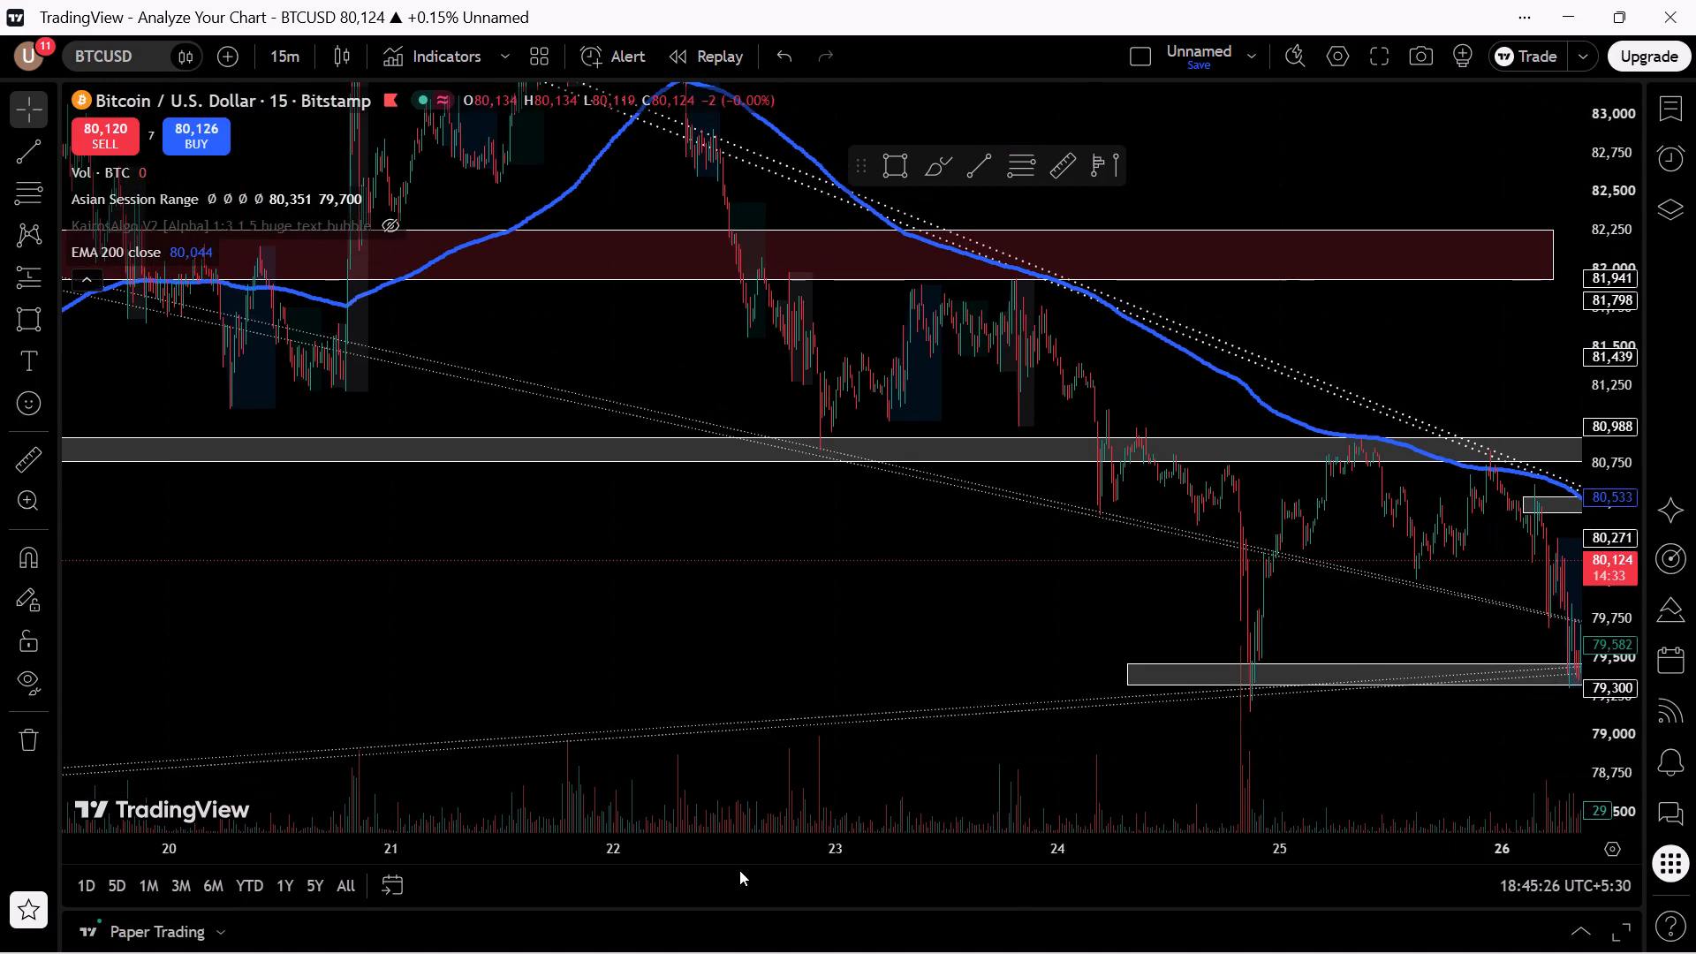
drag(837, 606, 0, 610)
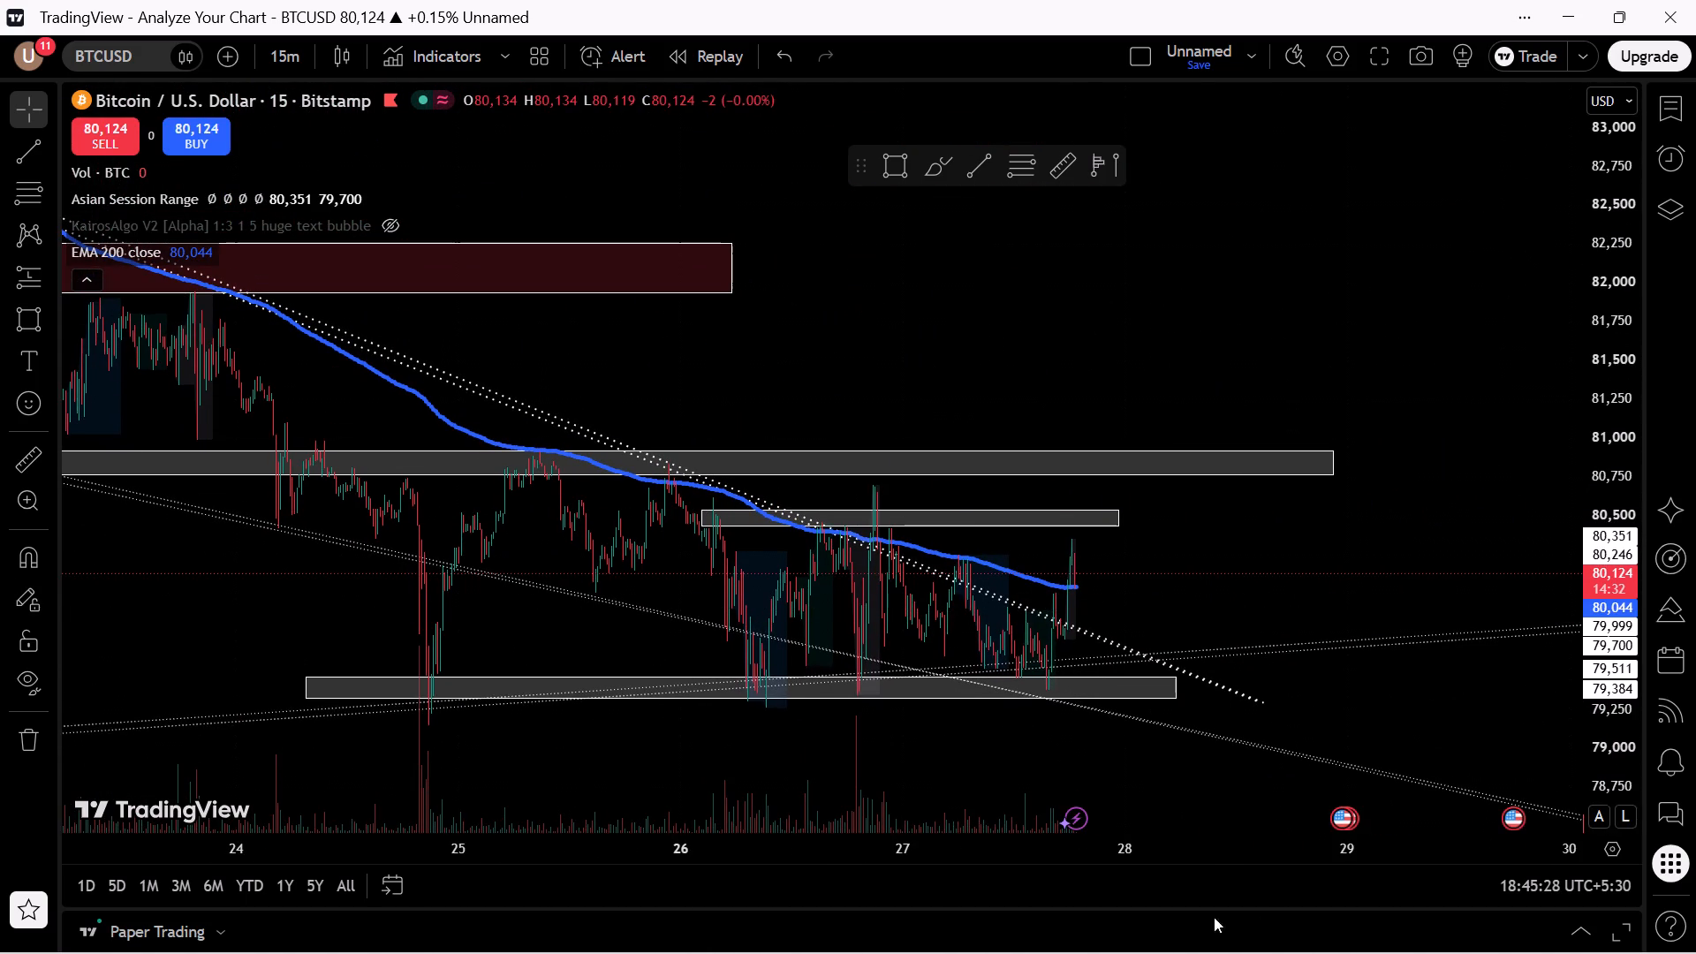
drag(1586, 641, 1666, 231)
scroll(1093, 534, up, 4)
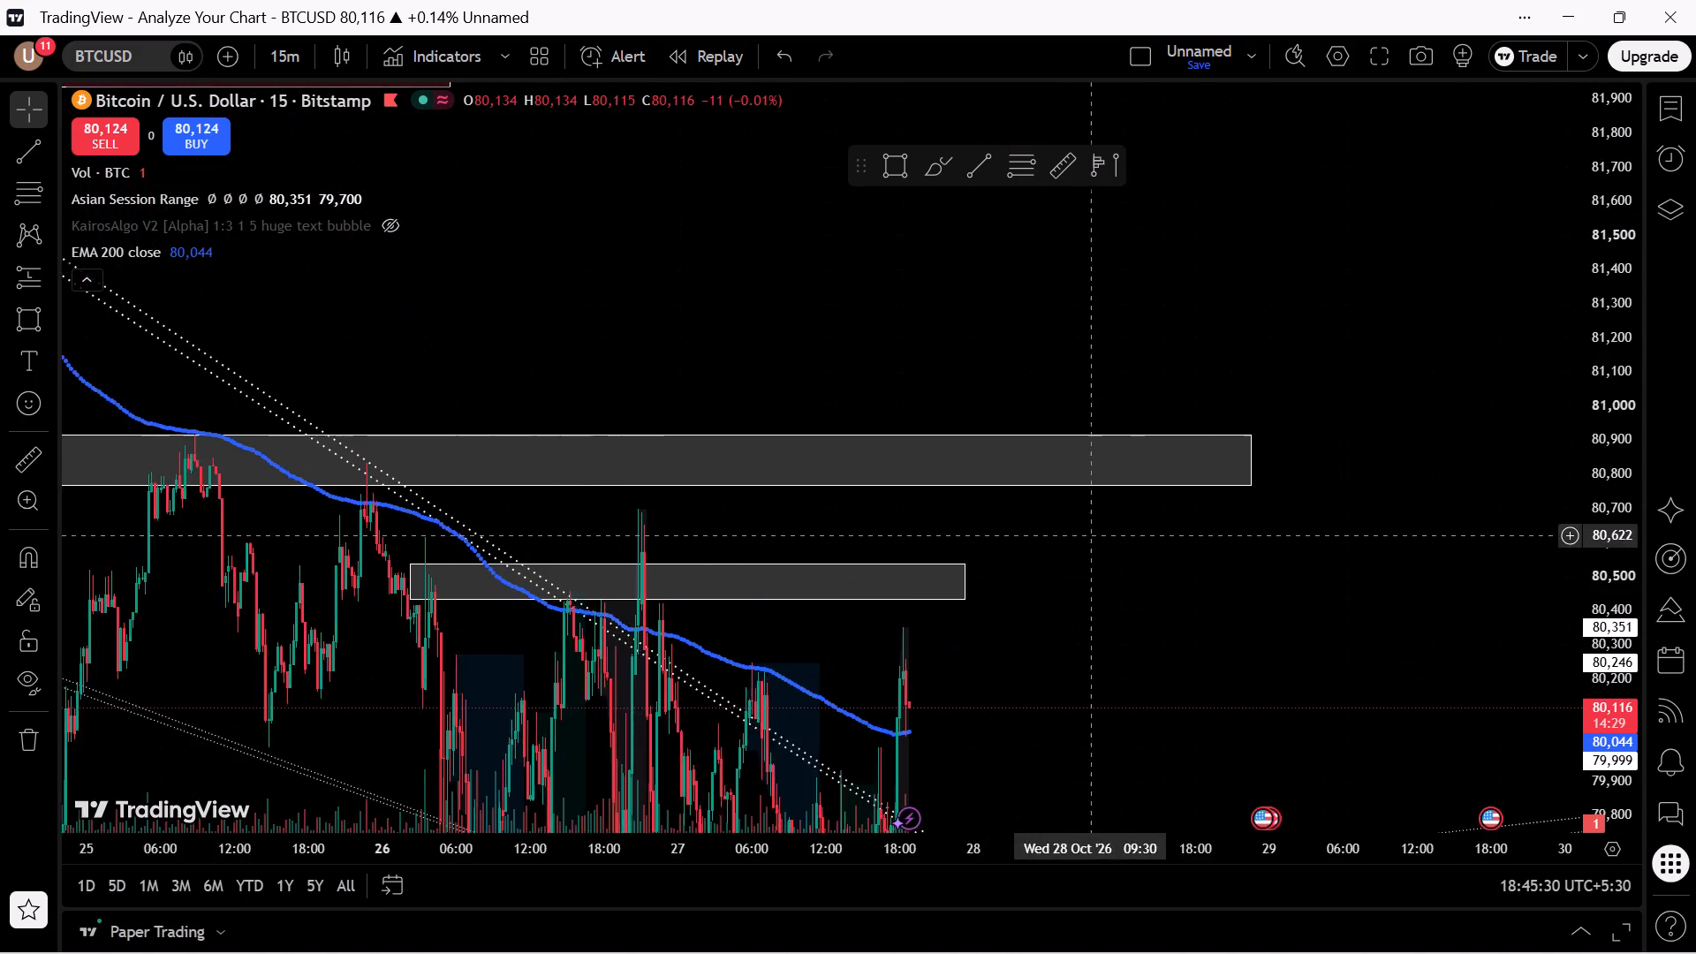
drag(1022, 693, 1056, 390)
scroll(1065, 470, up, 2)
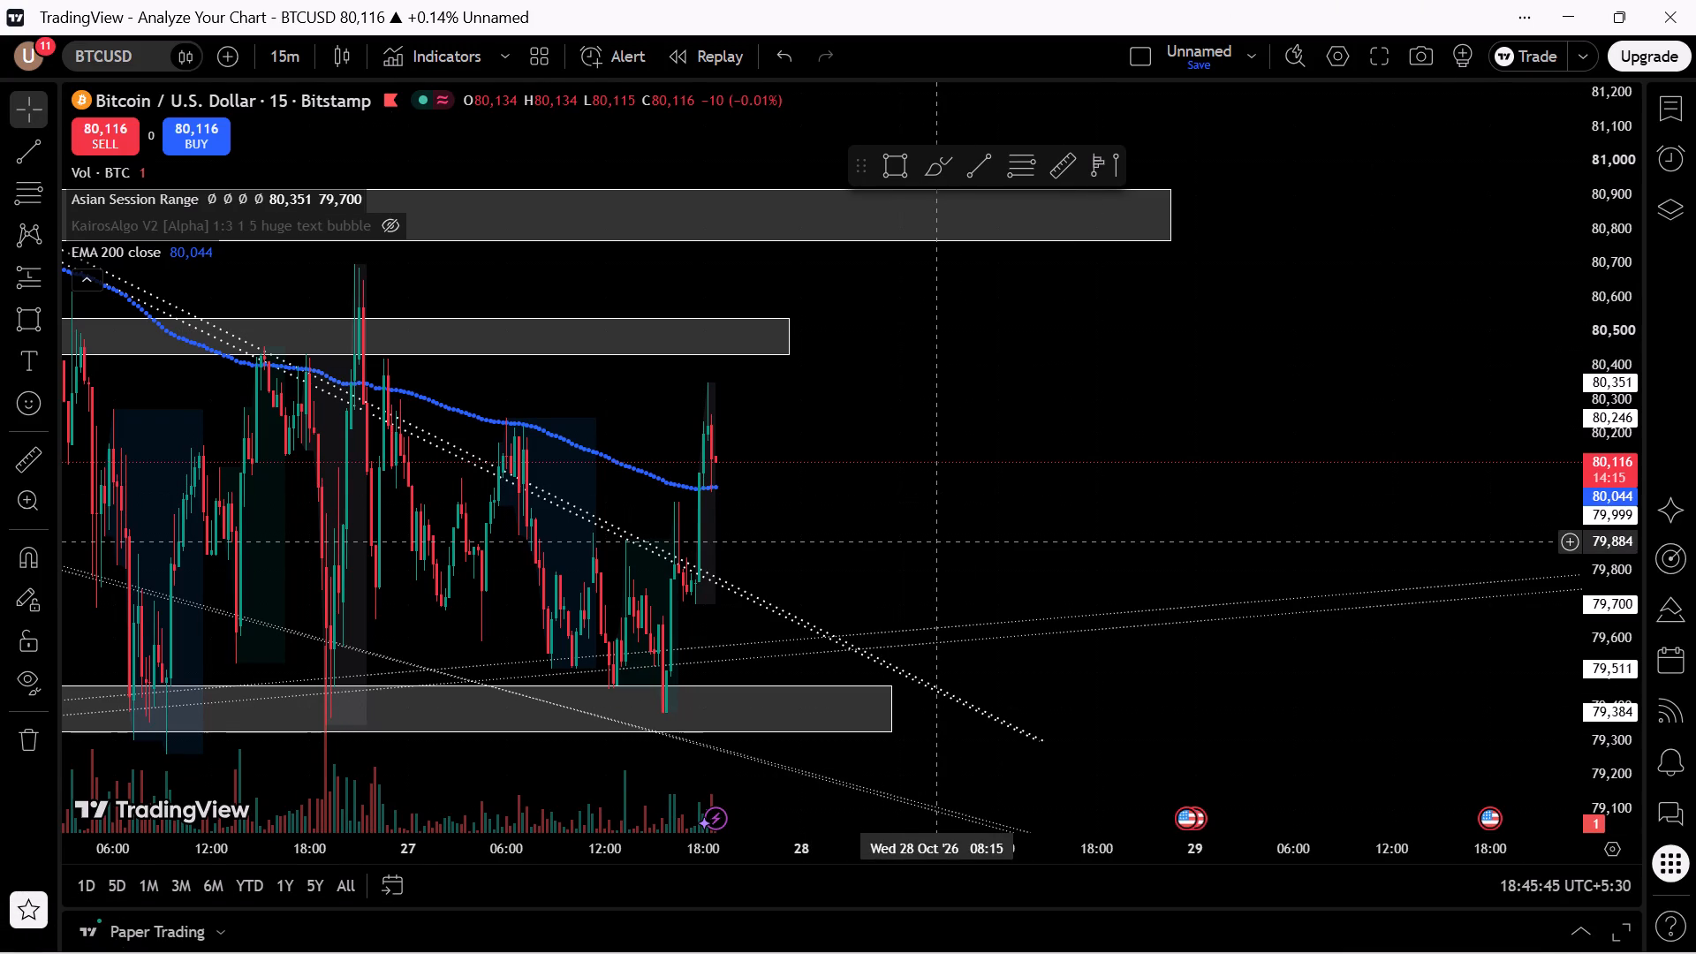
Examine the latest candles against the EMA 200, the descending trend lines and the 79,400 and 80,500 zones.
scroll(988, 611, down, 3)
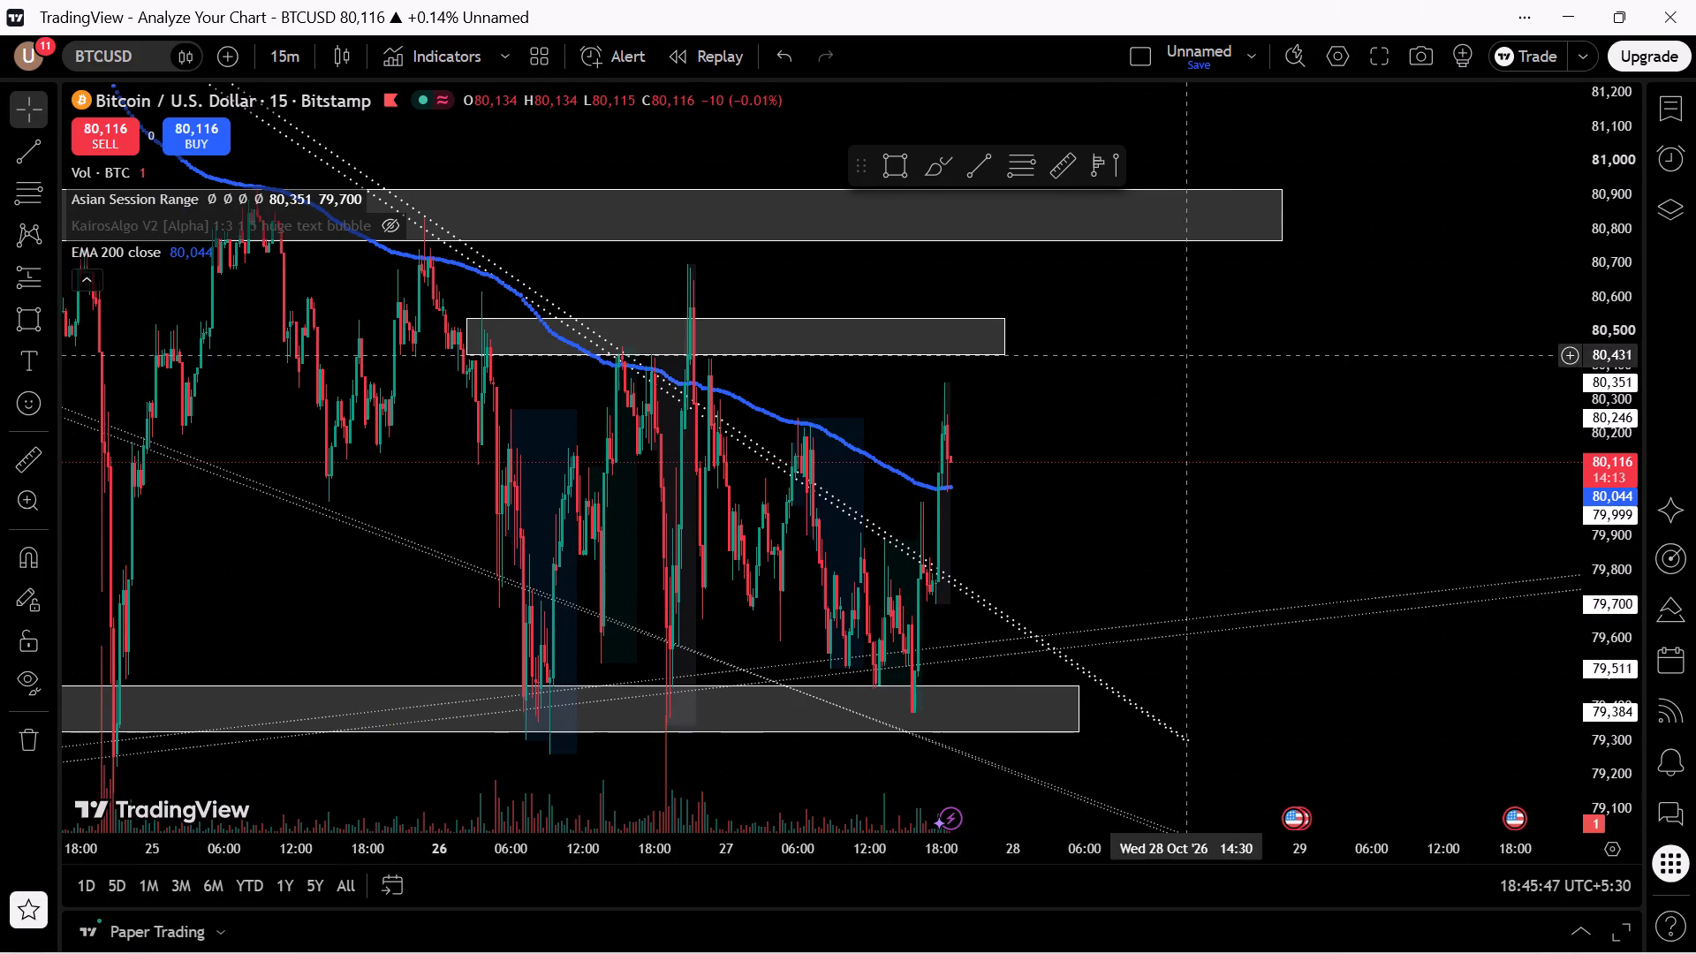
drag(1200, 434, 1245, 712)
scroll(1245, 709, down, 4)
scroll(1245, 709, up, 10)
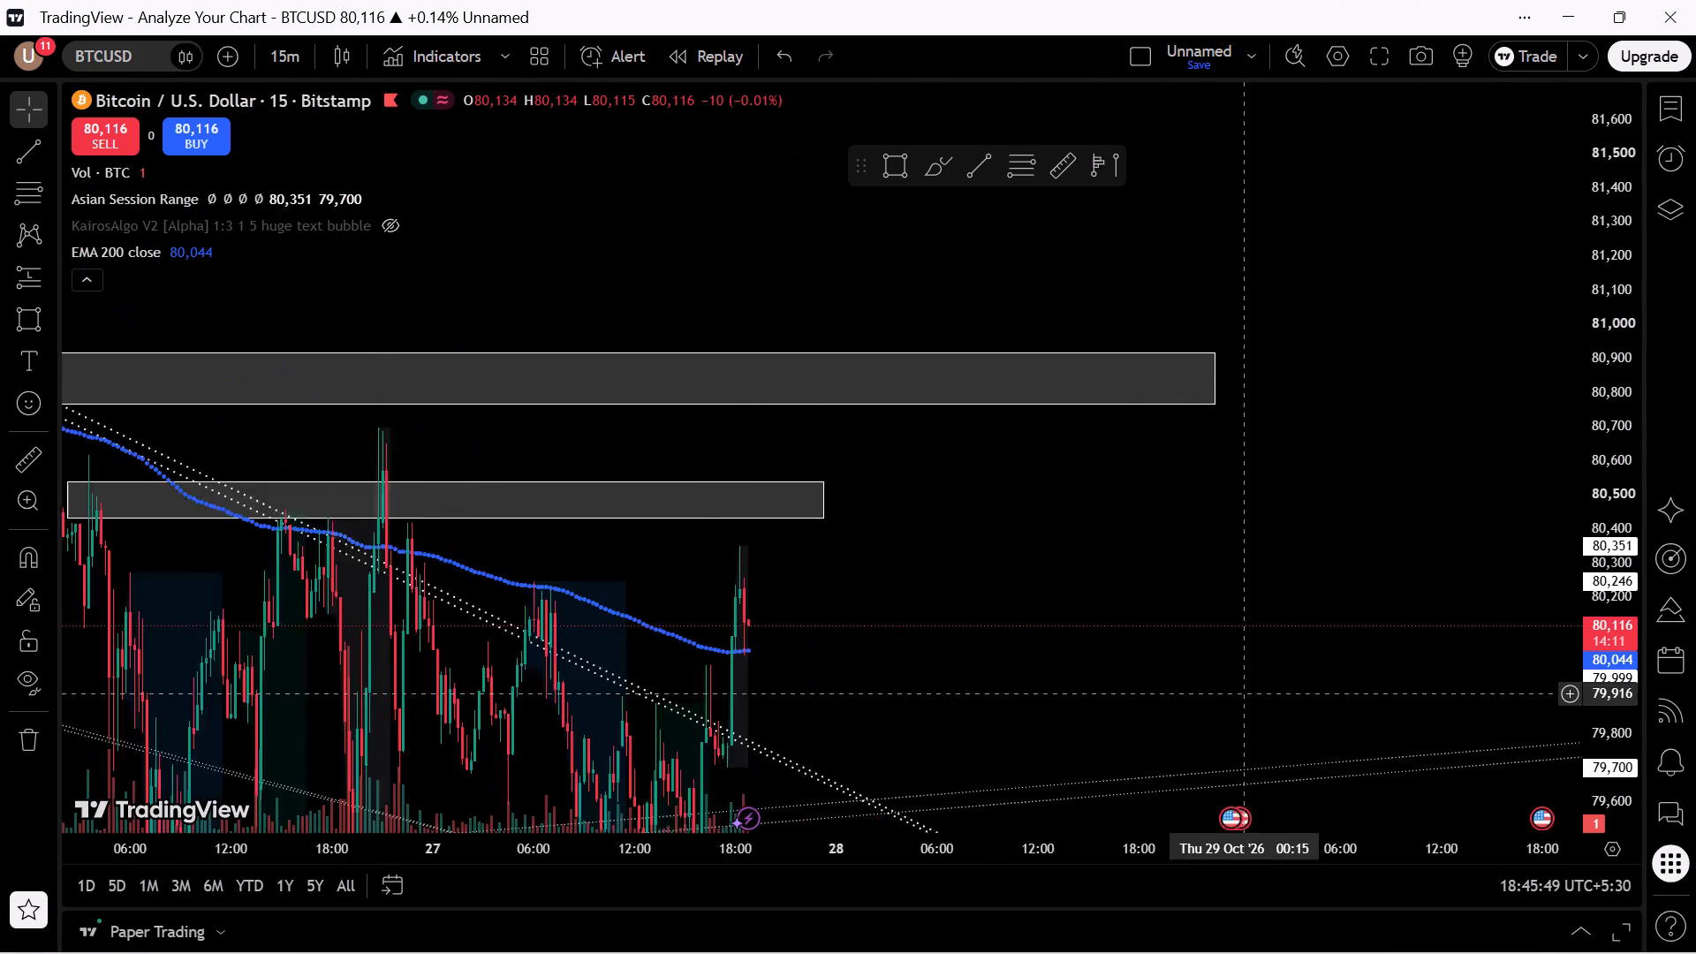
drag(1199, 638, 1236, 918)
drag(1170, 736, 1355, 0)
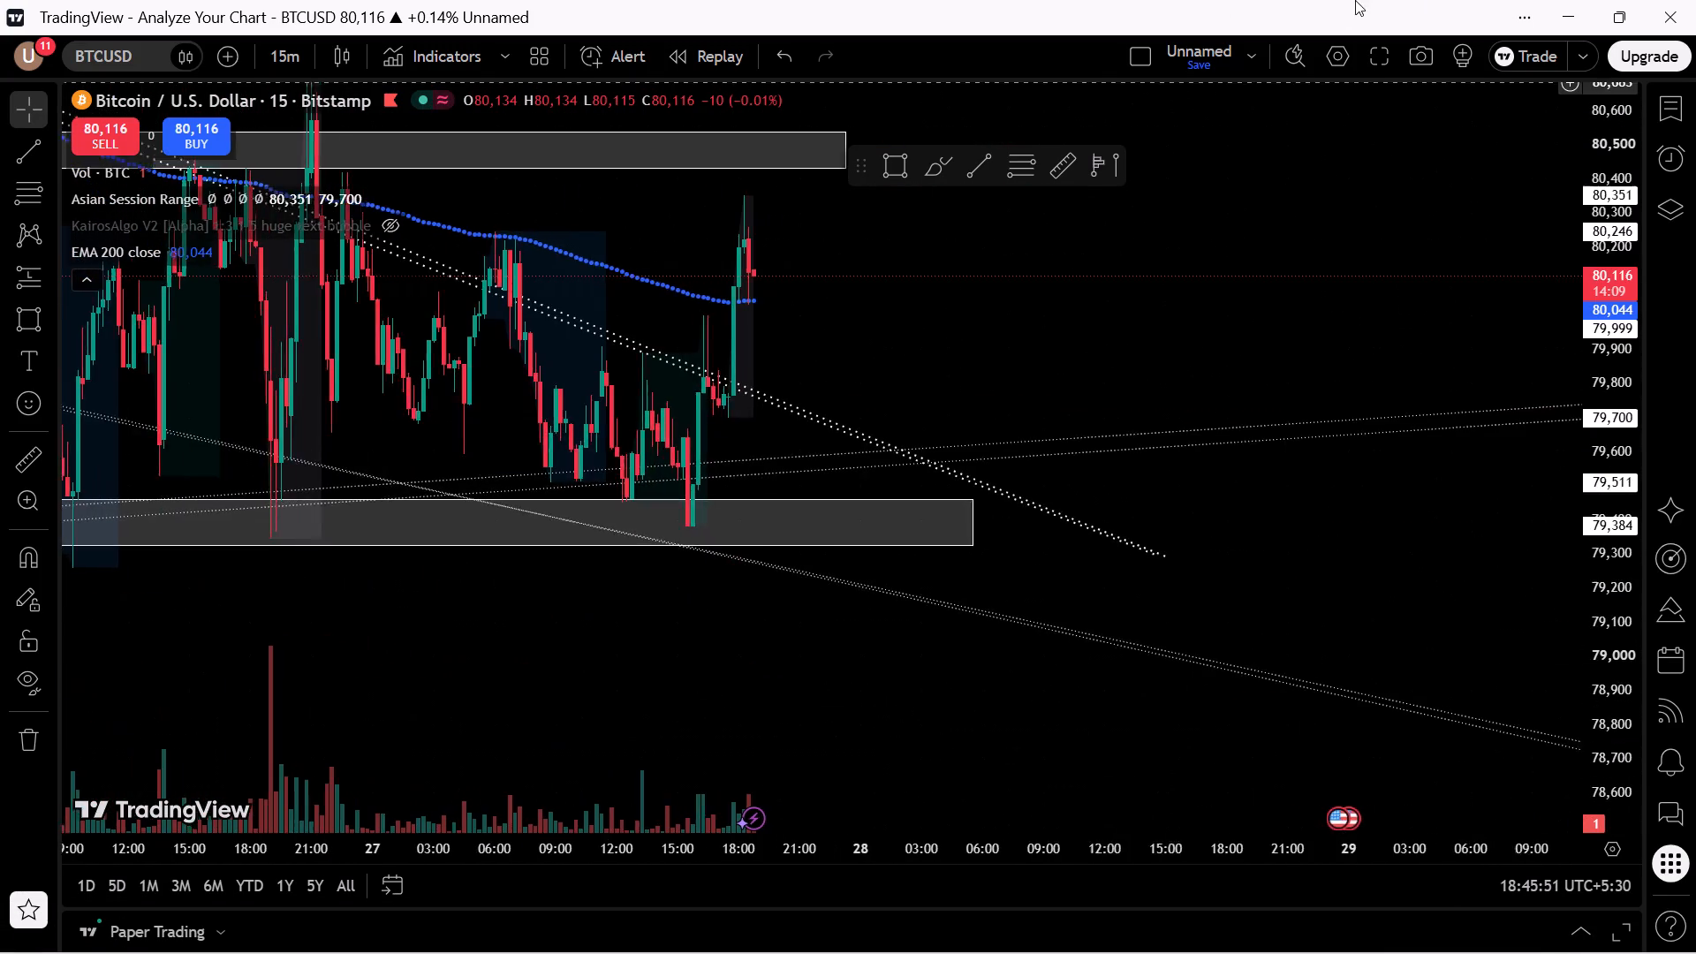
drag(1355, 0, 1355, 4)
Review the price path from the red zone near 82,000 through the 80,800 zone, alongside the EMA 200 and descending trend lines.
drag(1089, 284, 1695, 877)
scroll(935, 666, down, 4)
scroll(994, 493, down, 3)
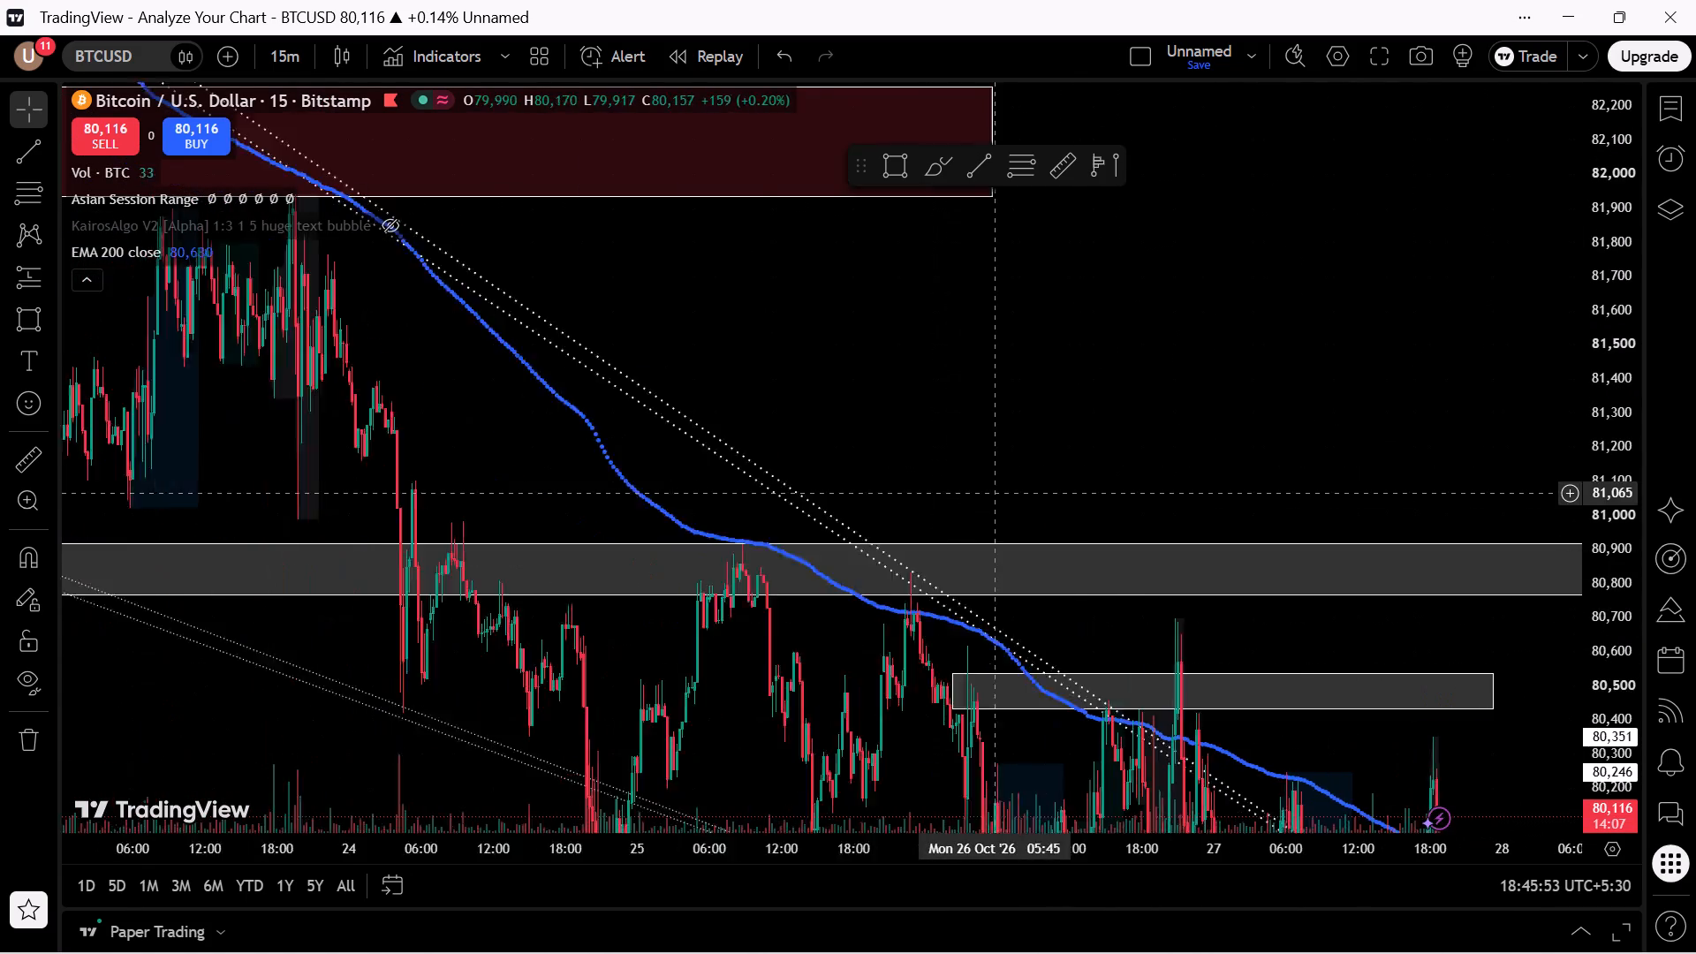
scroll(994, 492, down, 1)
scroll(1179, 430, up, 3)
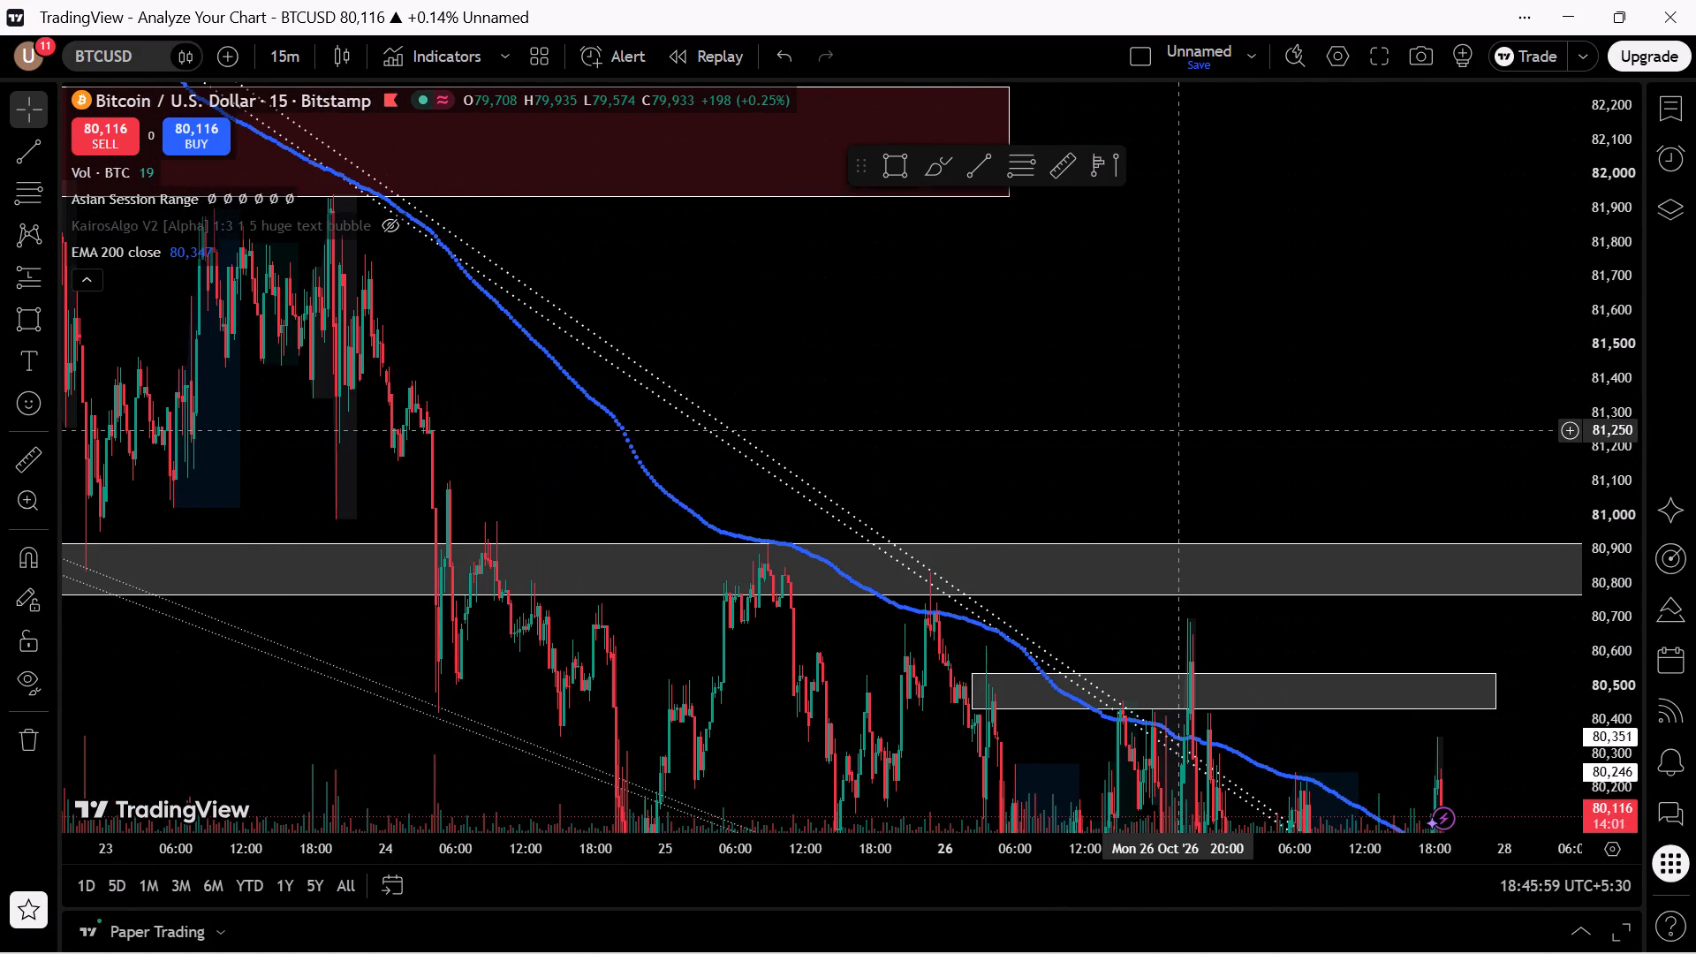
scroll(1176, 396, down, 3)
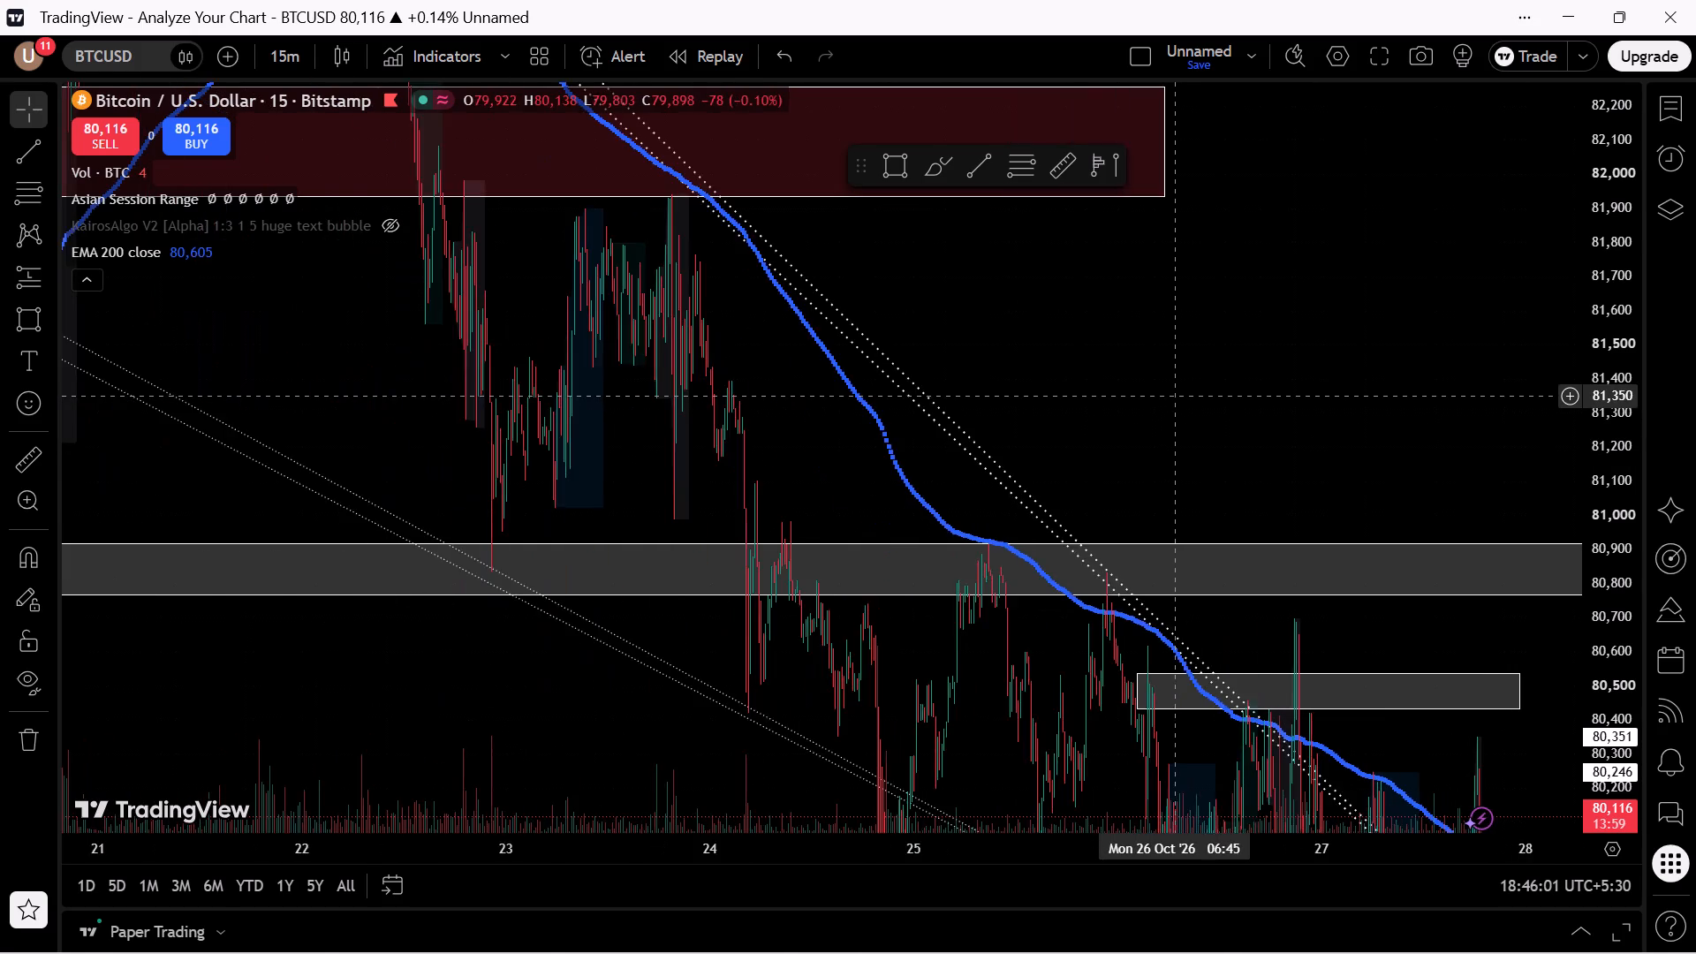
scroll(1176, 396, up, 3)
drag(1178, 393, 1695, 360)
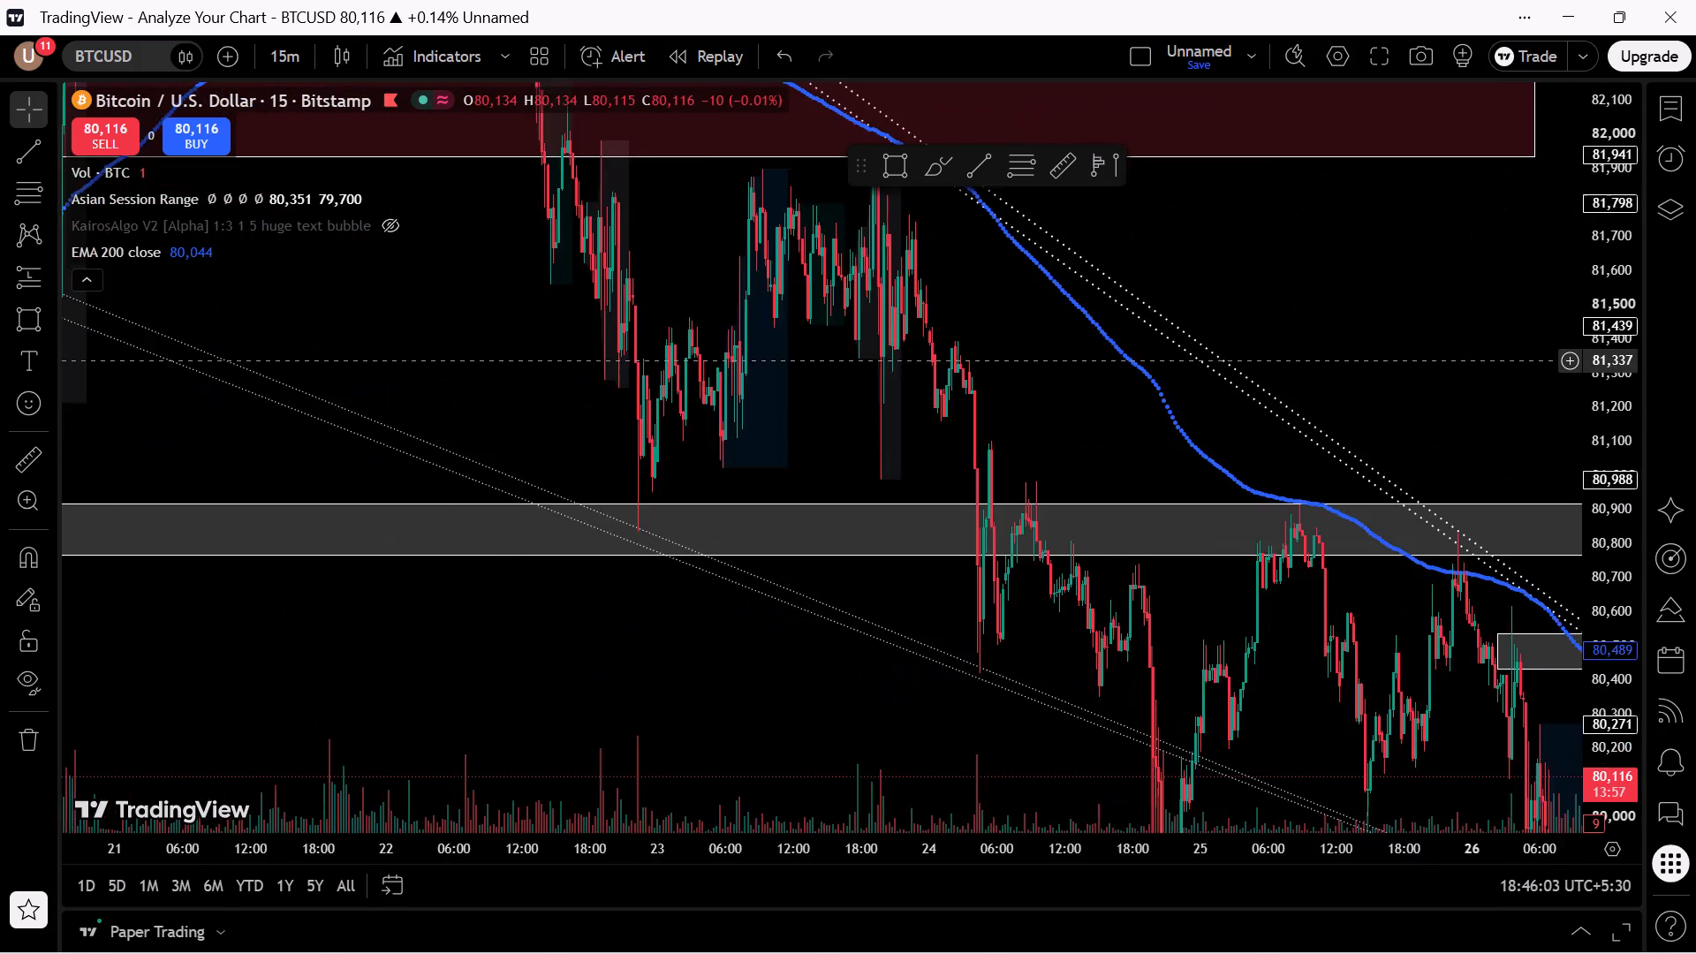
drag(1695, 360, 780, 147)
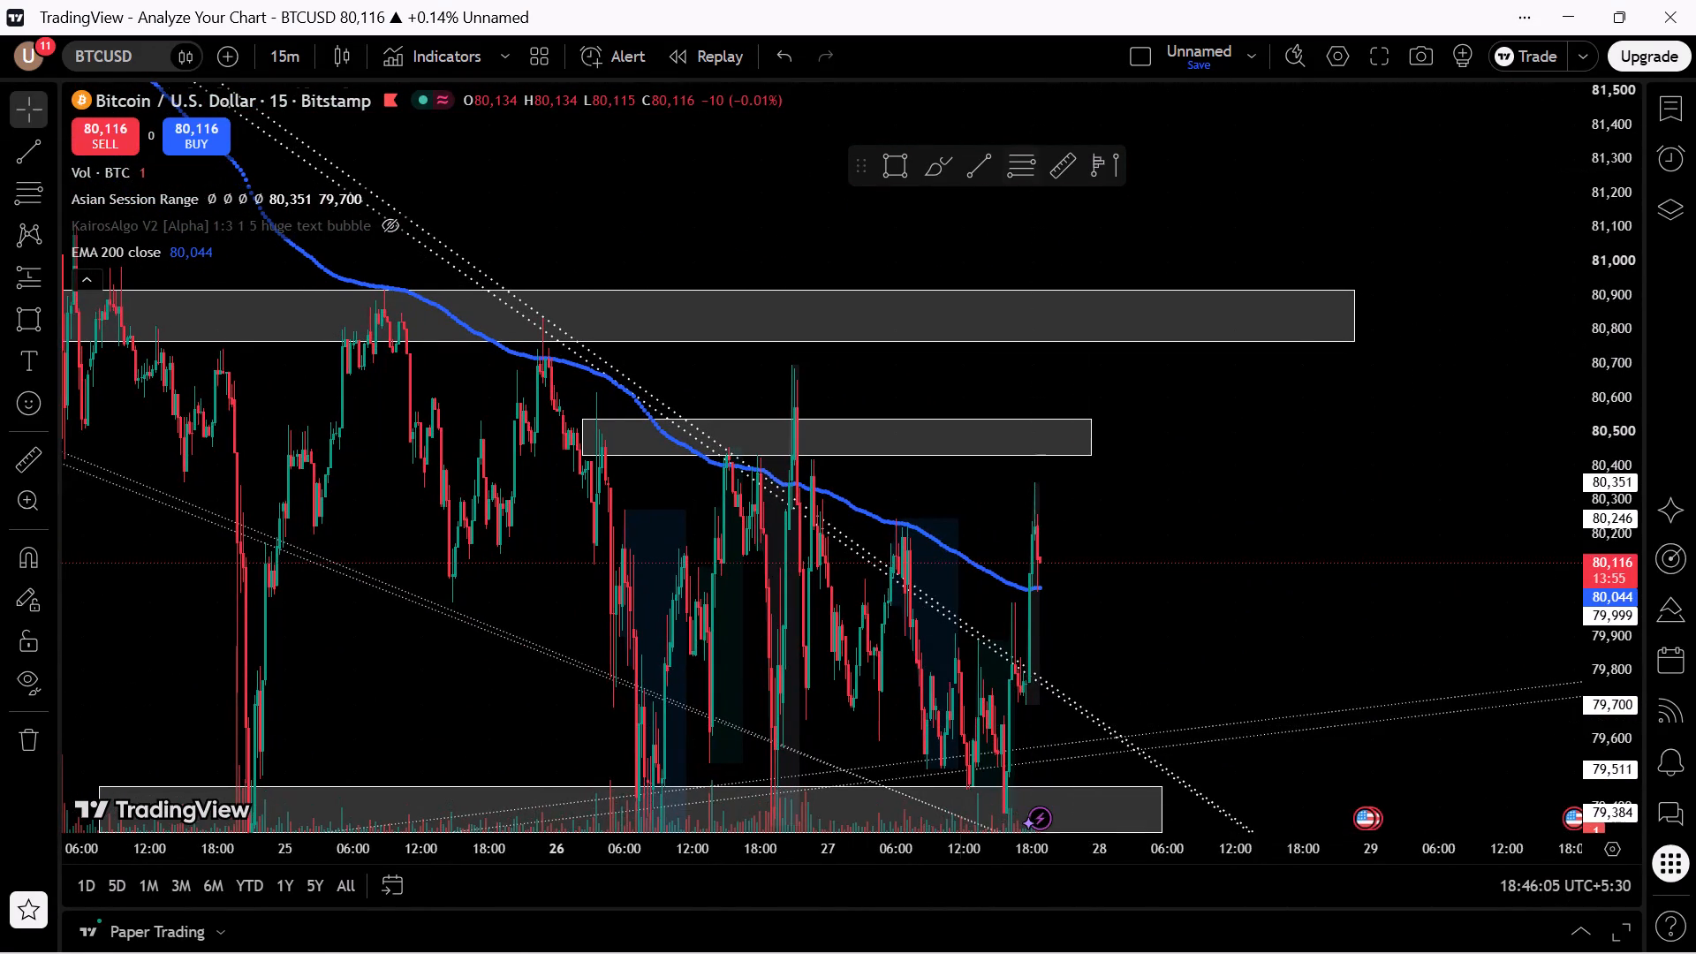
Examine the 26 and 27 October session ranges and latest candles between the 79,400 support zone and the 80,500 resistance zone.
scroll(1241, 616, up, 3)
drag(1172, 625, 1392, 307)
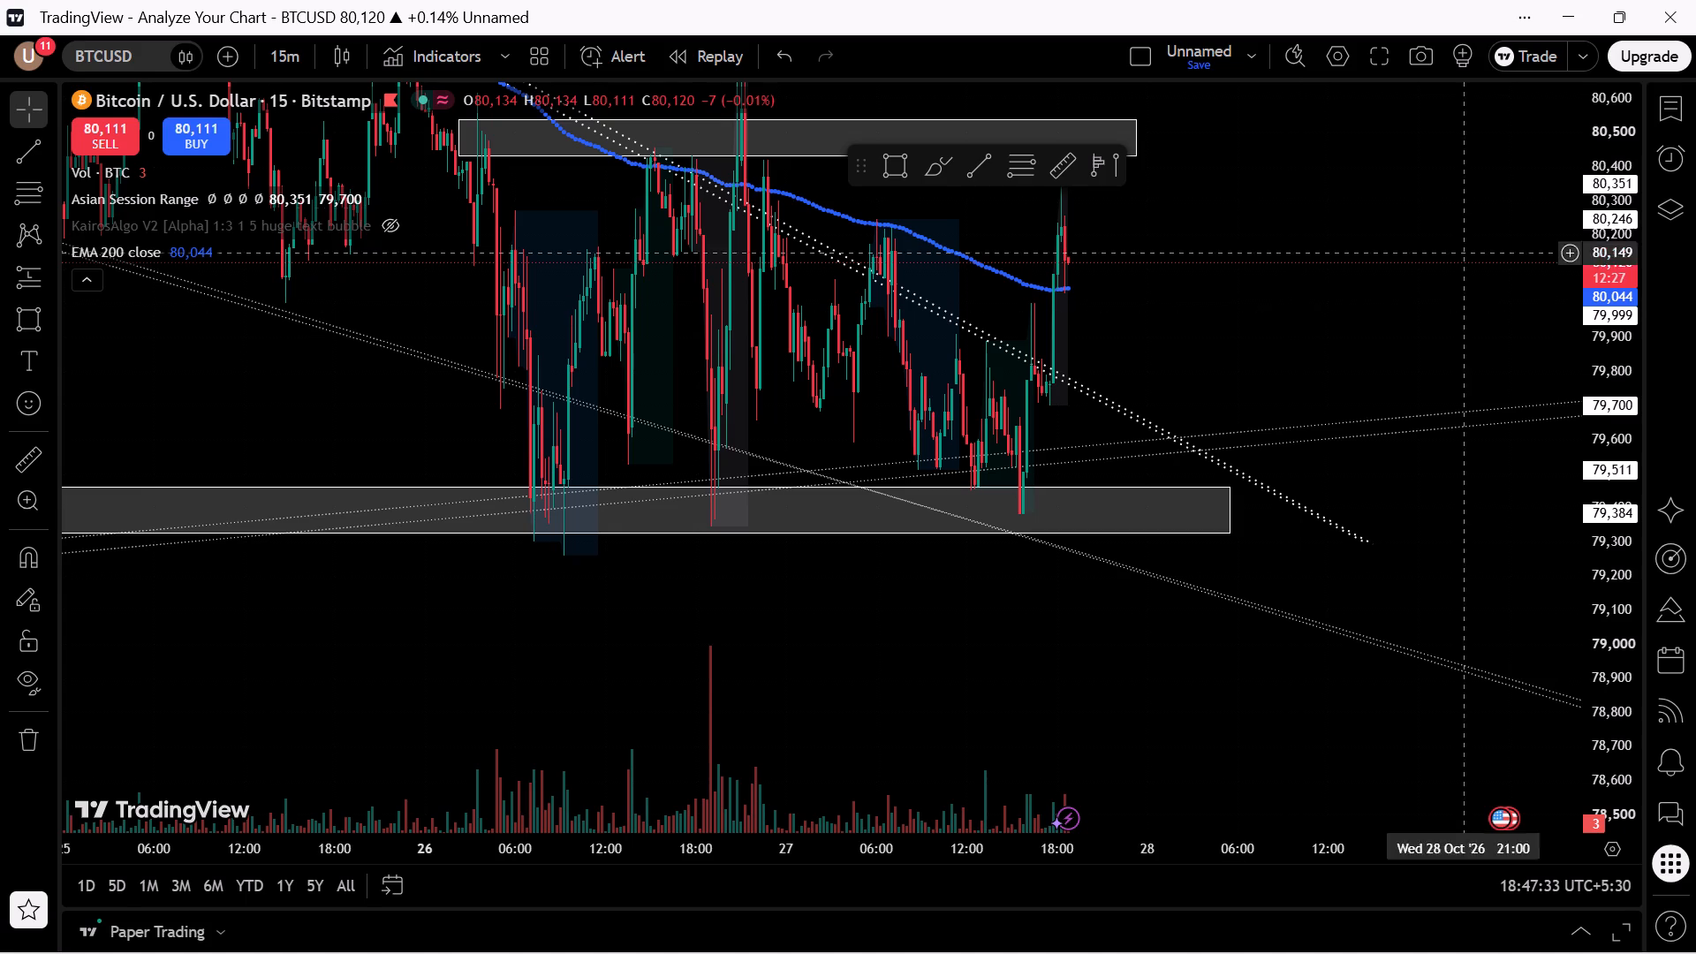
scroll(738, 634, up, 4)
drag(1325, 322, 1311, 587)
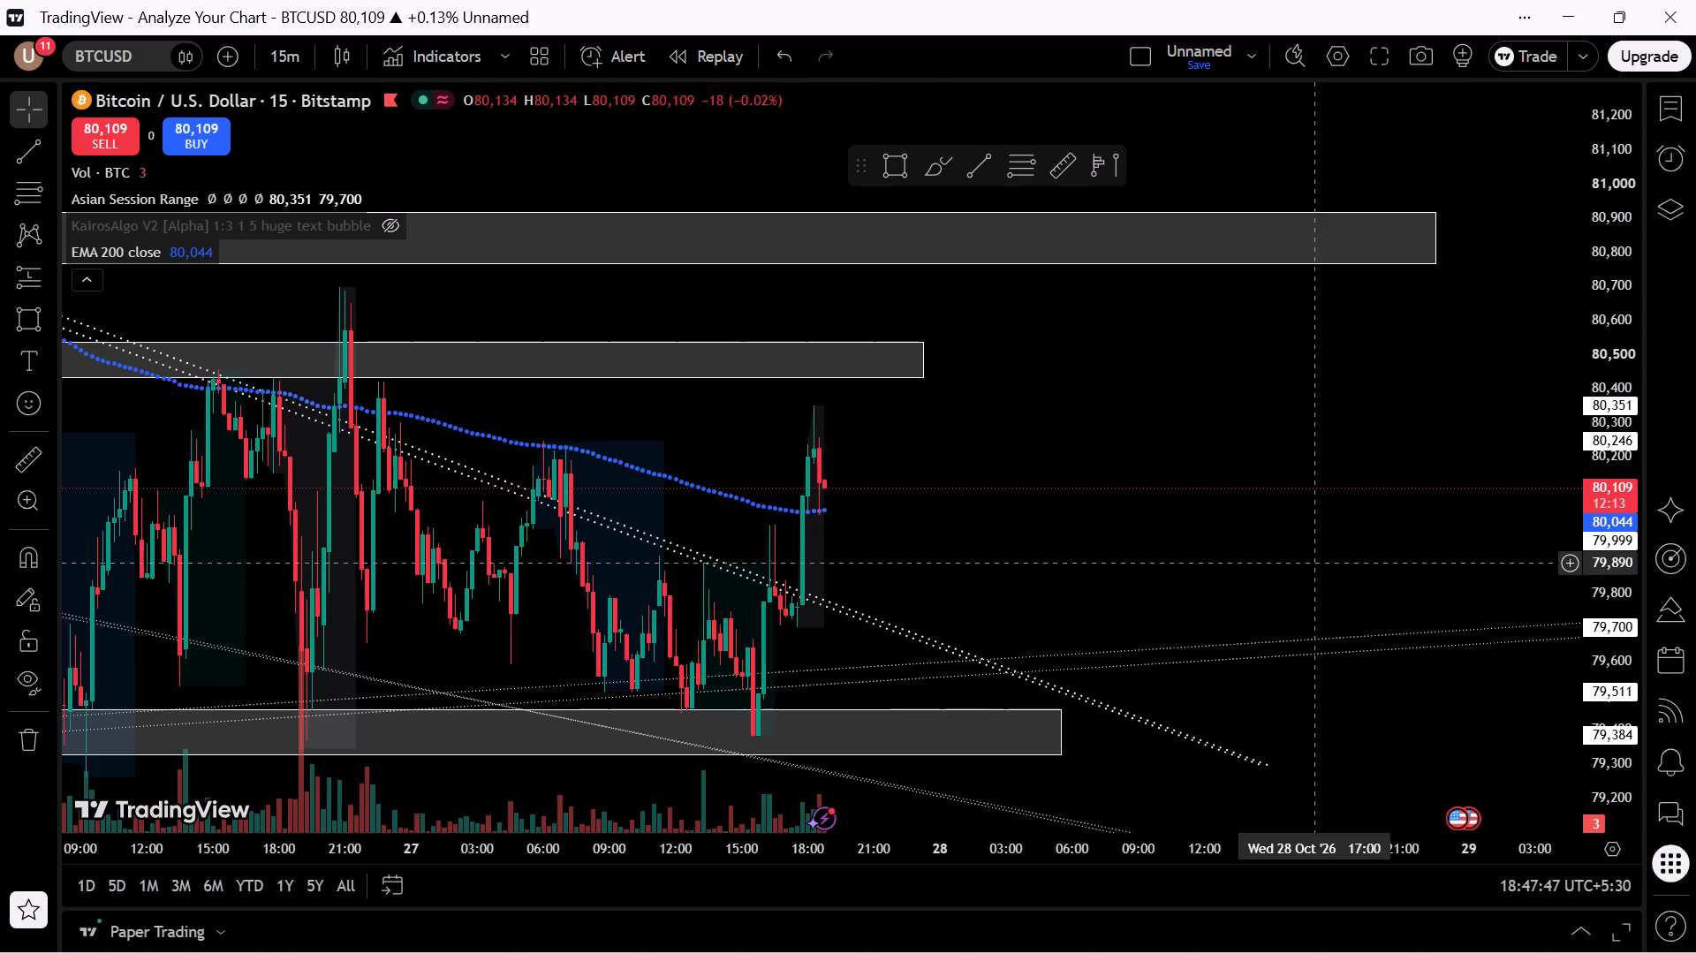
scroll(1234, 396, up, 2)
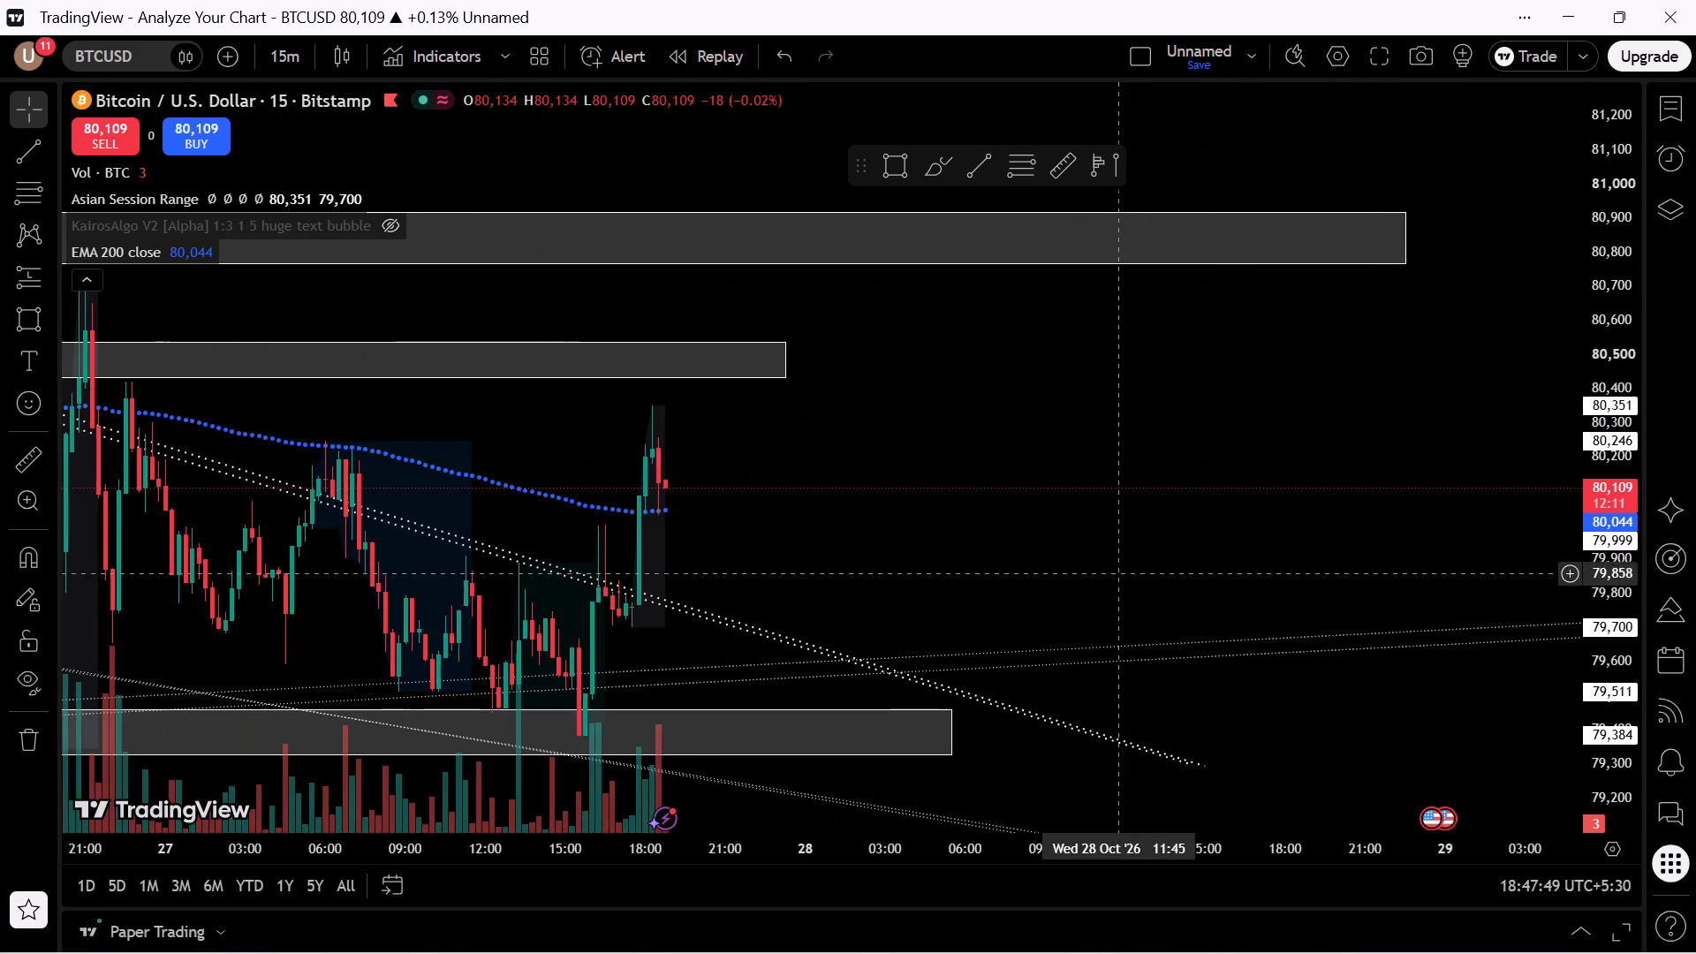
drag(1238, 563, 1690, 469)
scroll(984, 577, down, 2)
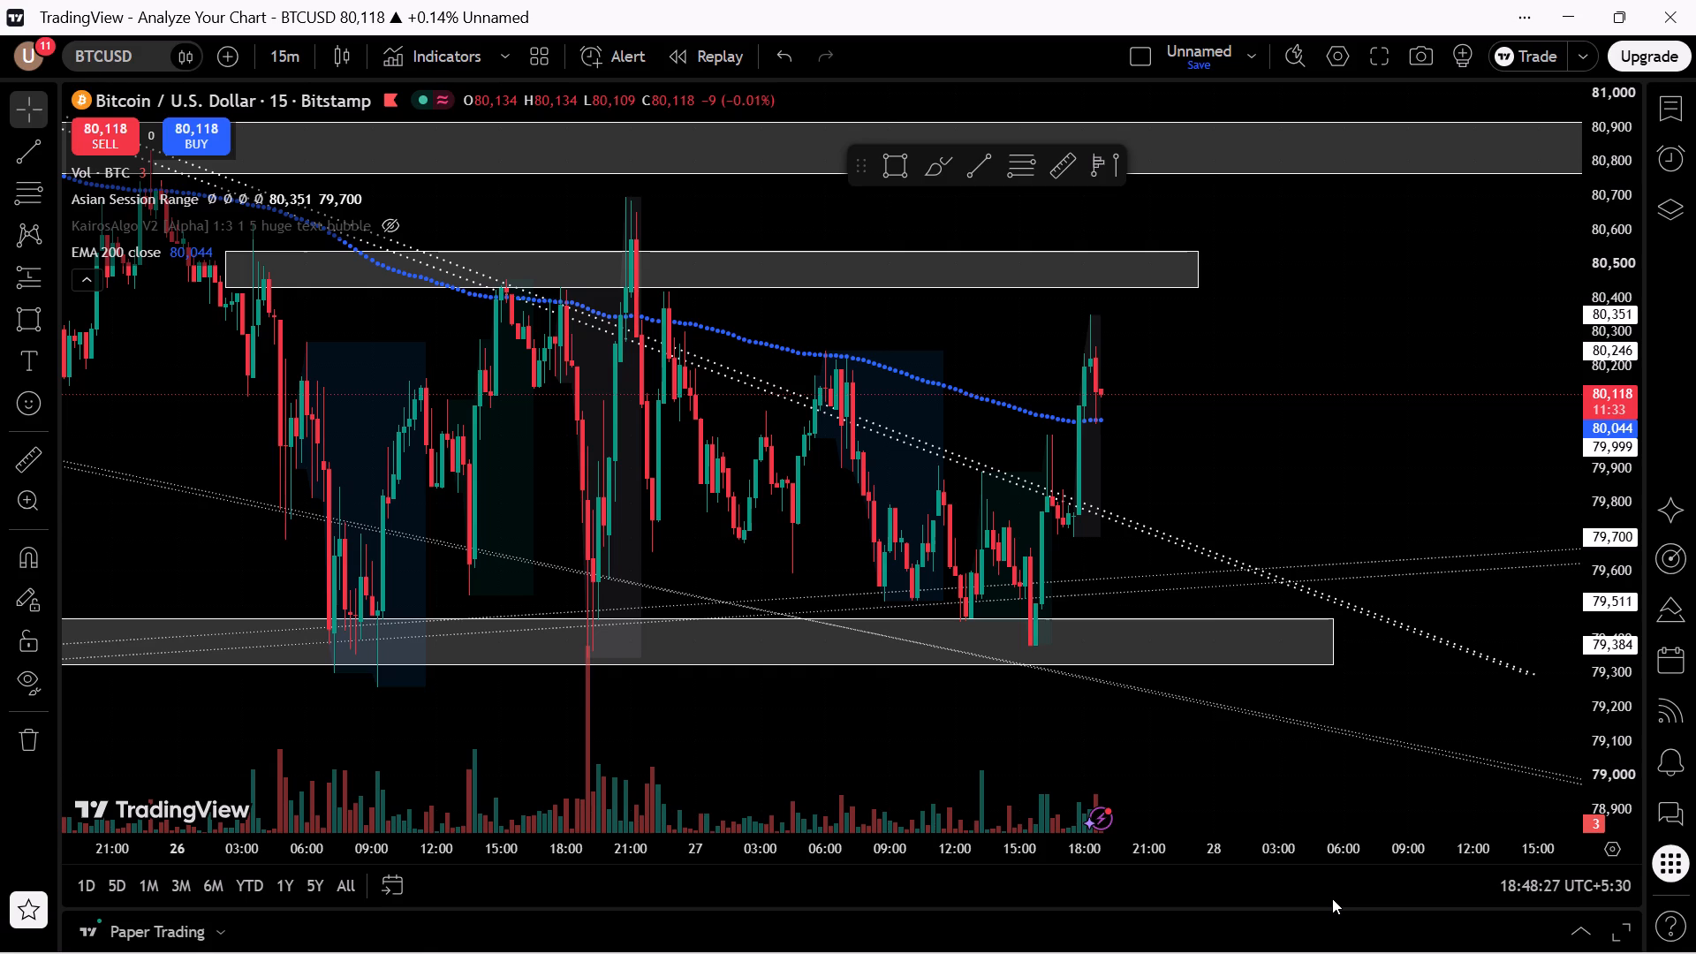
scroll(863, 733, down, 1)
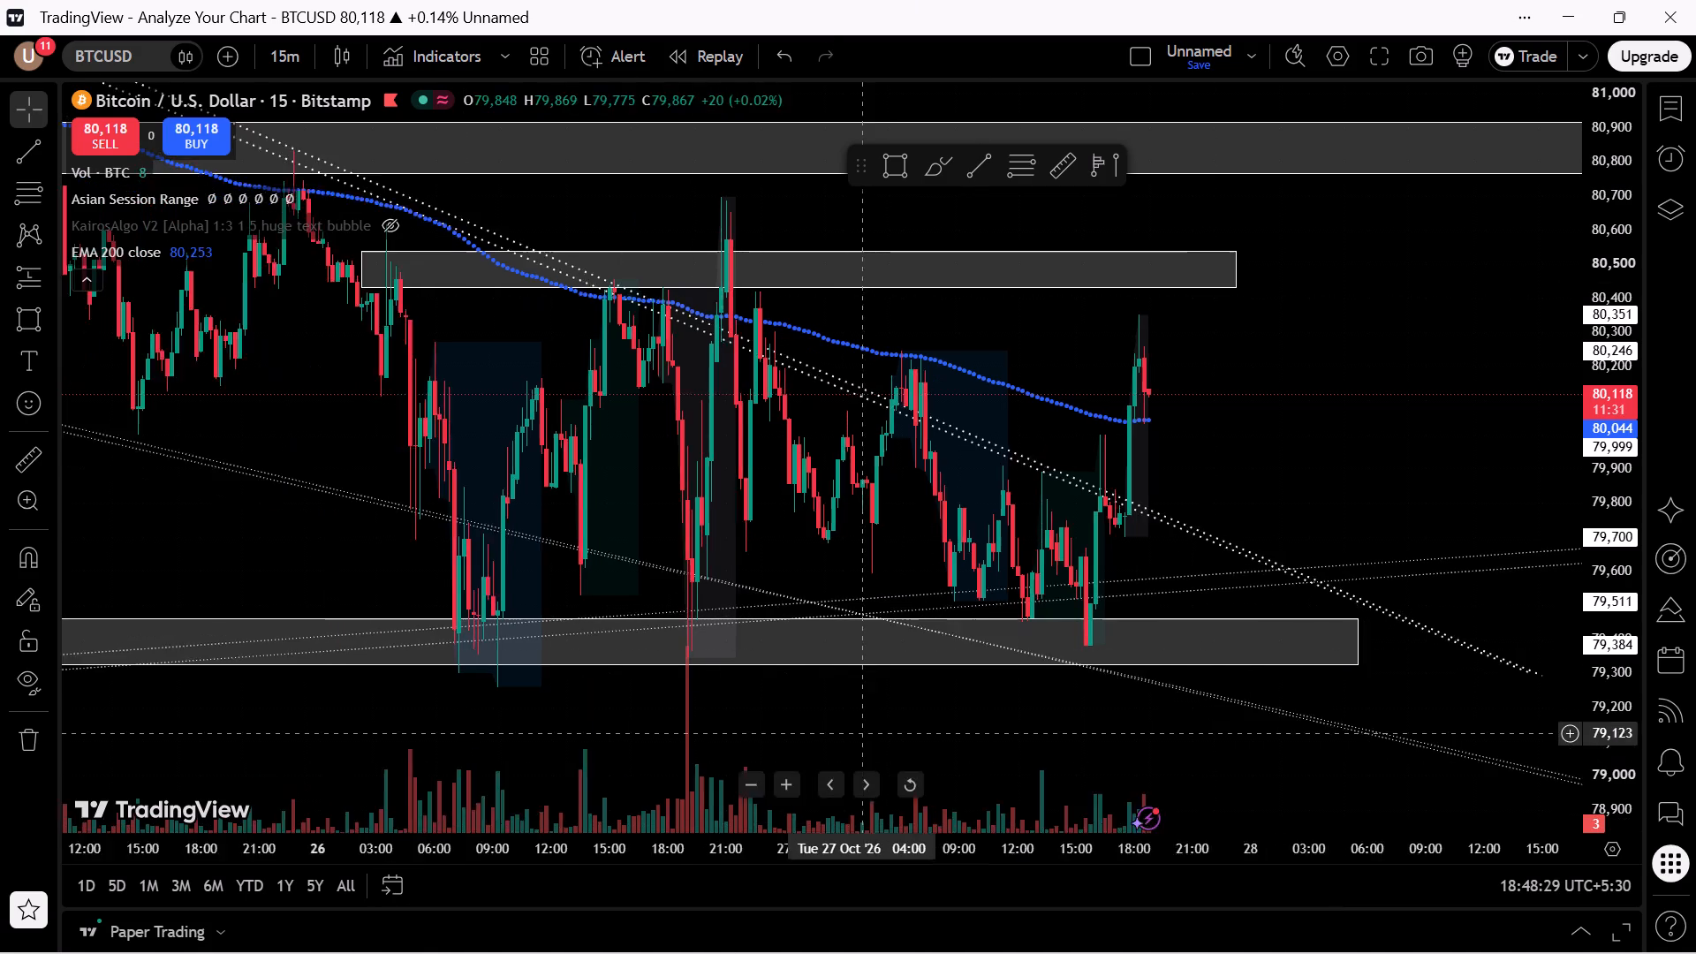
scroll(863, 733, down, 1)
scroll(917, 671, up, 5)
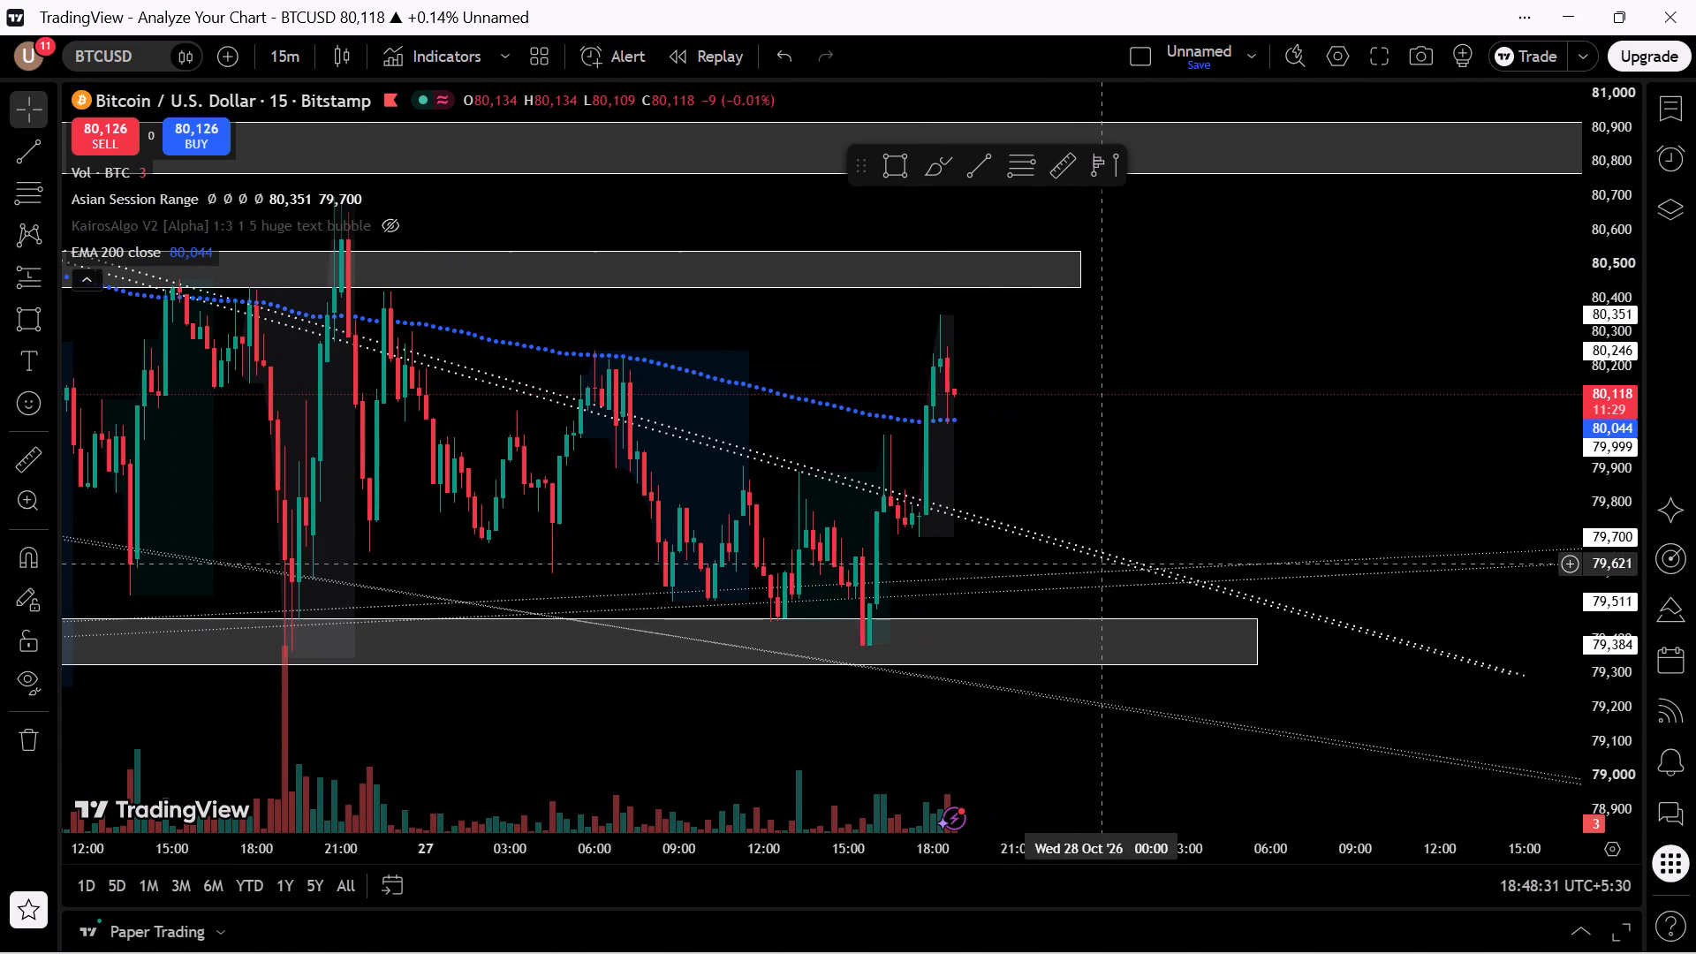
drag(1374, 485, 1429, 480)
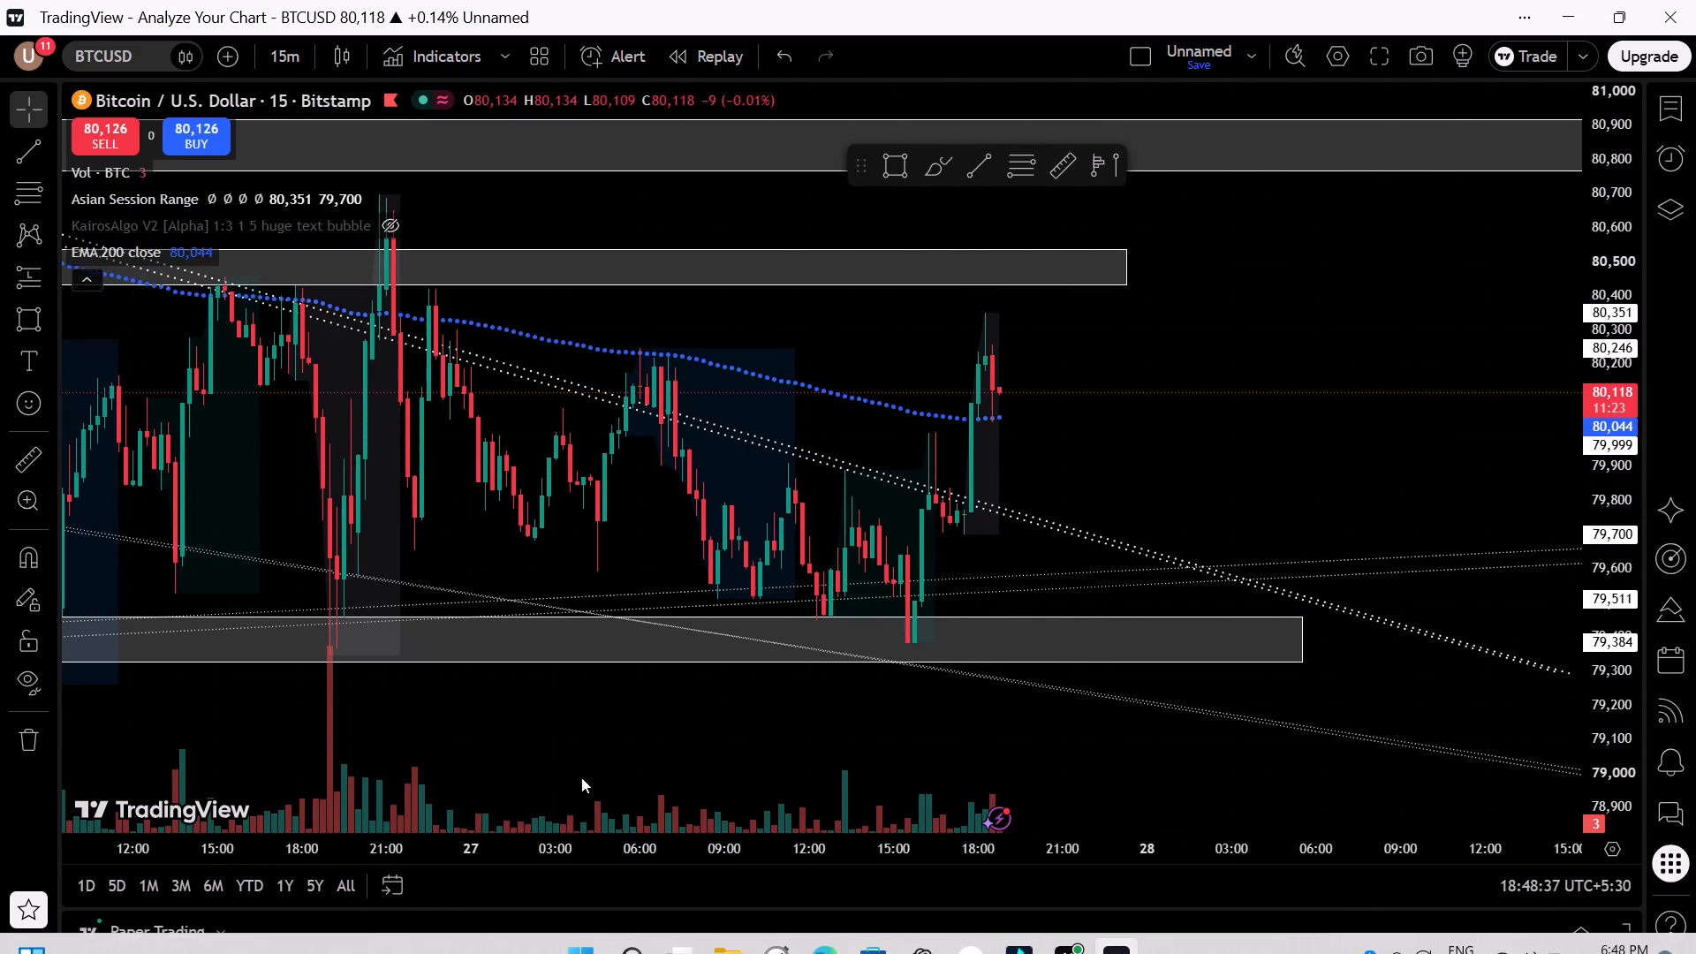
Compare the latest price with the 80,500 and 80,800 resistance zones and the earlier 21 to 26 October price structure.
scroll(727, 675, up, 4)
drag(984, 515, 760, 659)
scroll(893, 421, down, 8)
scroll(1348, 431, down, 4)
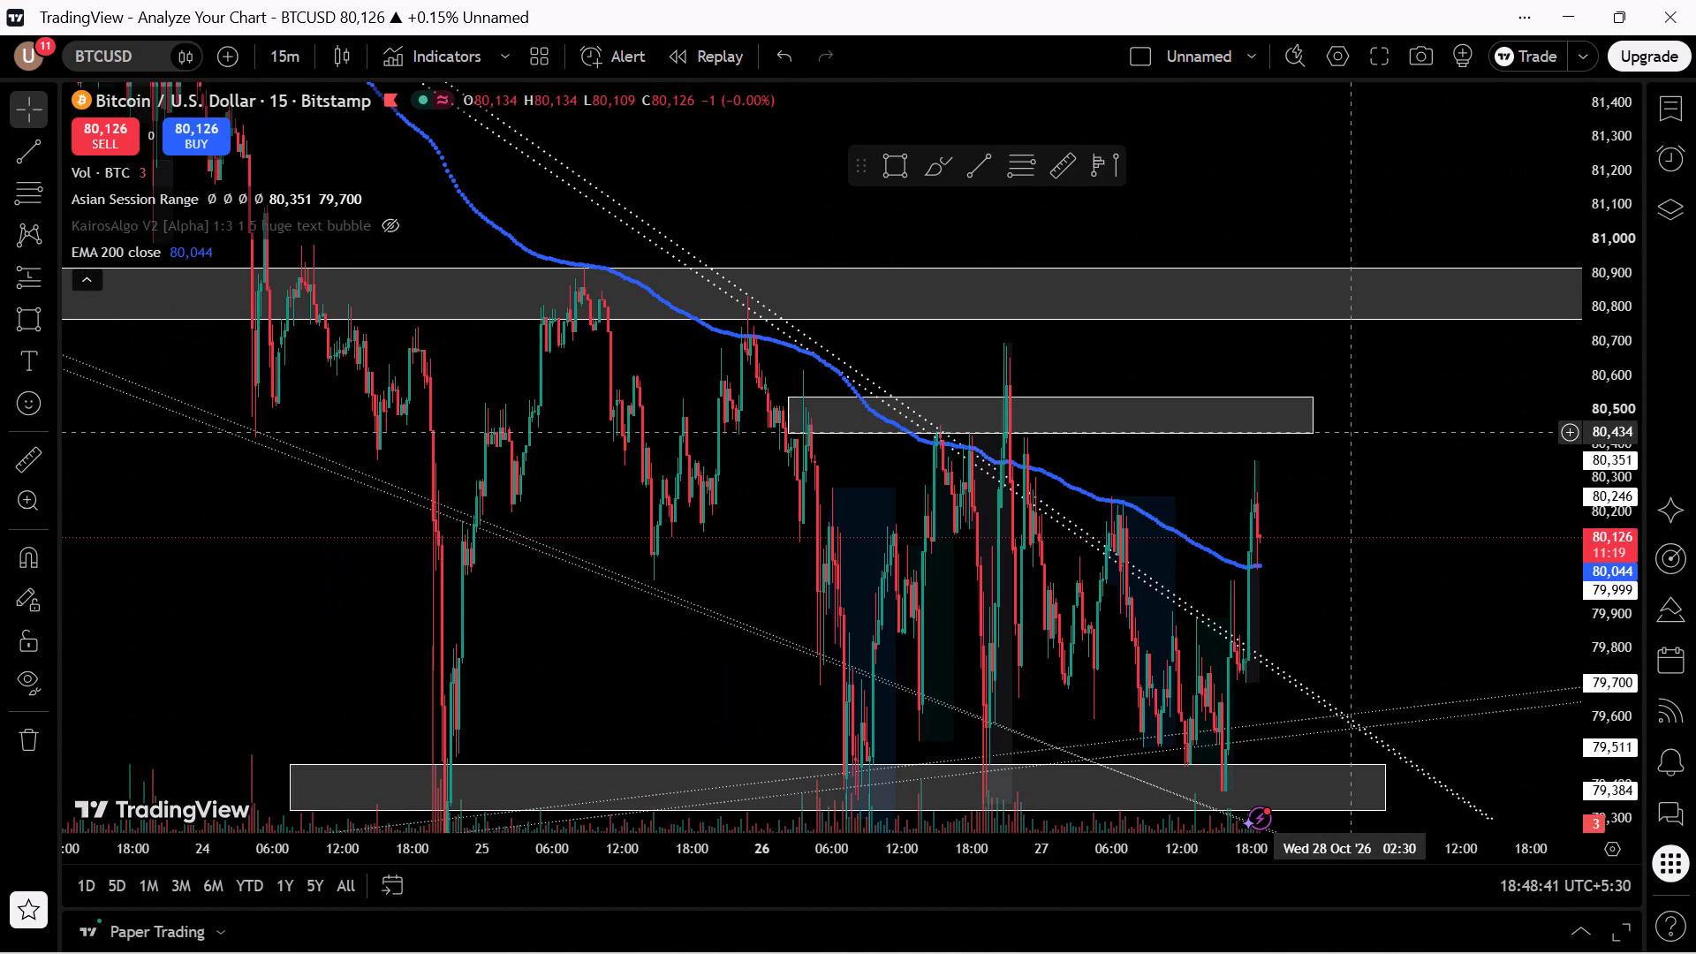
drag(535, 667, 65, 814)
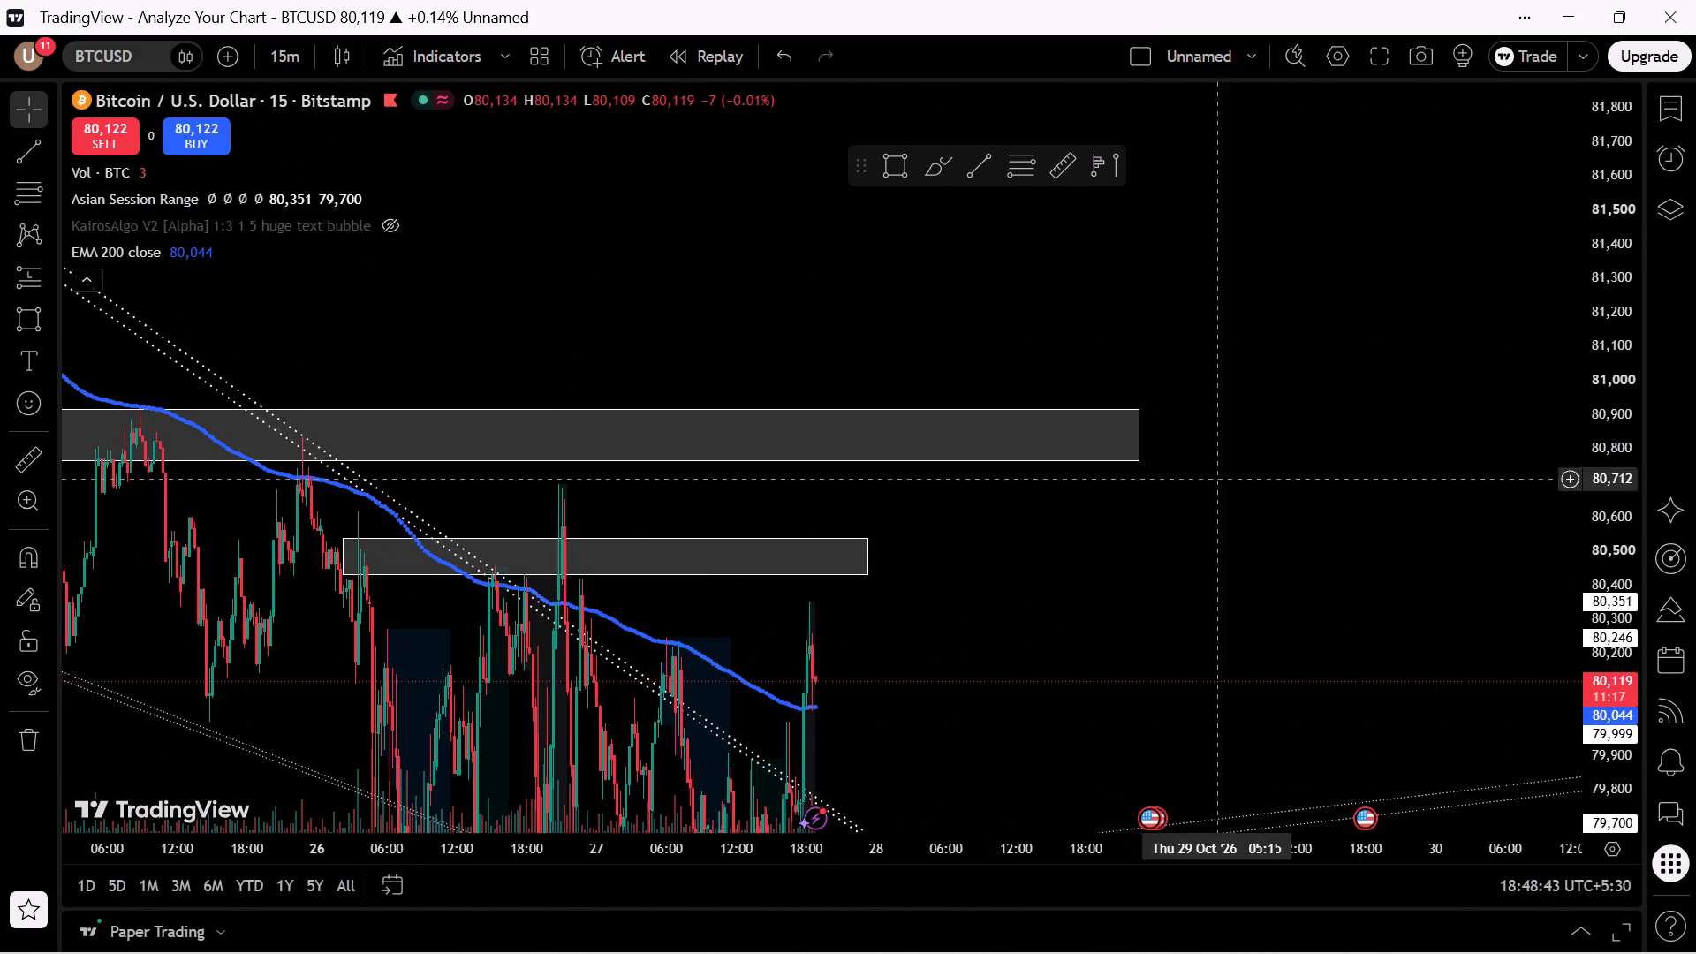
drag(1252, 580, 1553, 551)
scroll(1531, 496, up, 4)
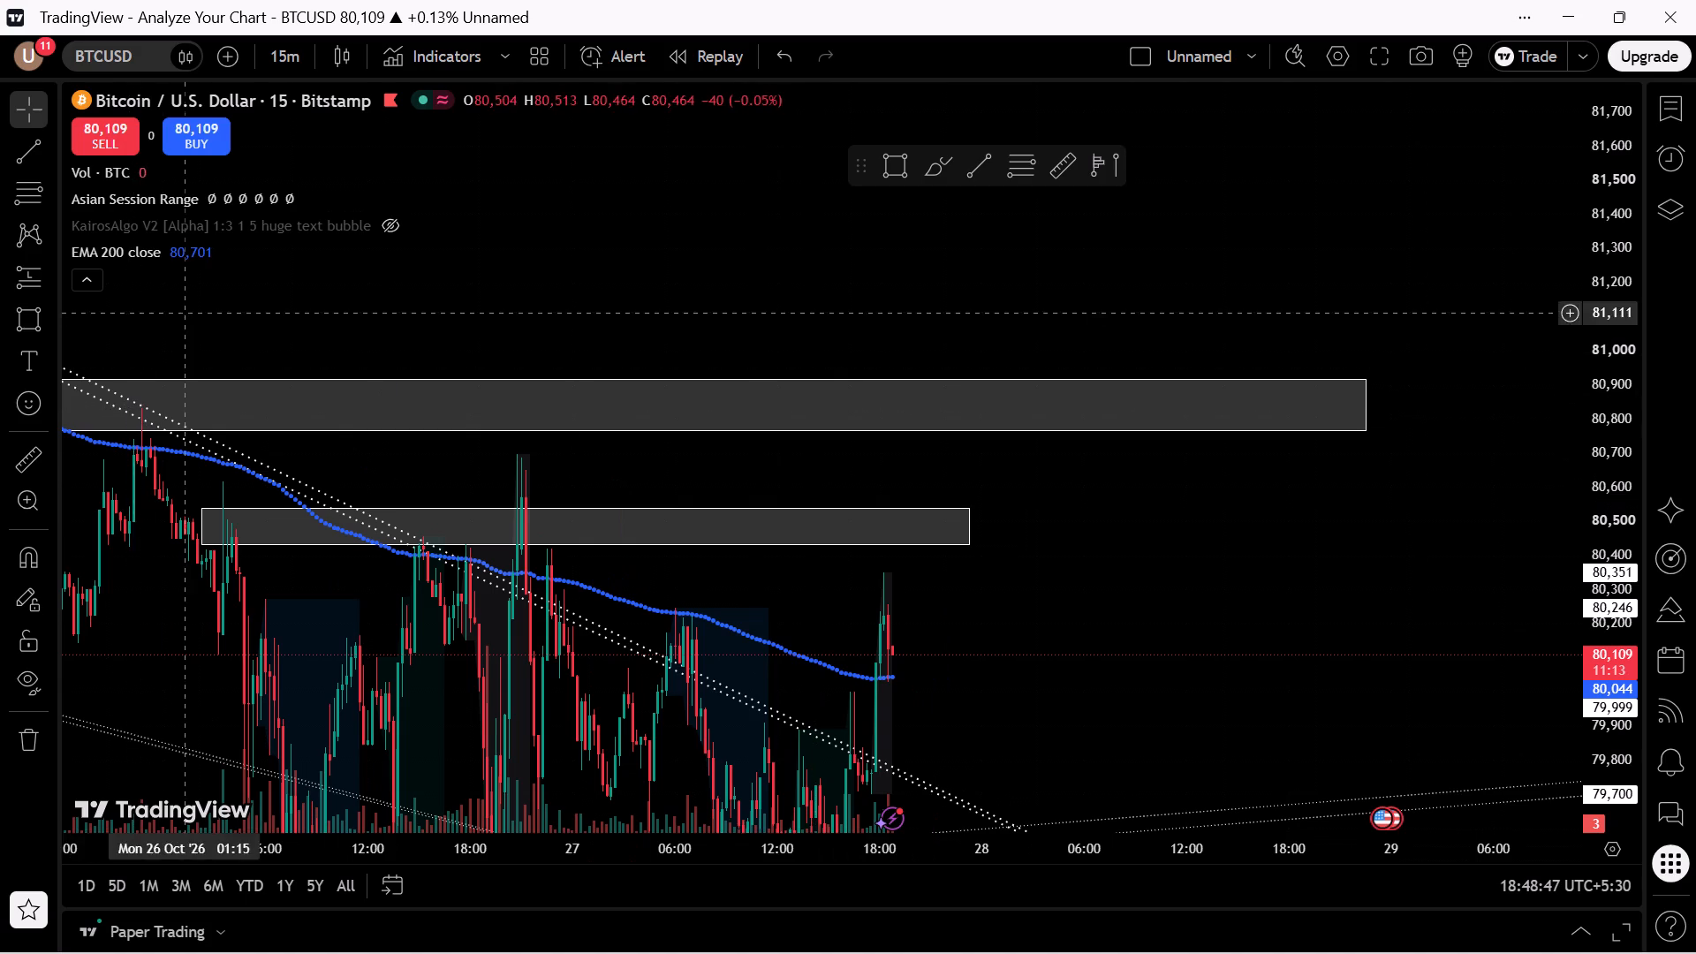
drag(186, 307, 1313, 471)
scroll(1297, 460, down, 5)
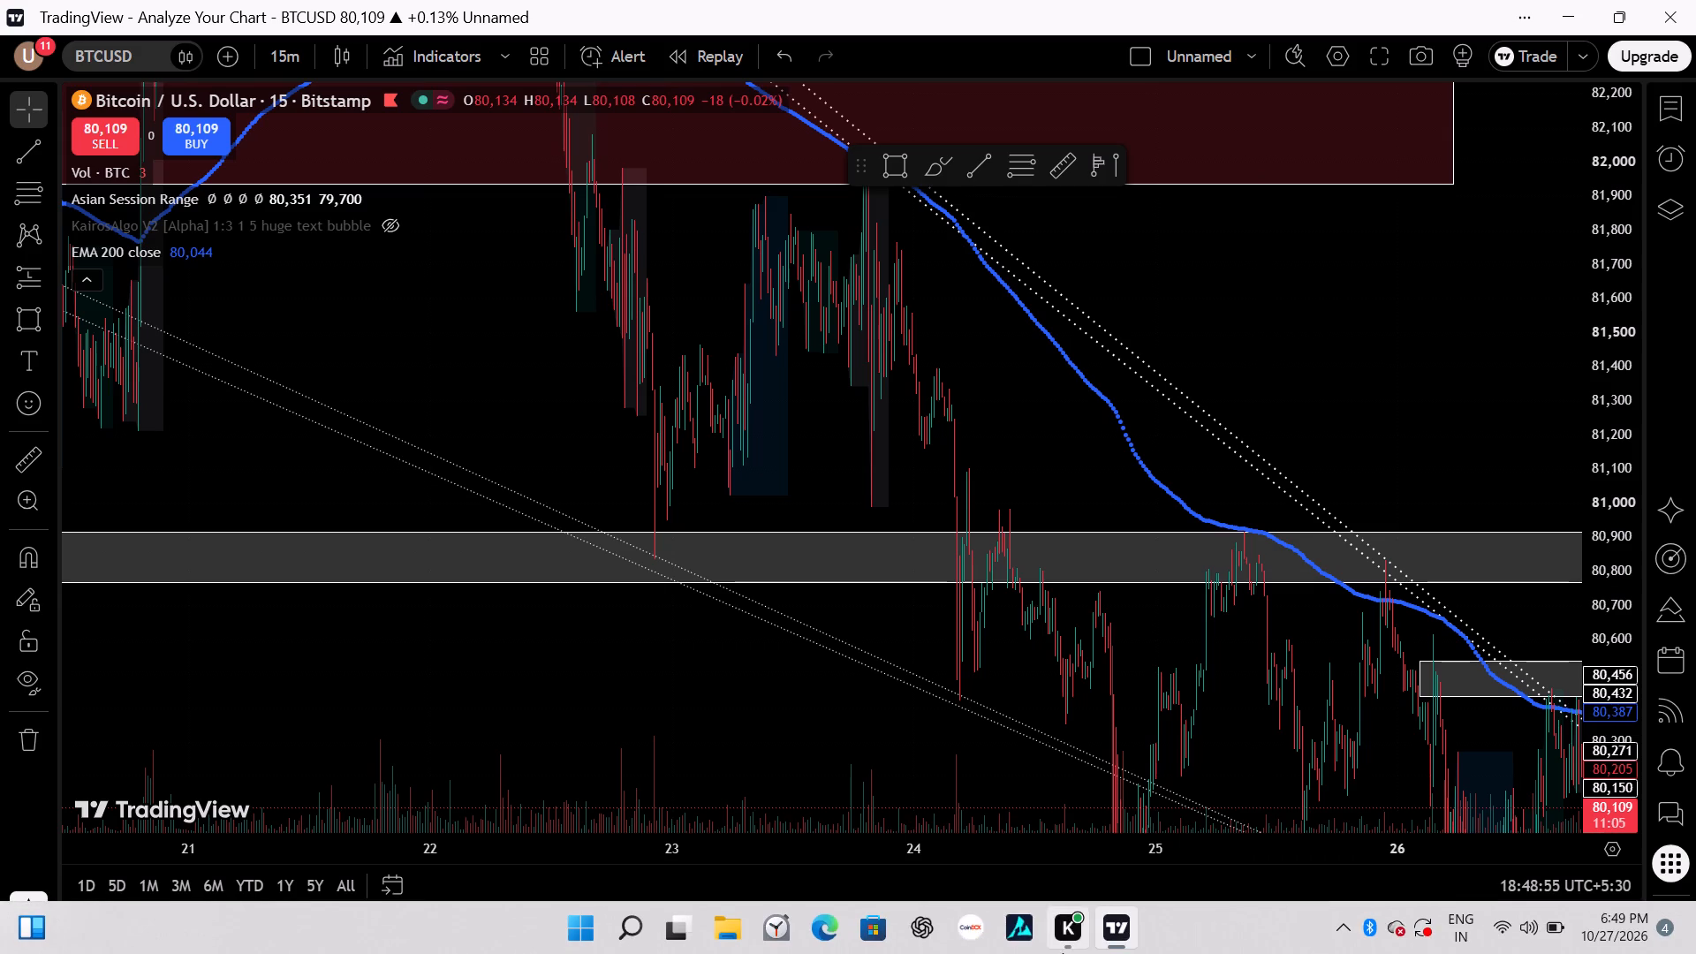
Switch to Microsoft Edge, search for youtube, open the YouTube site and maximize the browser window.
click(842, 920)
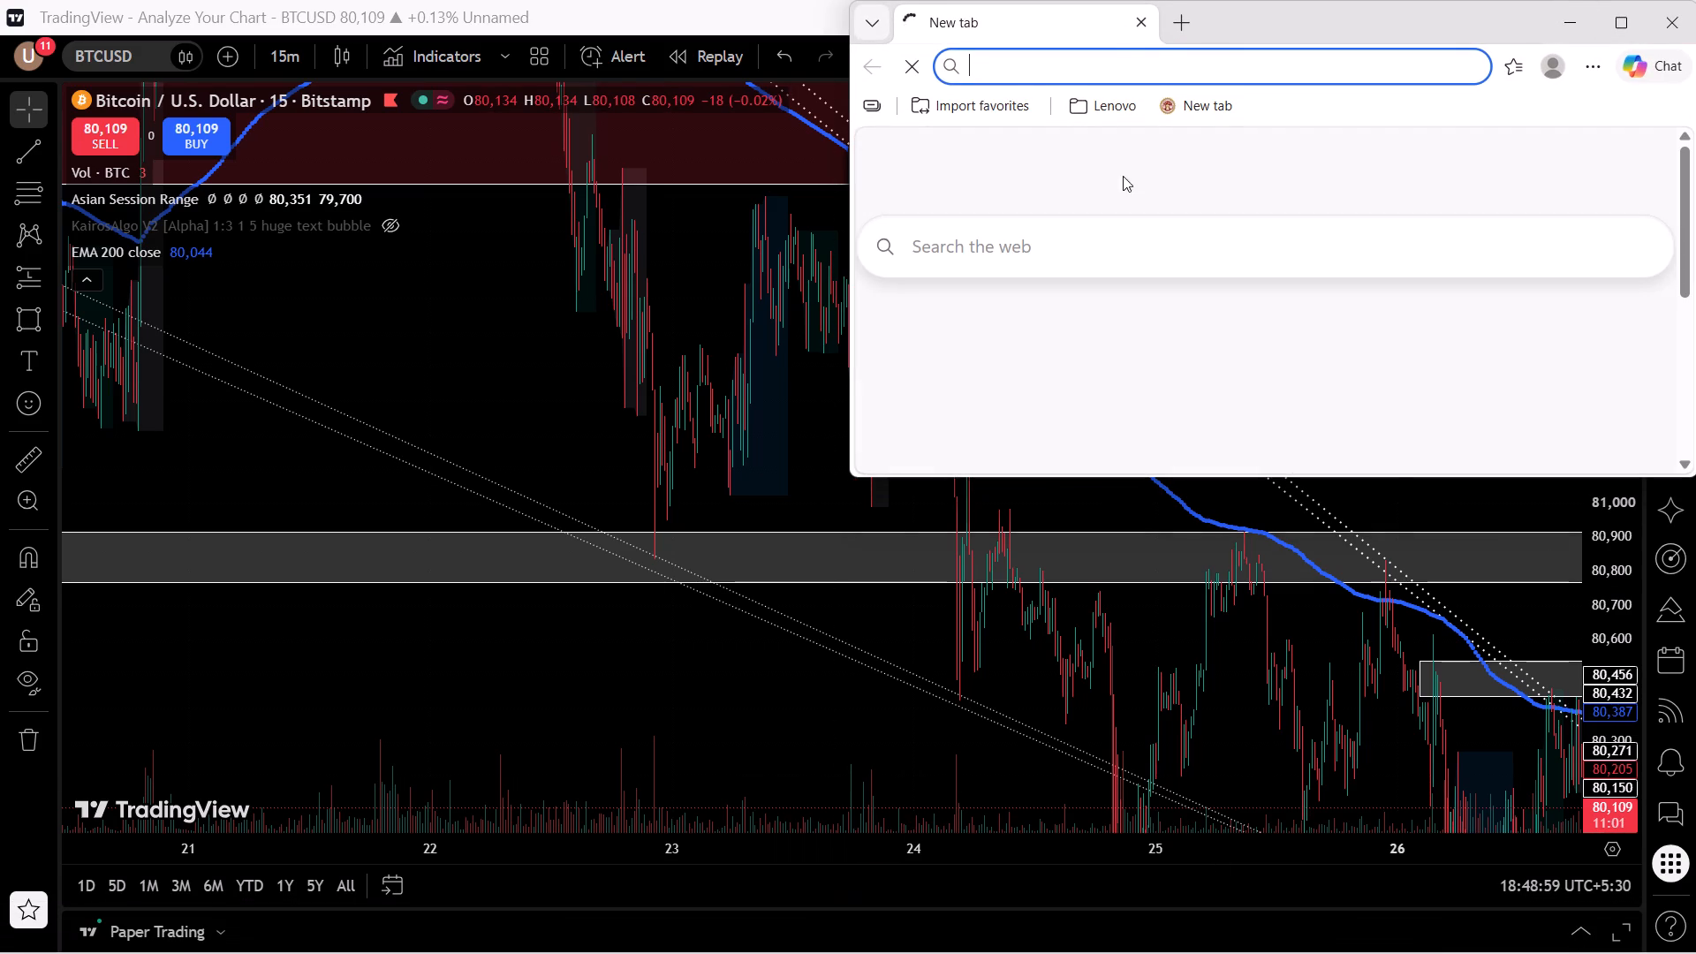
click(1108, 52)
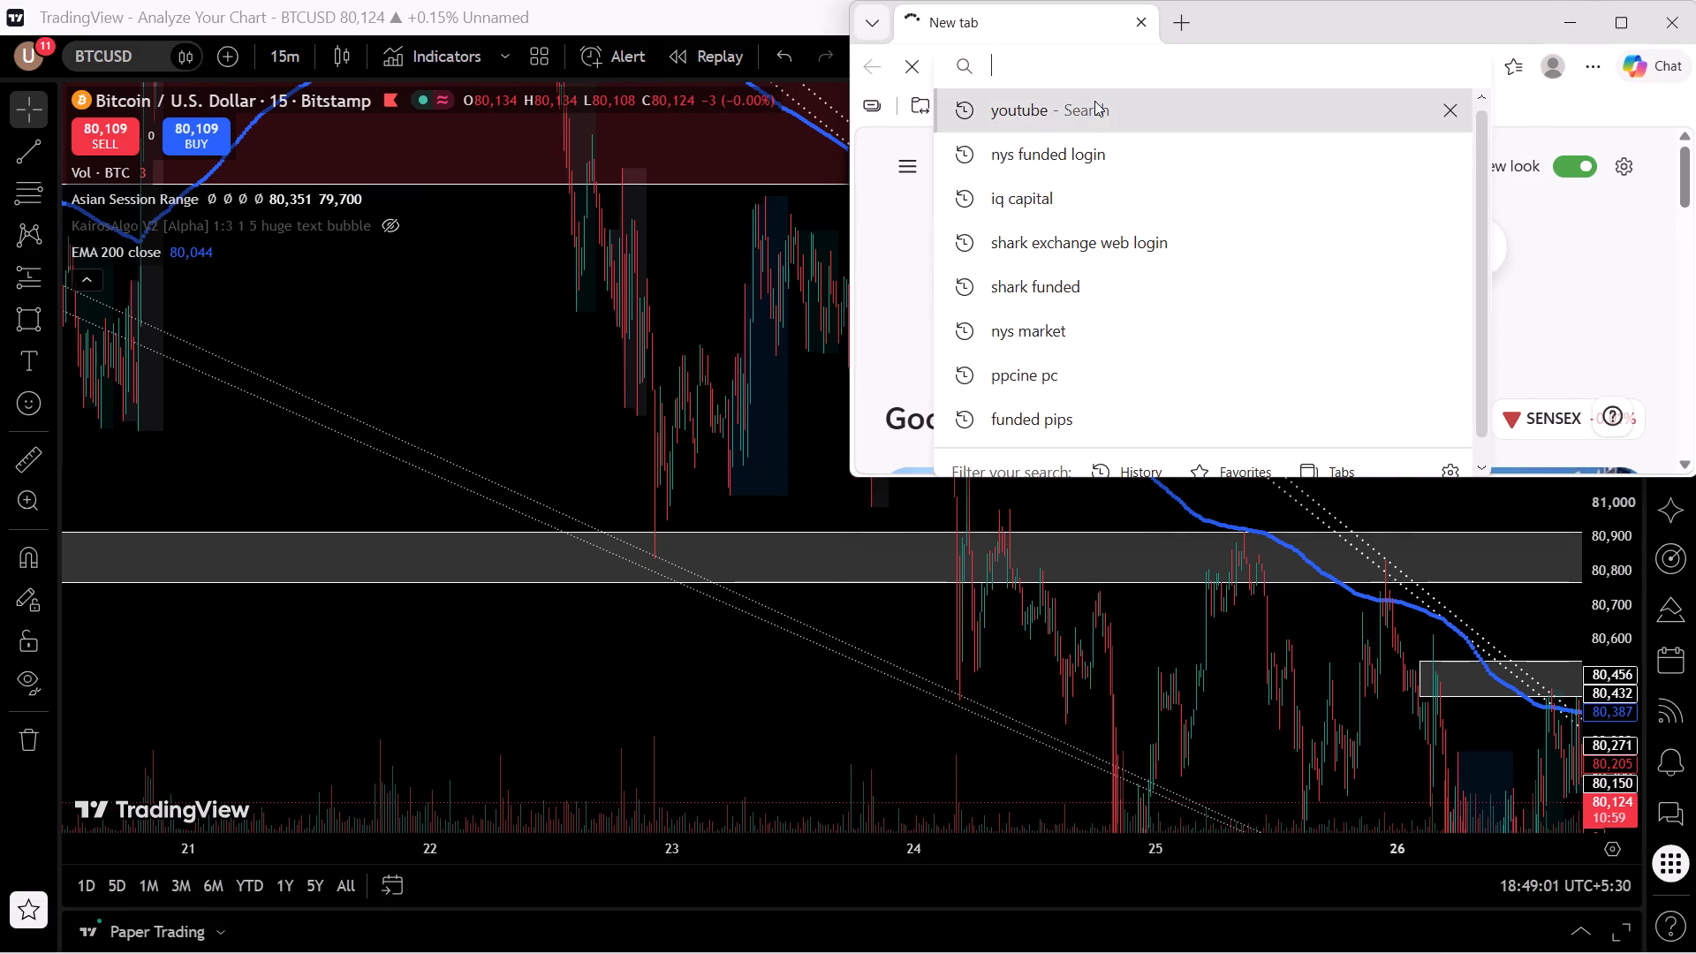
click(1094, 101)
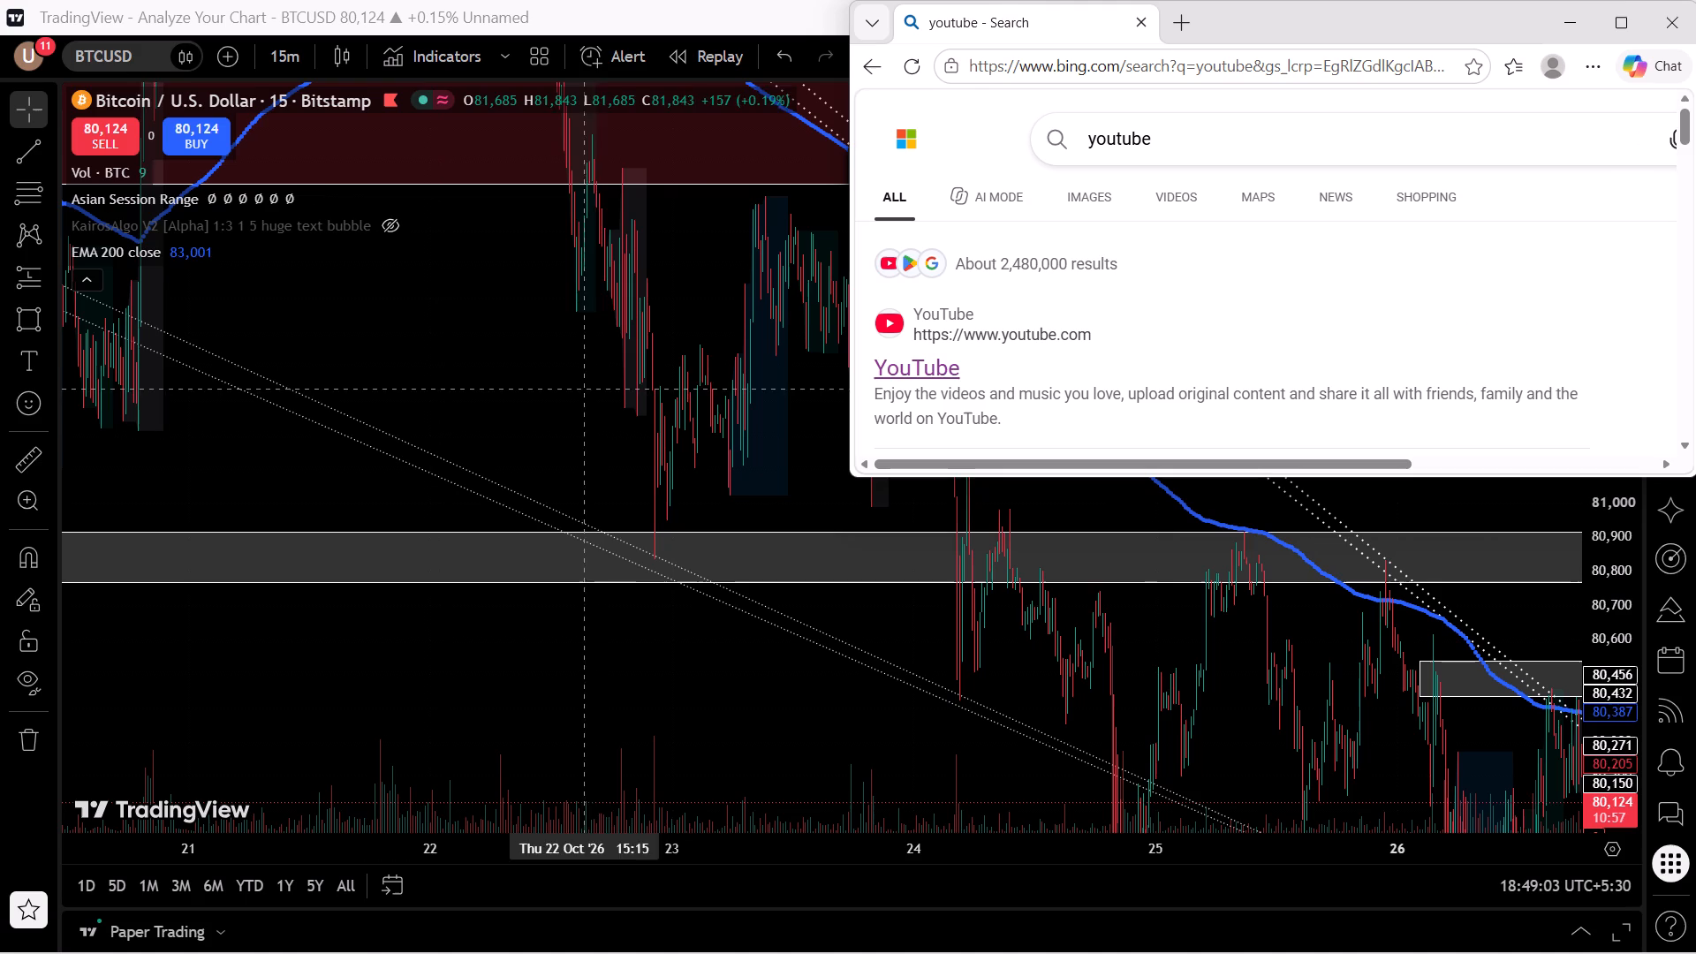
click(891, 377)
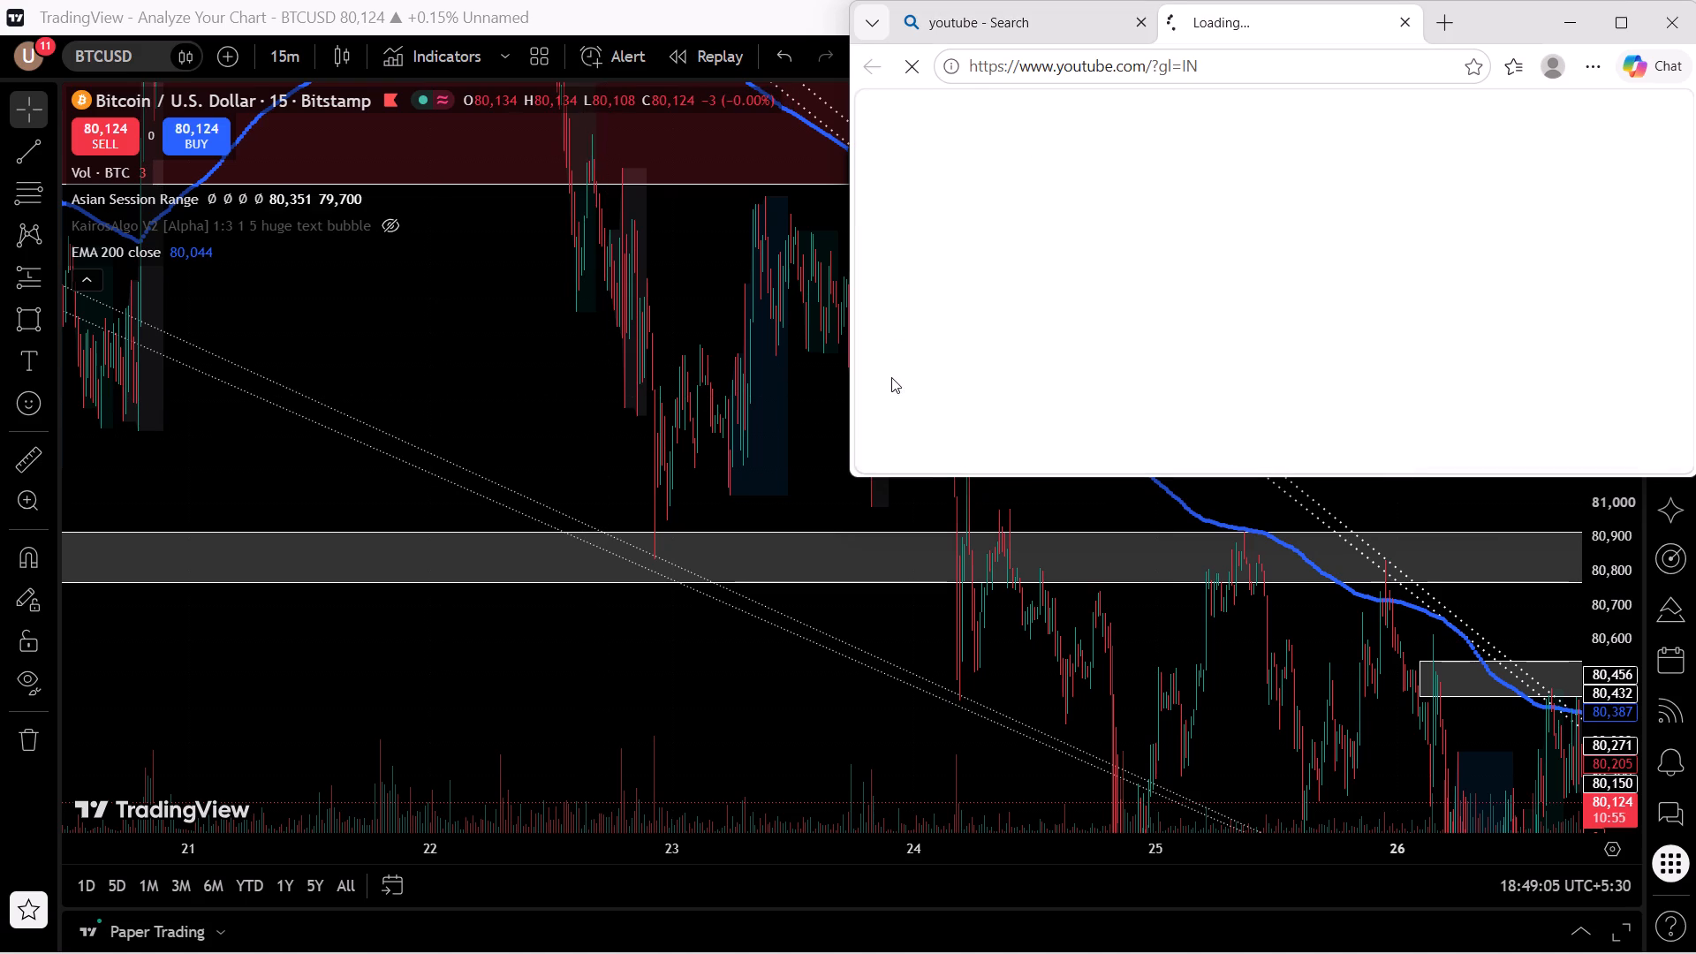
click(1621, 17)
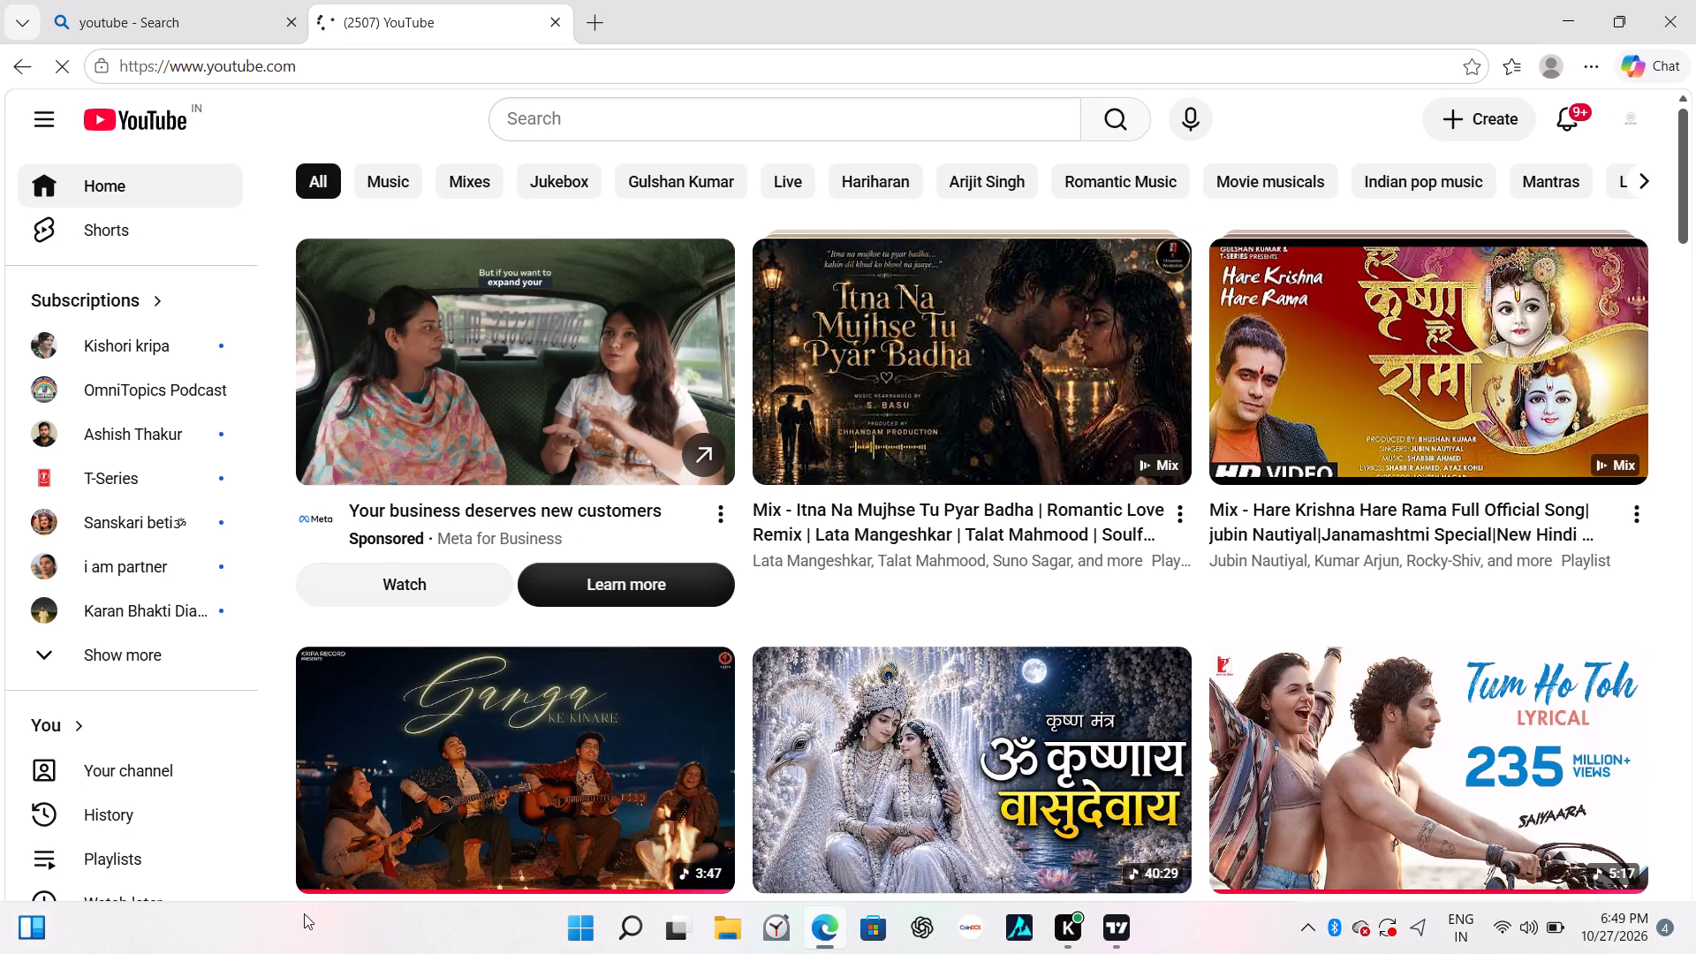
Check the YouTube watch history and the account's own channel page.
click(167, 799)
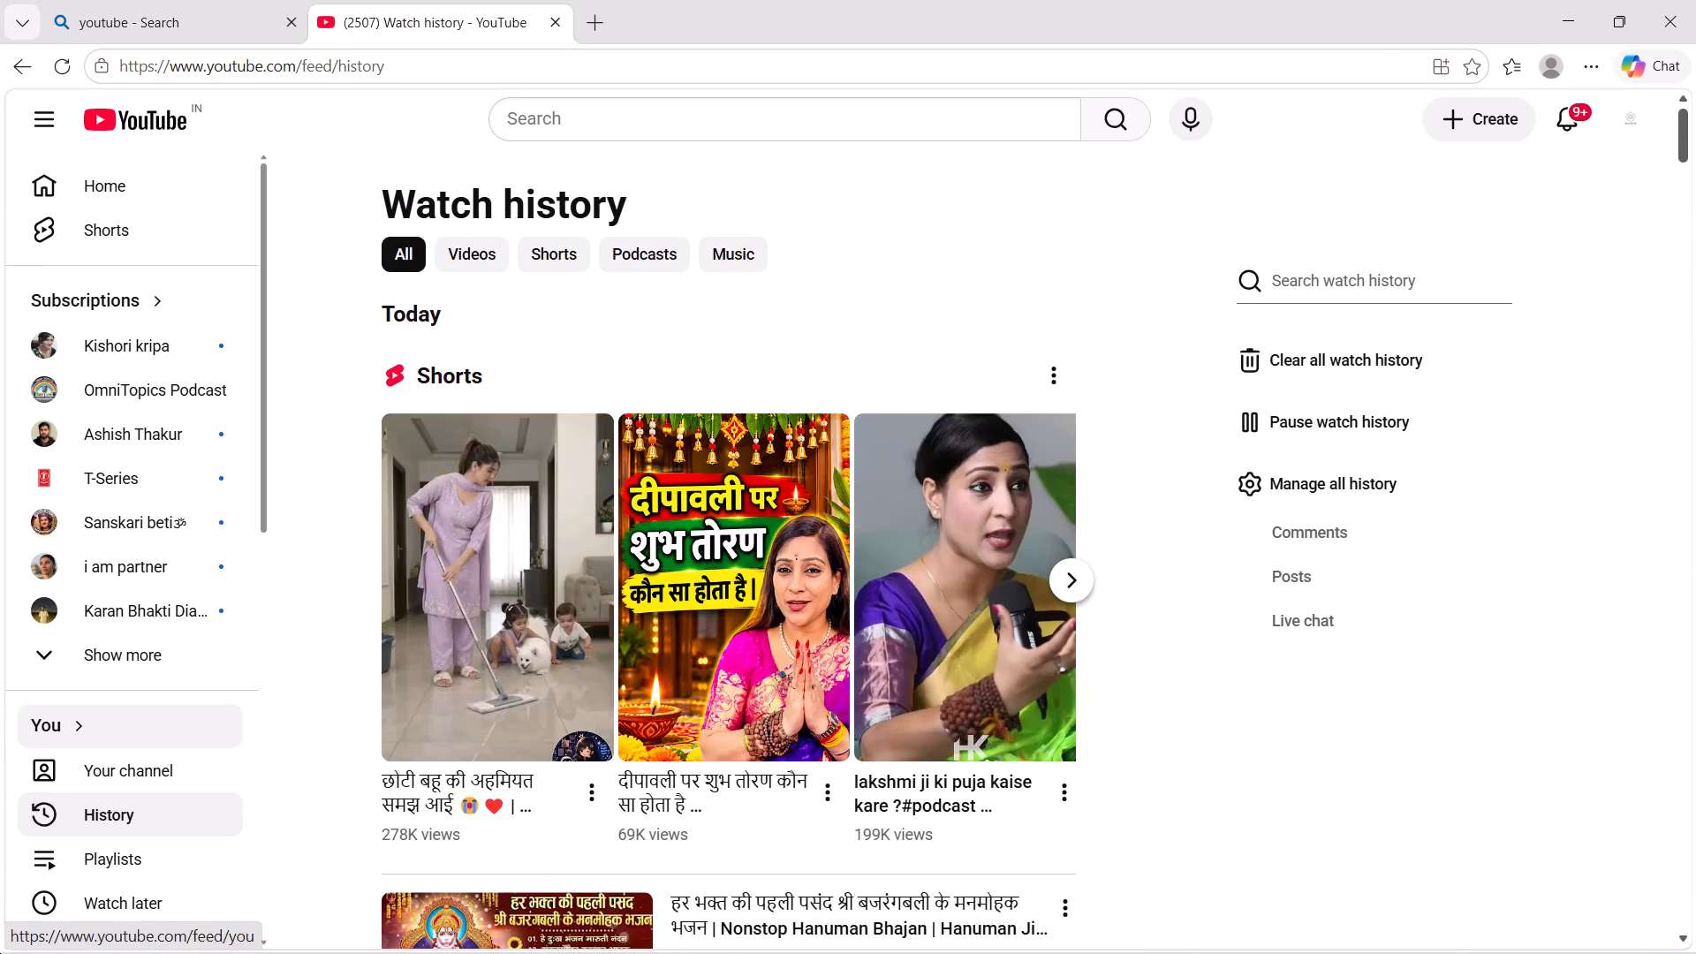
click(162, 765)
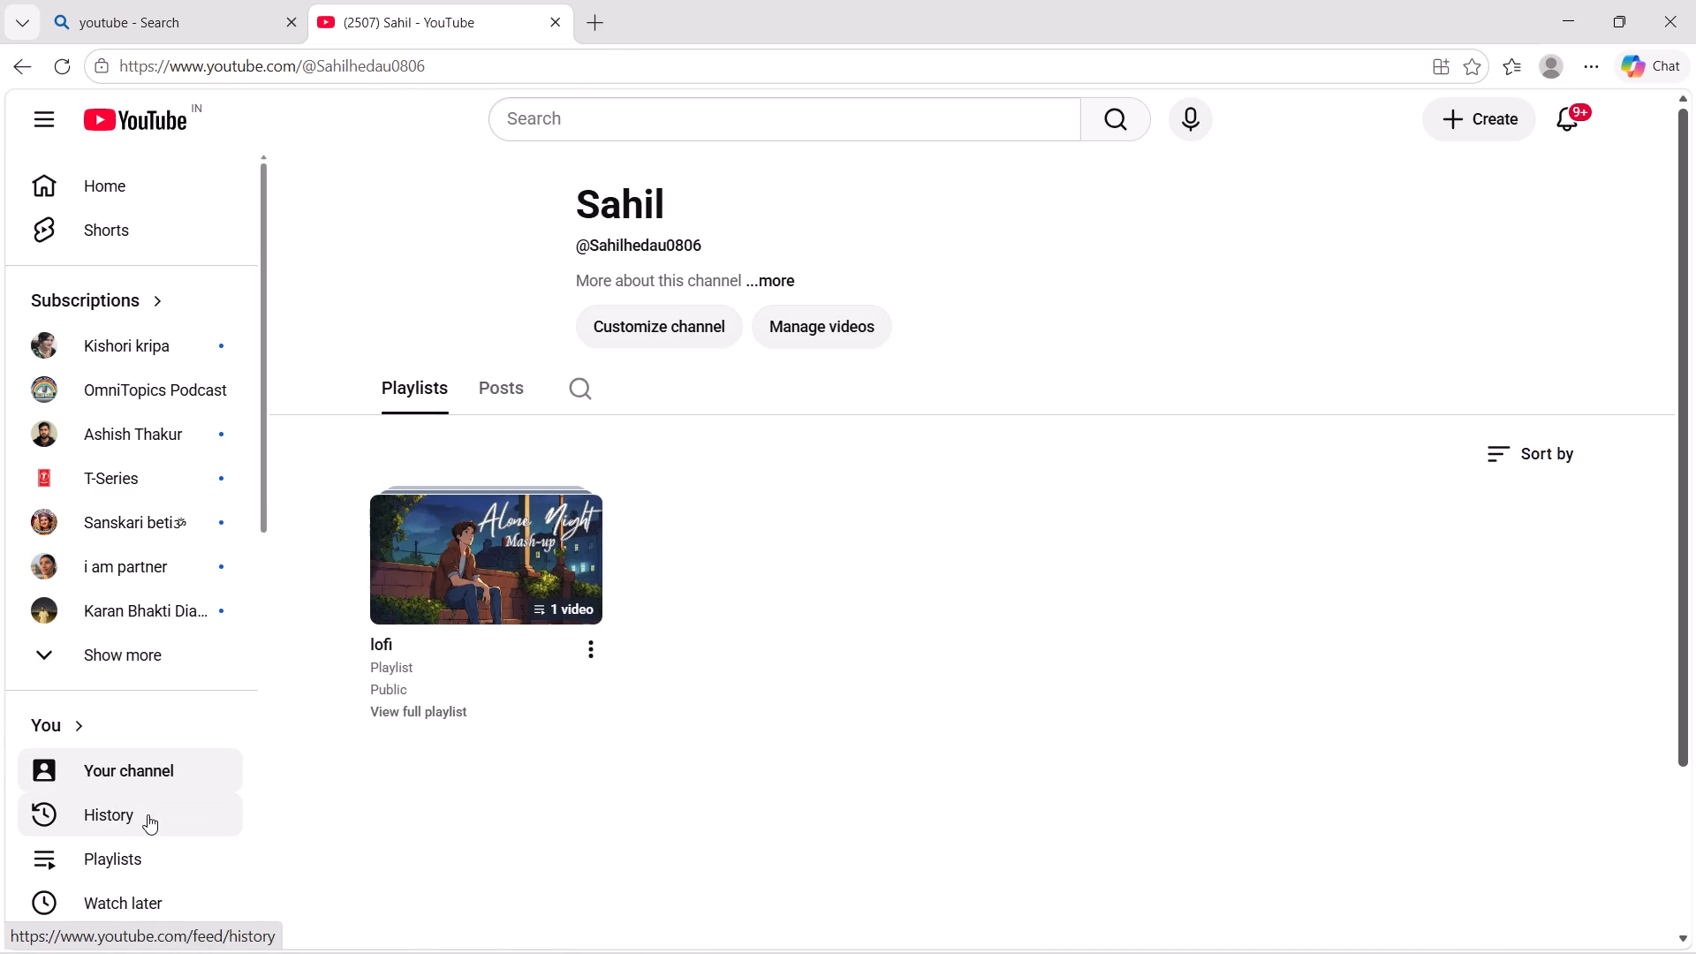
click(148, 814)
scroll(184, 533, down, 1)
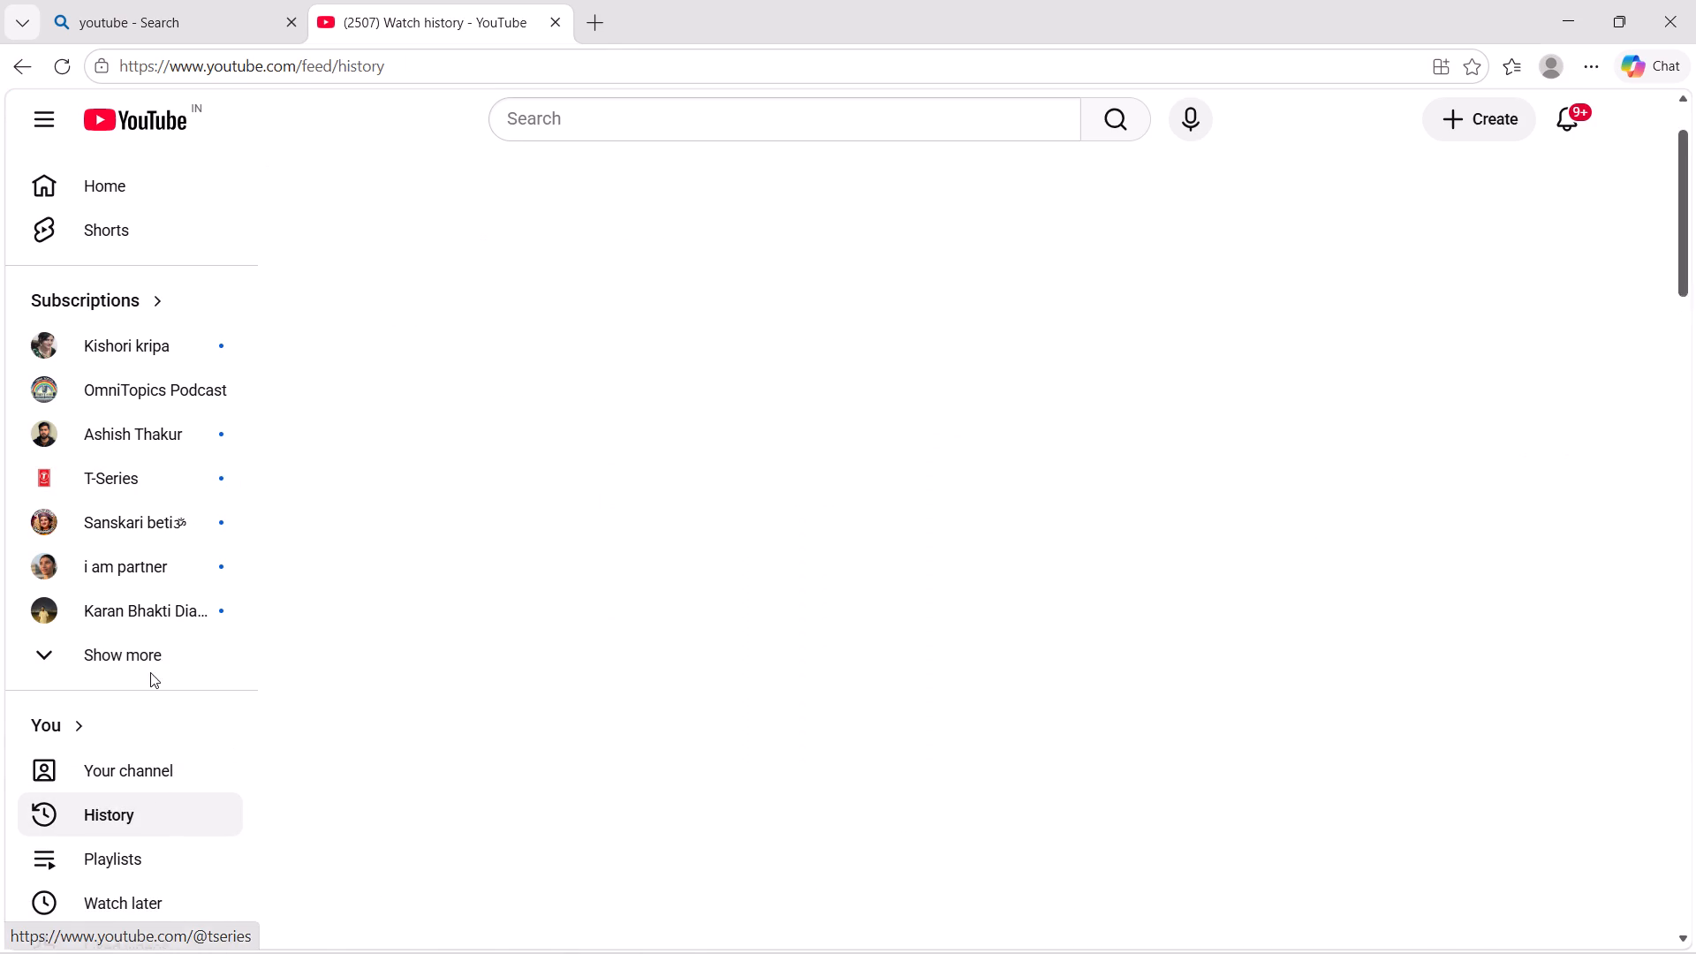
Open the subscribed Trader XYZ trading channel, look through its past live streams, and close the browser.
click(152, 668)
click(222, 434)
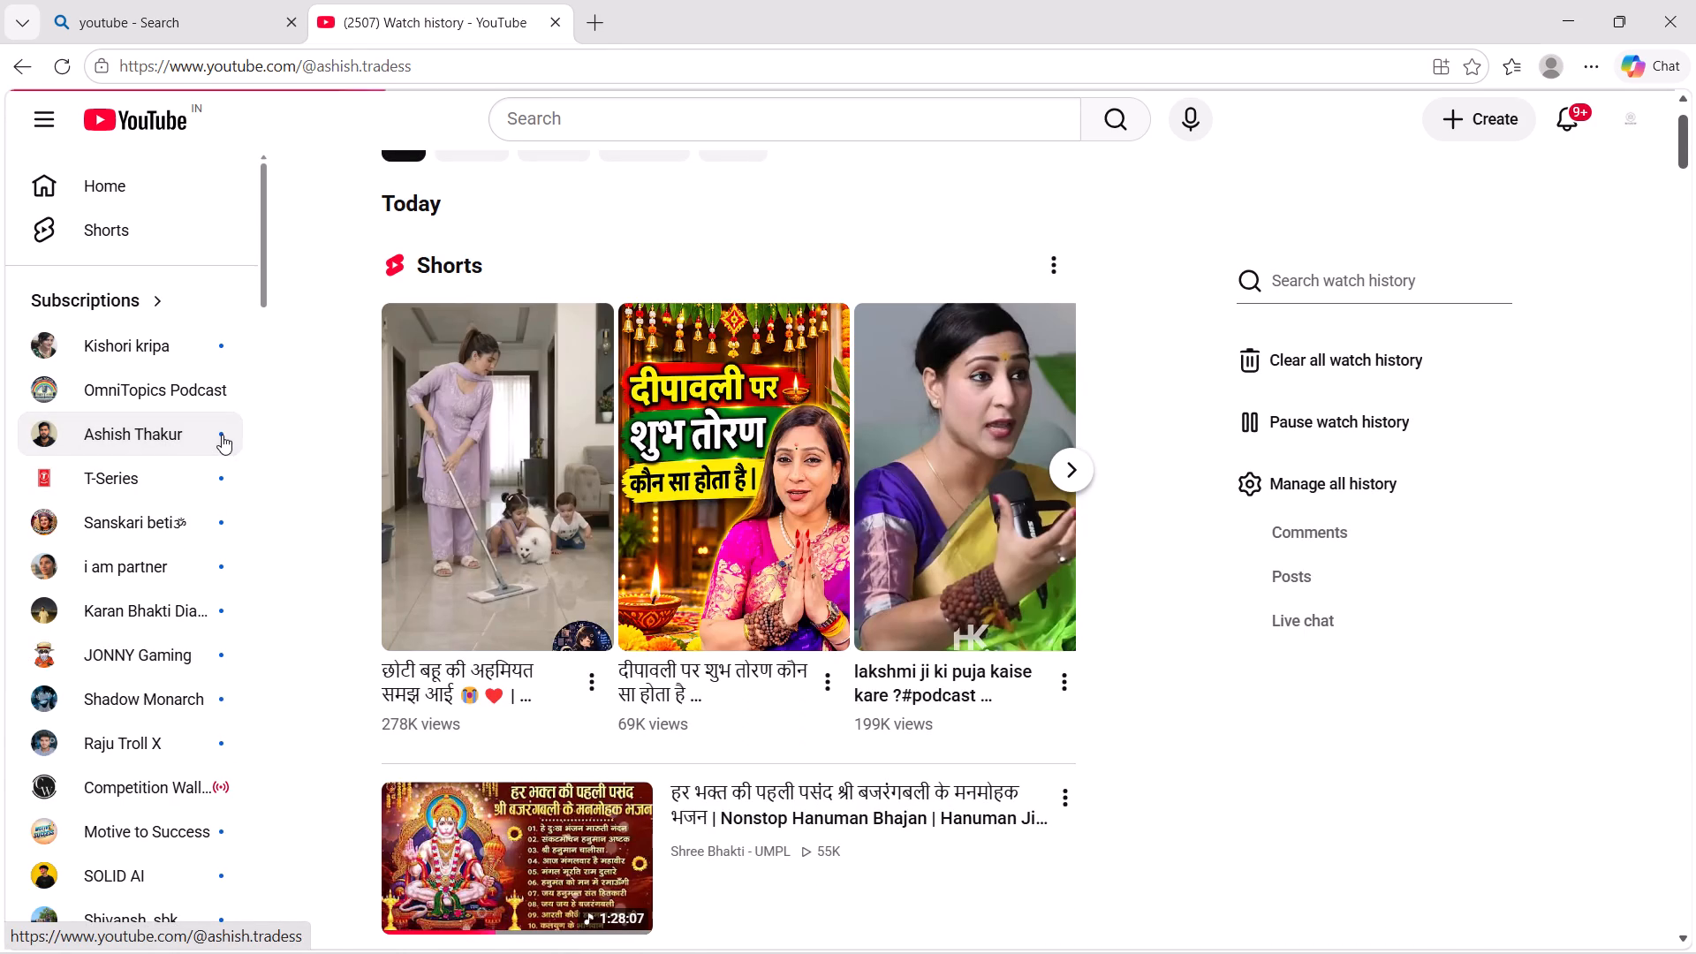
scroll(1419, 632, down, 1)
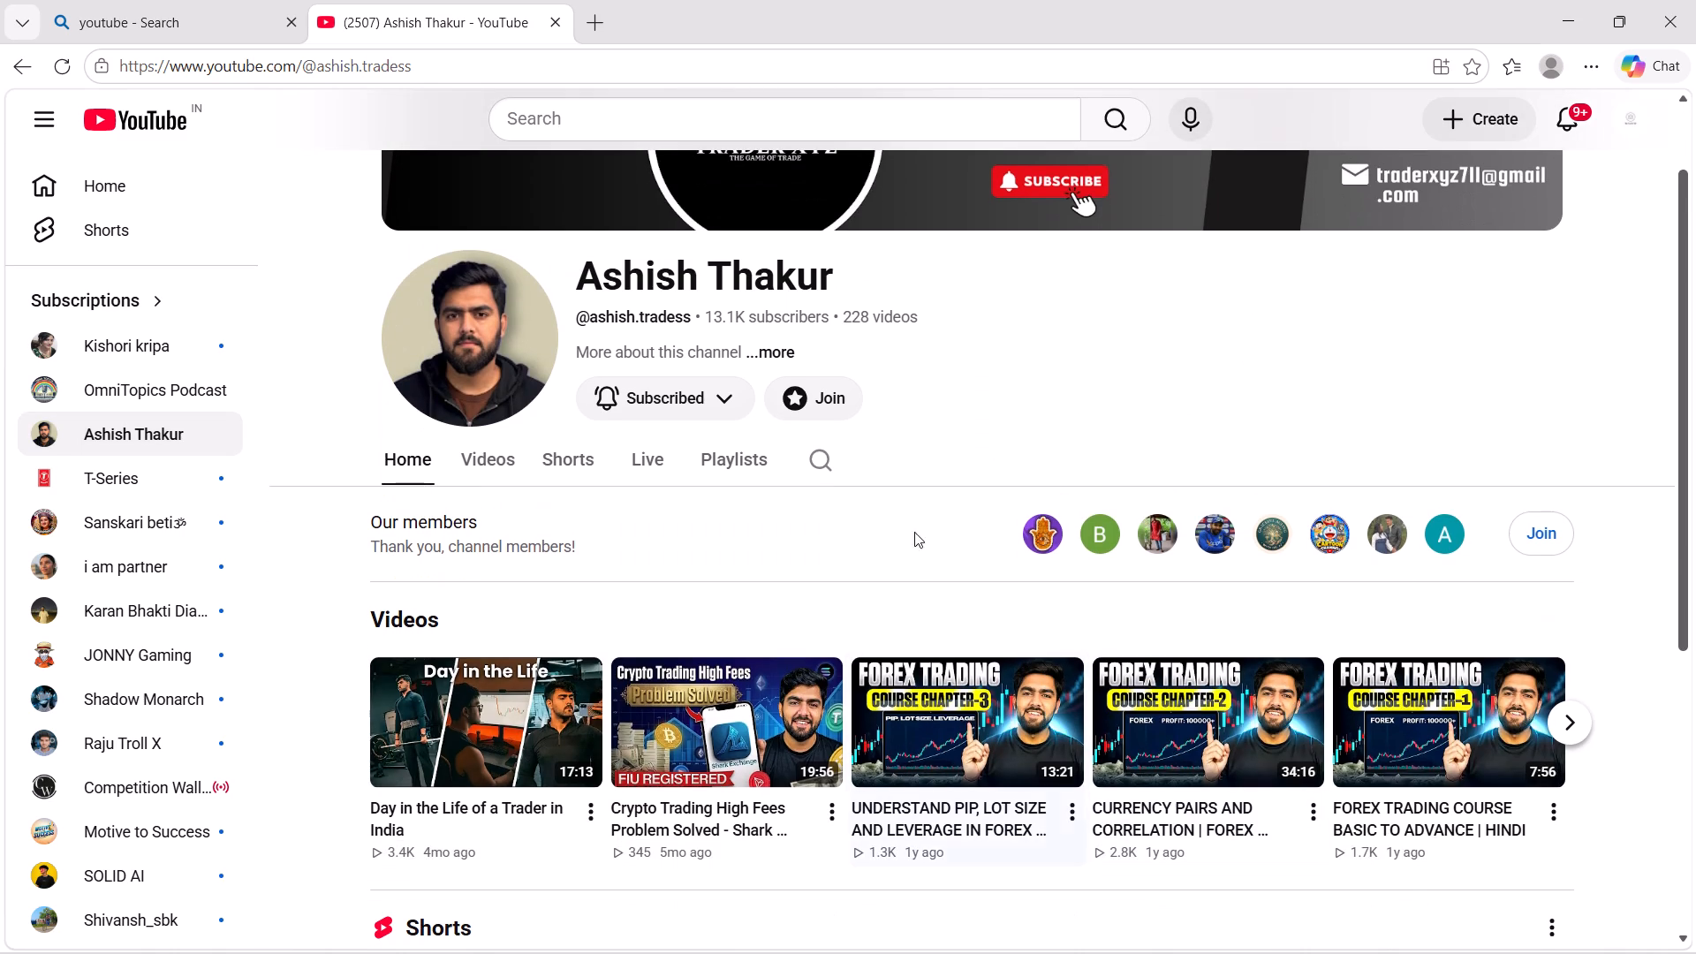
click(651, 465)
scroll(652, 467, down, 2)
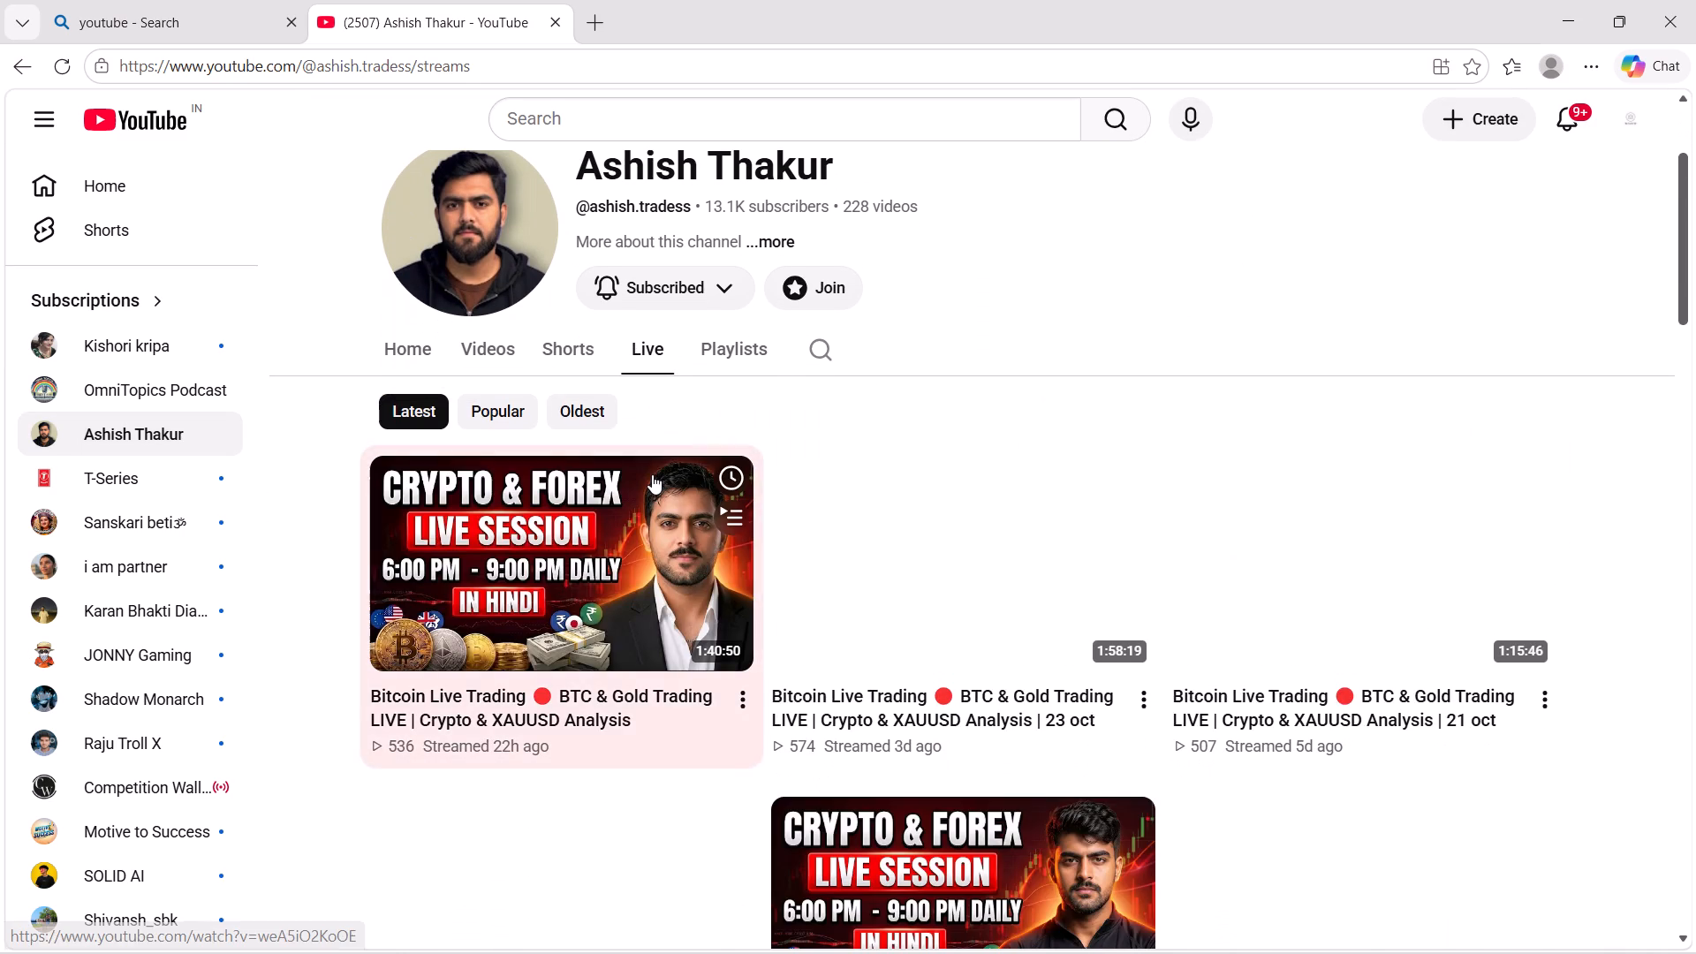
scroll(646, 479, down, 1)
scroll(646, 479, up, 4)
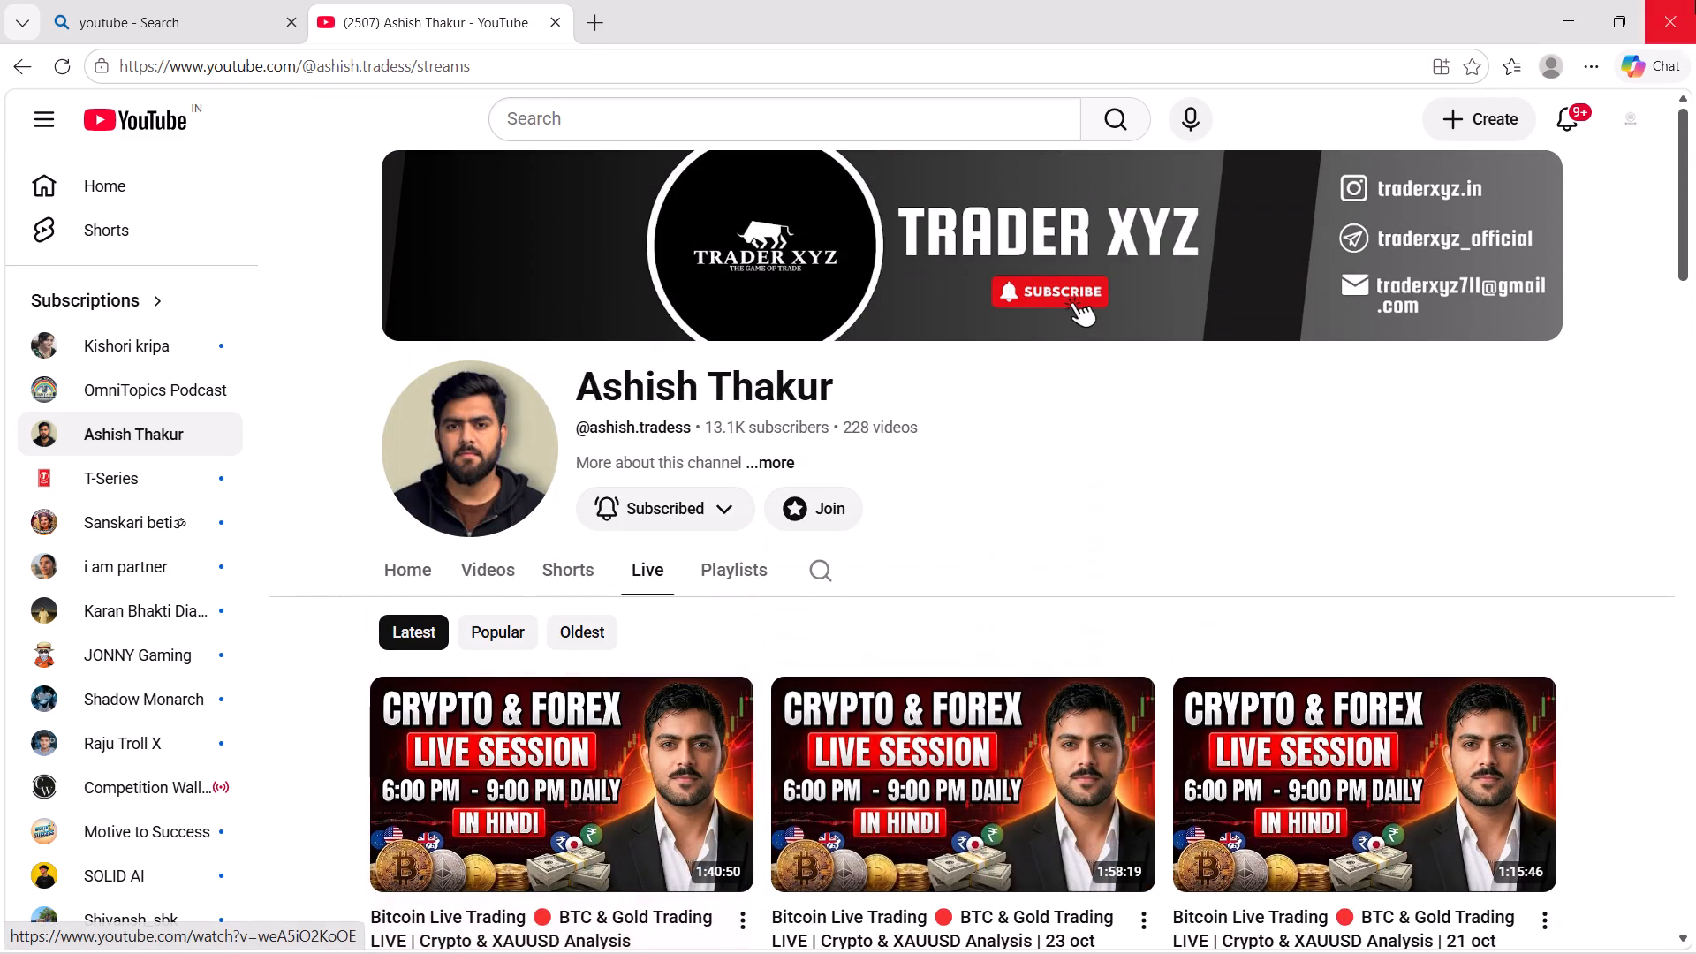
click(1695, 0)
Back in TradingView, examine the latest 15-minute candles between the 79,400 support zone and the 80,500 and 80,800 resistance zones.
drag(1325, 359, 0, 489)
drag(766, 633, 921, 0)
scroll(912, 283, up, 5)
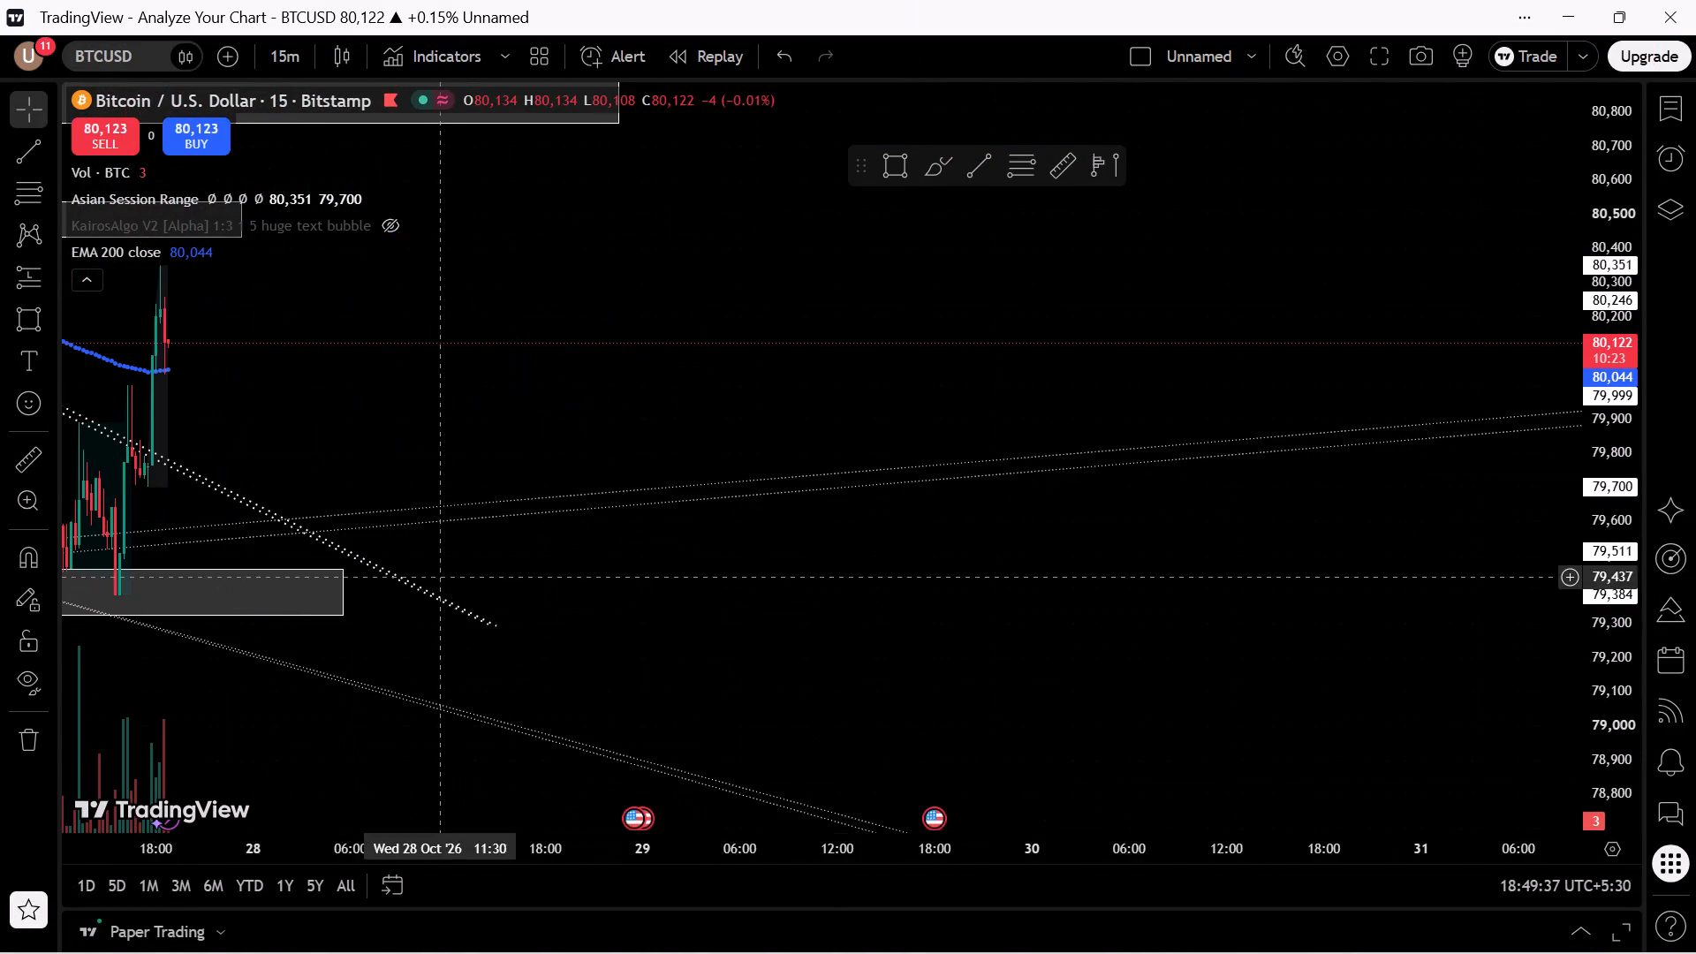
drag(411, 390, 1306, 468)
scroll(1179, 482, up, 3)
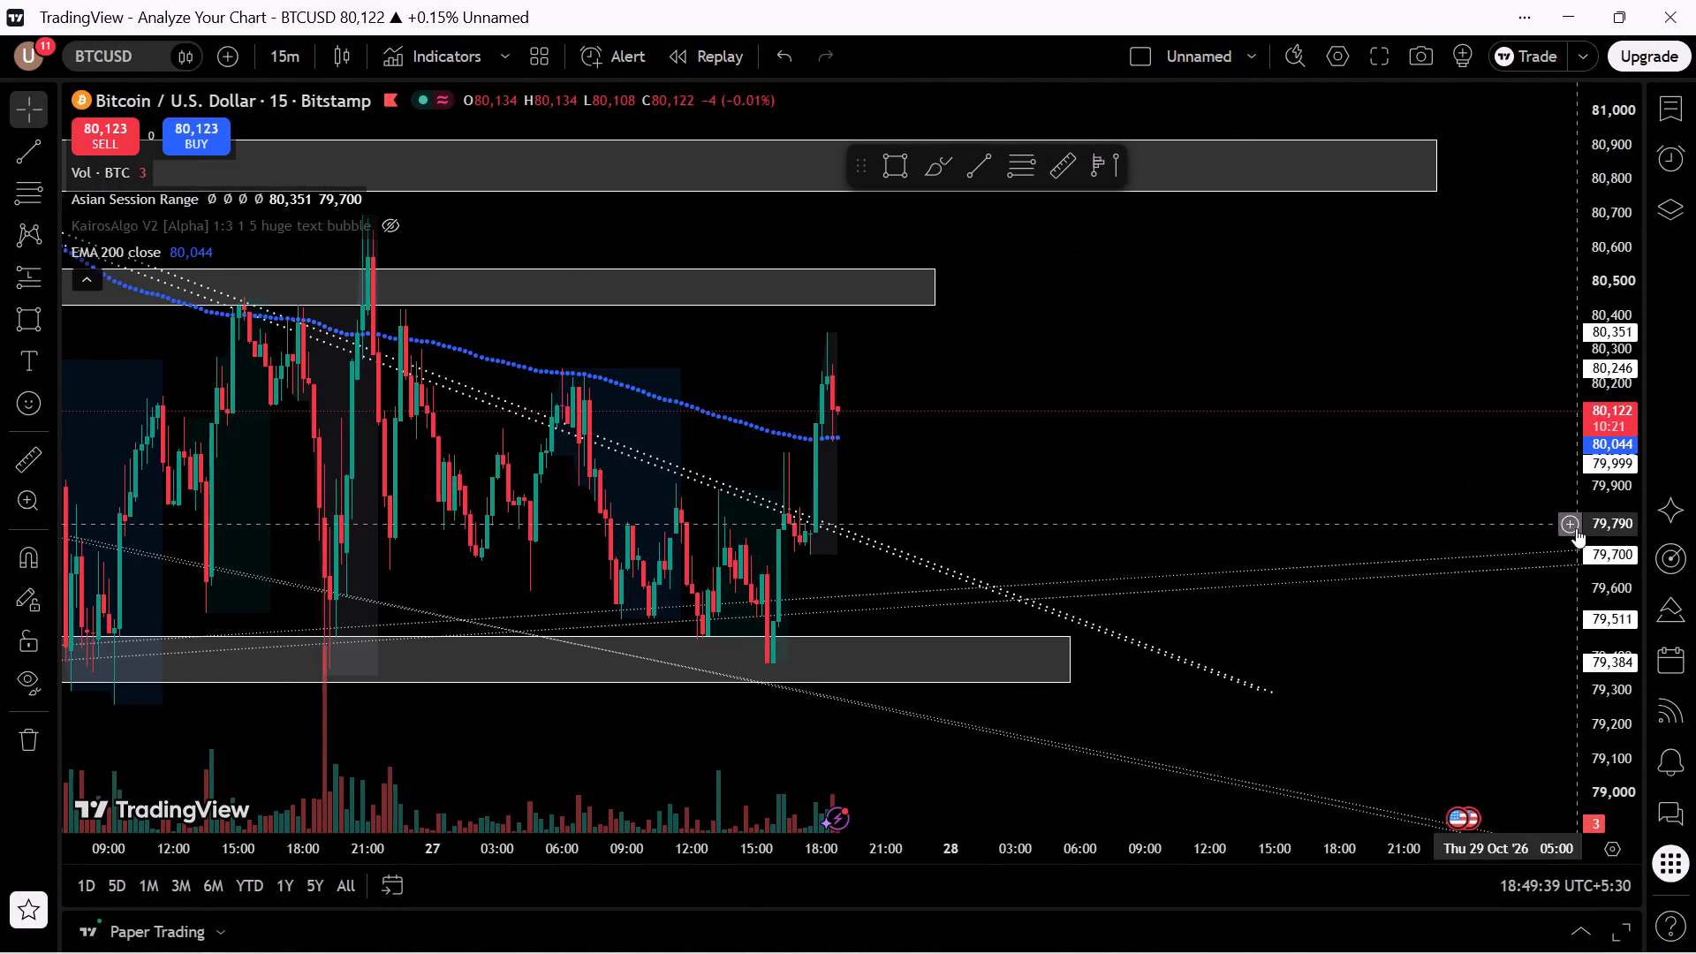
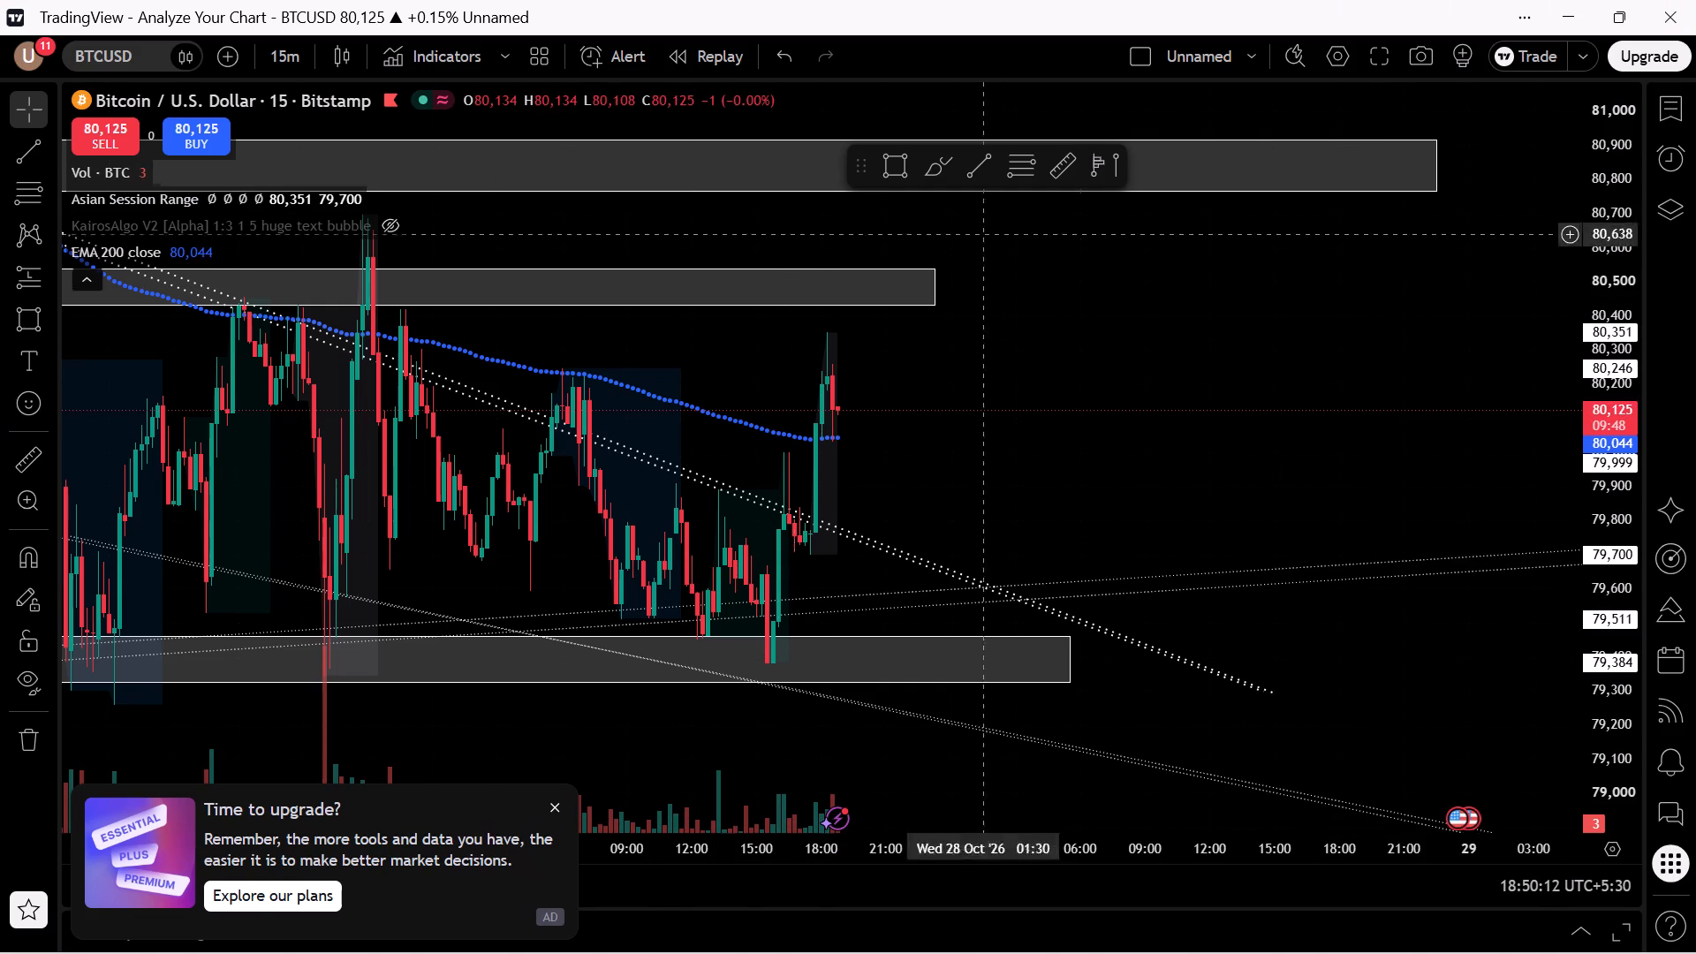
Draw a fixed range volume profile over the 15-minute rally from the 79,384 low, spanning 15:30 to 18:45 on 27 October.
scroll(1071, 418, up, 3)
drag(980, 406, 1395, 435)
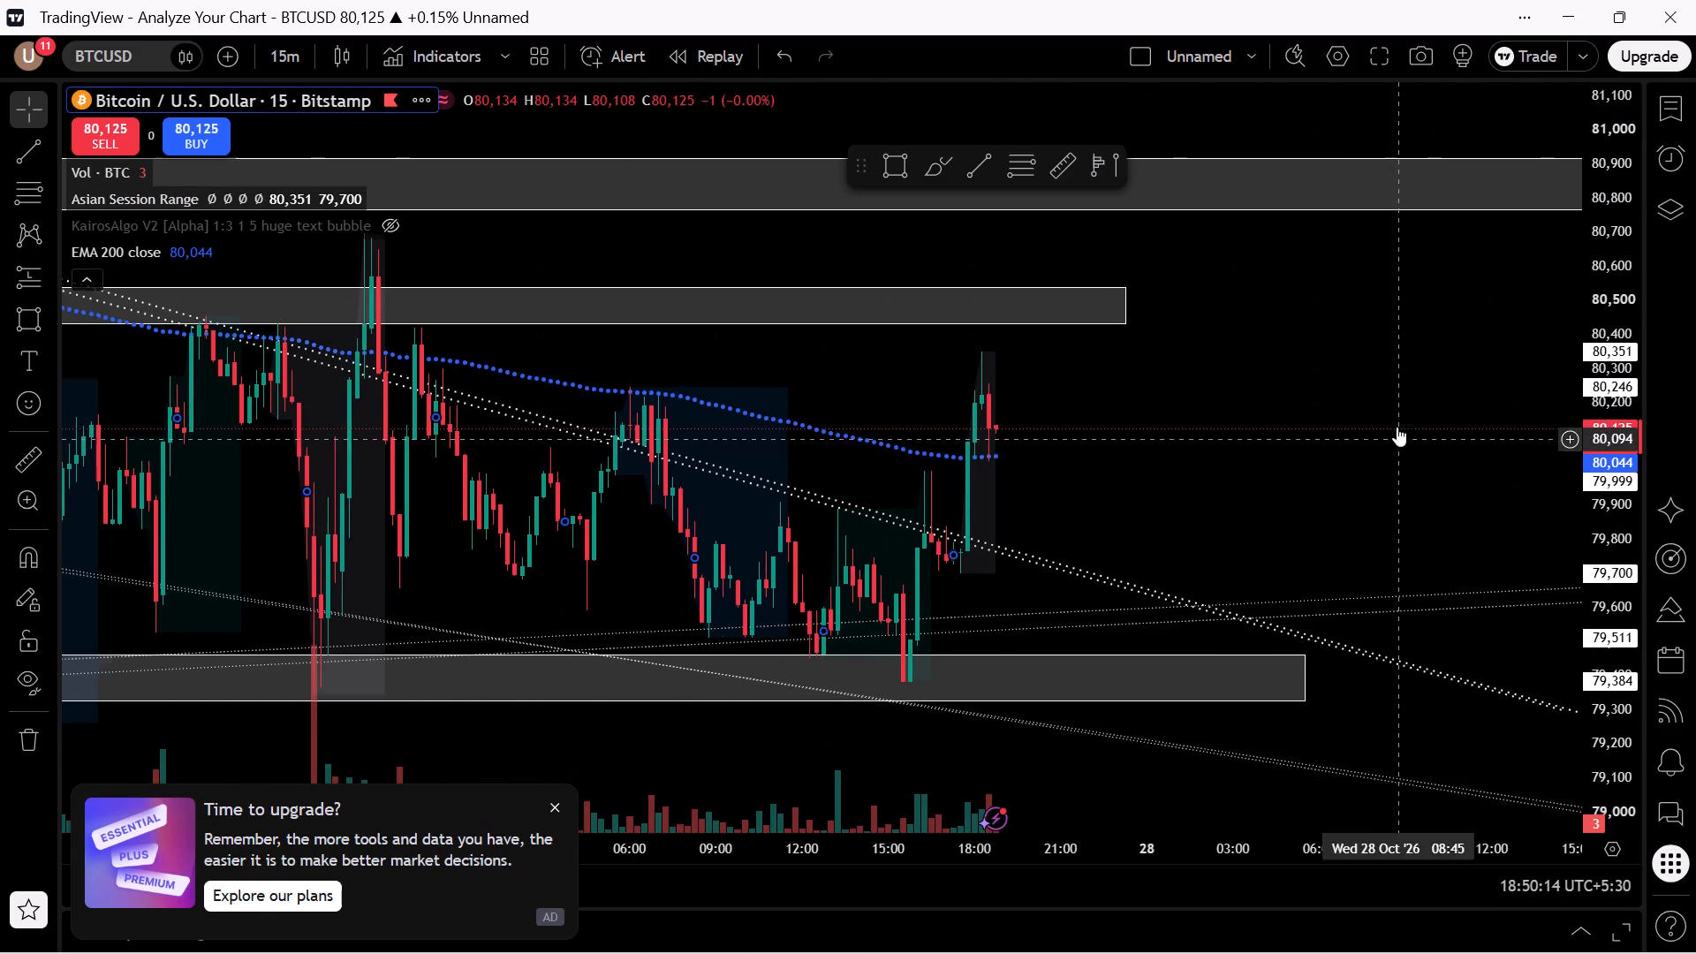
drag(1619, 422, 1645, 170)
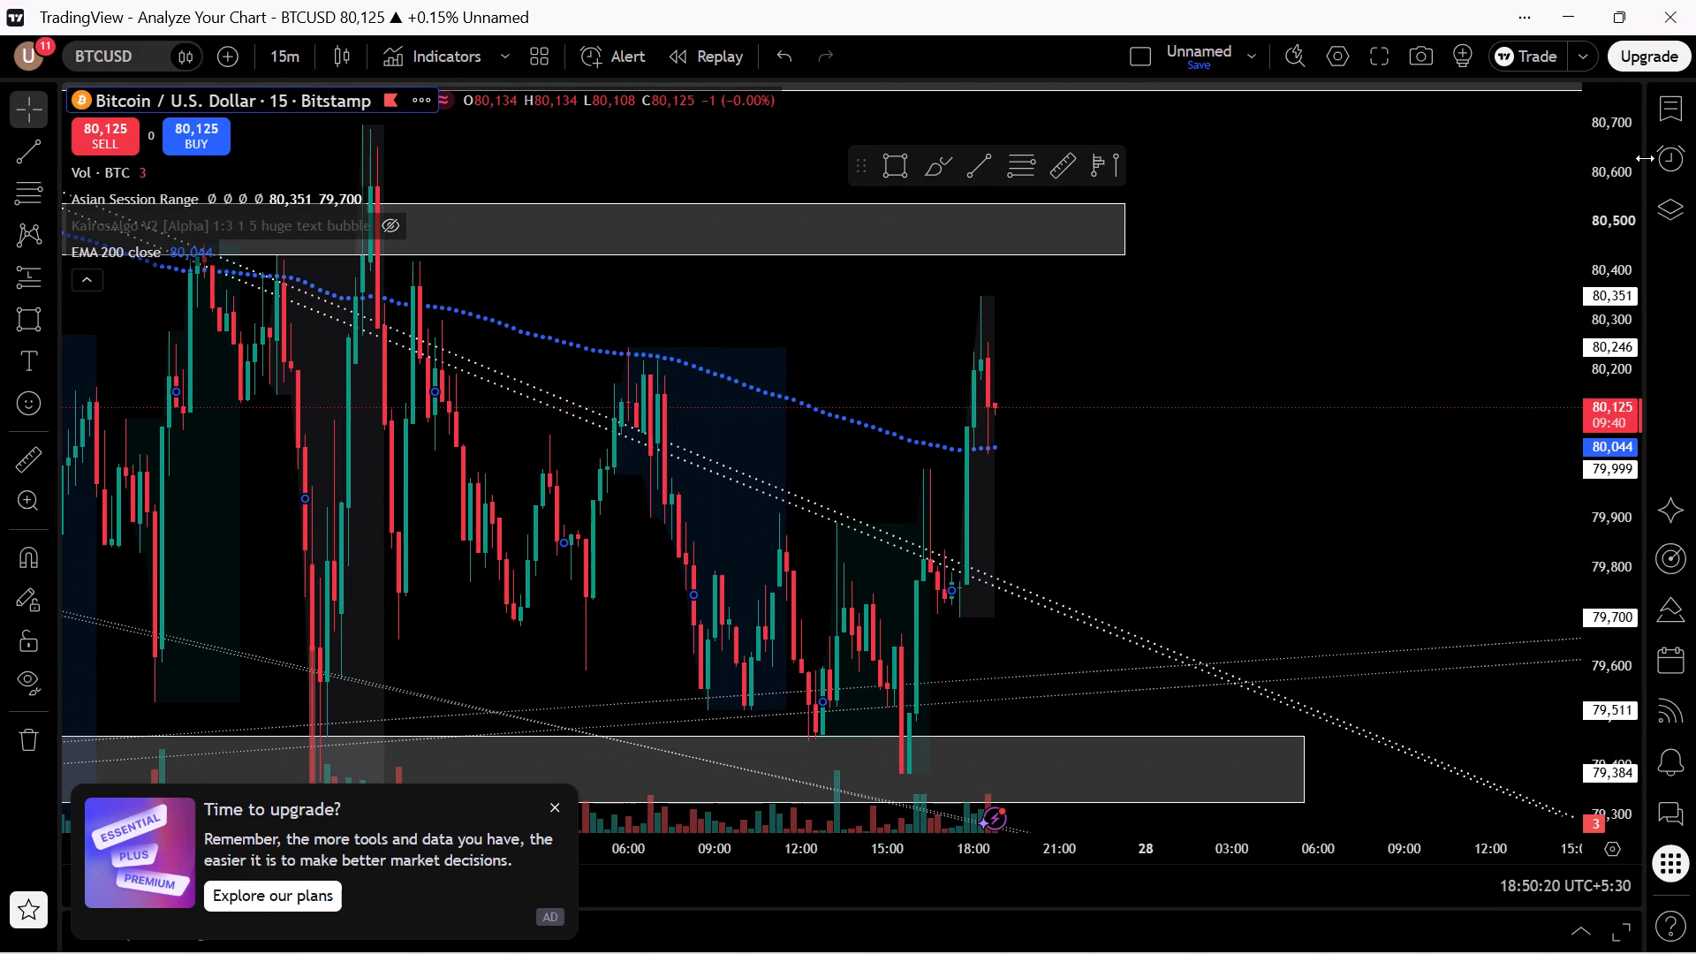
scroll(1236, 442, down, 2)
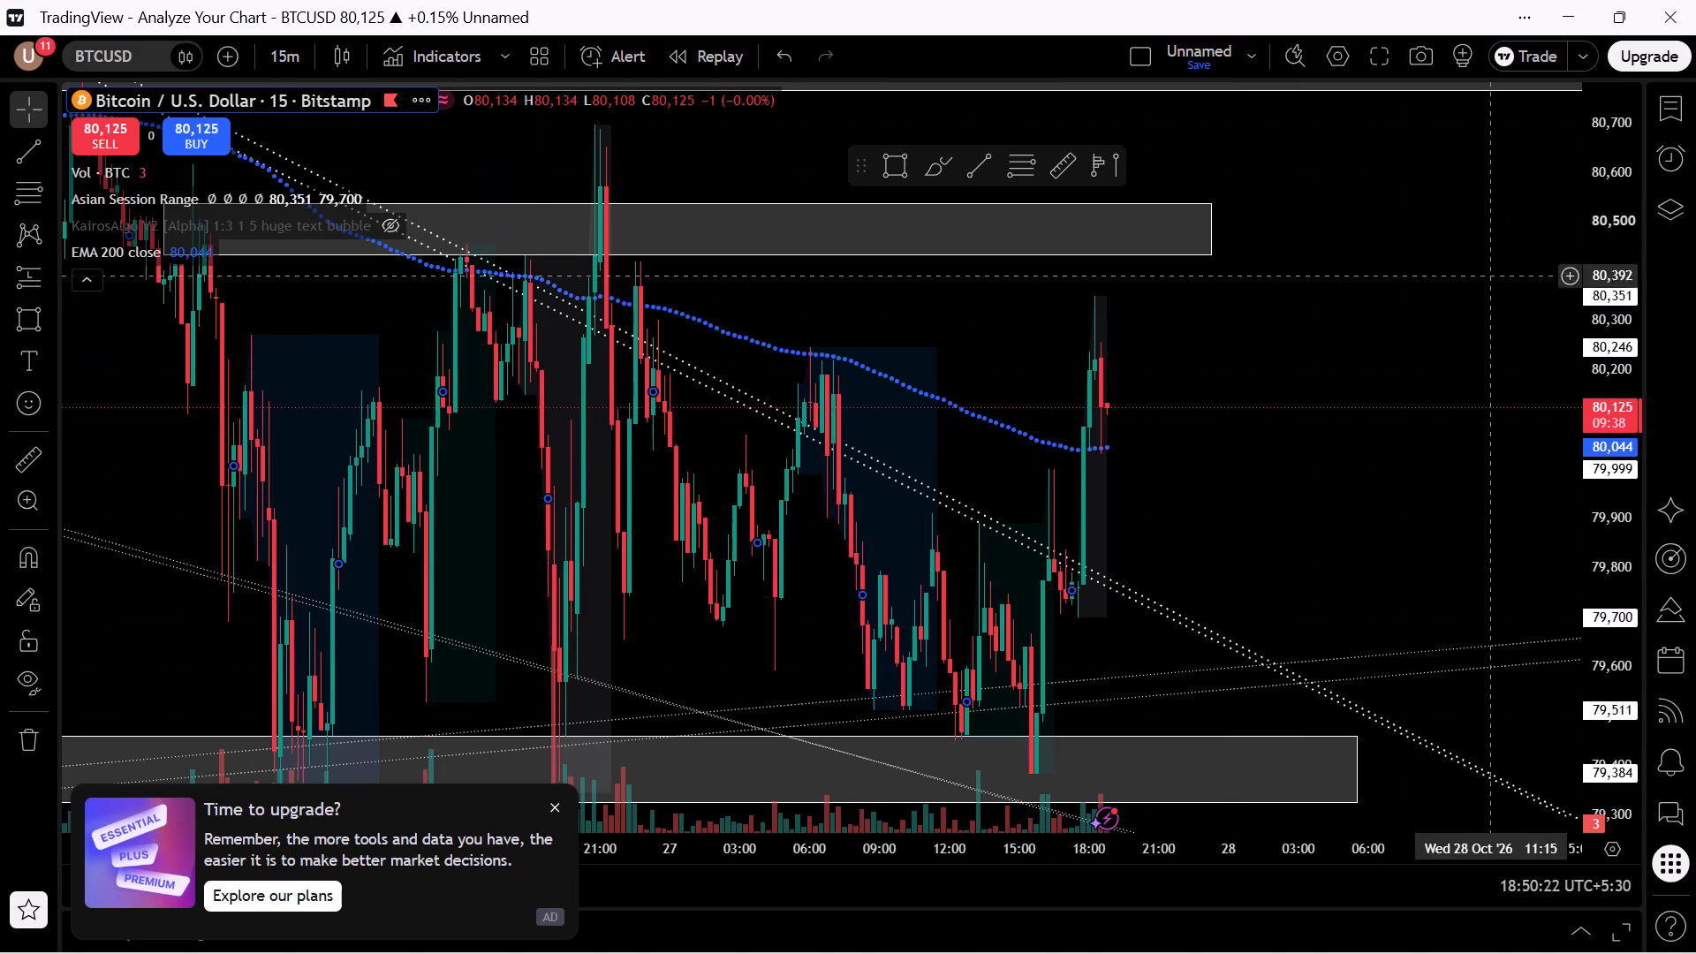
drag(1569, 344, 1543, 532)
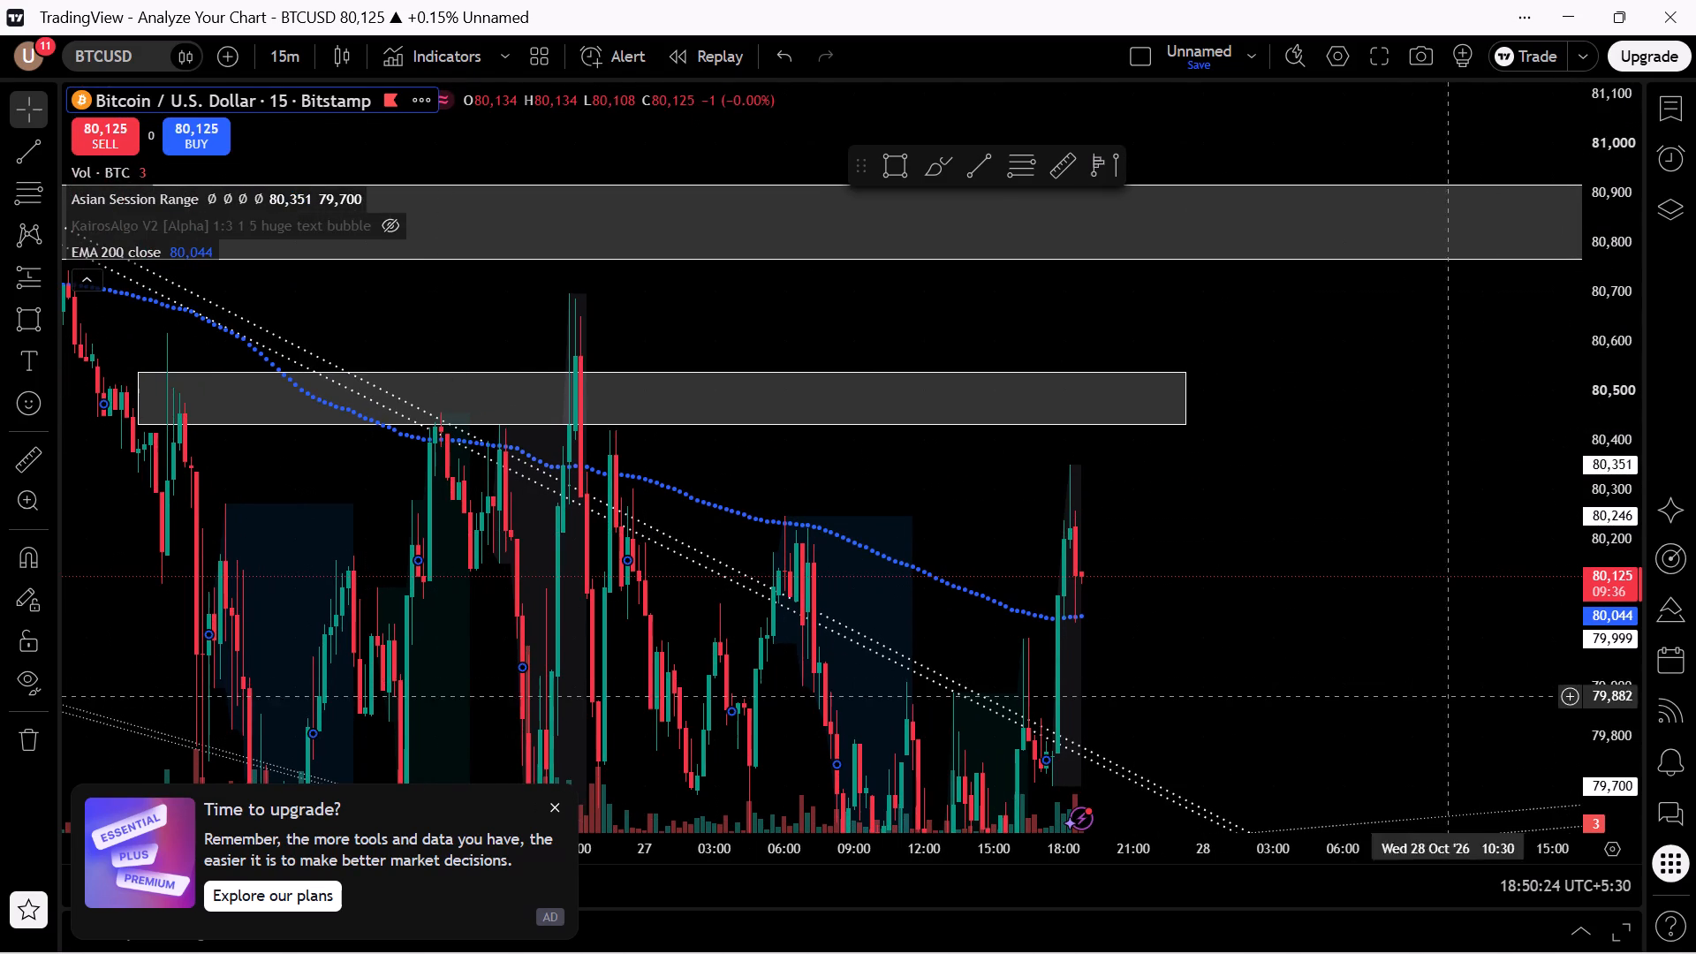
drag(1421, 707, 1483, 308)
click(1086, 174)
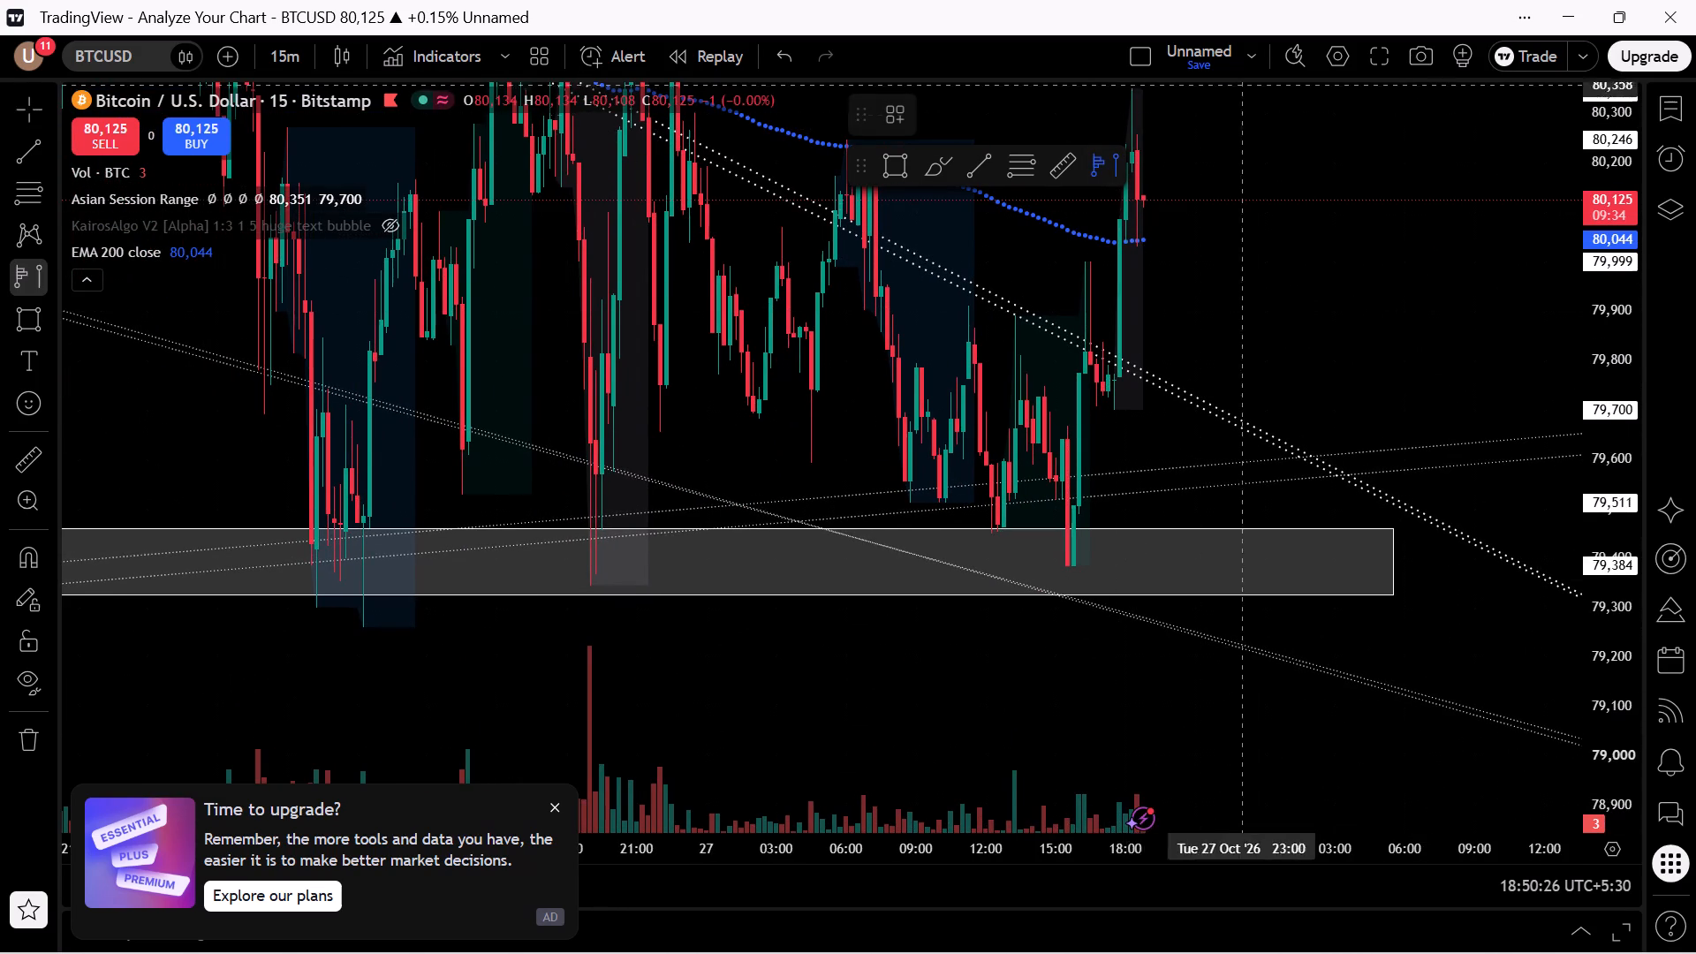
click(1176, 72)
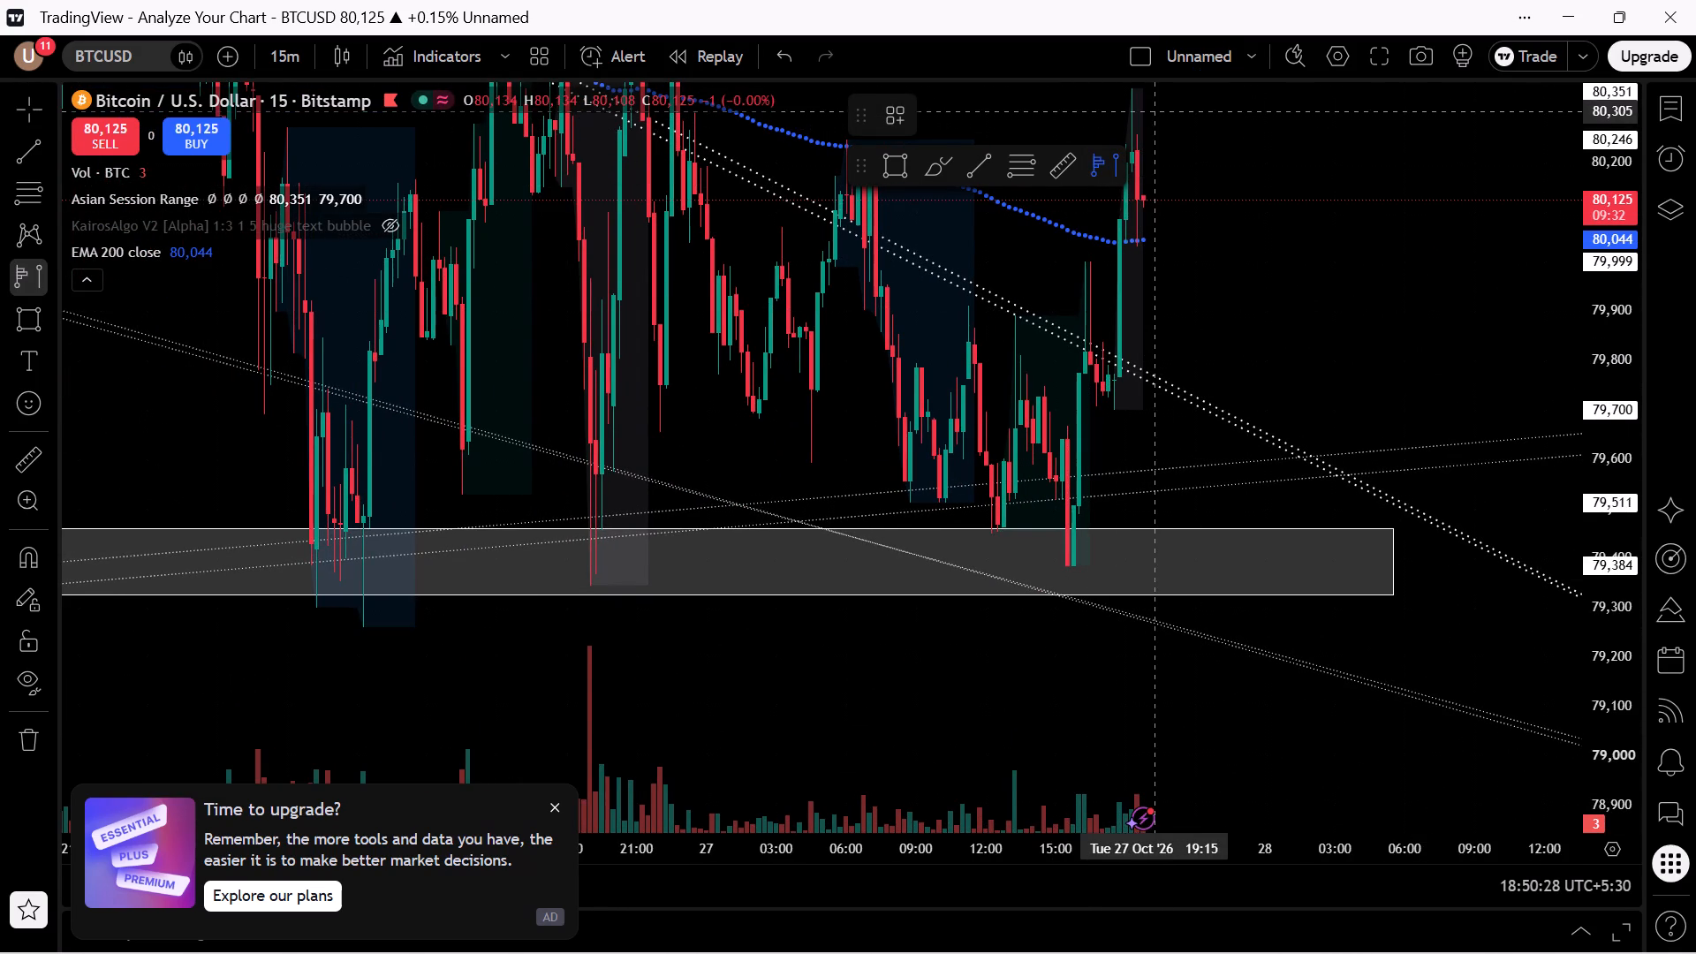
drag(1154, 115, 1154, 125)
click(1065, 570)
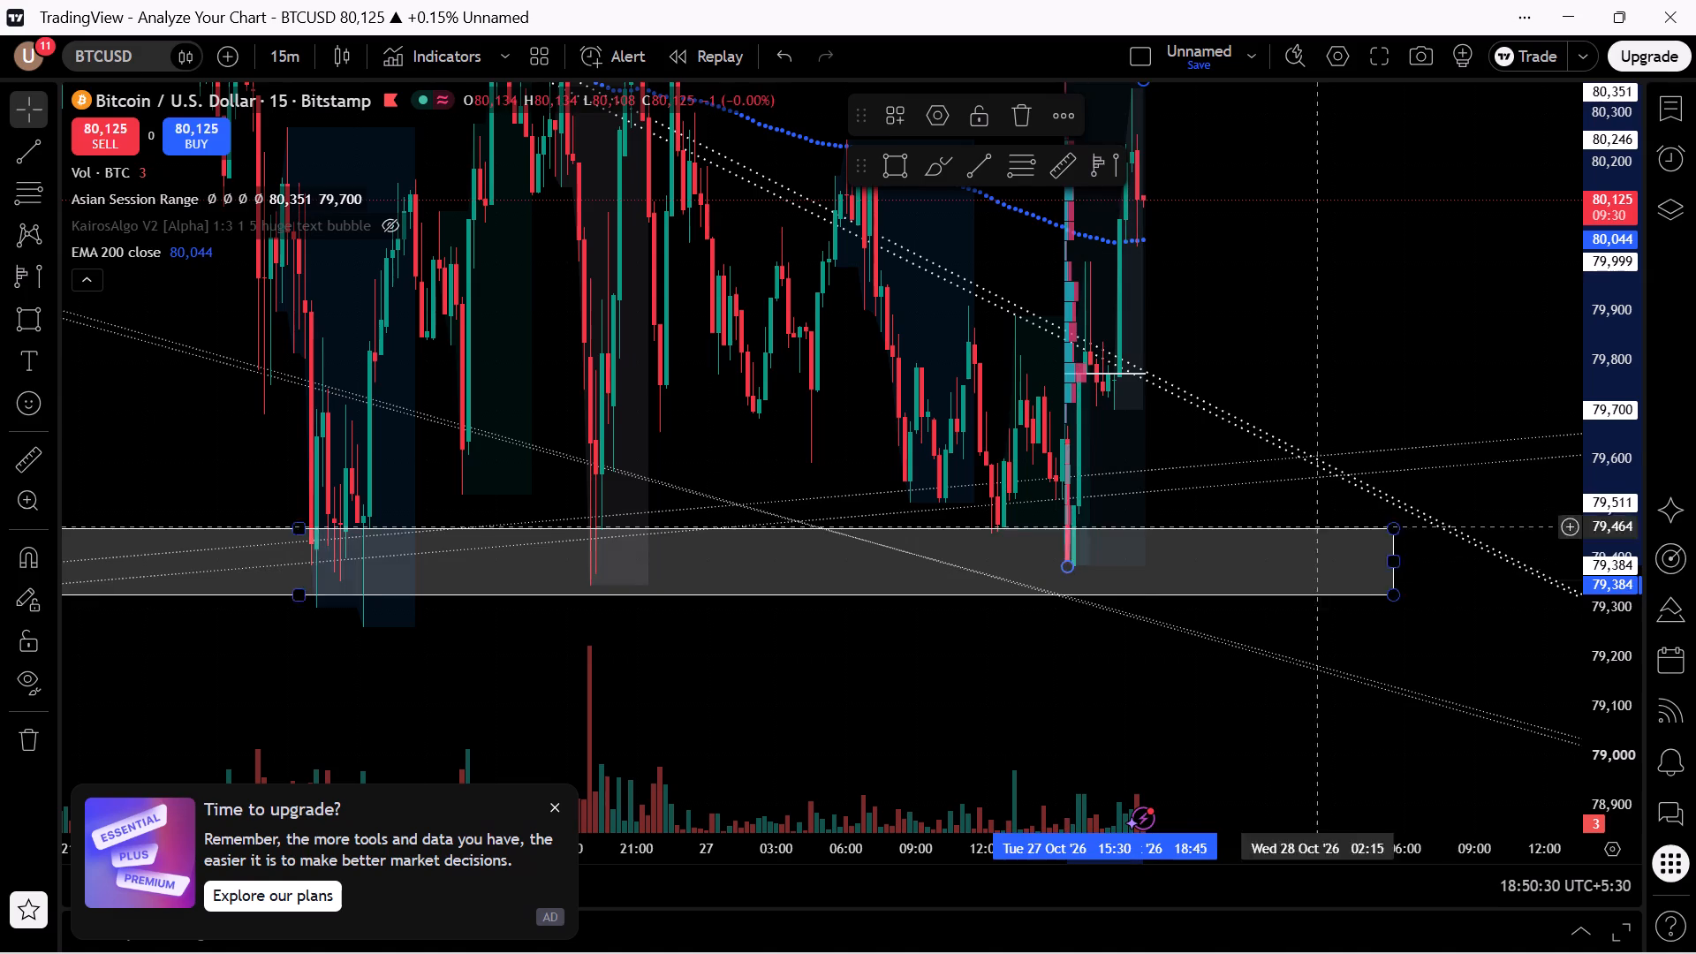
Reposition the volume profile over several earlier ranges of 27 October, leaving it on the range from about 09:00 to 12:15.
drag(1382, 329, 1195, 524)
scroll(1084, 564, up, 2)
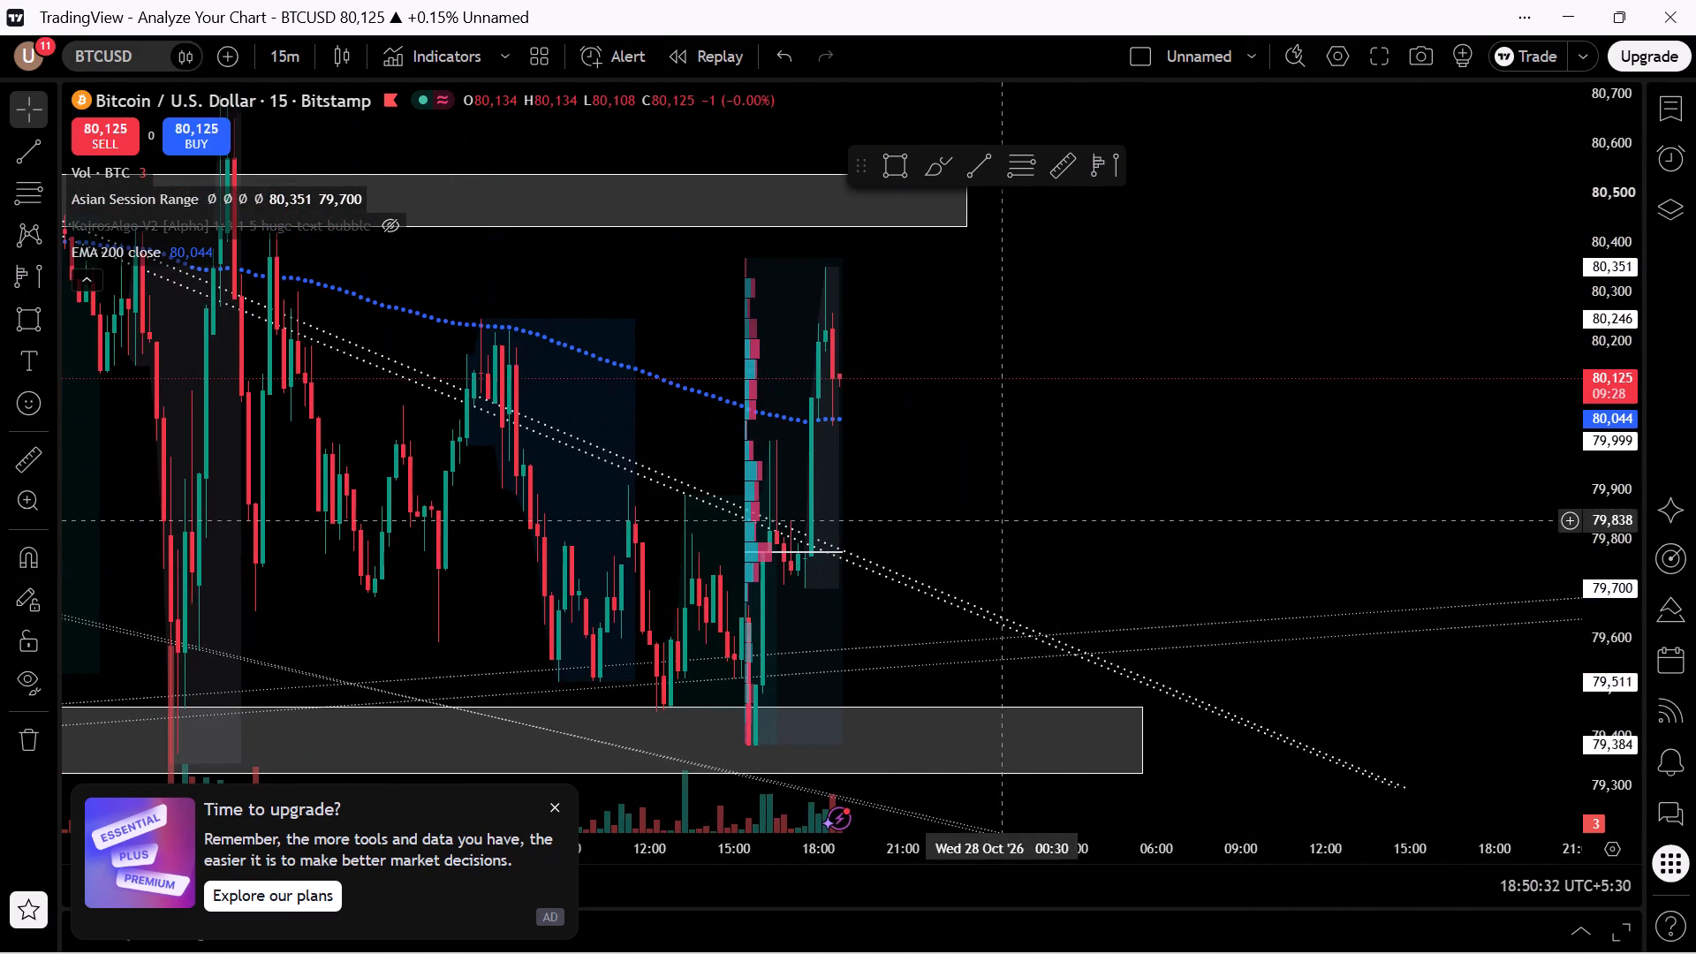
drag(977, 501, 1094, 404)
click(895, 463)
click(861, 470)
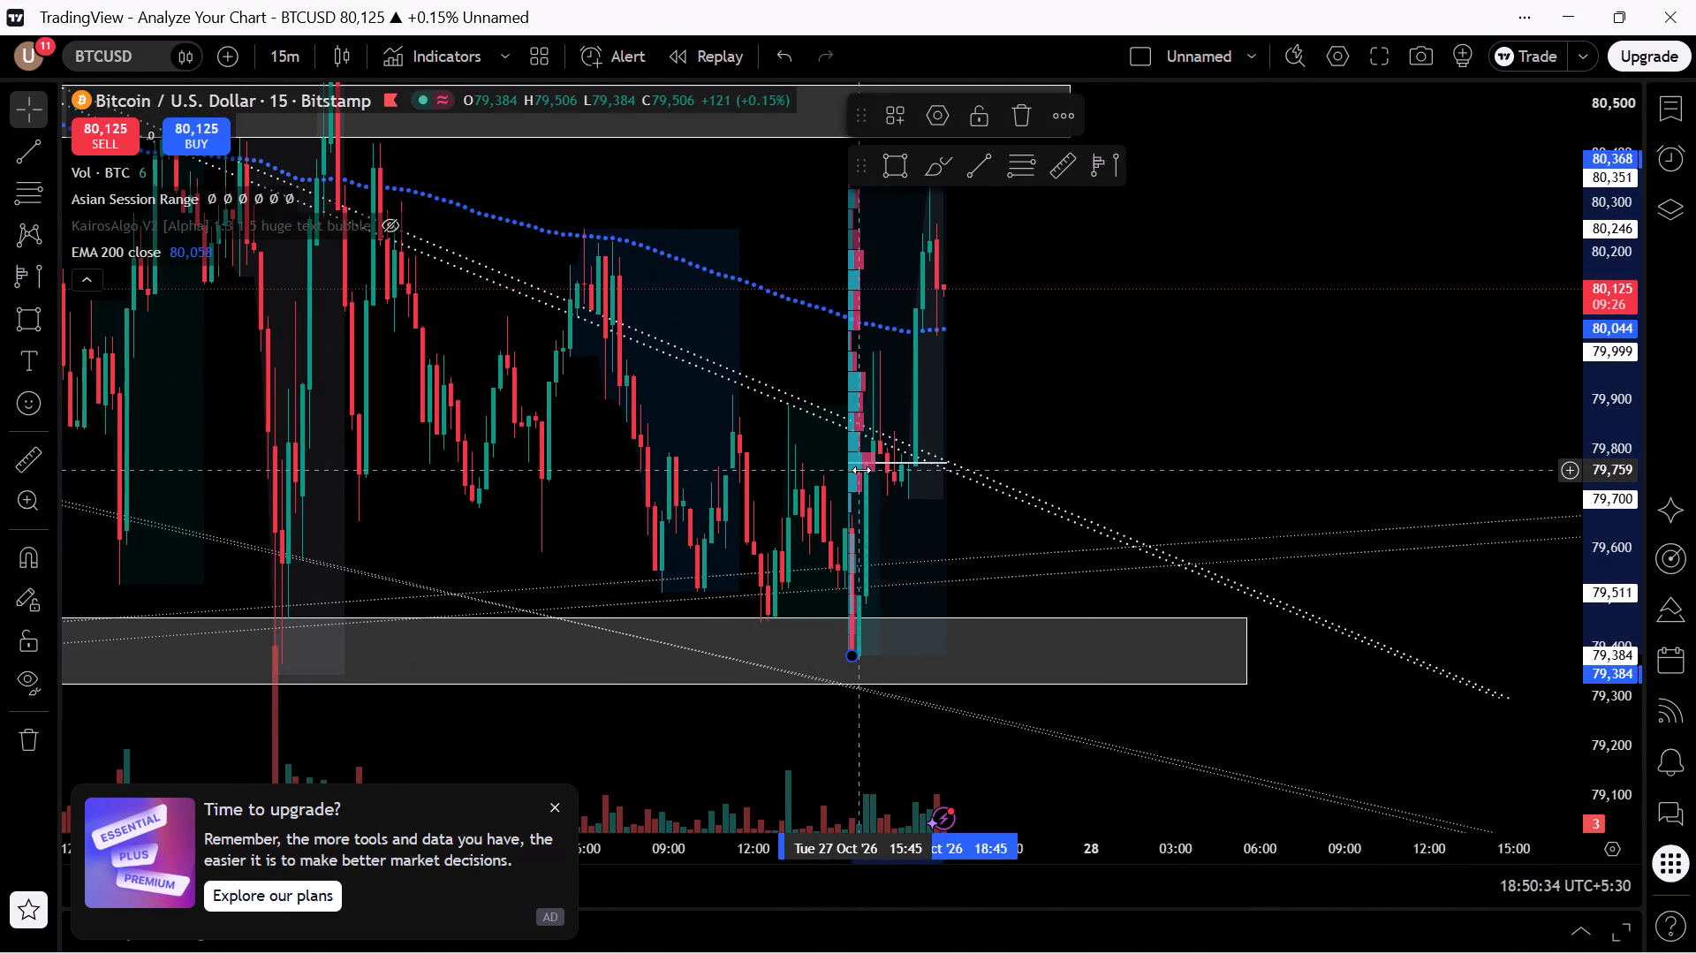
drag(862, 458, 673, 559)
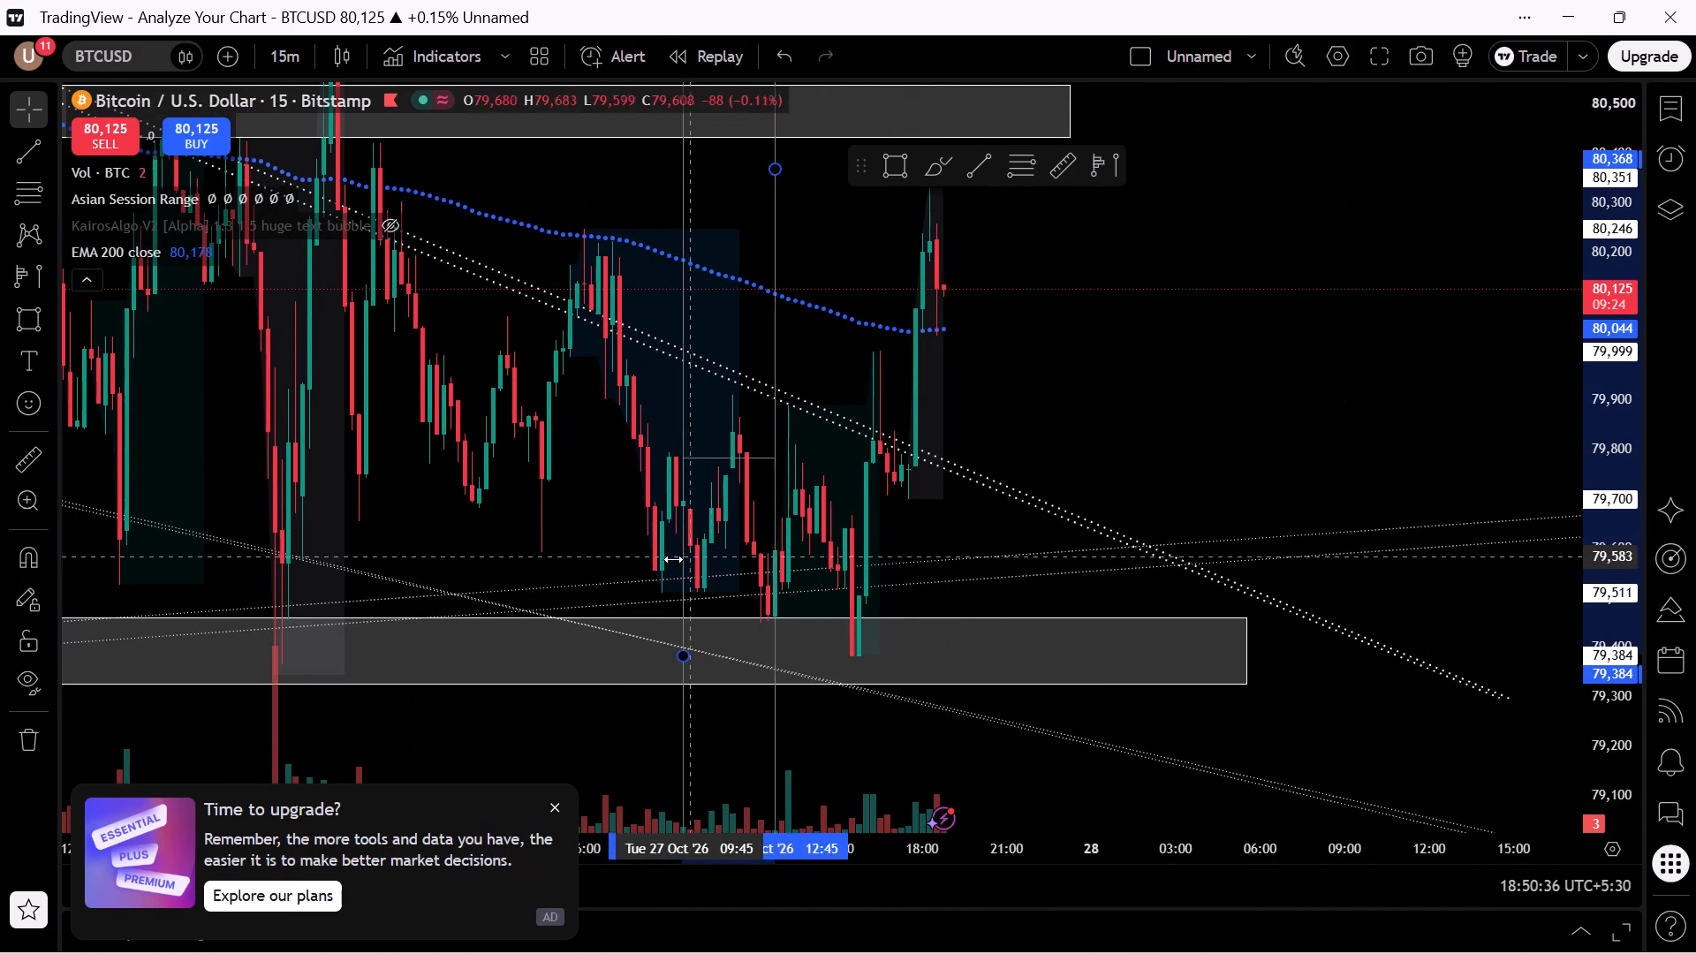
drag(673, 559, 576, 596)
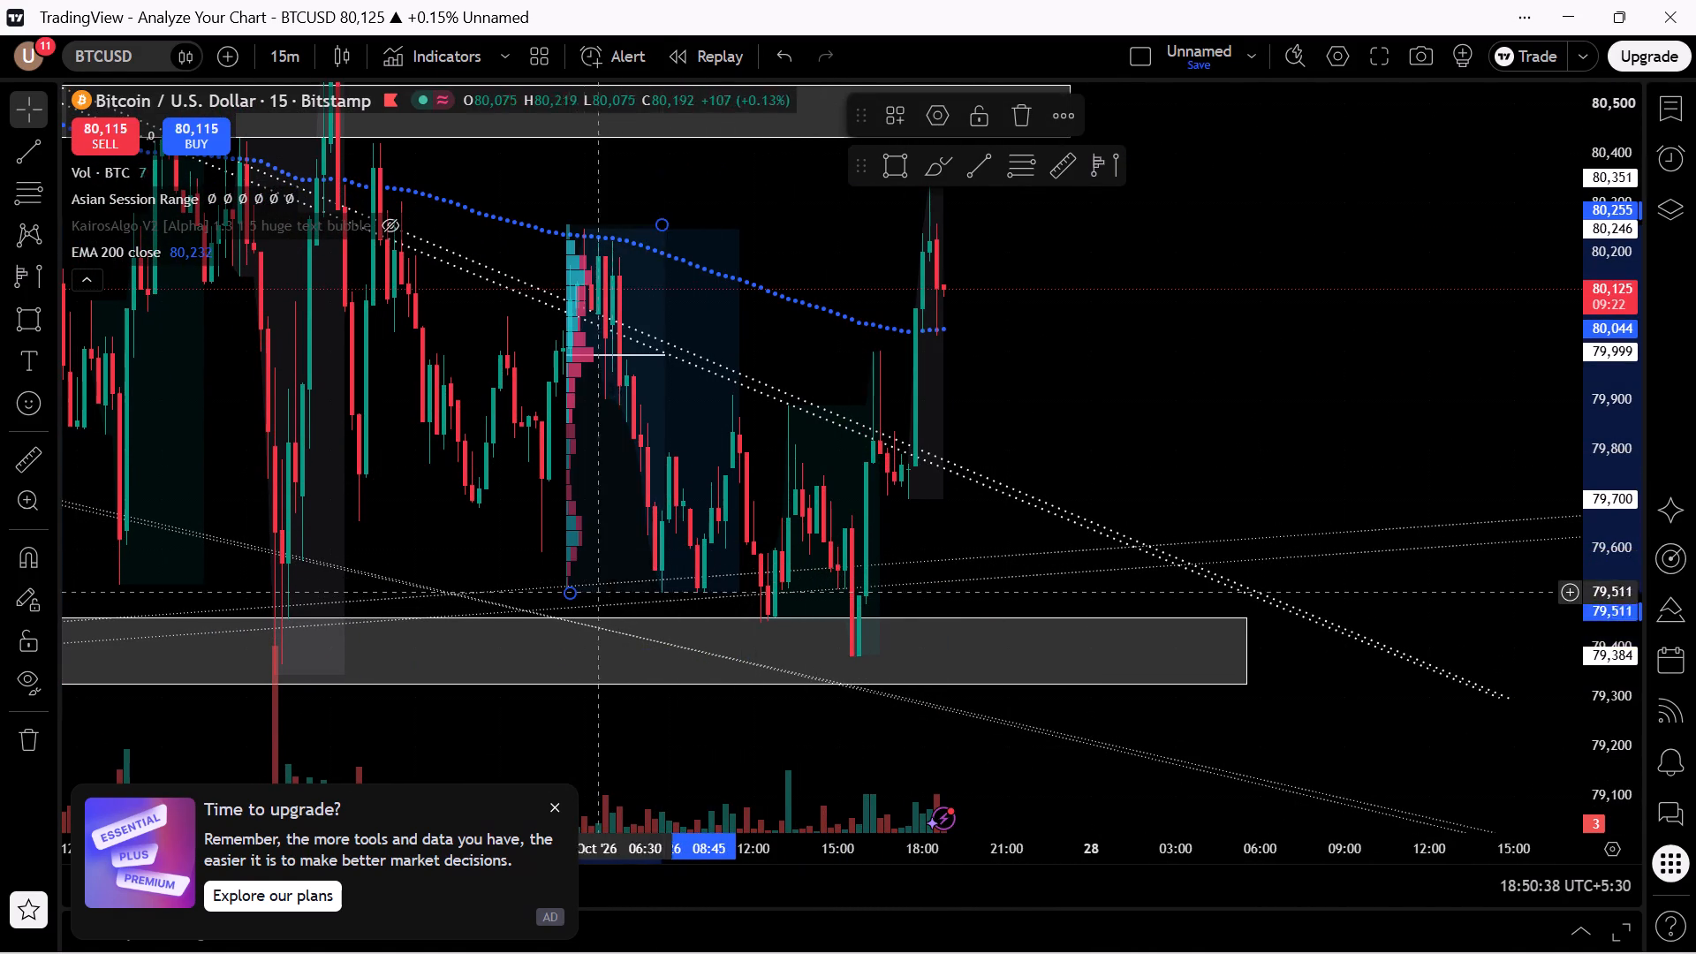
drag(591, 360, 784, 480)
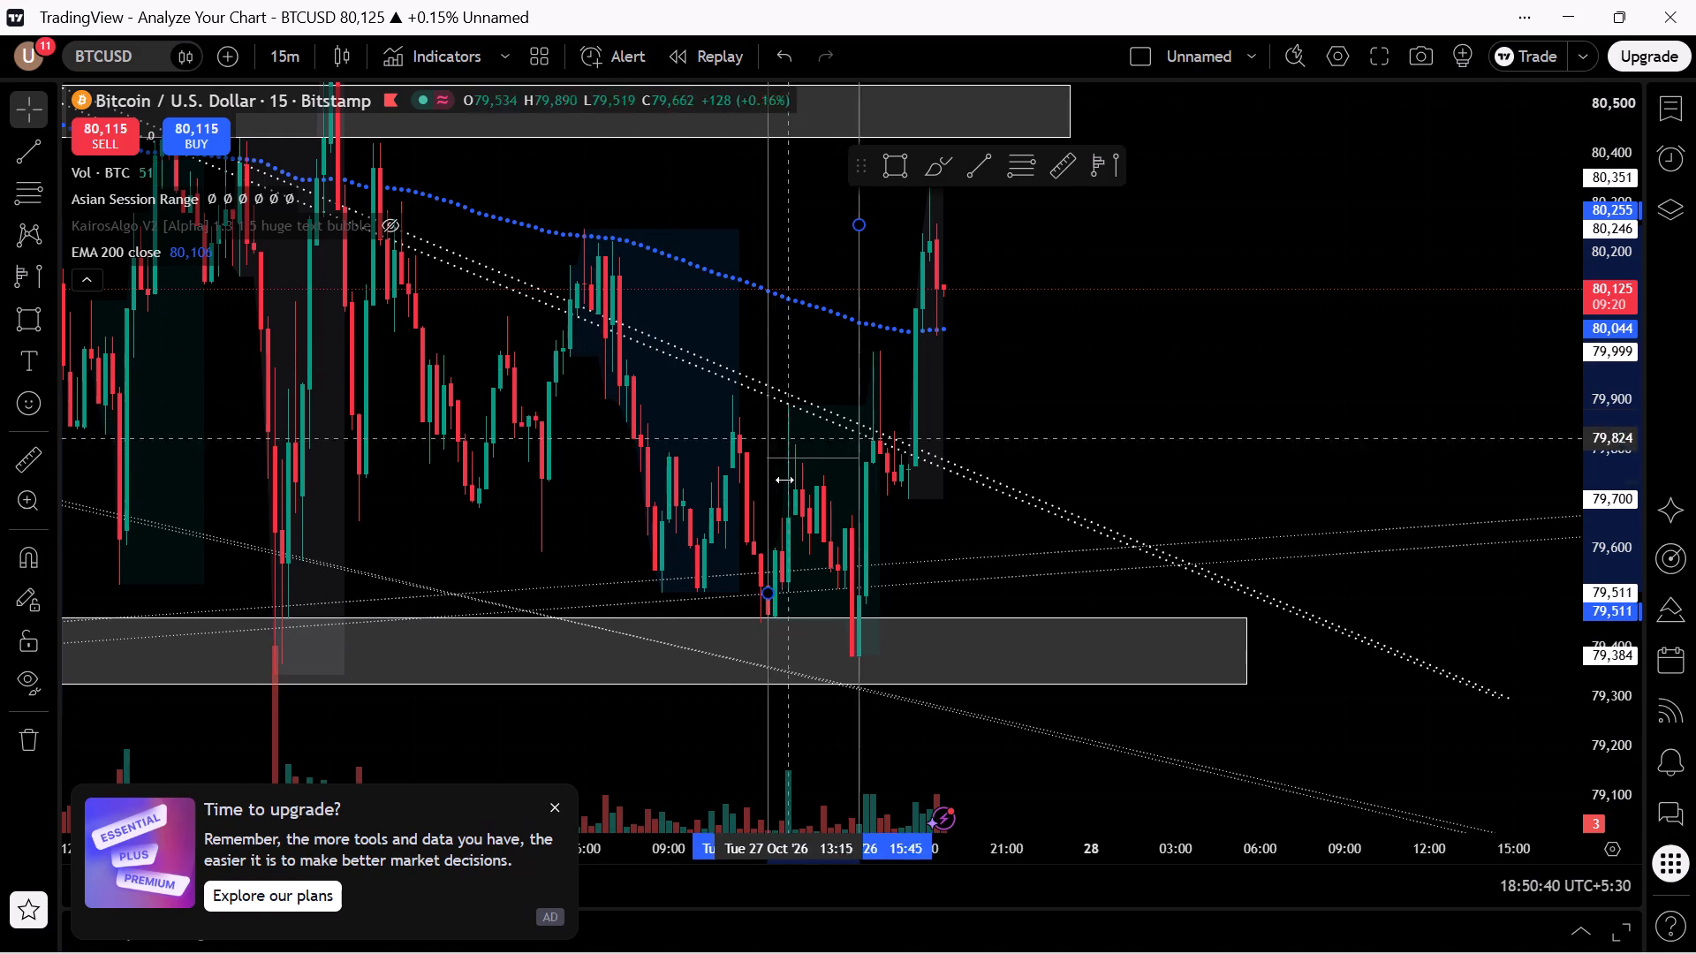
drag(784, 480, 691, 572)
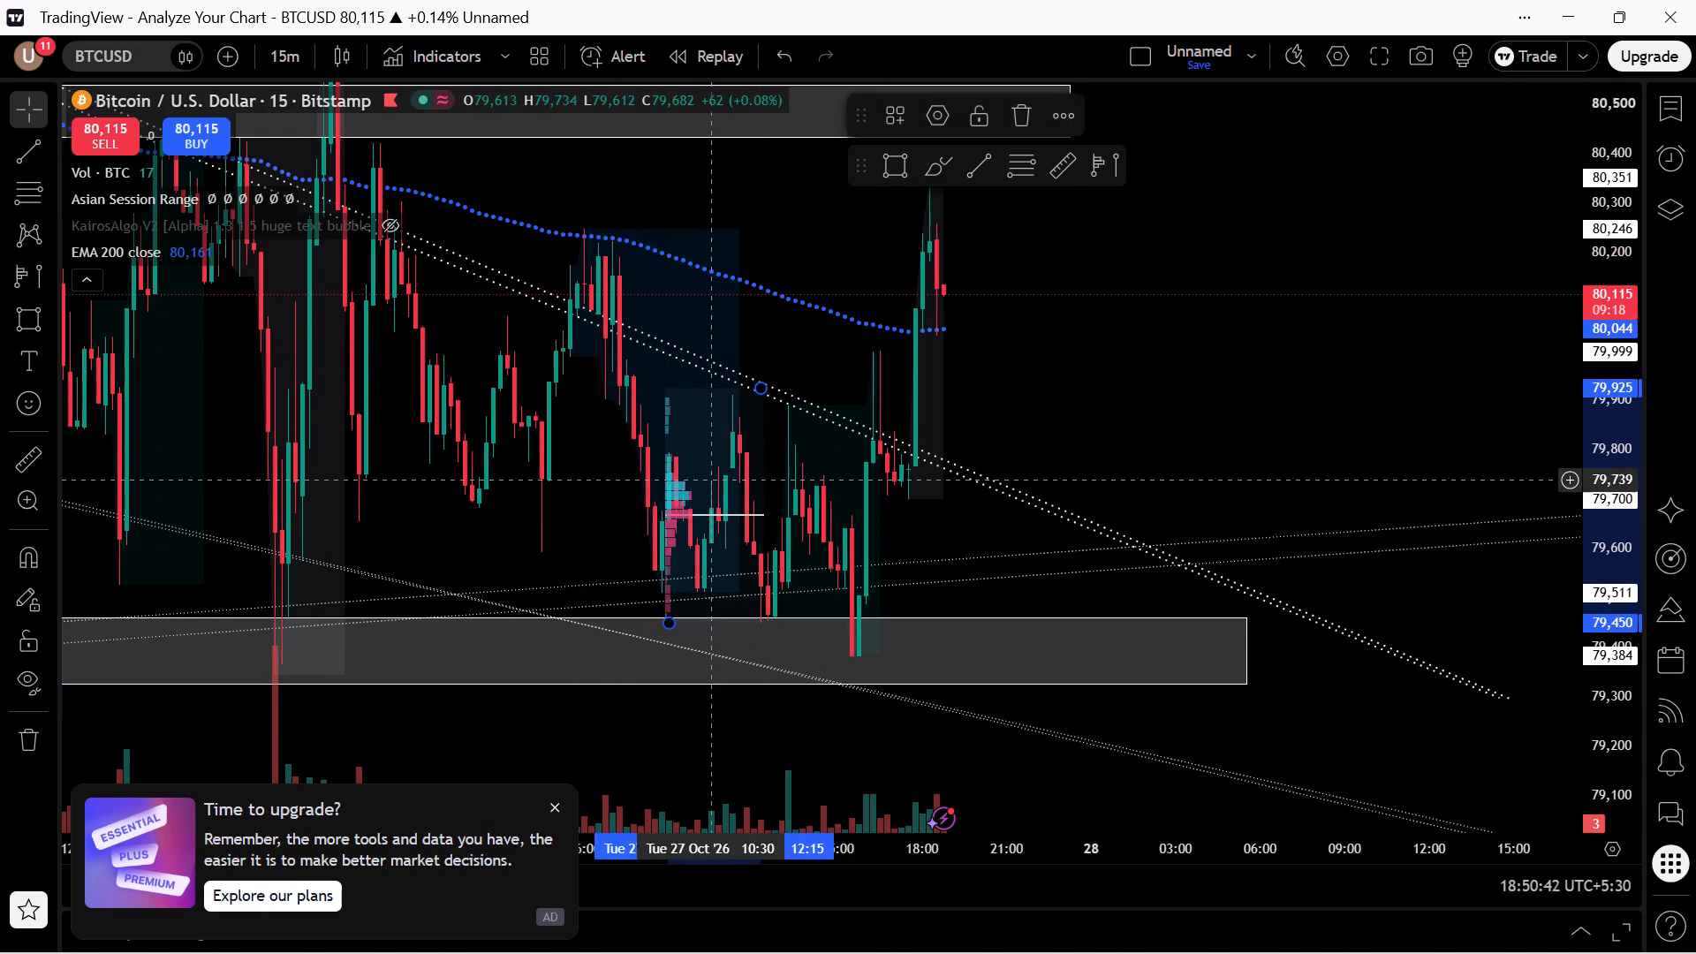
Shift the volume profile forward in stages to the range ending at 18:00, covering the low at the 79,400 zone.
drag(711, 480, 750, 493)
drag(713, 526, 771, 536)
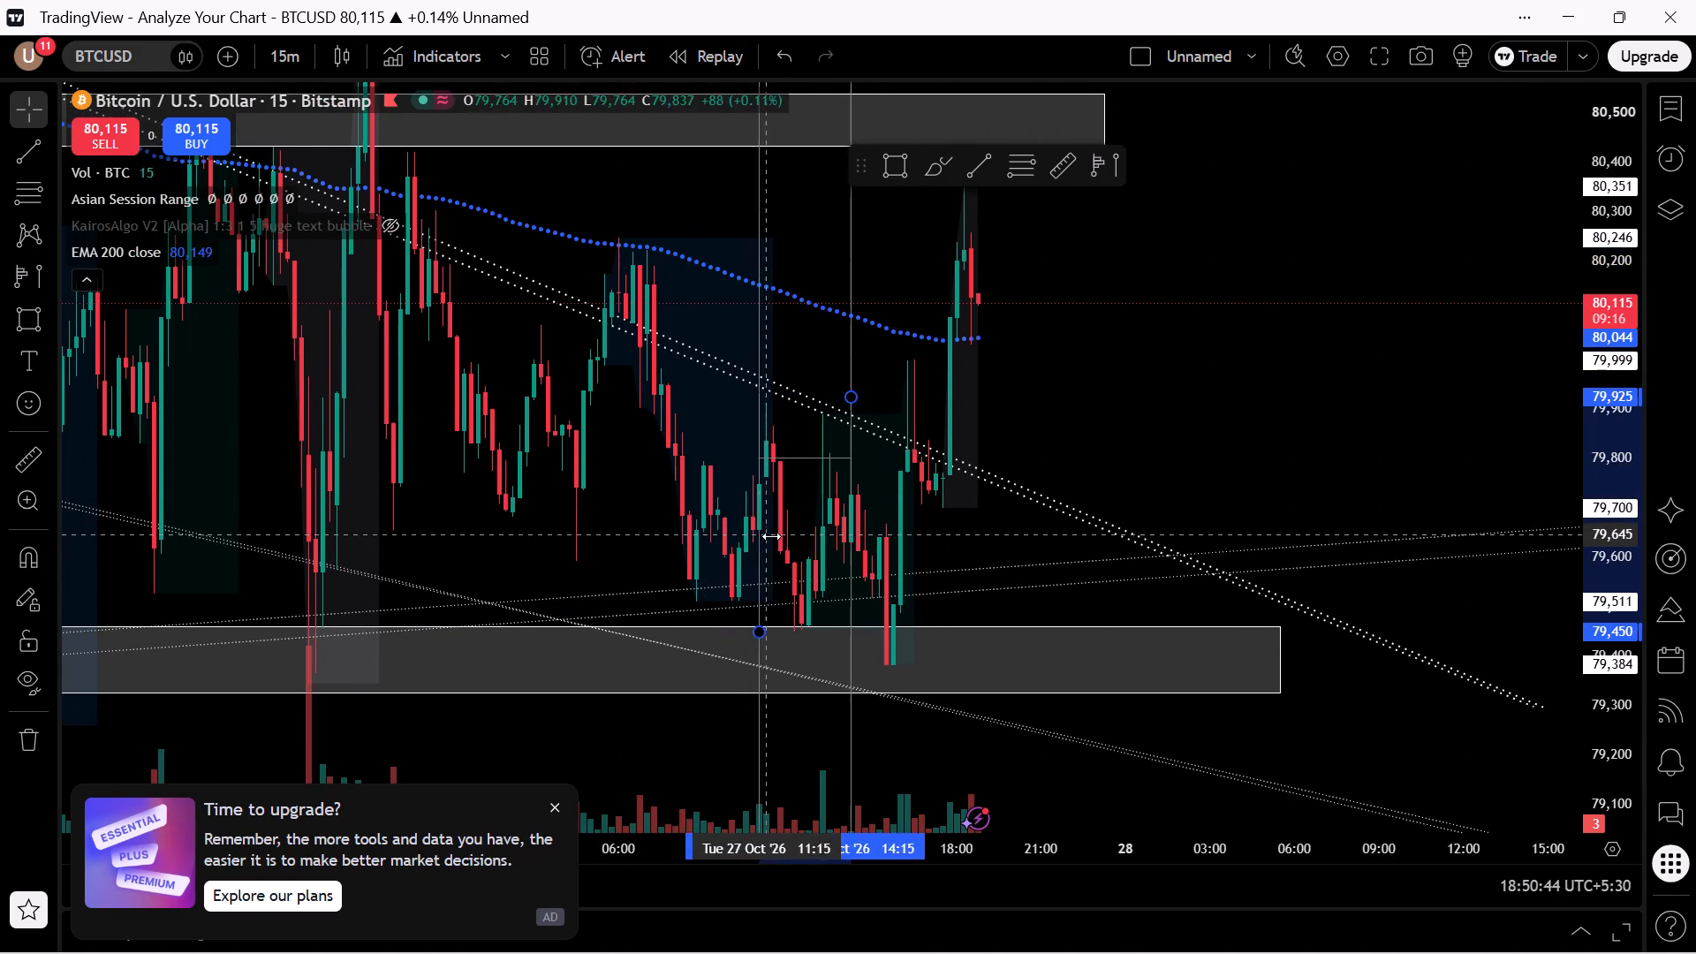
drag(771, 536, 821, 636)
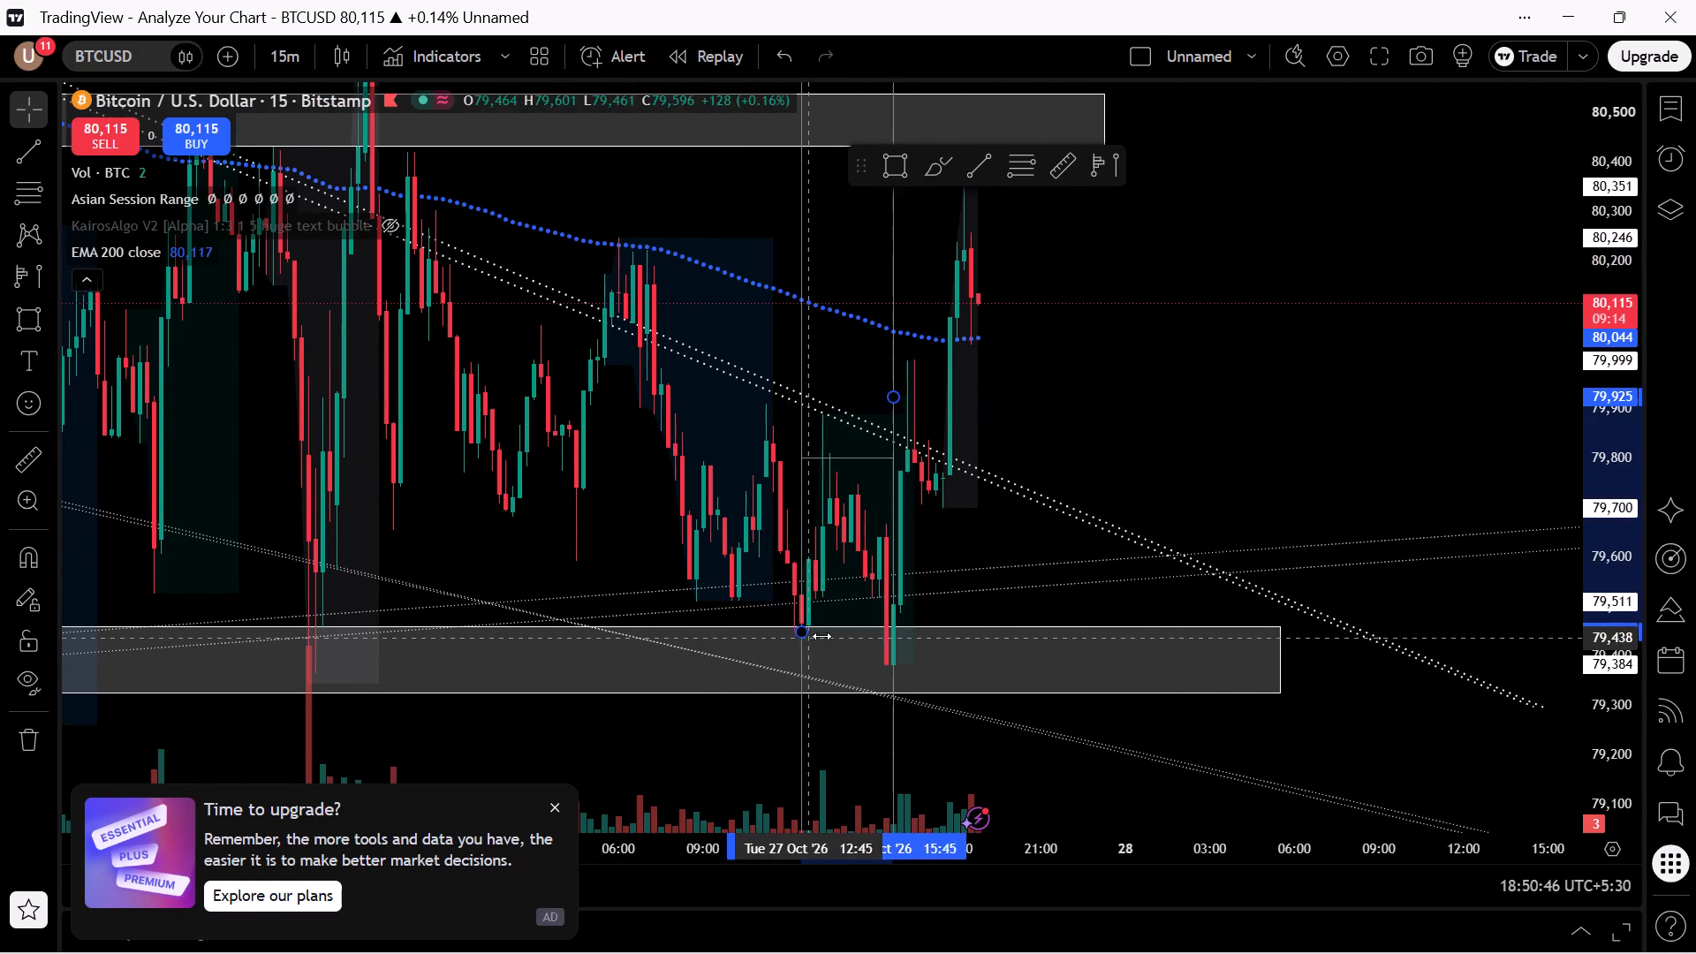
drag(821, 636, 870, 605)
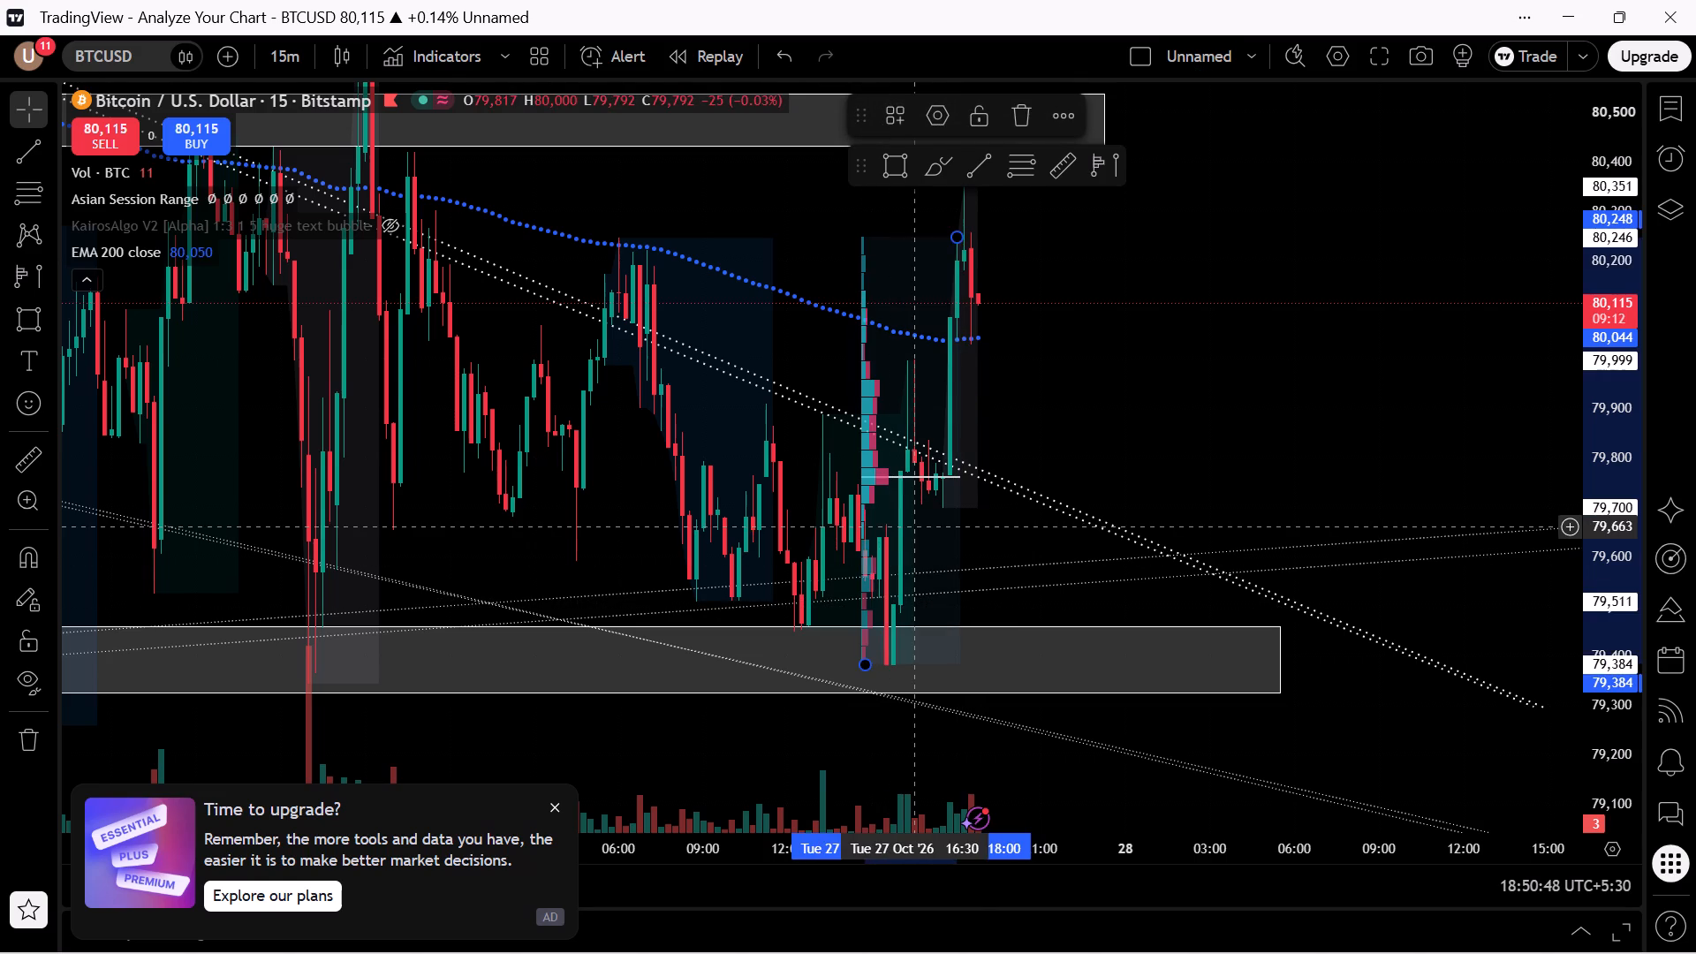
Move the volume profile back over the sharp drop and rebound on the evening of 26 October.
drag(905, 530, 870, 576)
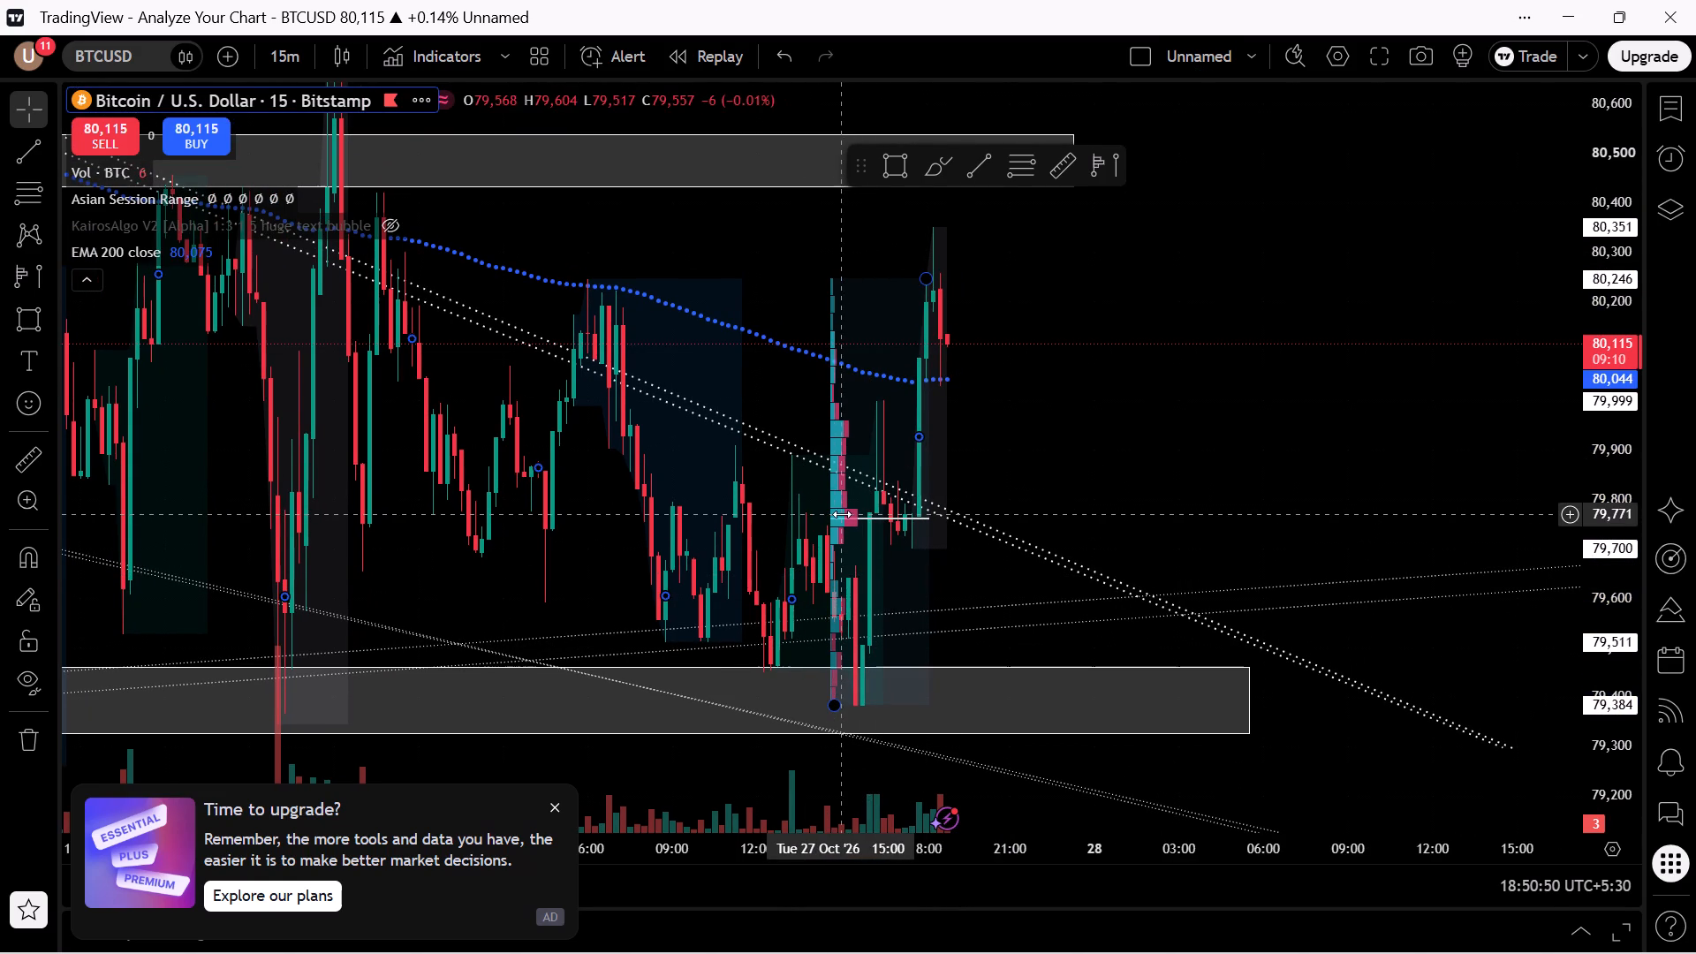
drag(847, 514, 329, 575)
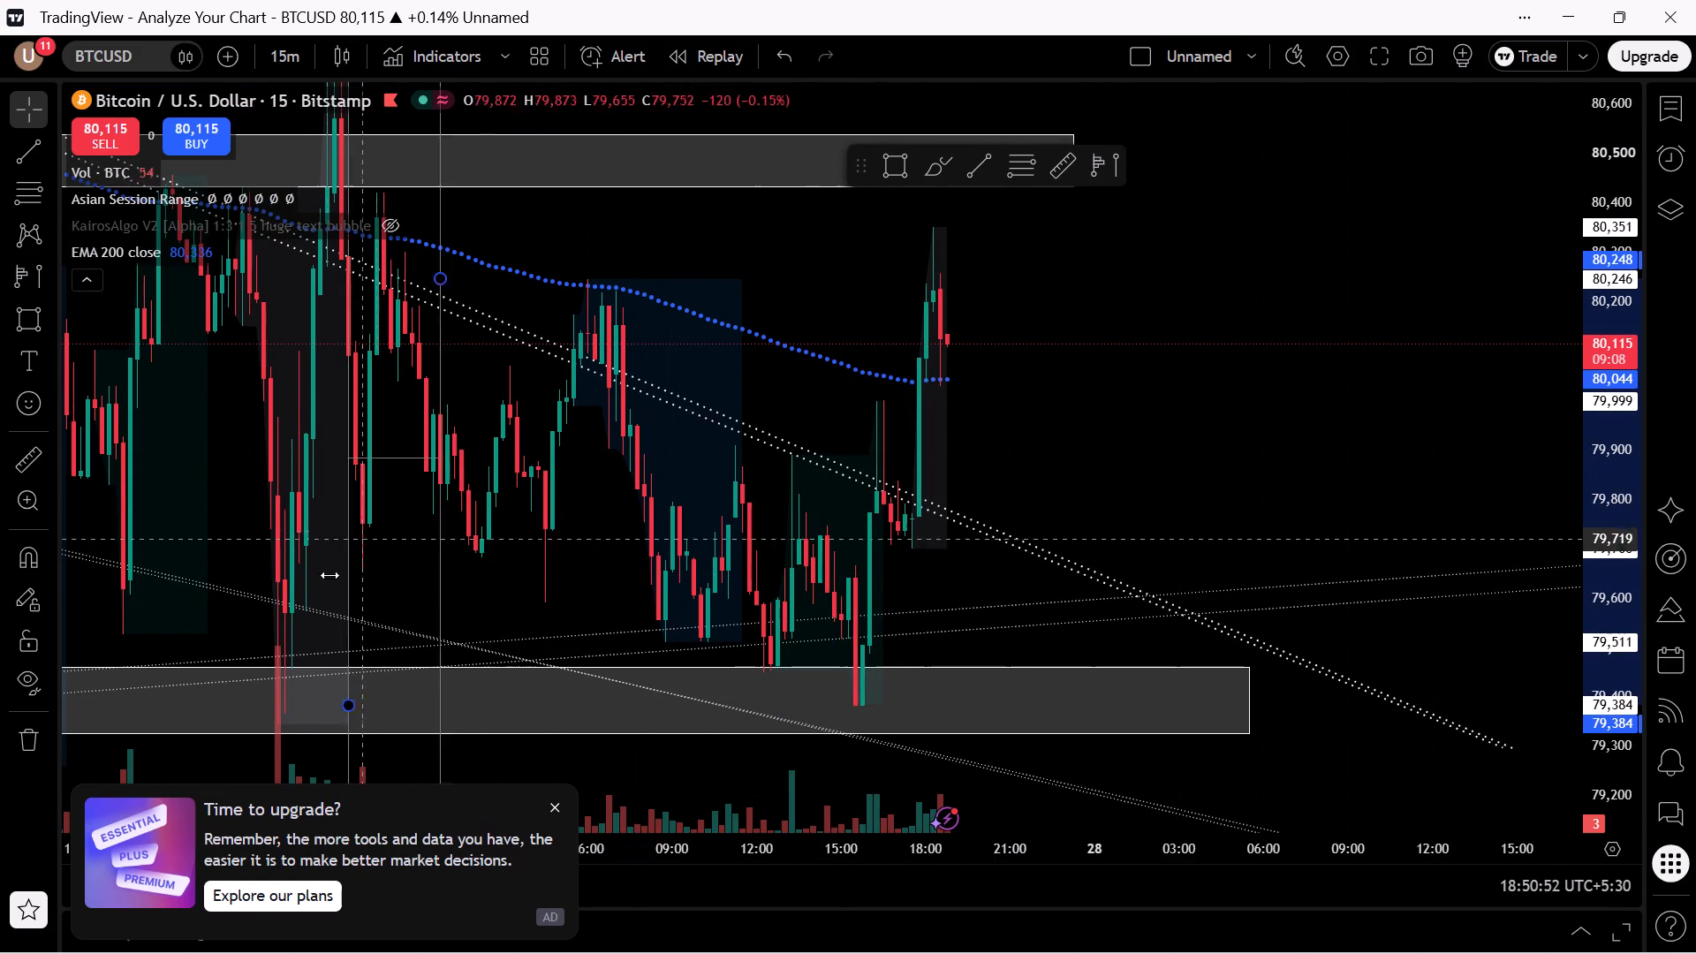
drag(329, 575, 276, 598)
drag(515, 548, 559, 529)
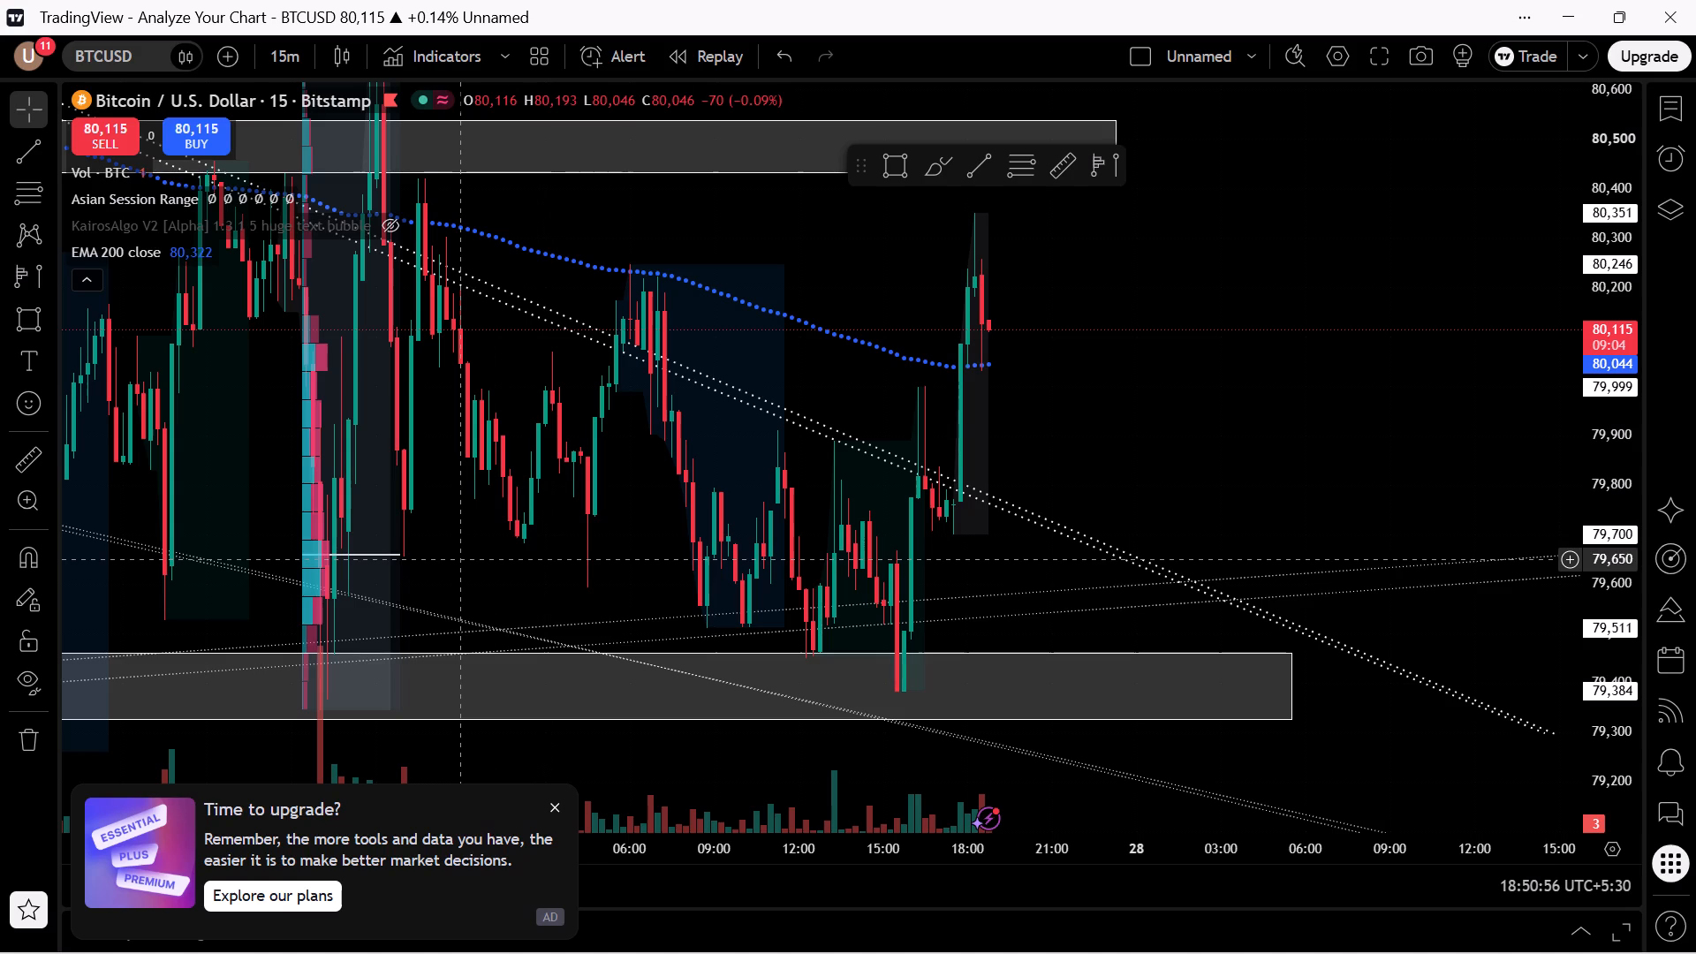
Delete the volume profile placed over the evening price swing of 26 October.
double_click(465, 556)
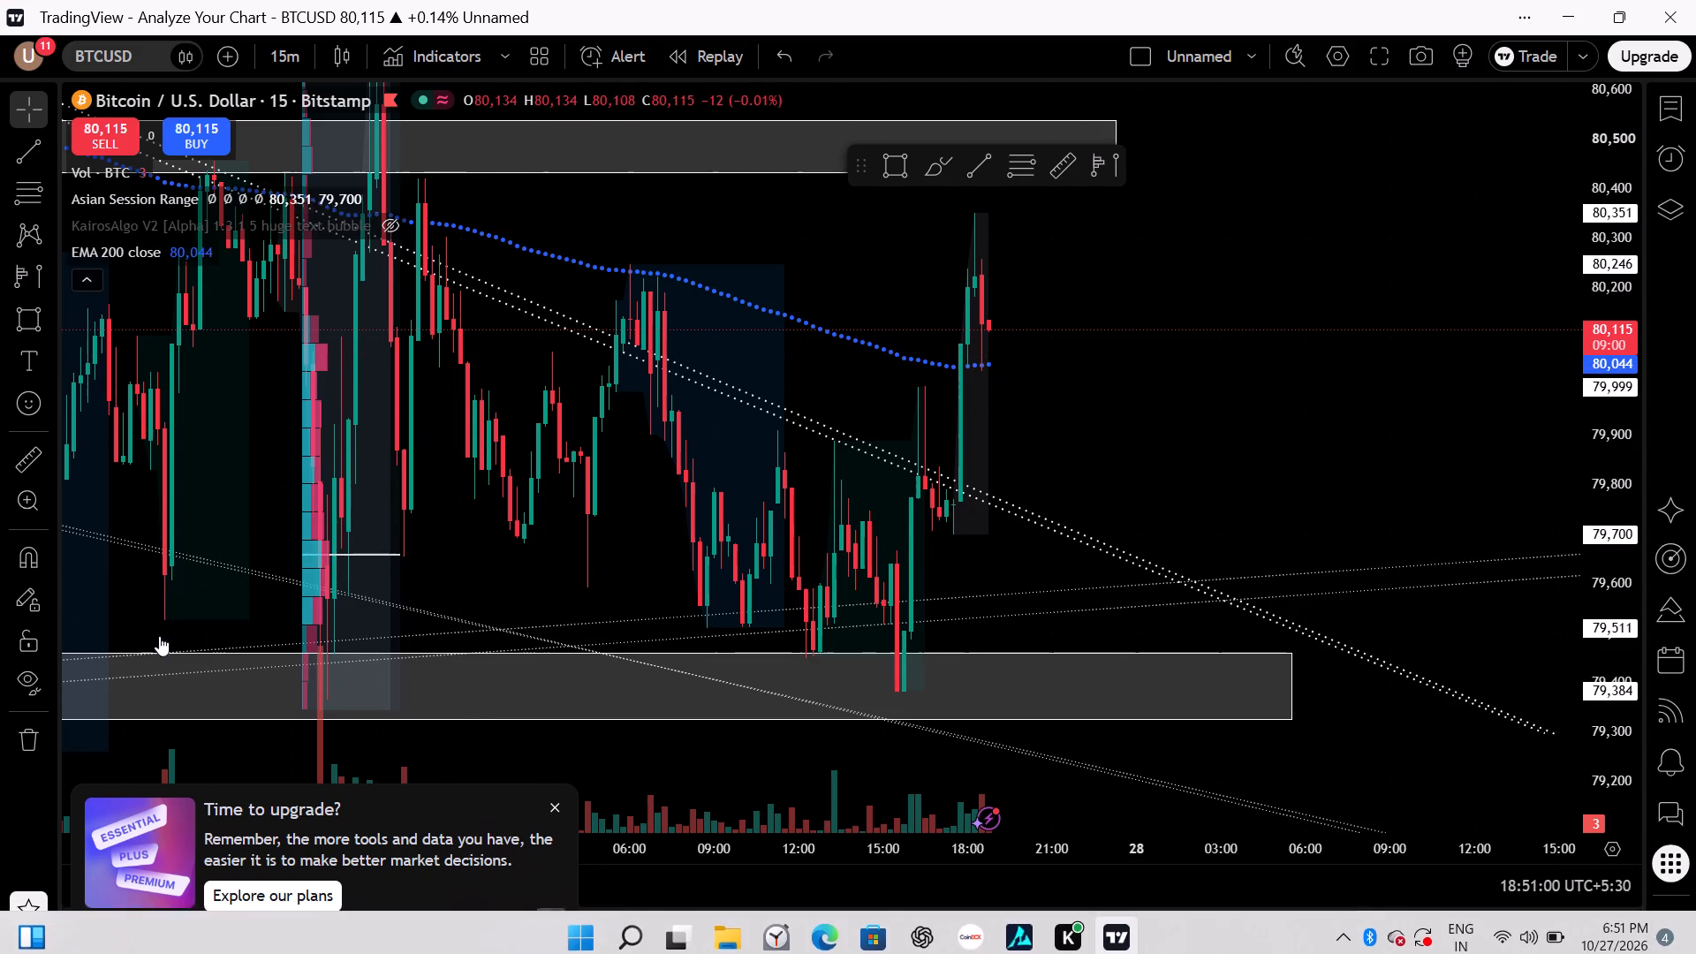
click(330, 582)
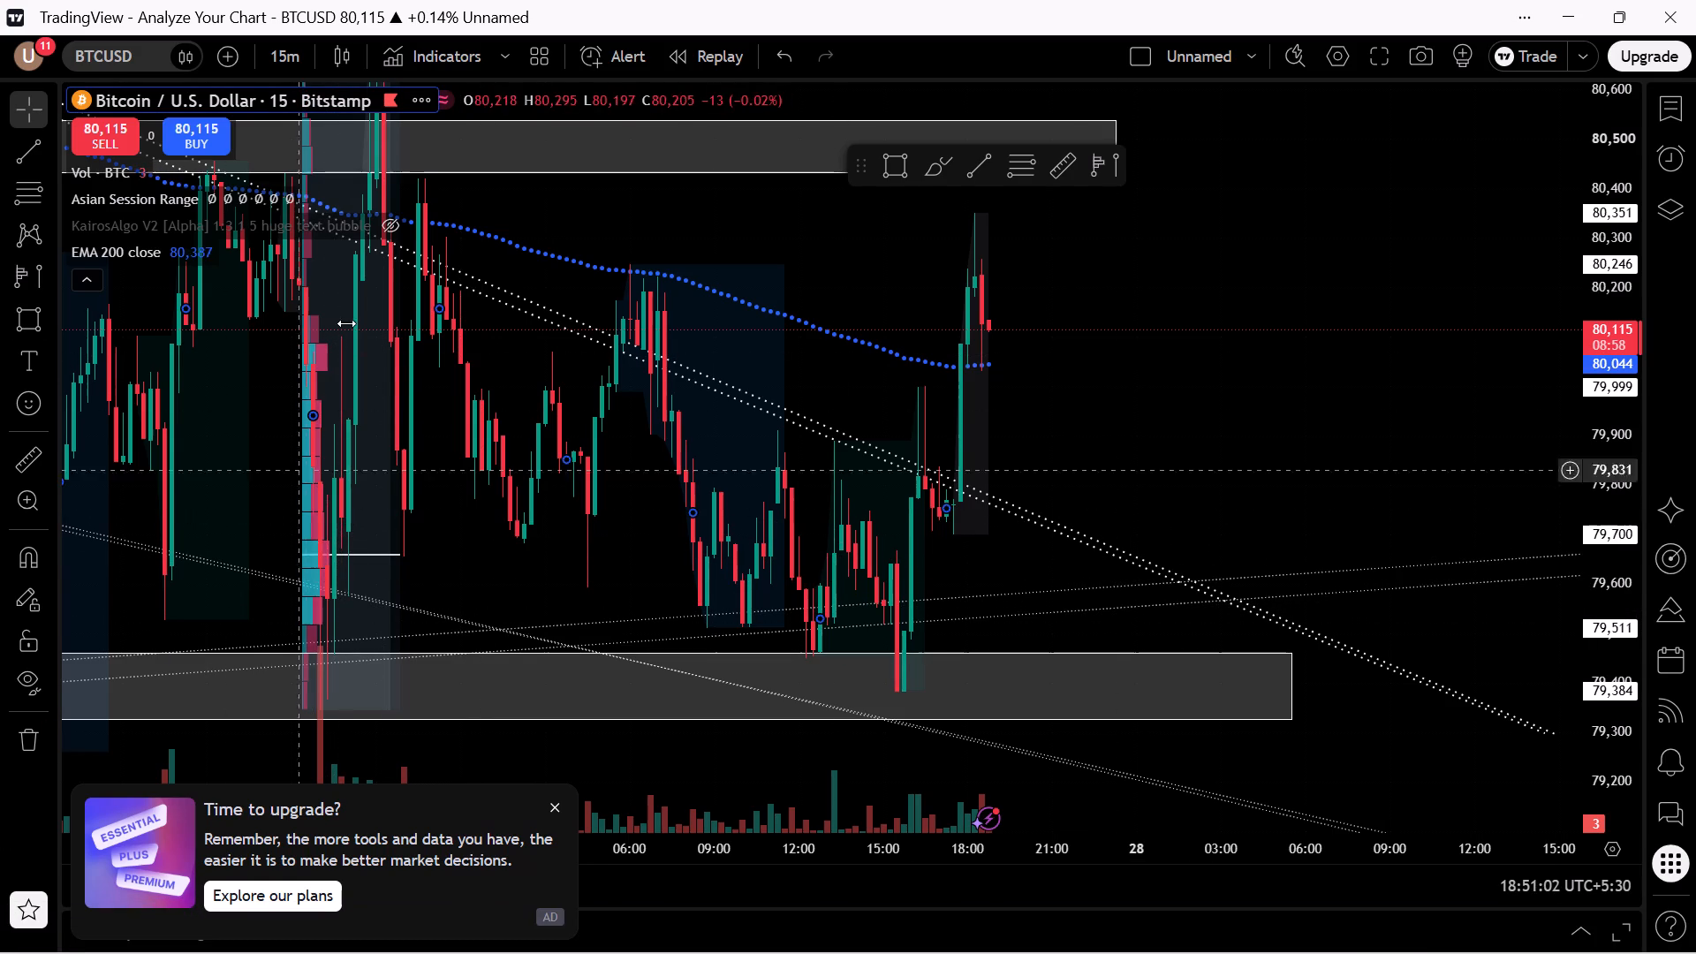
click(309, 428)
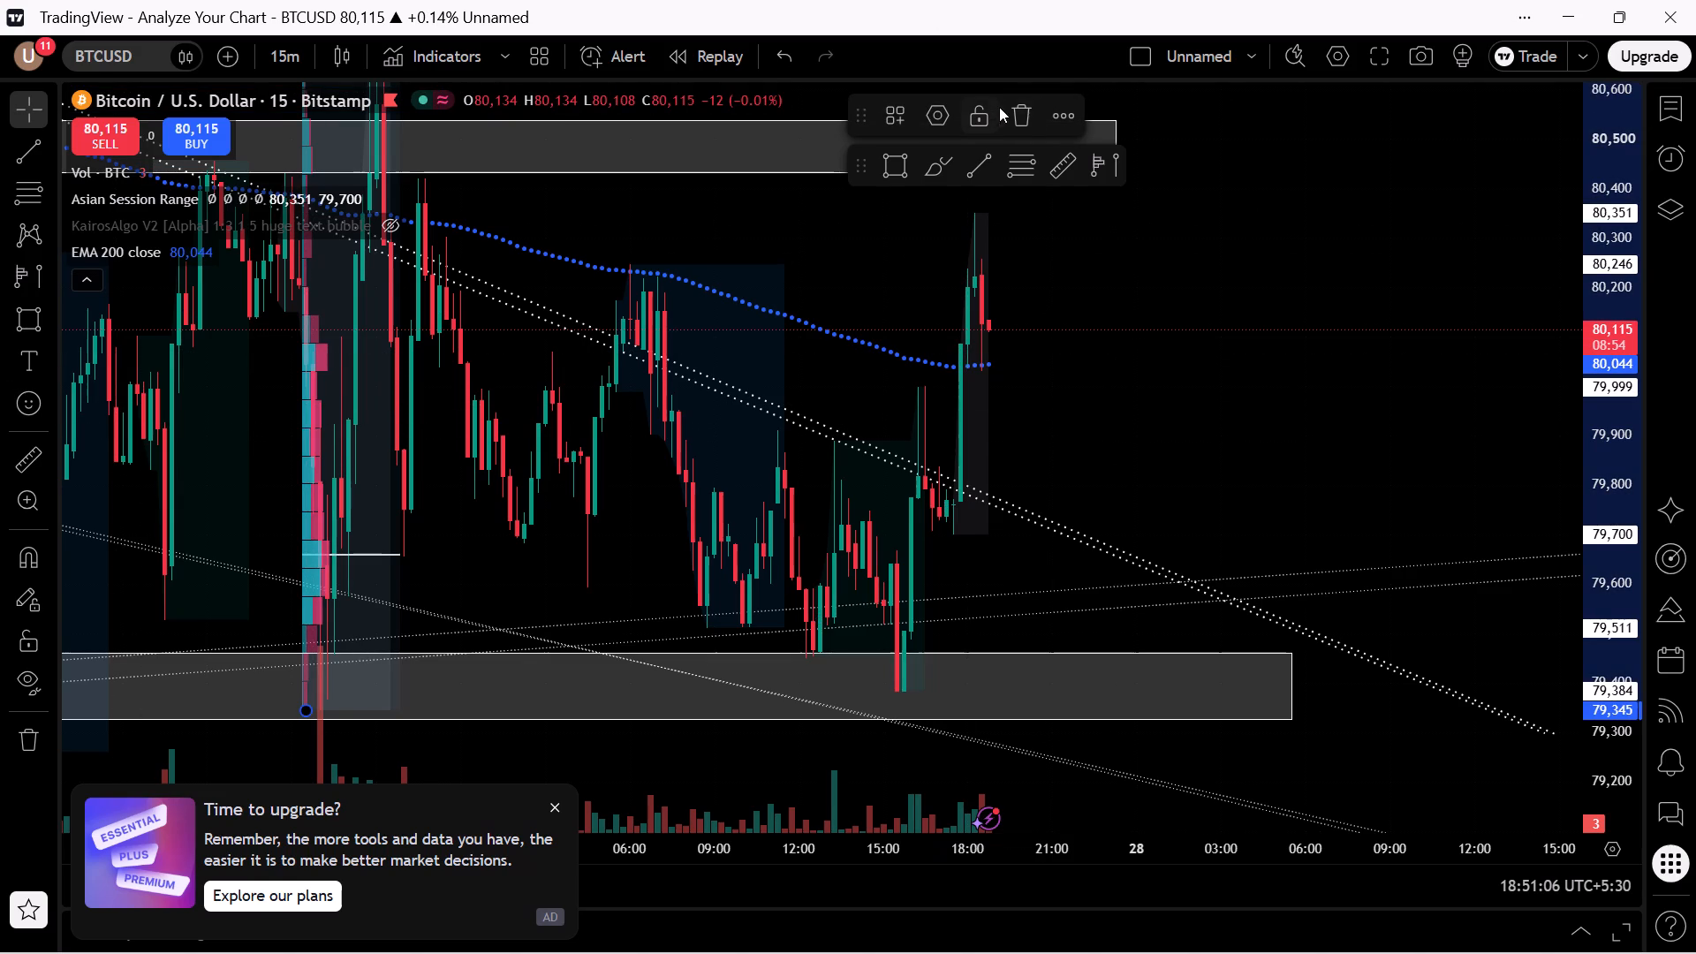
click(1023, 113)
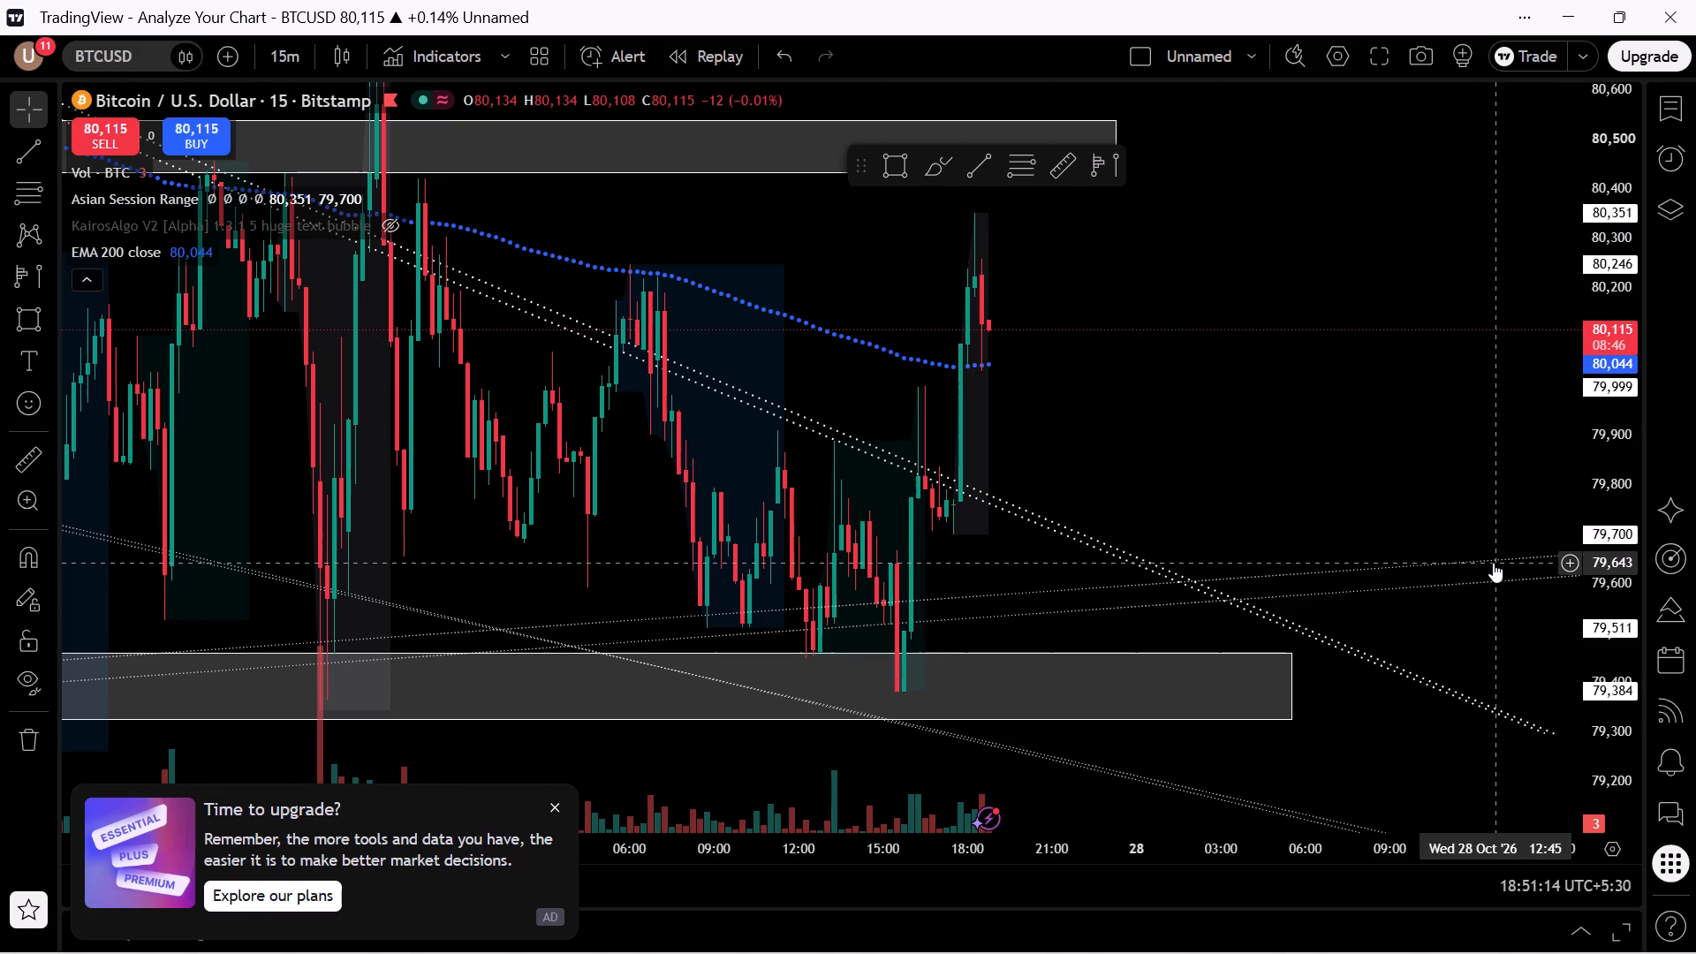
Switch the BTCUSD chart to the 5-minute timeframe.
drag(1282, 493, 1493, 846)
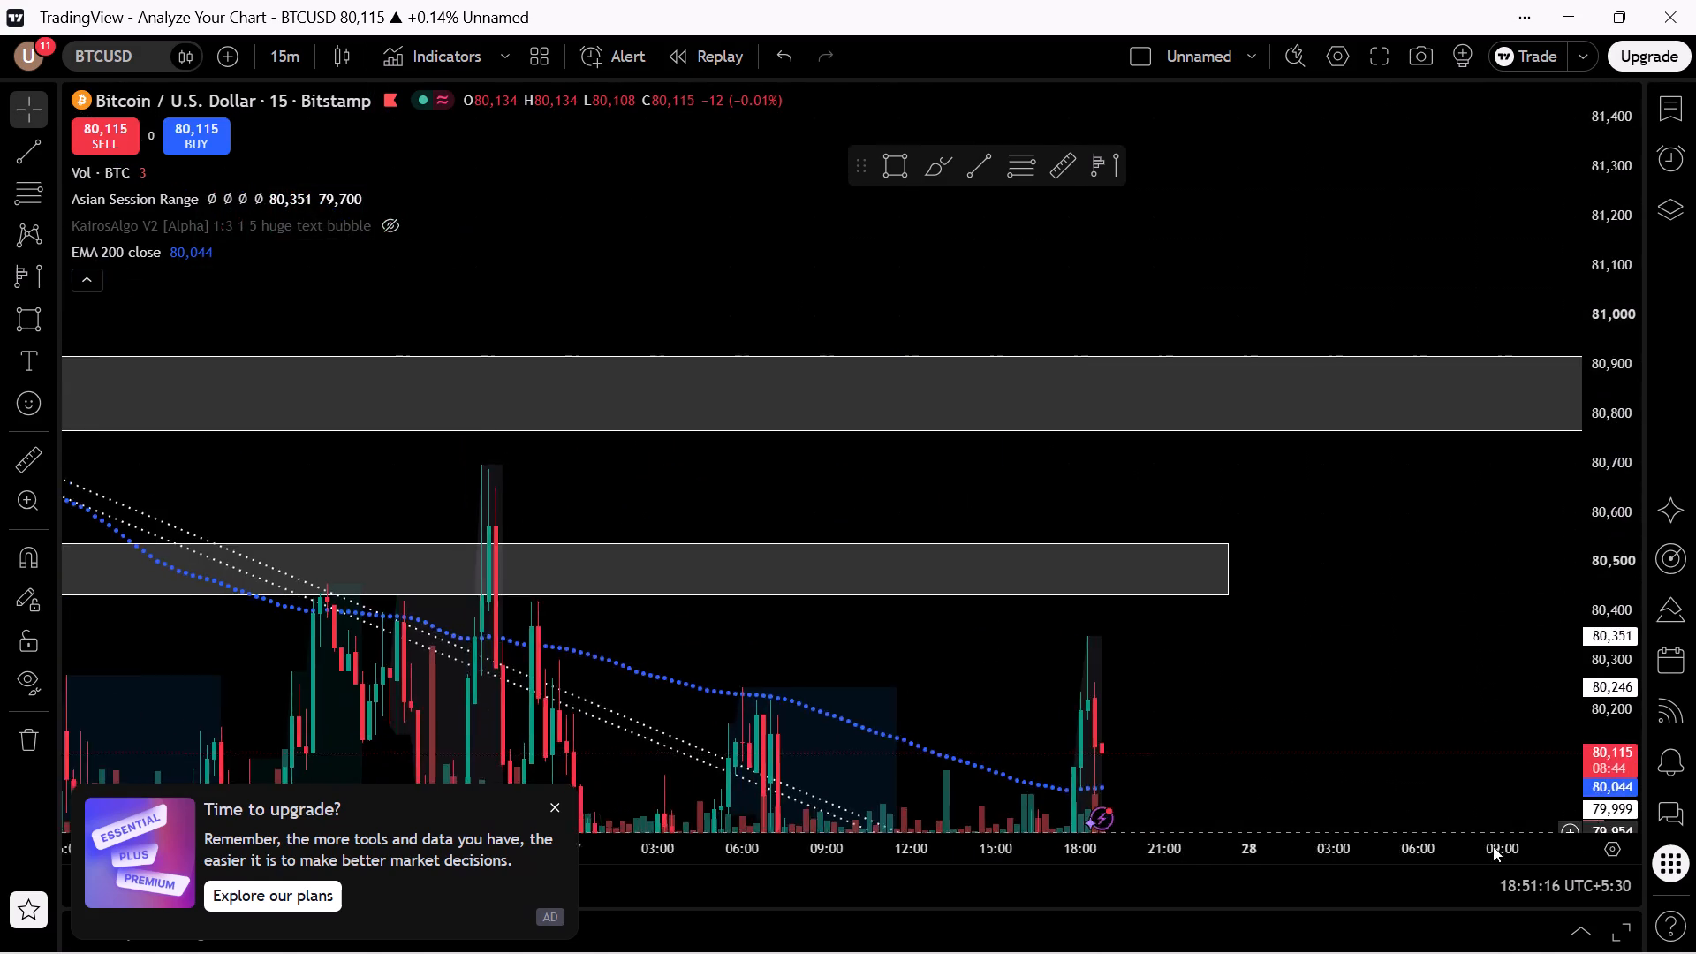
drag(1493, 846, 1166, 567)
scroll(1172, 564, up, 2)
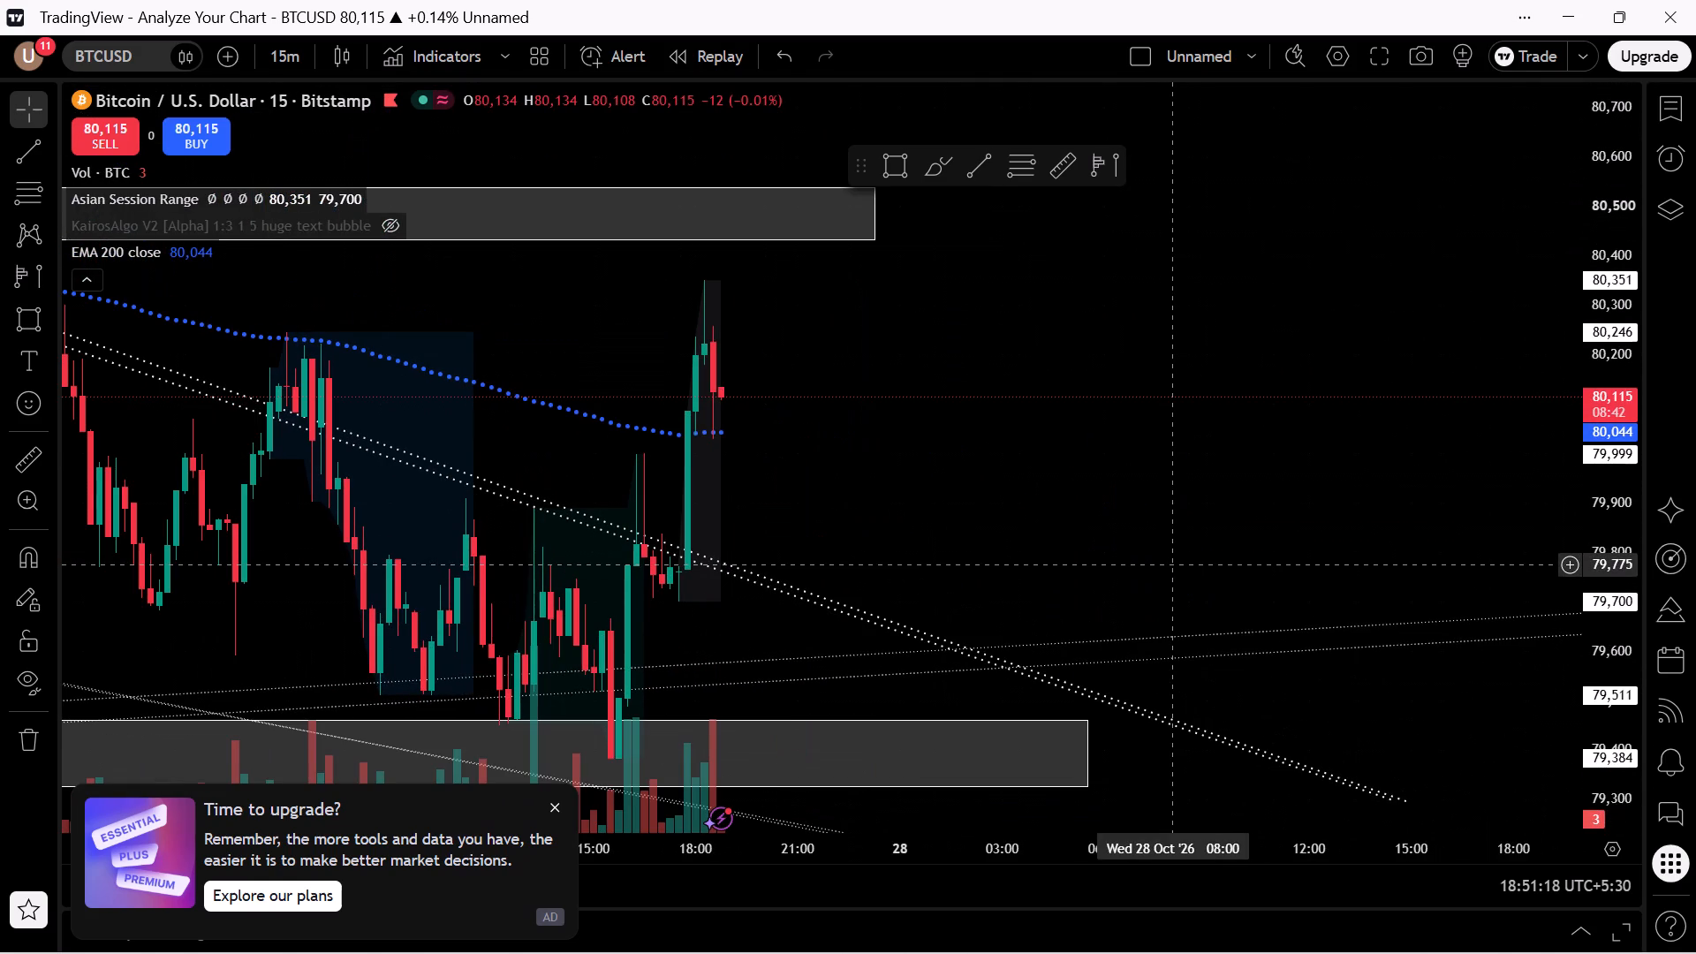
click(288, 55)
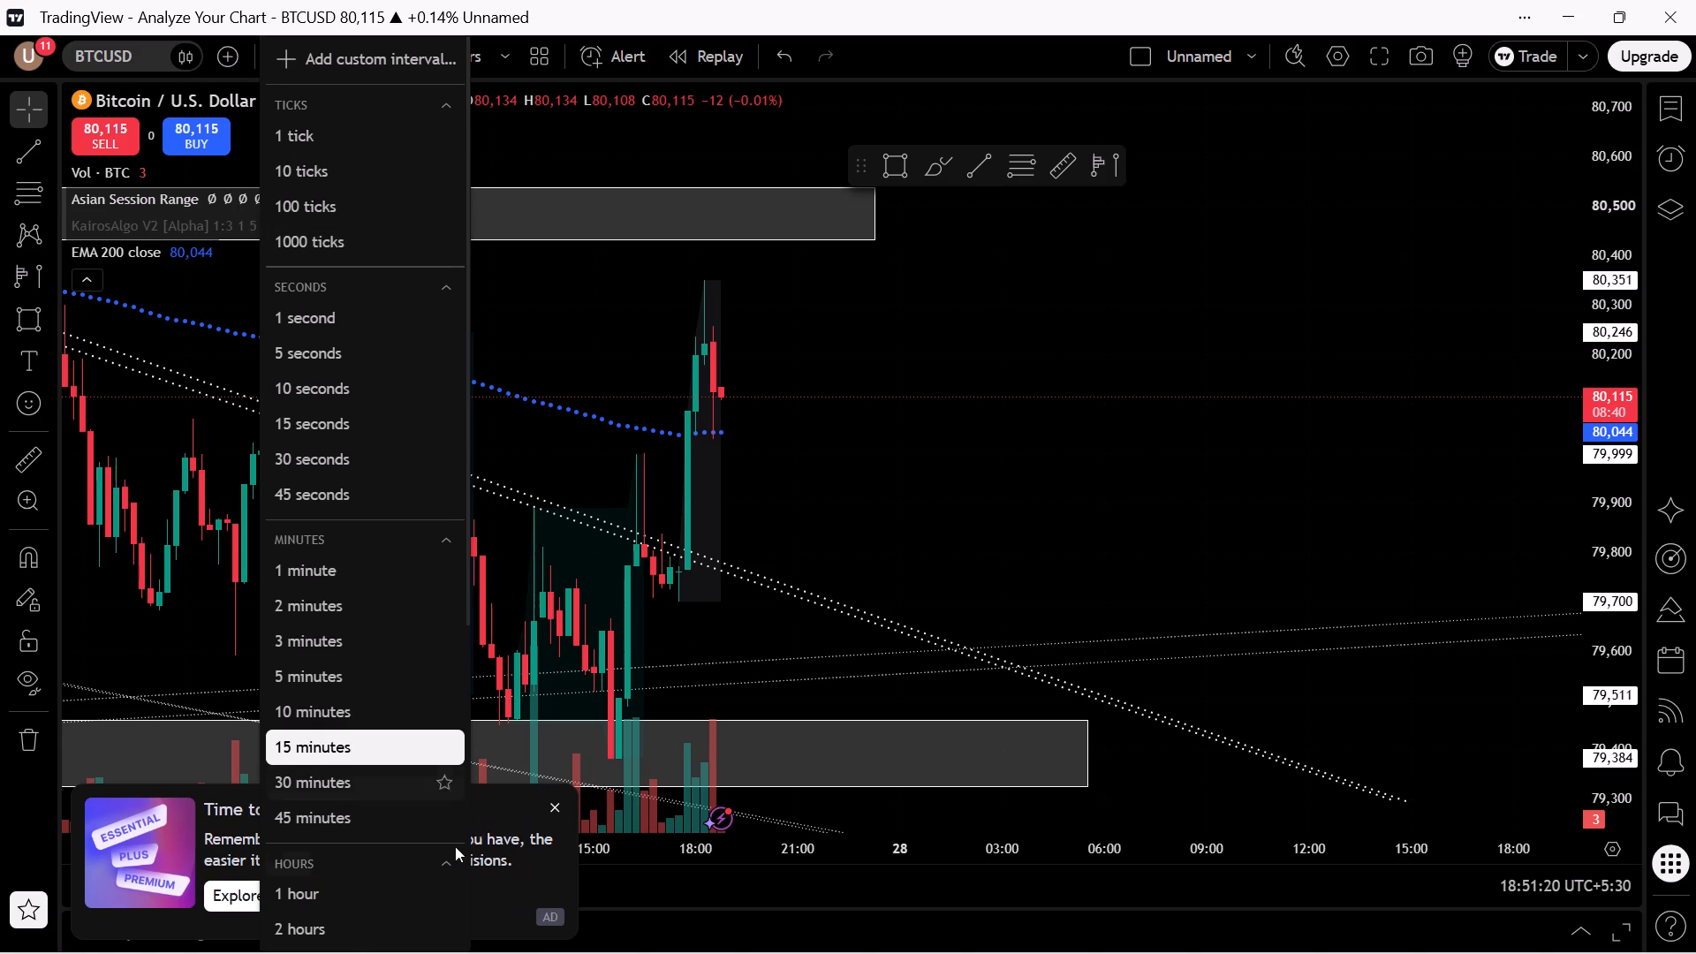
click(320, 681)
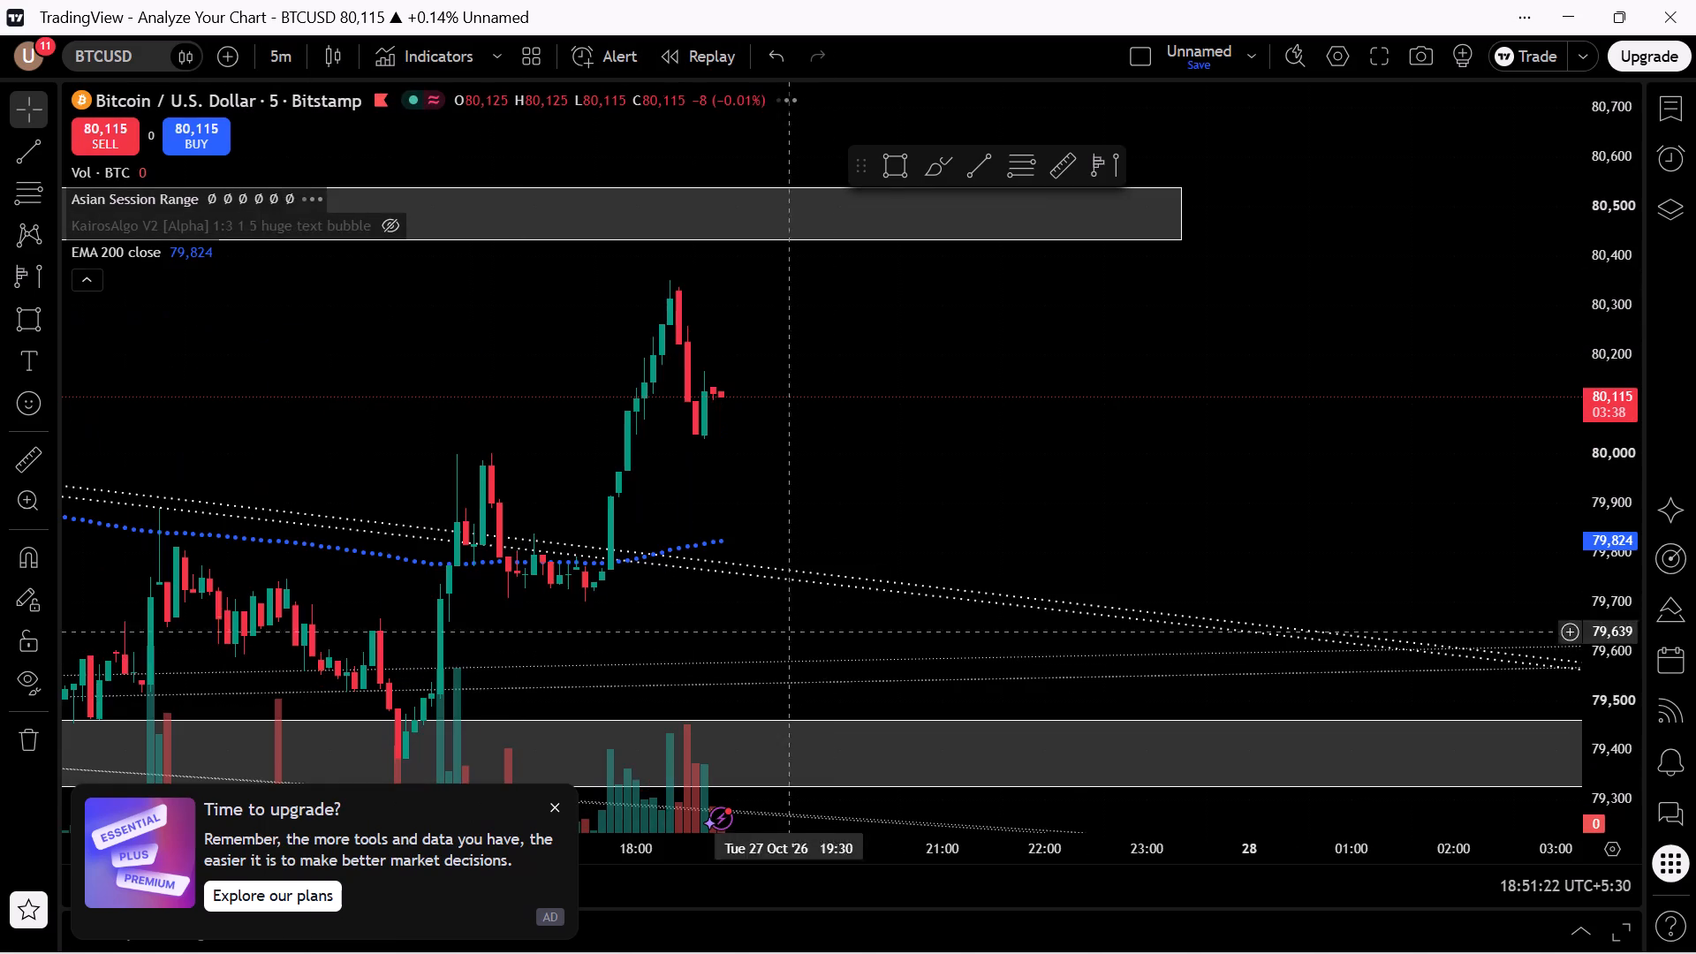
Draw a fixed range volume profile over the latest 5-minute rally, from 16:50 to 18:40 on 27 October.
scroll(911, 507, down, 3)
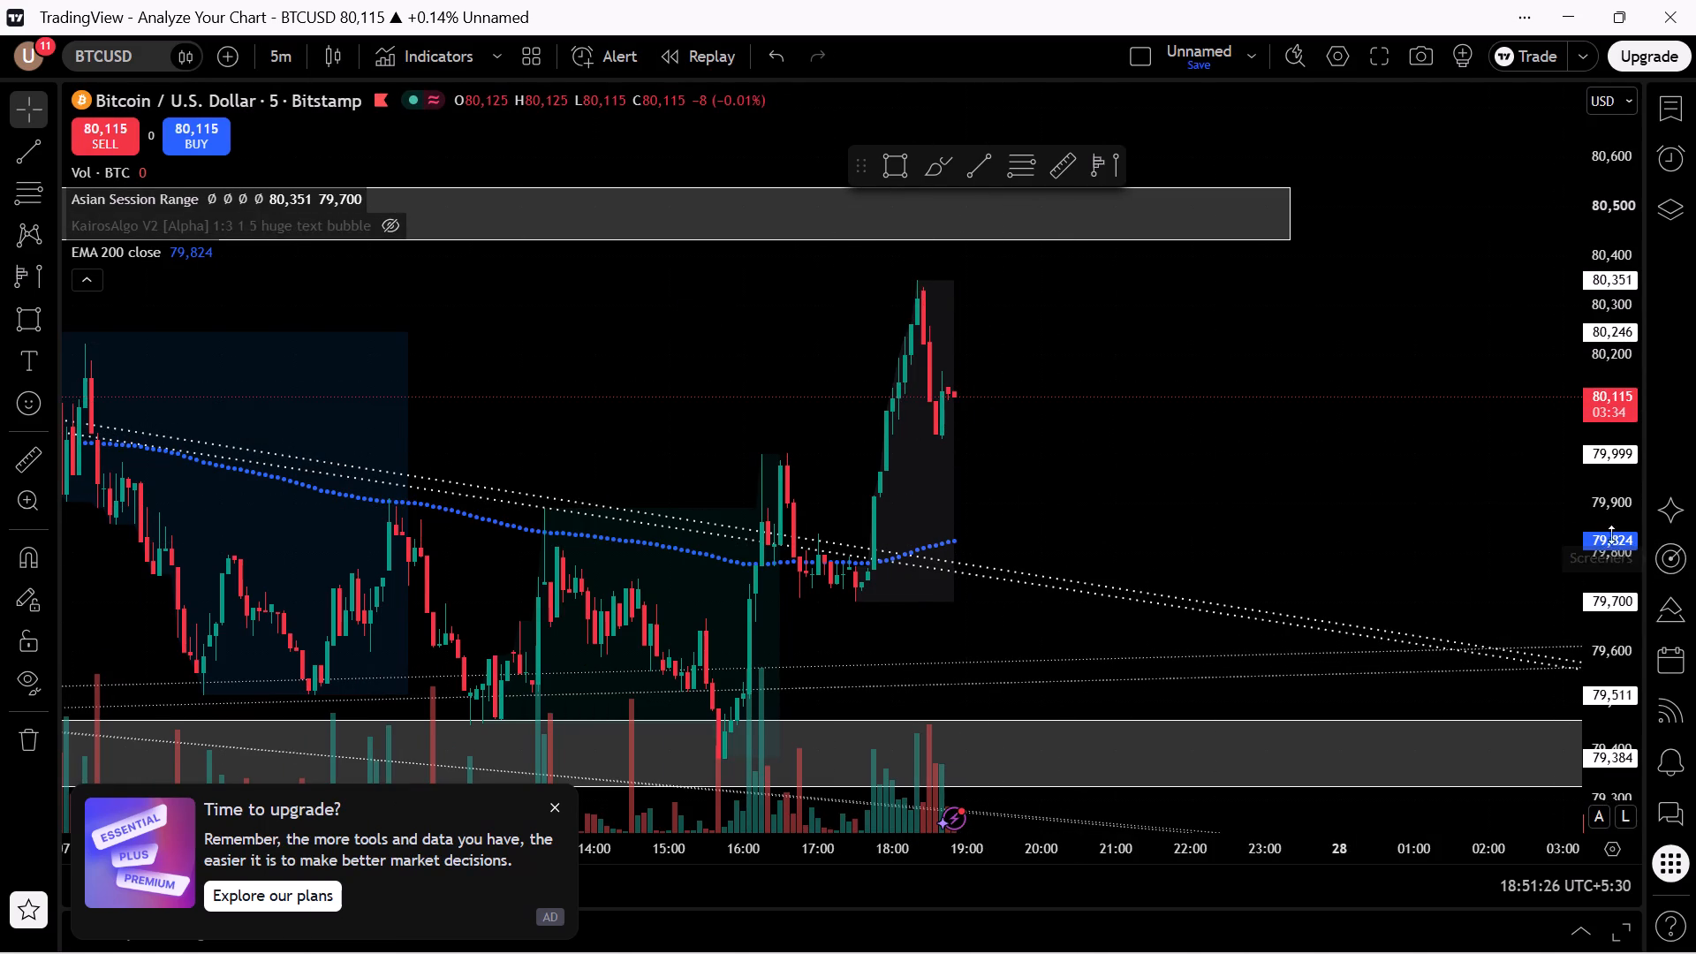
drag(1606, 488, 1556, 0)
click(1022, 332)
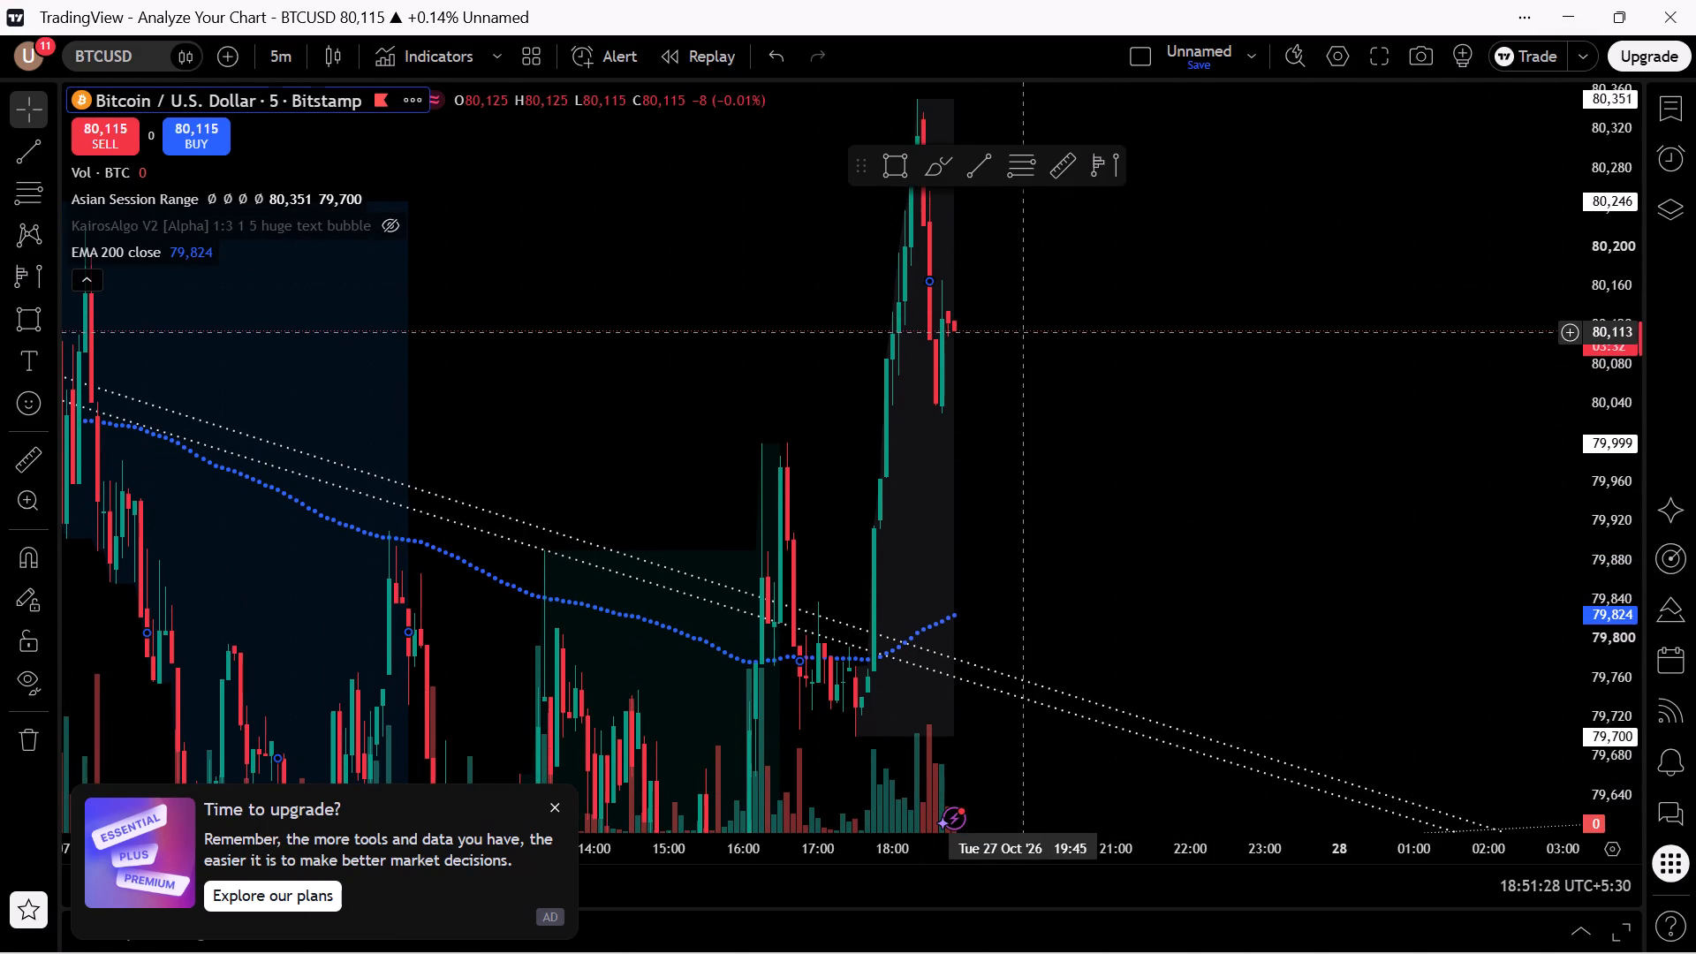
drag(1008, 382, 1007, 475)
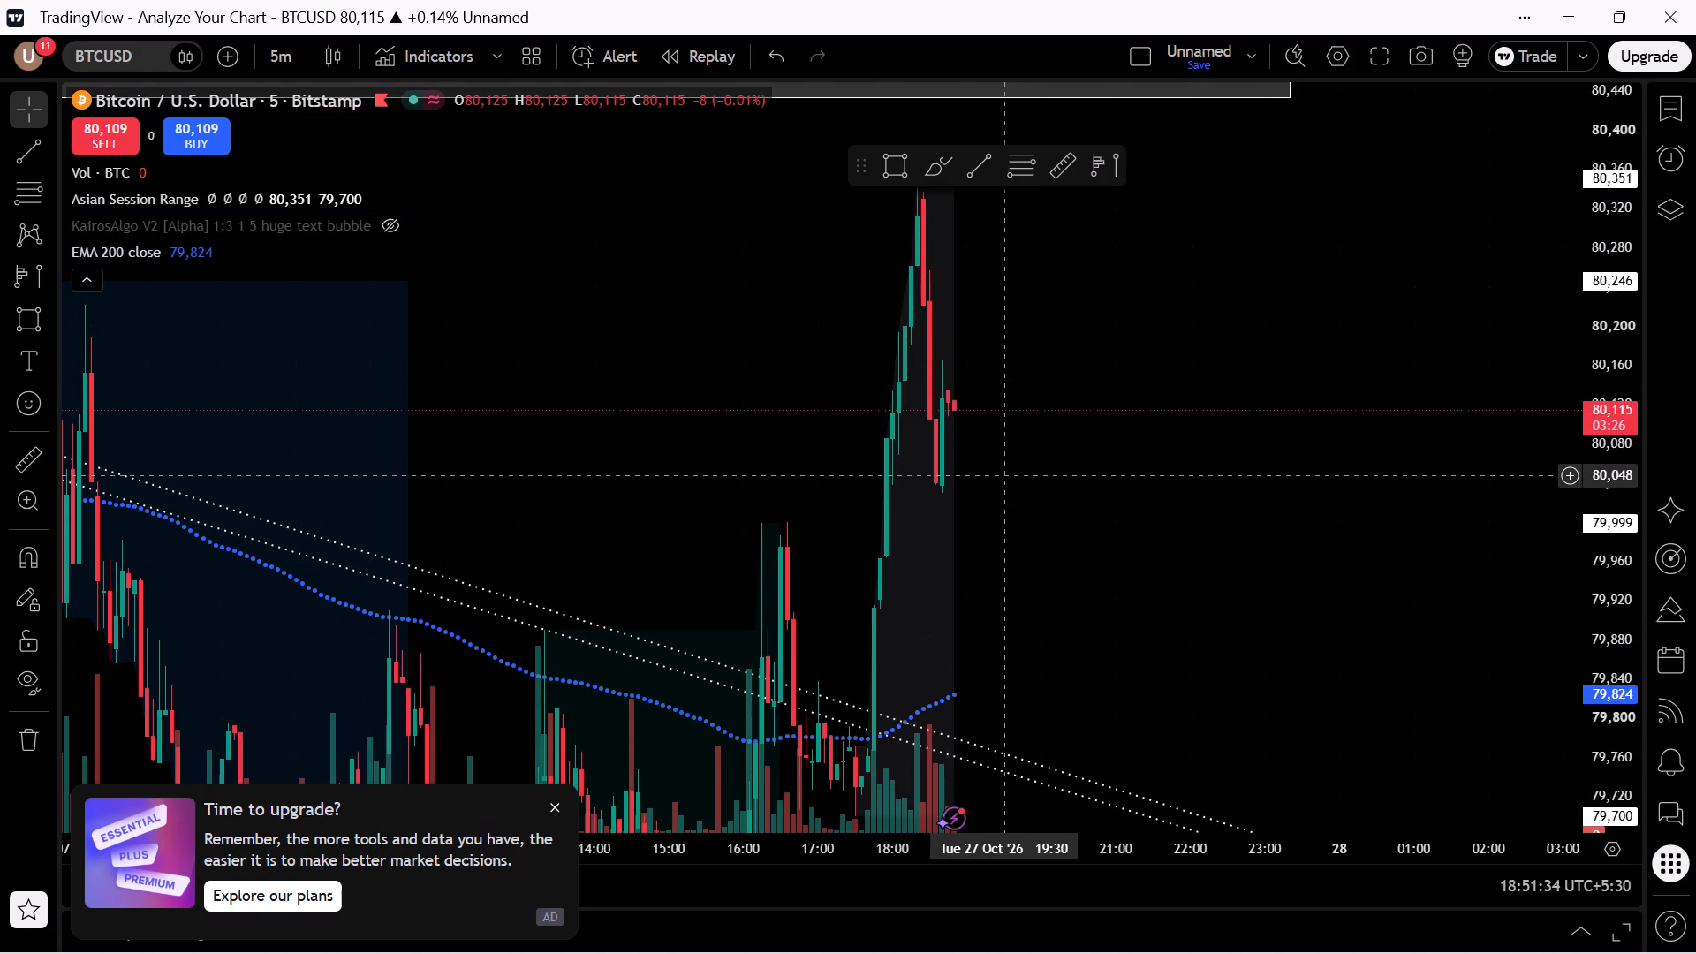
drag(1620, 439, 1624, 525)
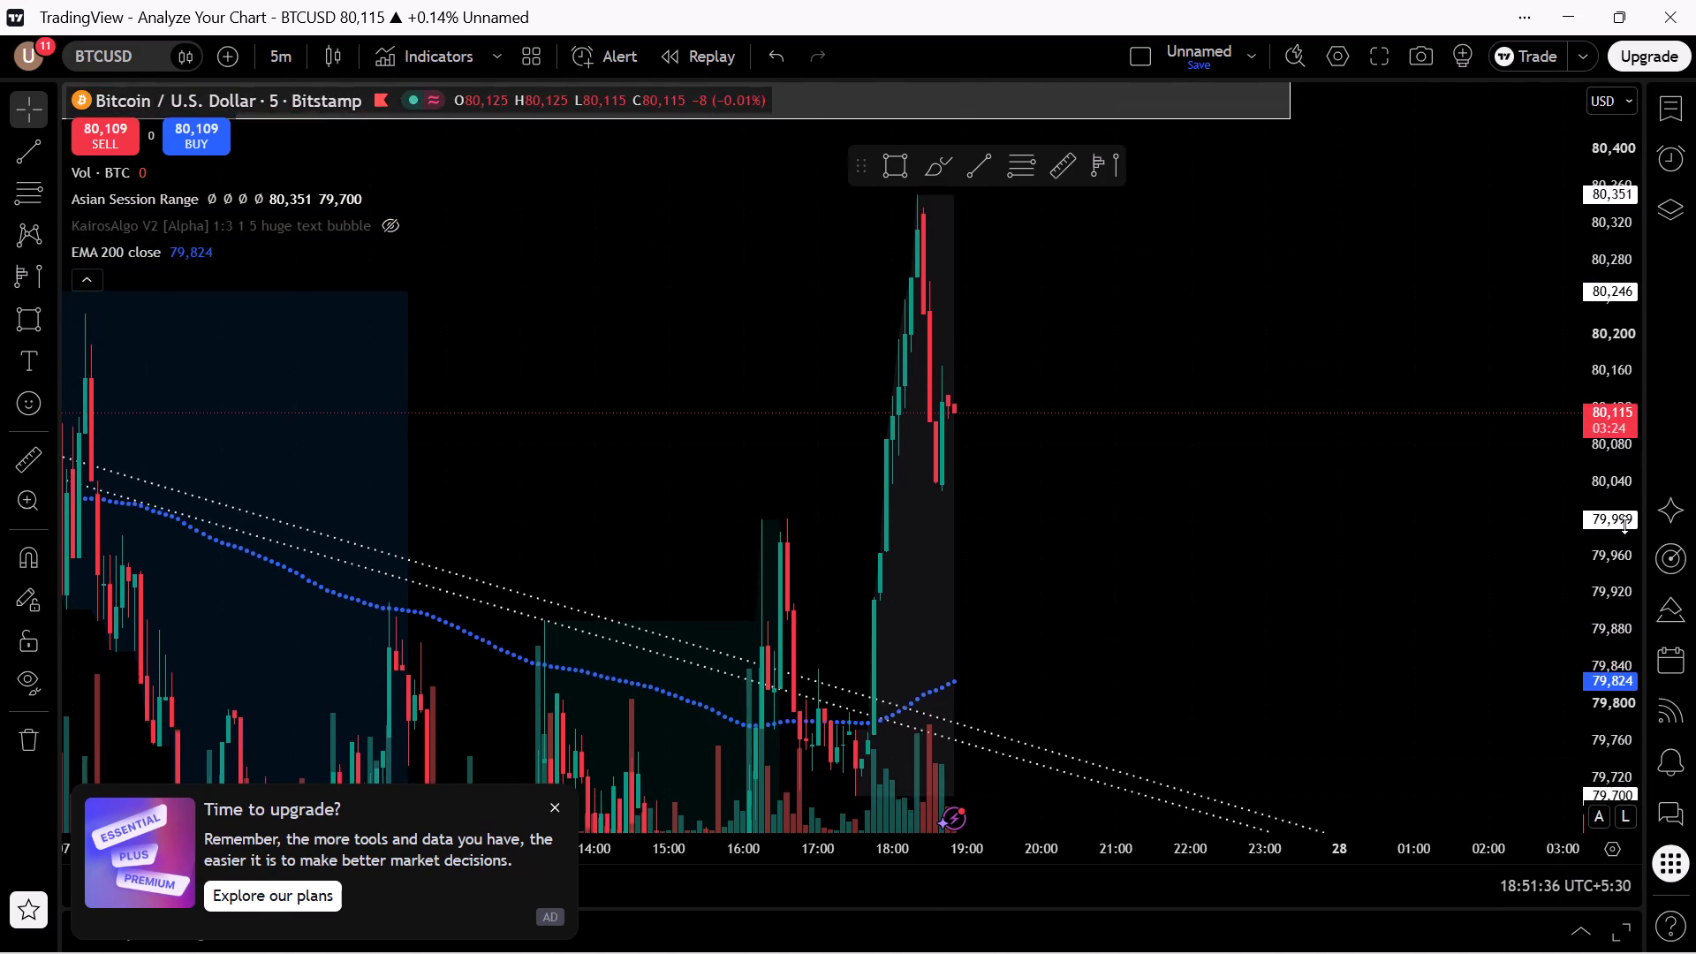
drag(1624, 525, 1623, 770)
scroll(808, 739, down, 3)
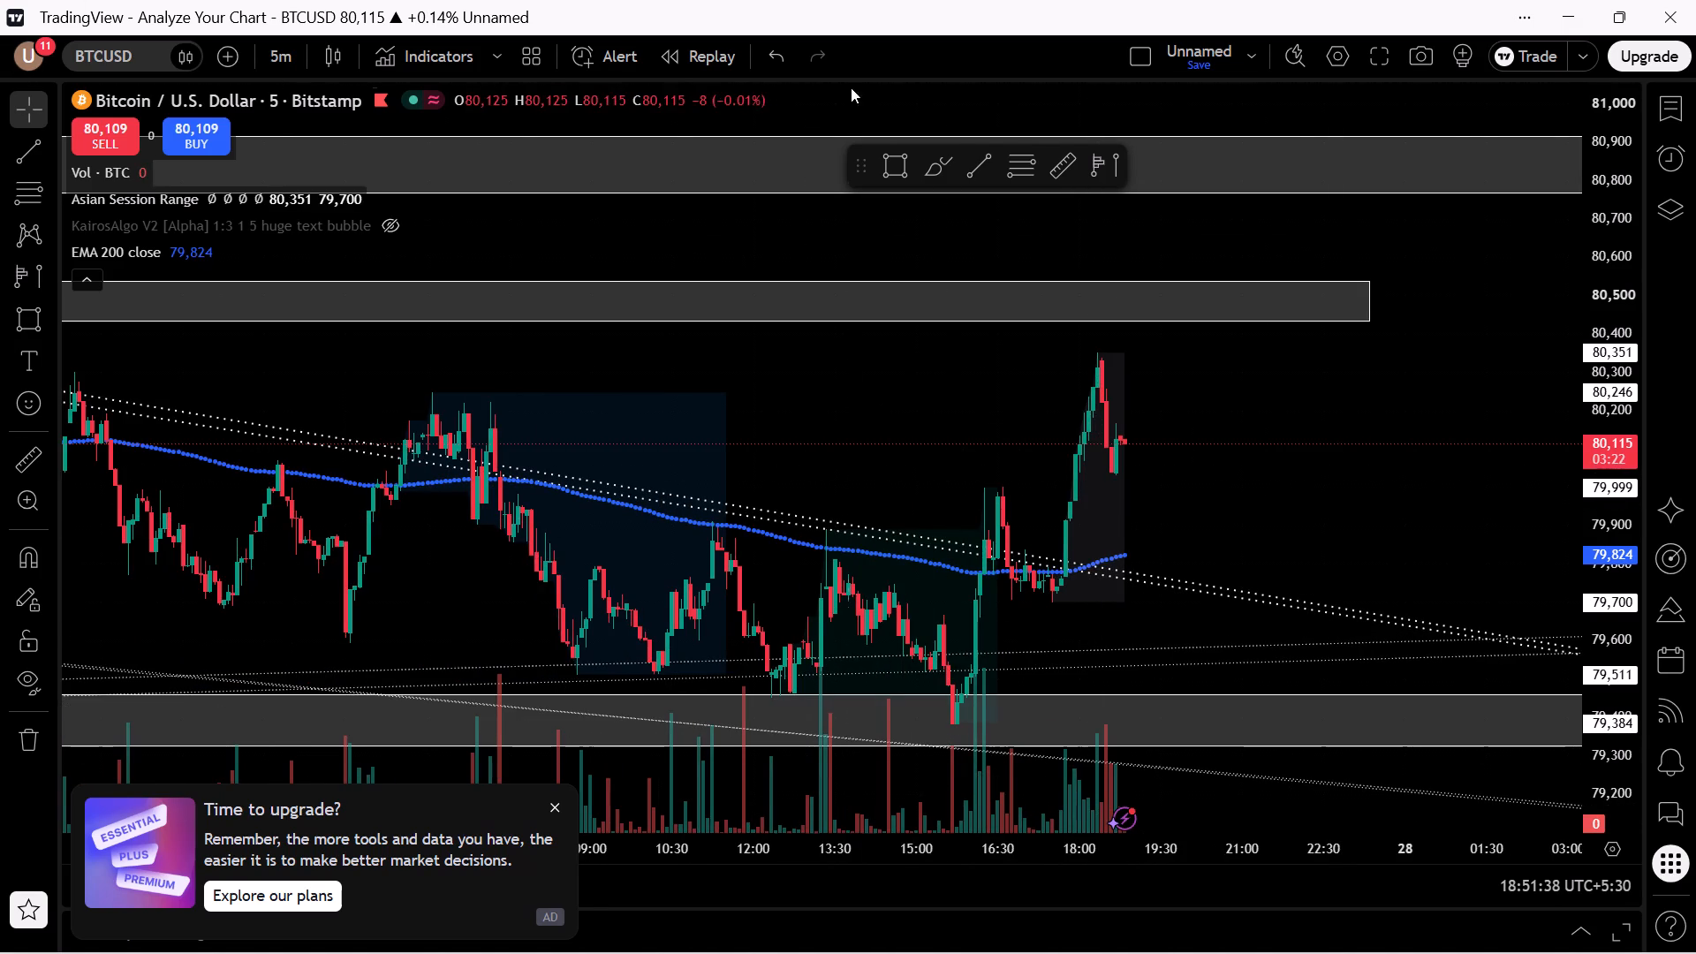
click(1108, 167)
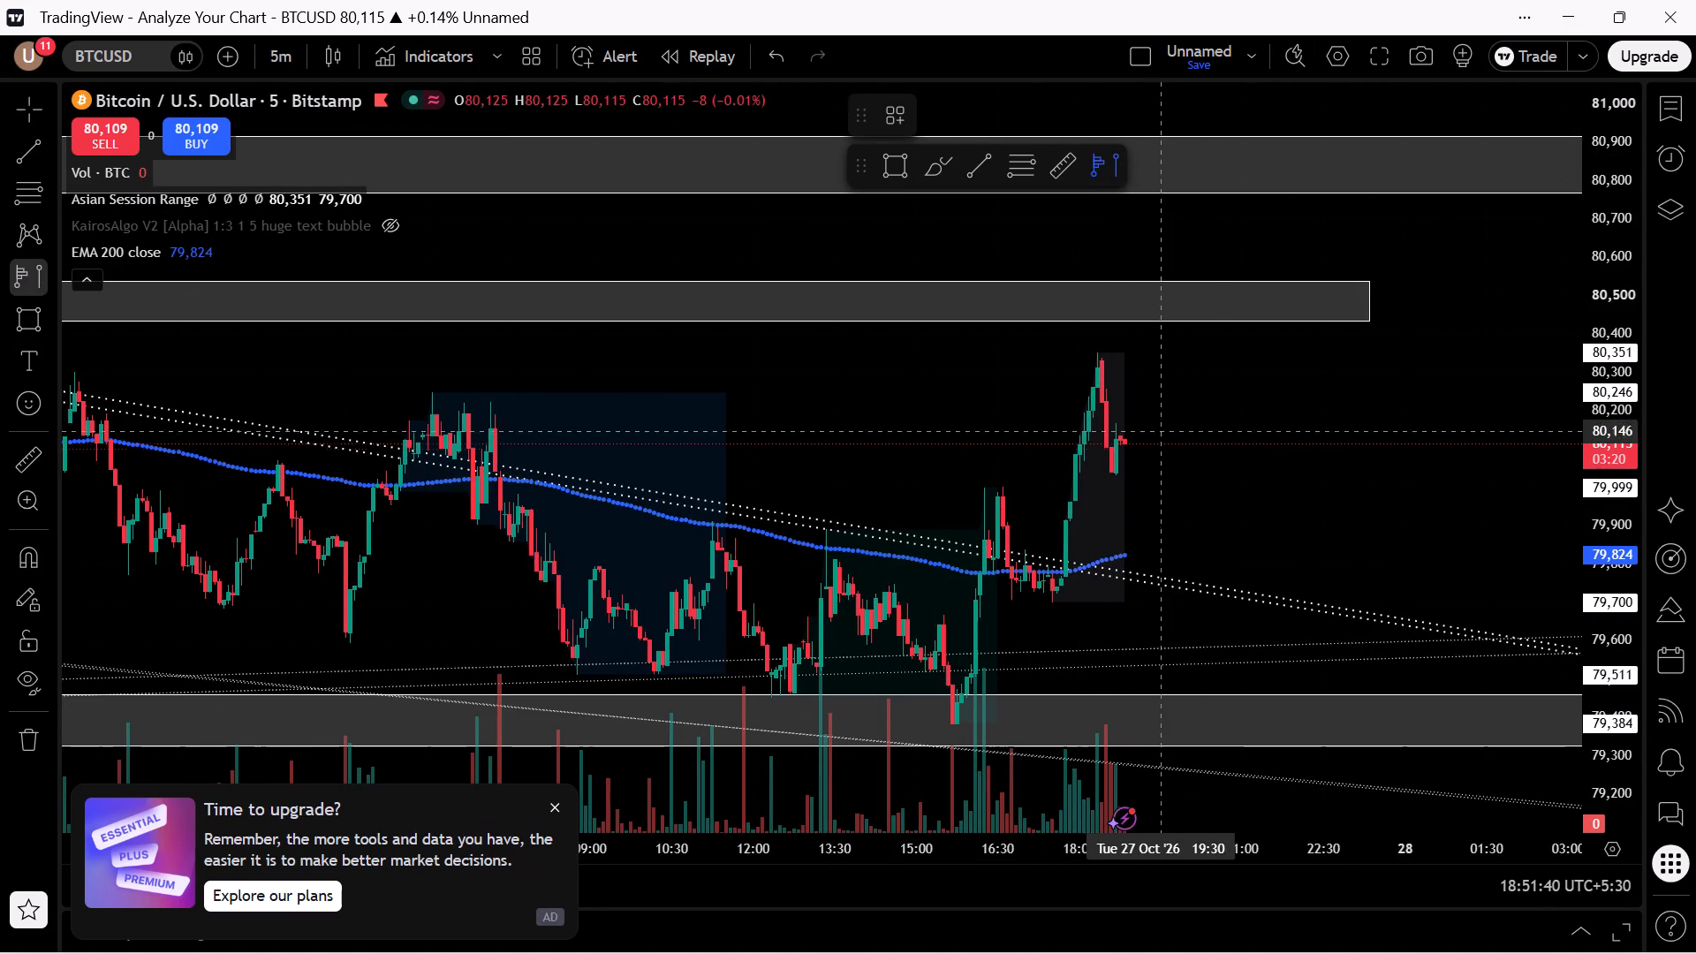
click(1116, 365)
click(1017, 607)
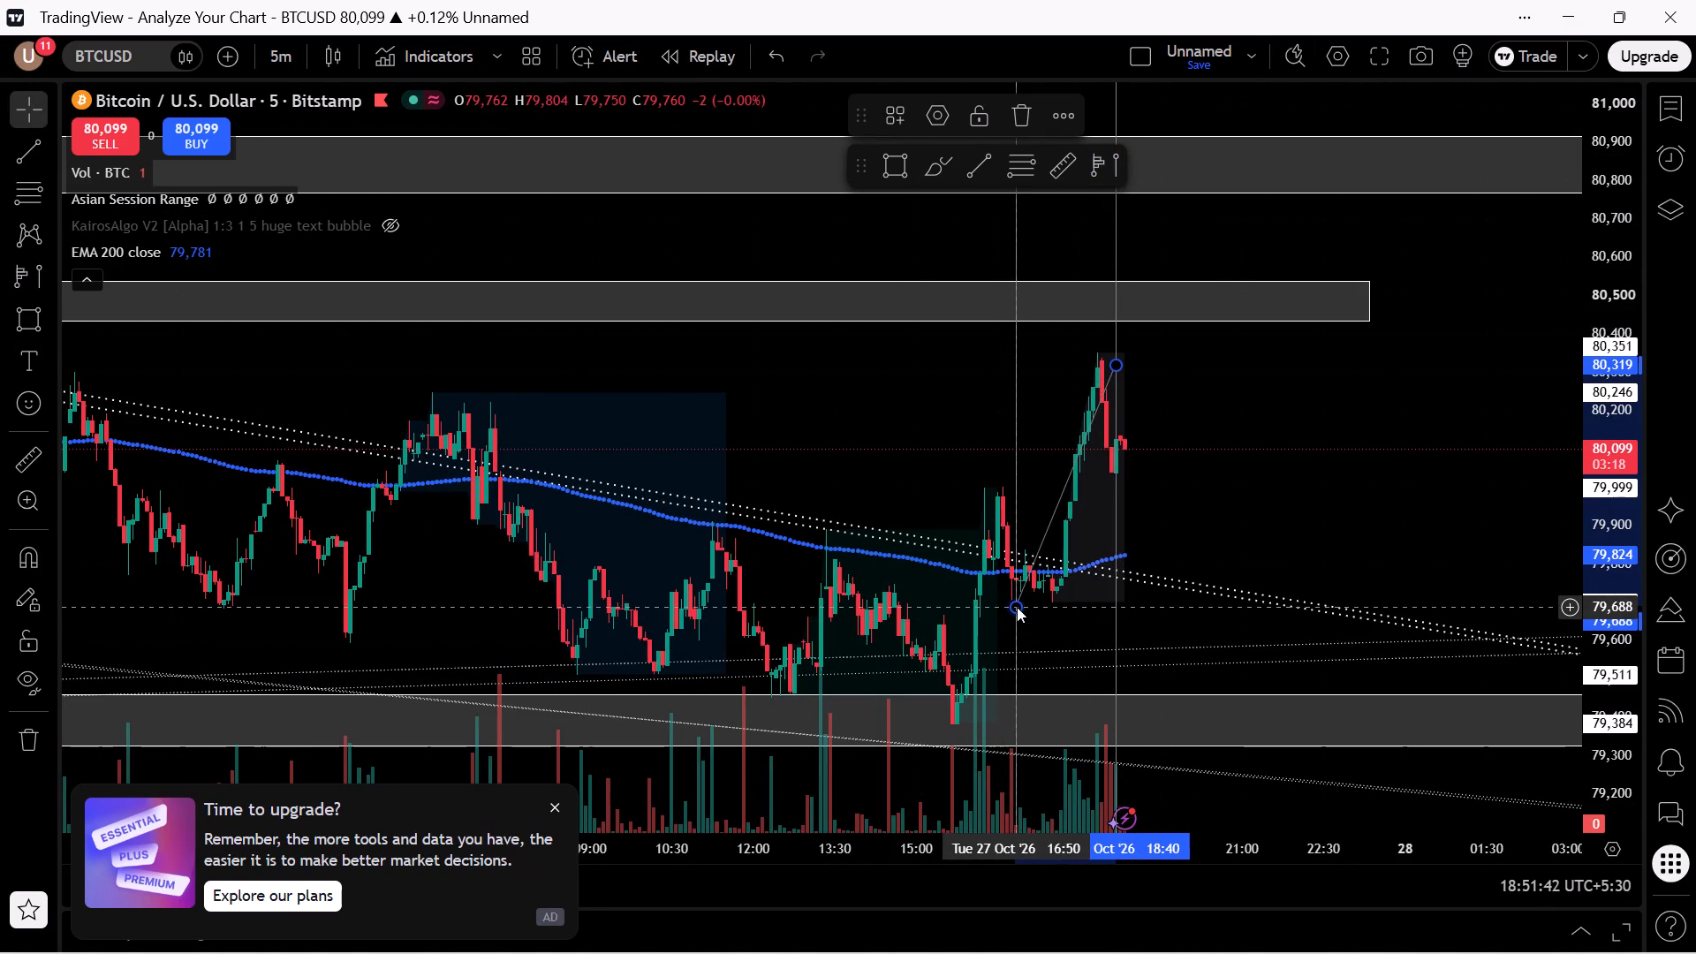
click(1023, 432)
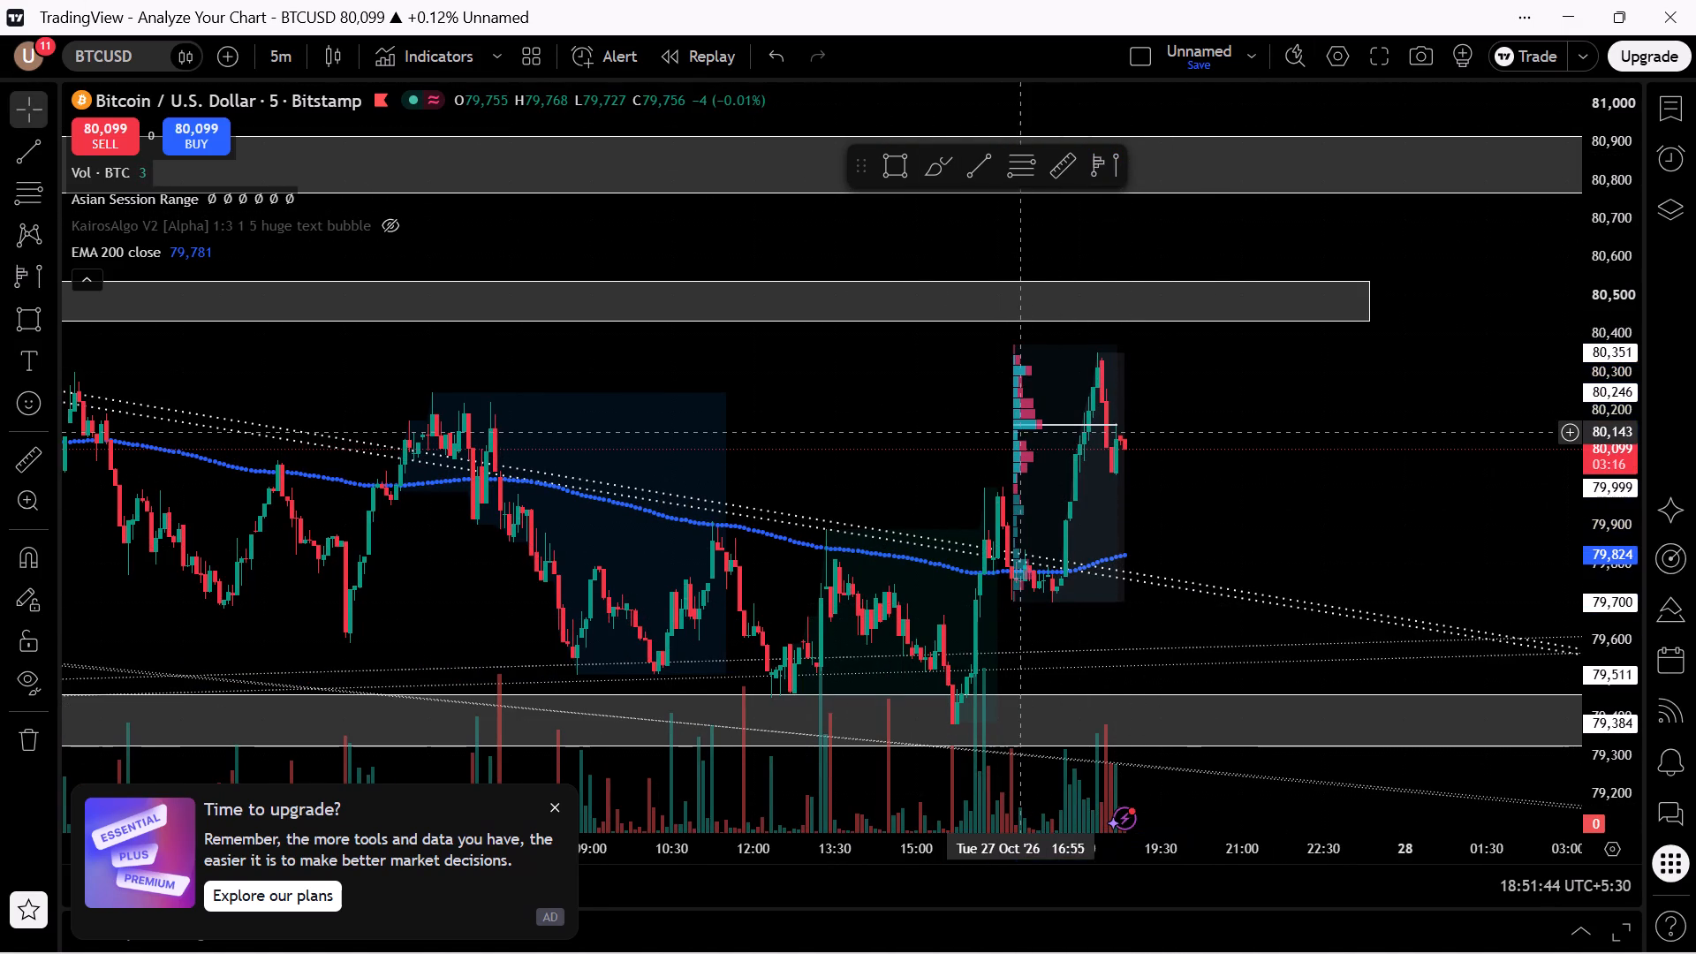
Delete the fixed range volume profile covering 16:50 to 18:40 over the latest 5-minute rally.
click(1030, 419)
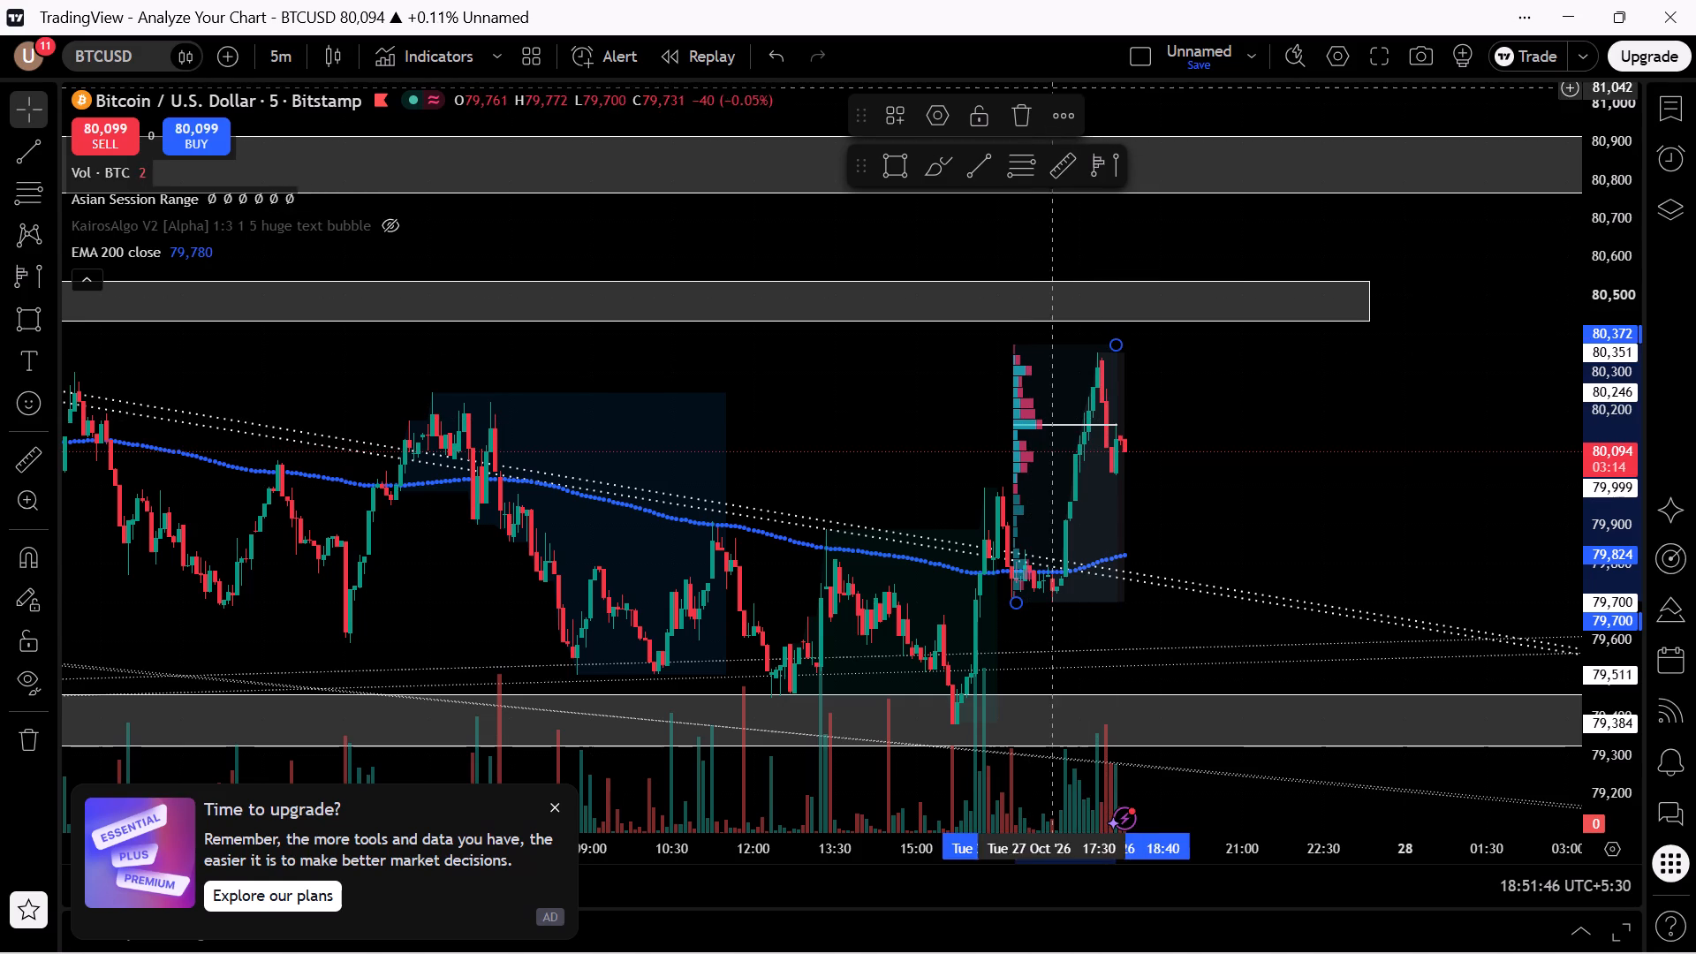
click(1026, 123)
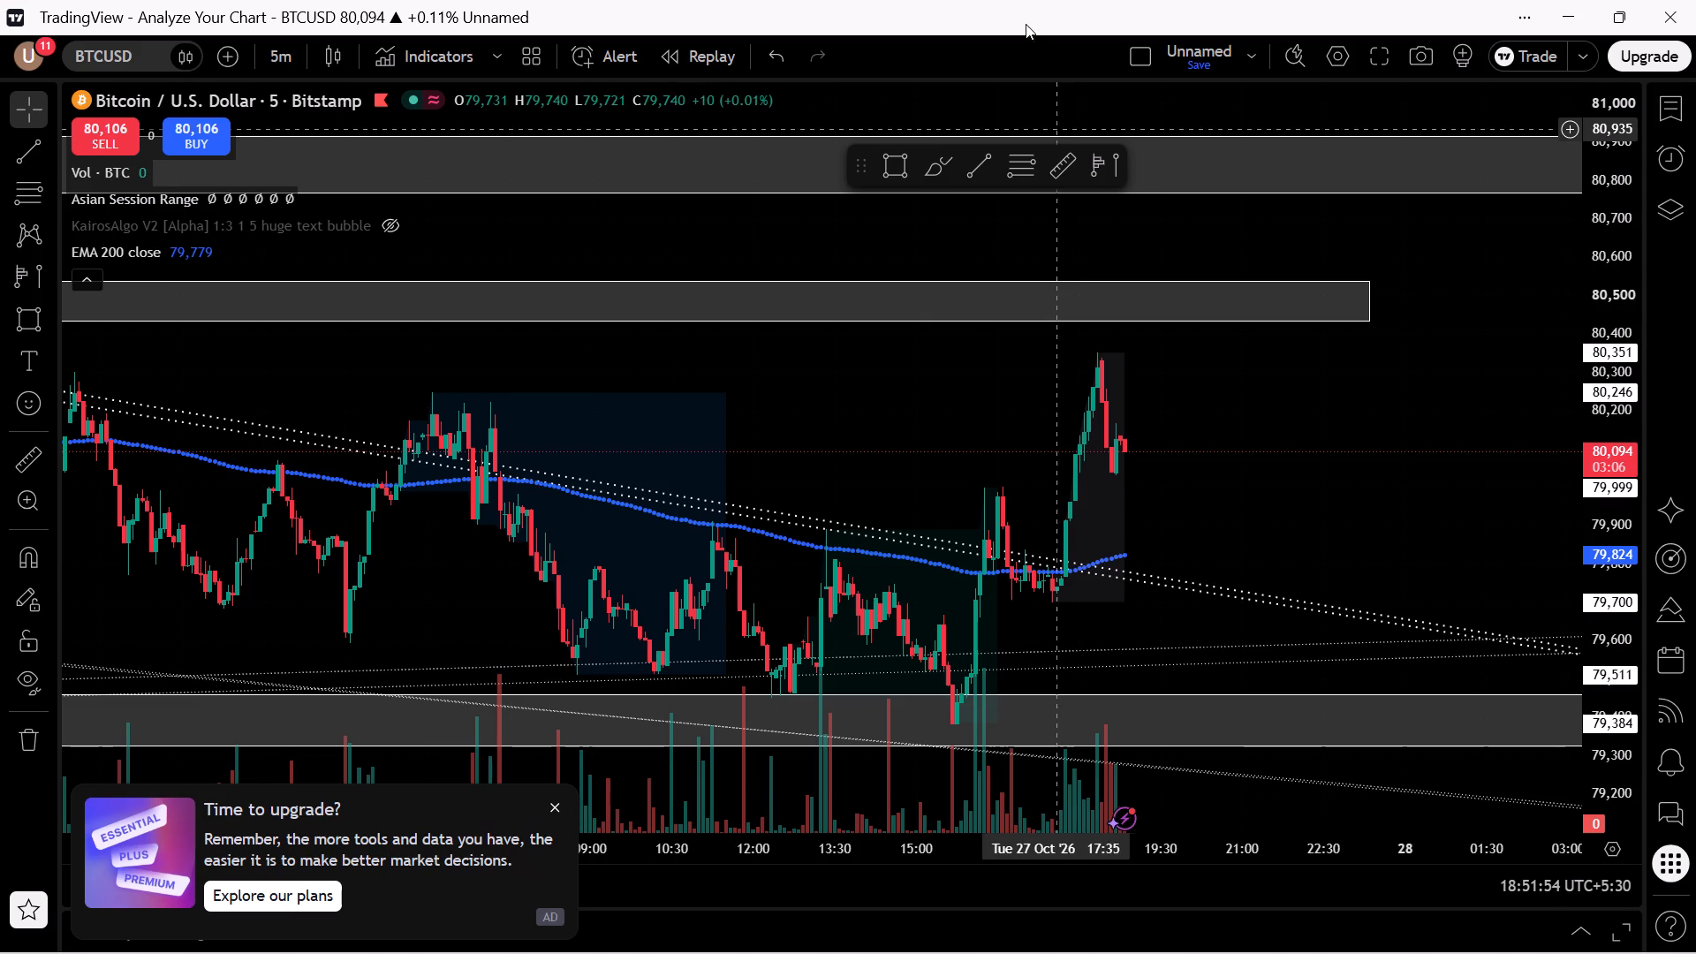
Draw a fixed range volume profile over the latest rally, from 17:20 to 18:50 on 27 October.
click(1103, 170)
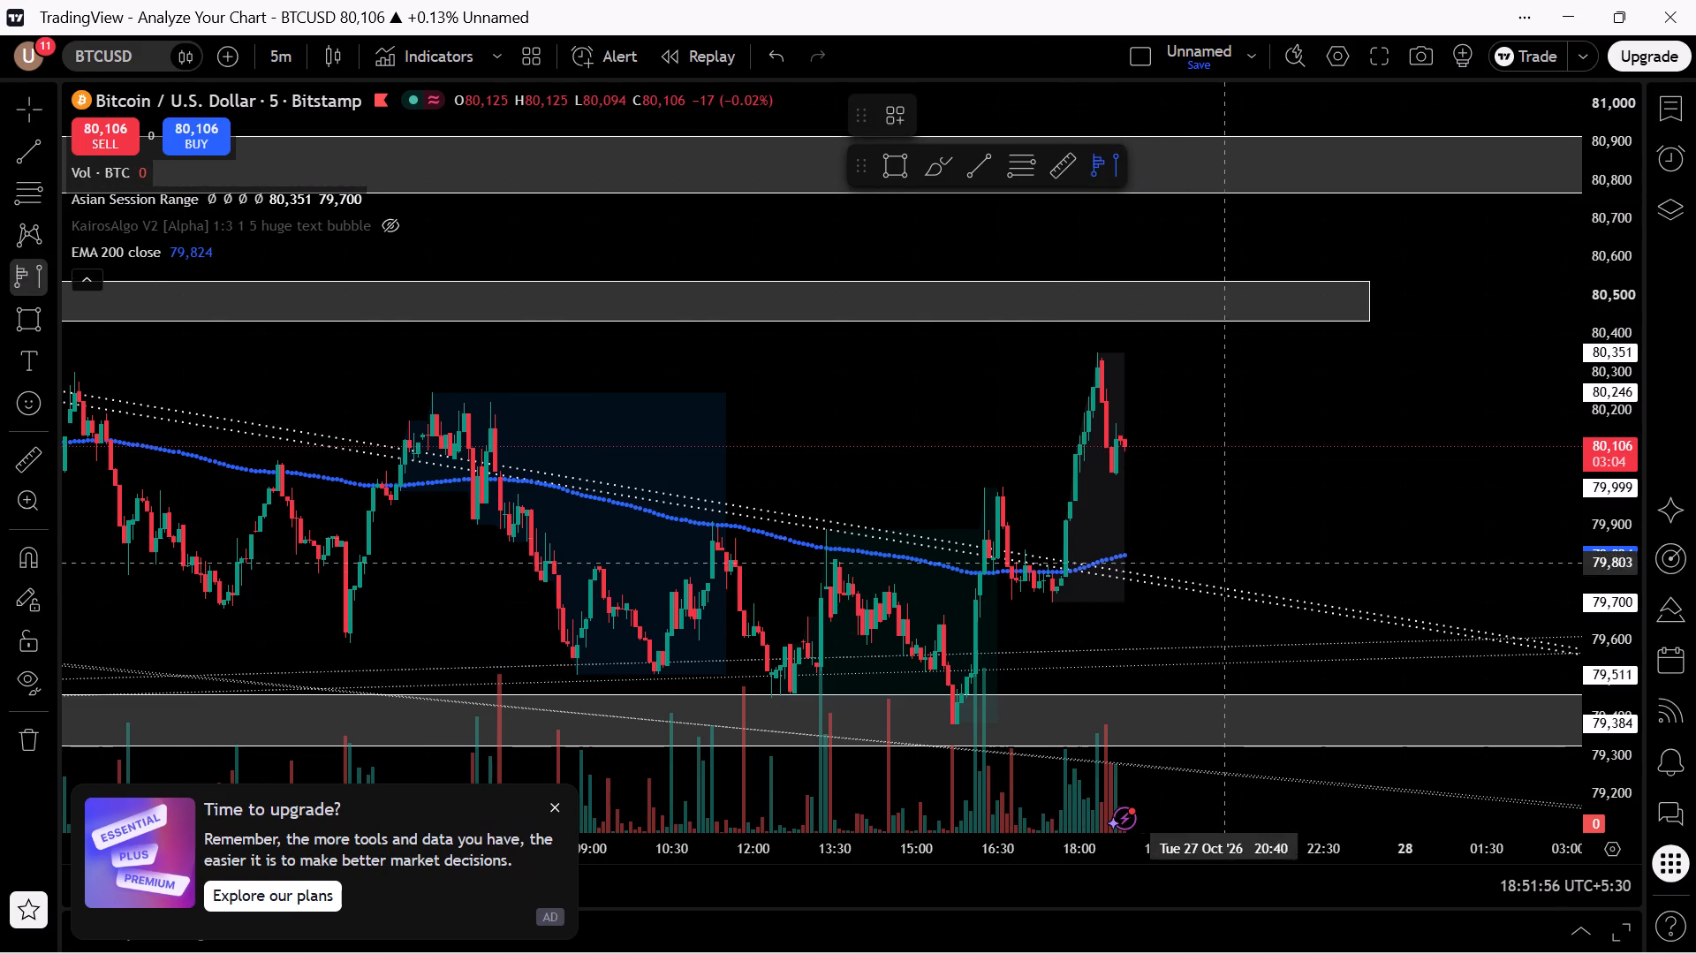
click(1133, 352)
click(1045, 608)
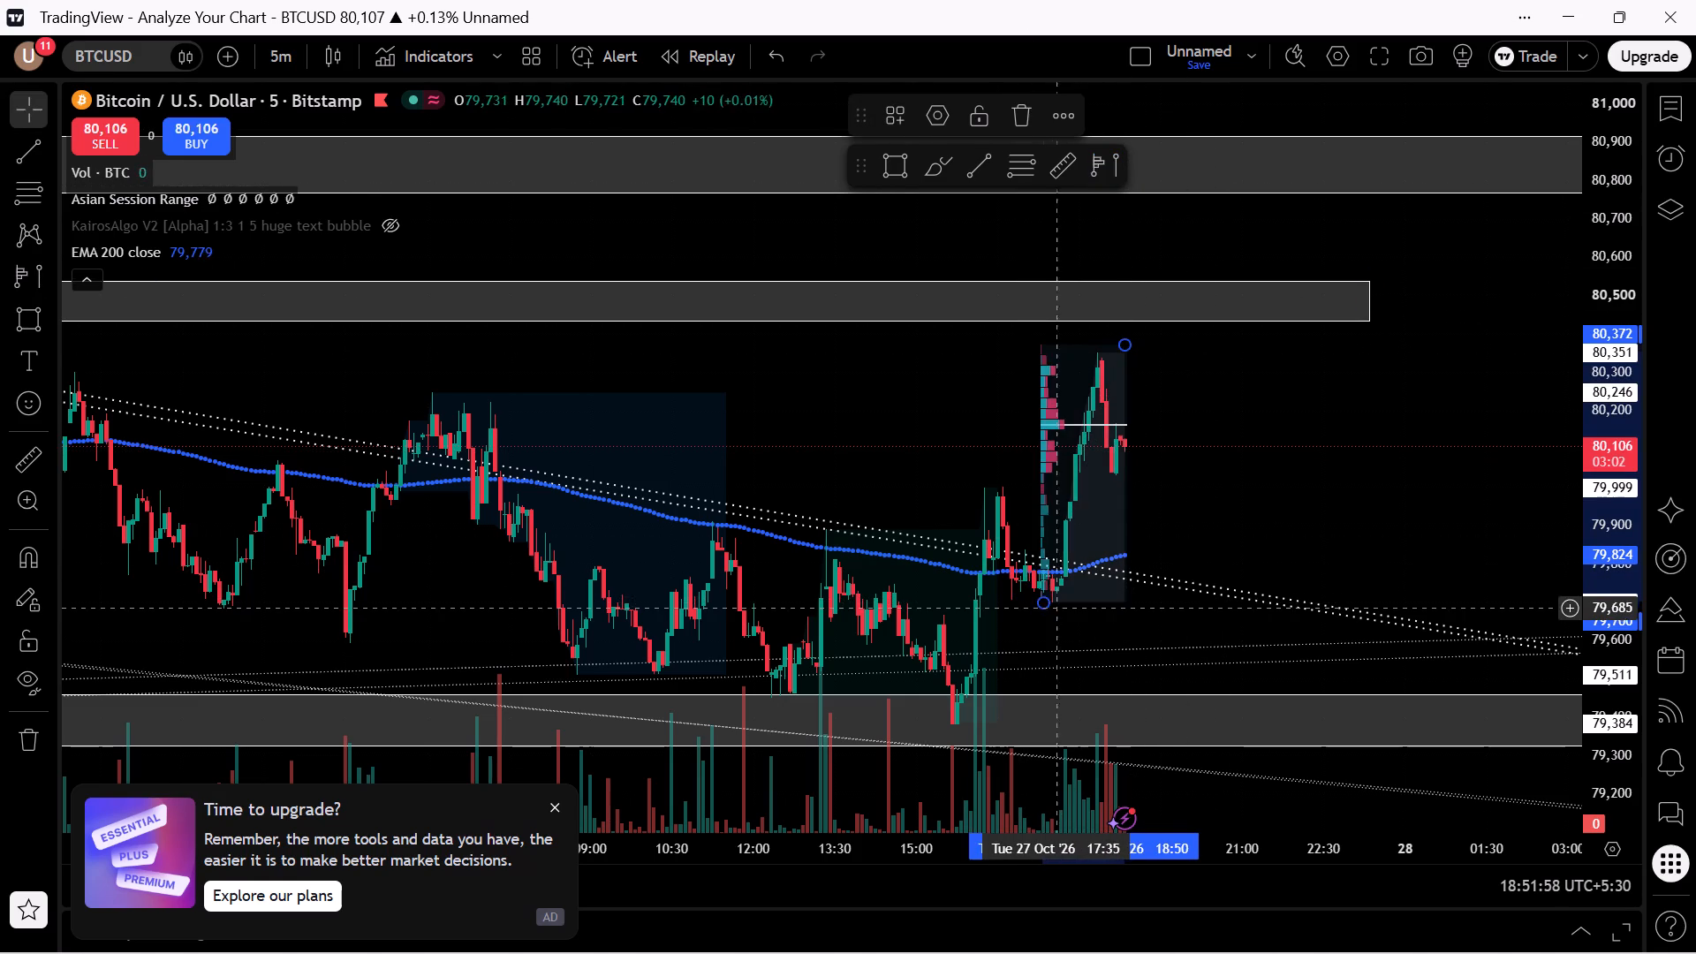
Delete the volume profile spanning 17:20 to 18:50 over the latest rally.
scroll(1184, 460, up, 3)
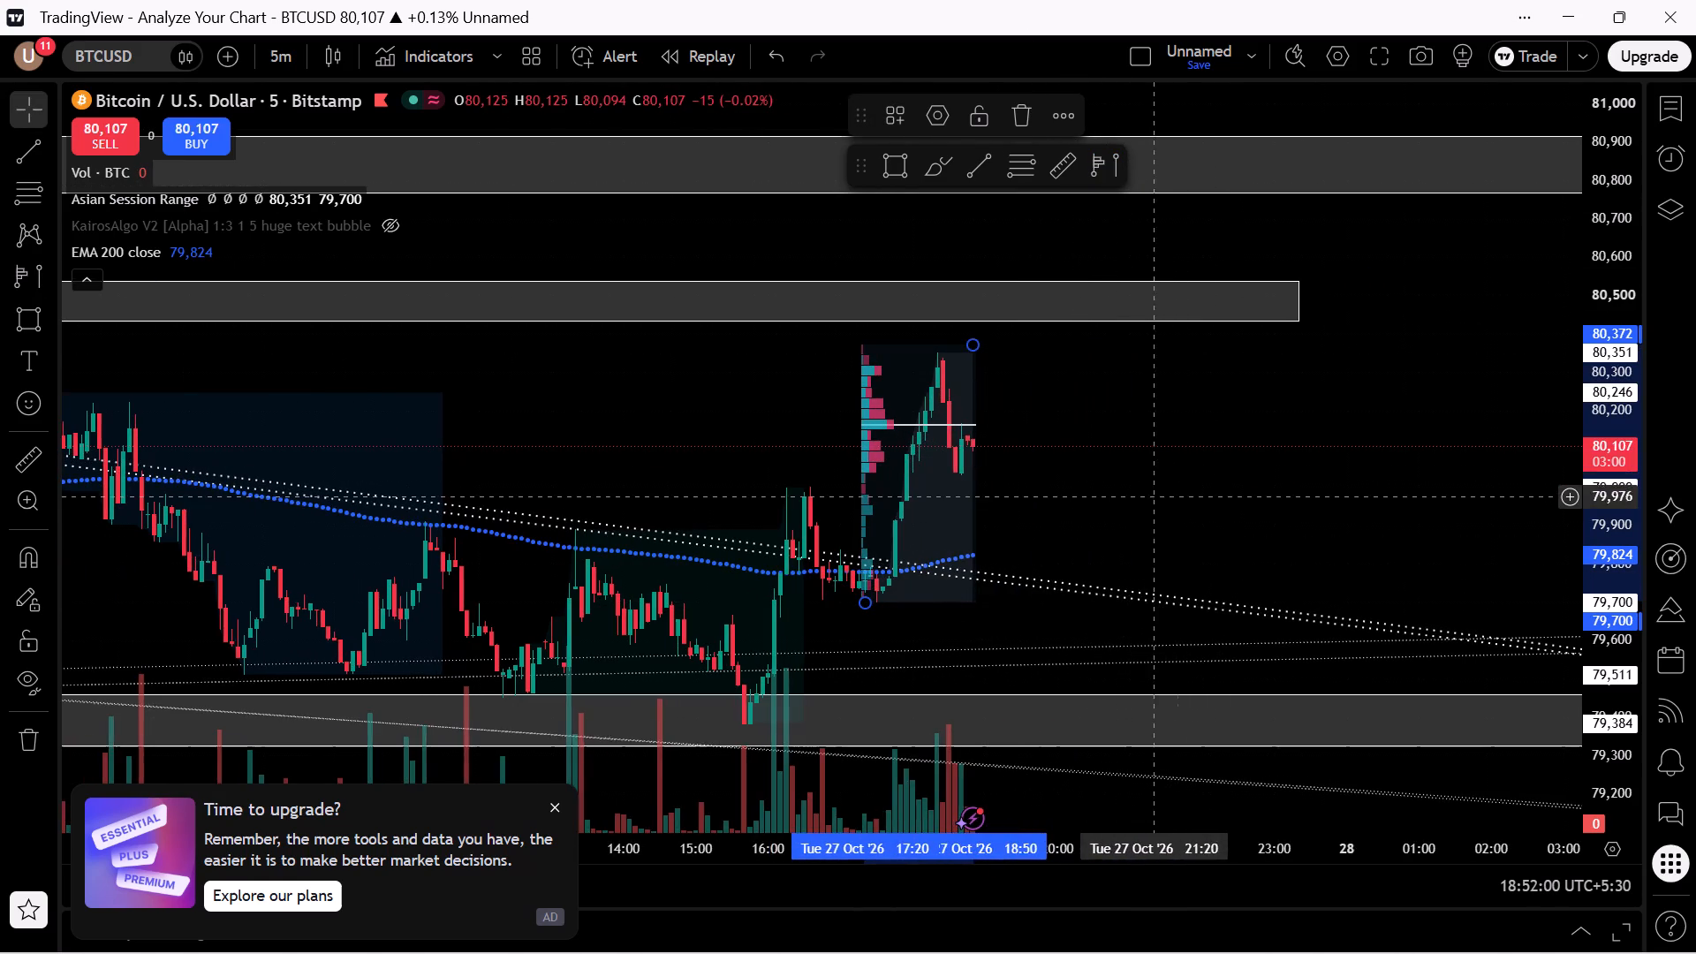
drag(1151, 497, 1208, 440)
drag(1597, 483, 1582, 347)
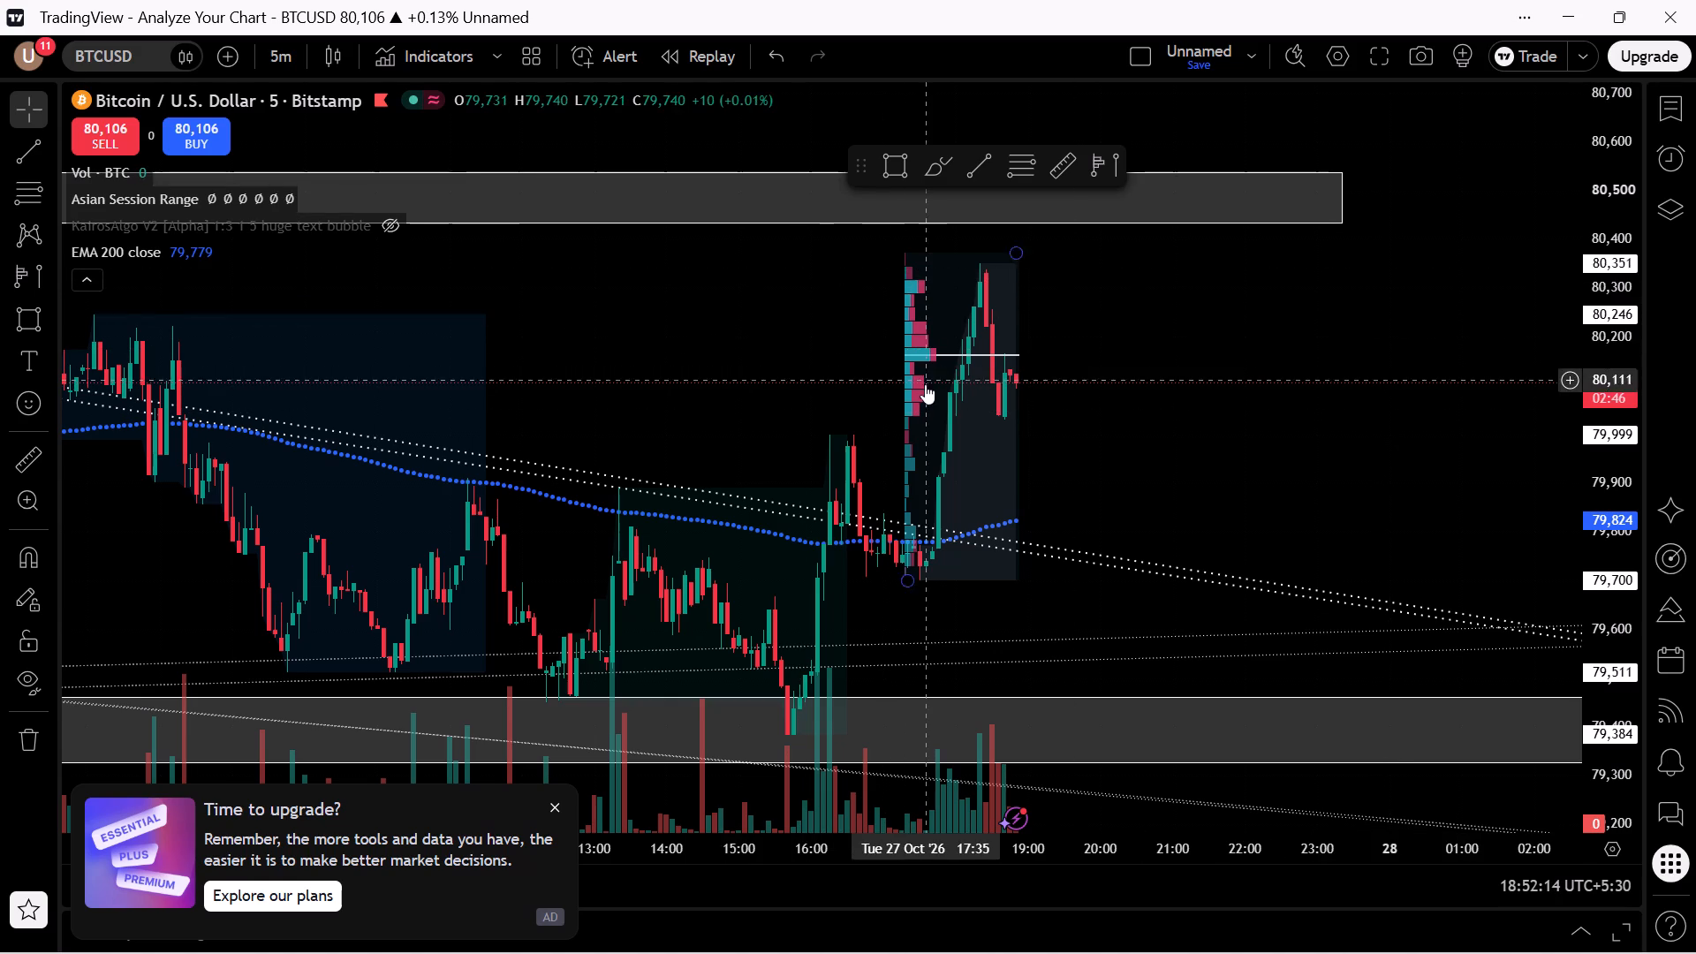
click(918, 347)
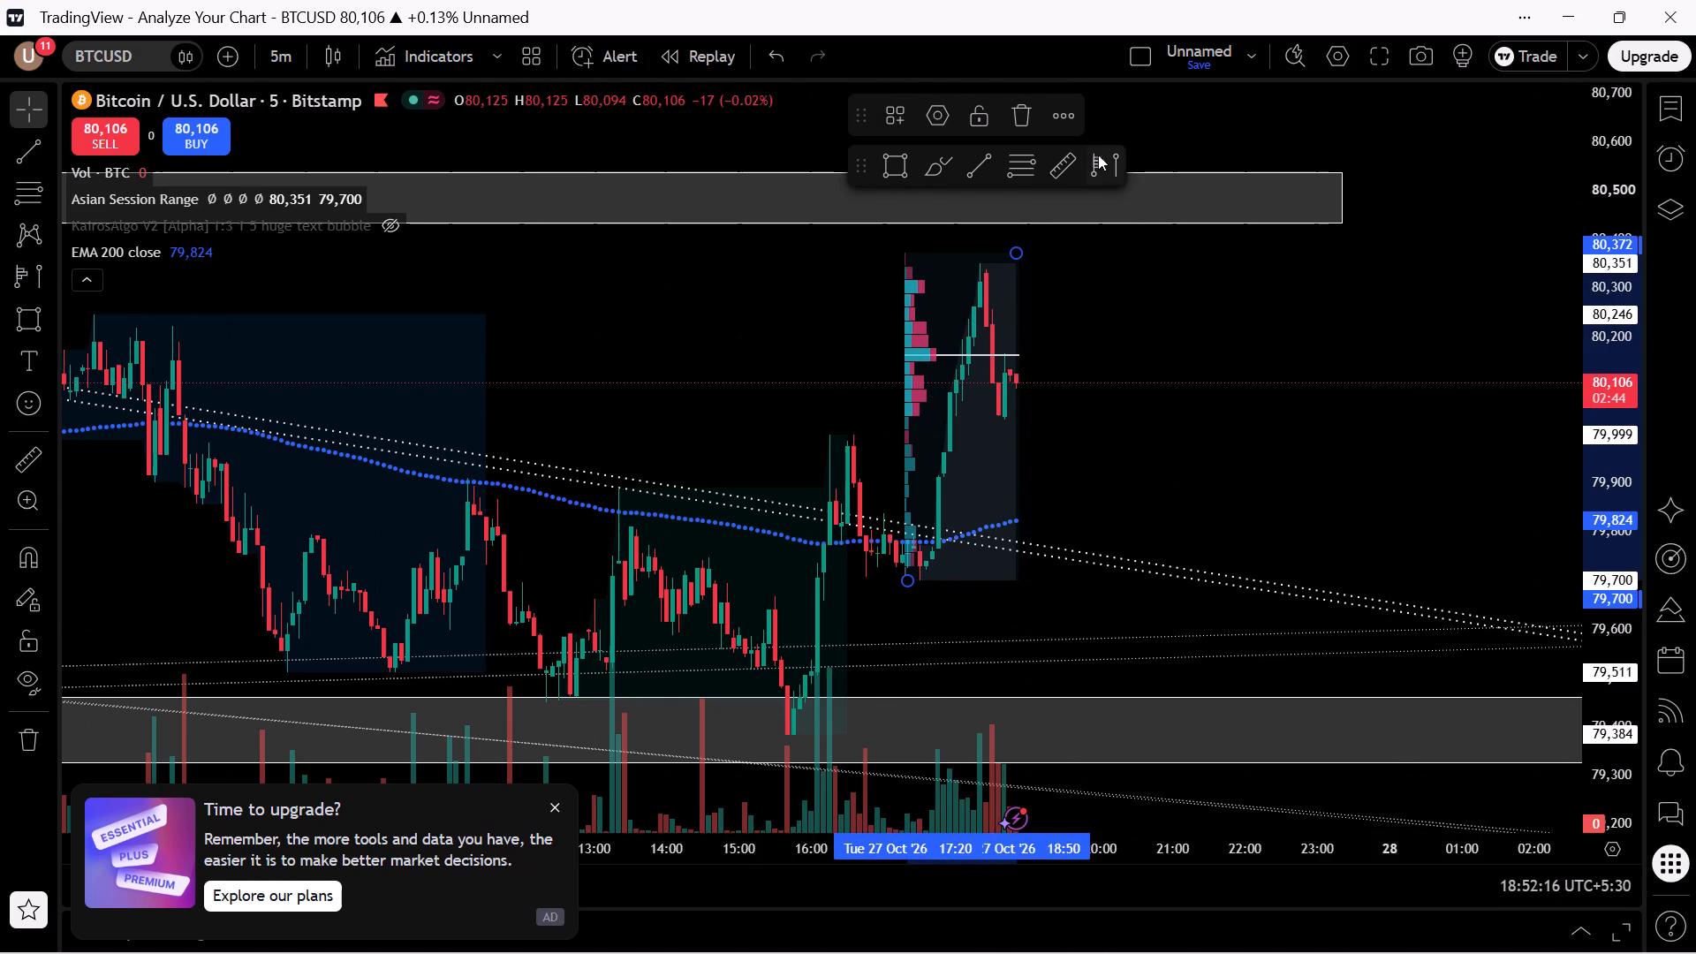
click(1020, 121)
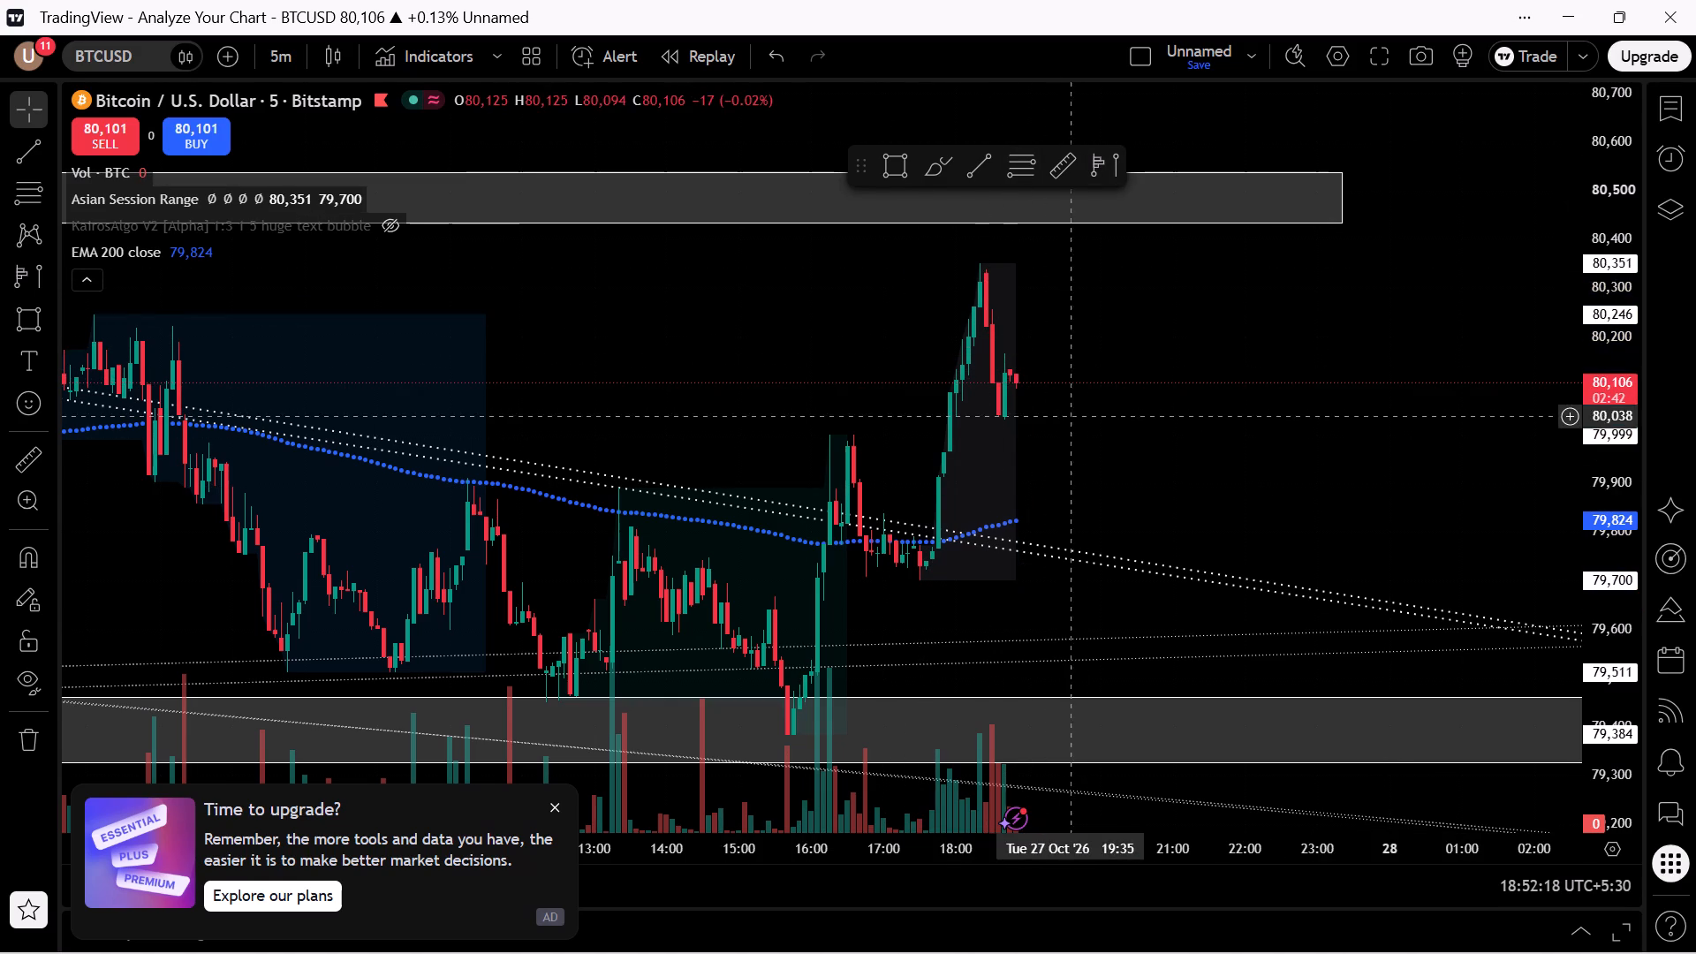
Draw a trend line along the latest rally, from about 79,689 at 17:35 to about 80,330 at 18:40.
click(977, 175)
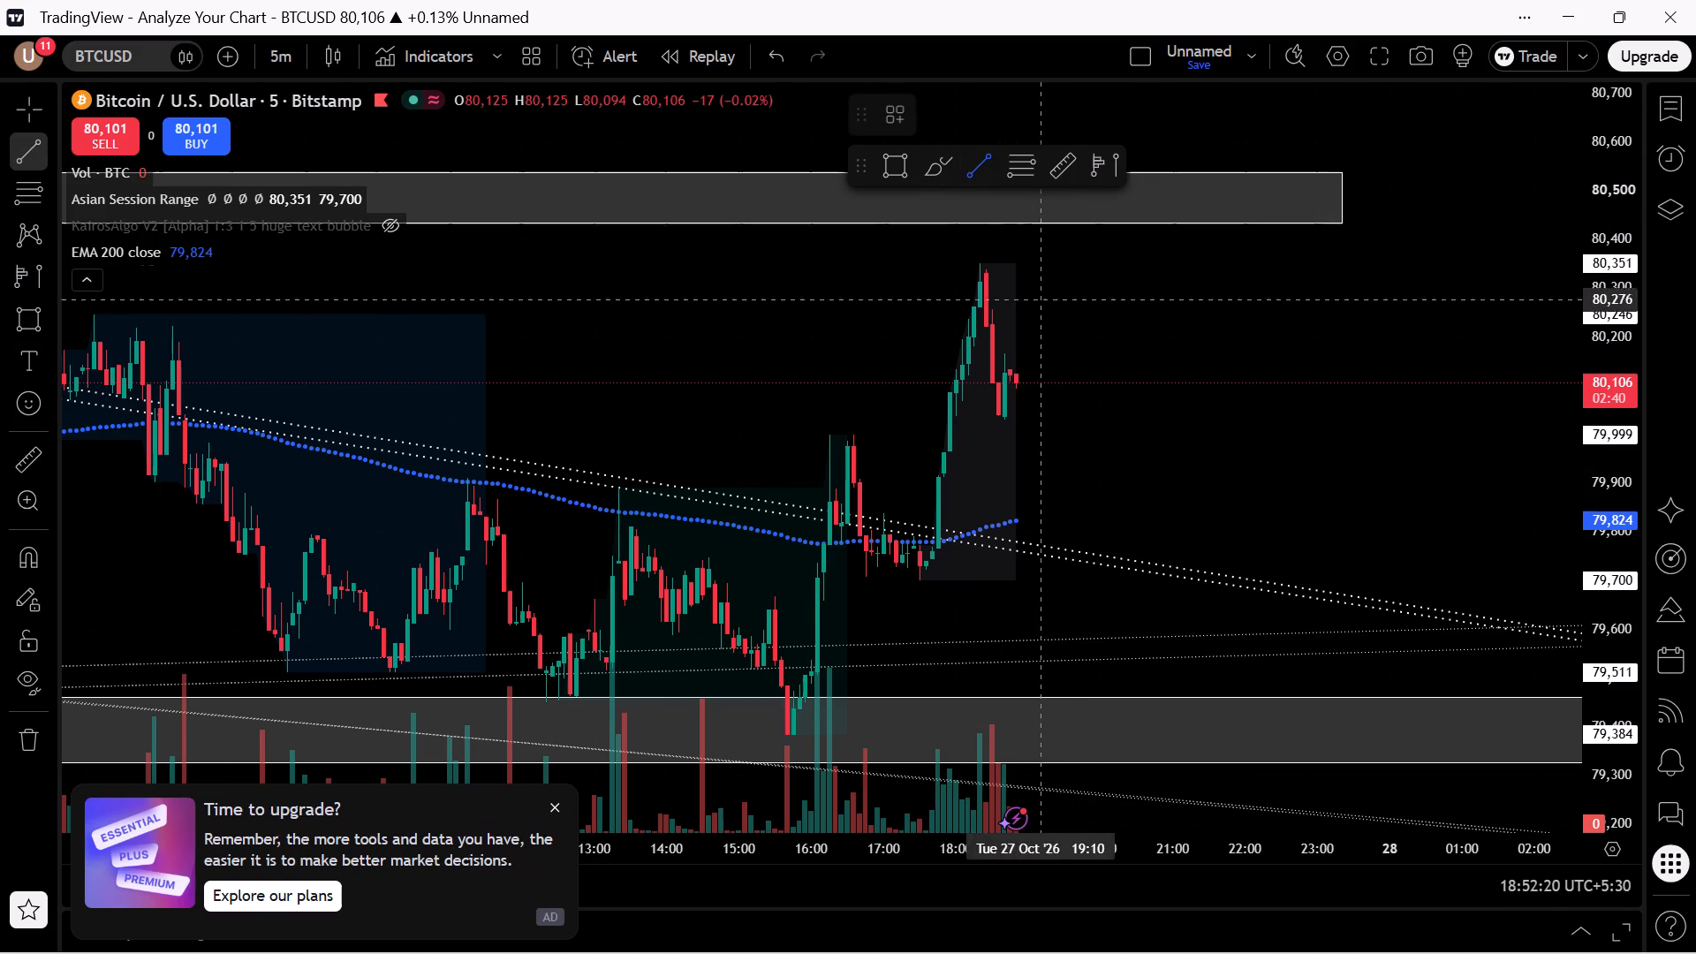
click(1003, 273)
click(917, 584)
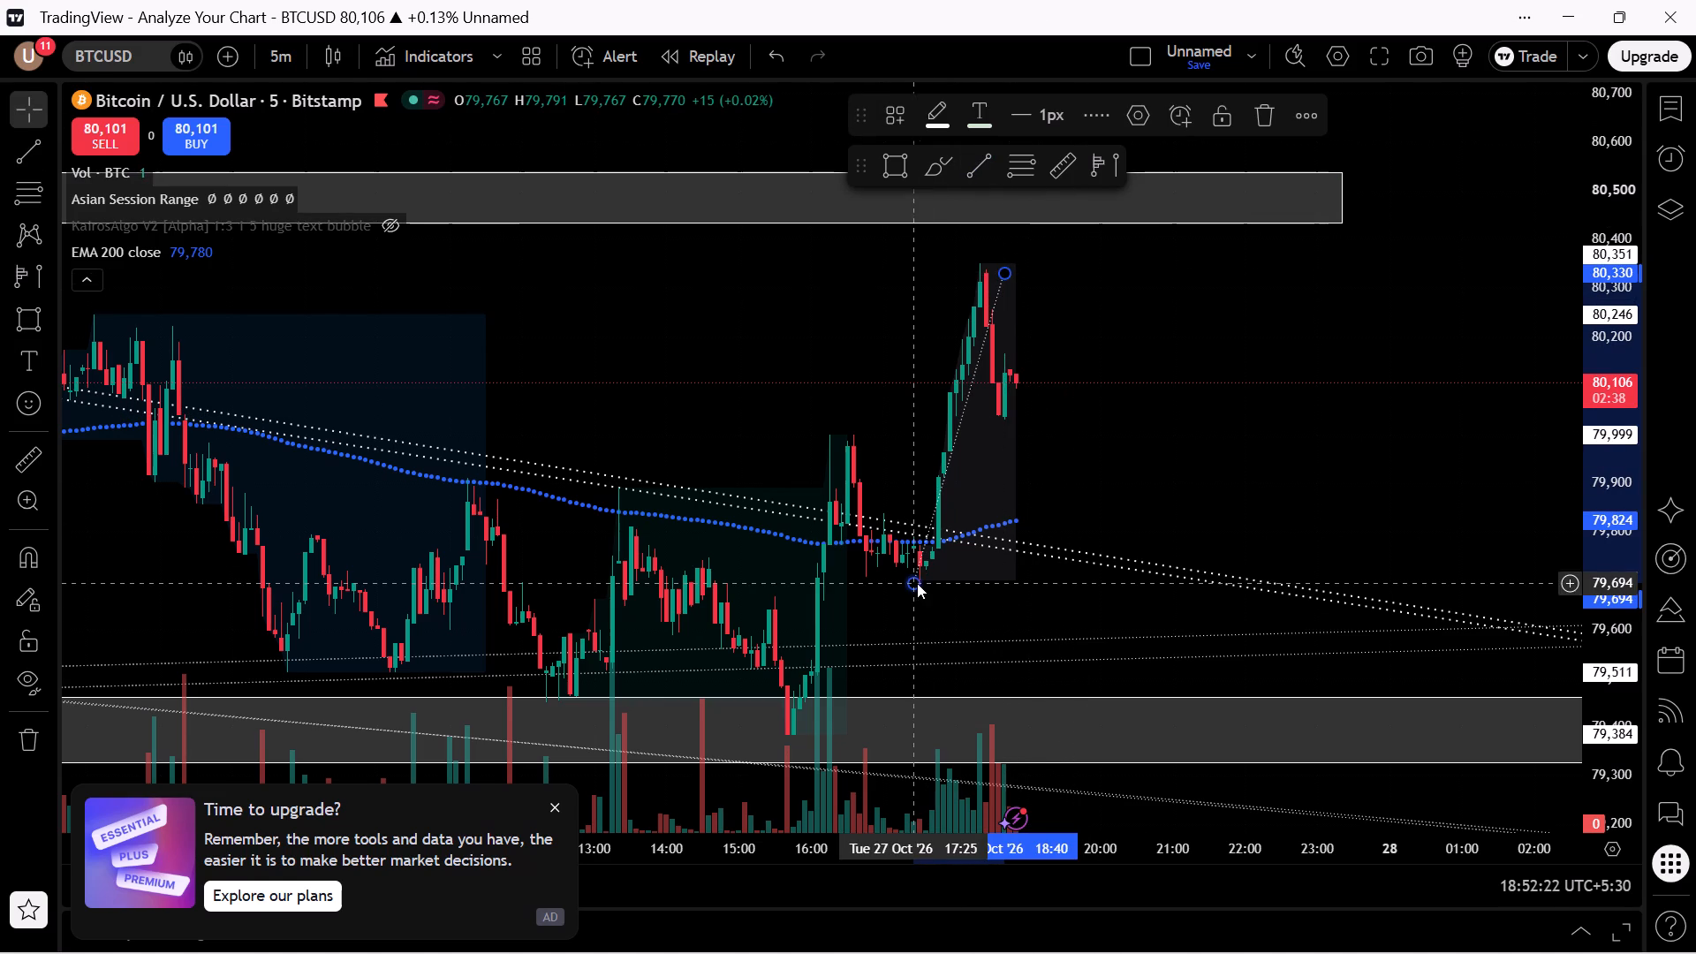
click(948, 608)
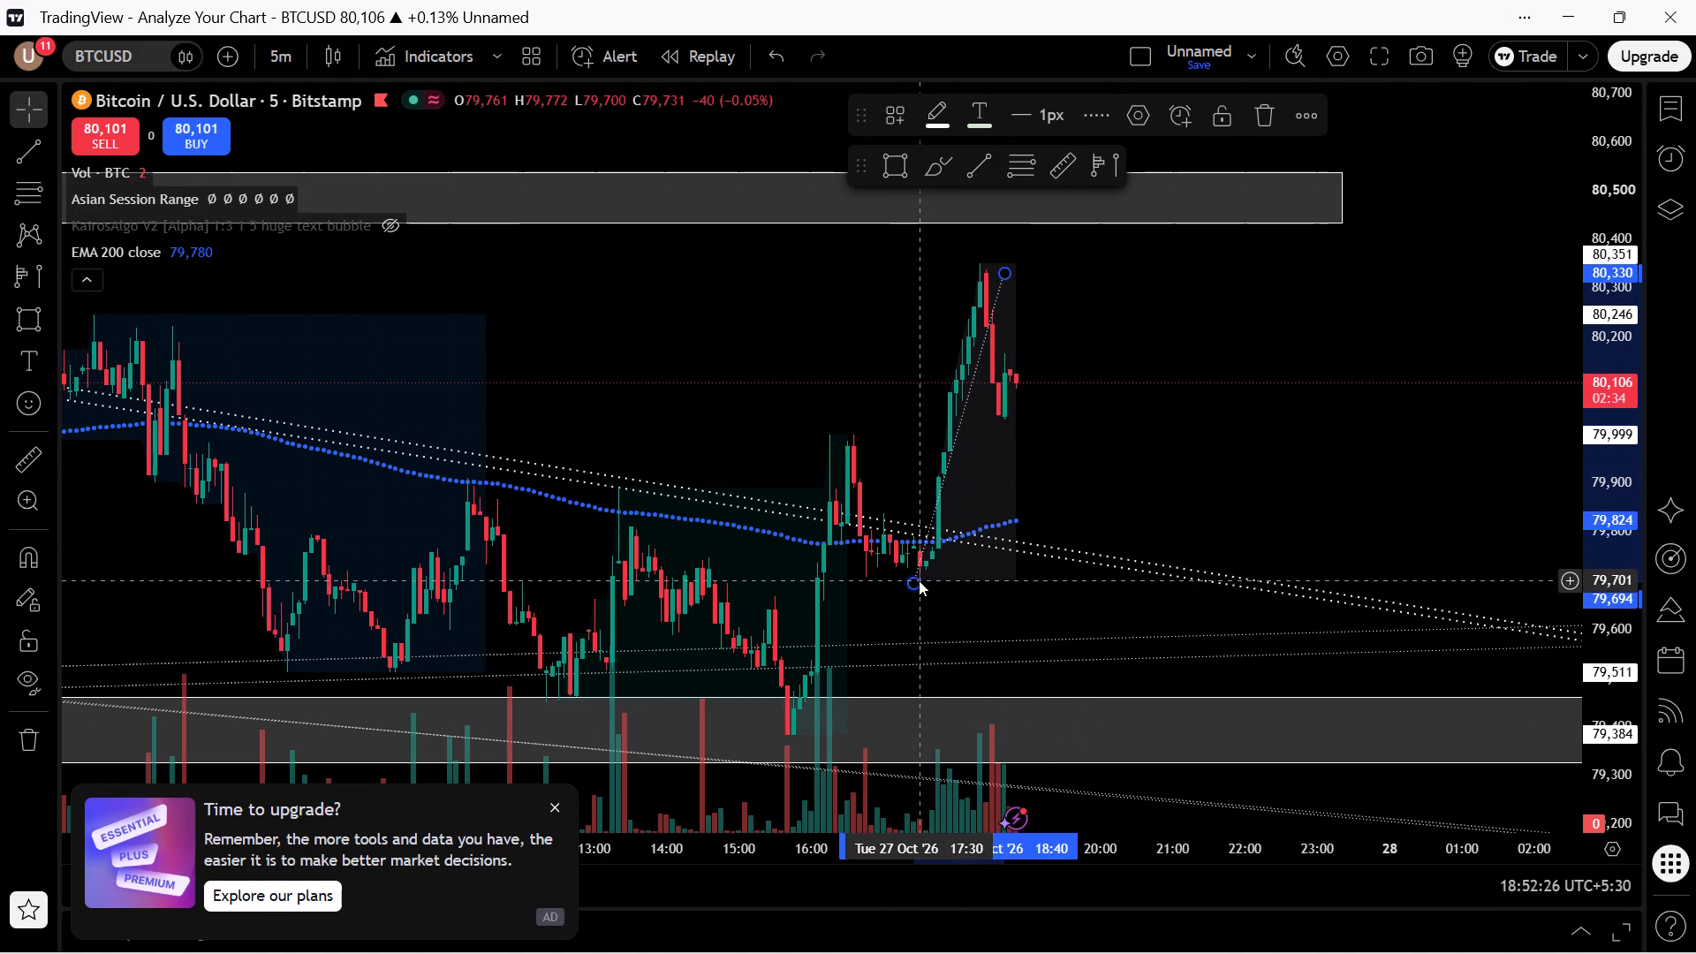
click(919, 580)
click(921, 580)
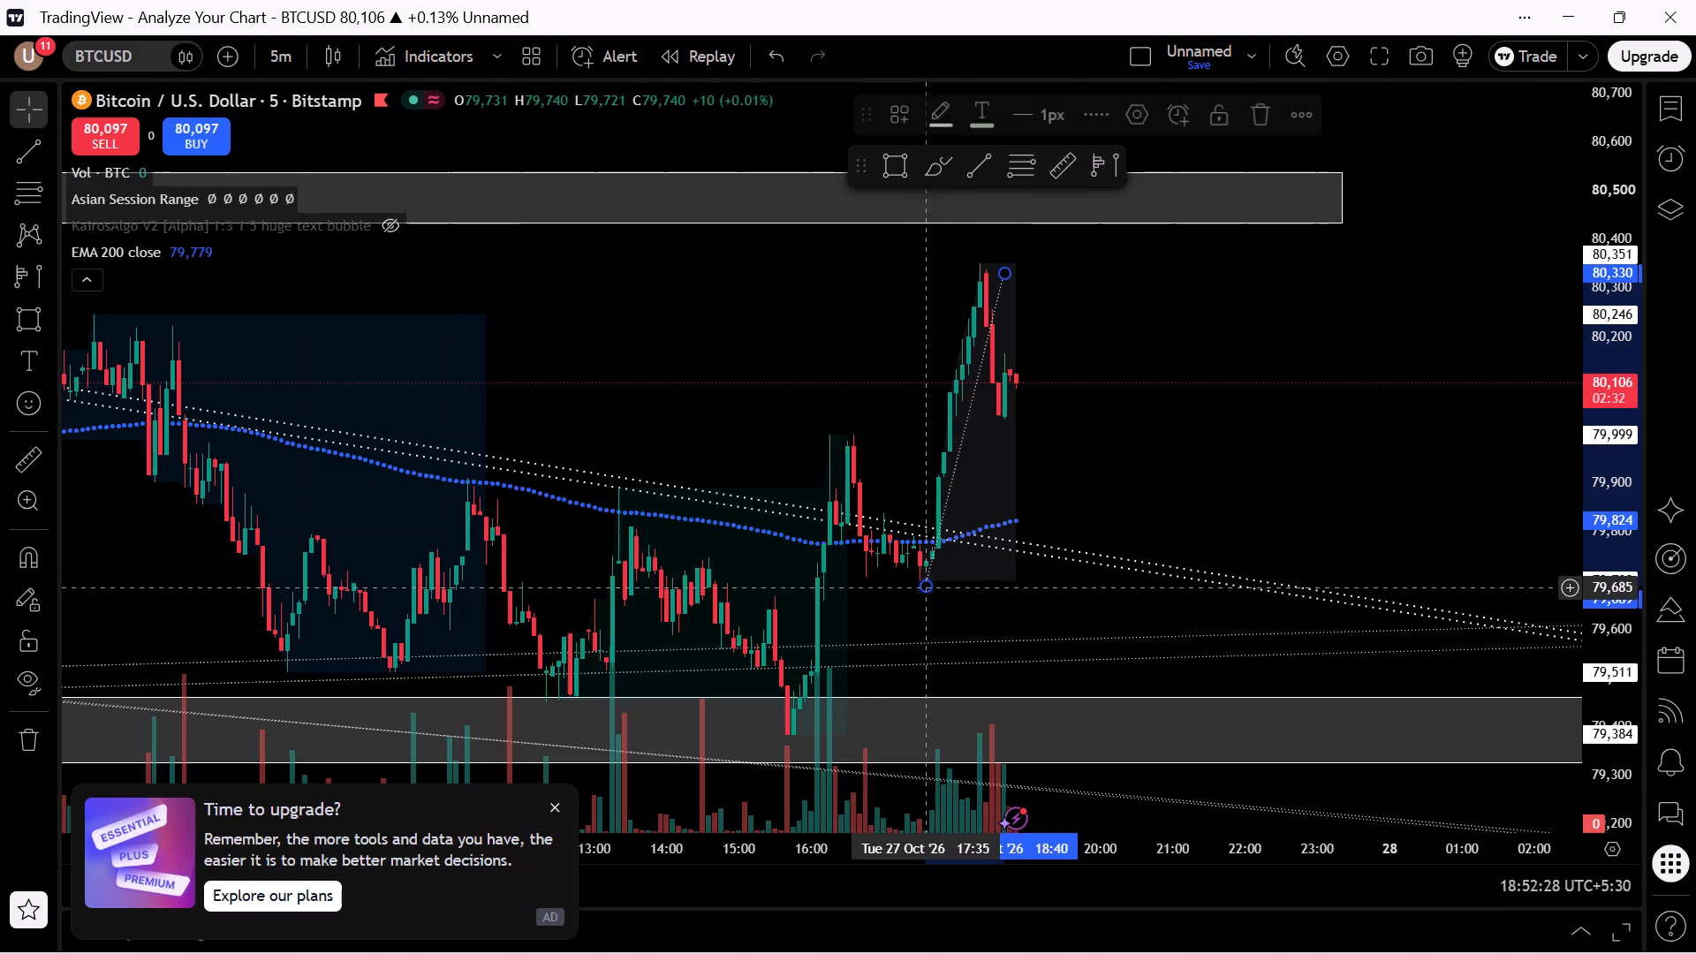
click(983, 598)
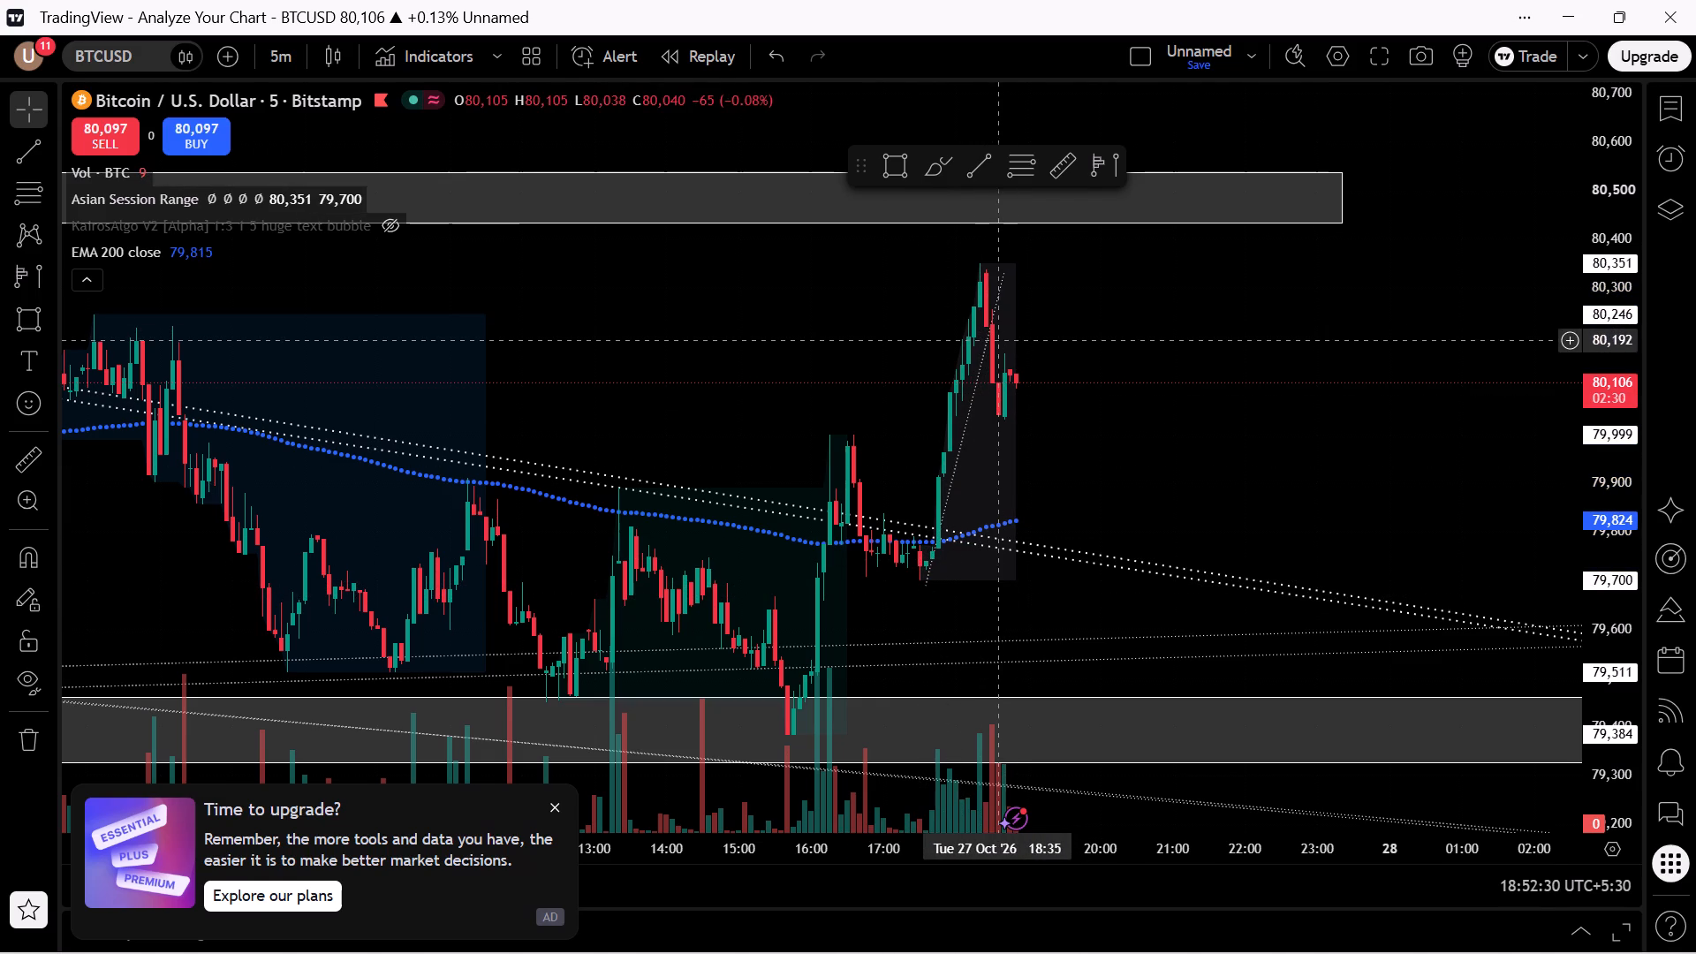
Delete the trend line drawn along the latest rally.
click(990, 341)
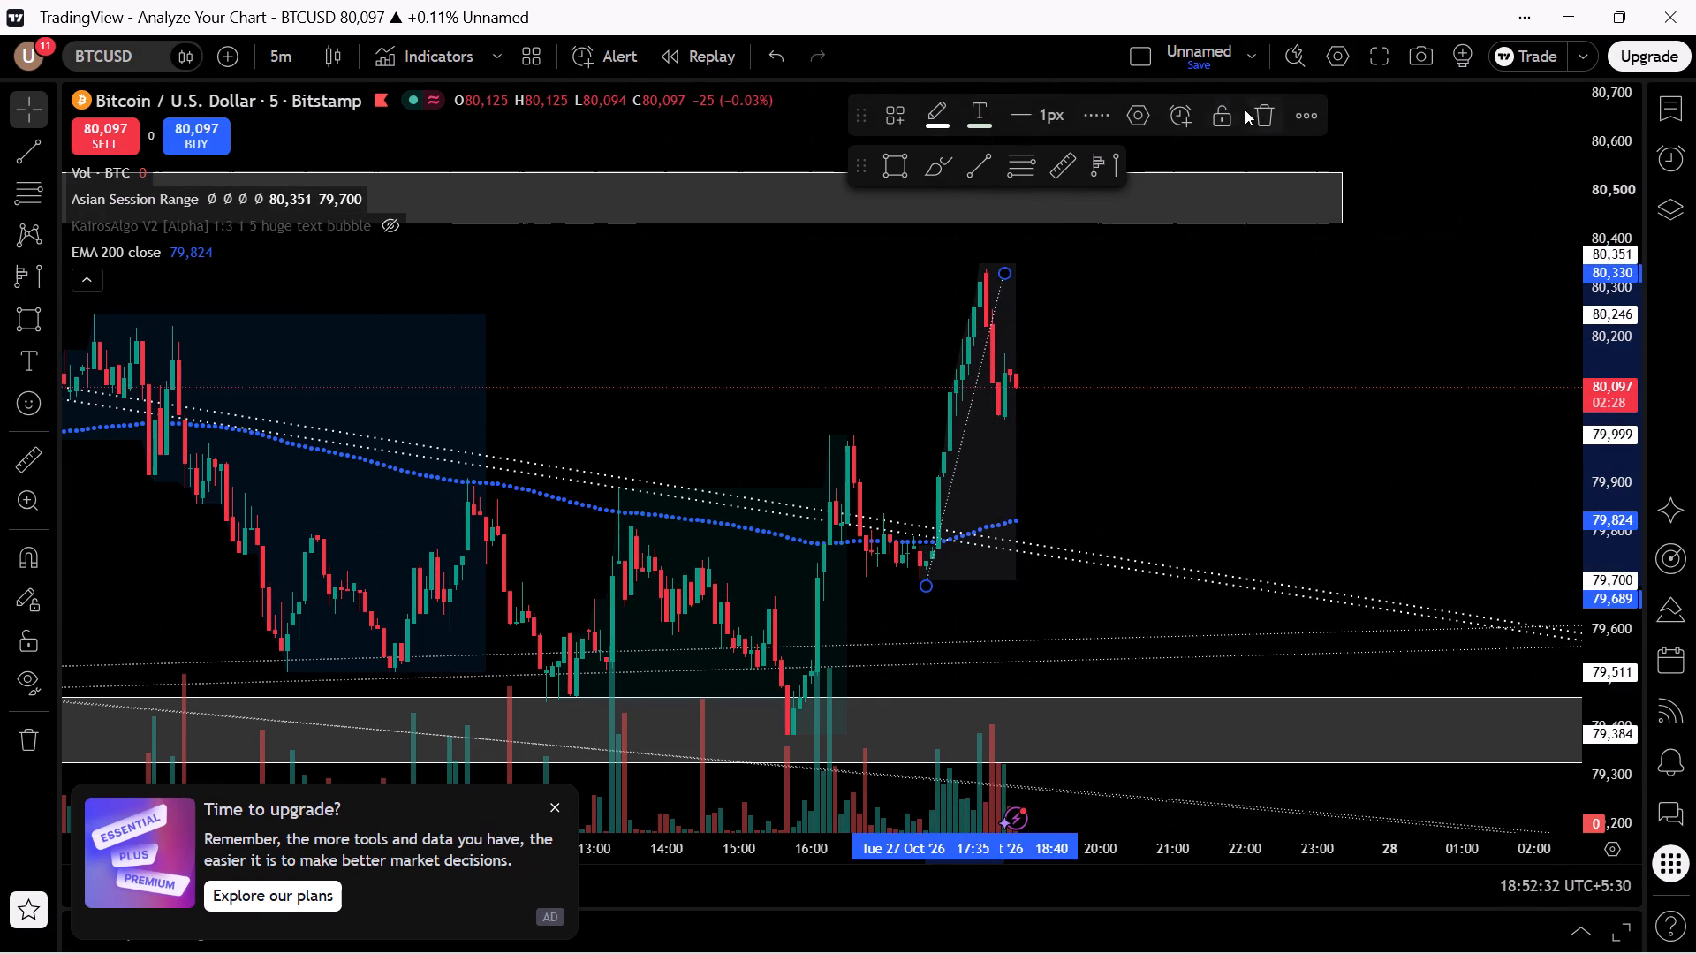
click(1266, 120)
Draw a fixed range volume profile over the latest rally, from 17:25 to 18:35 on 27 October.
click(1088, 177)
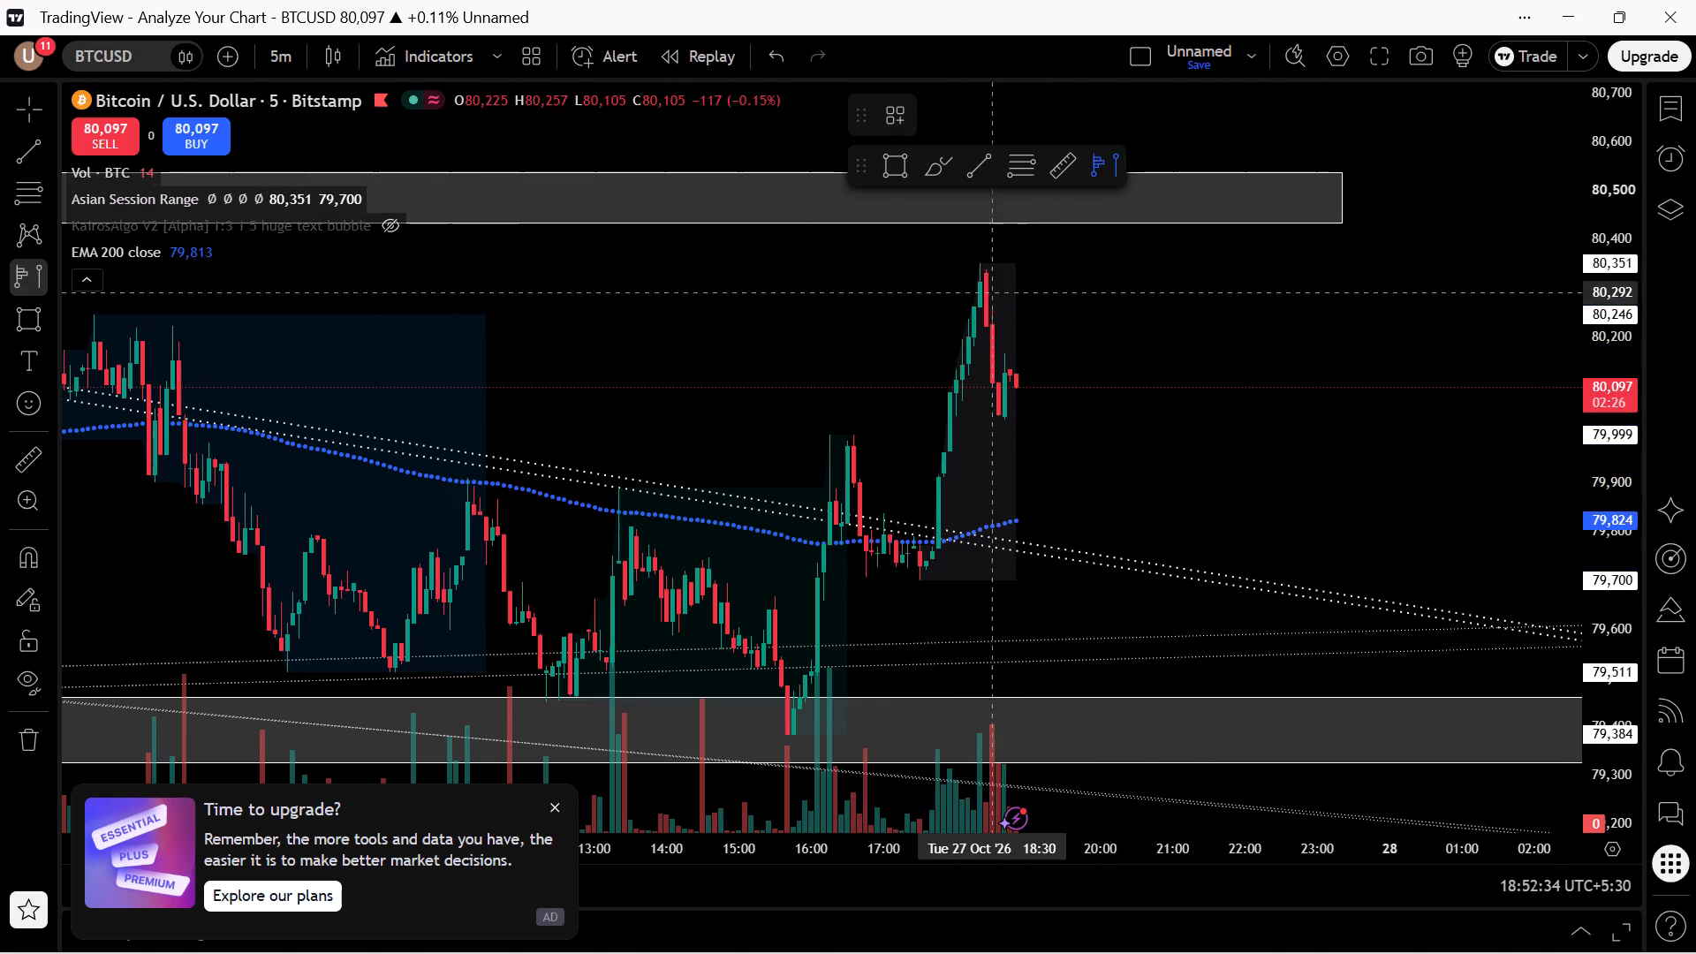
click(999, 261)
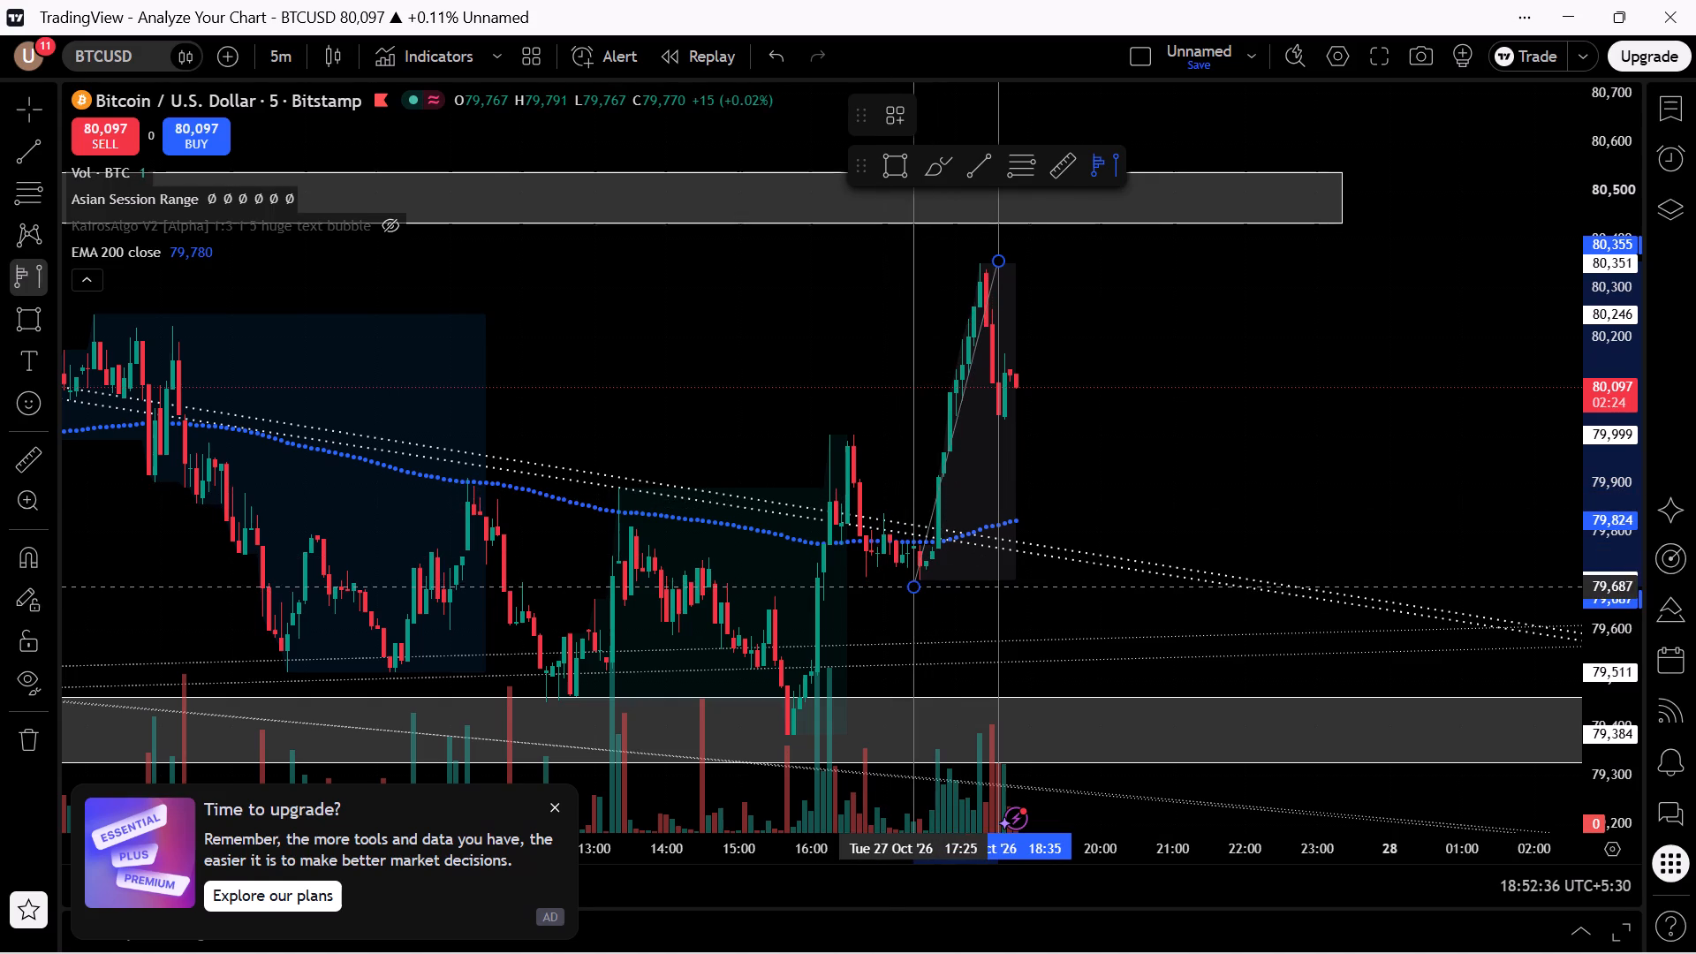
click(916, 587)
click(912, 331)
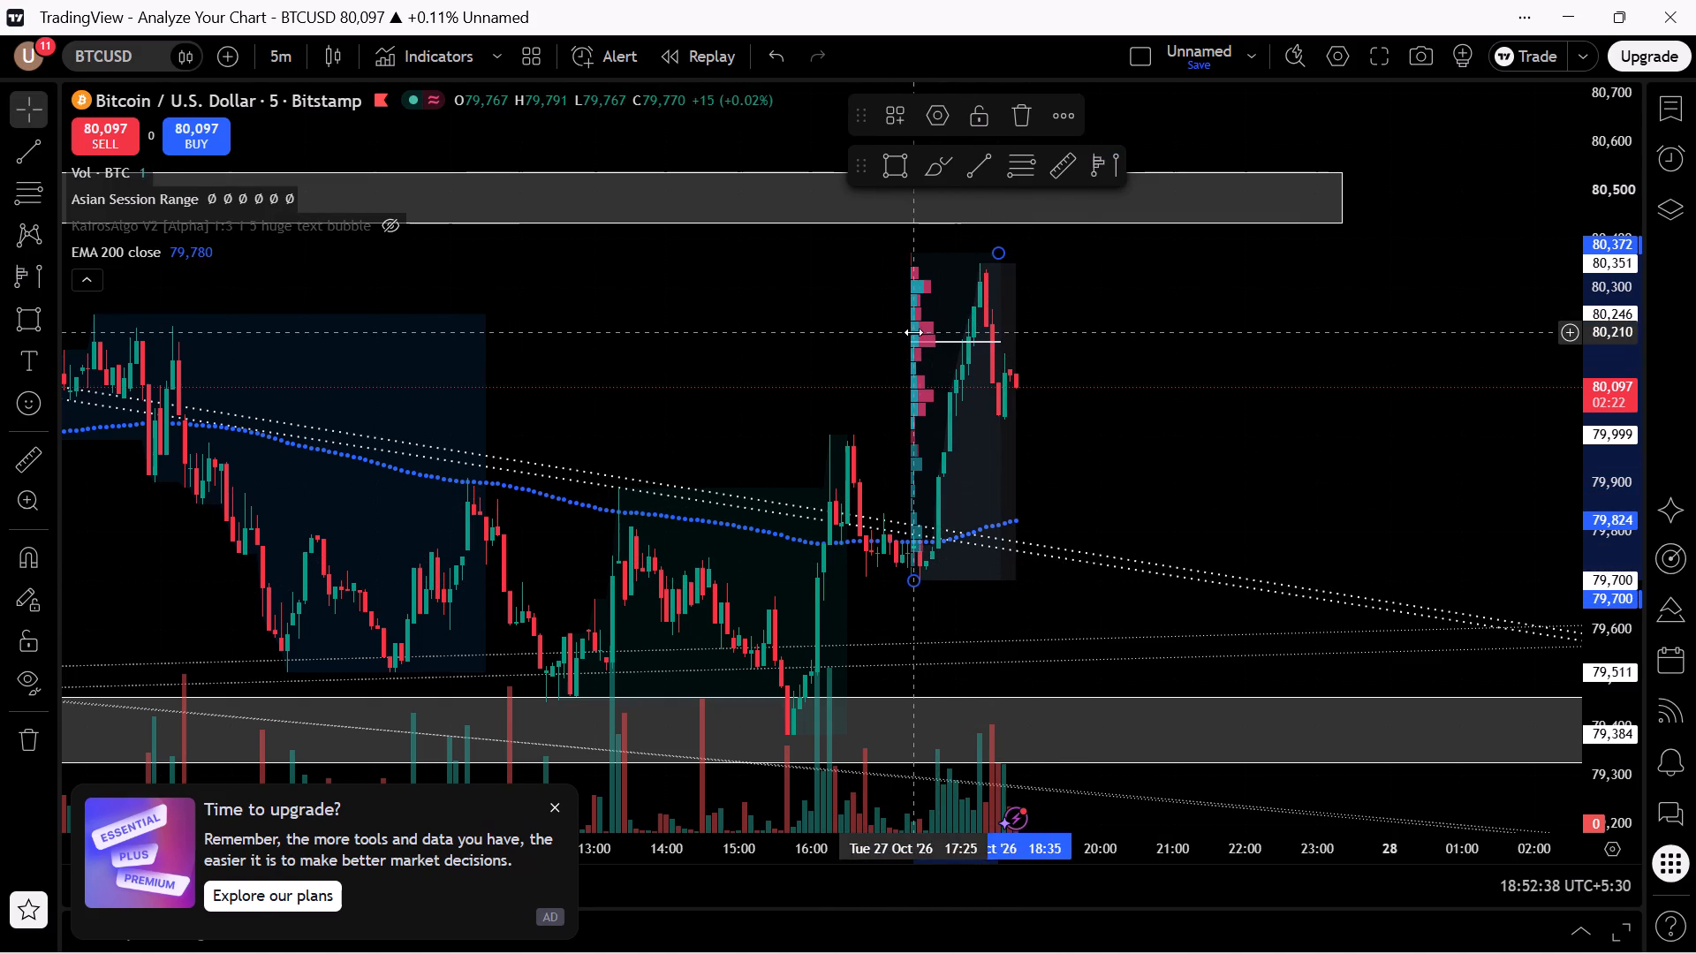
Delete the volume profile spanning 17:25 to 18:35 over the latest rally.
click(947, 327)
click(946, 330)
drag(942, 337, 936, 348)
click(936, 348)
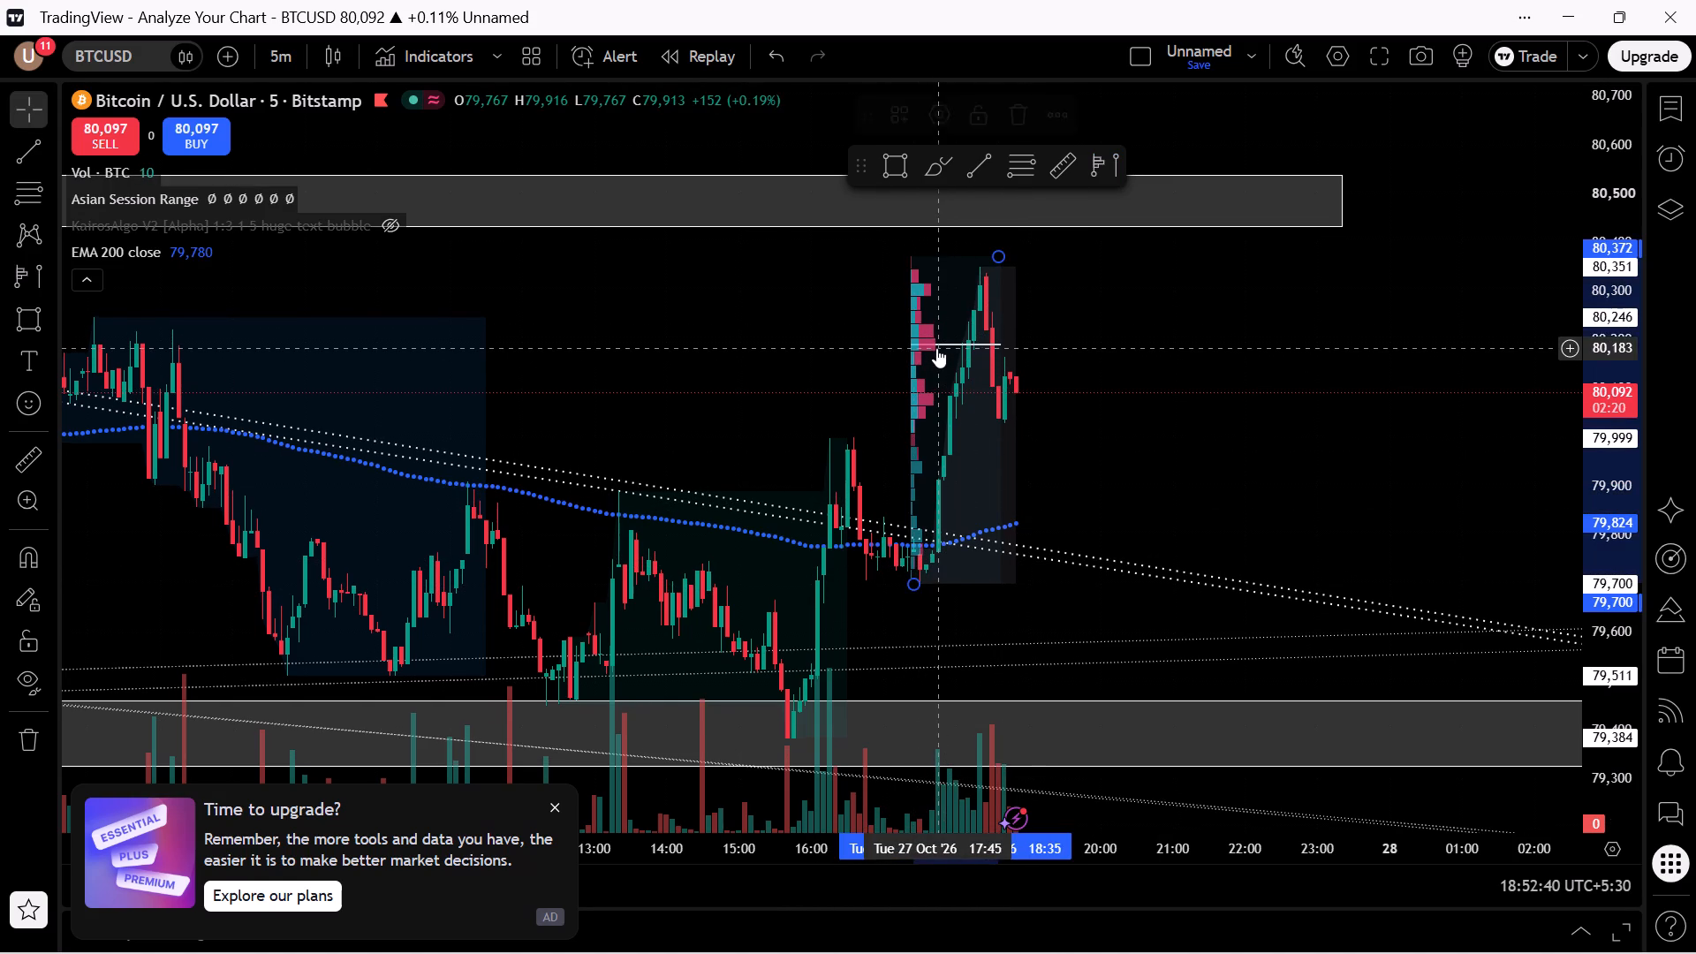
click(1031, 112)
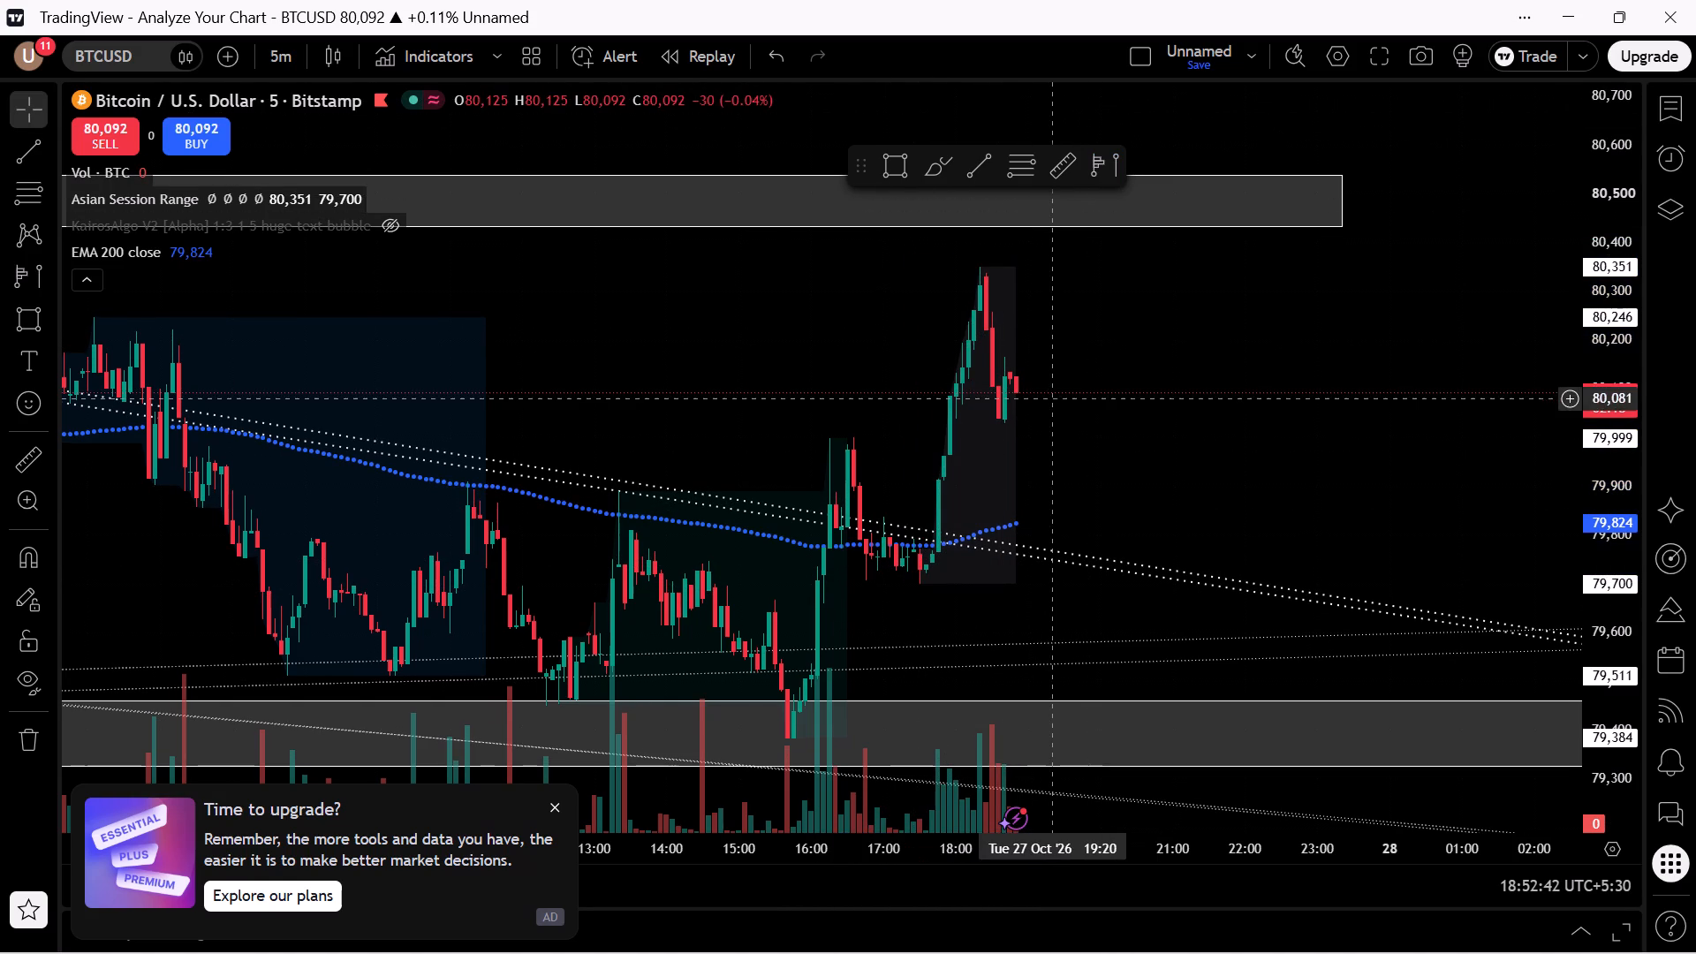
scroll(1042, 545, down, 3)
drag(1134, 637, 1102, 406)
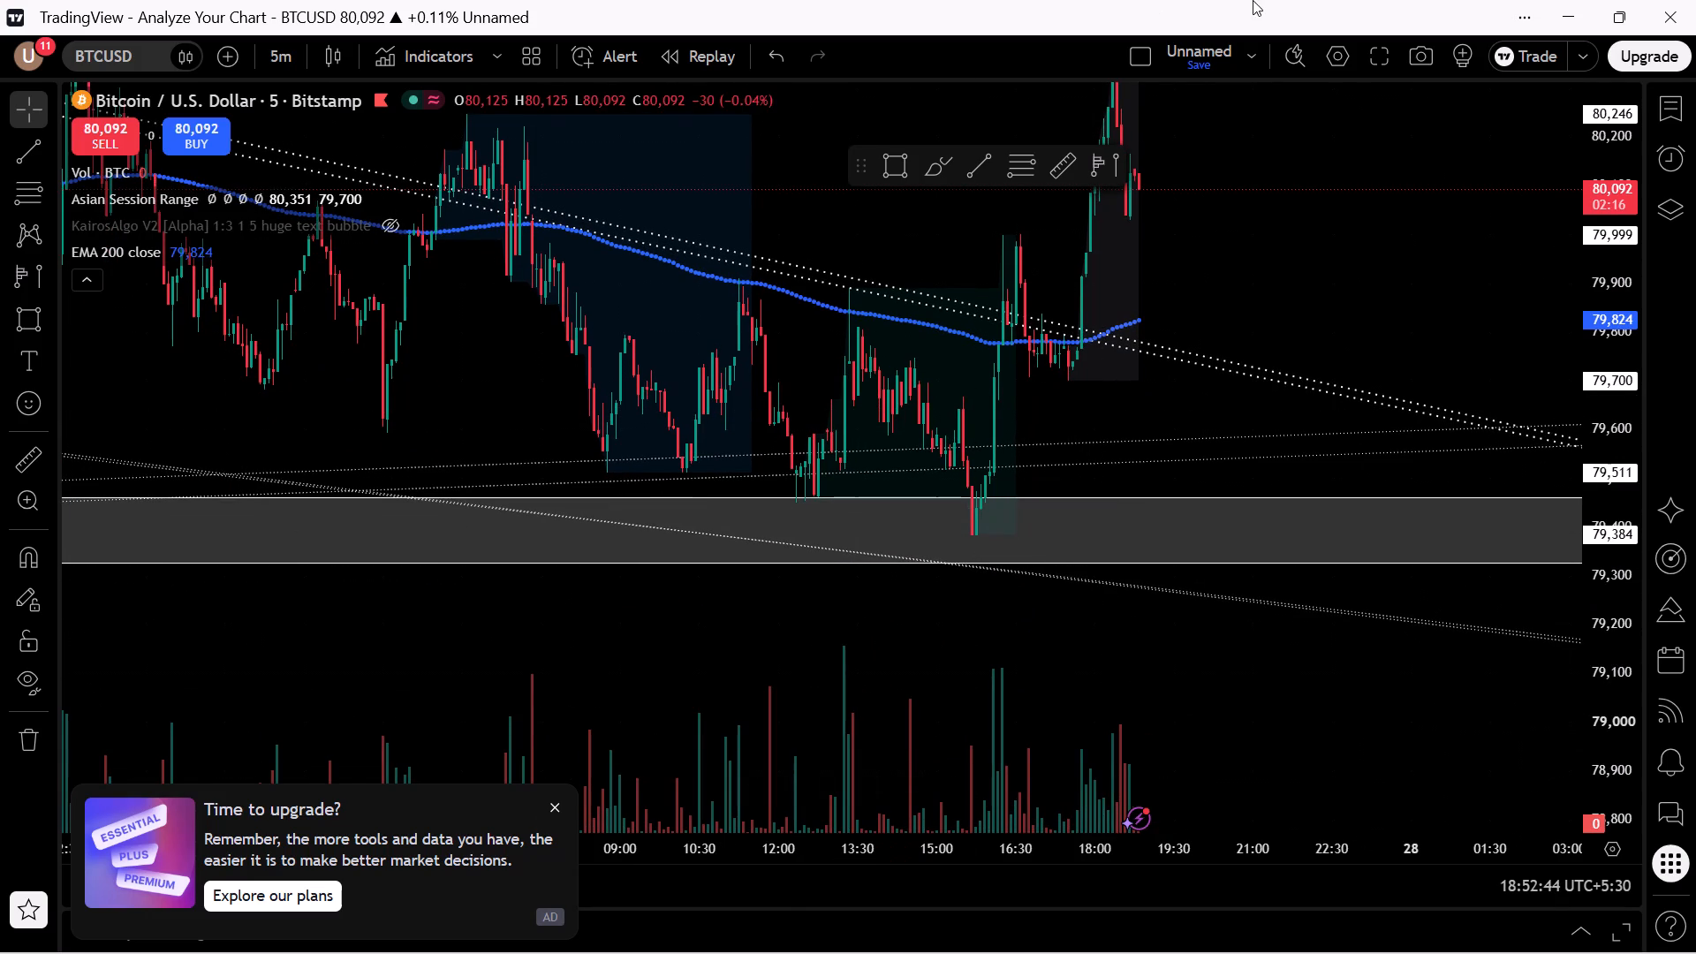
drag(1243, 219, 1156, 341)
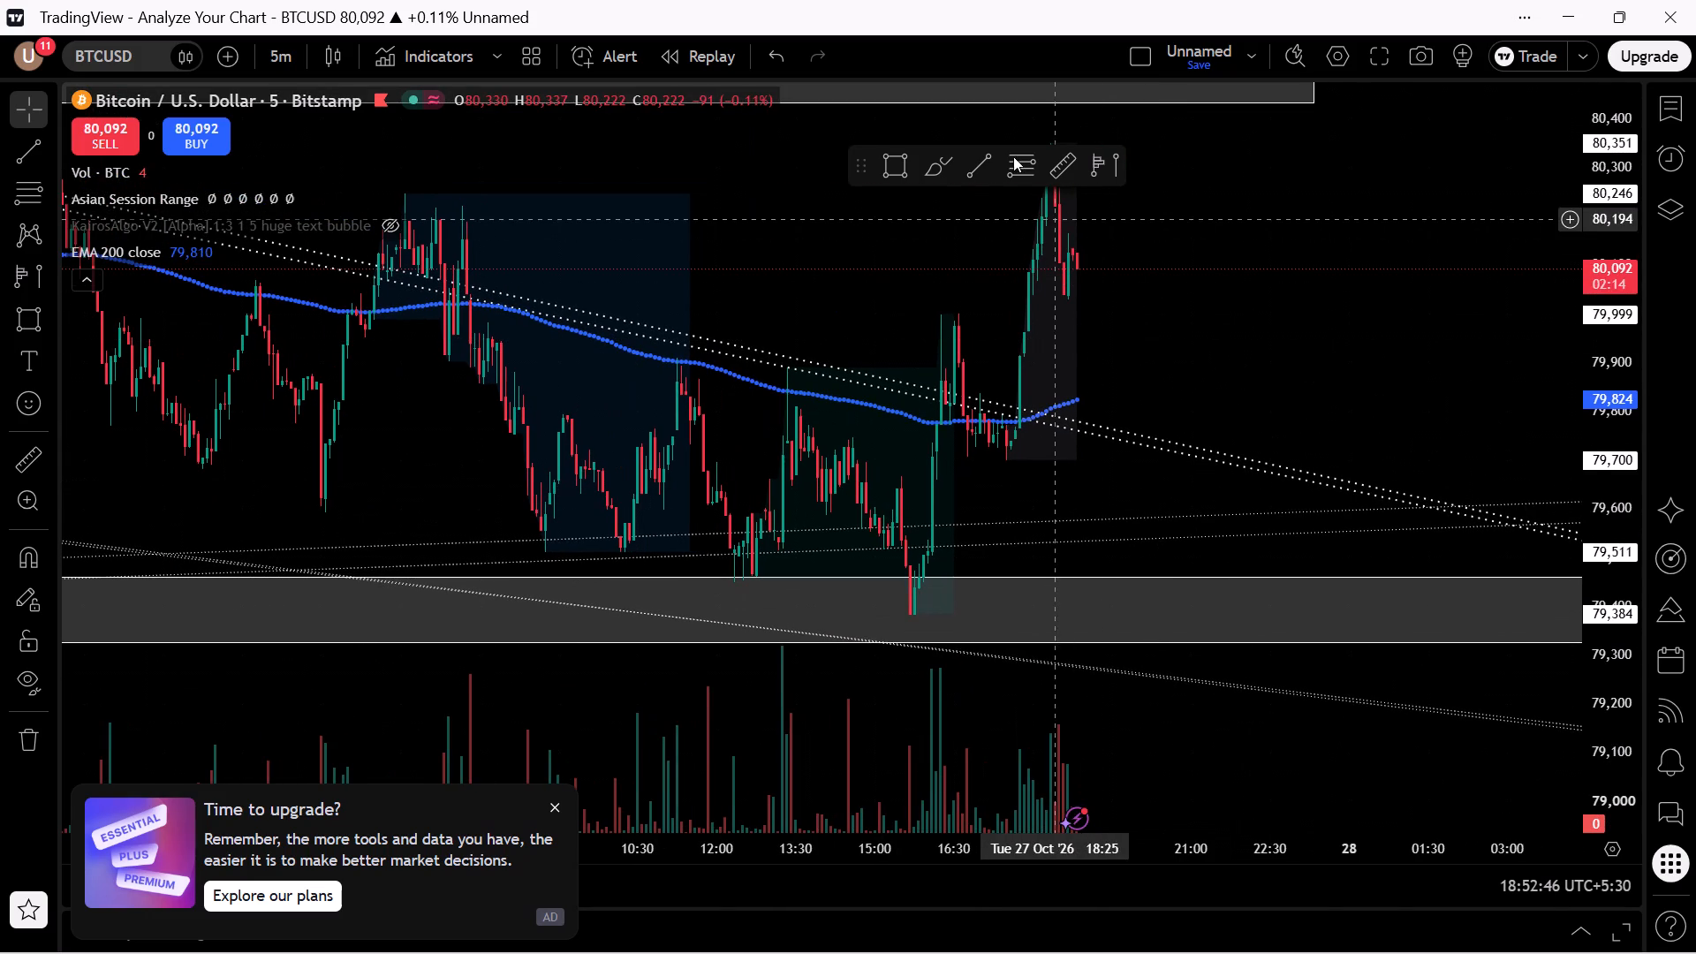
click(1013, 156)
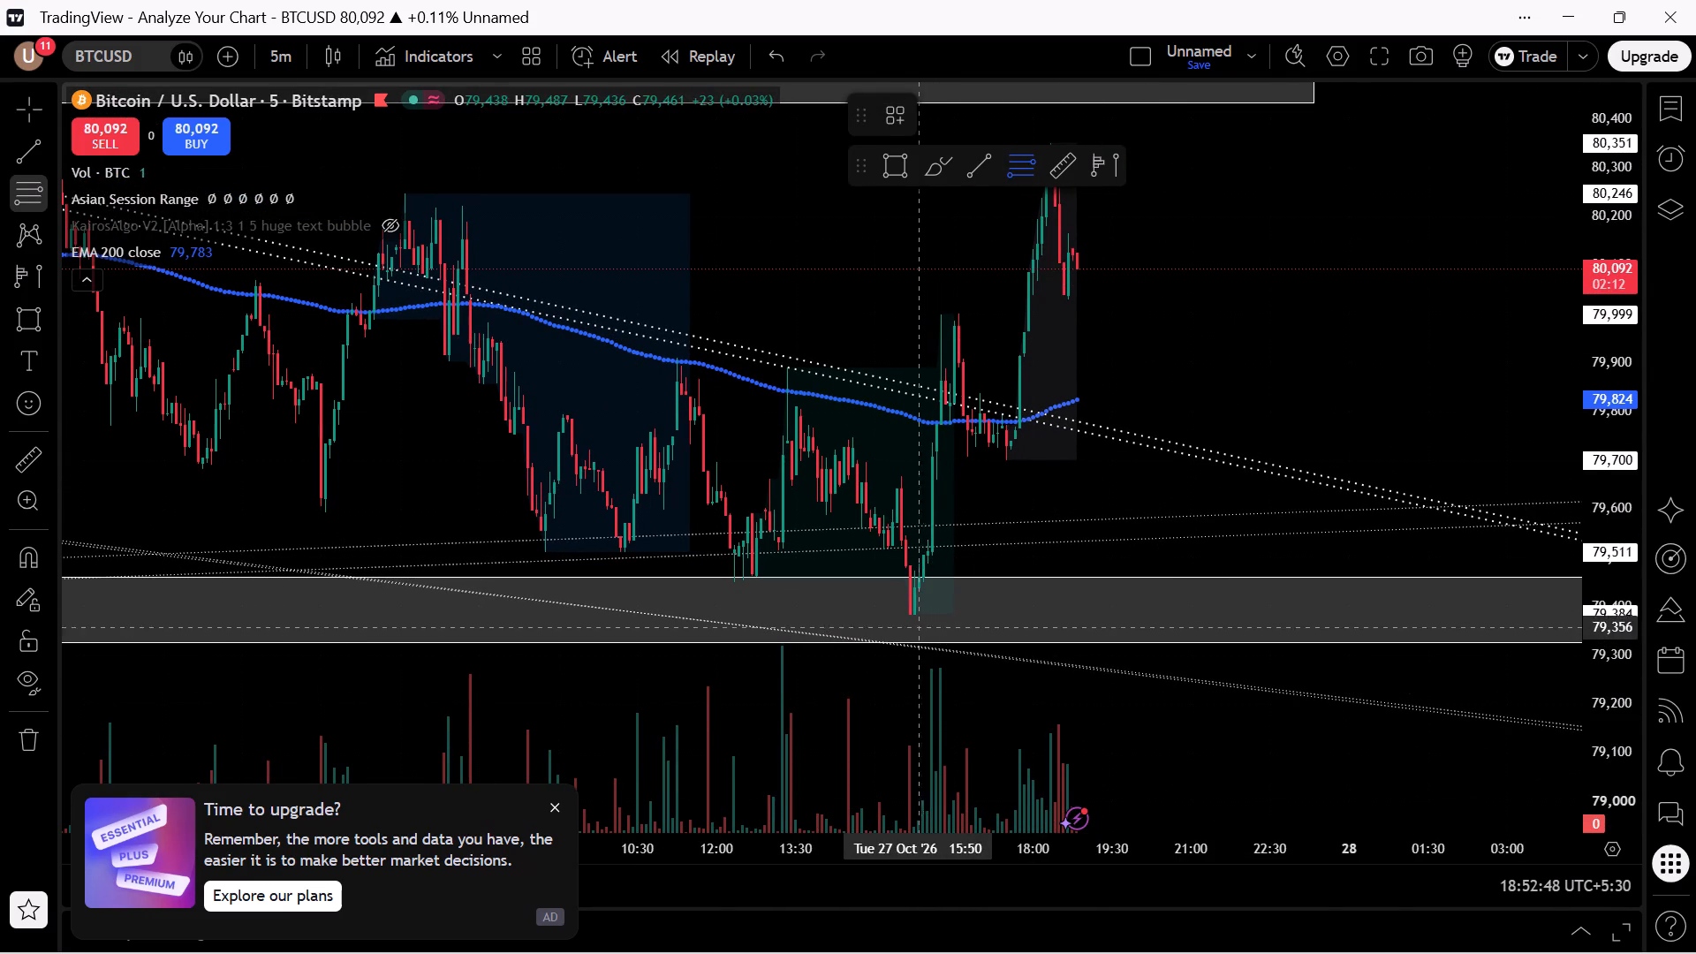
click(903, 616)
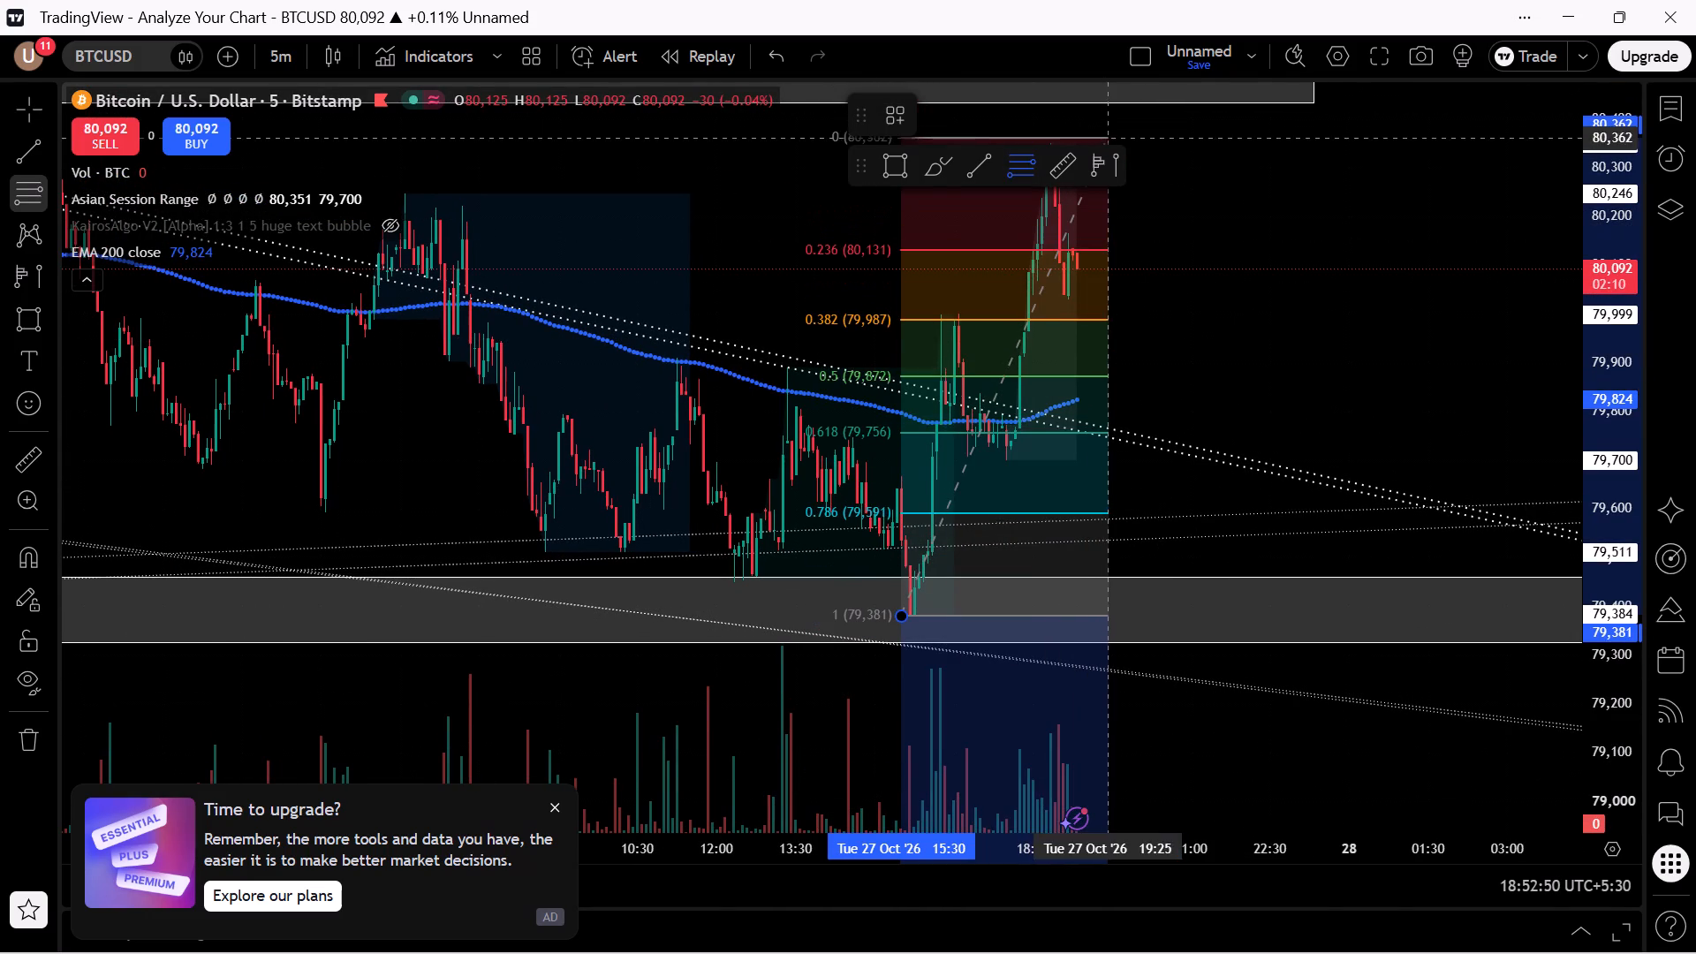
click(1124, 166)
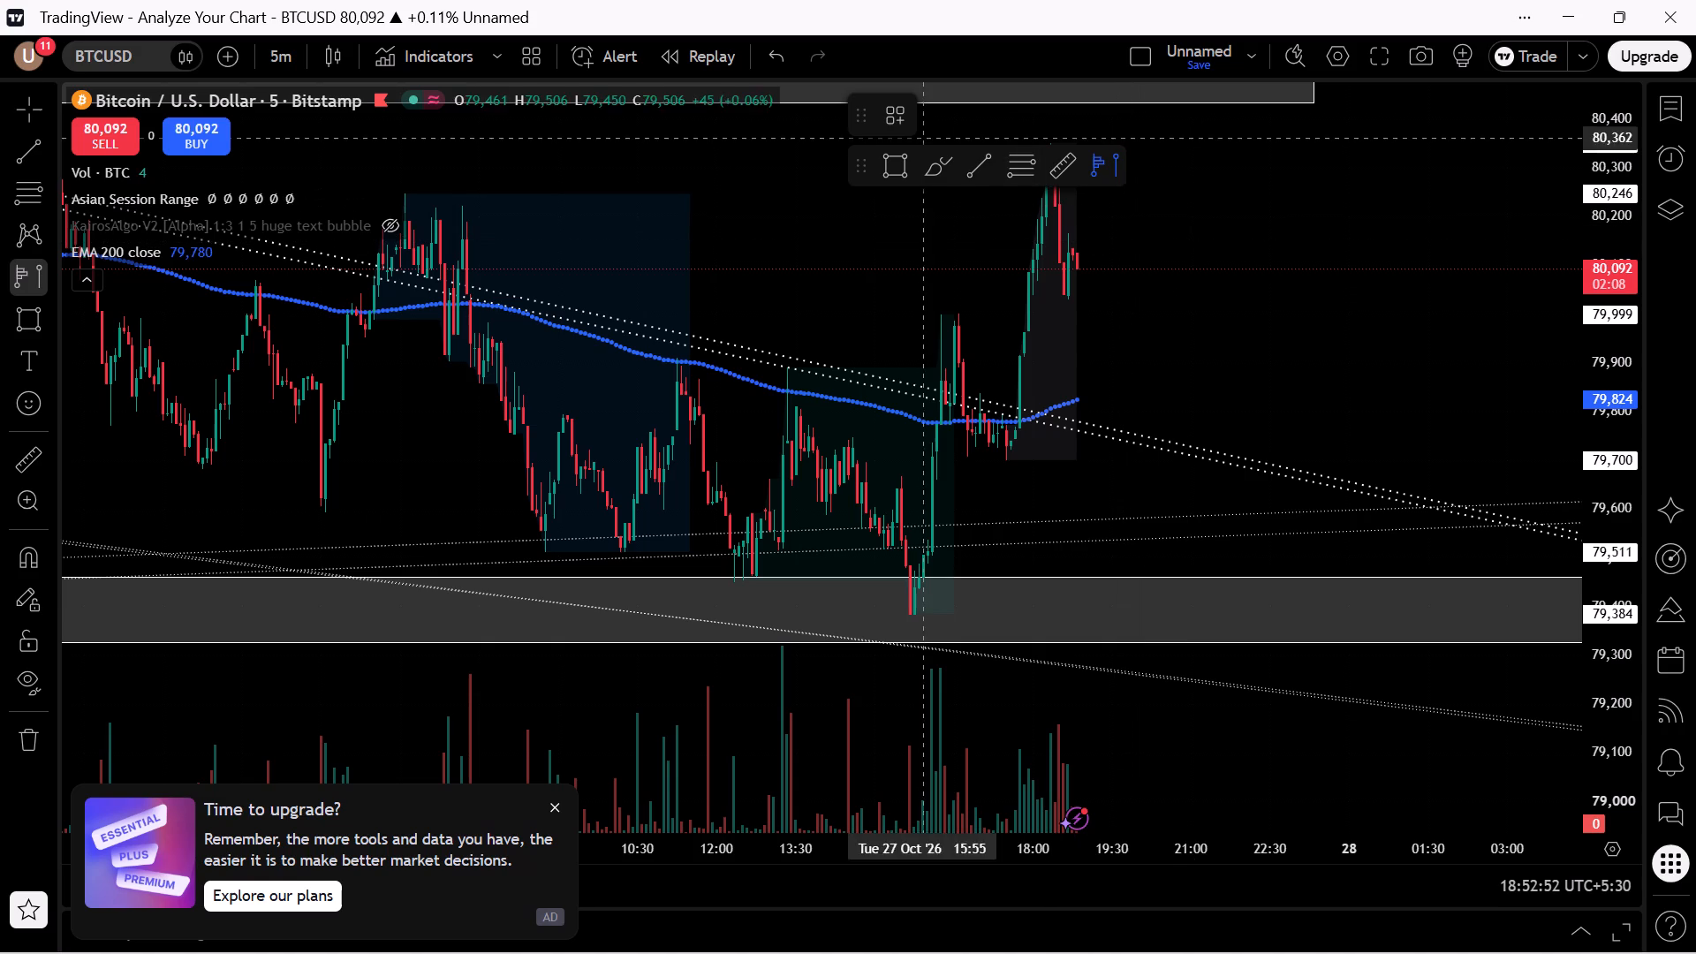
Draw a Fibonacci retracement from the swing low at about 79,393 at 15:35 up to about 80,343, near the rally's high.
click(1033, 159)
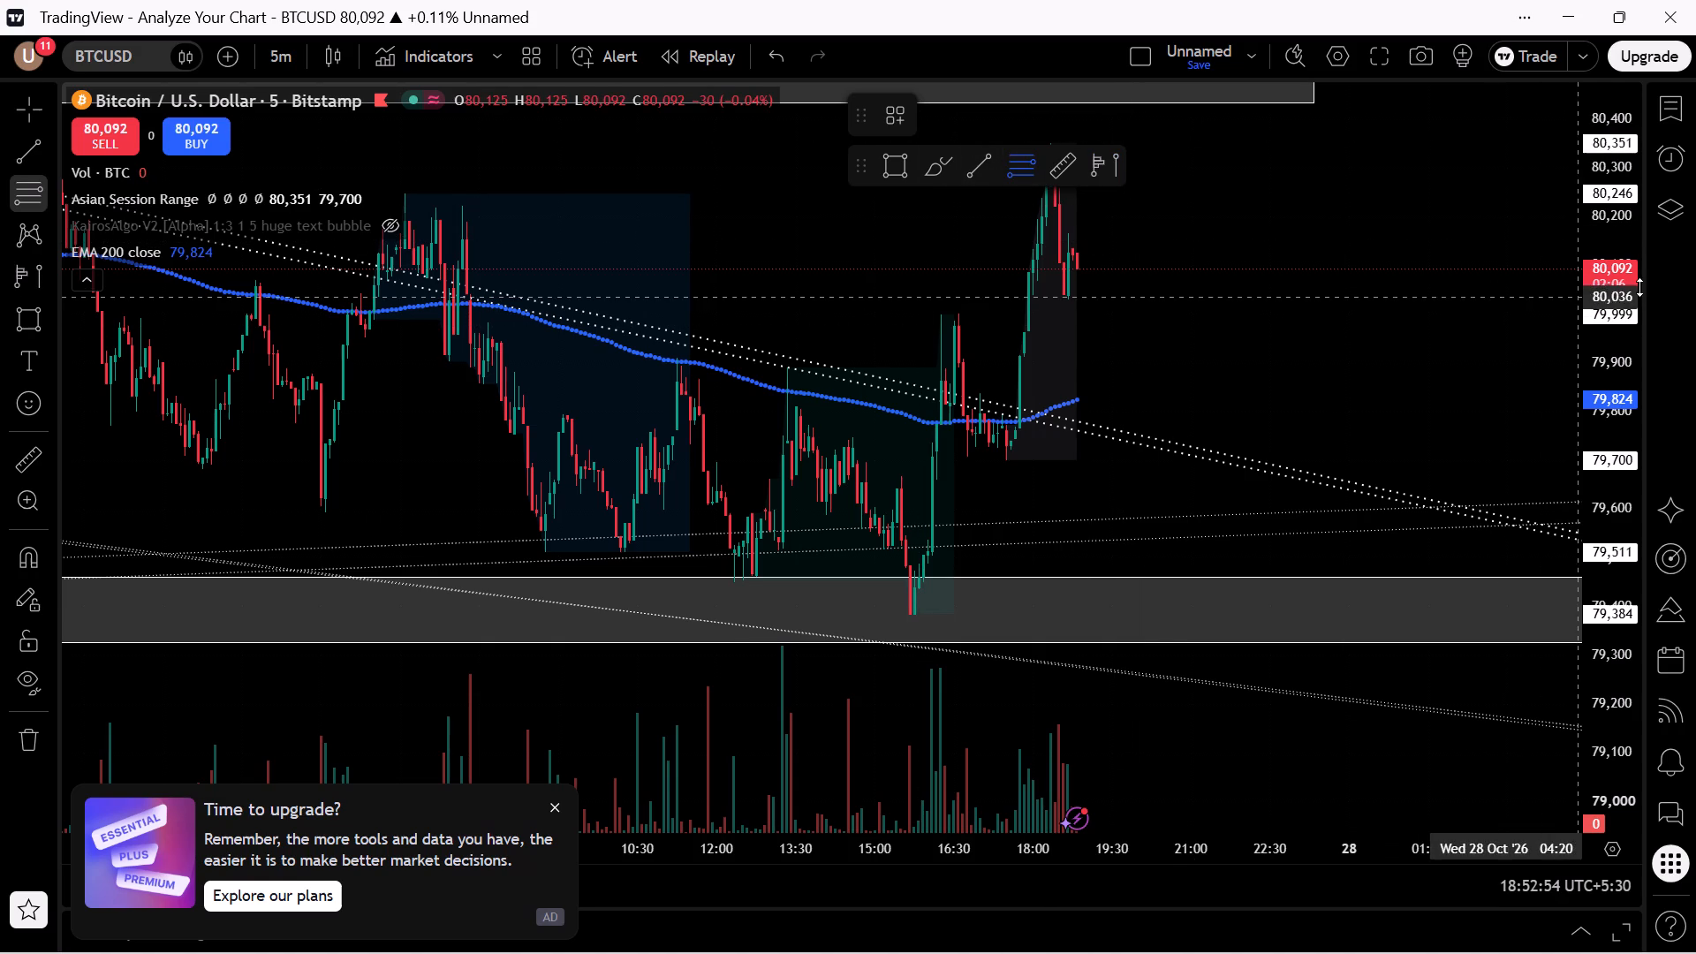
drag(1635, 302, 1616, 452)
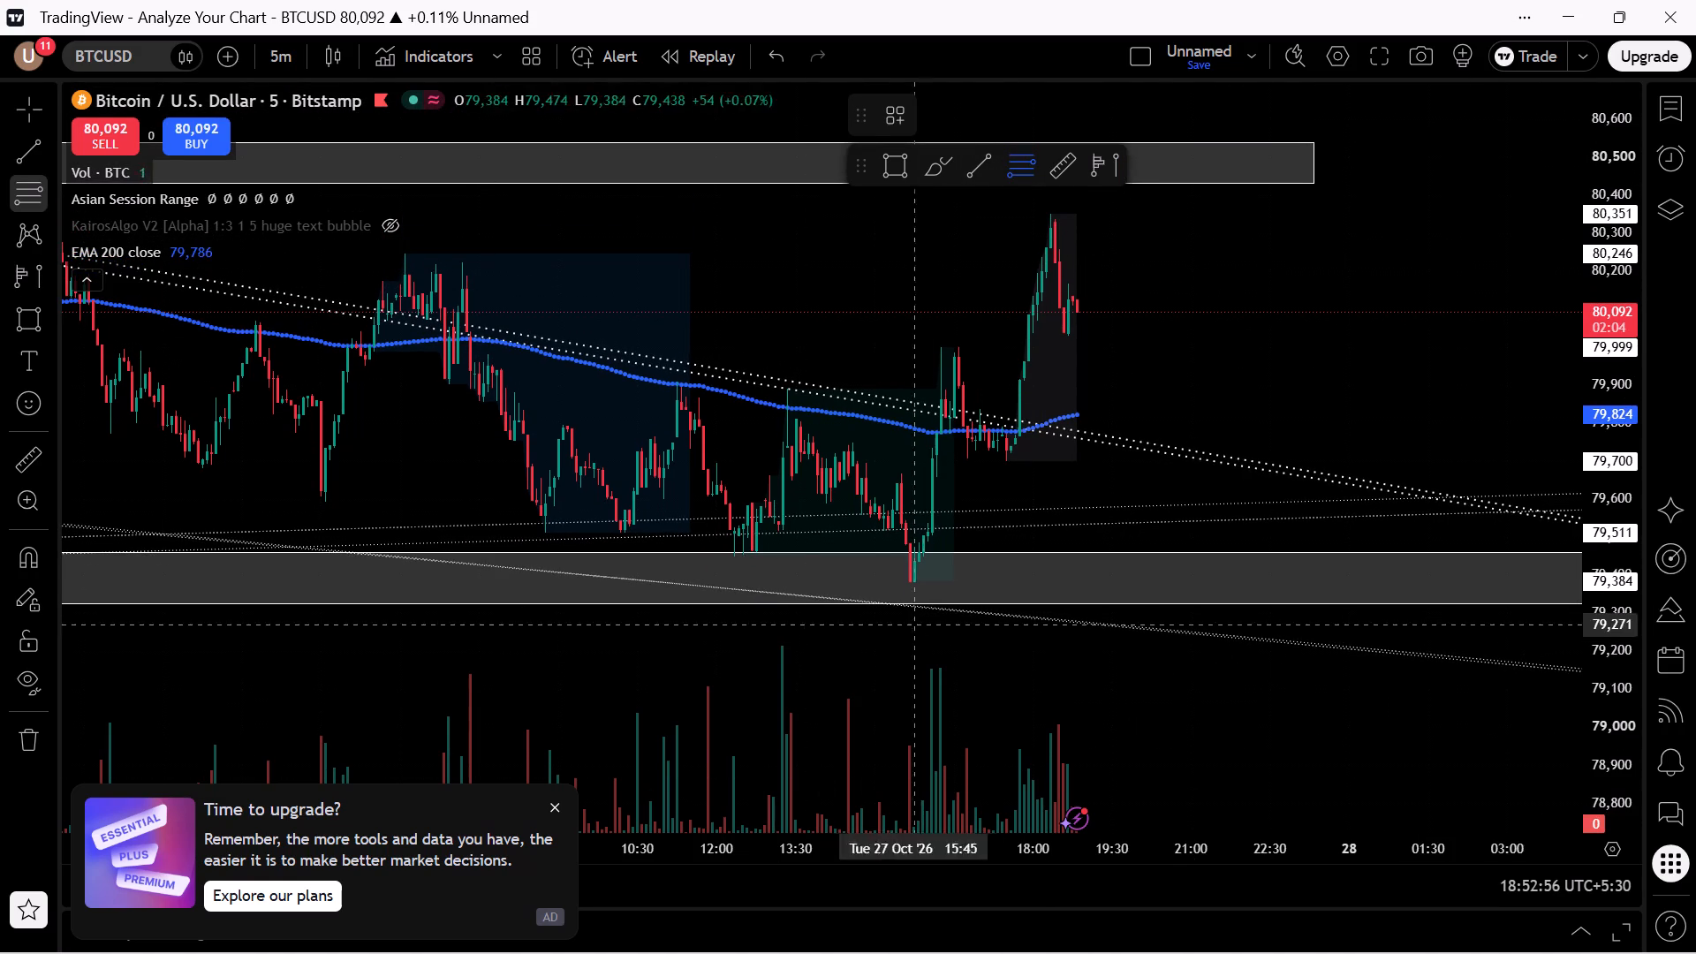
click(906, 578)
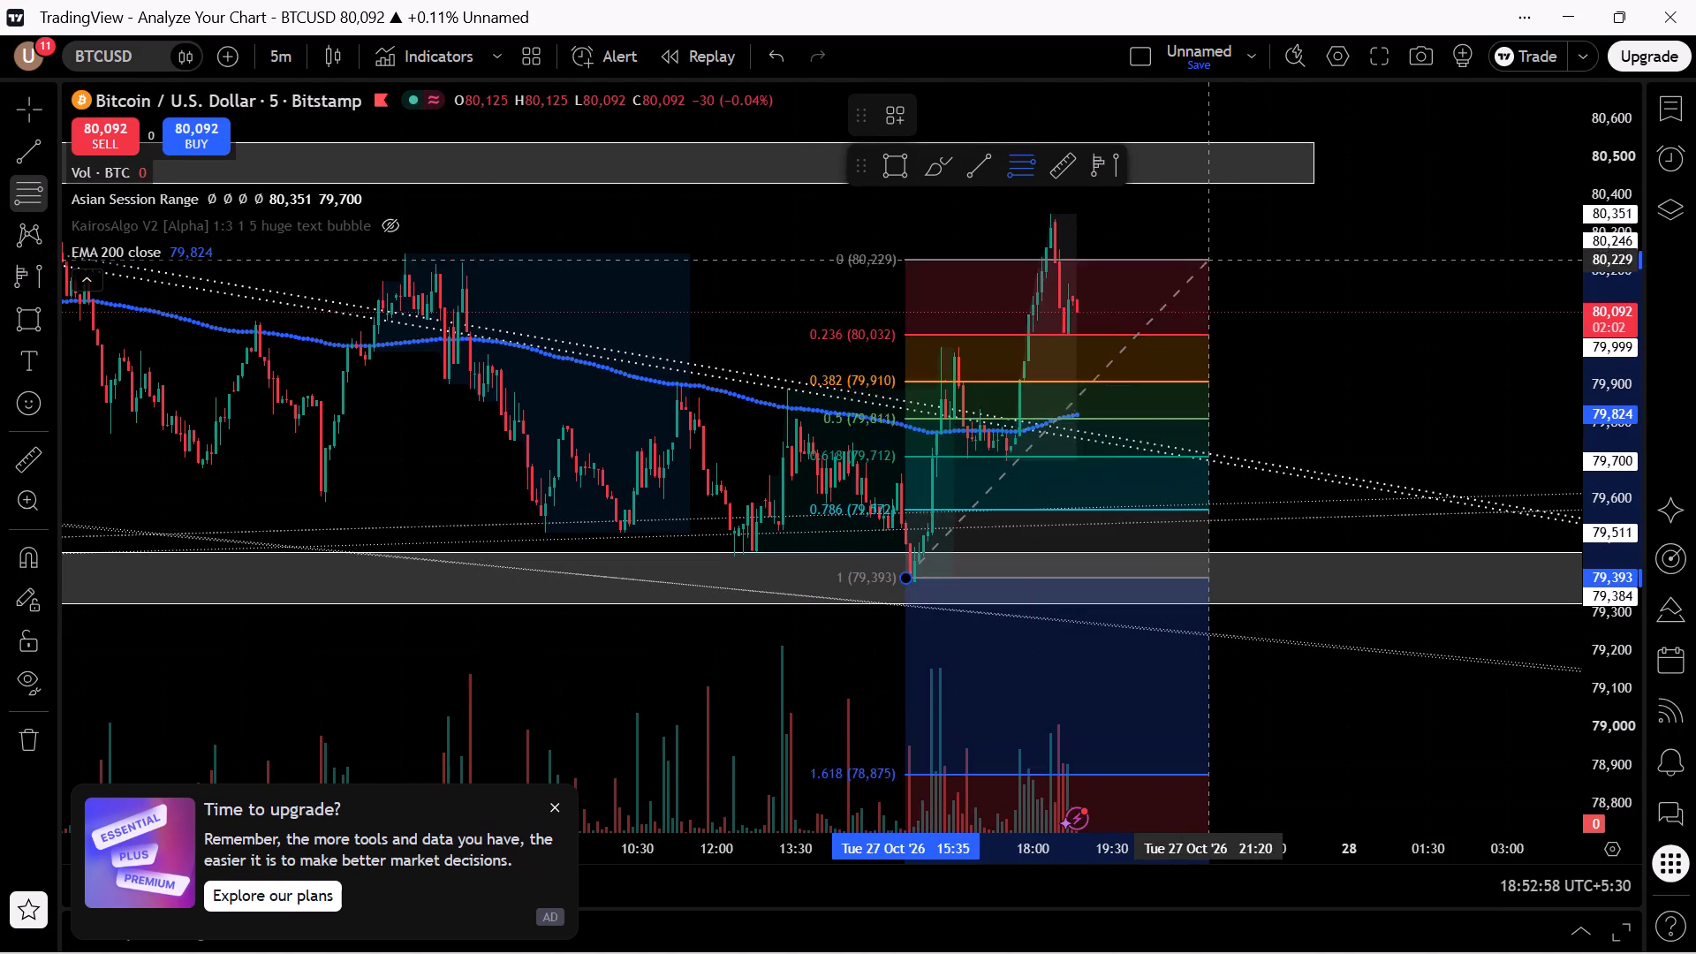
click(1221, 217)
Move the Fibonacci retracement's upper anchor to about 80,366 at 23:00 on 27 October, just above the rally's high.
scroll(1270, 435, up, 3)
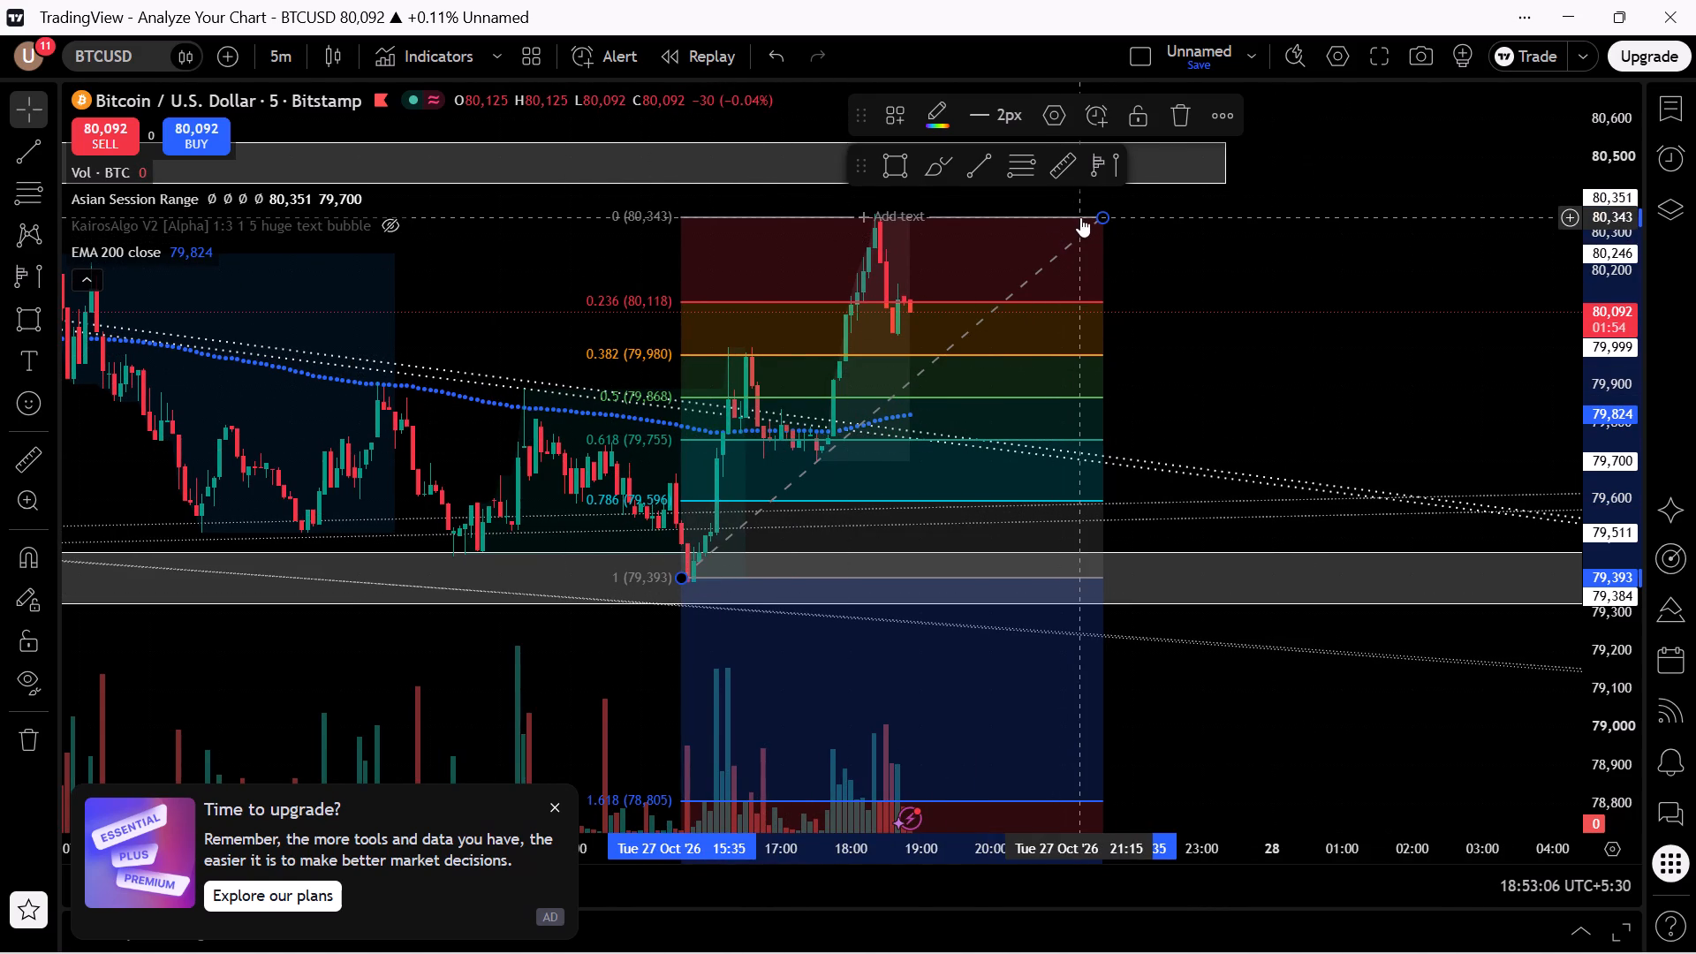
drag(1094, 217, 1096, 352)
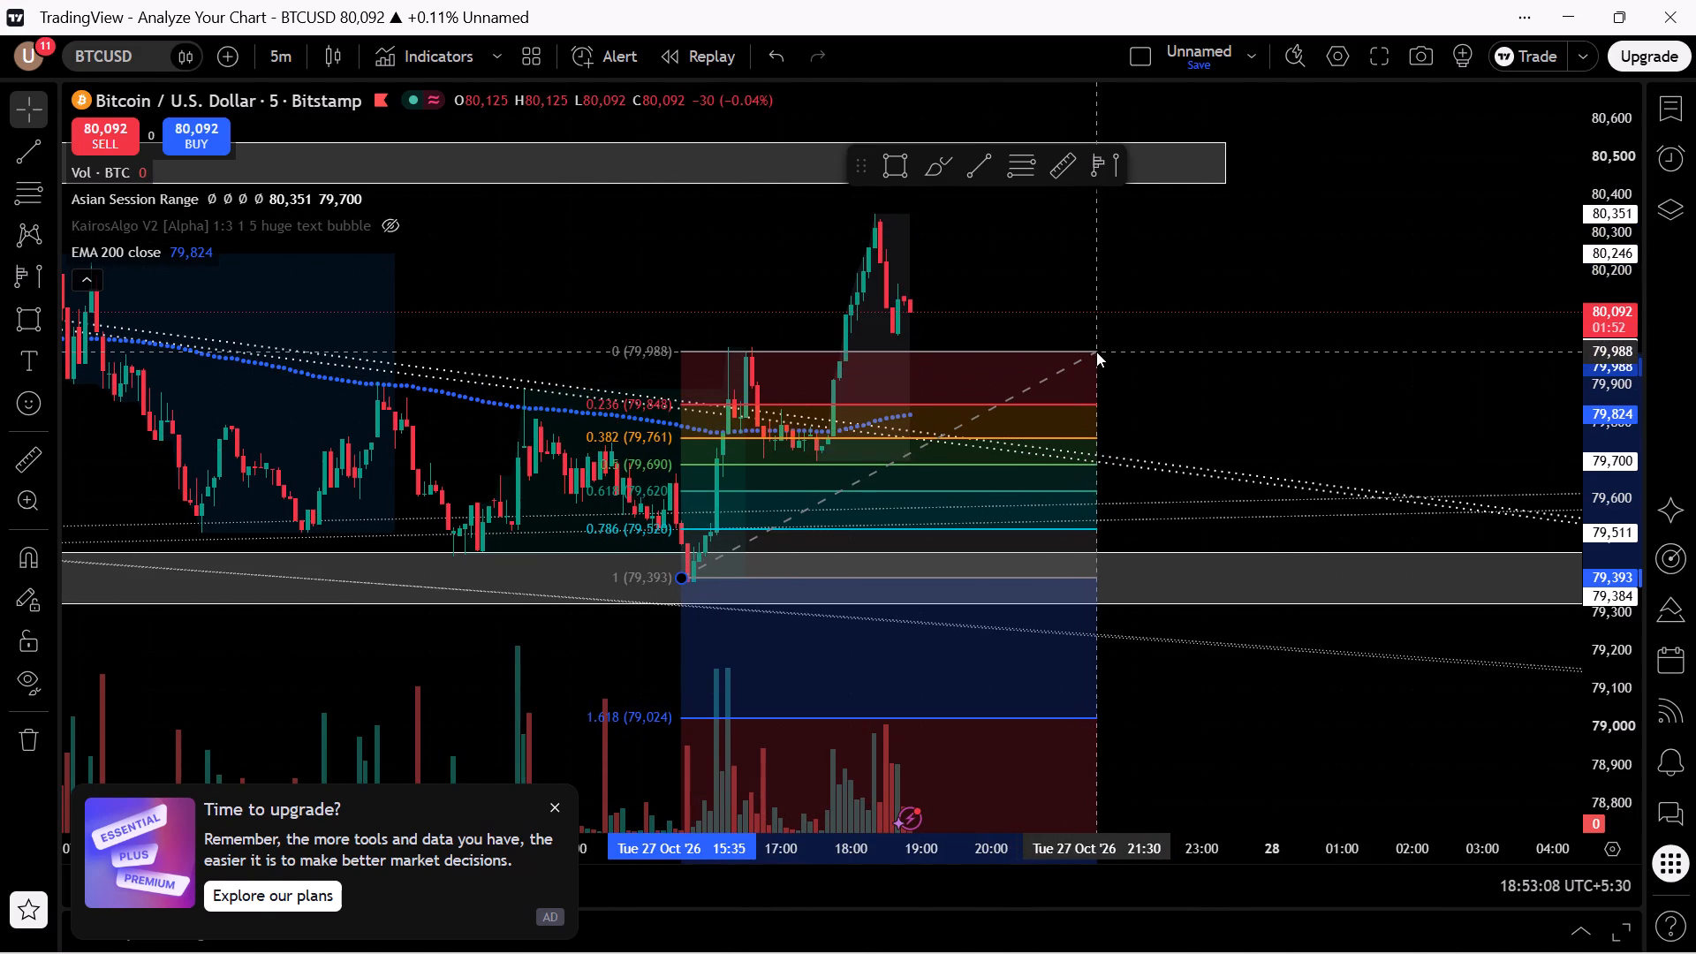
drag(1096, 352, 1148, 301)
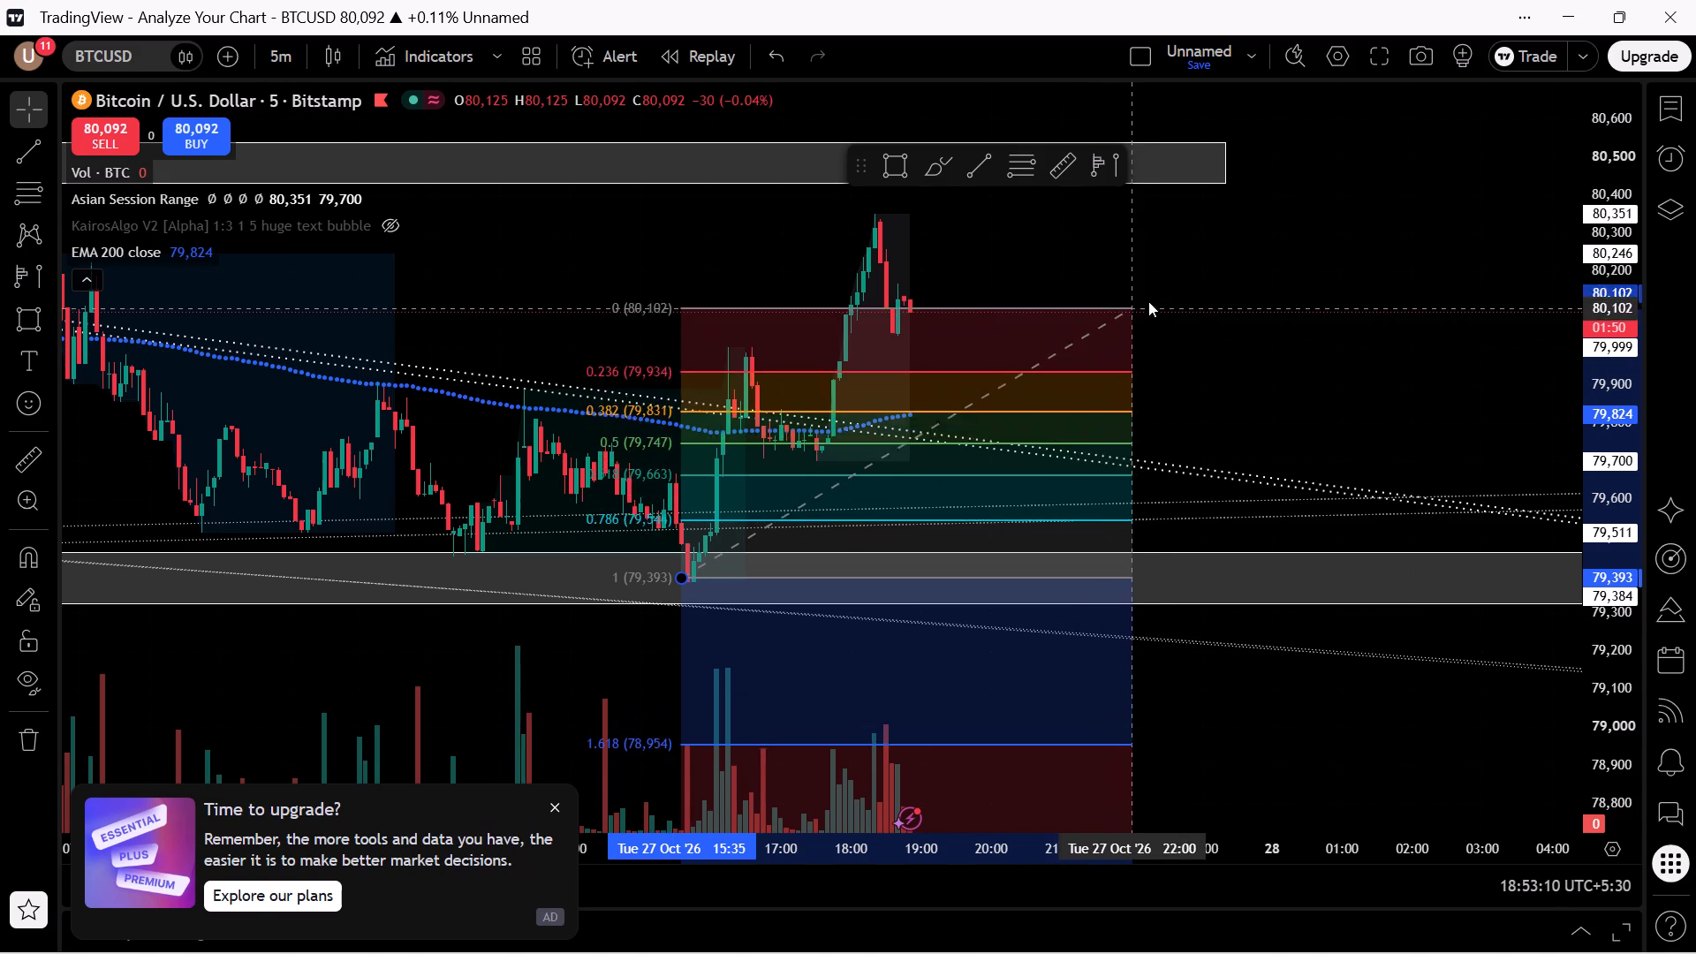
drag(1148, 301, 1201, 209)
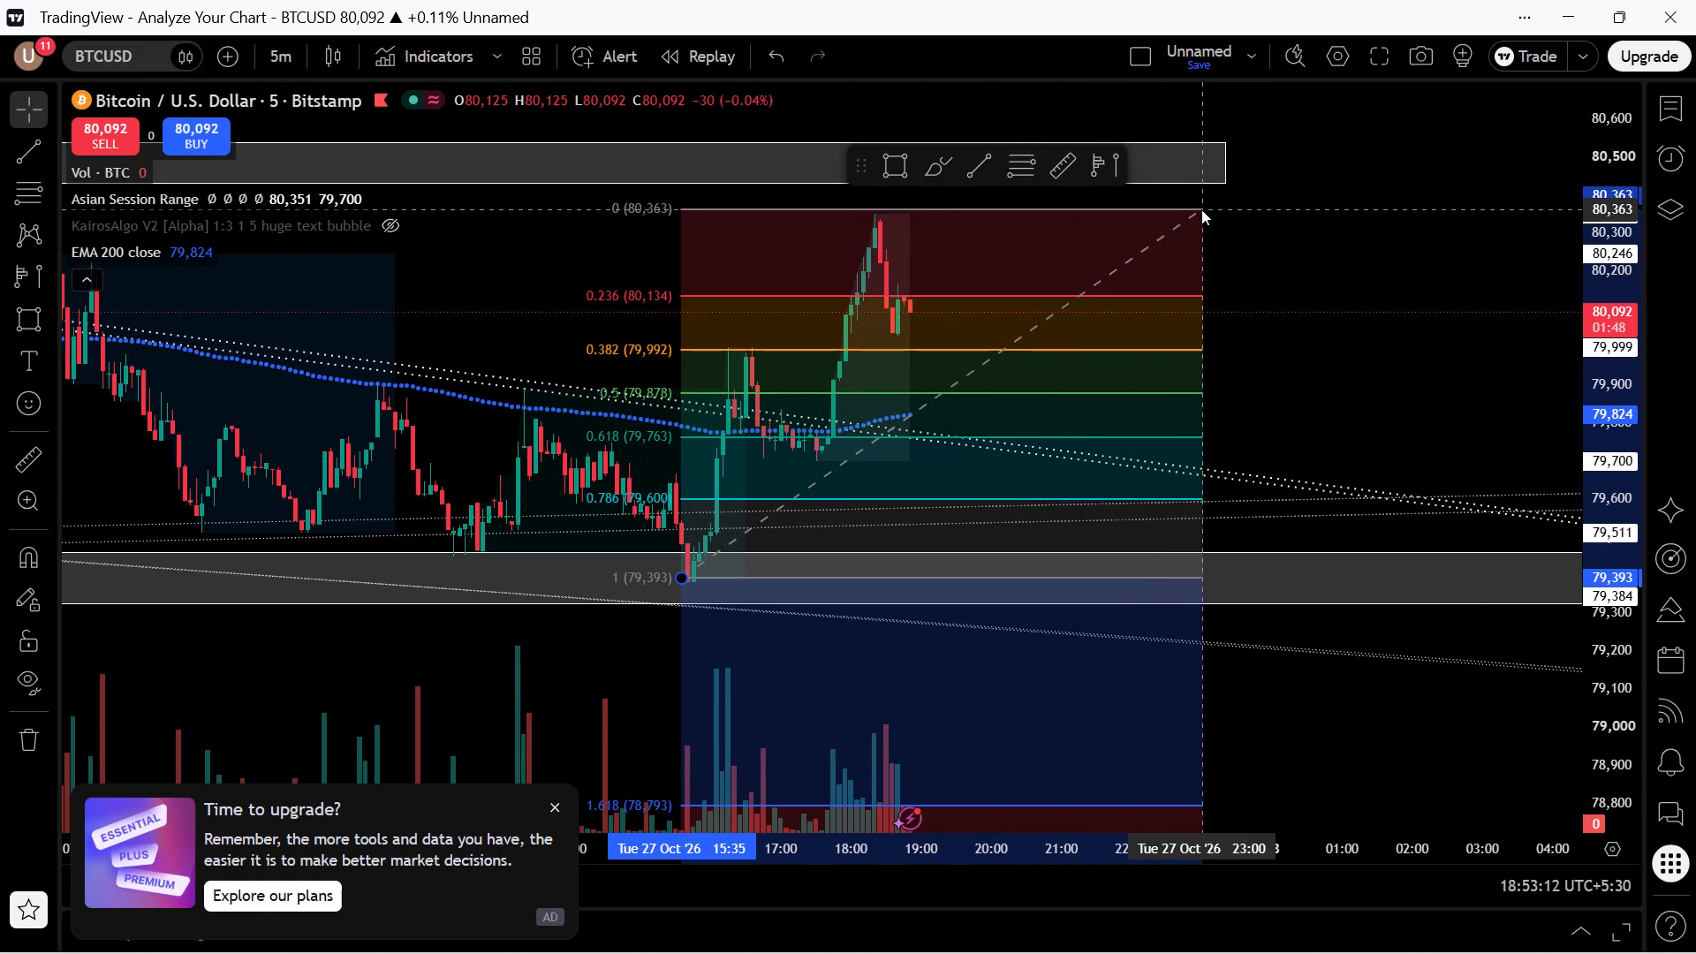
drag(1201, 209, 1200, 208)
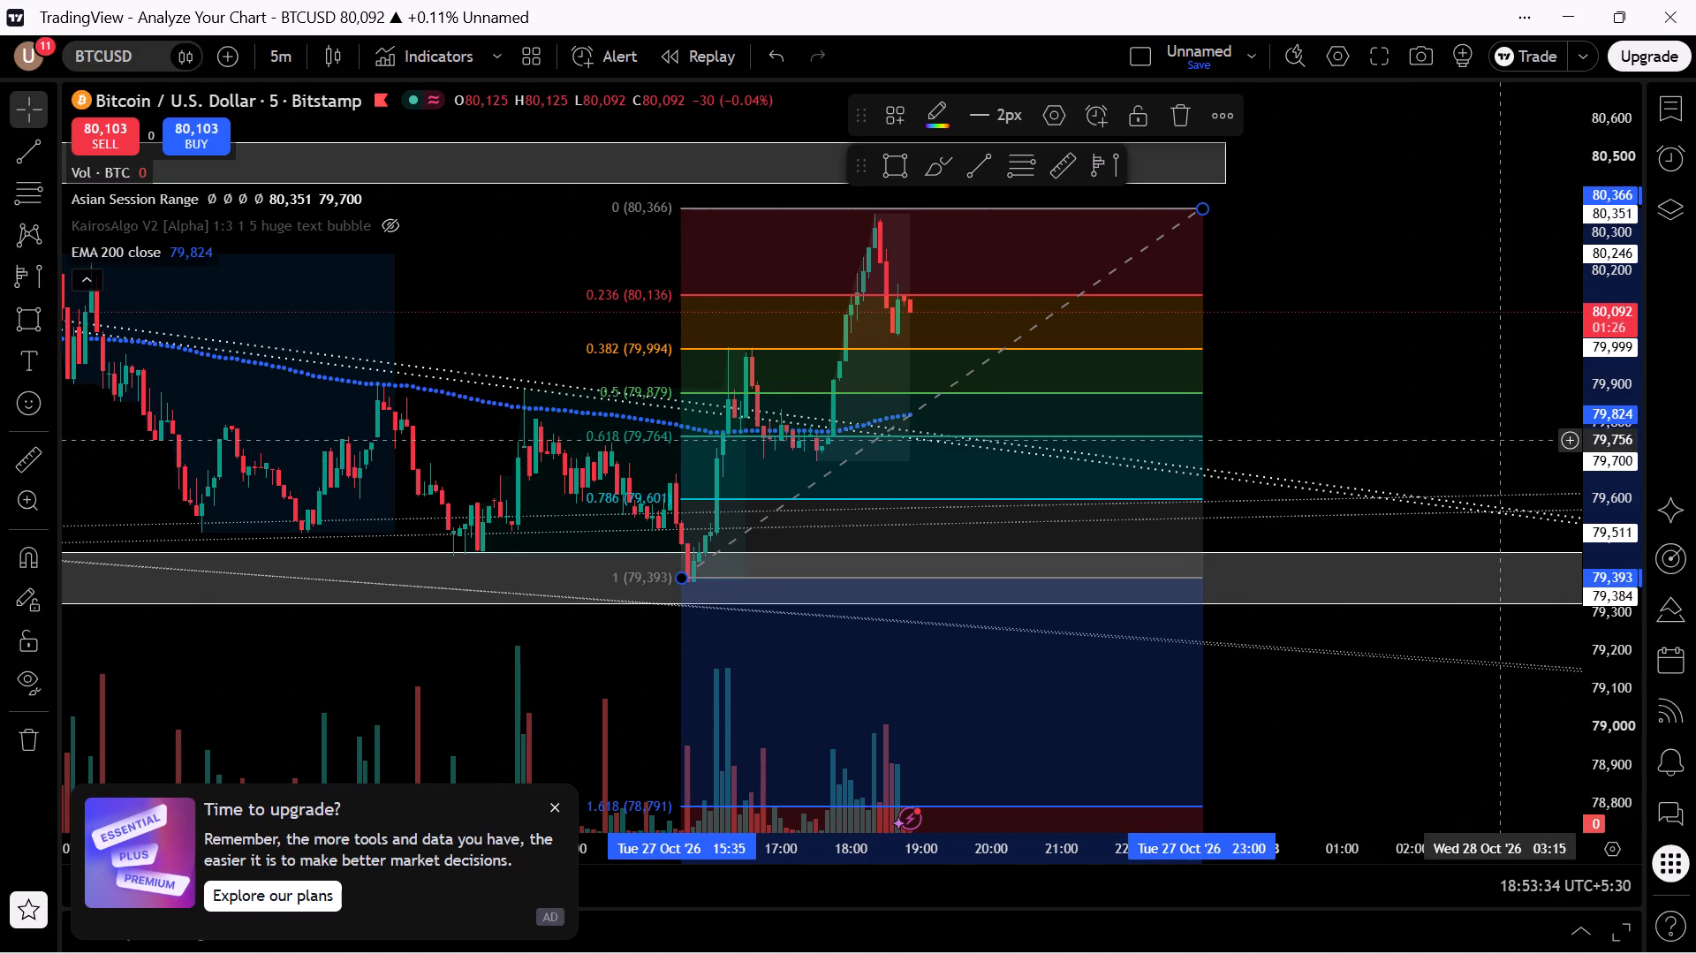
Examine the latest 5-minute price action against the Fibonacci retracement levels and the surrounding zones.
scroll(1501, 438, down, 1)
scroll(1501, 439, up, 4)
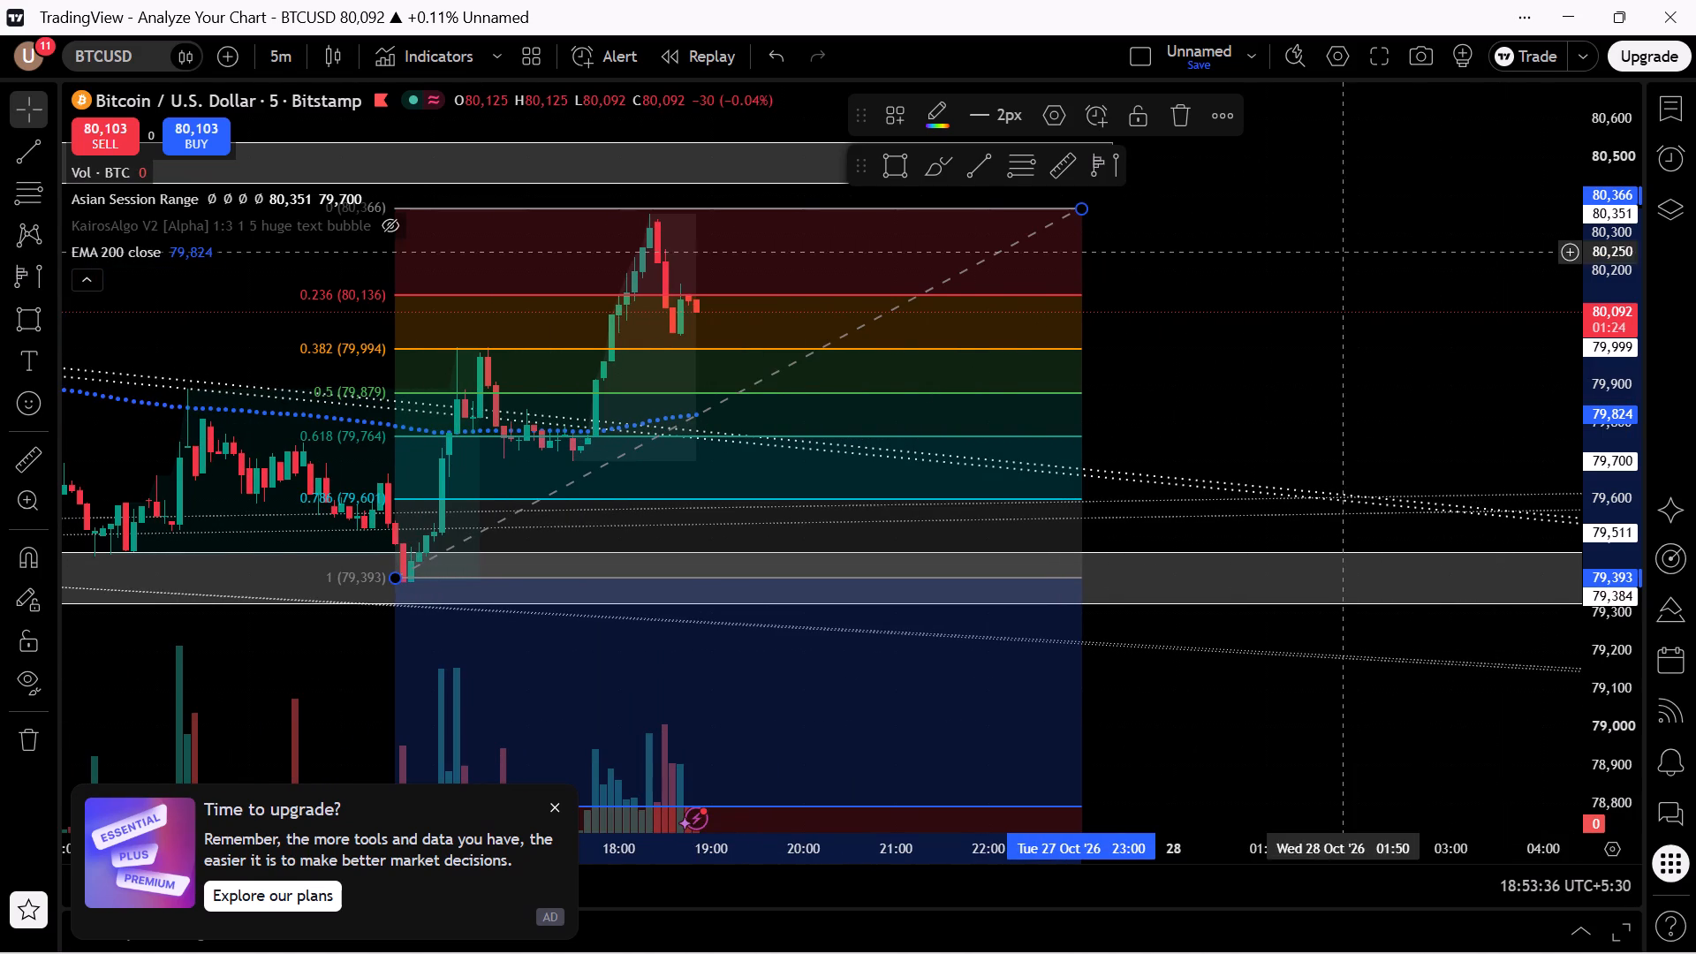
scroll(1329, 504, down, 2)
scroll(1331, 392, up, 5)
drag(1138, 372, 1237, 326)
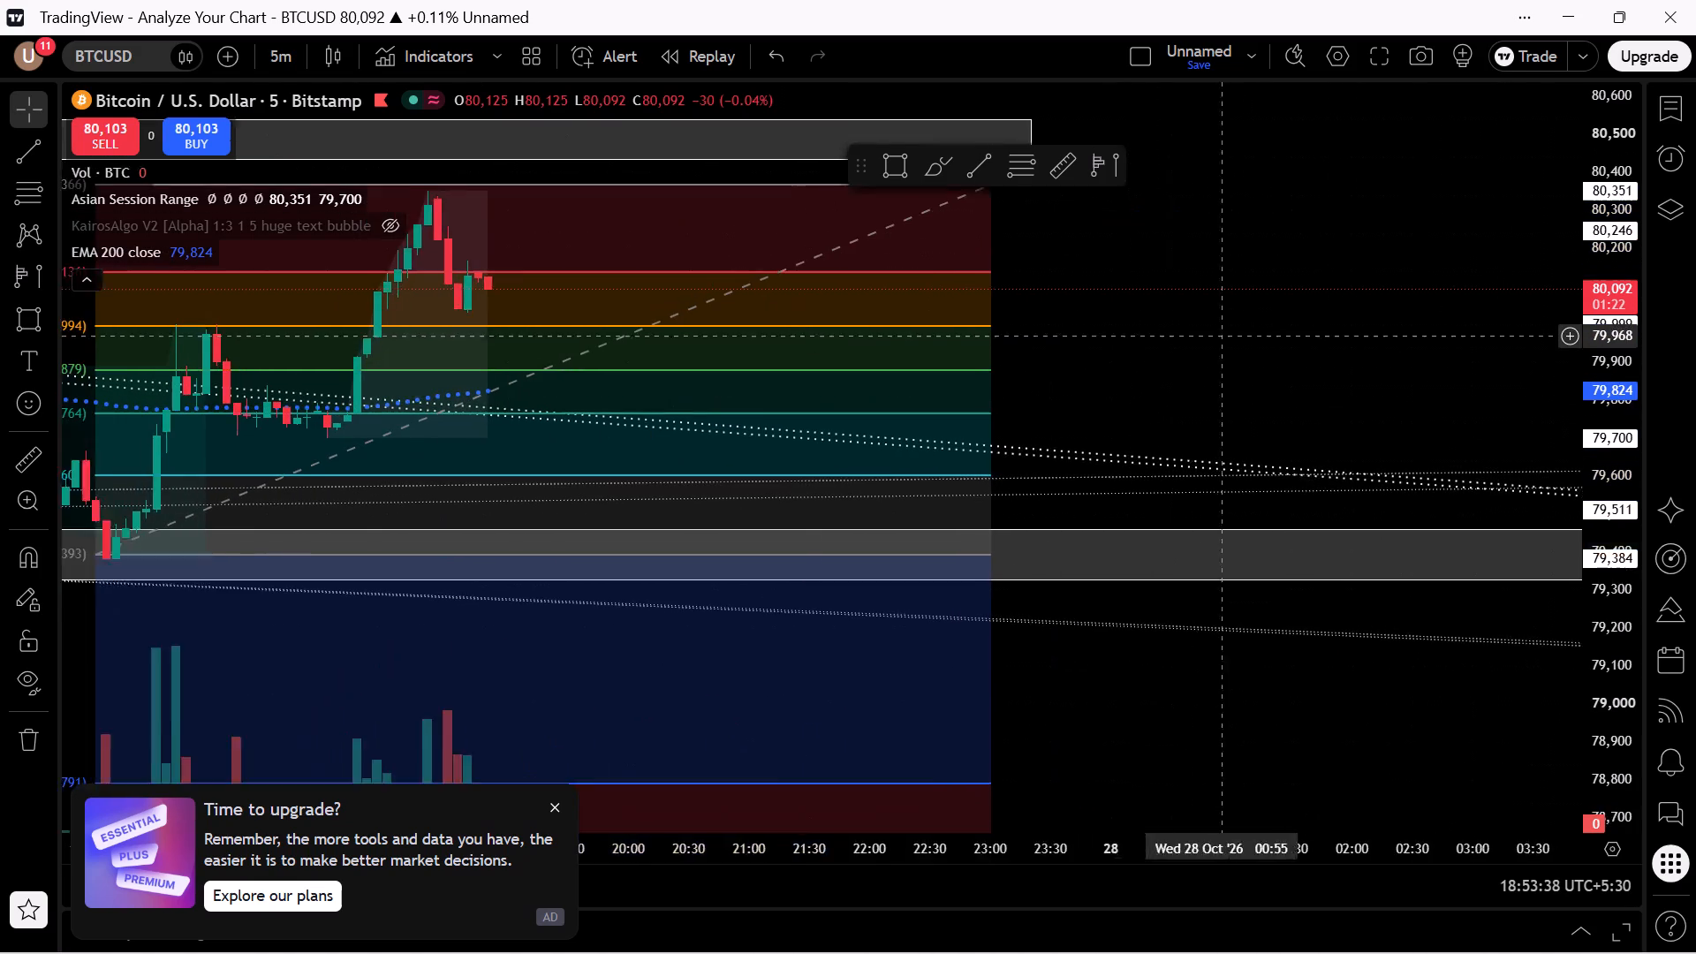
drag(1237, 326, 1398, 279)
scroll(1397, 280, down, 4)
drag(1389, 293, 1175, 451)
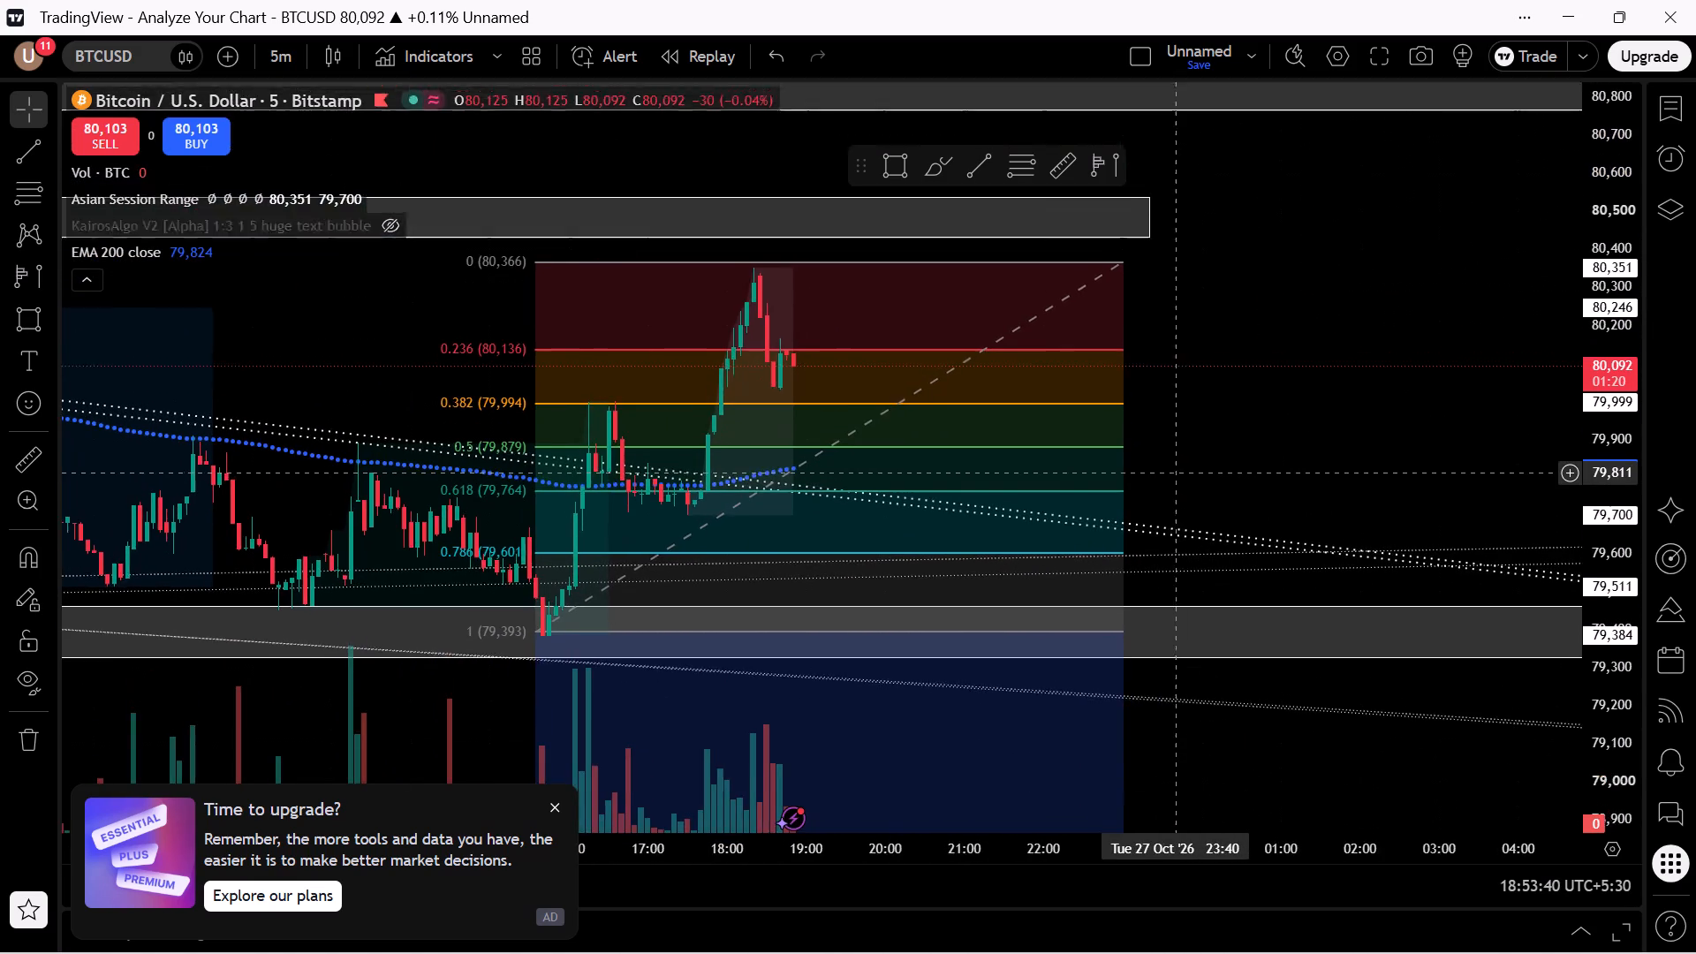
Examine the 5-minute rally and pullback against the Fibonacci retracement levels and the zones above and below.
drag(1175, 451, 1187, 366)
drag(1276, 344, 1348, 333)
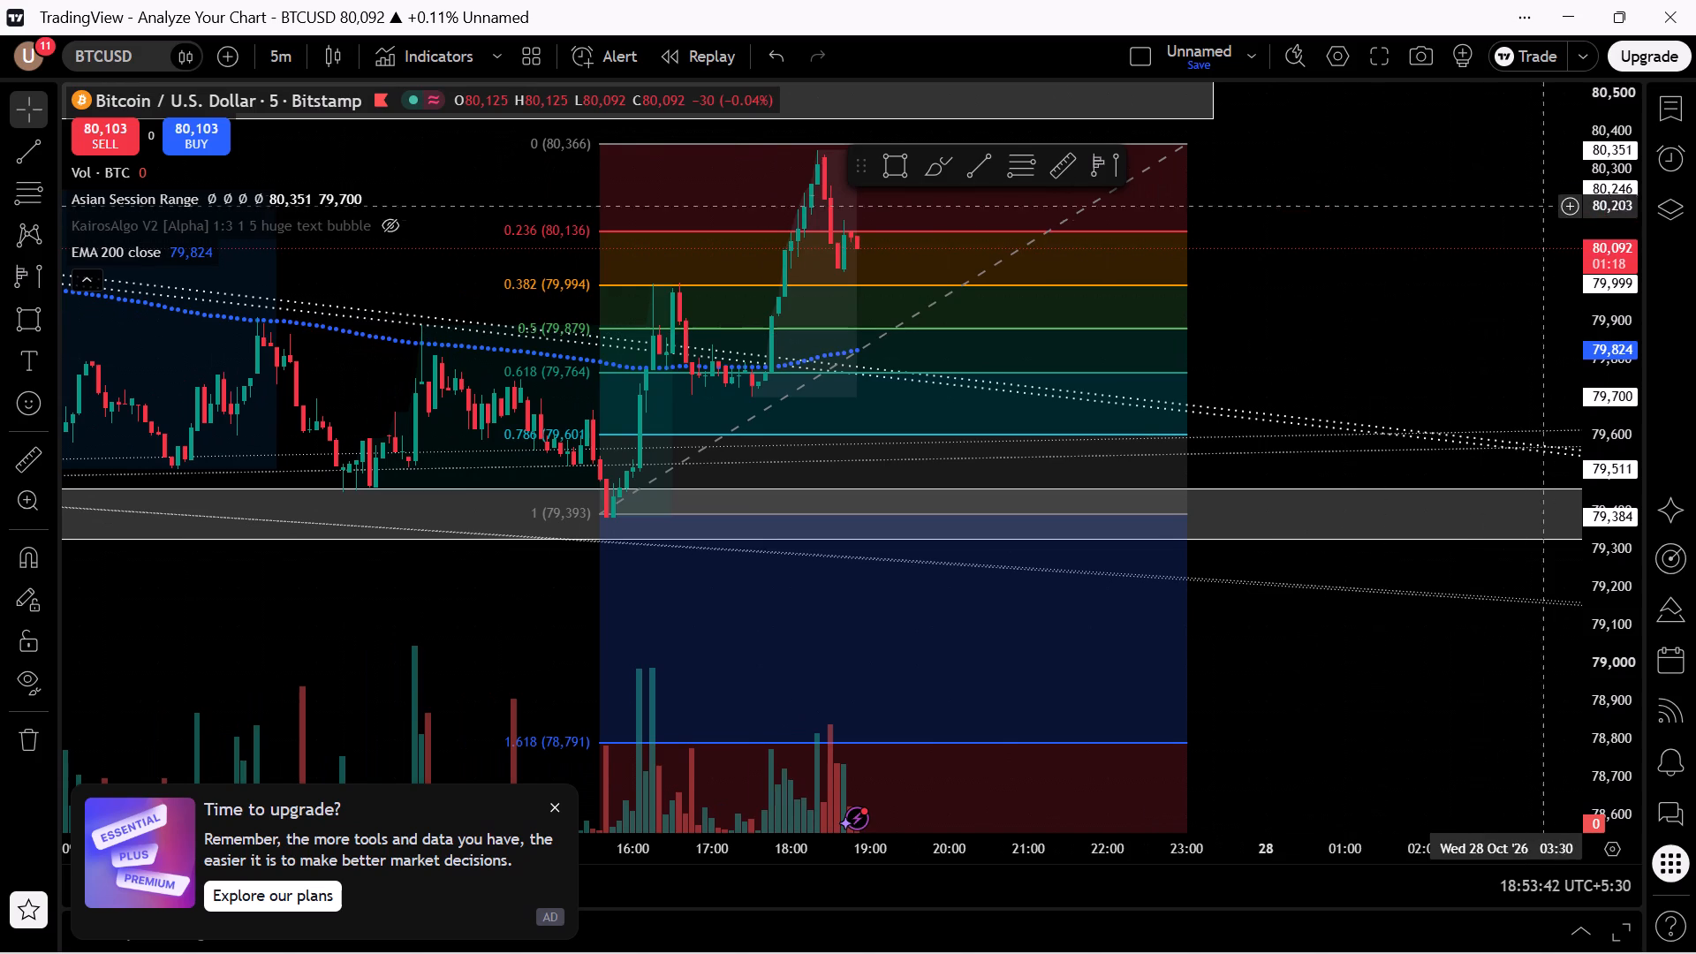
drag(1616, 170, 1614, 189)
click(1614, 189)
scroll(1364, 354, down, 2)
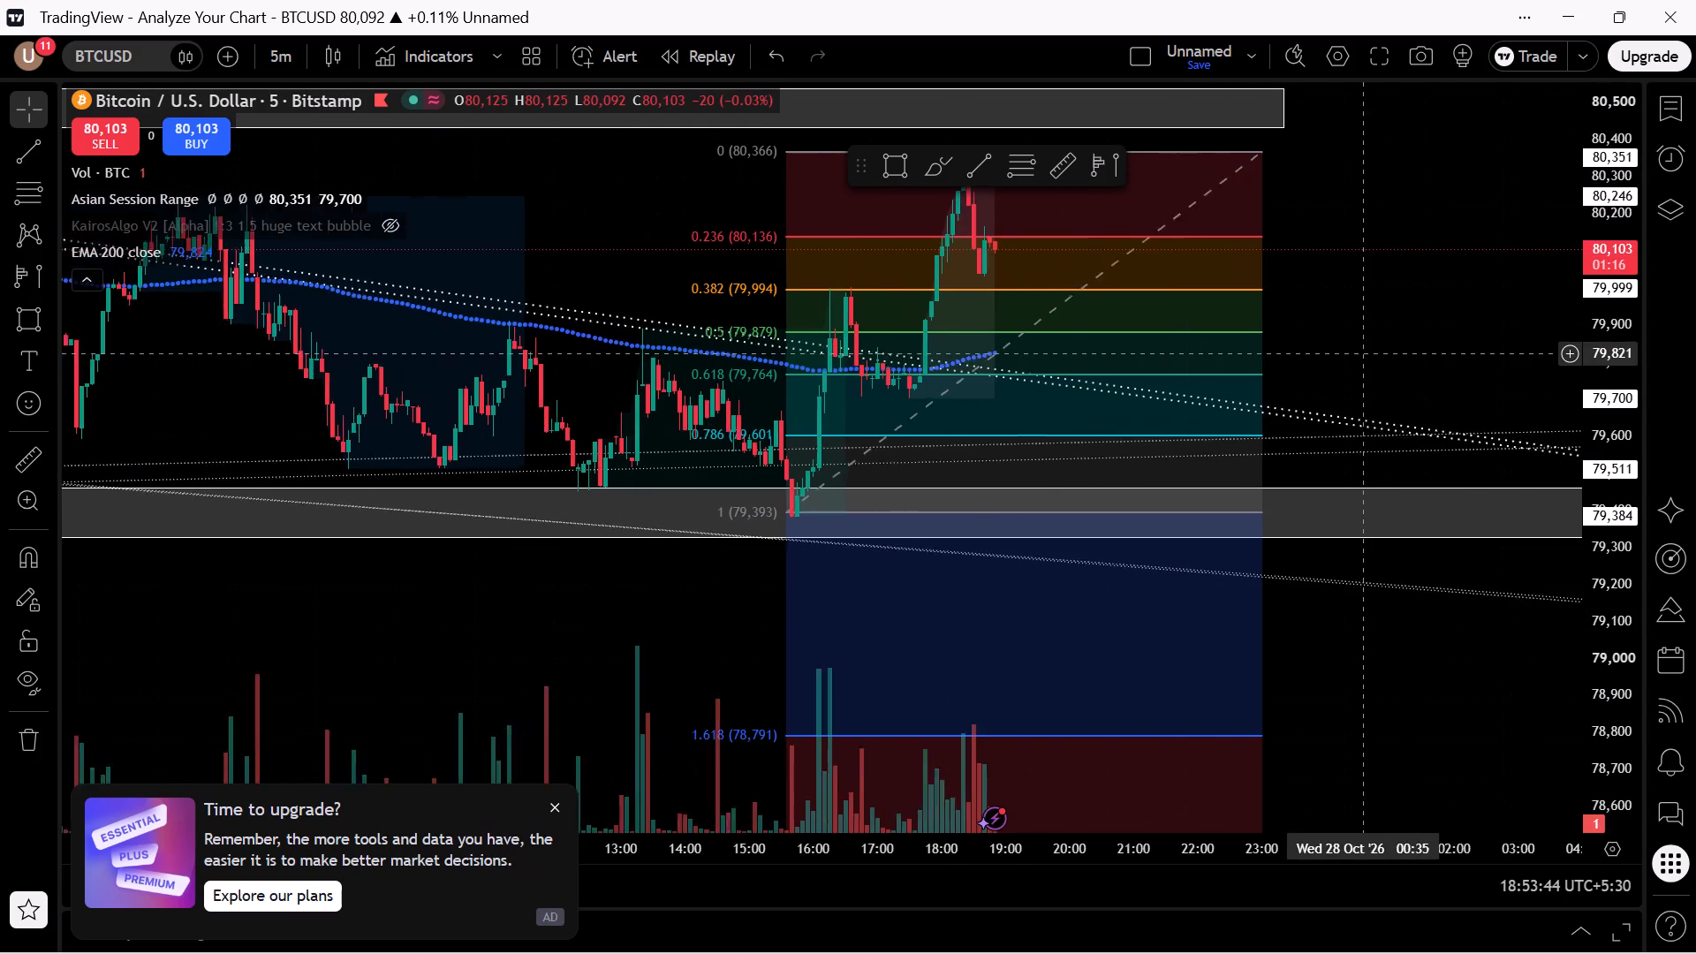
scroll(1364, 354, down, 1)
drag(1374, 312, 1282, 534)
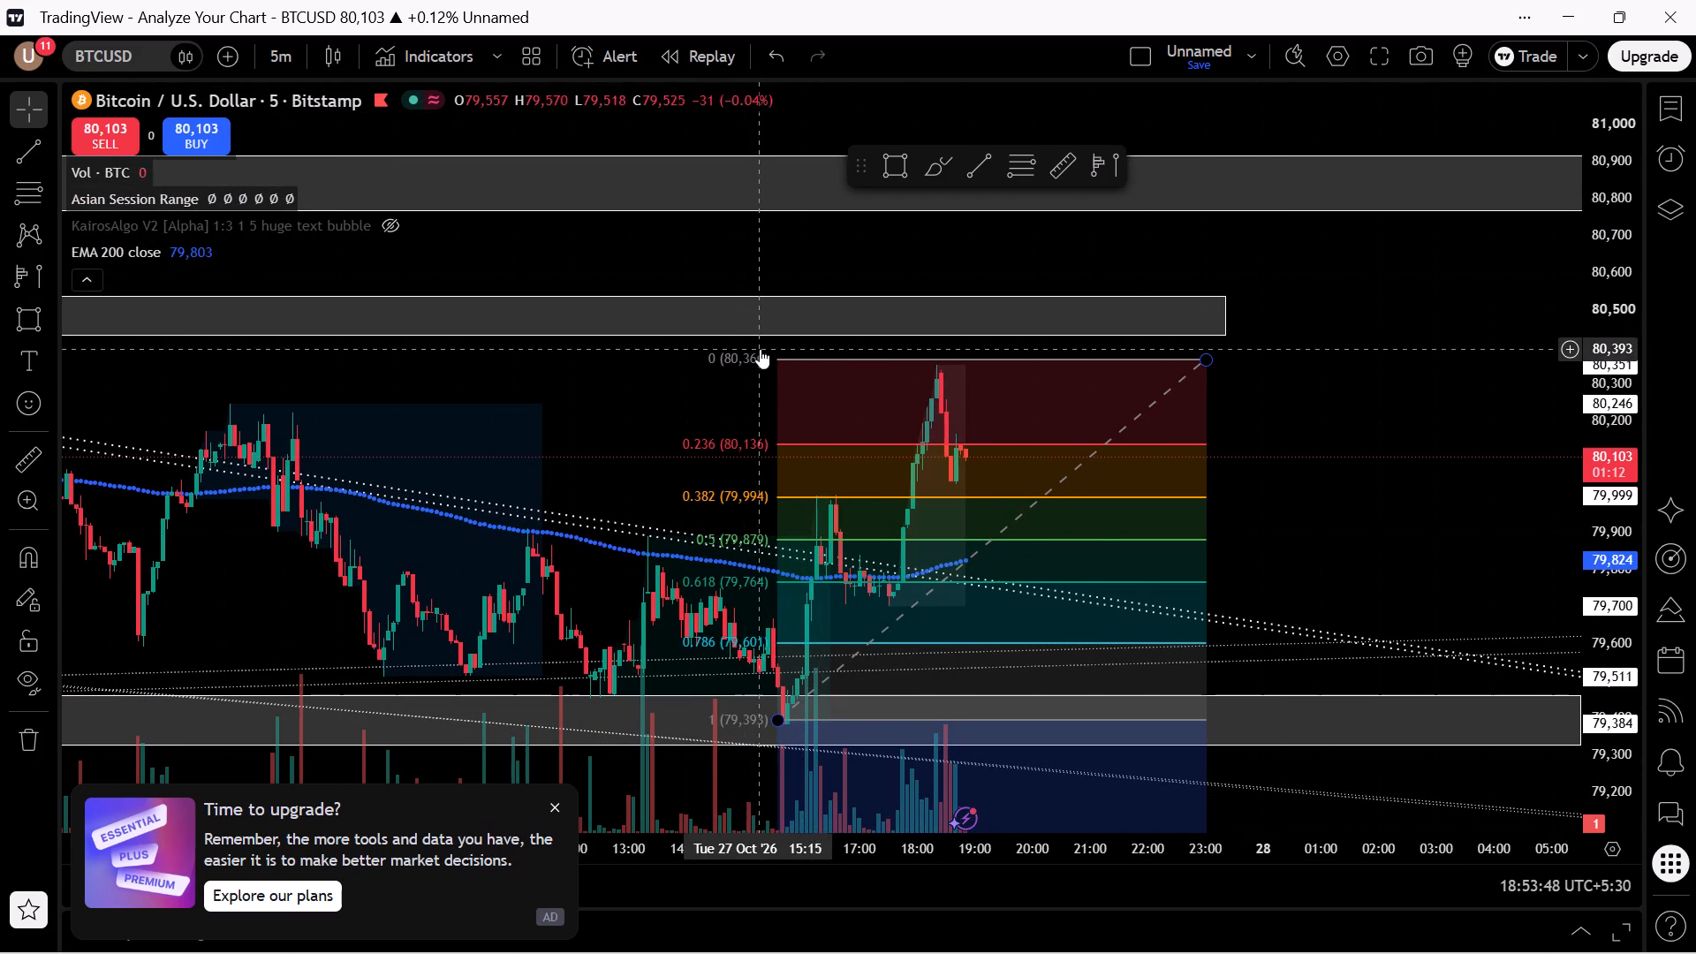
scroll(1374, 501, up, 2)
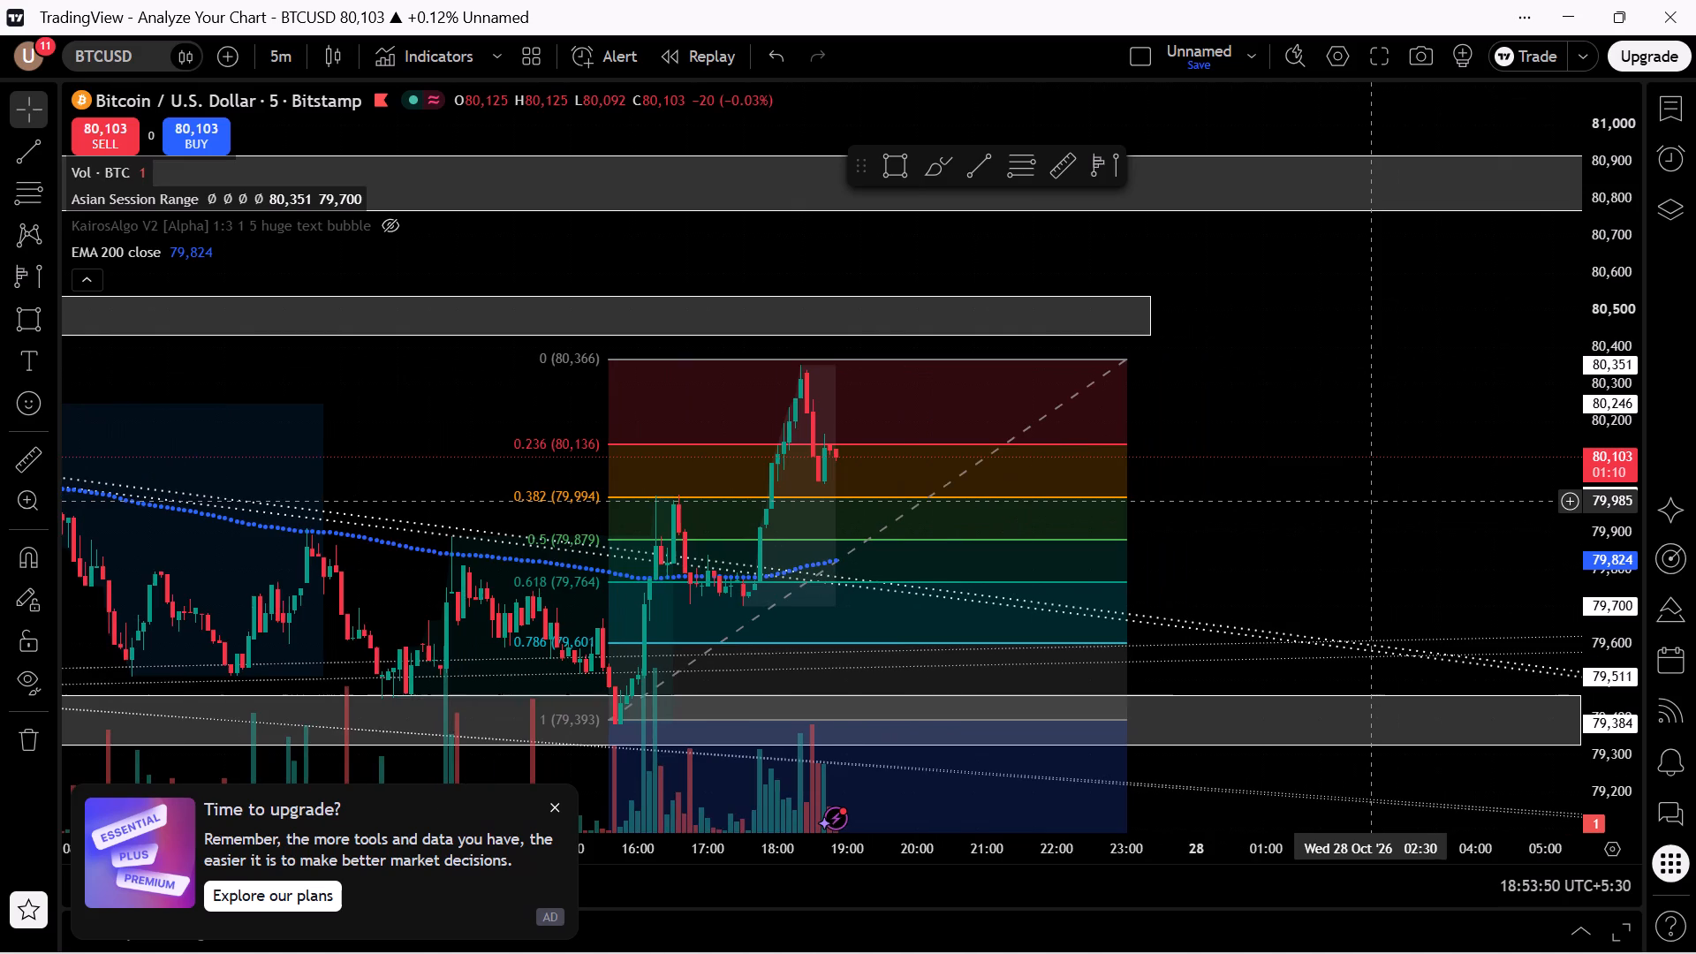
scroll(1374, 501, down, 1)
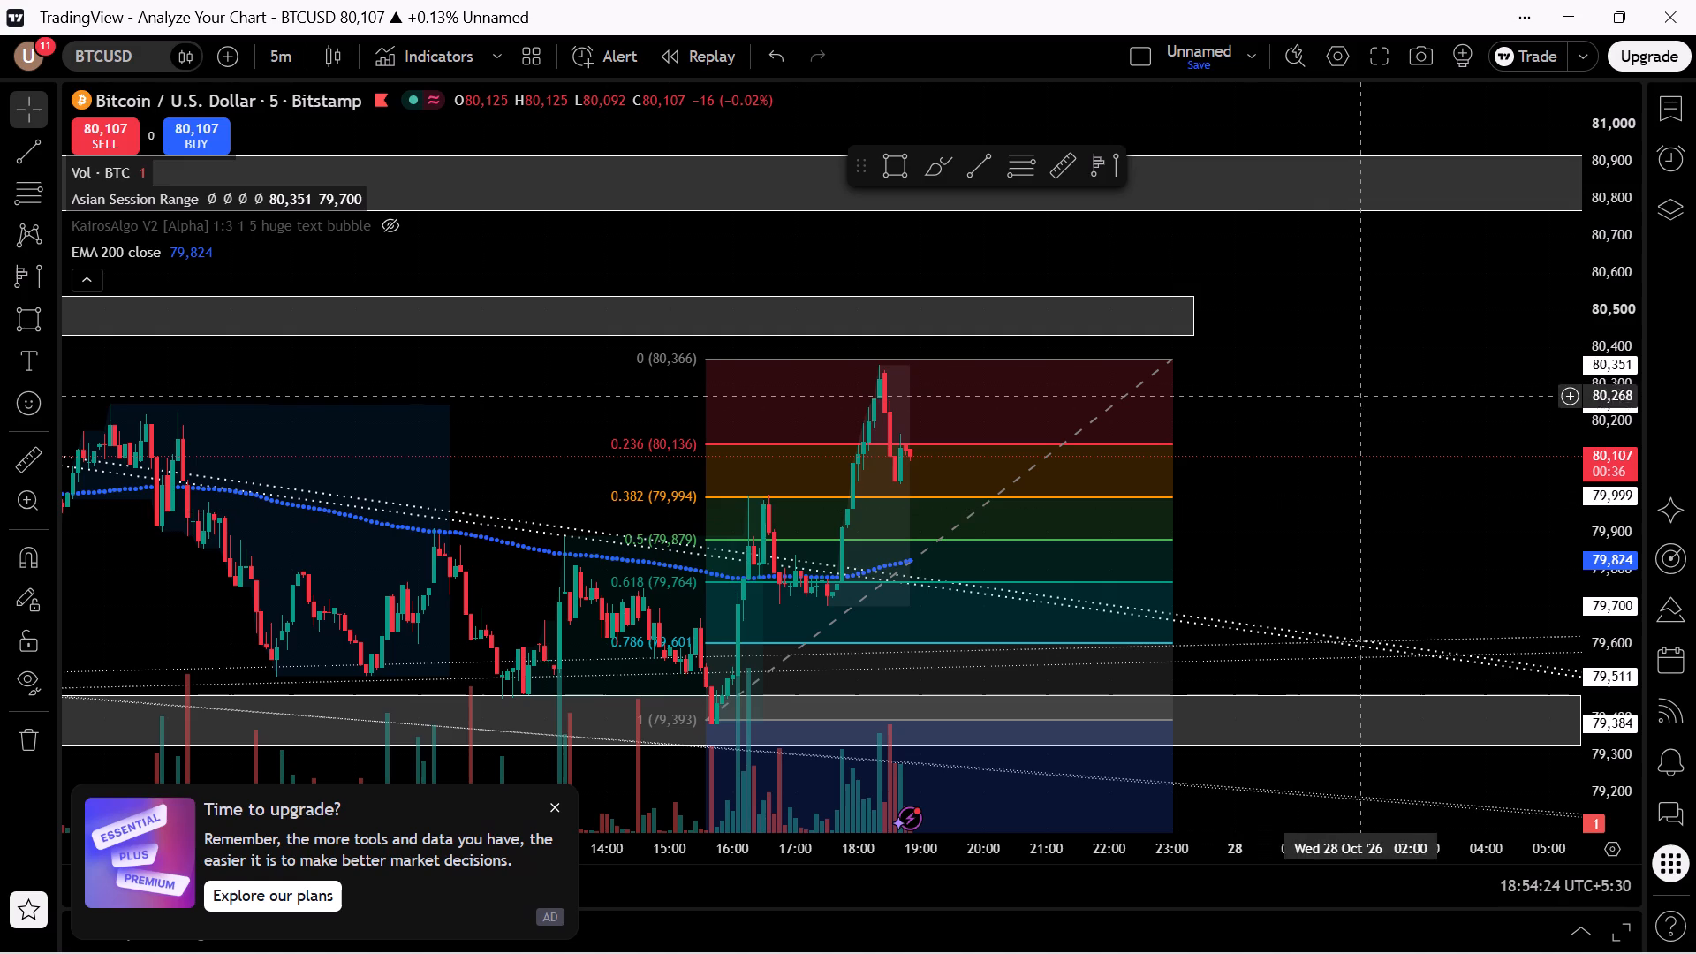
click(1273, 360)
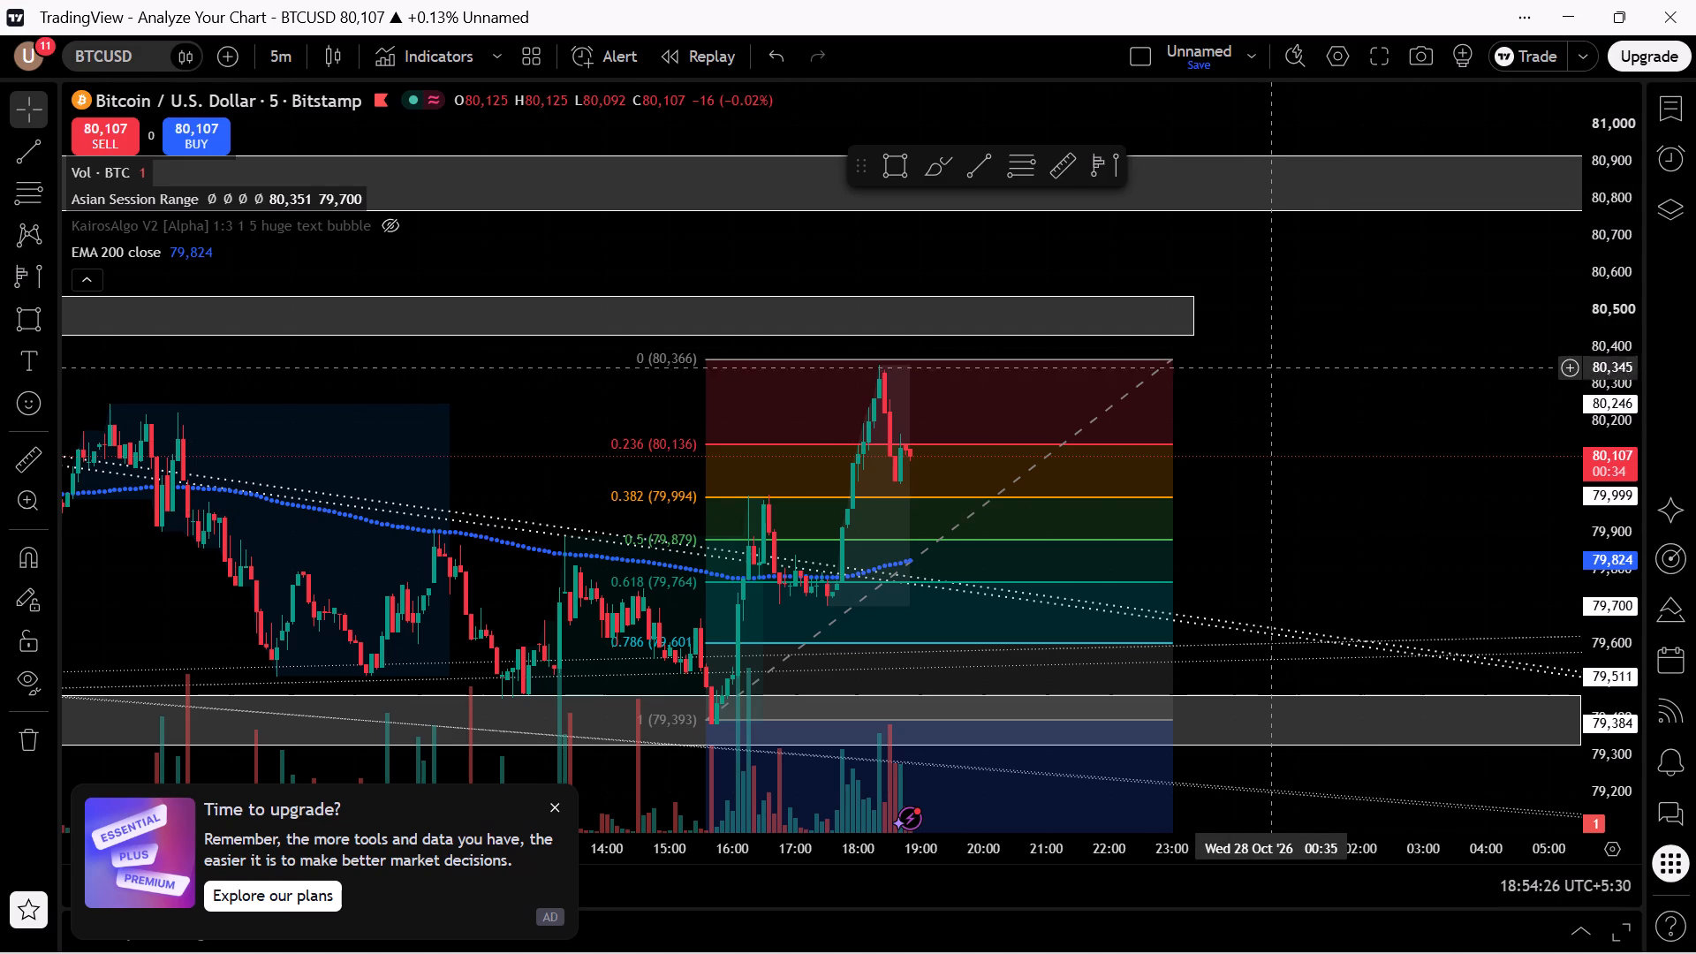
drag(1251, 538, 1292, 361)
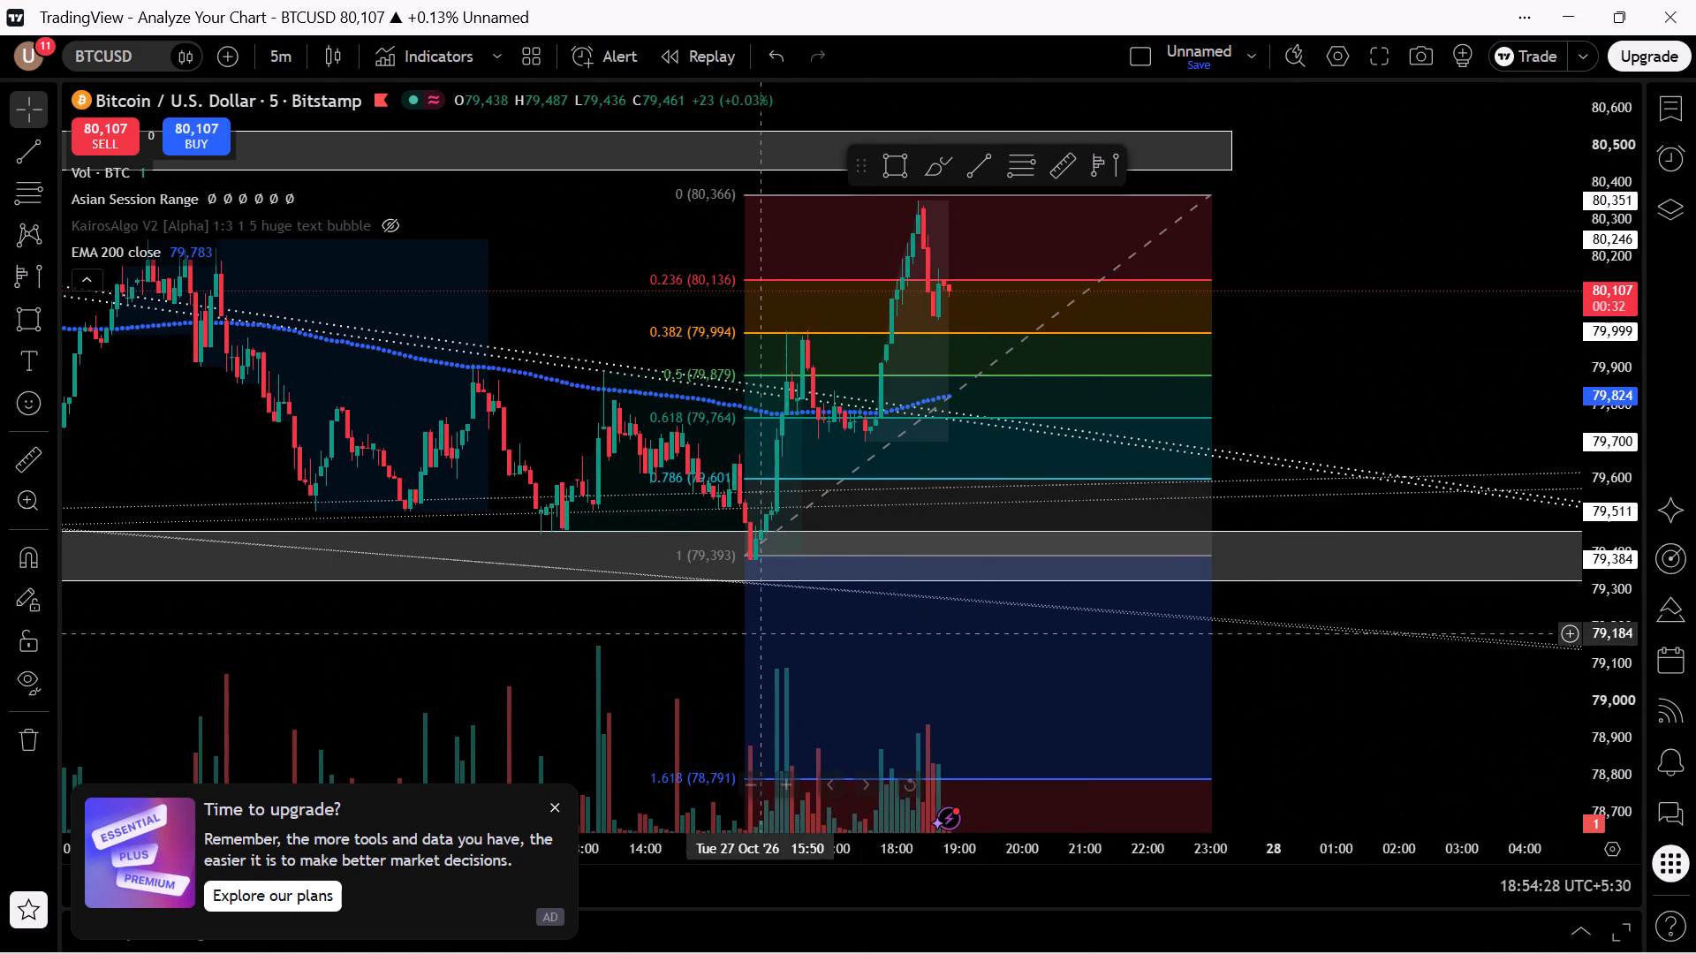
click(897, 556)
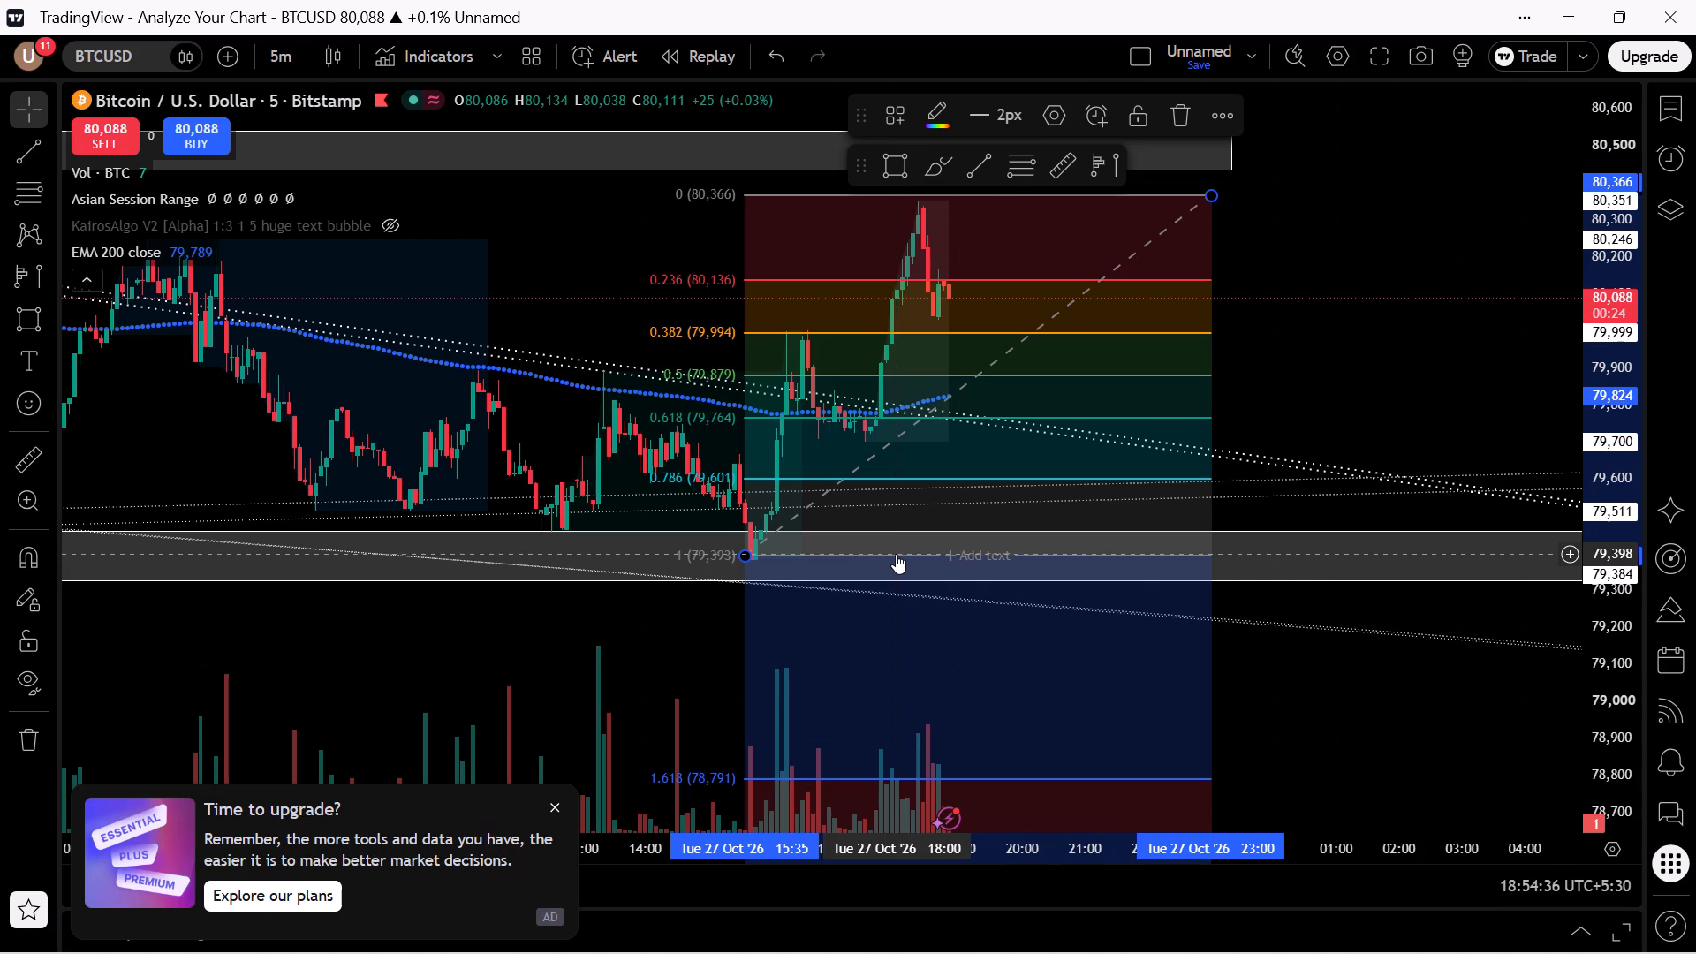
click(1508, 248)
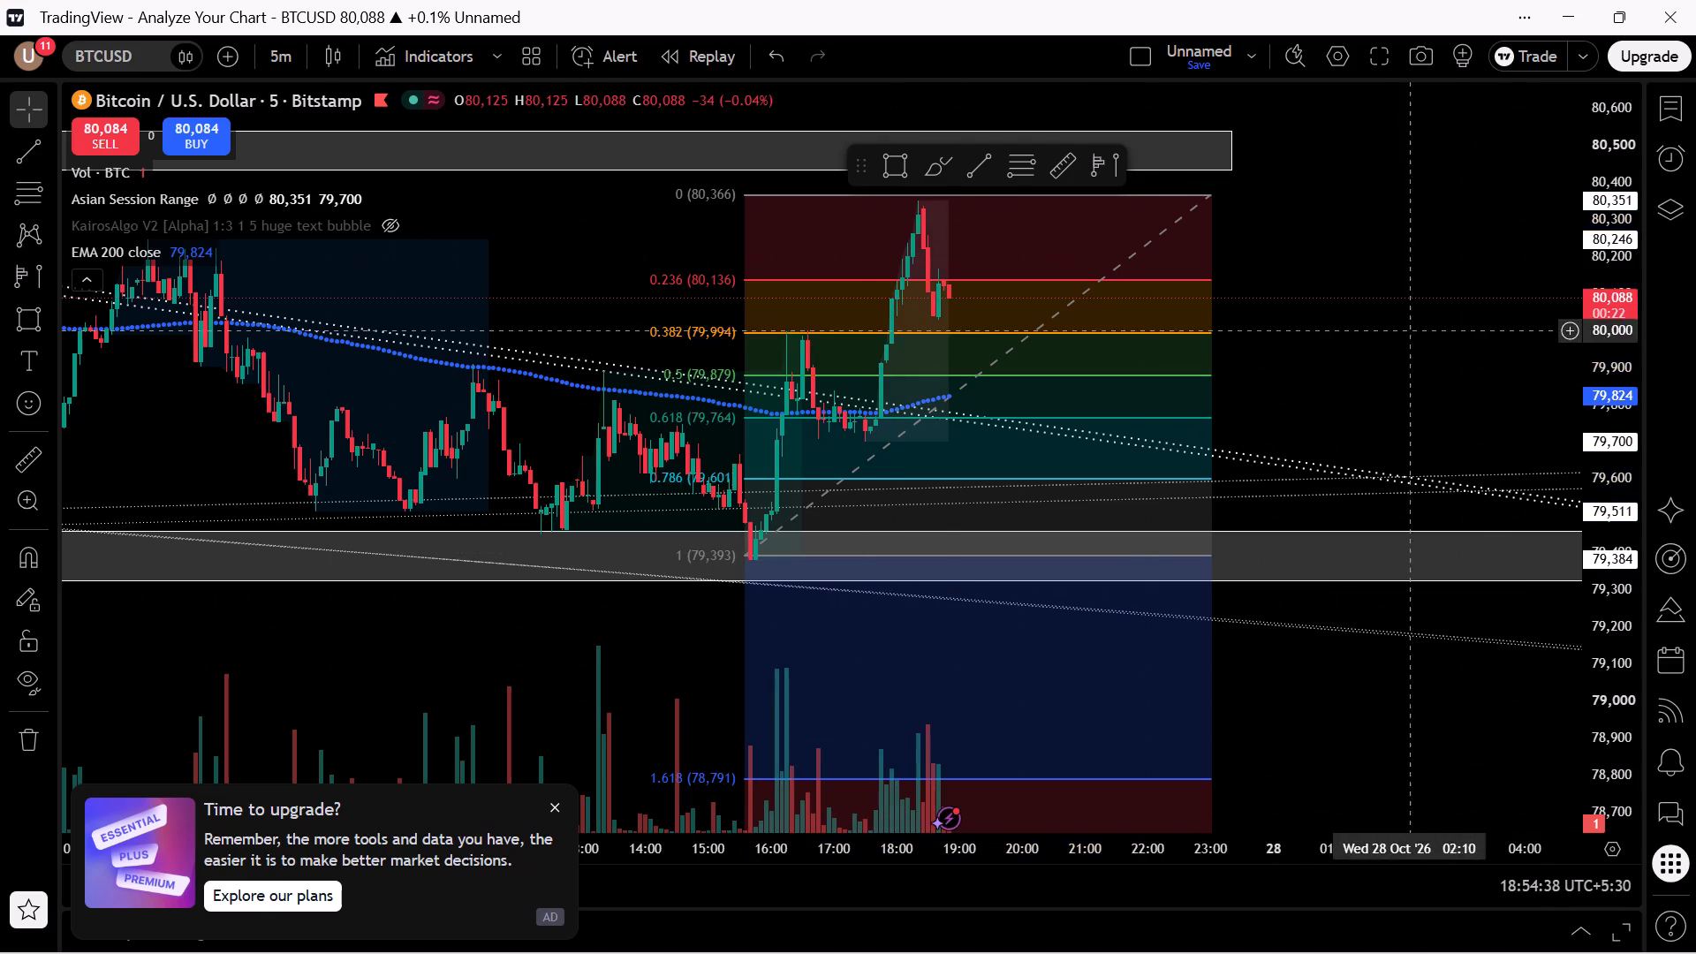
Delete the Fibonacci retracement spanning 79,393 to 80,366 over the latest rally.
click(1148, 201)
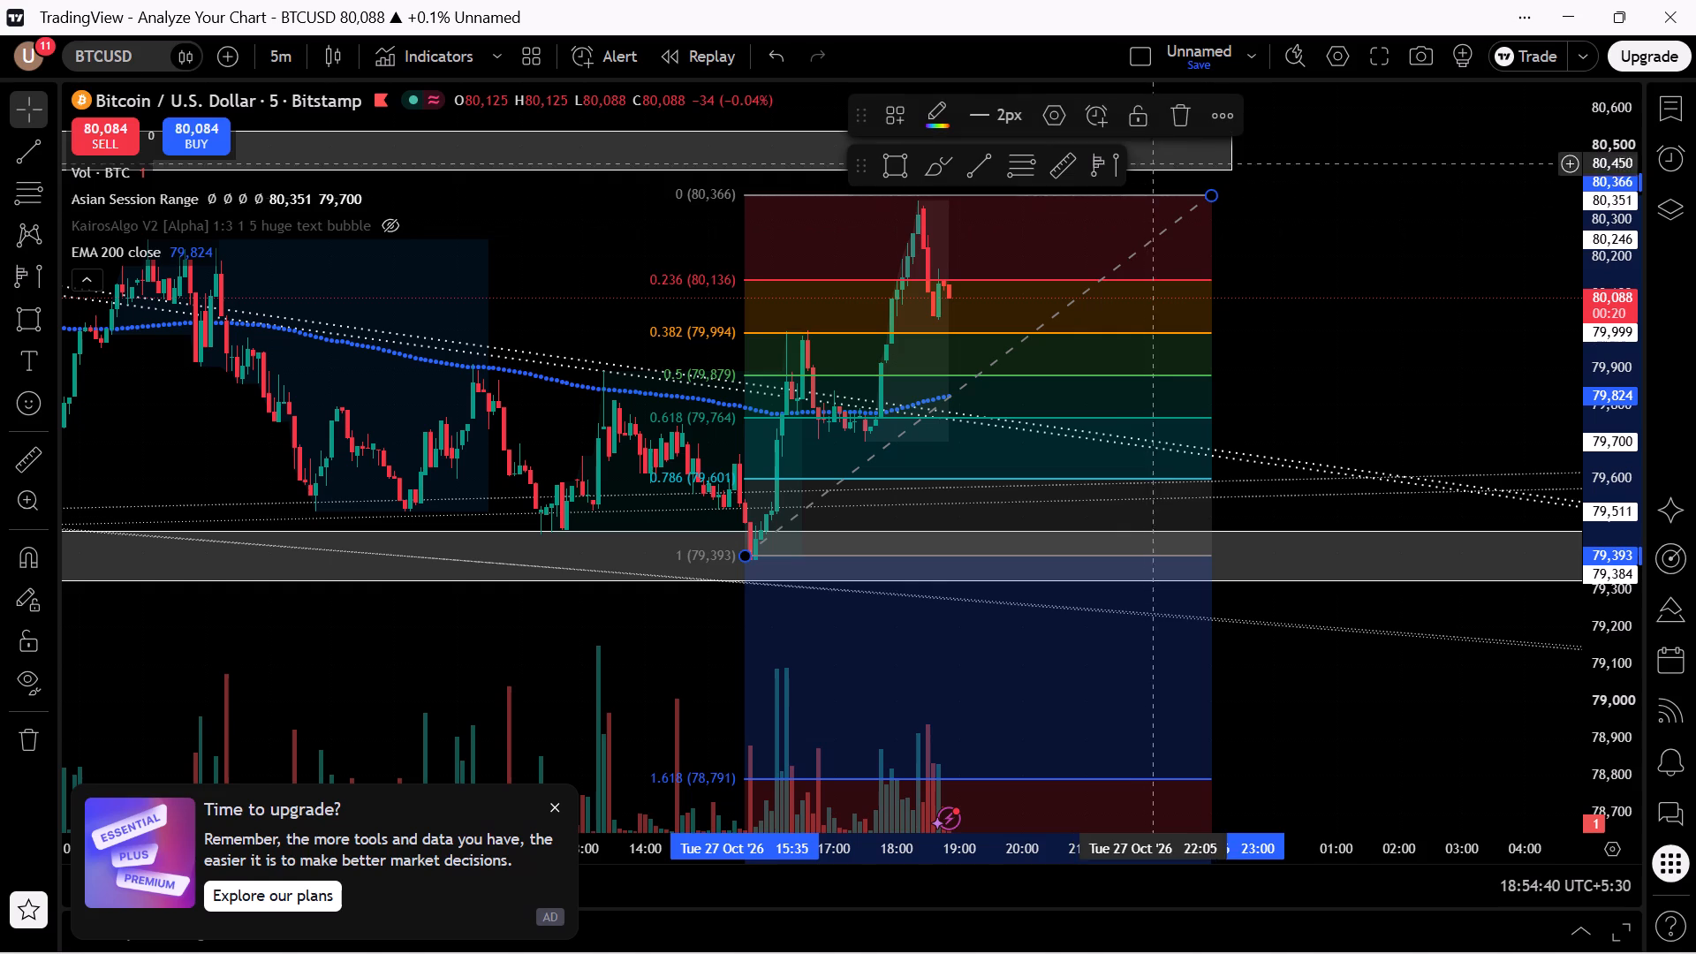
click(1187, 130)
Examine the 5-minute price structure of the past day against the zones, trend lines and EMA 200.
scroll(1216, 428, down, 2)
scroll(1232, 374, up, 2)
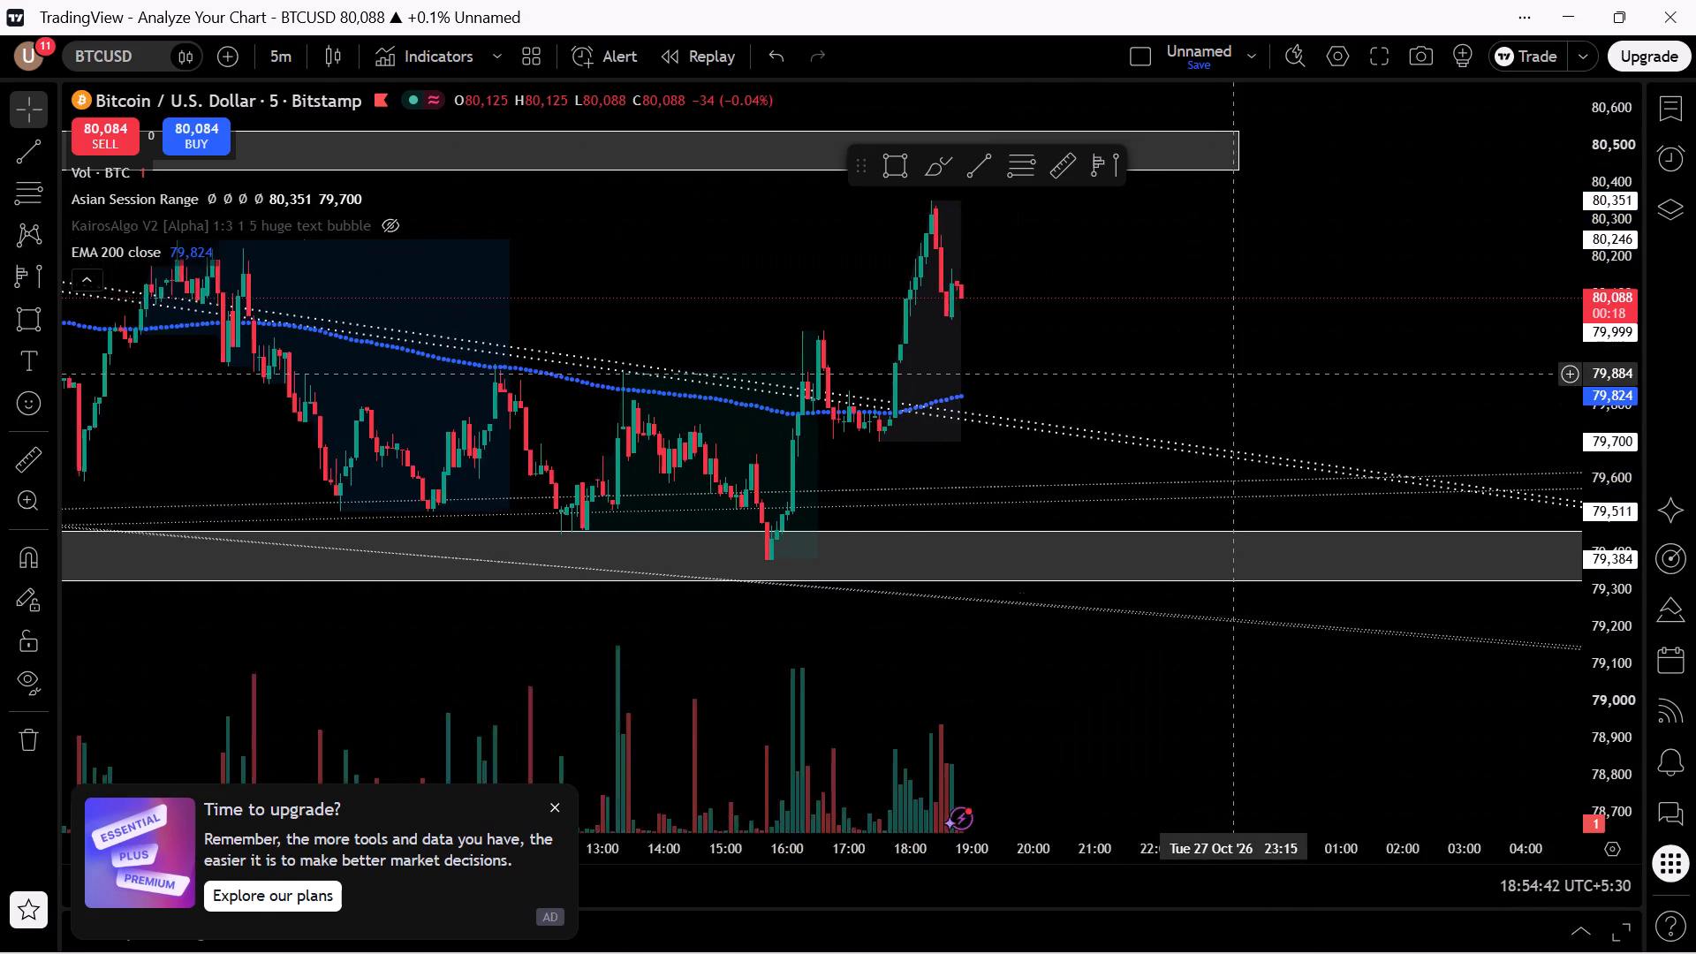
scroll(1232, 374, up, 1)
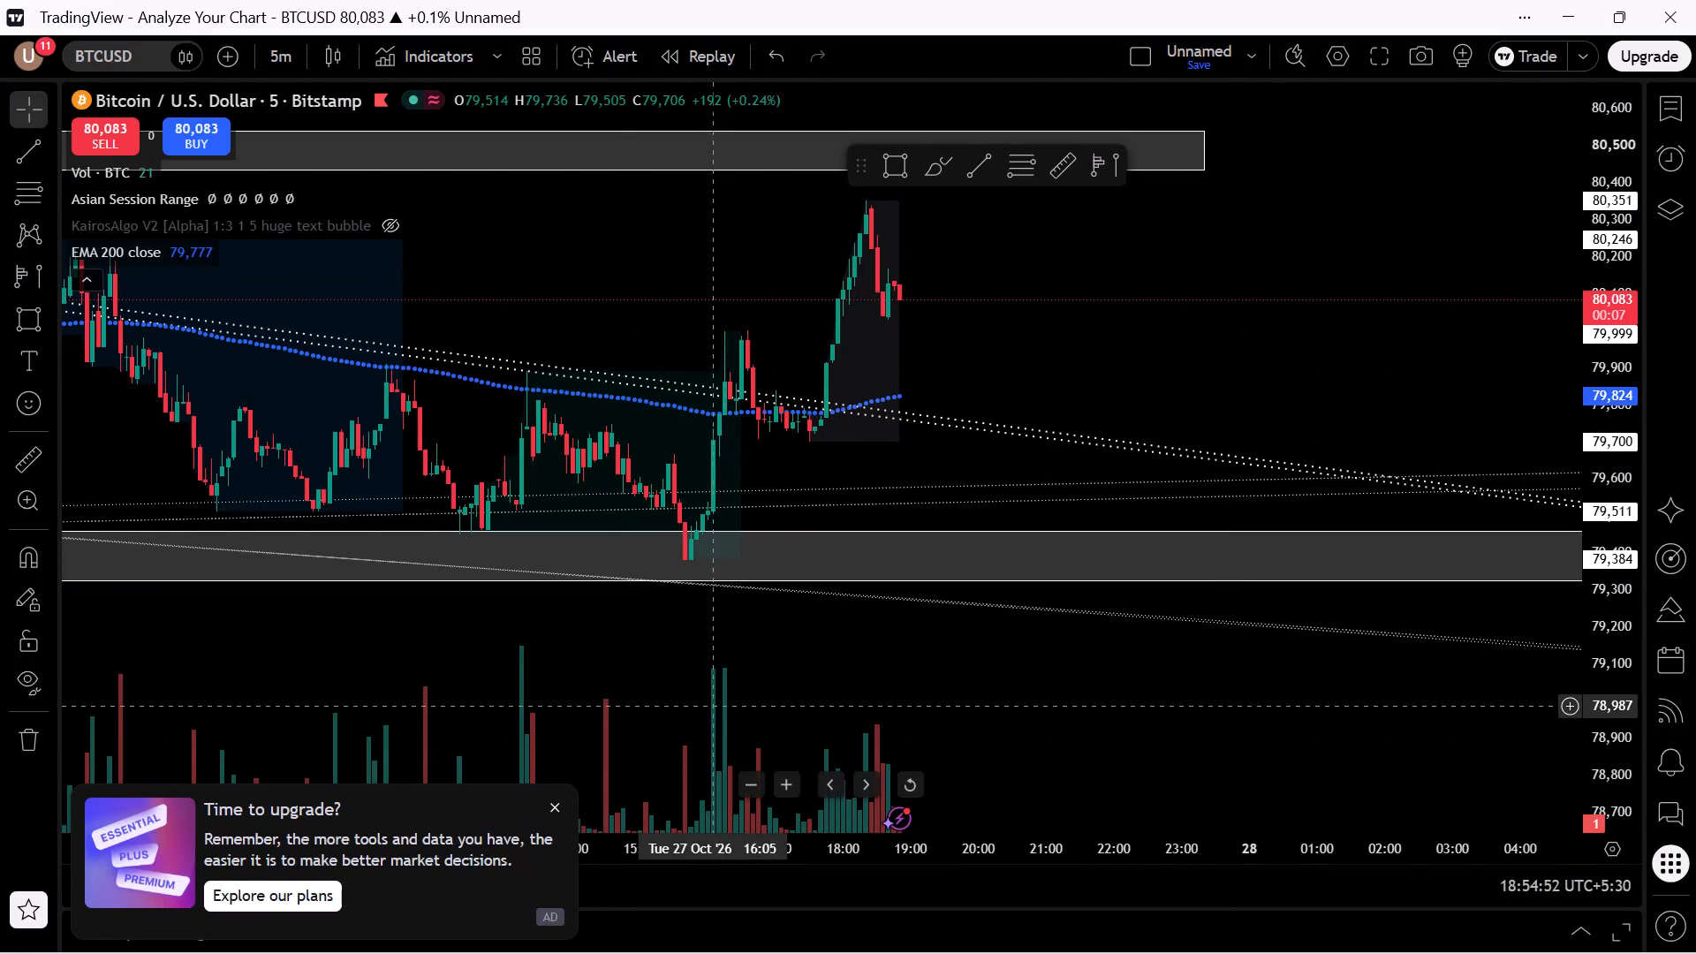
drag(1151, 299, 1238, 469)
scroll(1238, 469, down, 3)
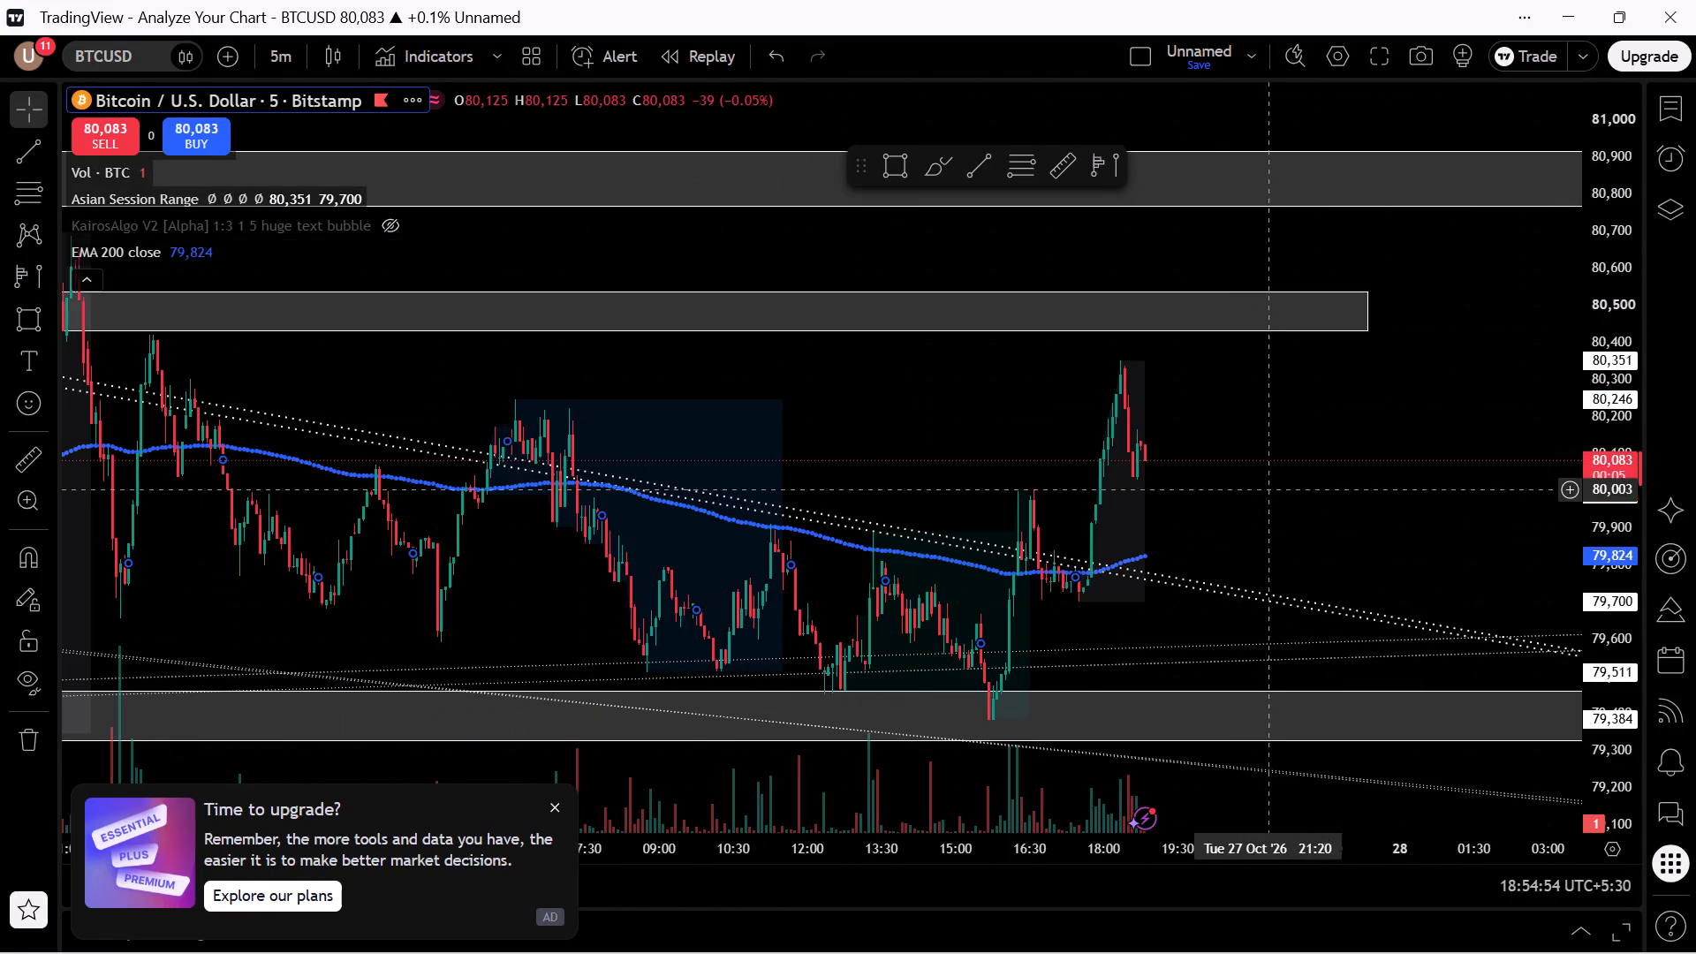
scroll(1275, 495, down, 3)
scroll(1352, 529, up, 2)
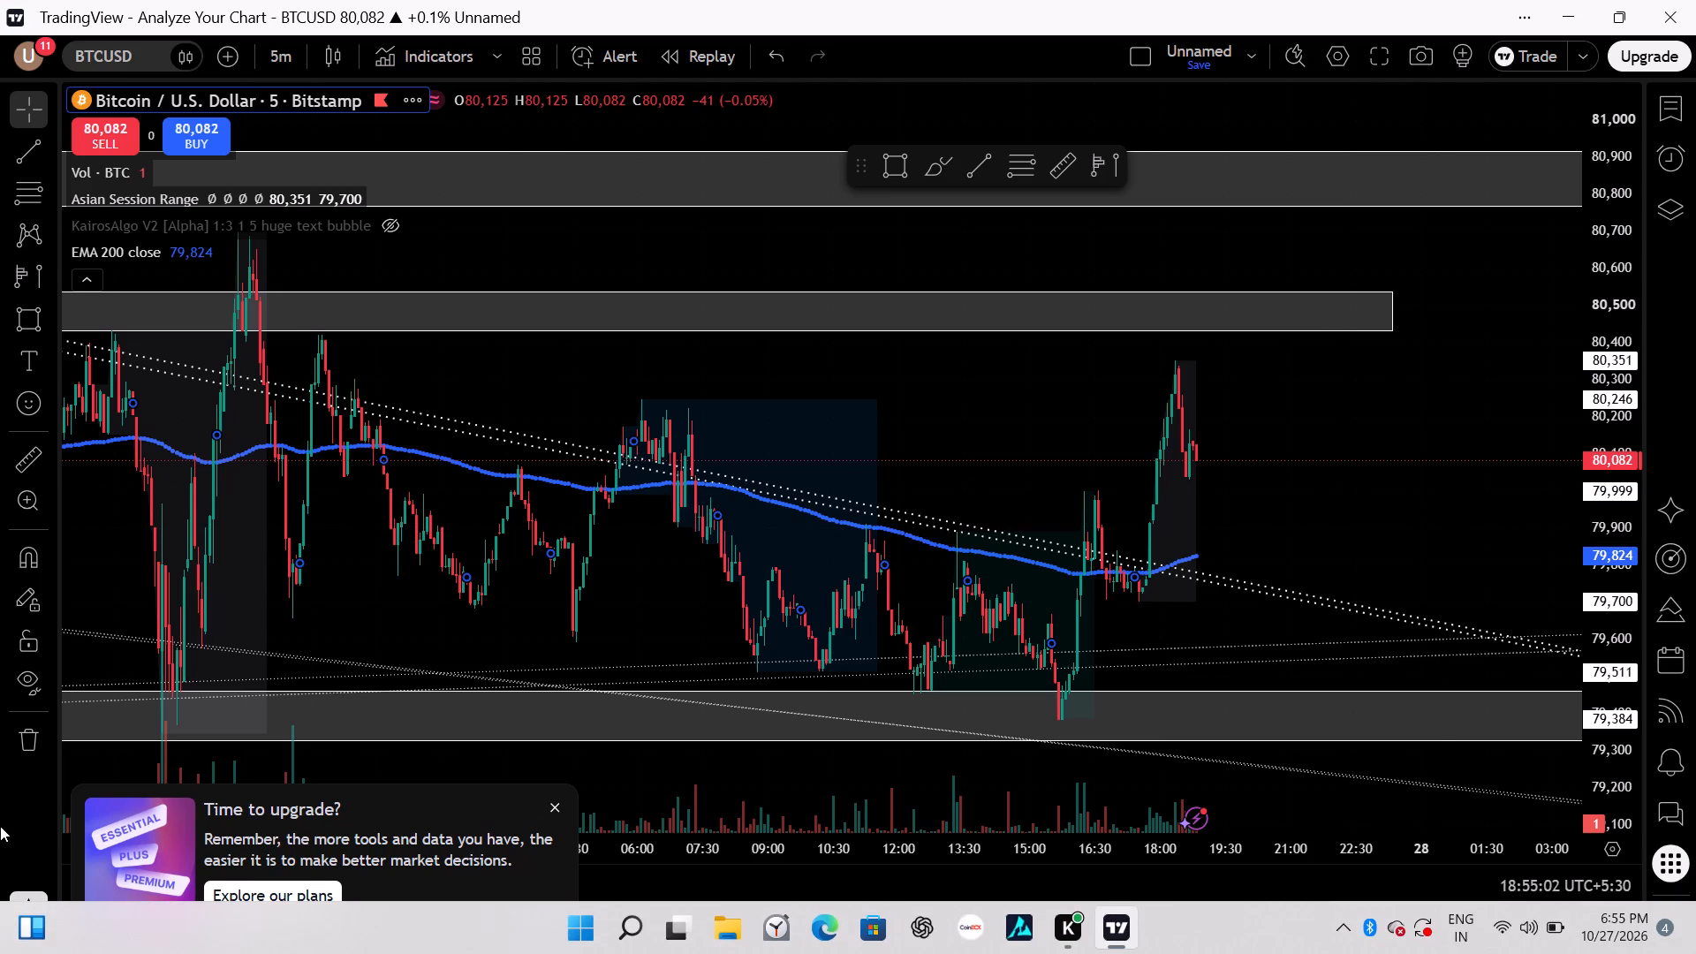
scroll(912, 654, down, 2)
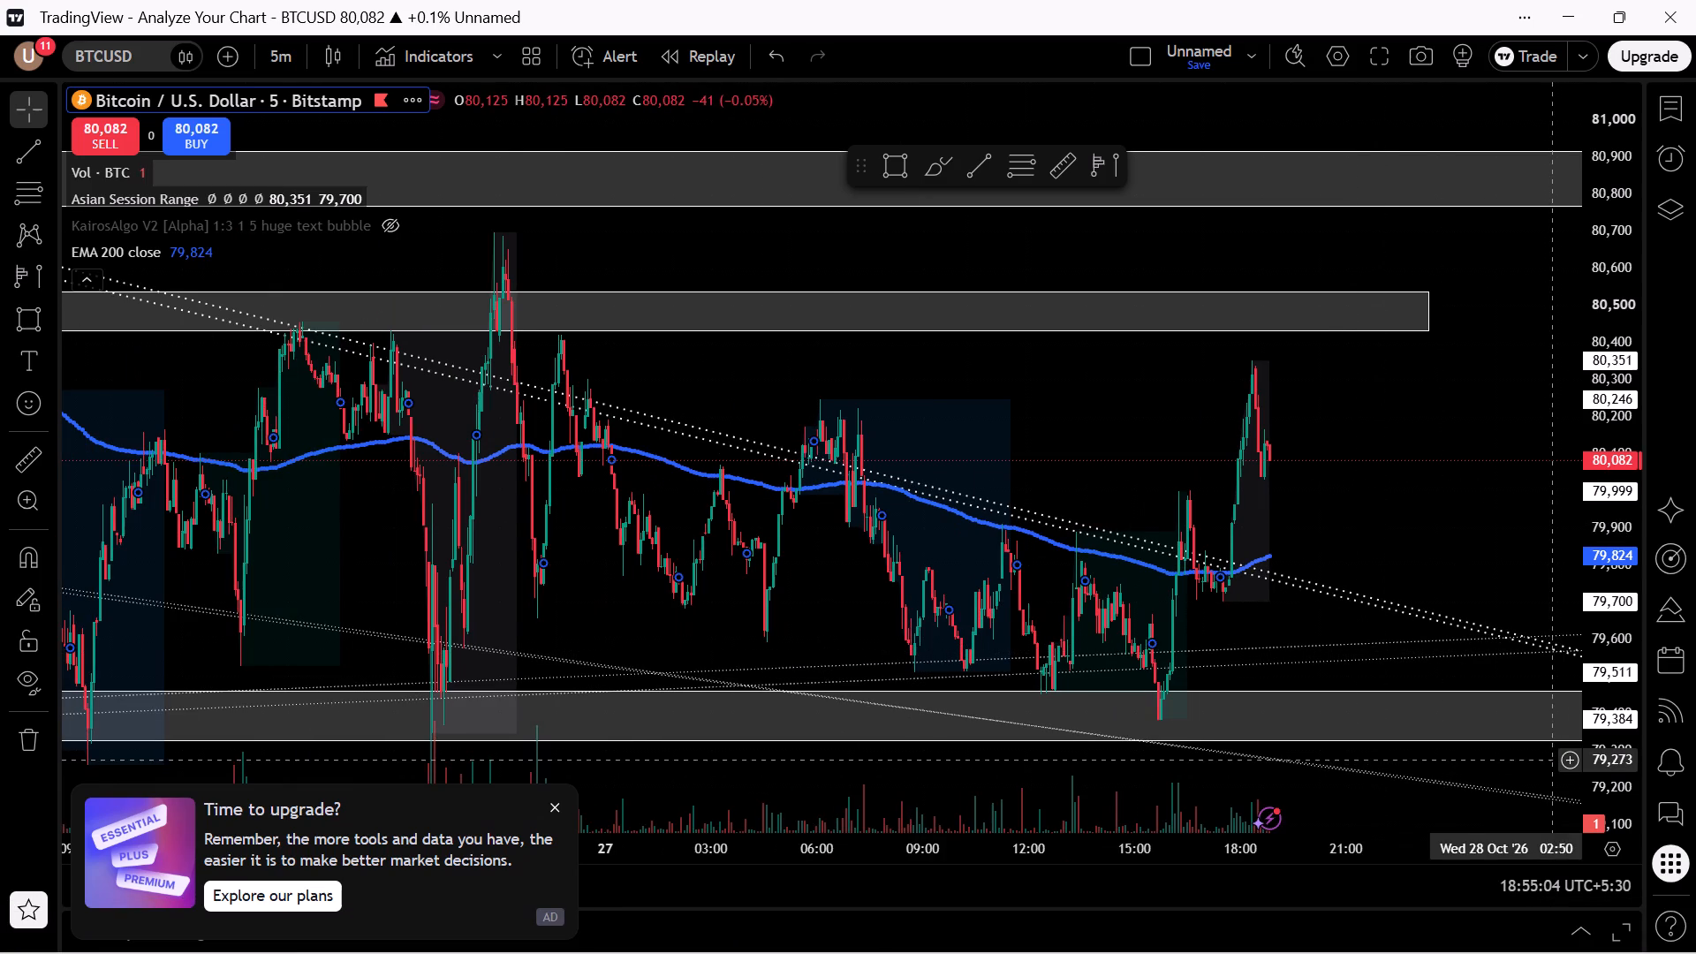
drag(1550, 761, 1344, 753)
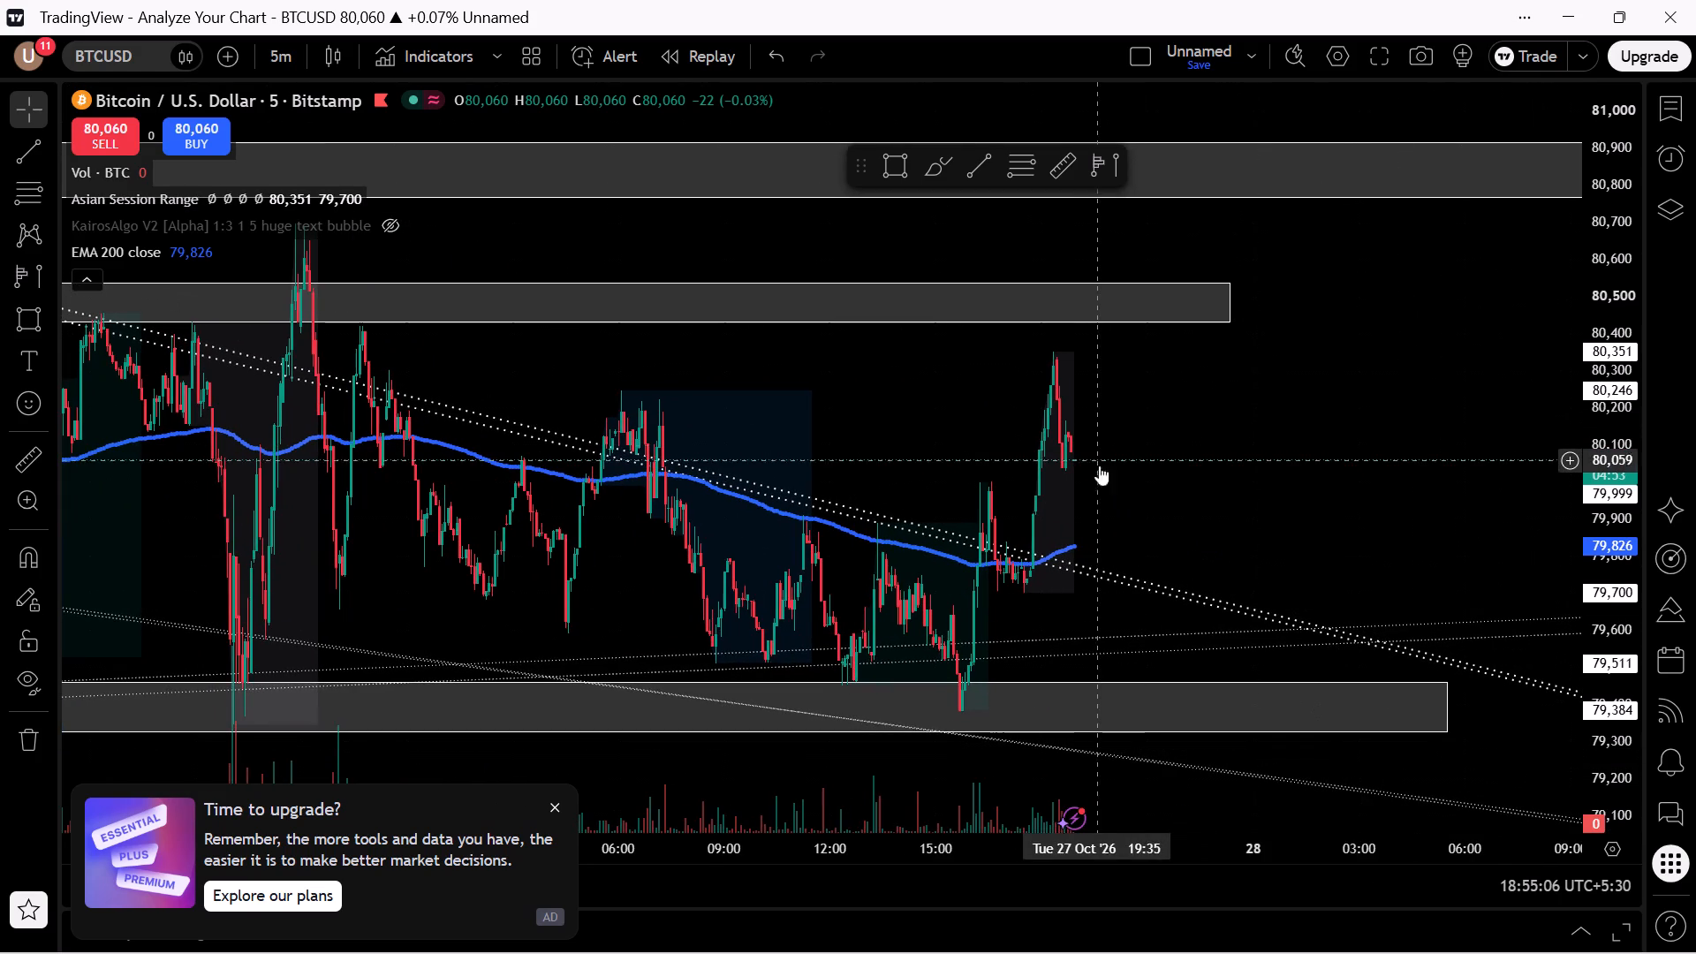
scroll(1099, 468, up, 2)
drag(1110, 466, 1142, 461)
scroll(1139, 461, up, 4)
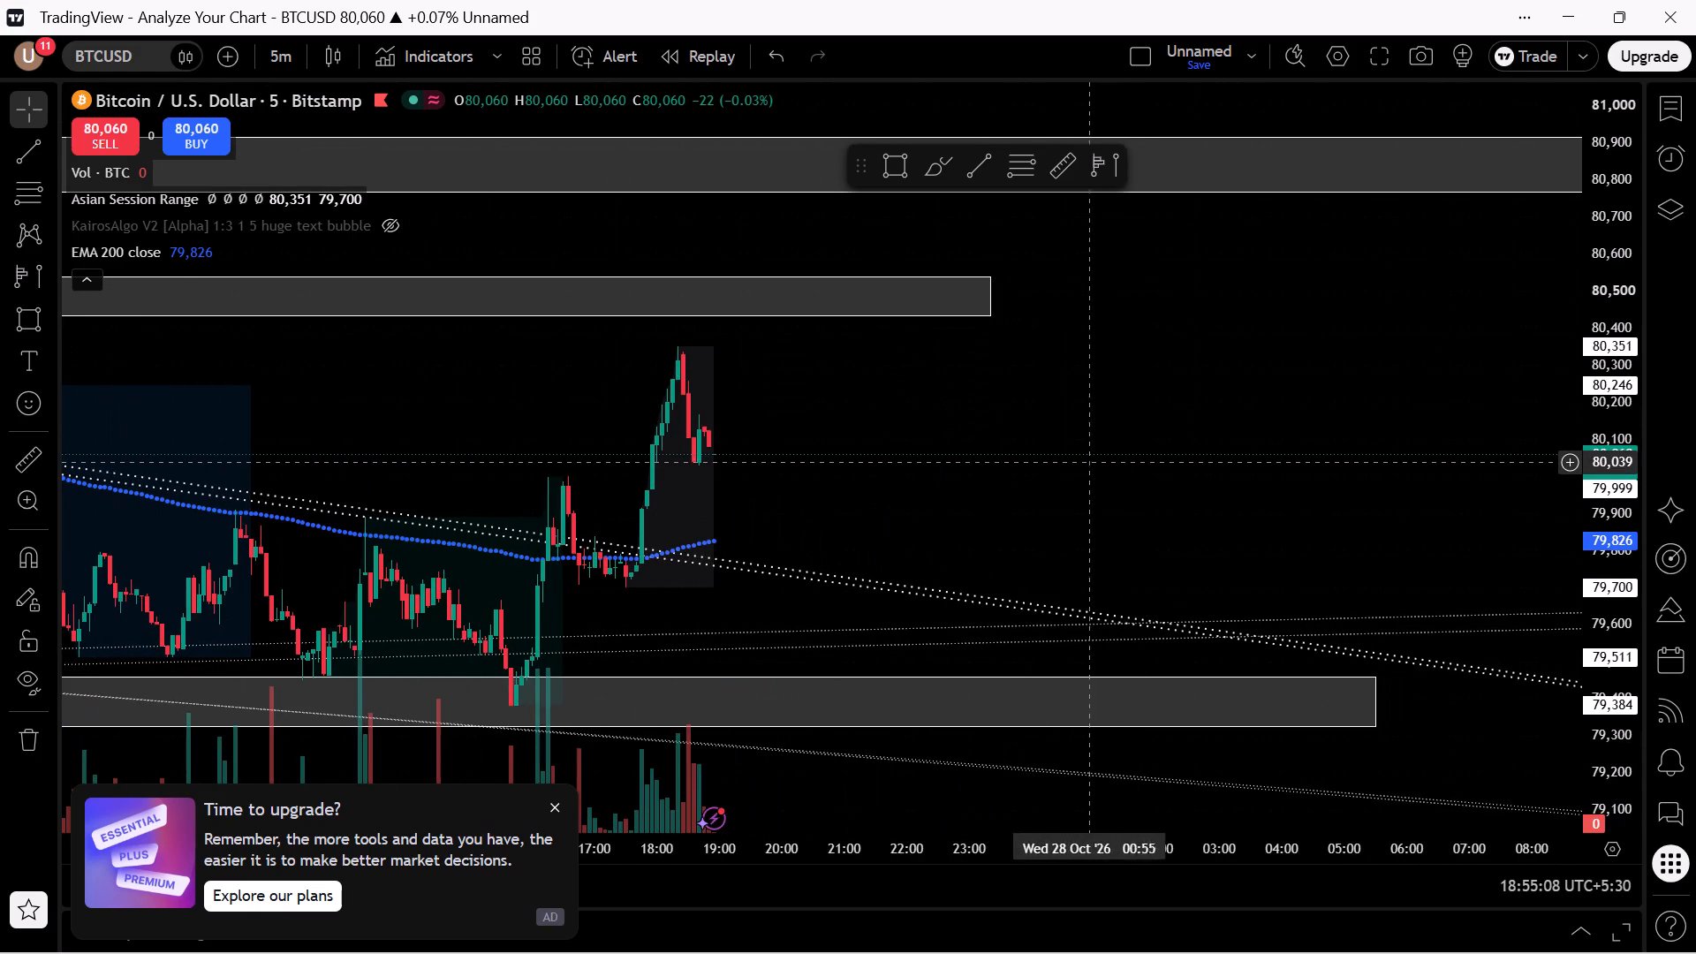
drag(870, 553, 1025, 547)
scroll(1024, 544, up, 1)
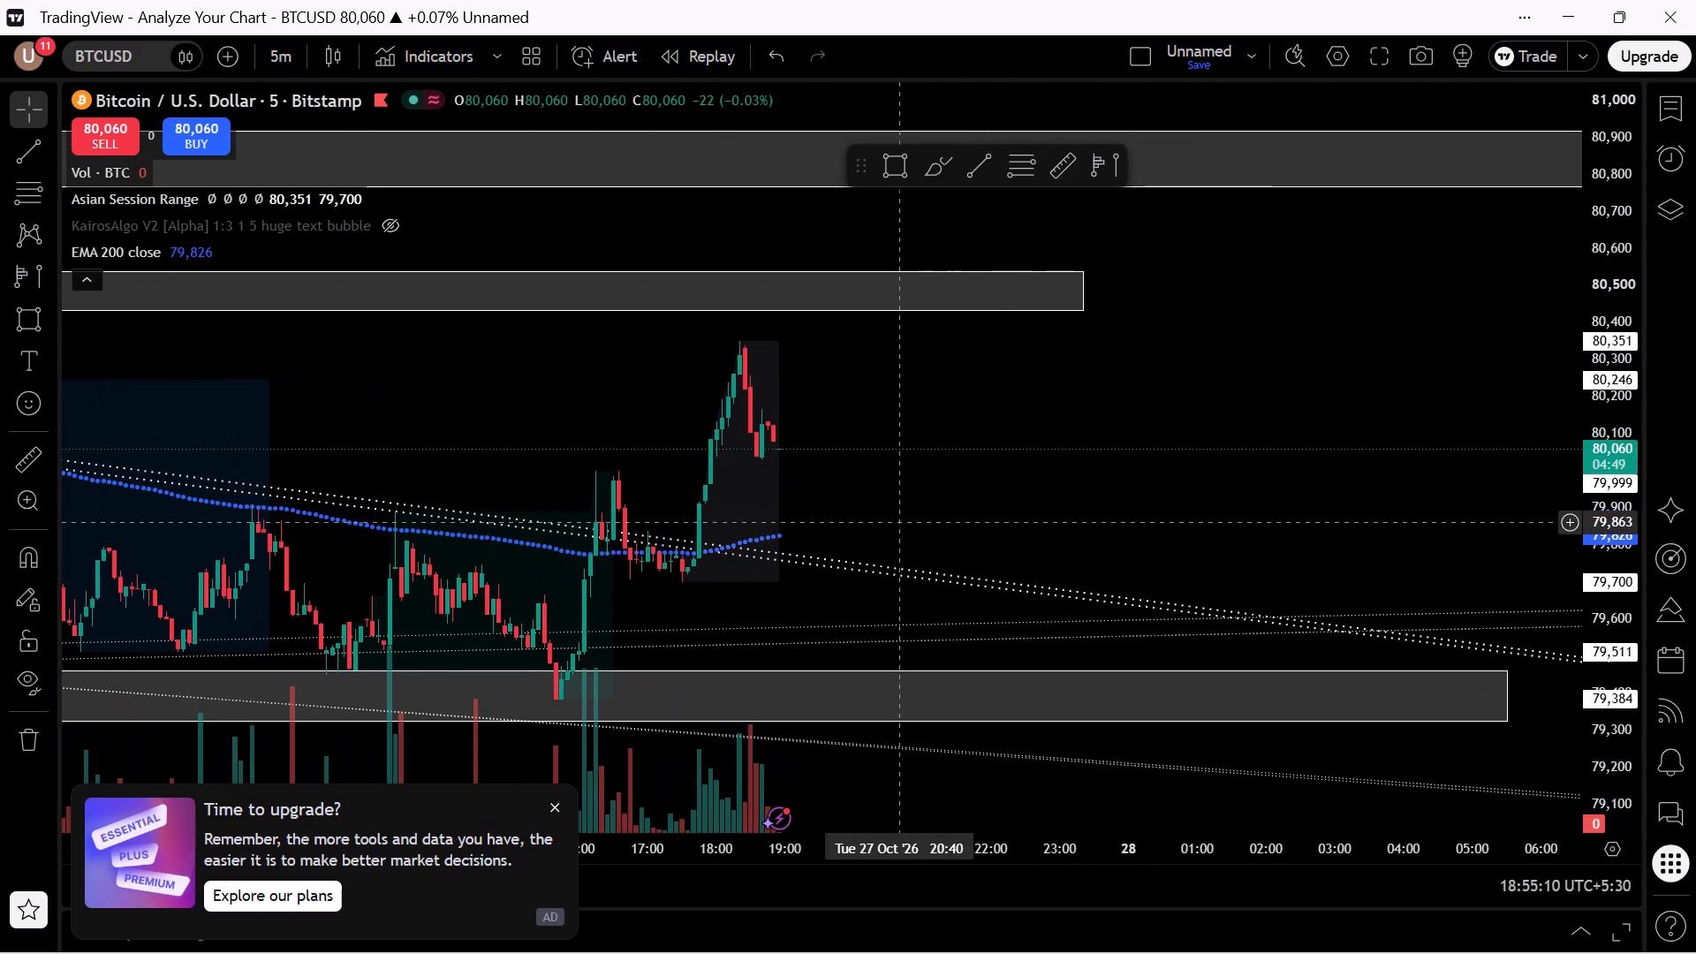
click(794, 448)
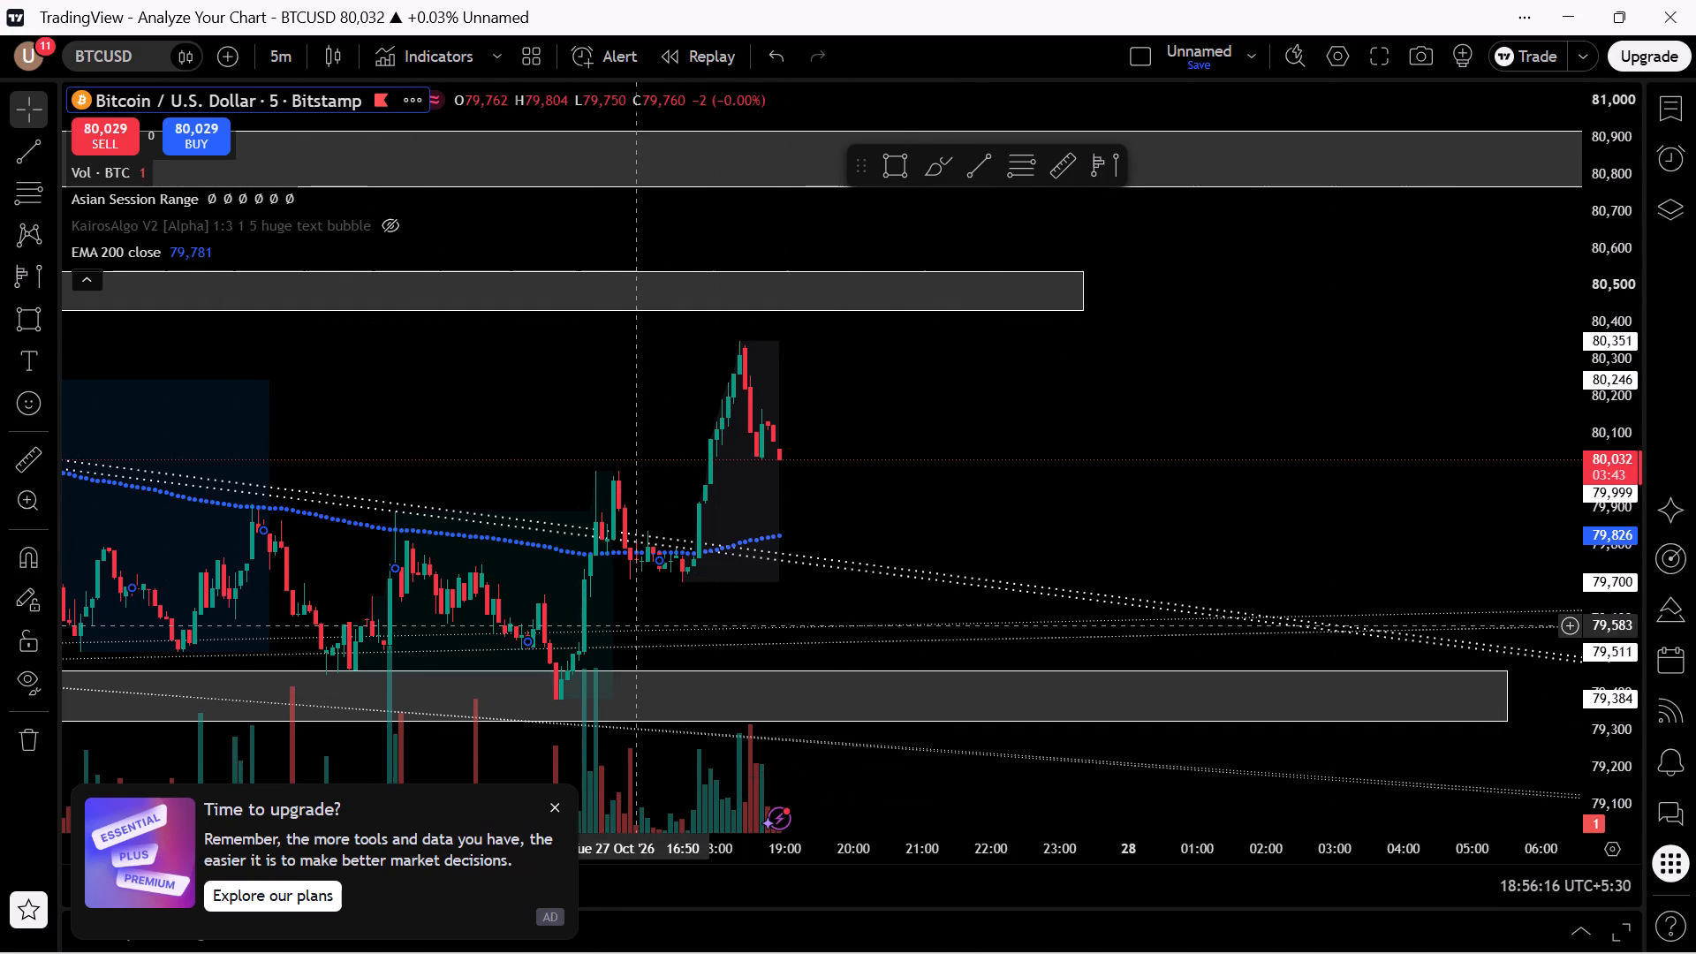
drag(637, 625, 753, 526)
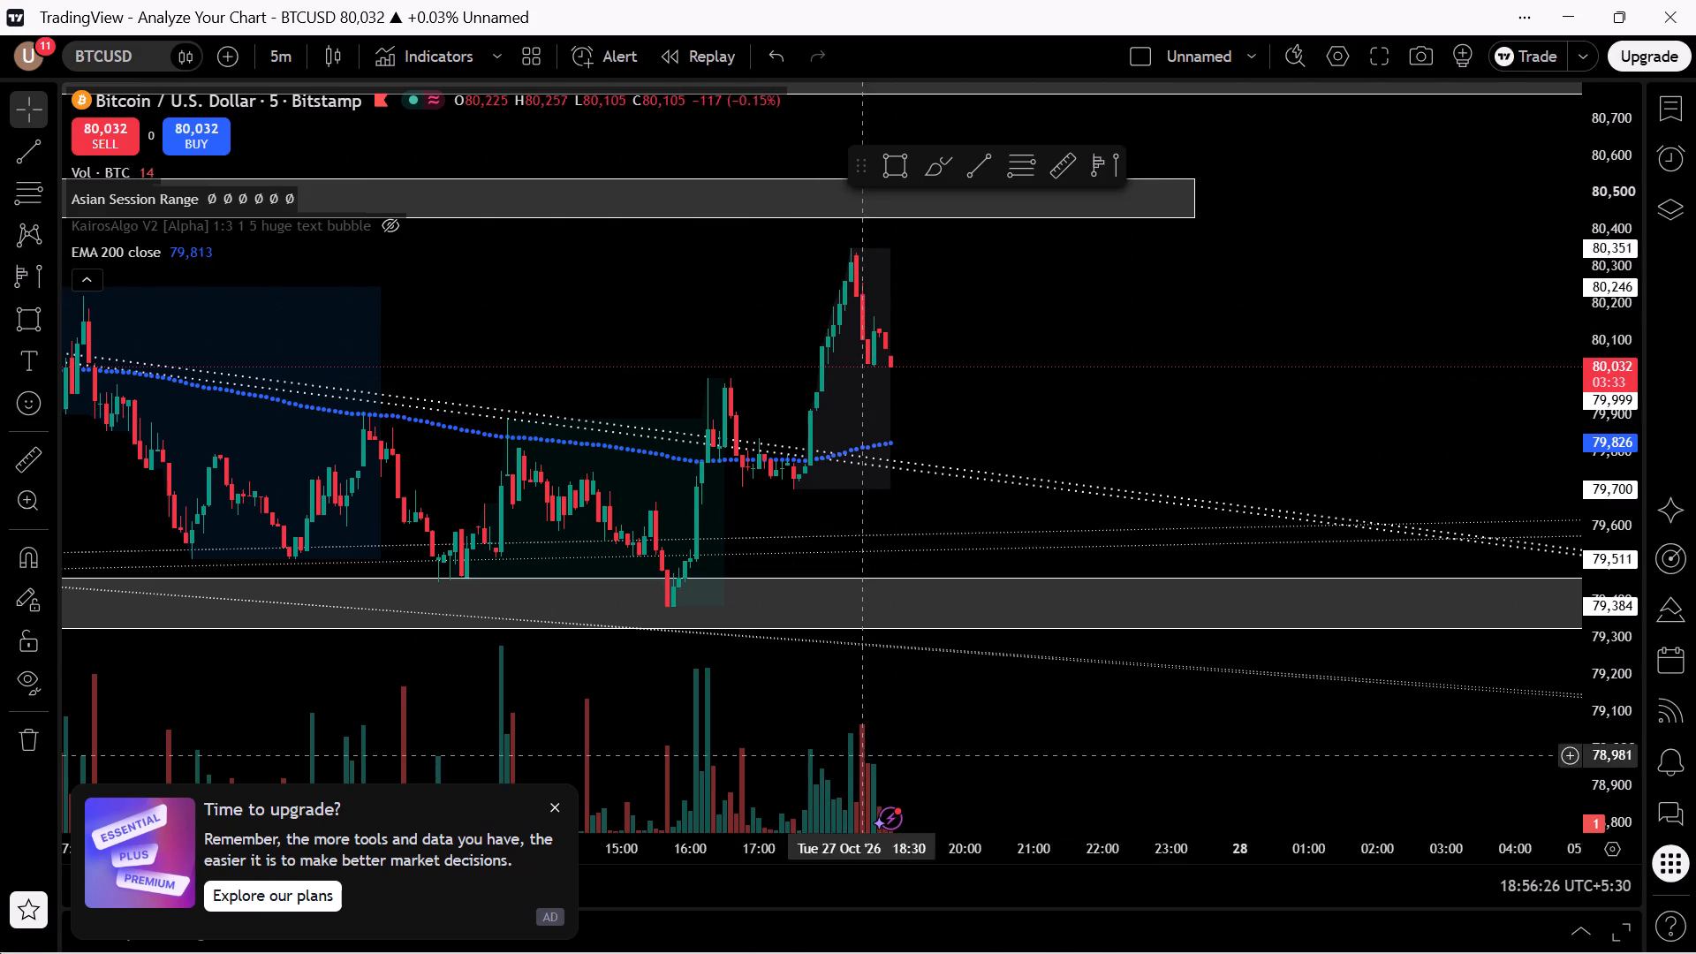
Measure the rally from the swing low at about 79,380 at 15:35 up to about 80,342.
click(23, 446)
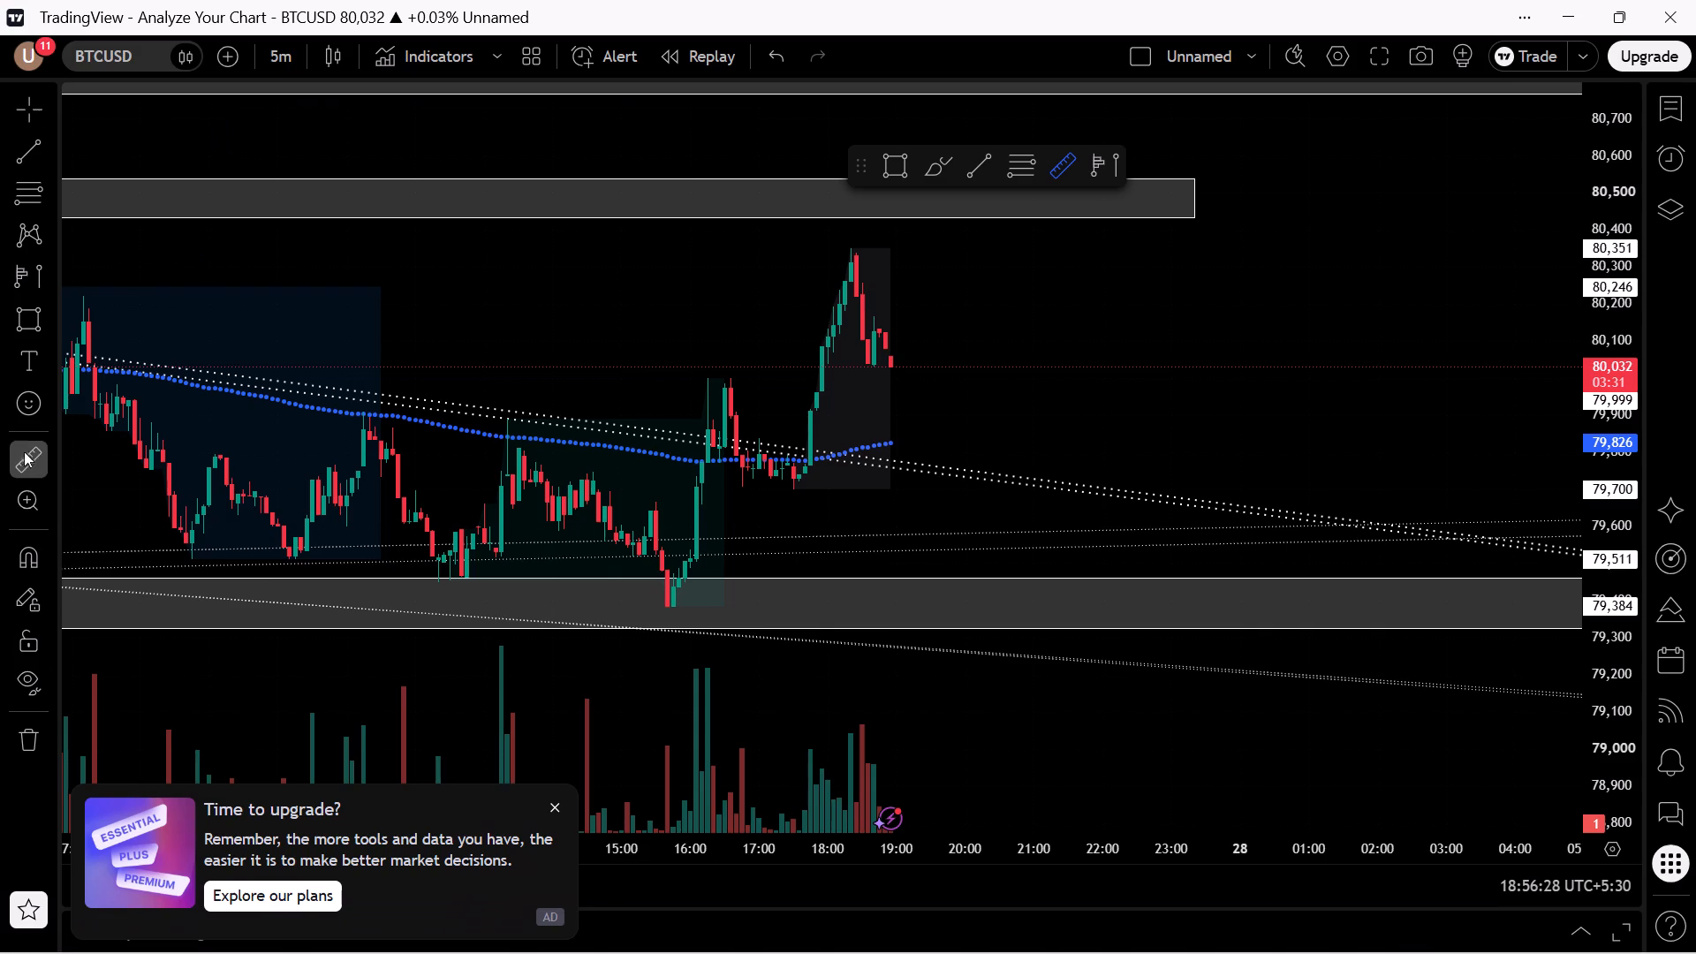
drag(662, 608, 667, 599)
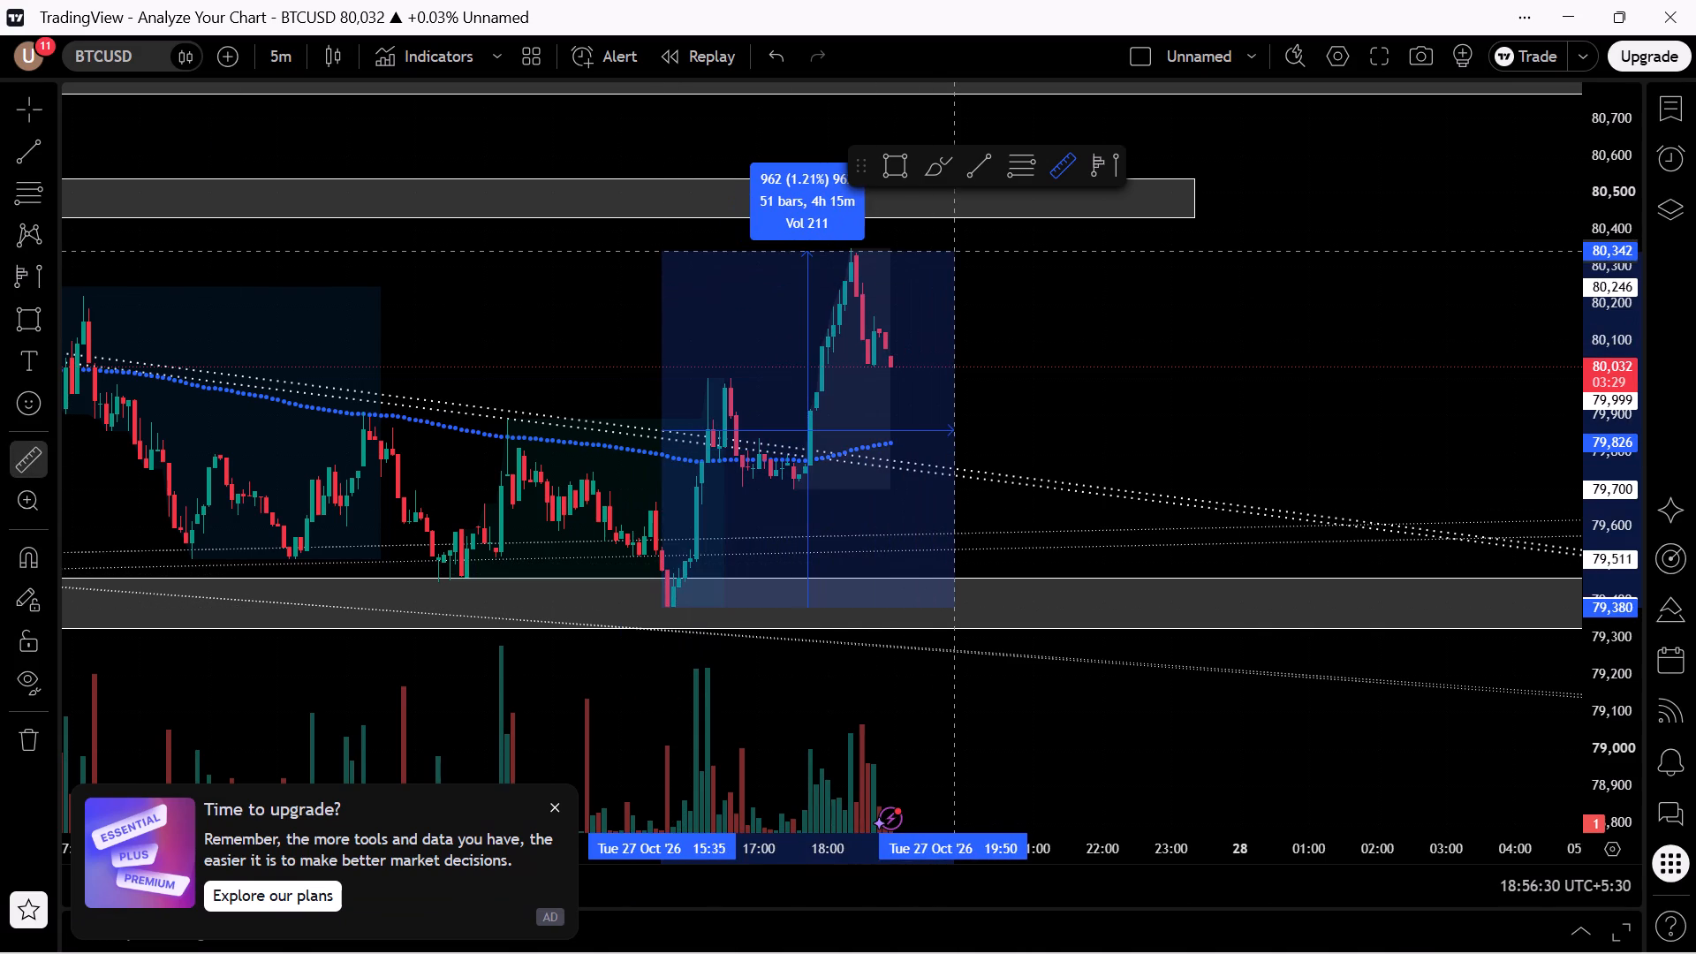
click(952, 251)
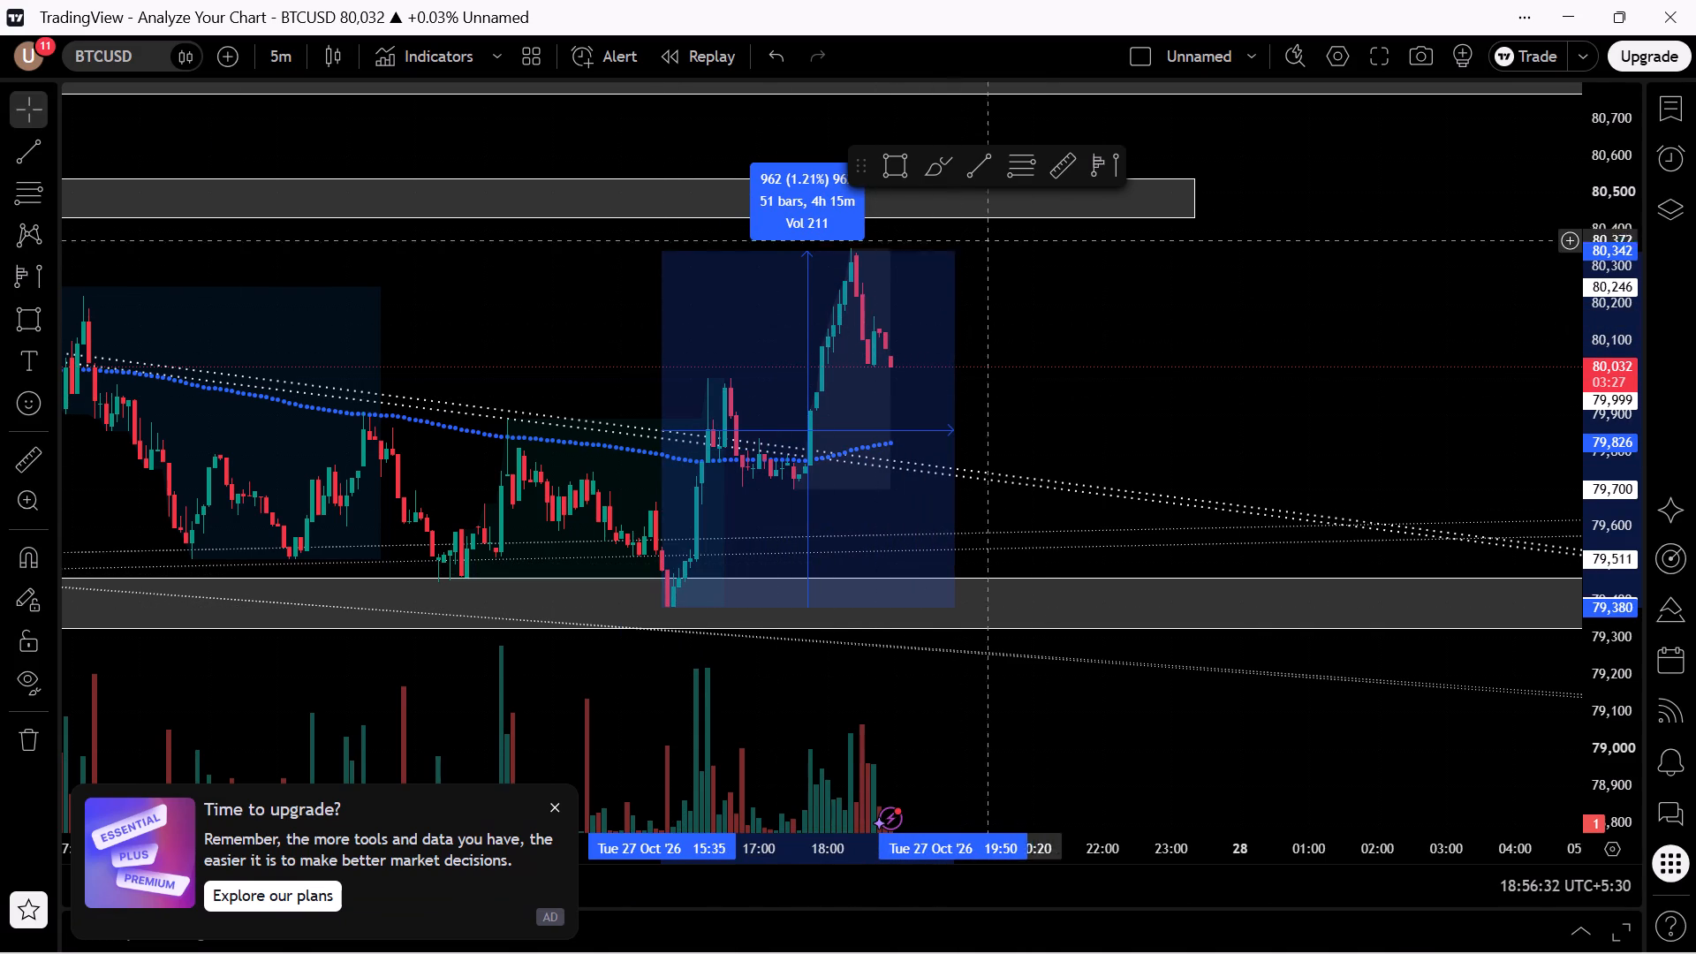
Draw a fixed range volume profile over the whole rally, from 15:35 to 18:55 on 27 October.
click(1116, 161)
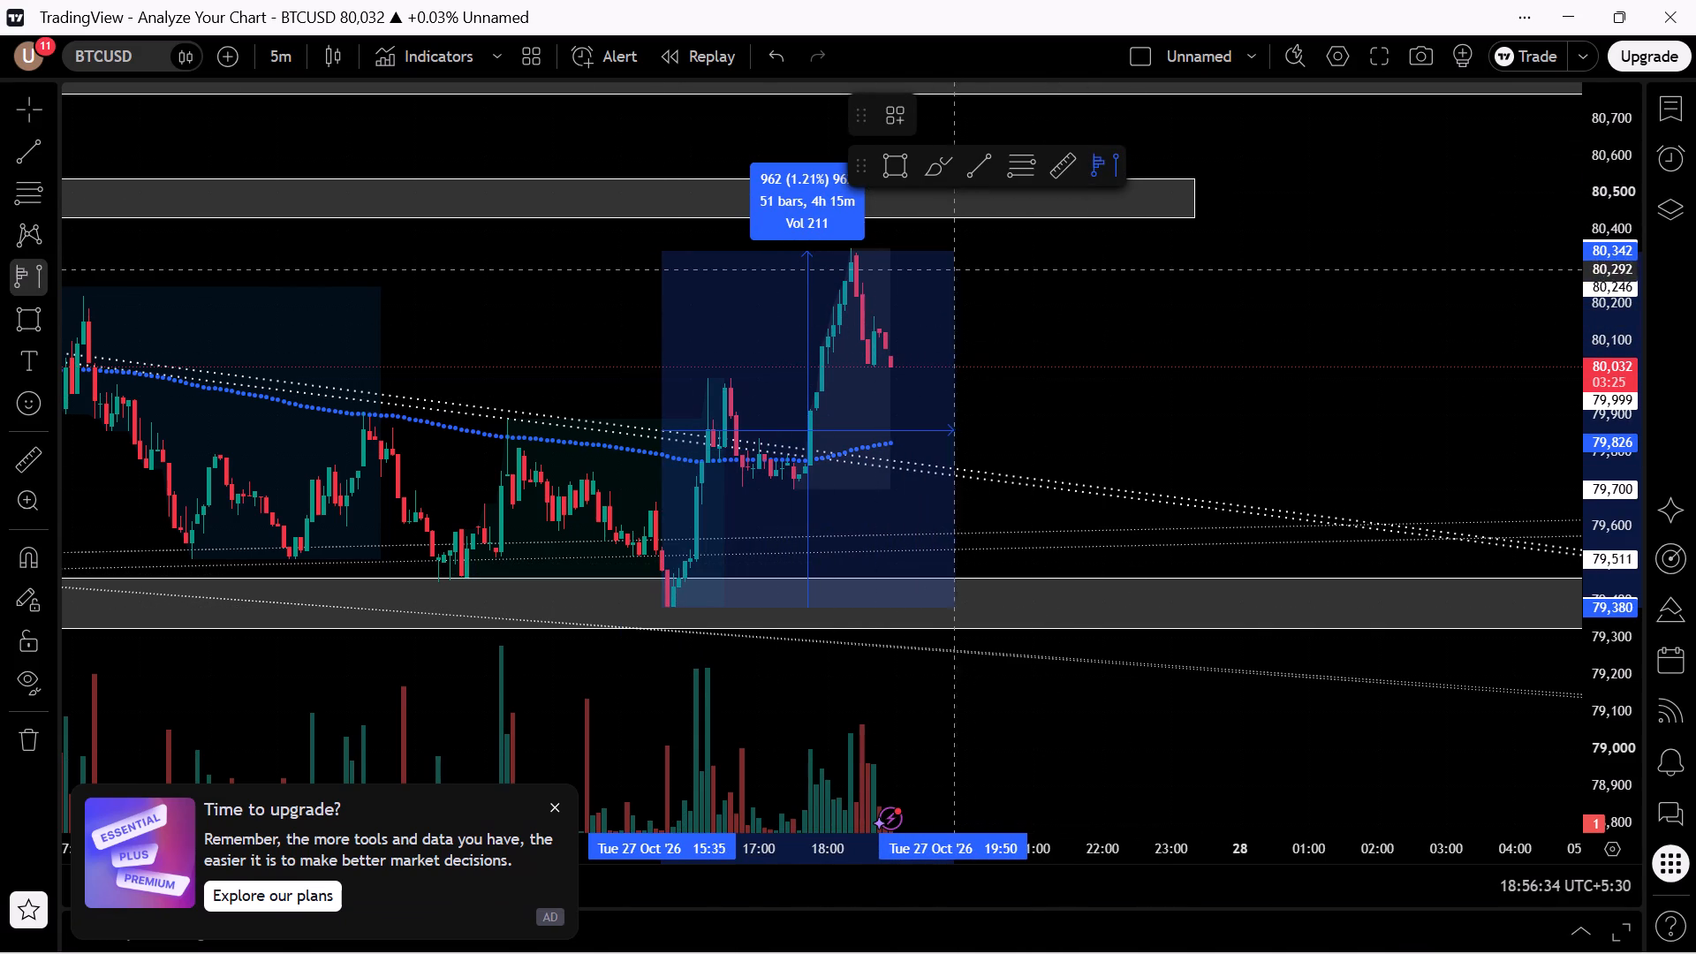
click(897, 246)
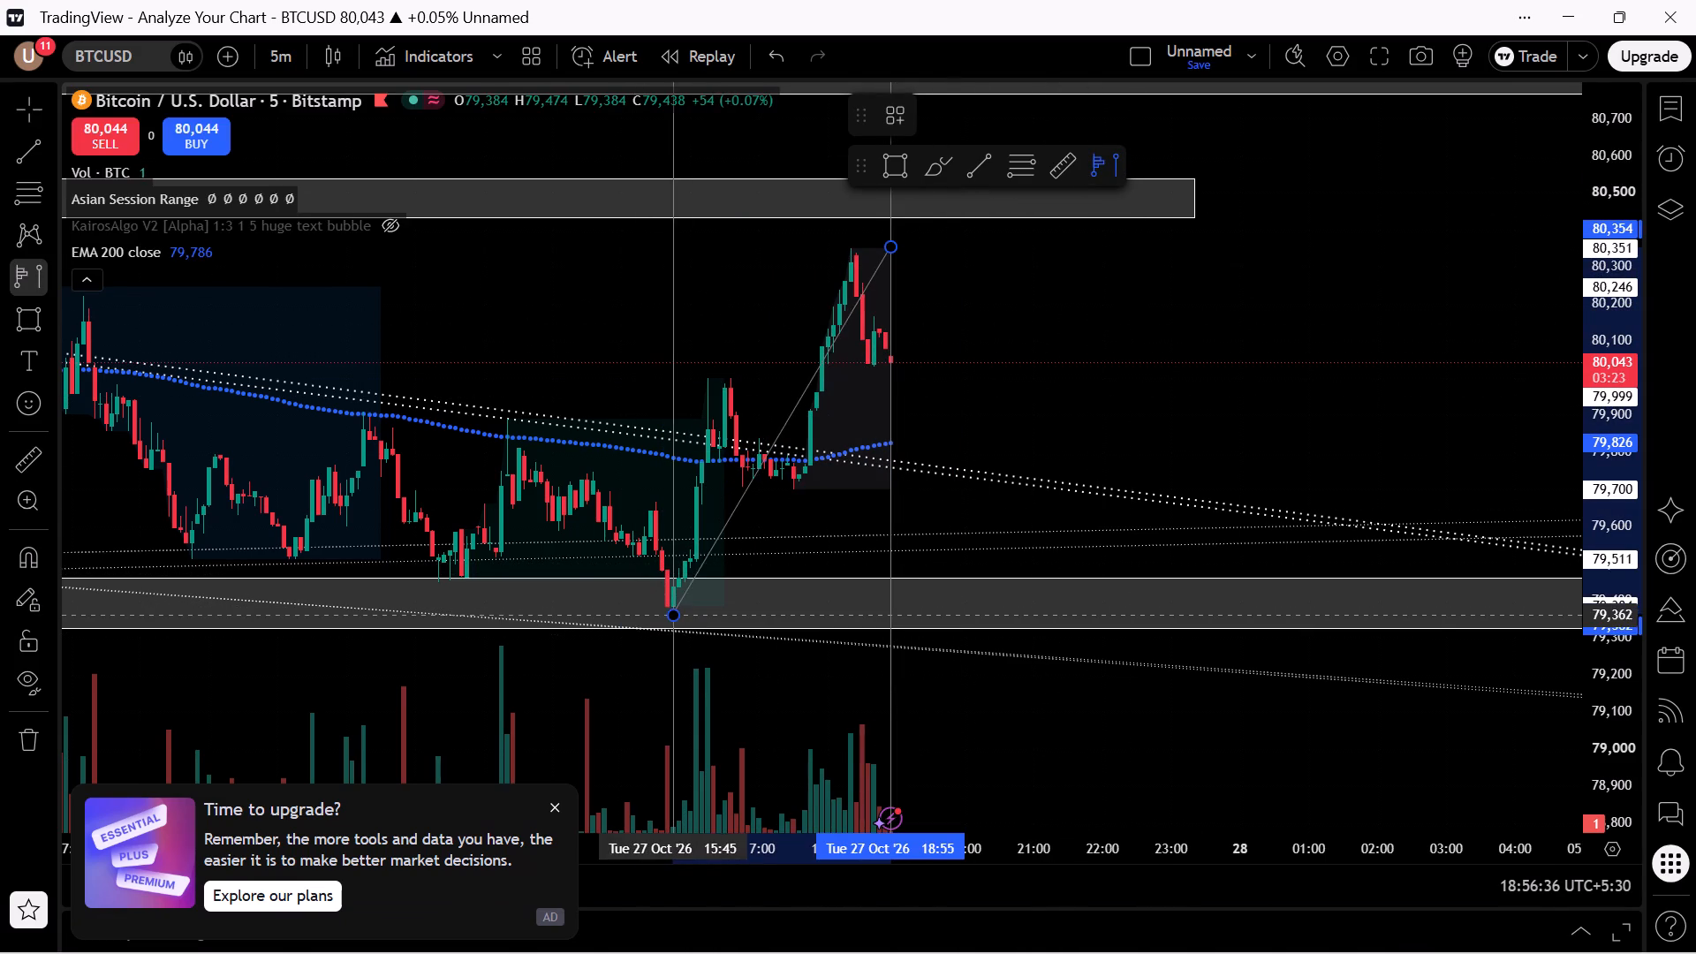
click(663, 617)
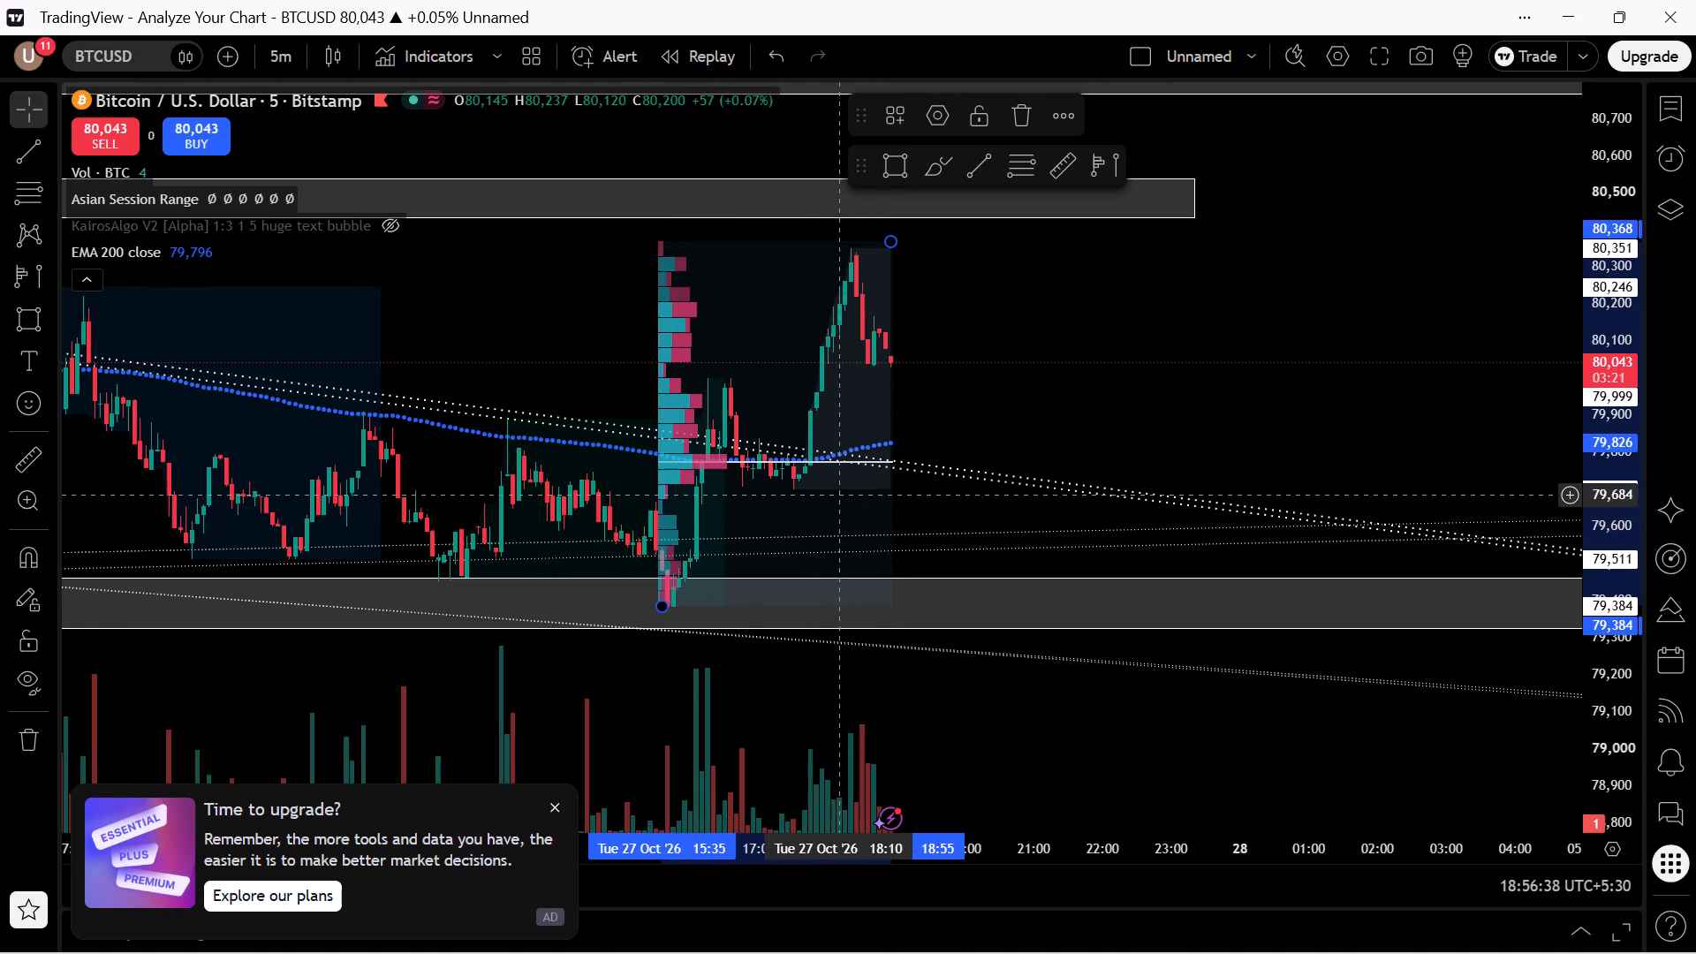
click(702, 458)
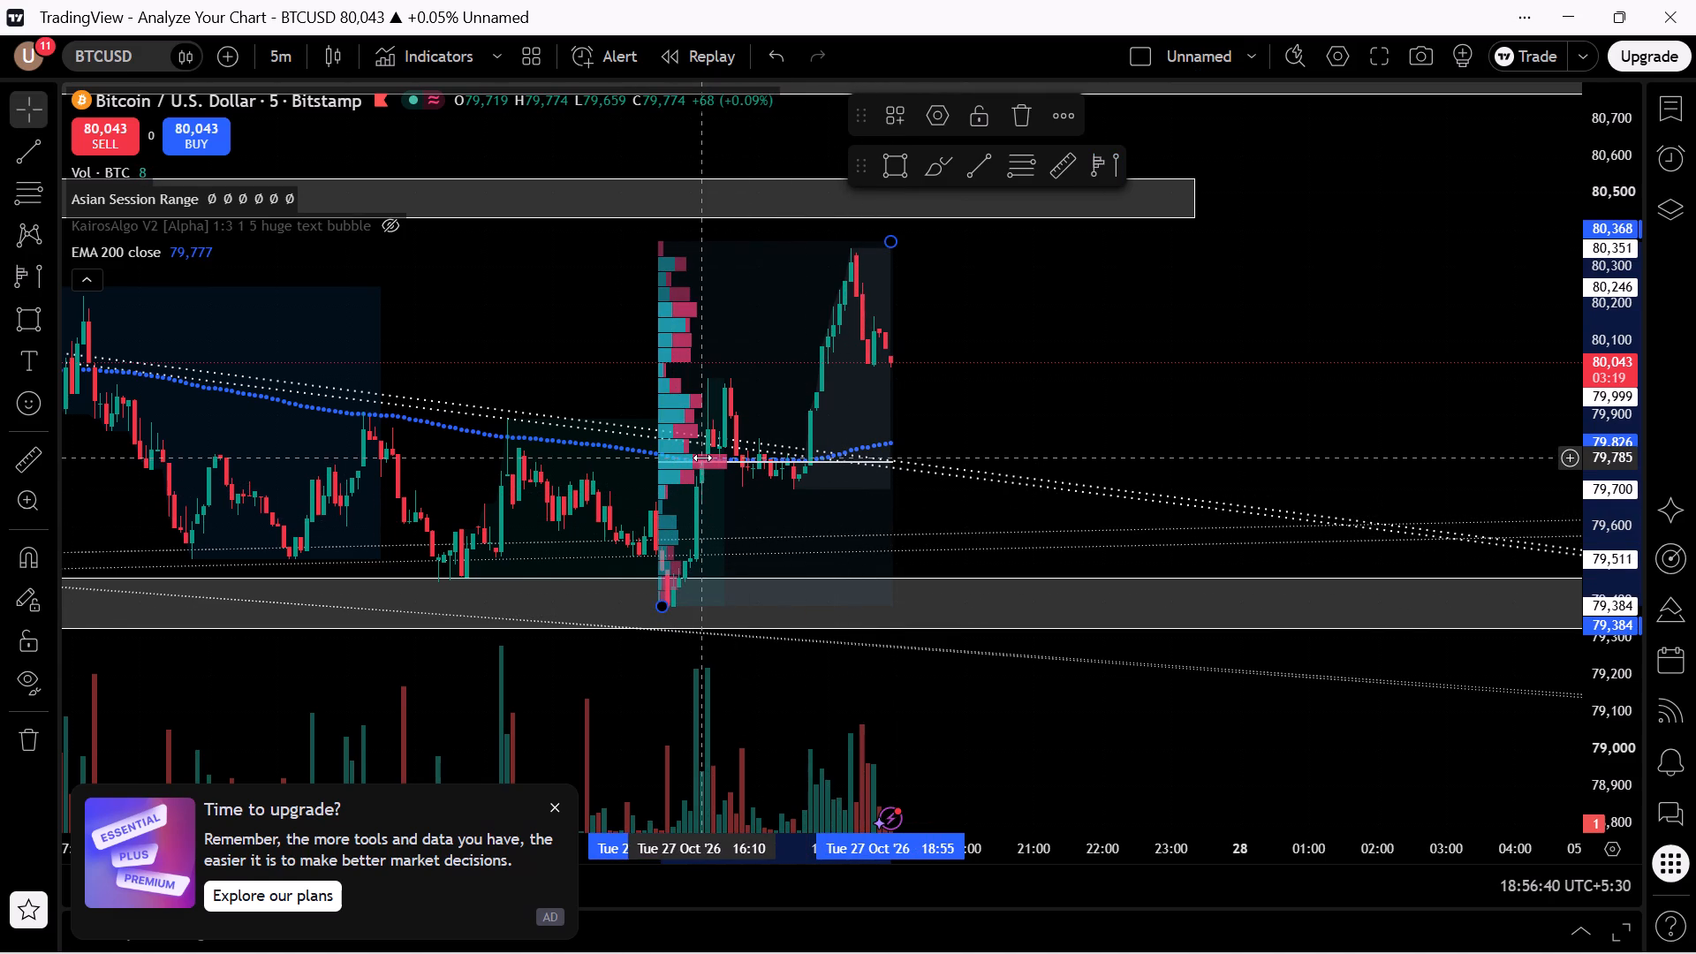
click(665, 464)
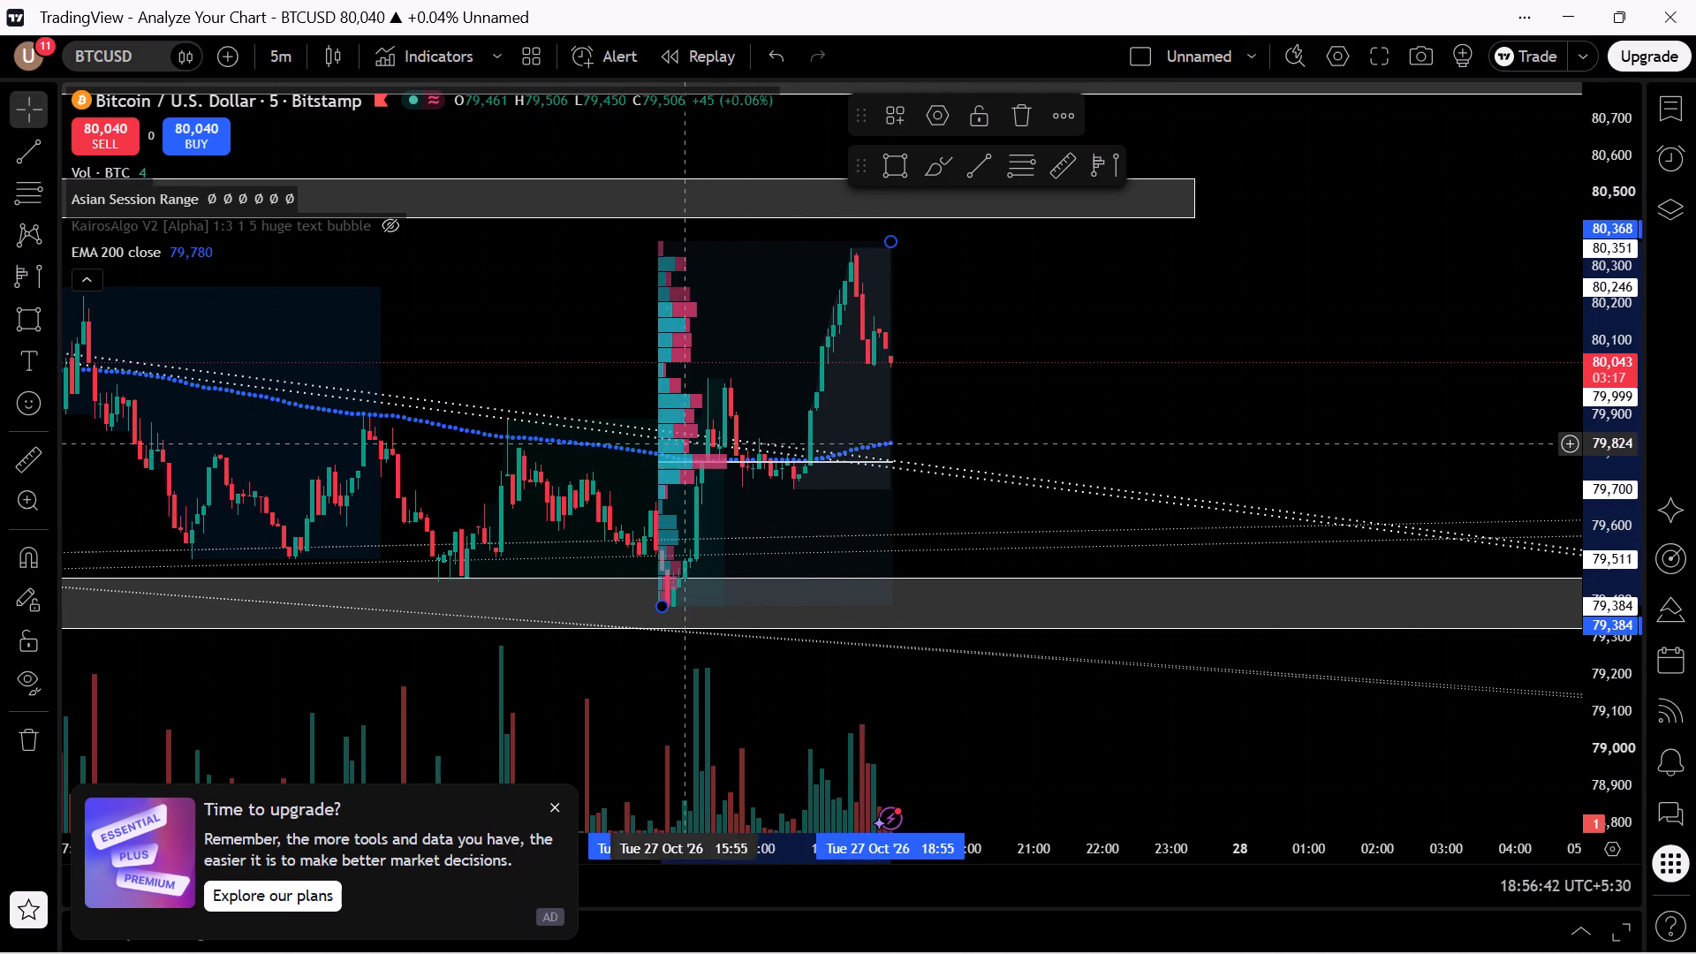
click(1061, 287)
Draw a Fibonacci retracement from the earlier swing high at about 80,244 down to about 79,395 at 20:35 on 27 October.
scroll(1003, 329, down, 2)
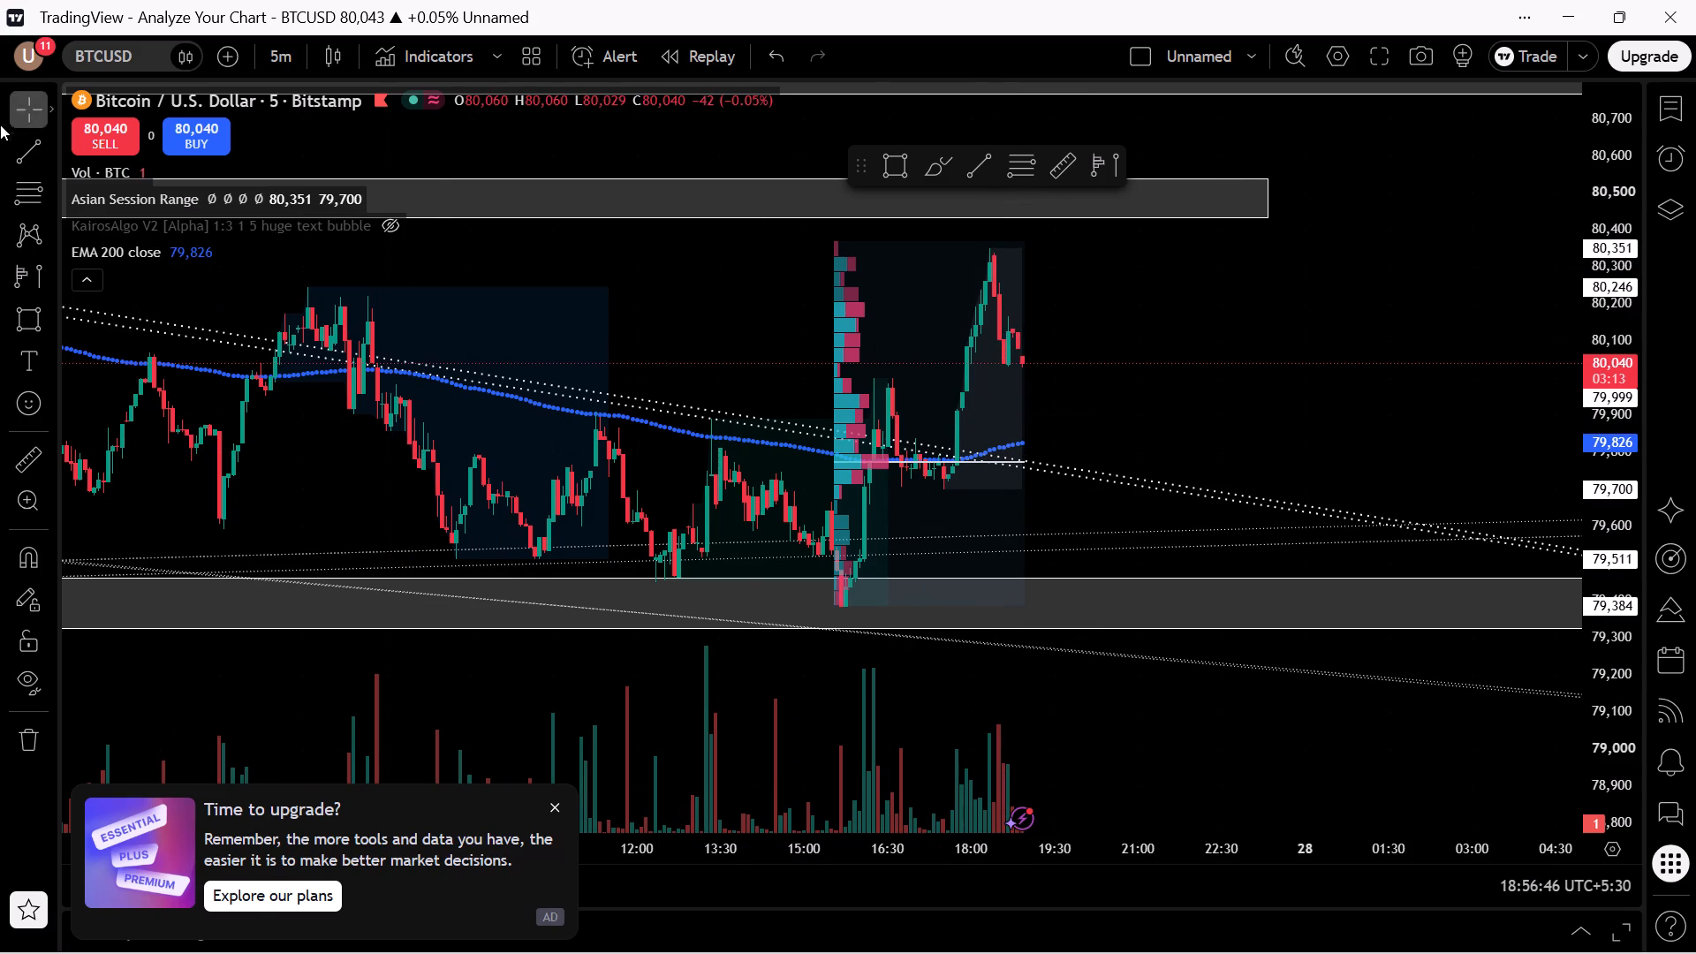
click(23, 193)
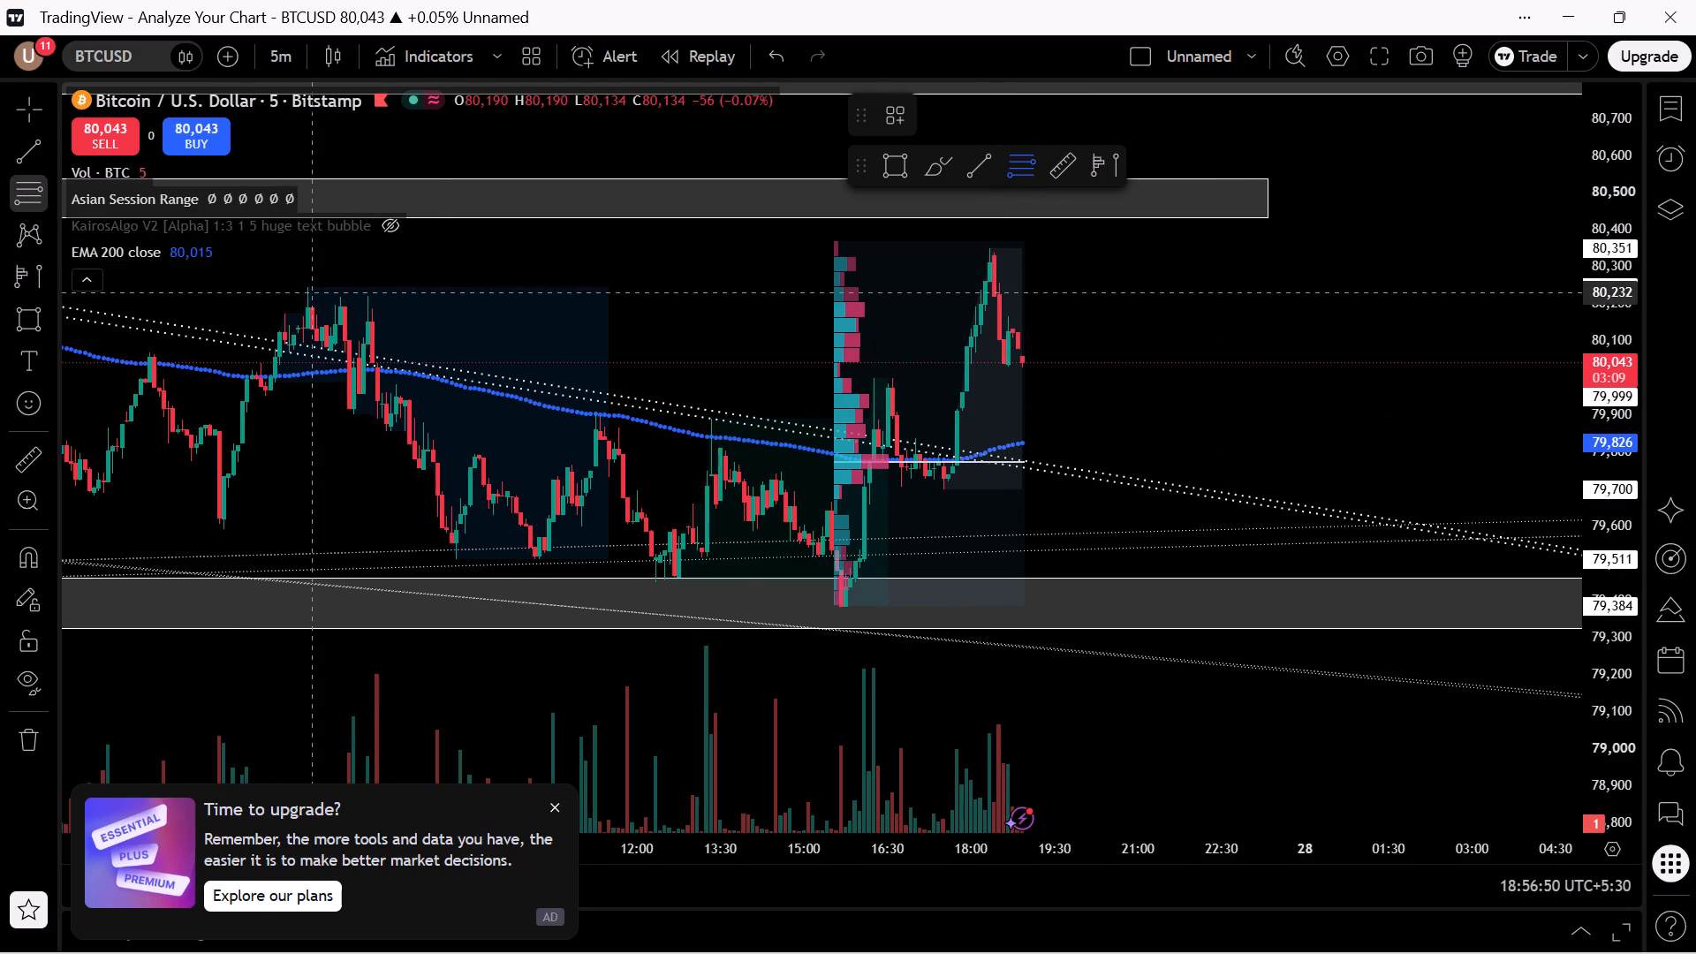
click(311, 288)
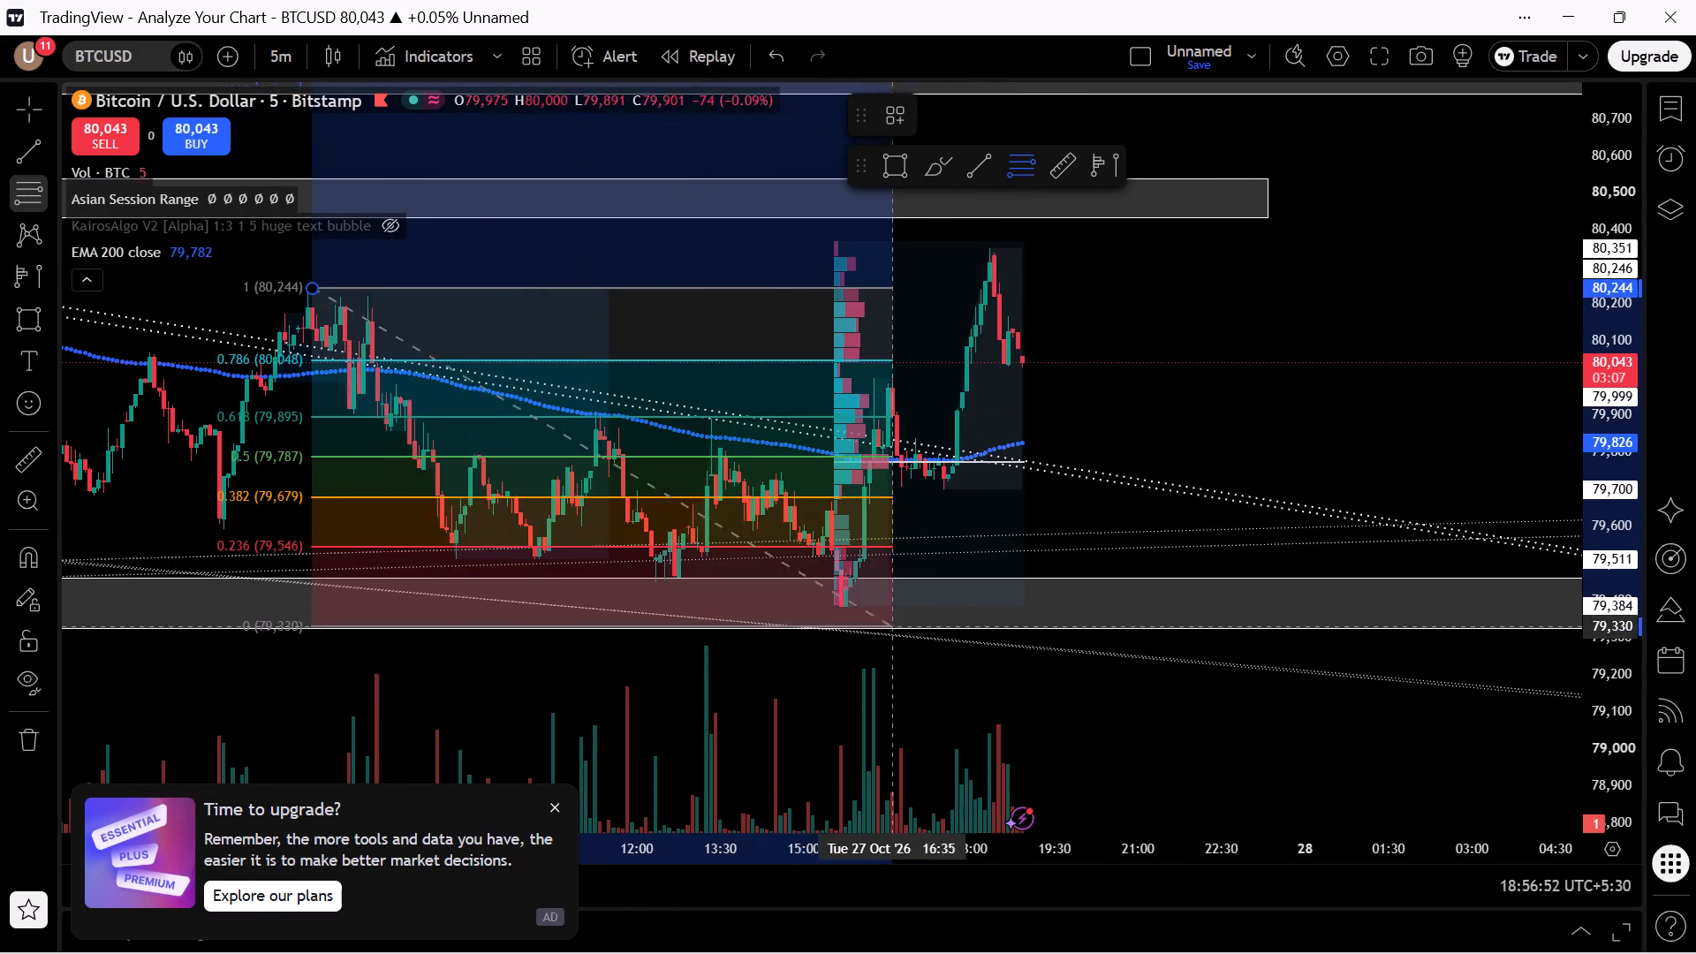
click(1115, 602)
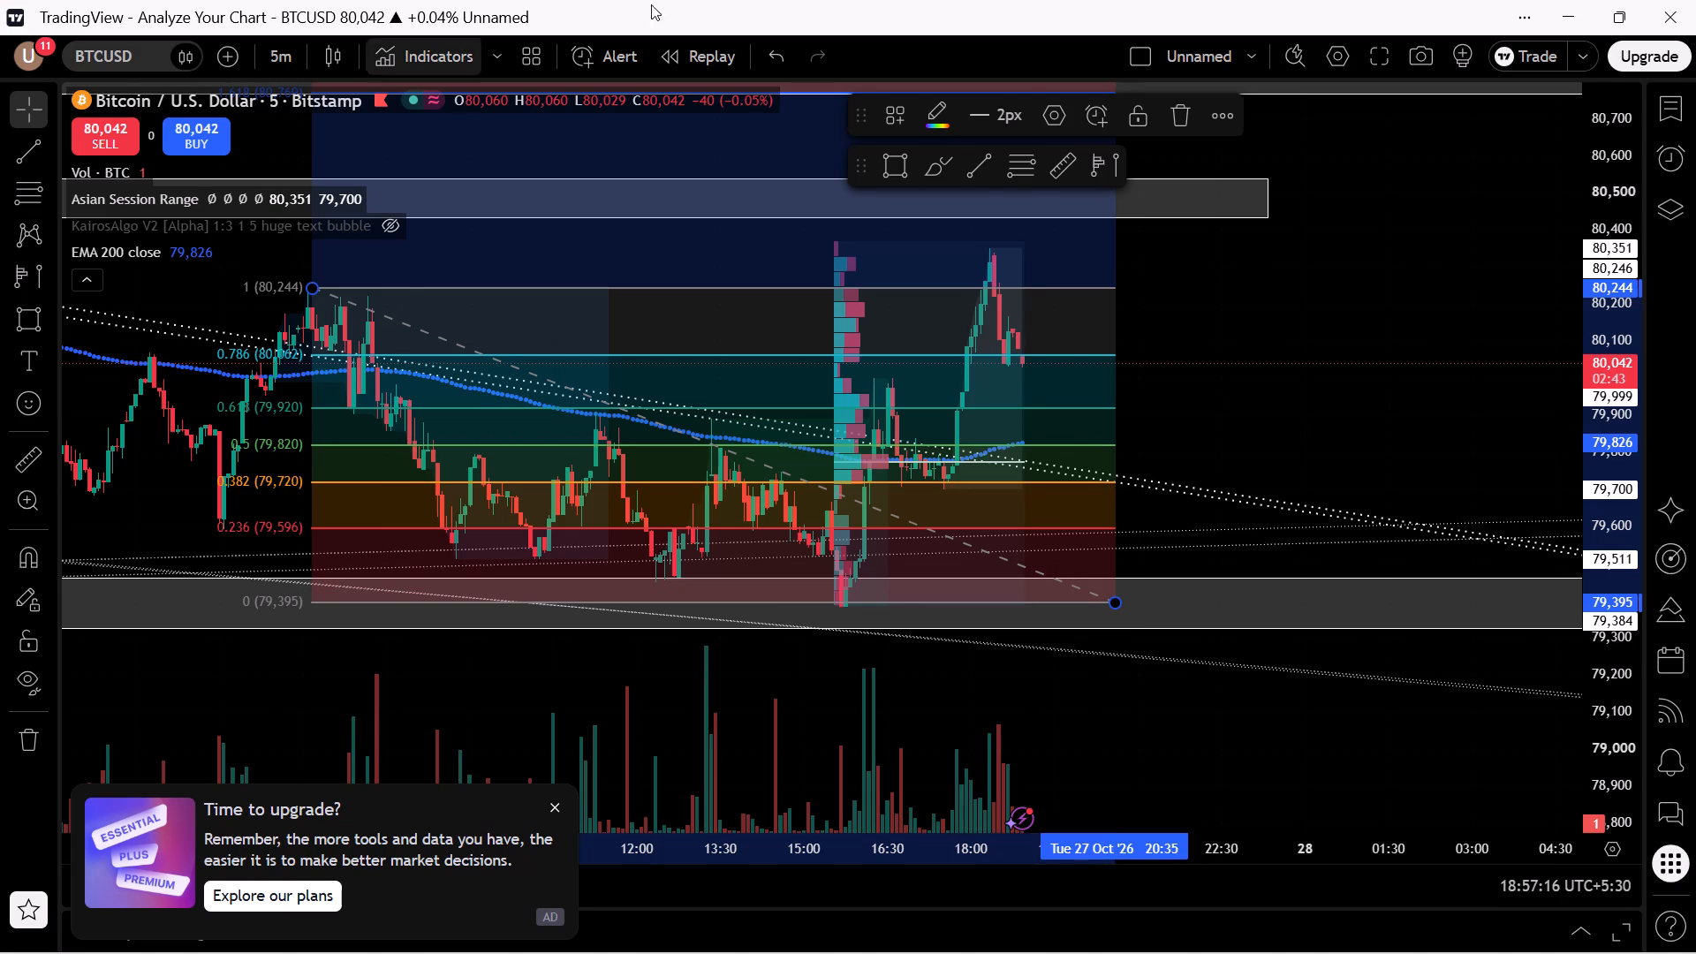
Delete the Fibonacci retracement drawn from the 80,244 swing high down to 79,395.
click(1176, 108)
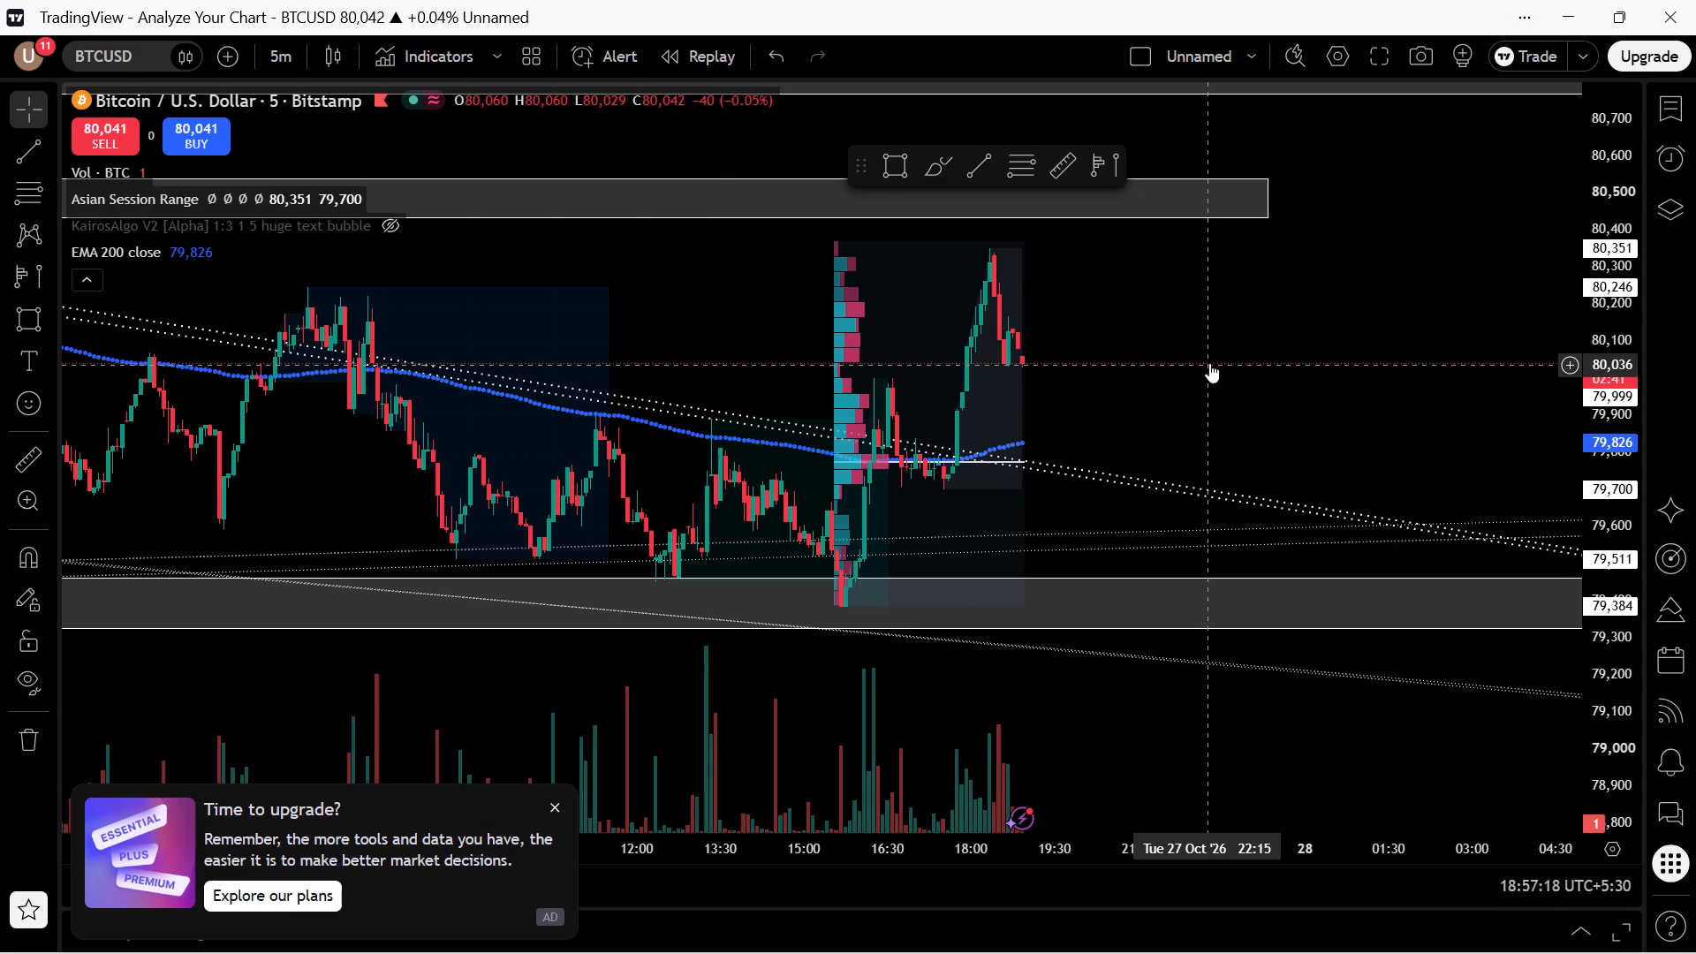
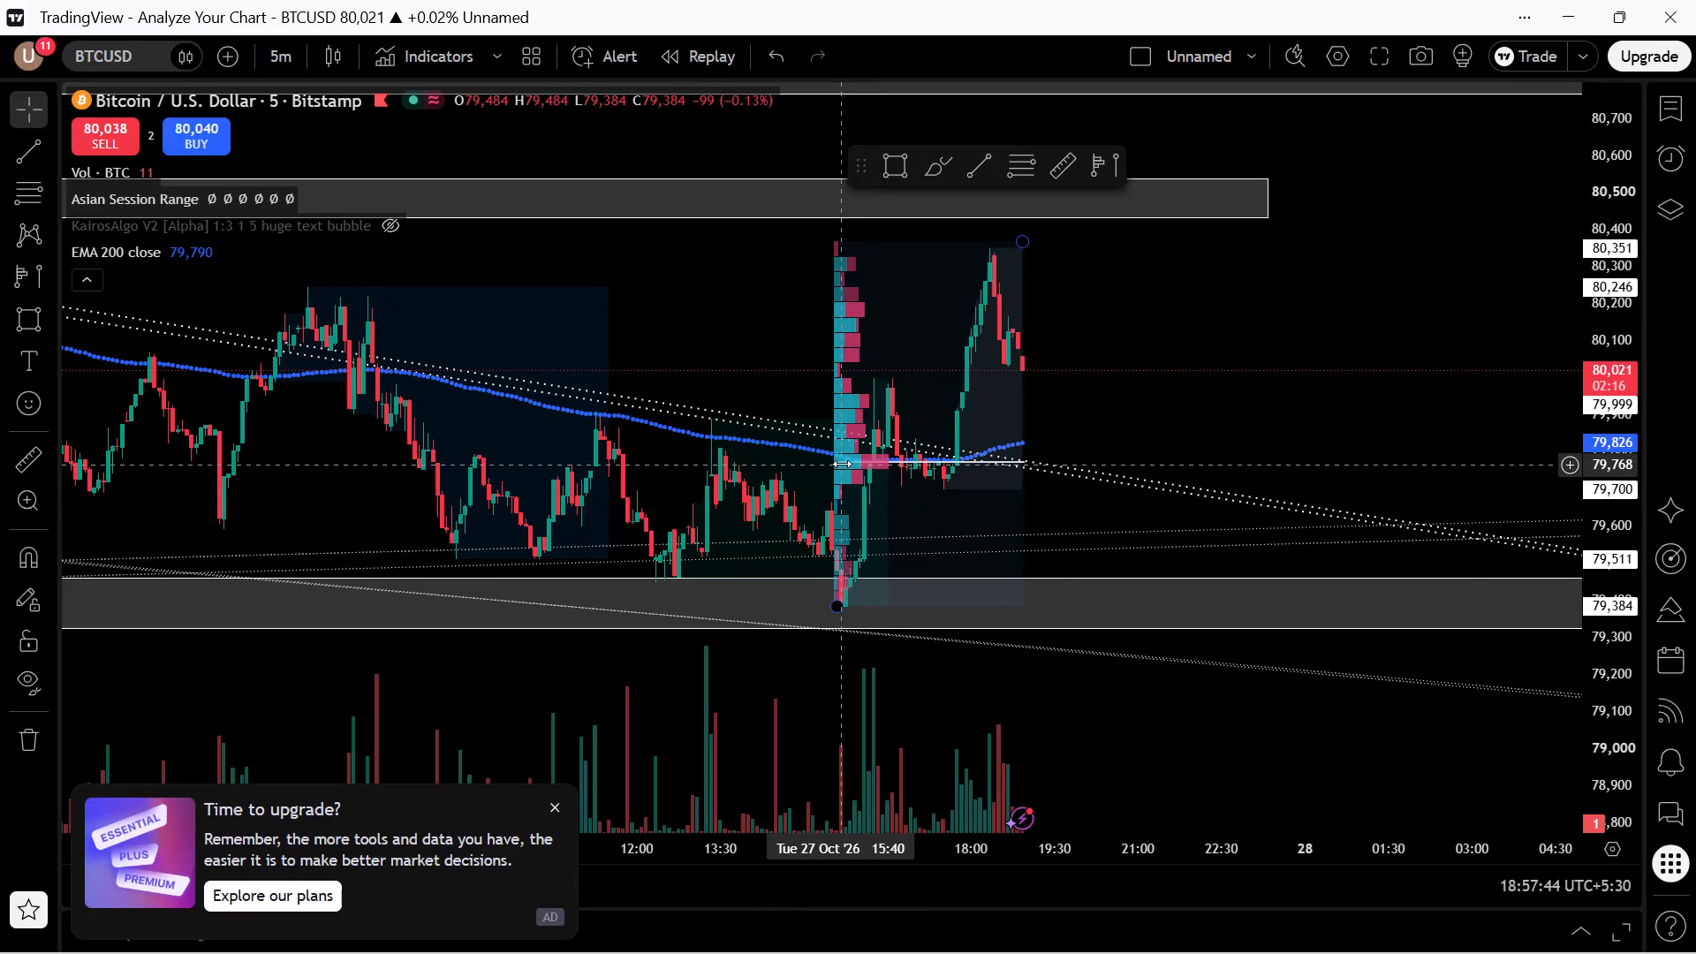
Delete the fixed range volume profile that covers the rally from 15:35 to 18:55.
click(842, 464)
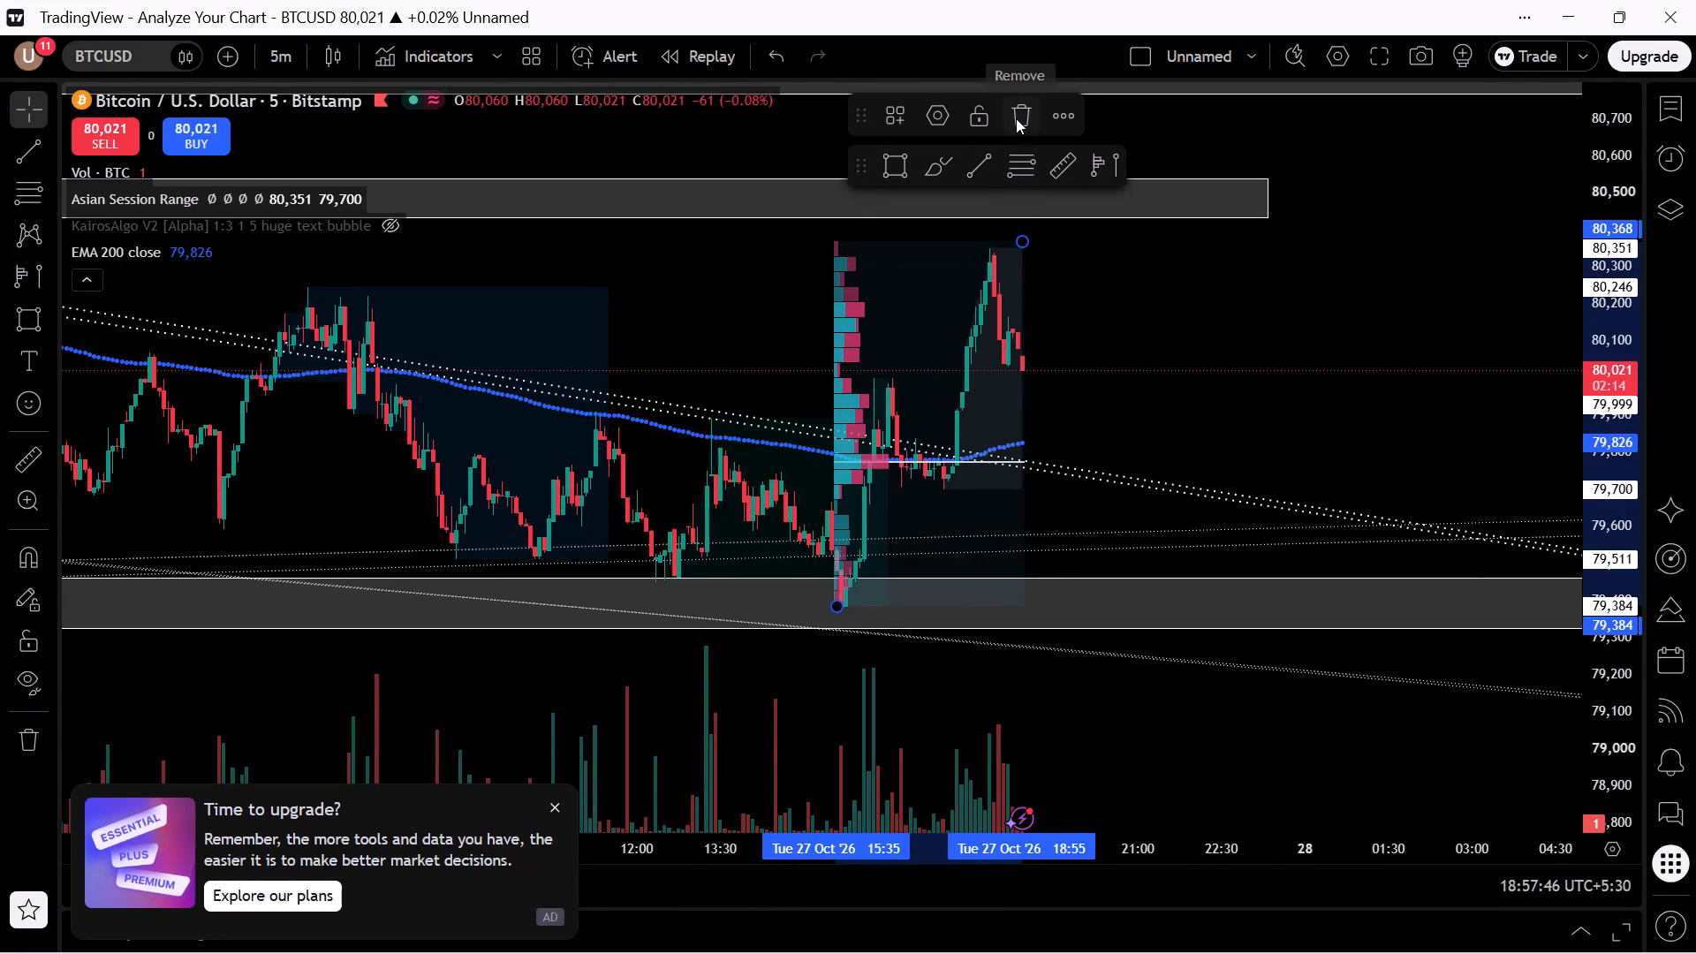
click(1016, 118)
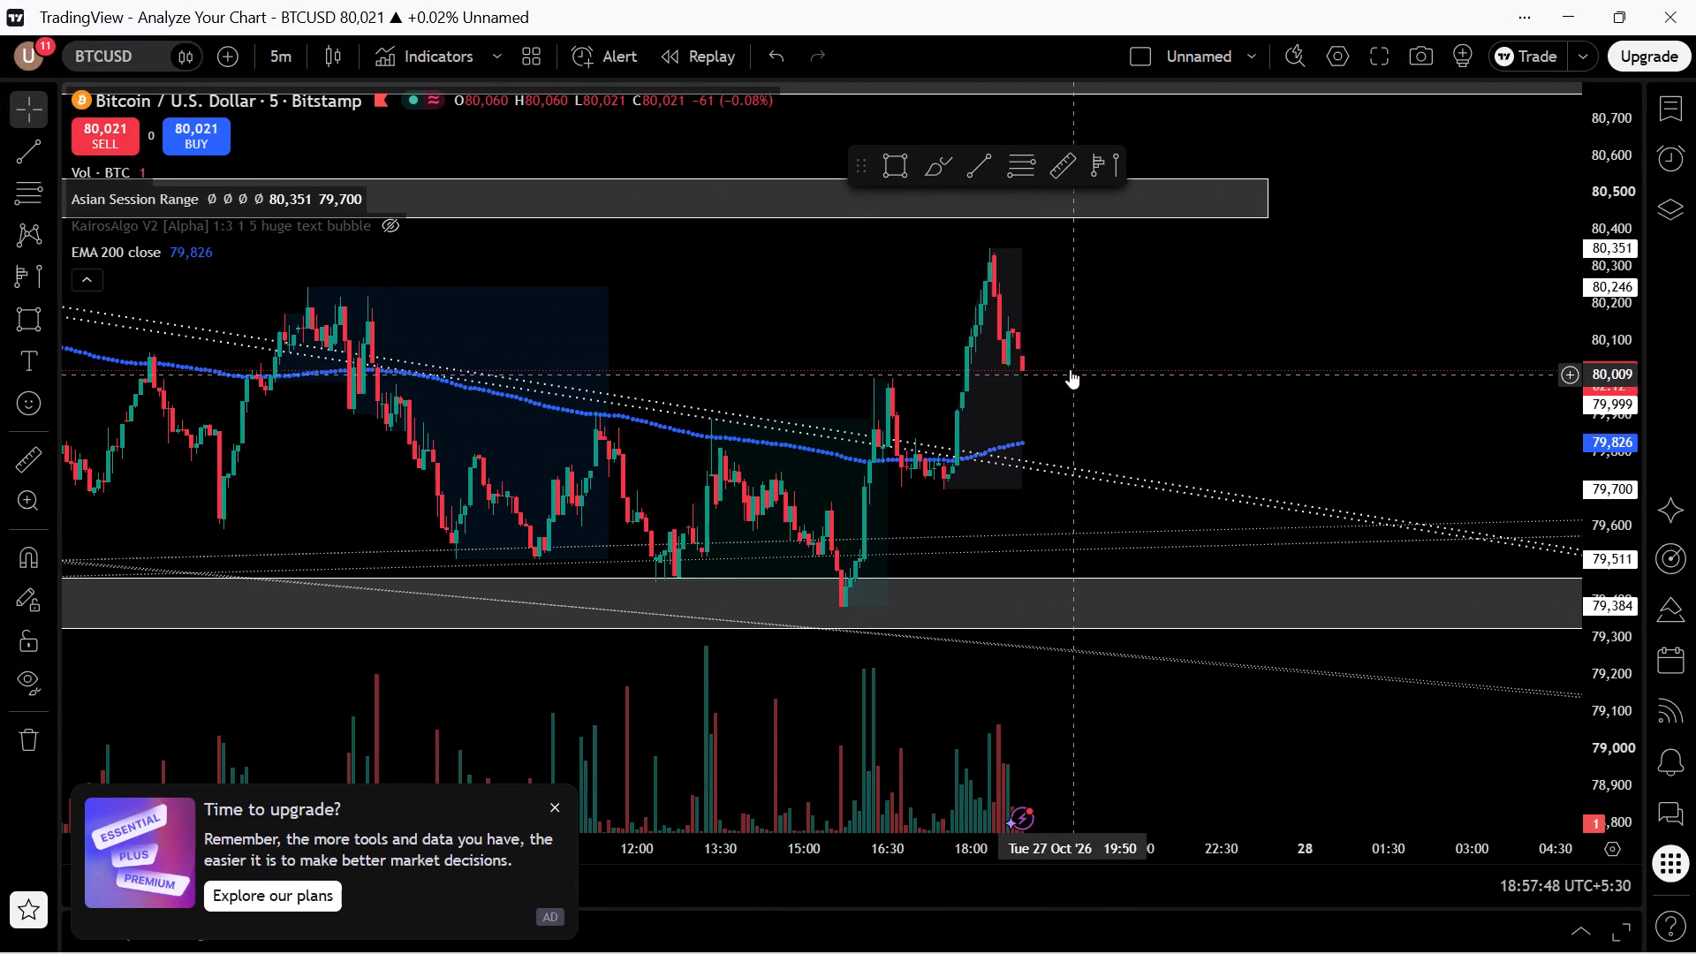
click(1064, 370)
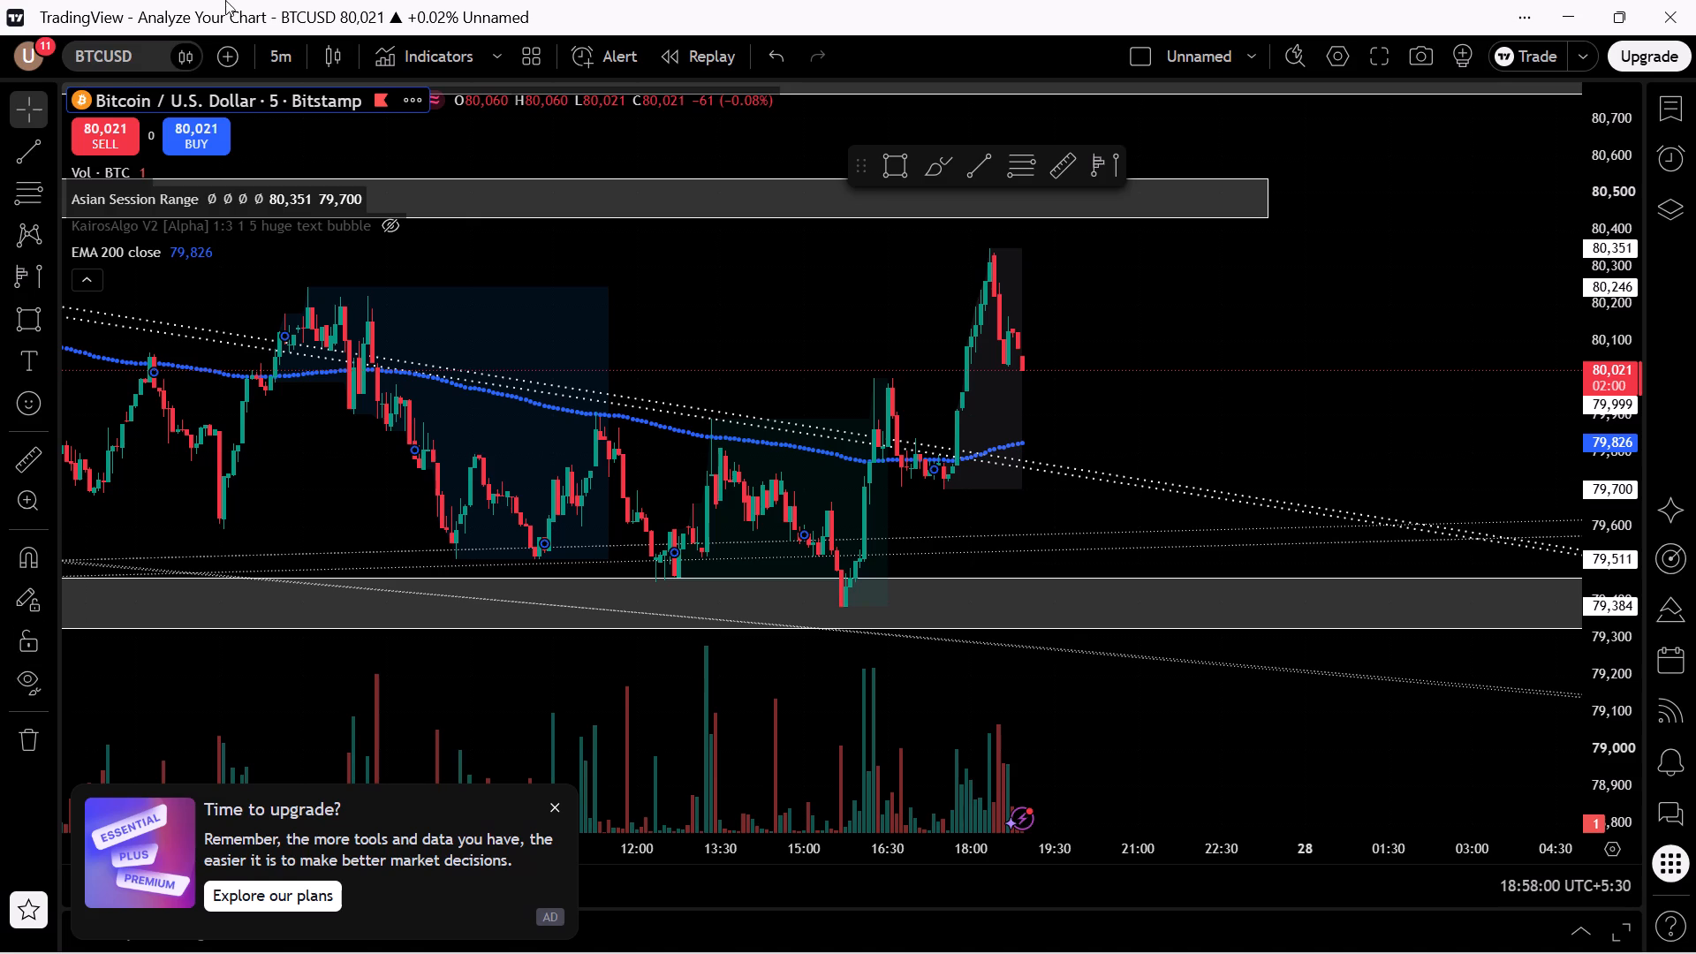
Draw an ascending trend line from the swing low at about 79,386 at 15:40 up to about 80,173 at 20:15.
click(34, 140)
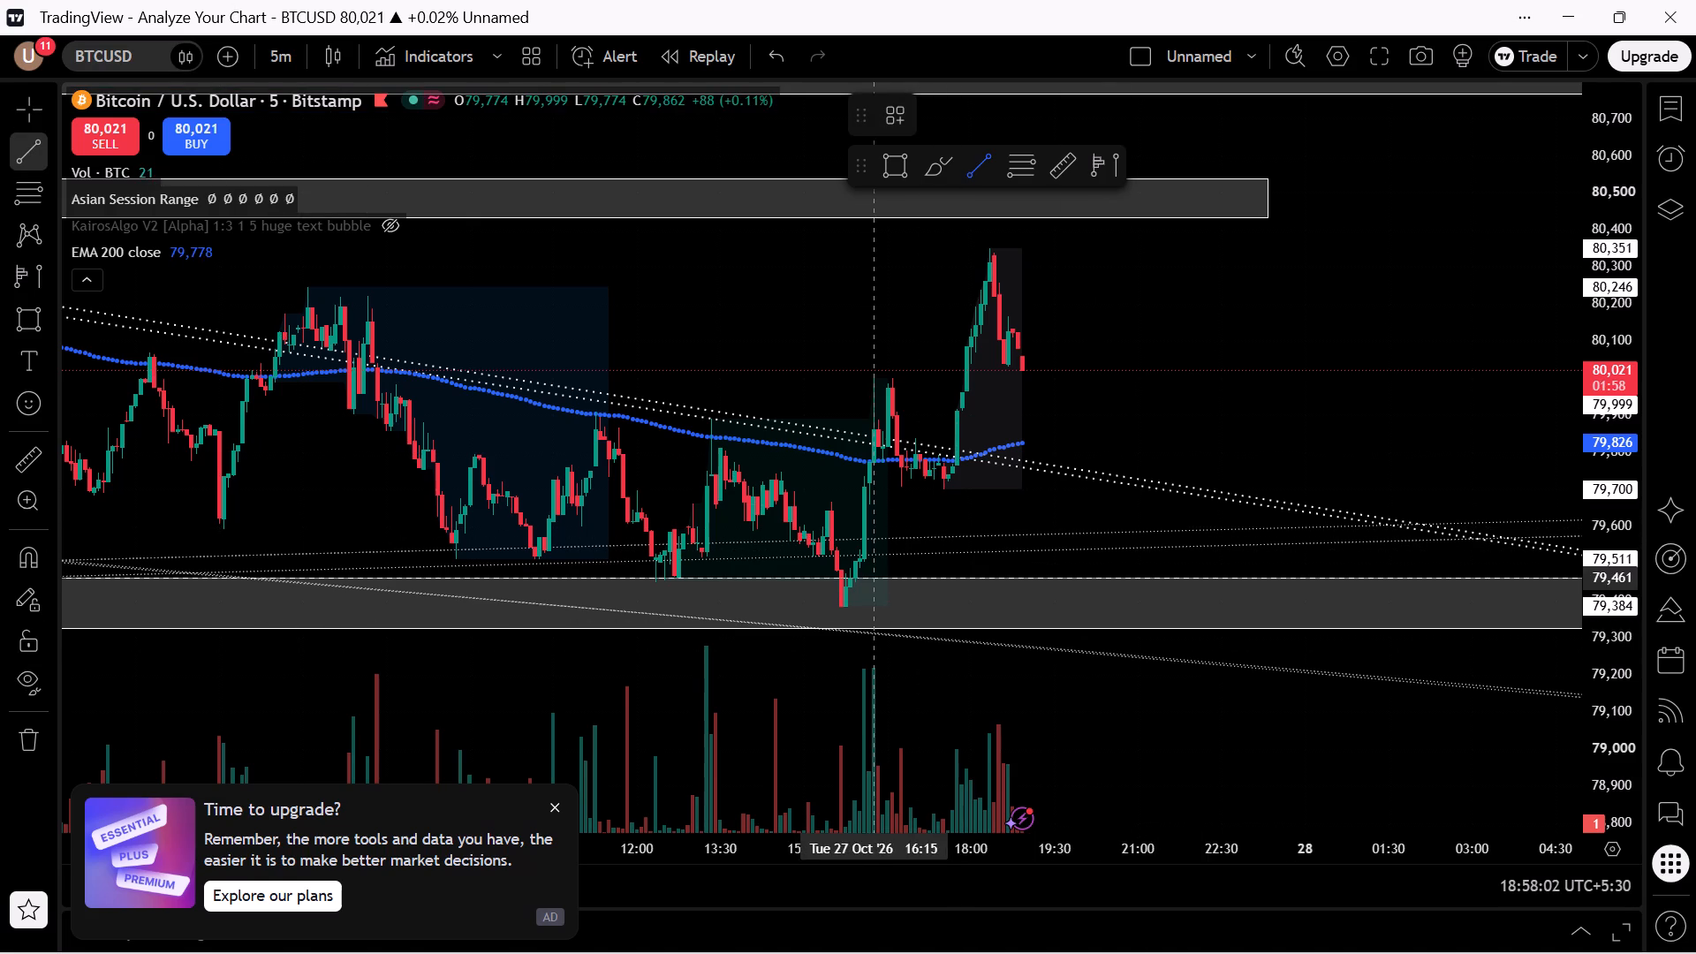
click(843, 606)
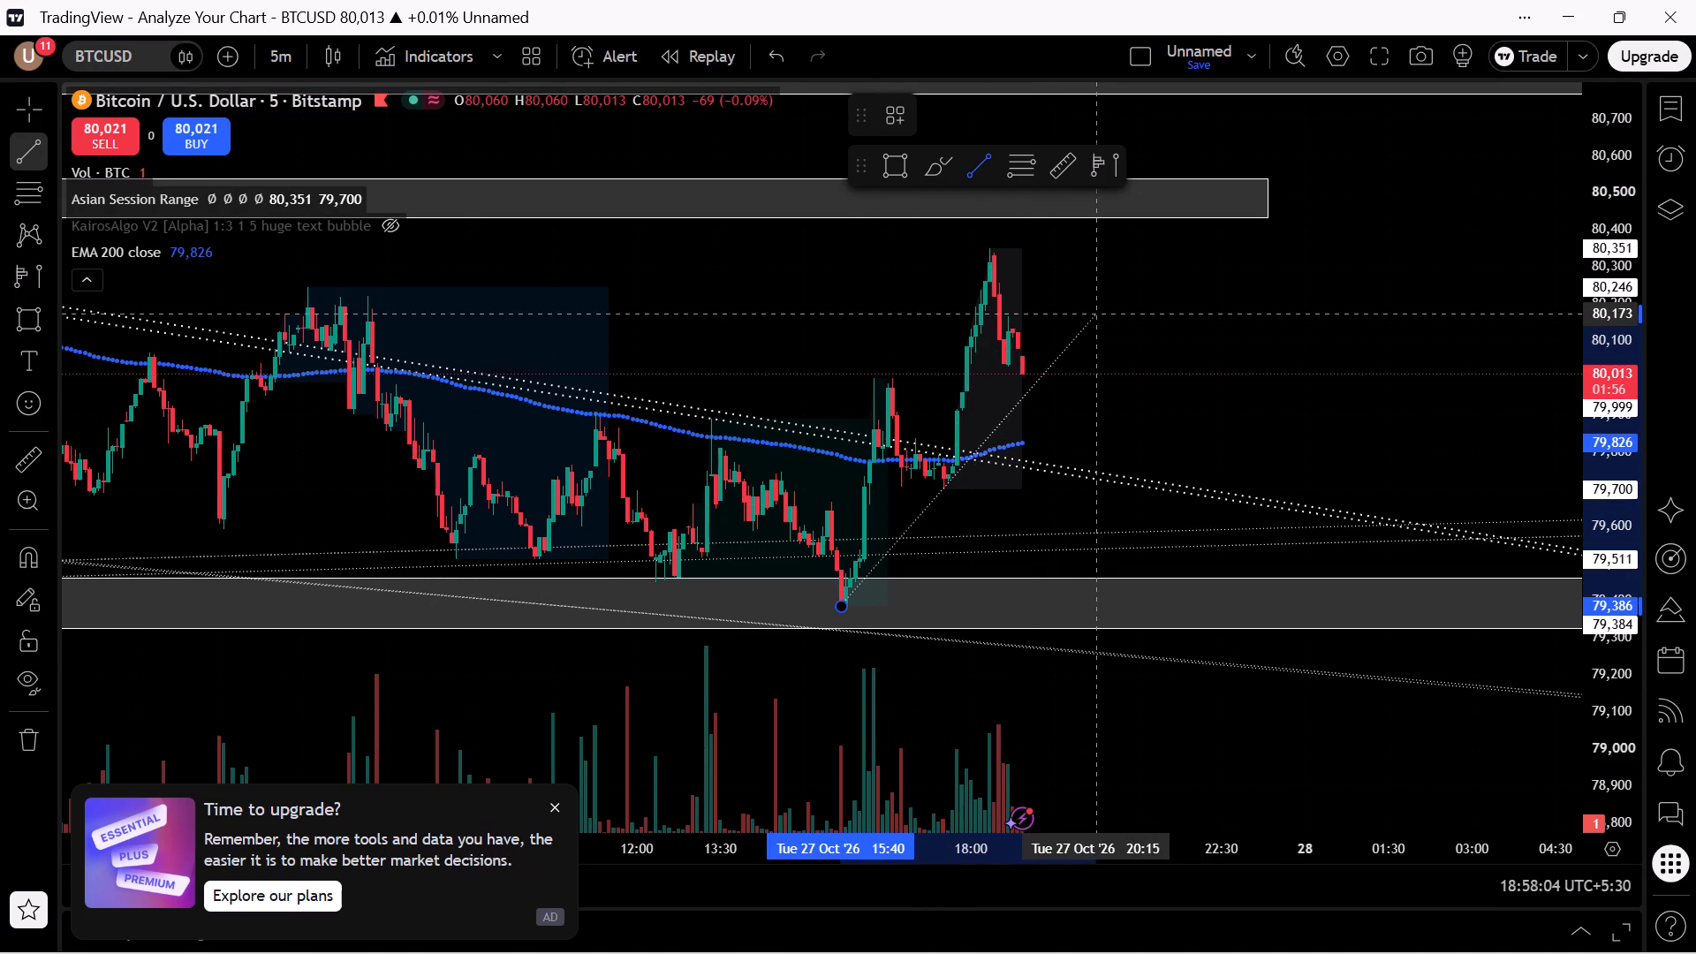
click(1097, 314)
click(1170, 426)
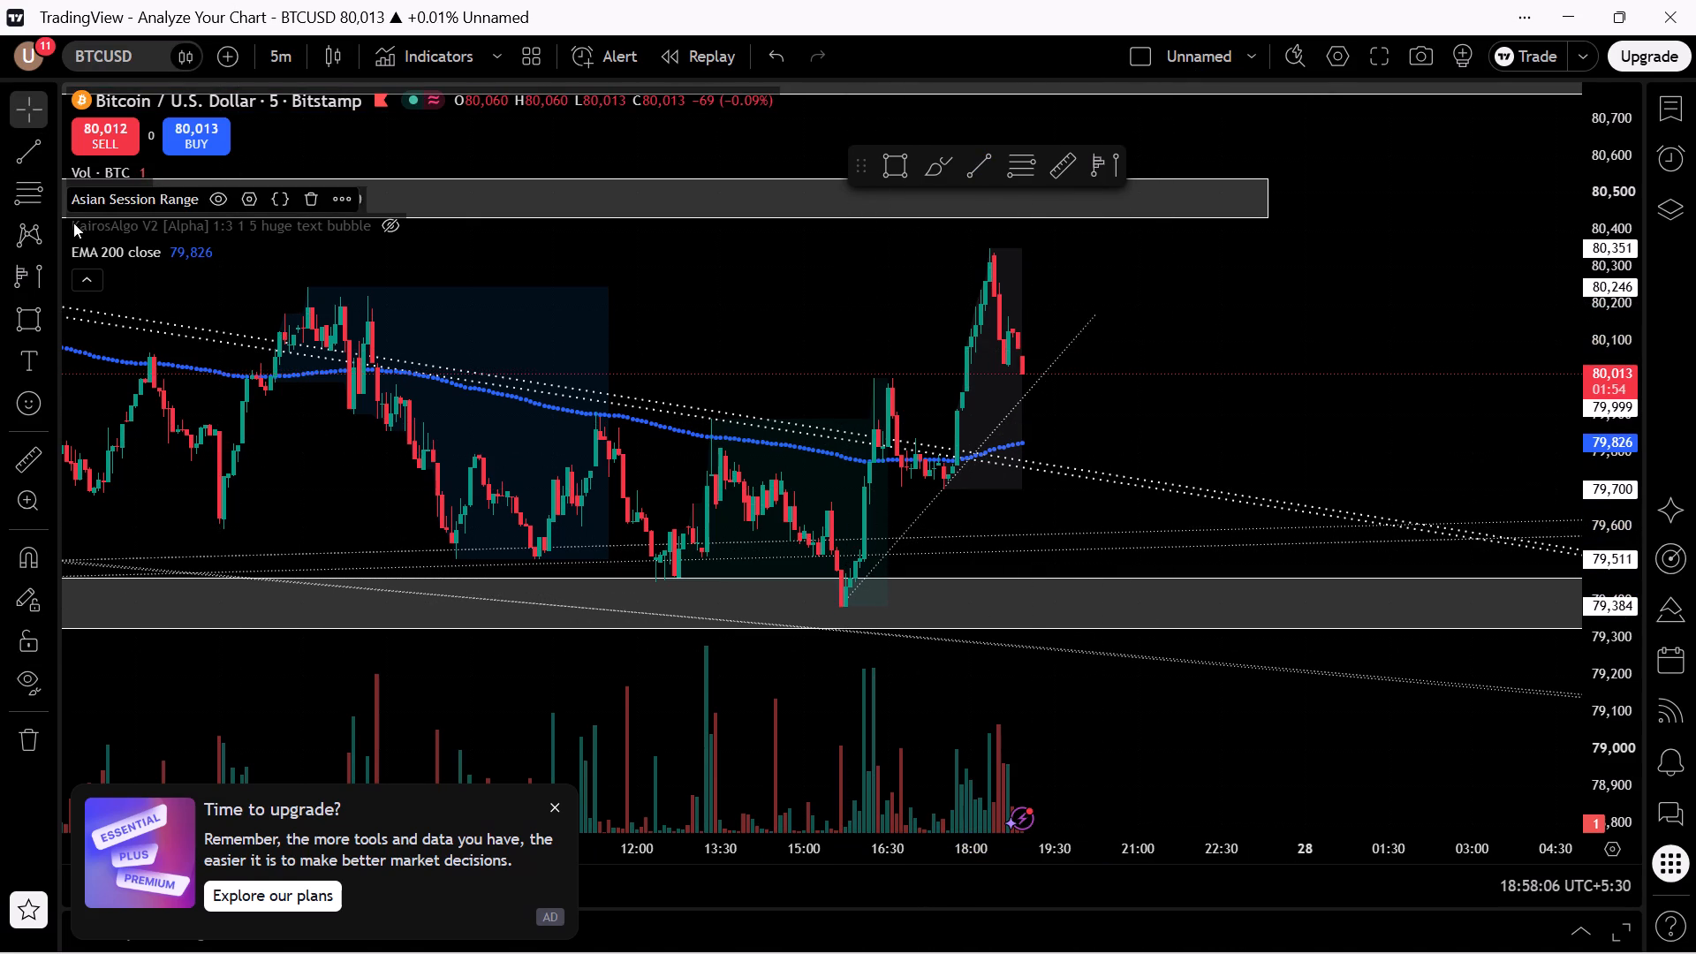
Draw a second, nearly parallel trend line from about 79,386 at 15:45 up to about 80,202 at 20:35.
click(42, 162)
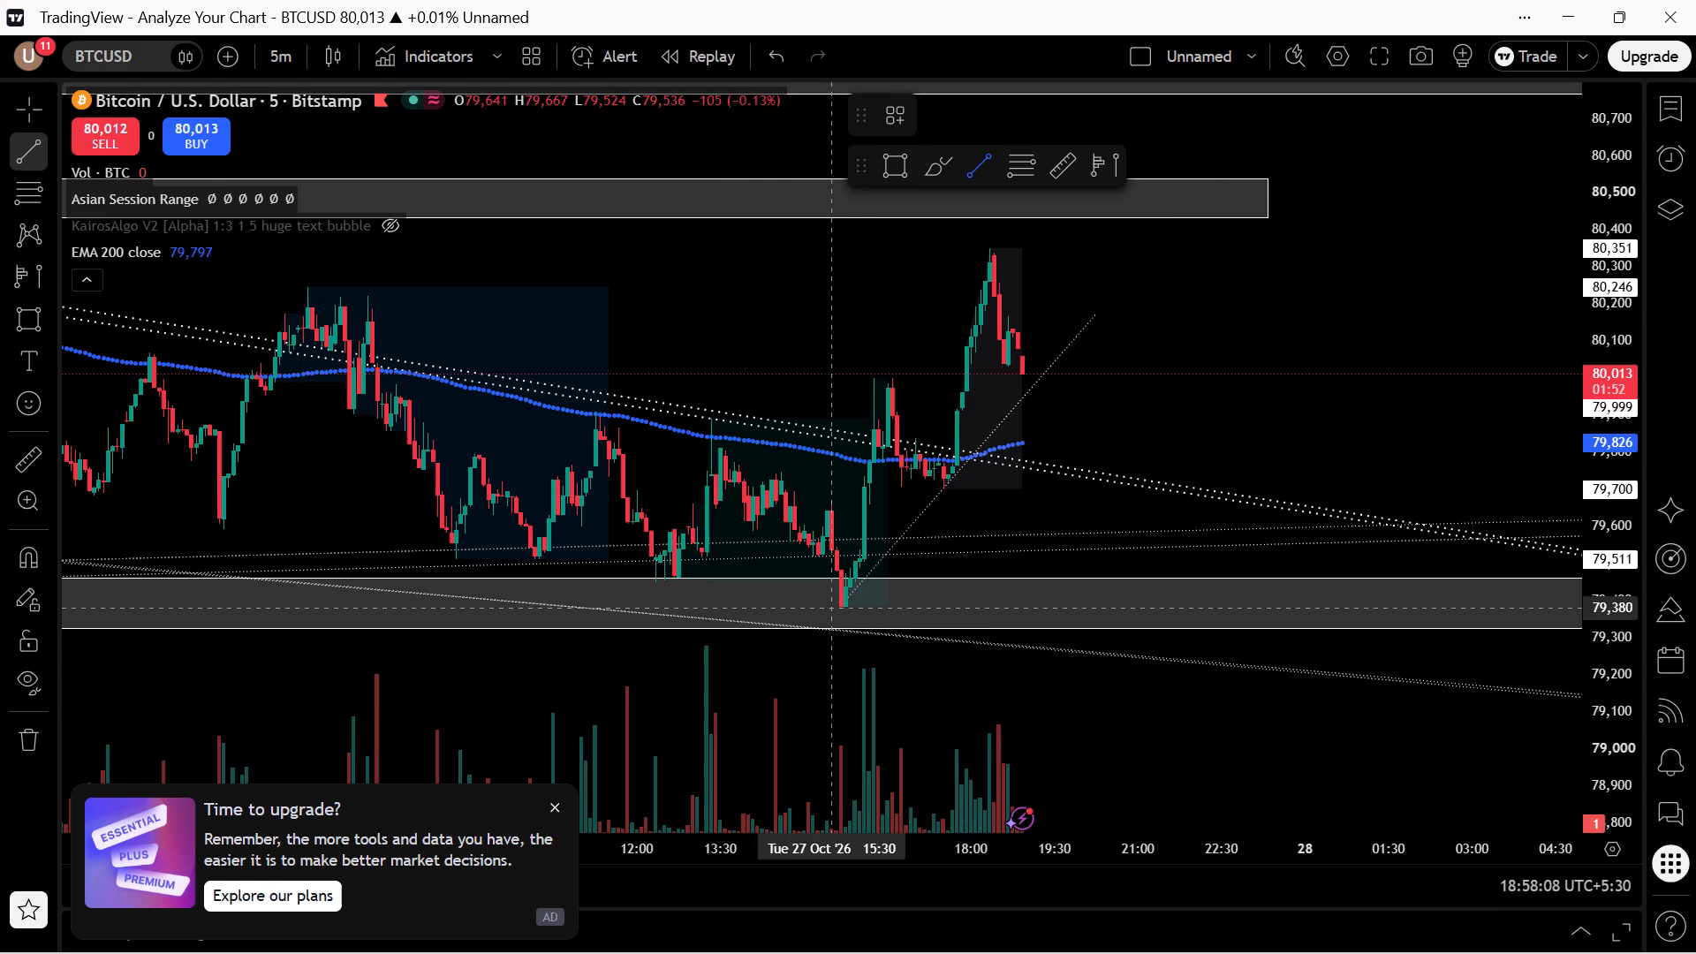
click(847, 606)
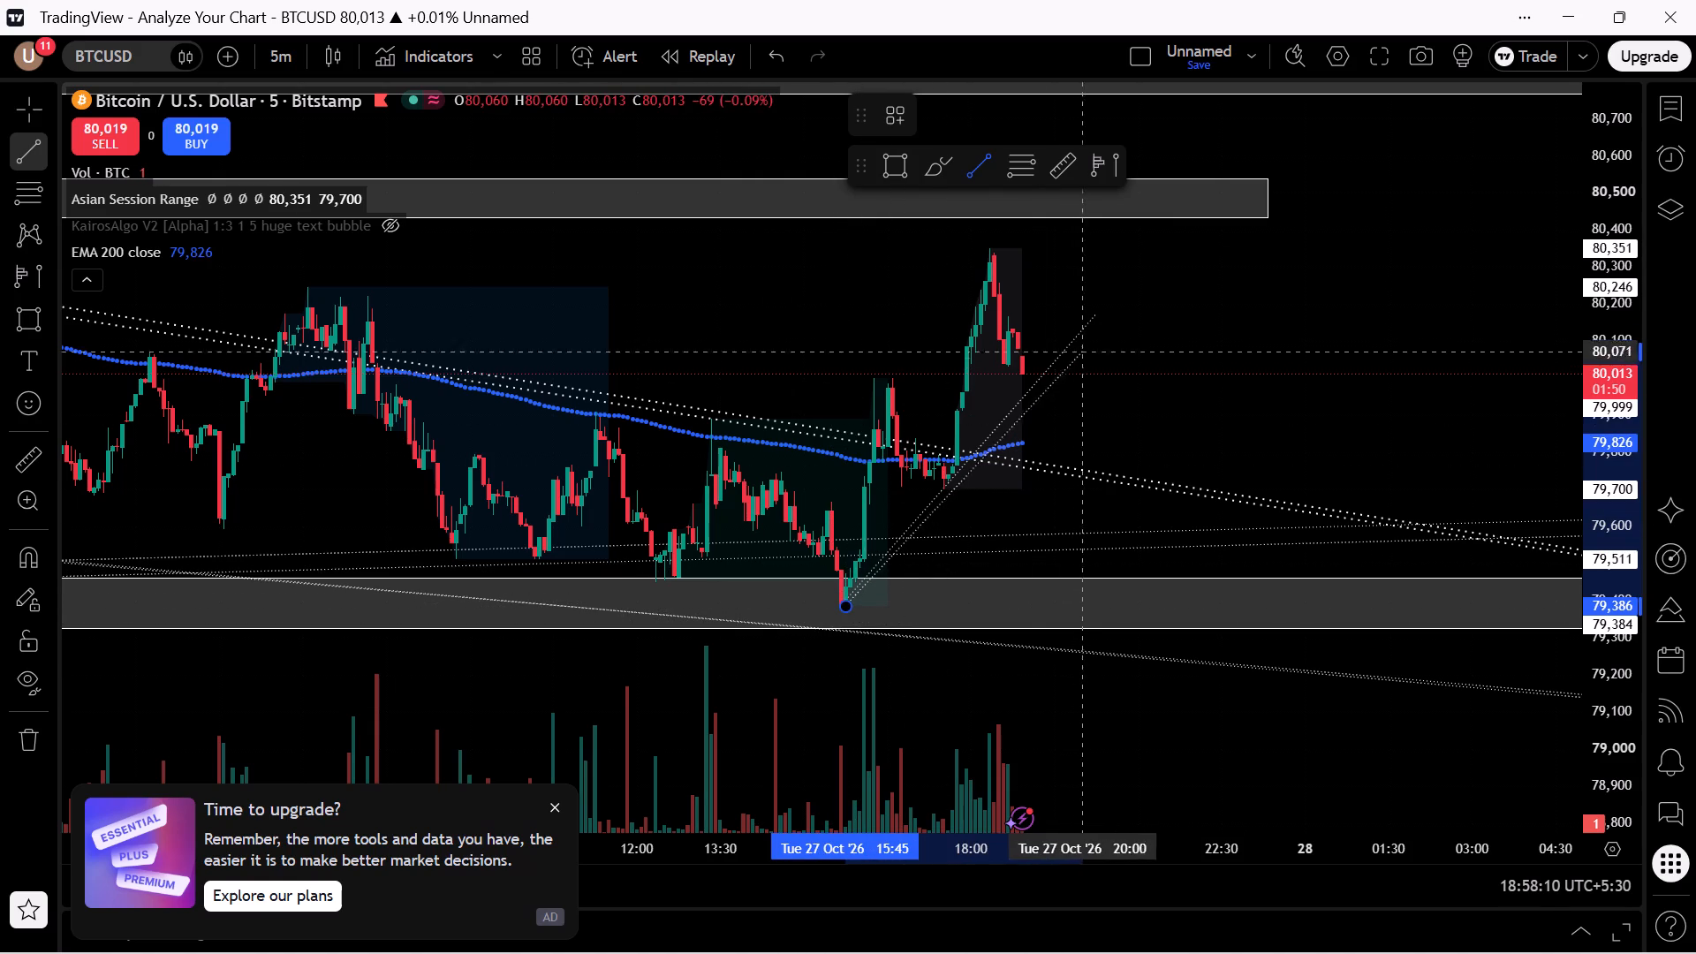
click(1116, 303)
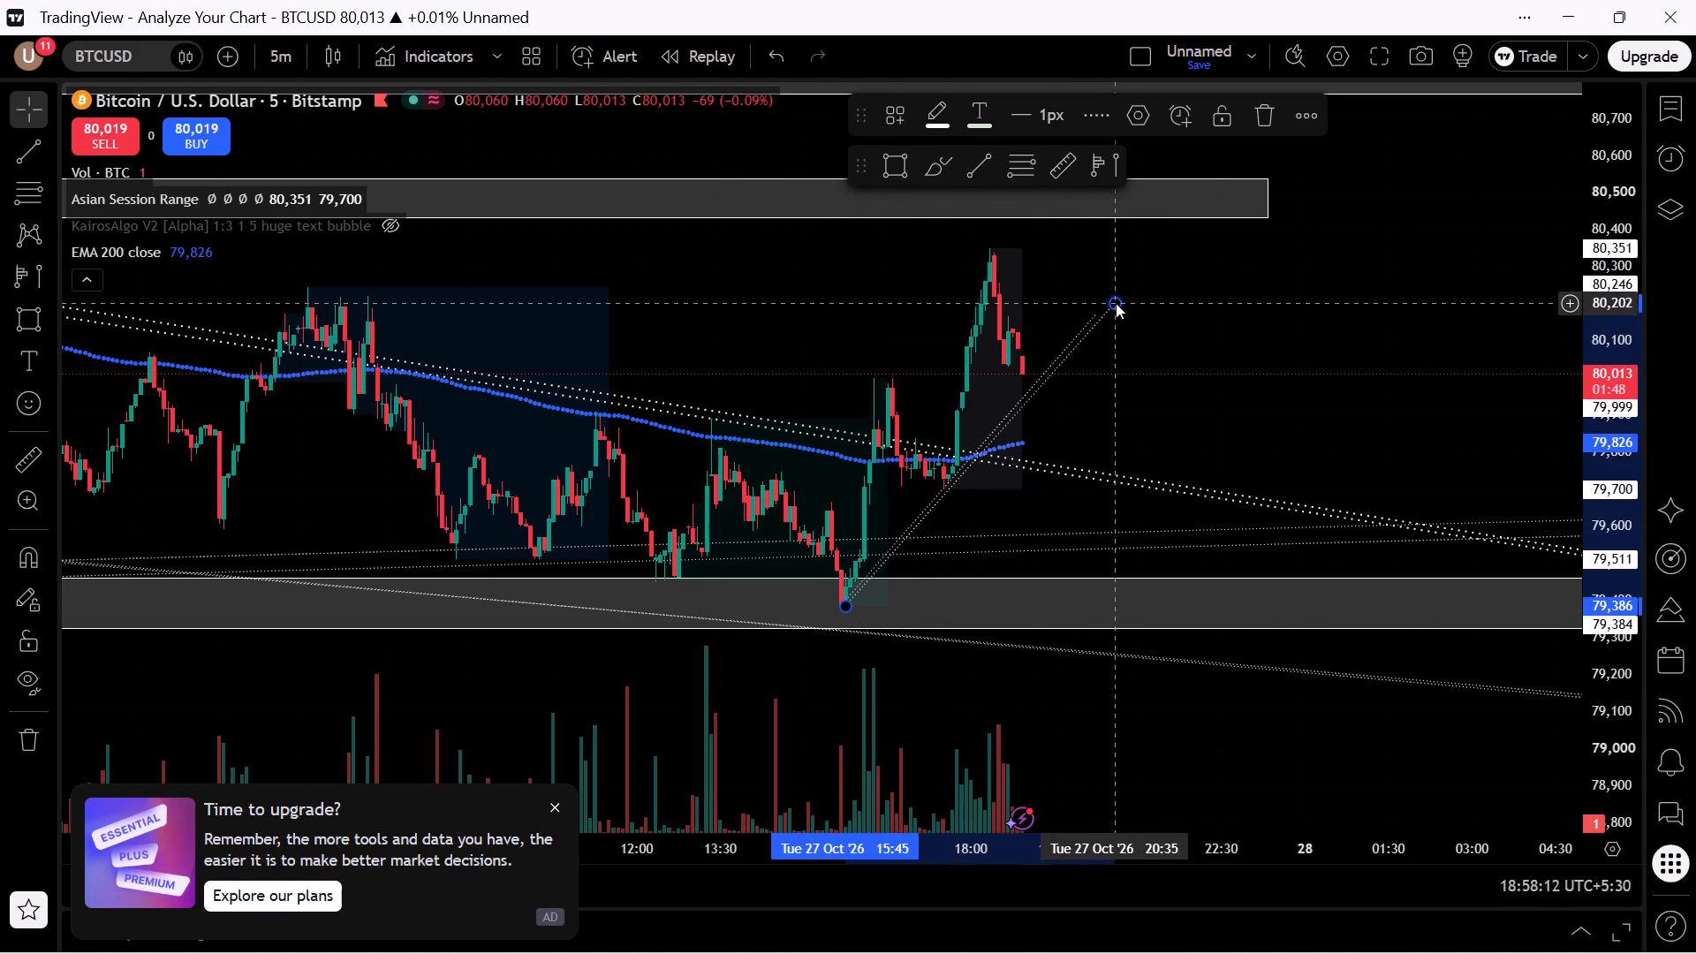
click(1128, 339)
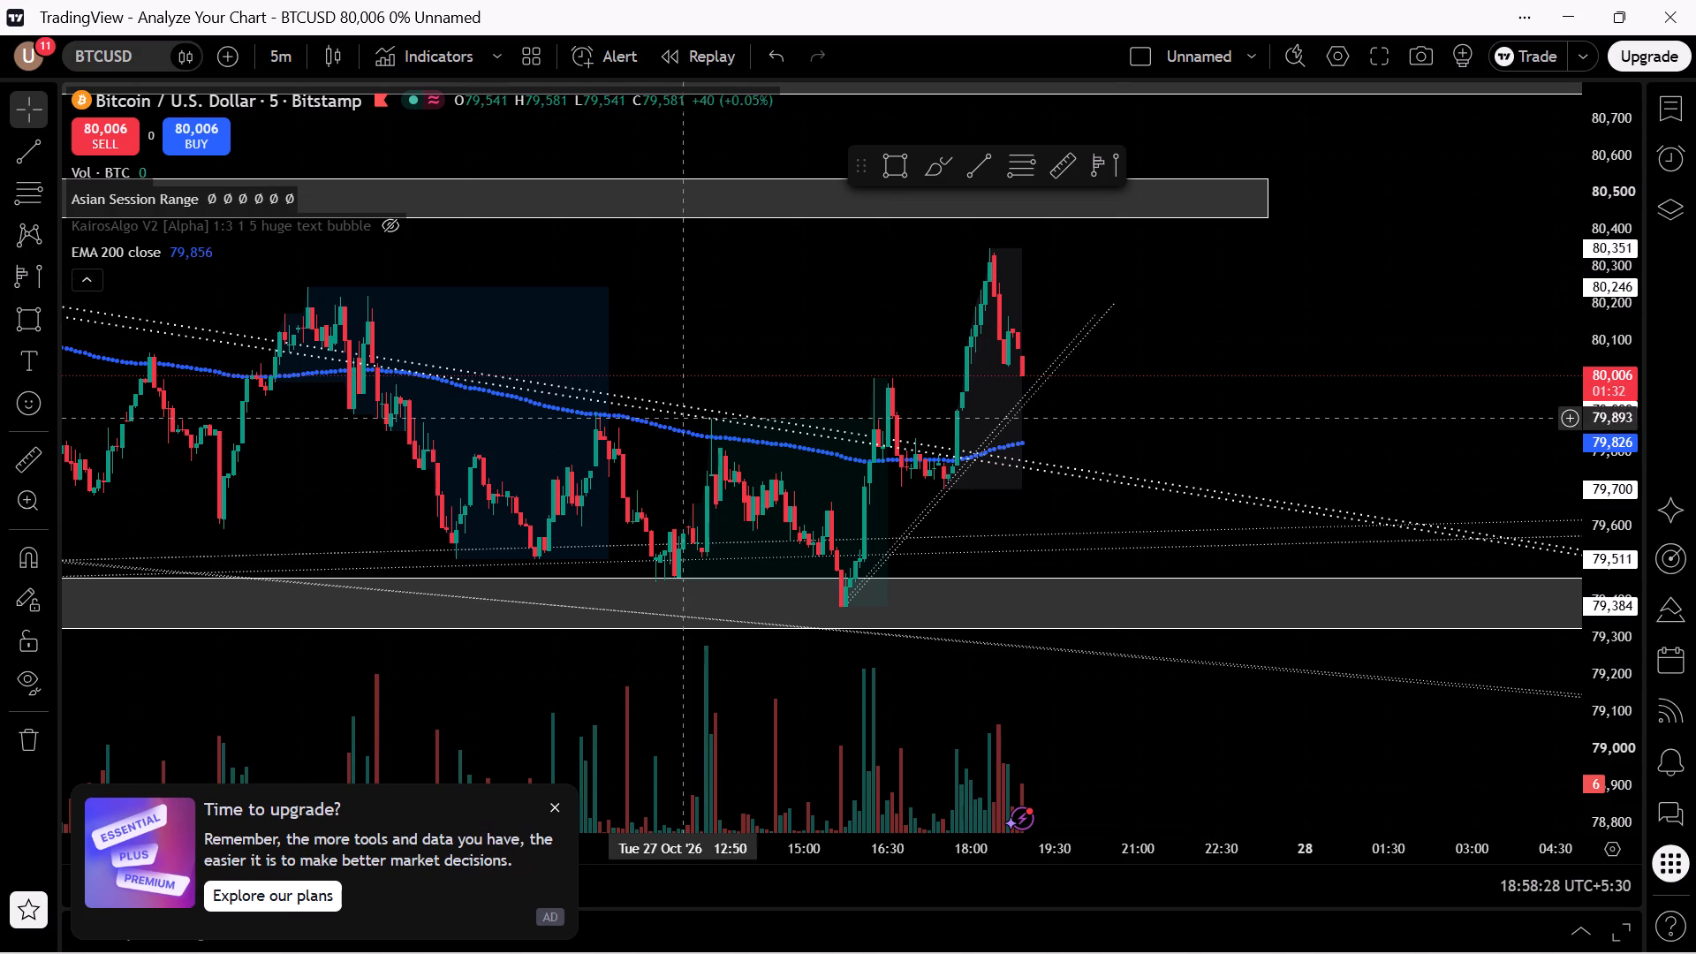
Examine the 5-minute price structure around the two ascending trend lines, the EMA 200 and the surrounding zones.
scroll(1159, 602, up, 3)
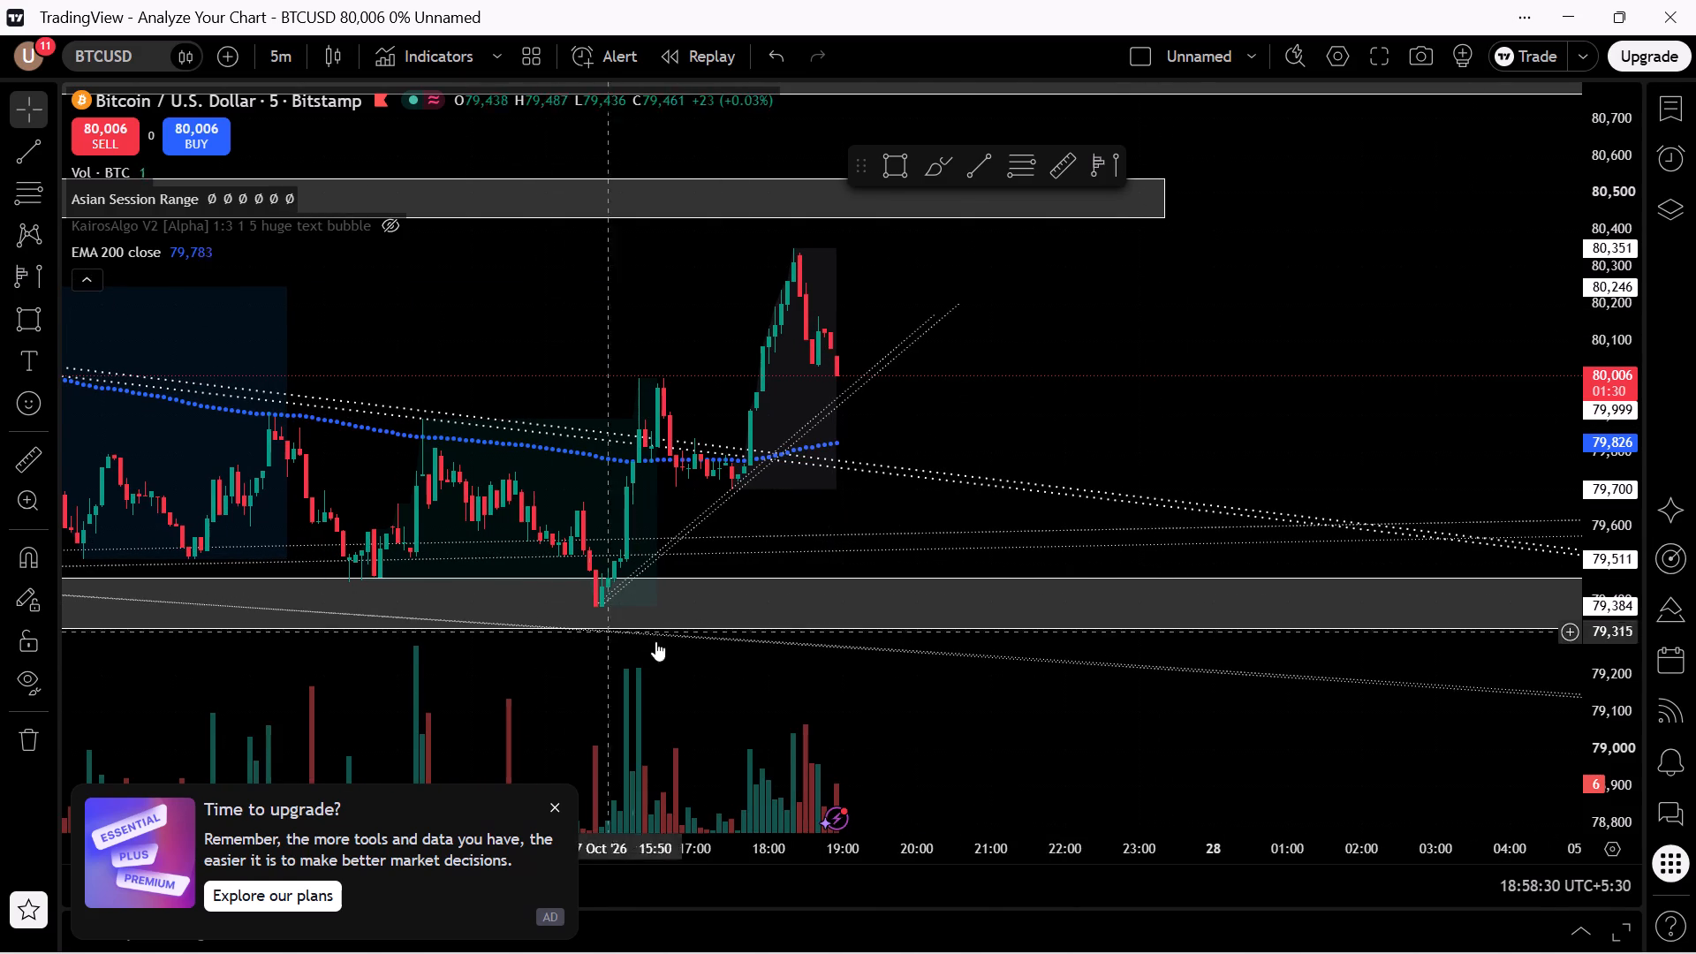
scroll(1147, 443, up, 3)
drag(921, 423, 1527, 596)
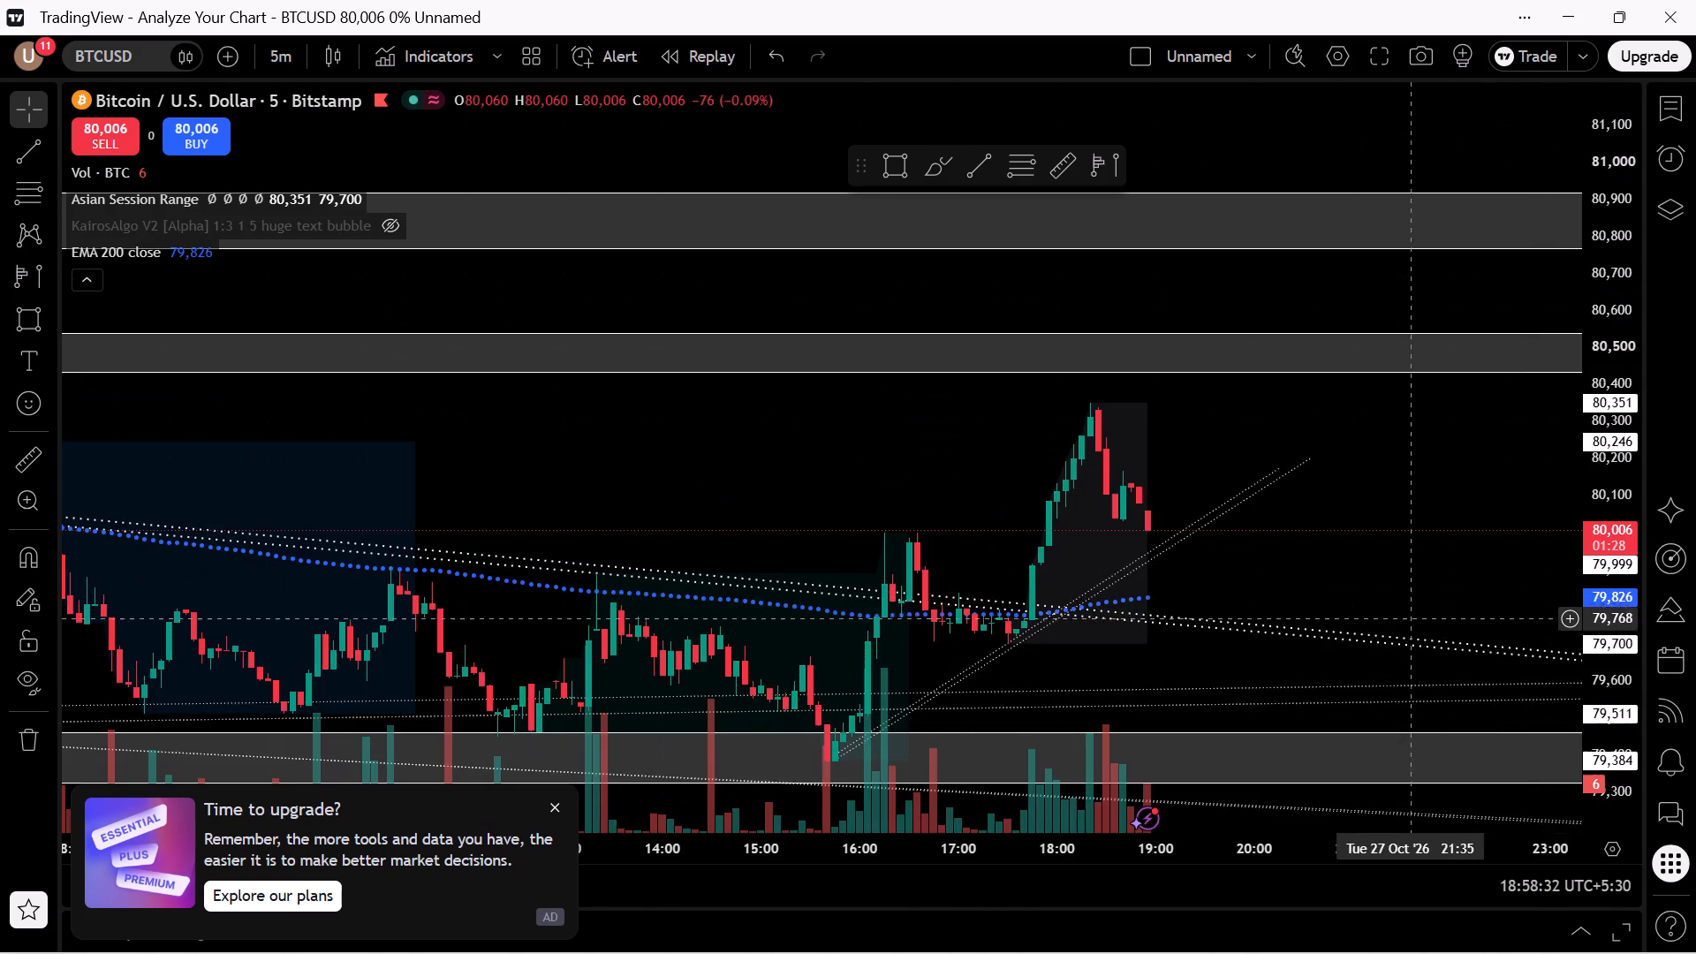
scroll(1391, 620, up, 3)
scroll(1128, 615, down, 3)
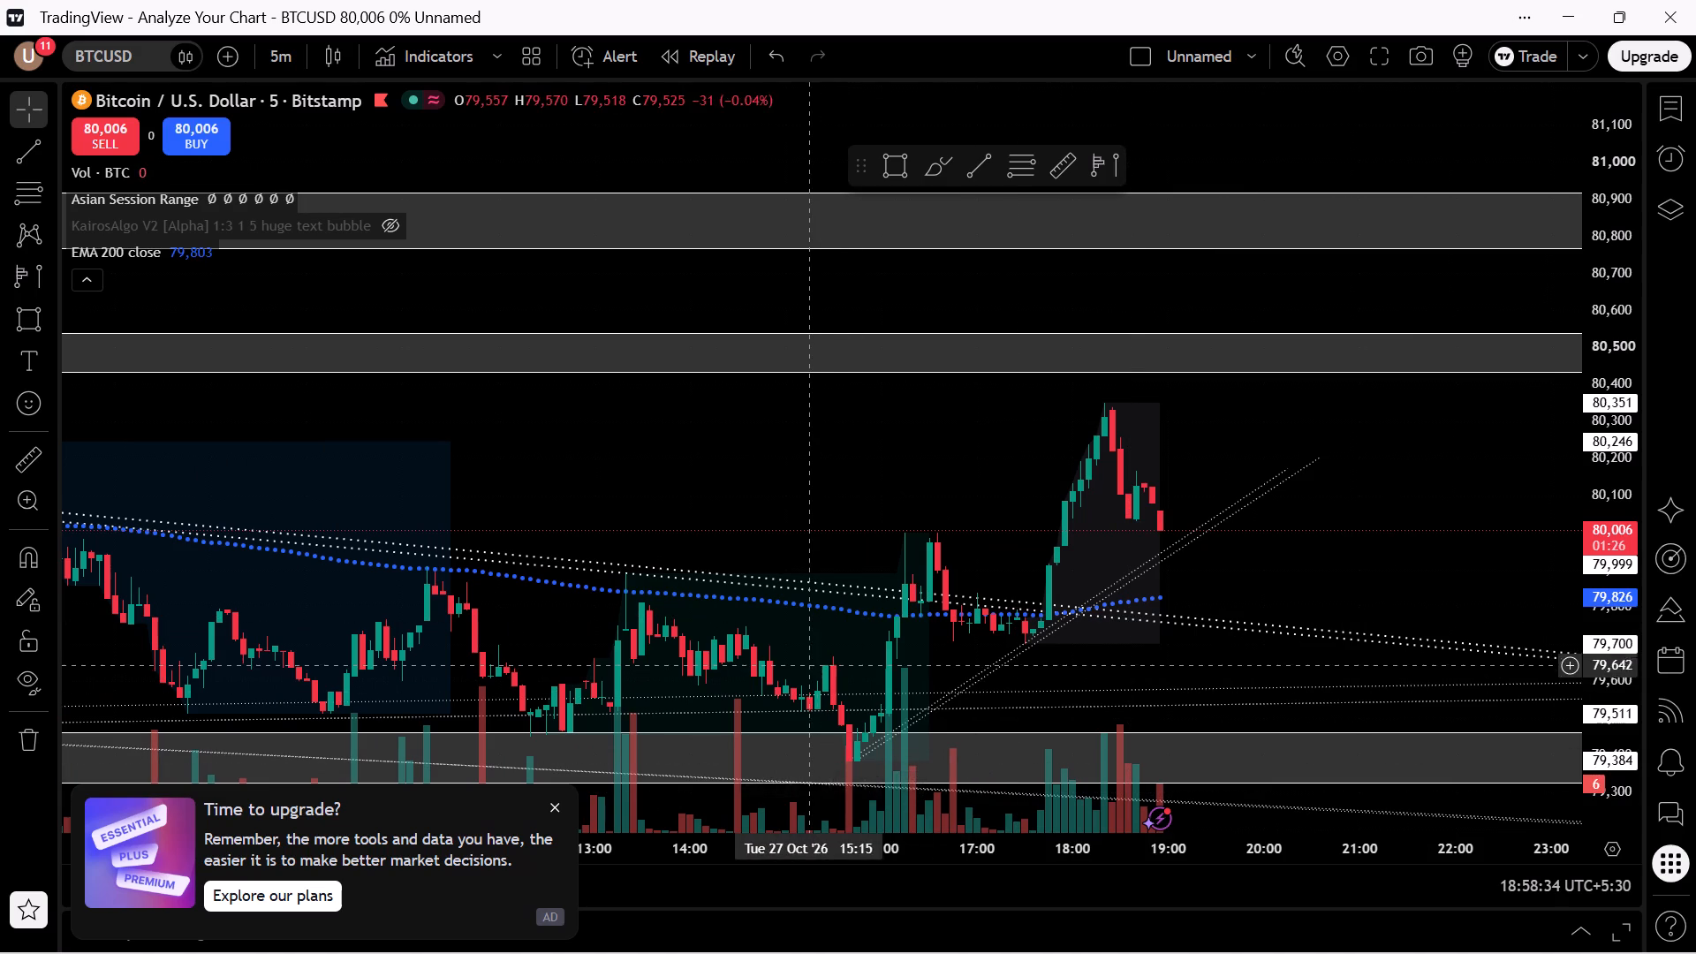
drag(831, 630, 825, 468)
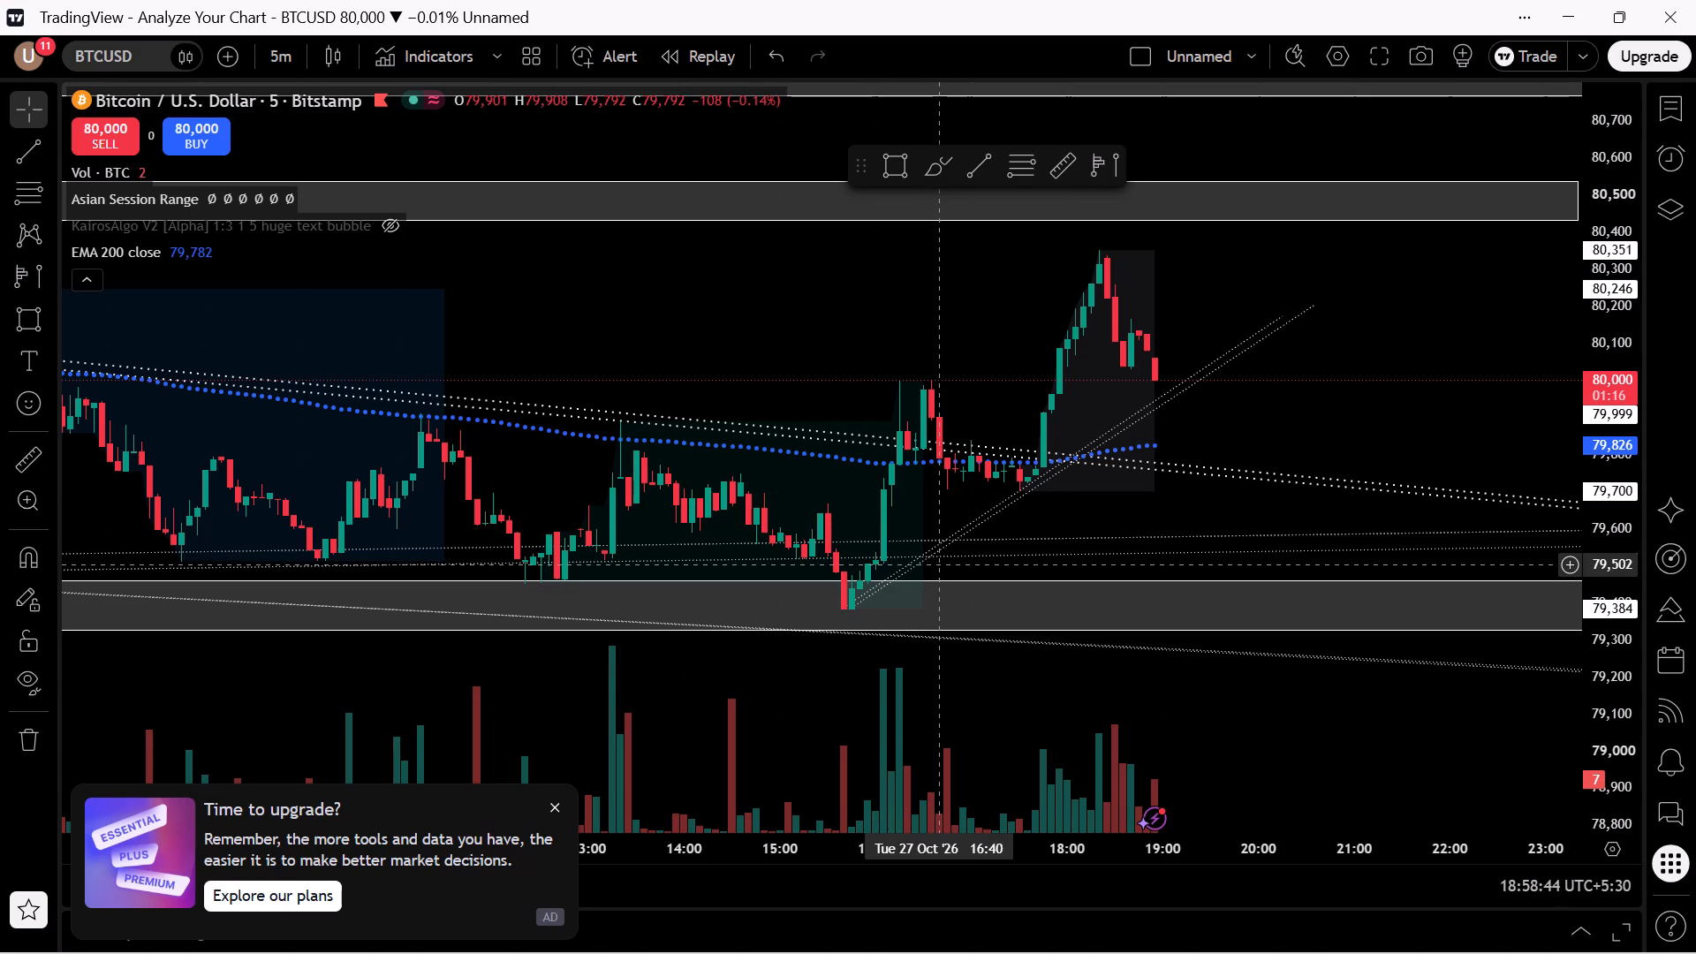
scroll(779, 644, down, 2)
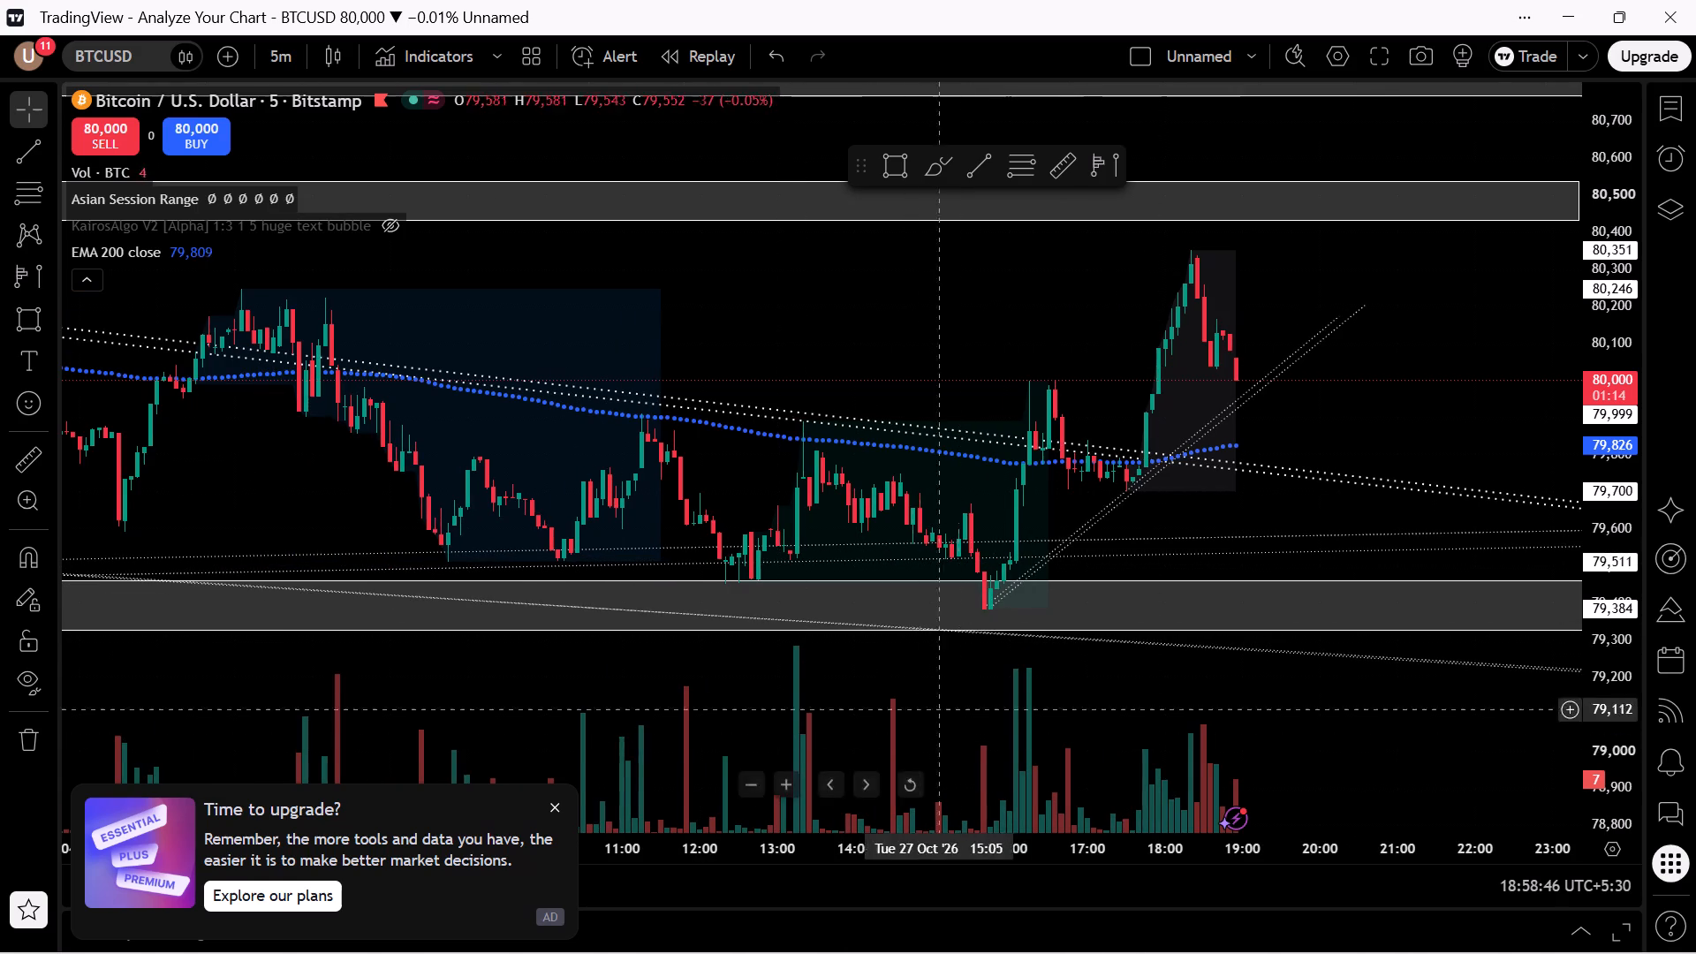
drag(916, 682, 601, 553)
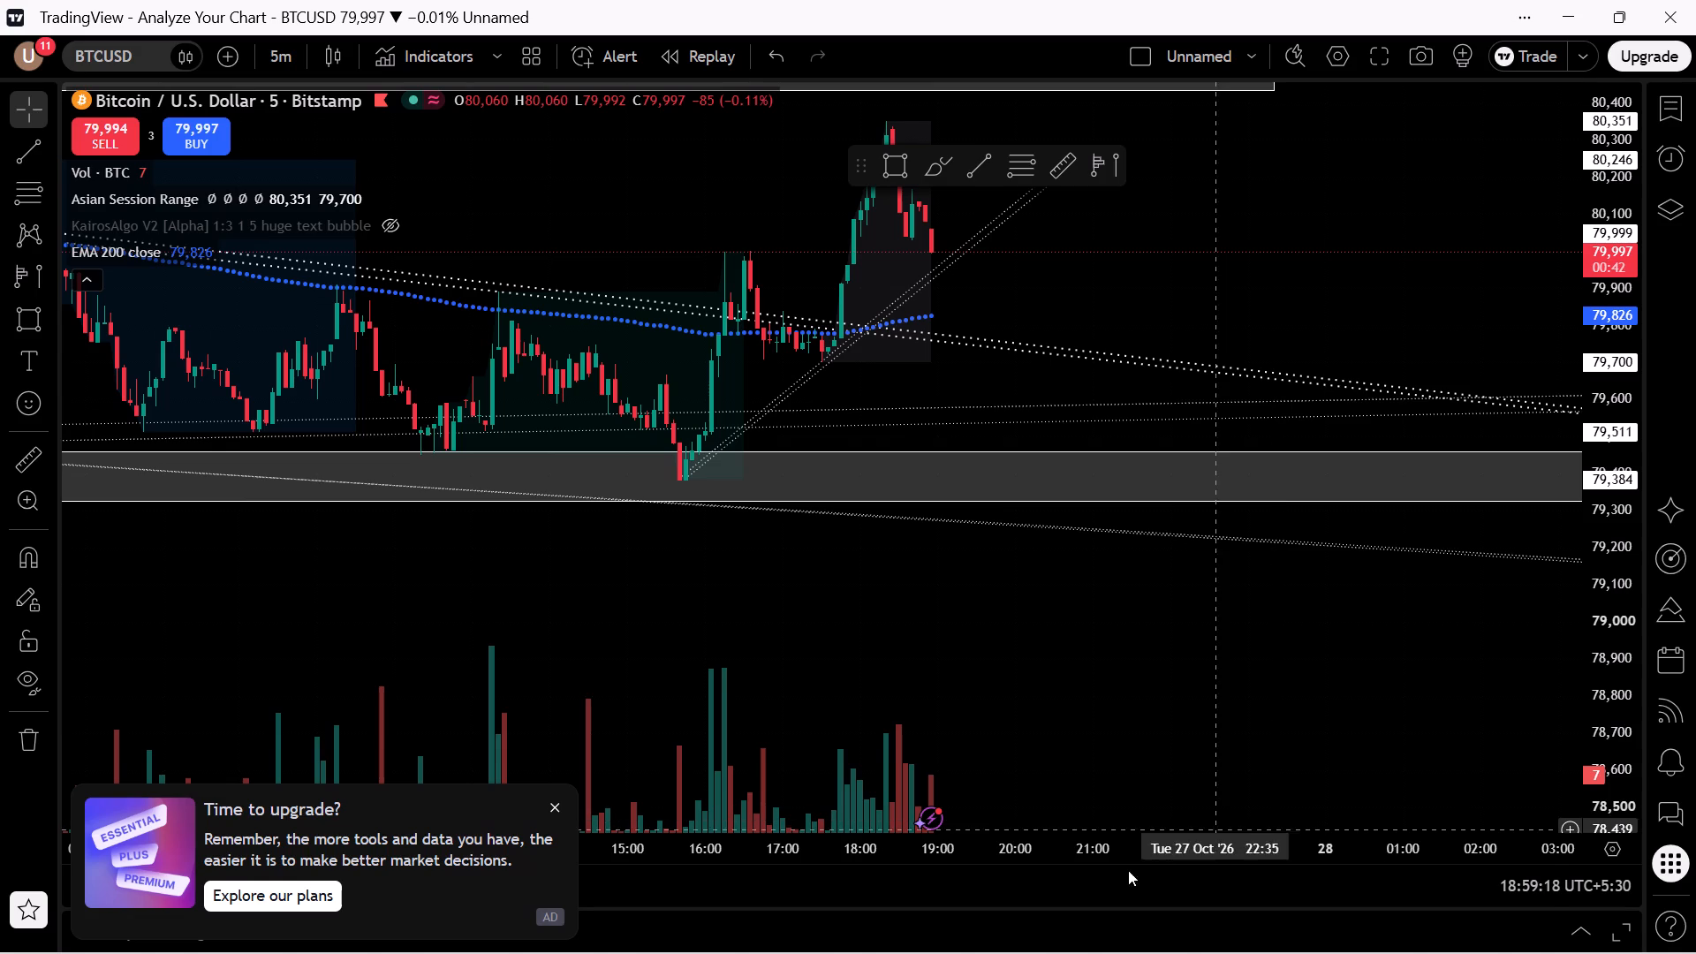
Examine the volume bars beneath the rally, especially those just after 16:00, against the price move and the zones above.
click(839, 746)
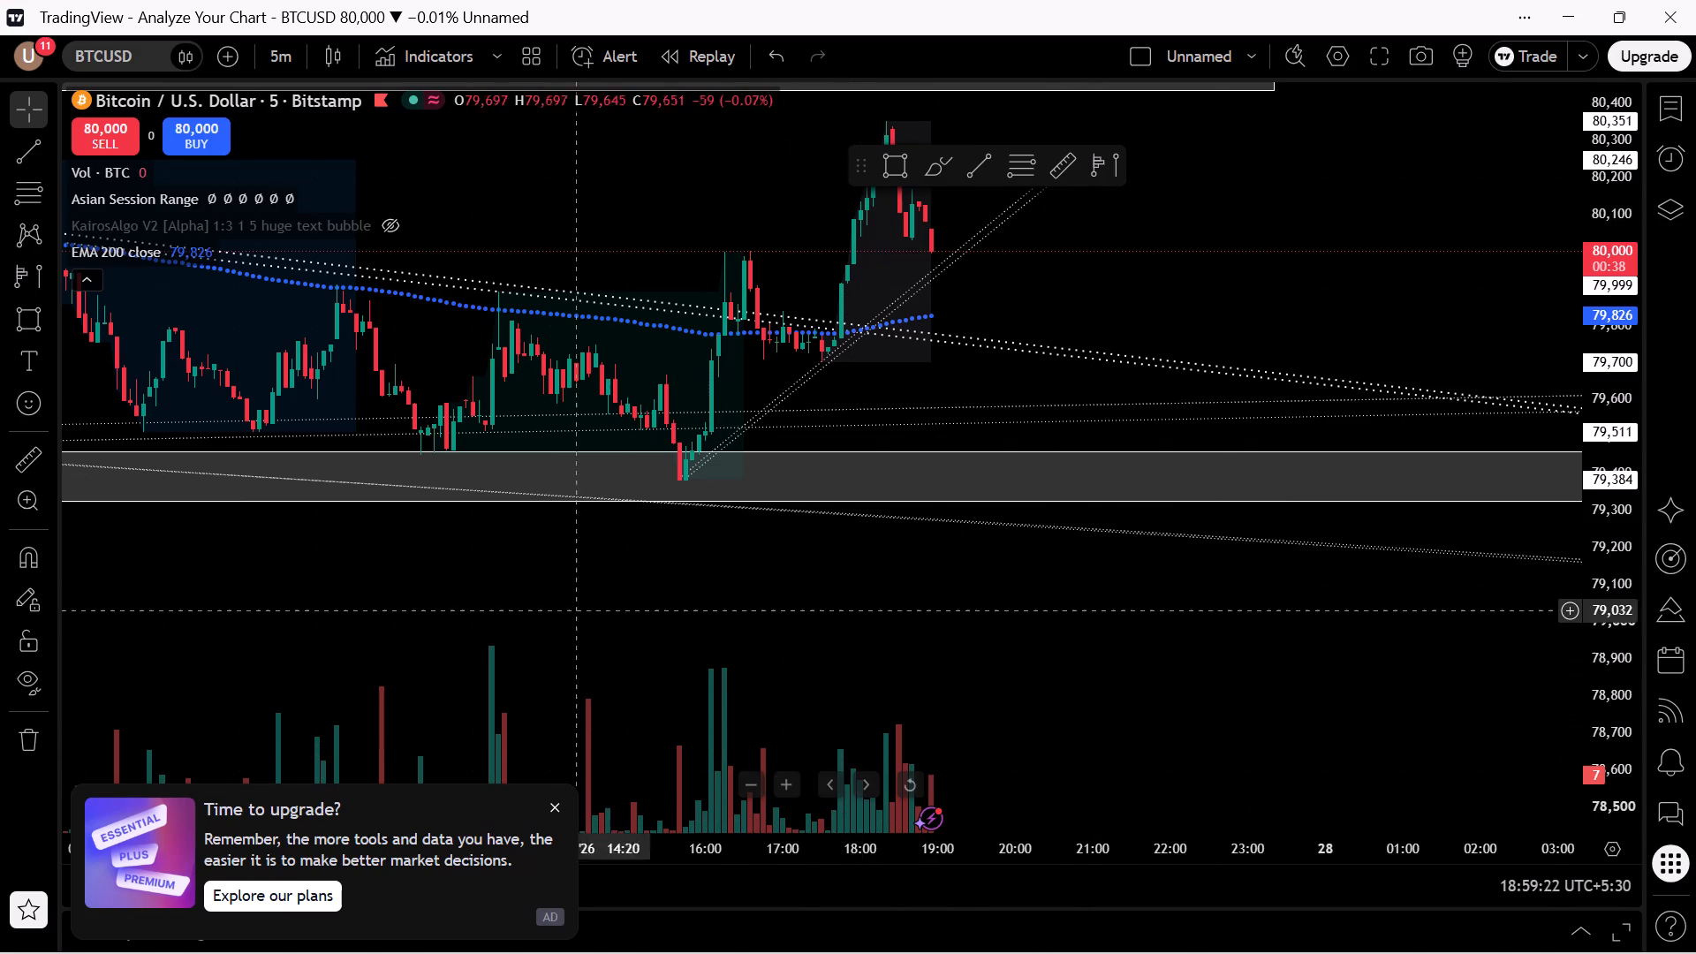
click(712, 625)
click(730, 625)
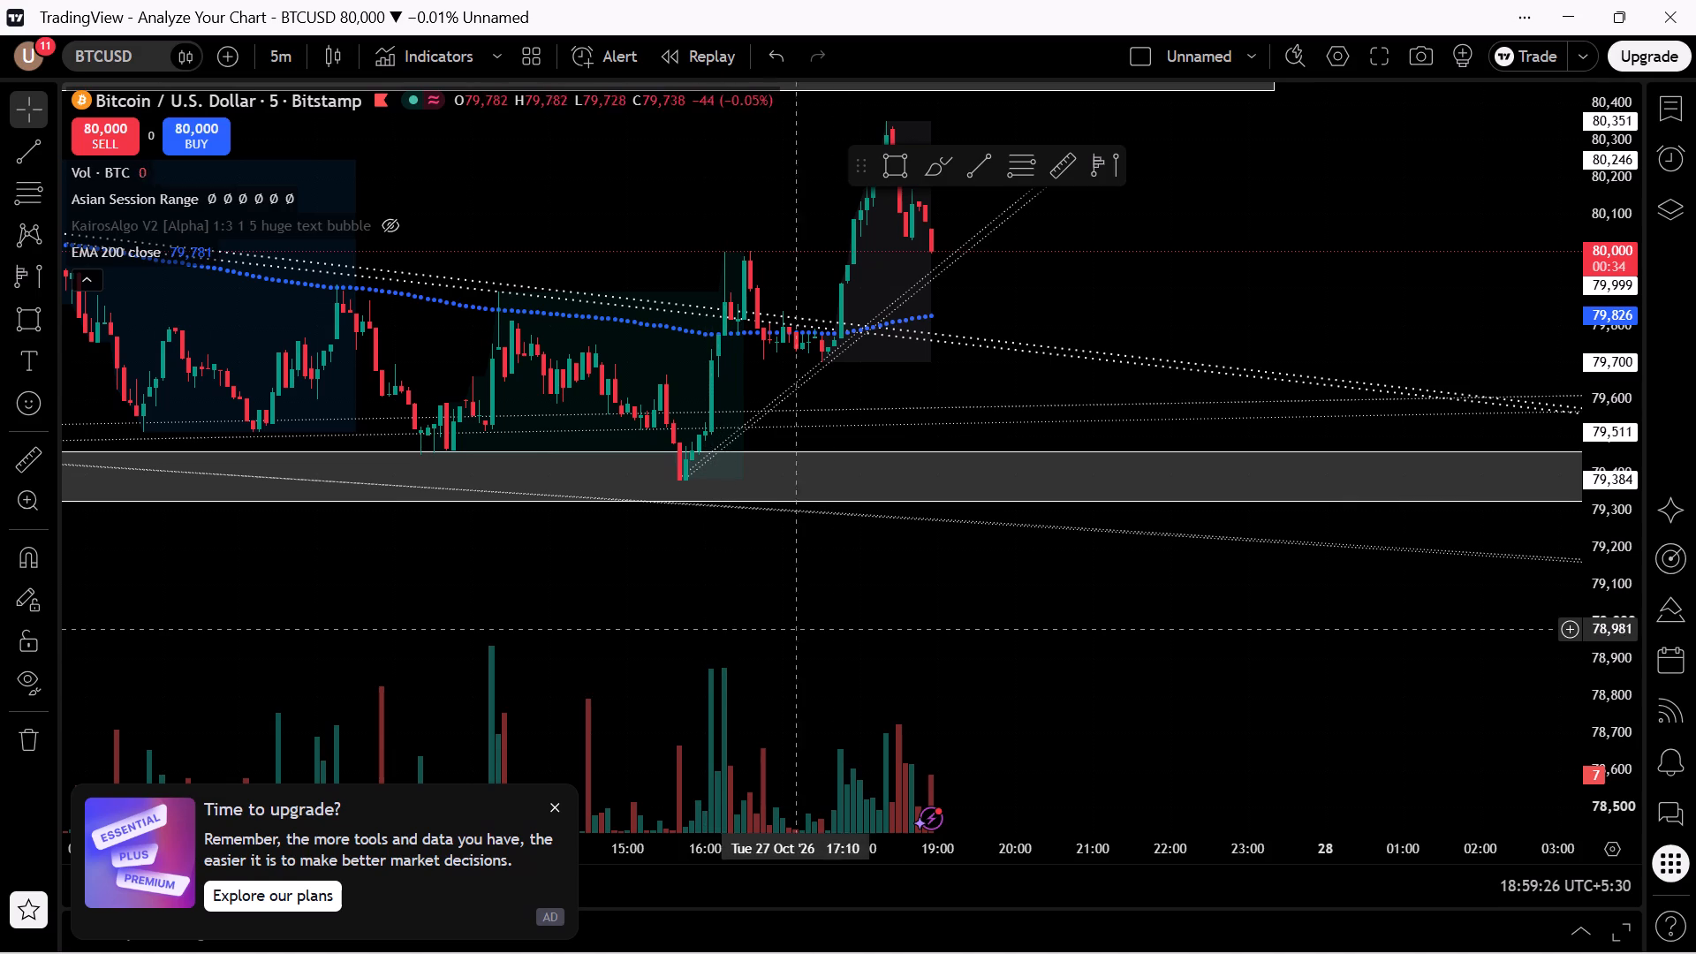
drag(920, 632, 918, 763)
drag(759, 704, 760, 702)
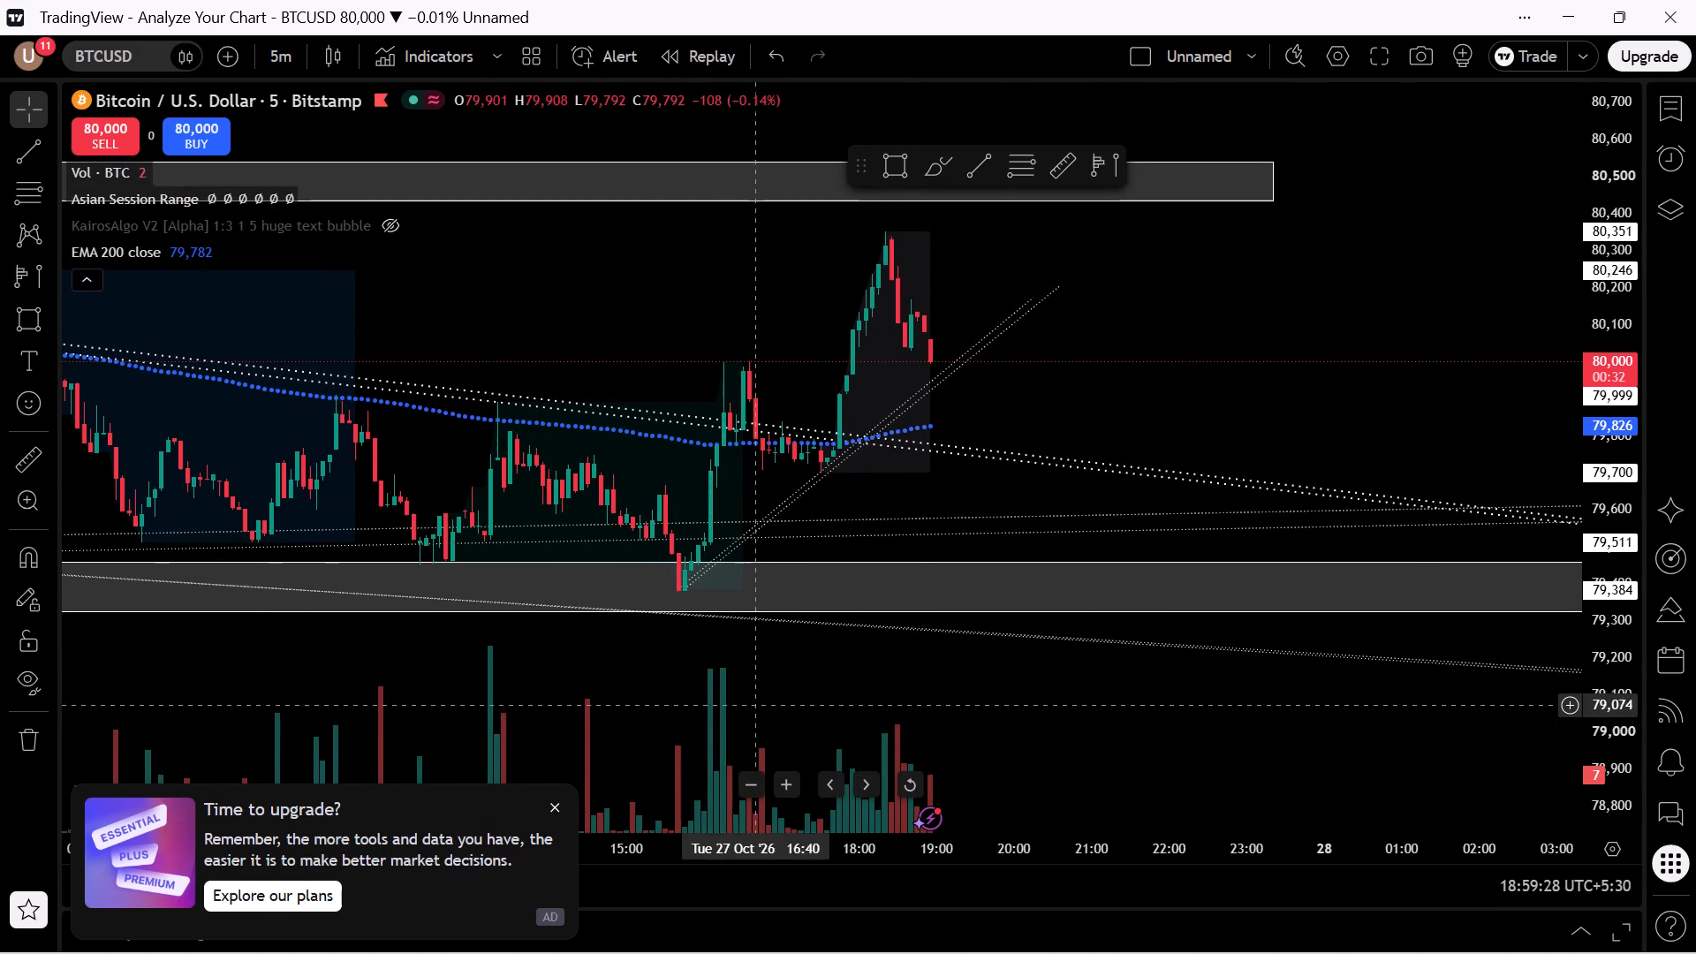
drag(760, 702, 772, 663)
click(723, 681)
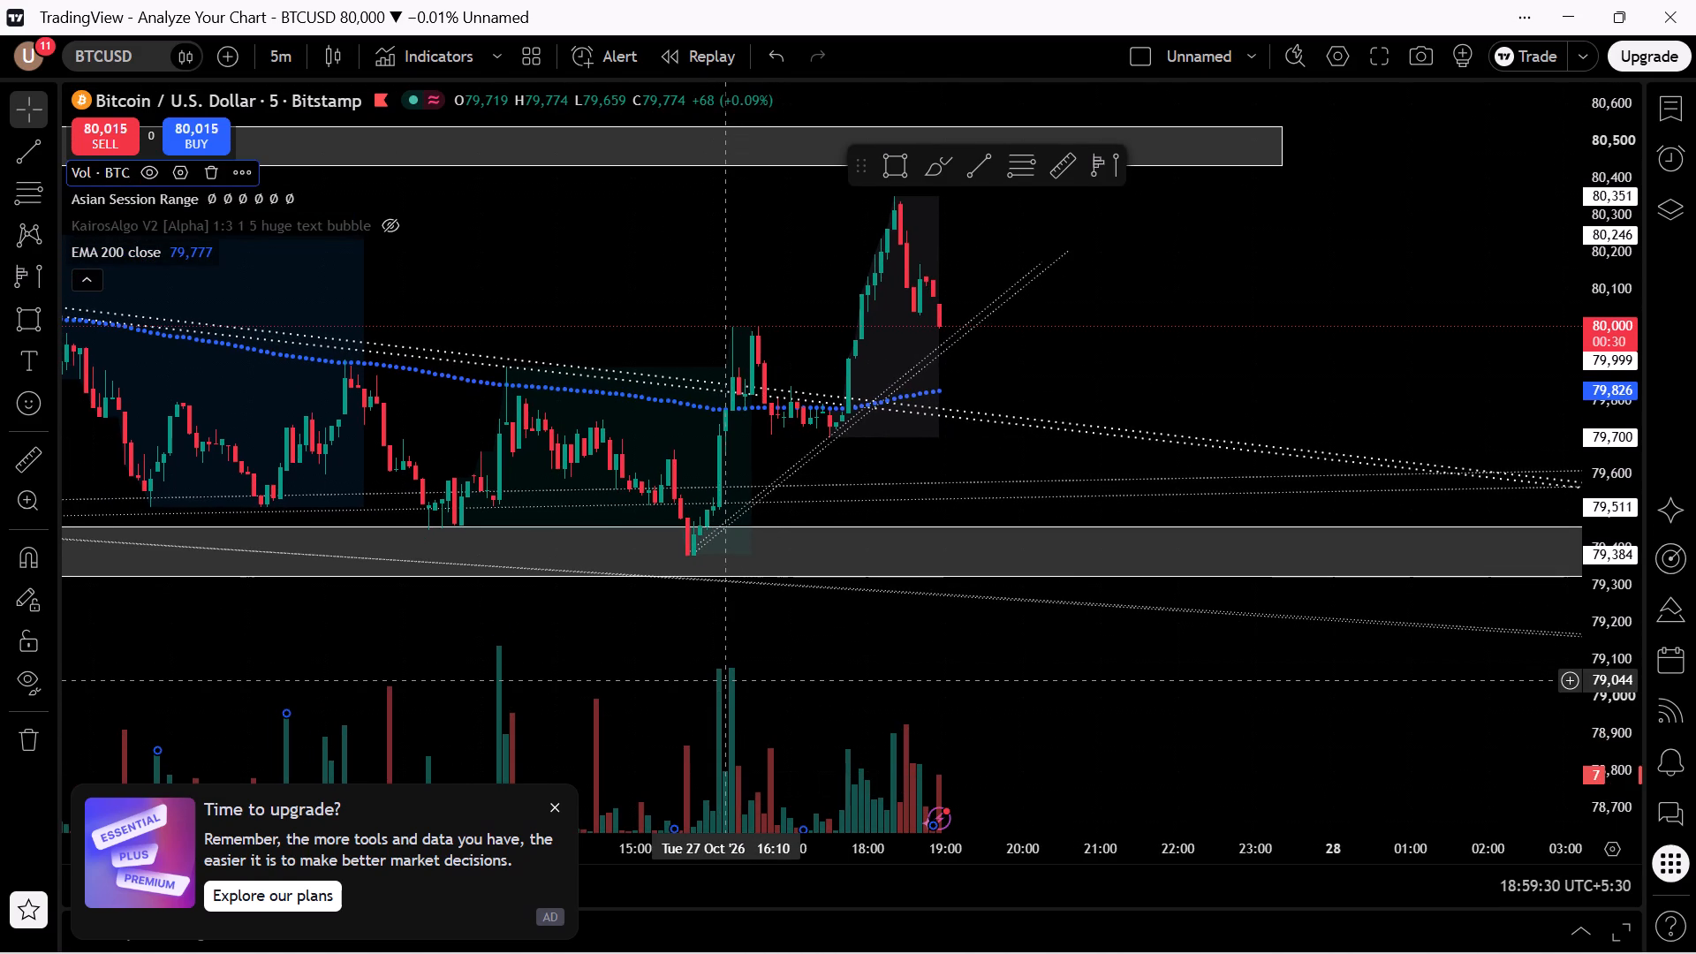
click(731, 684)
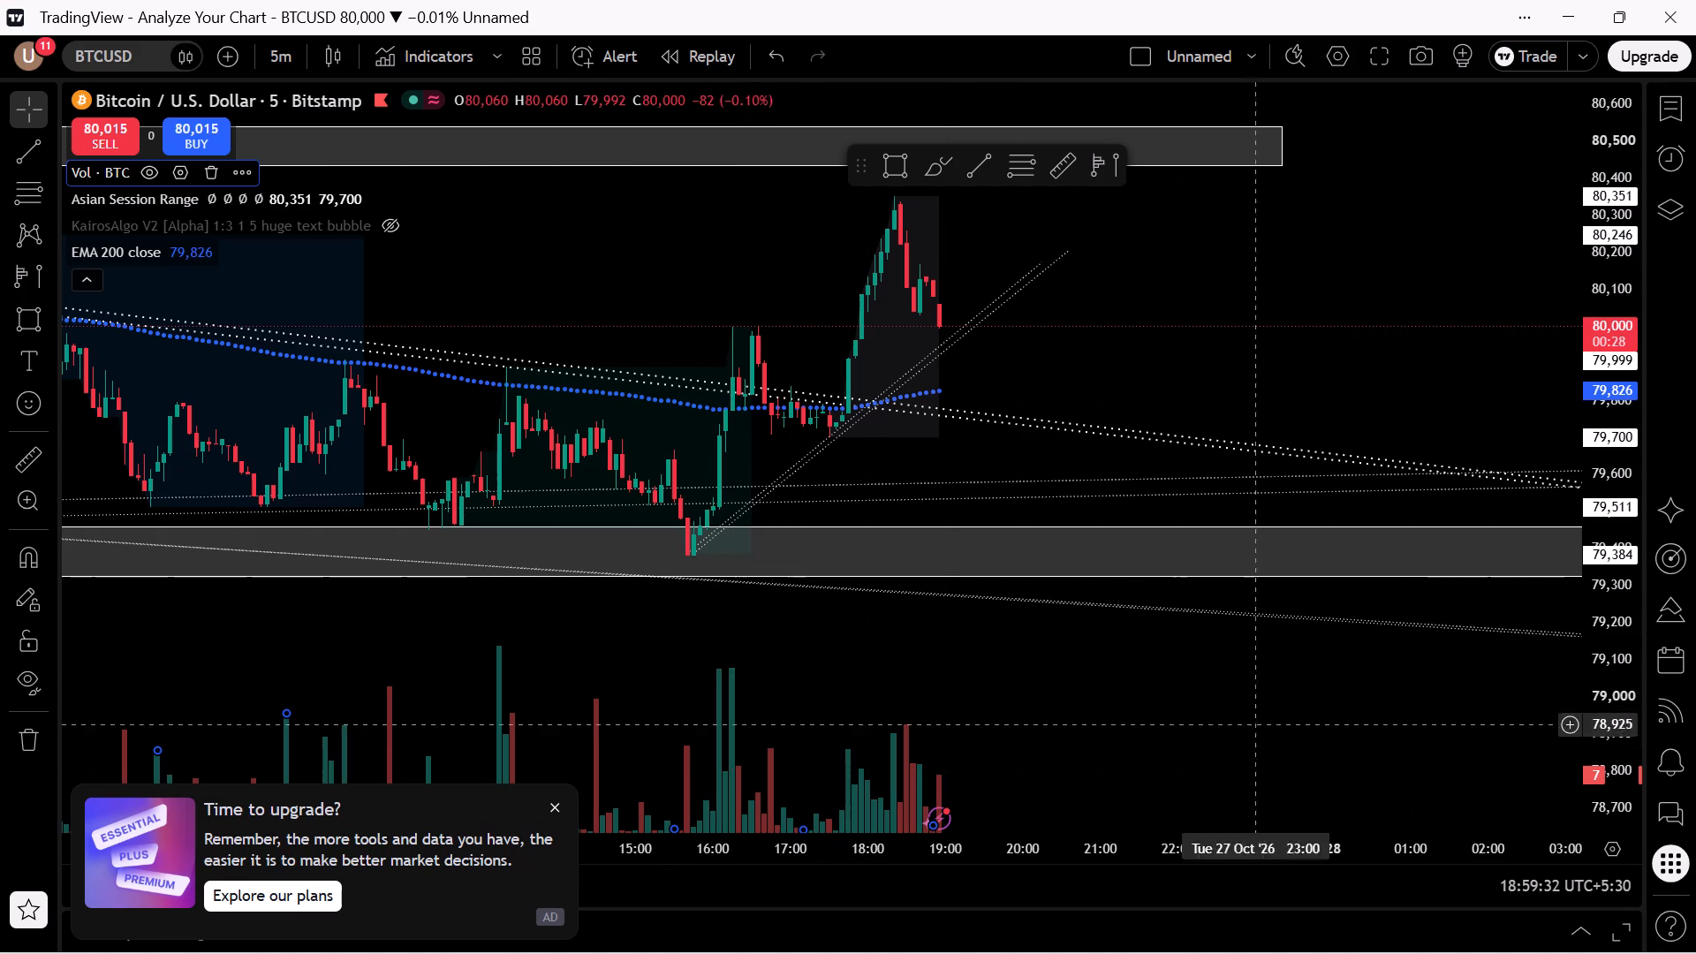
drag(1110, 274, 875, 637)
drag(868, 617, 927, 416)
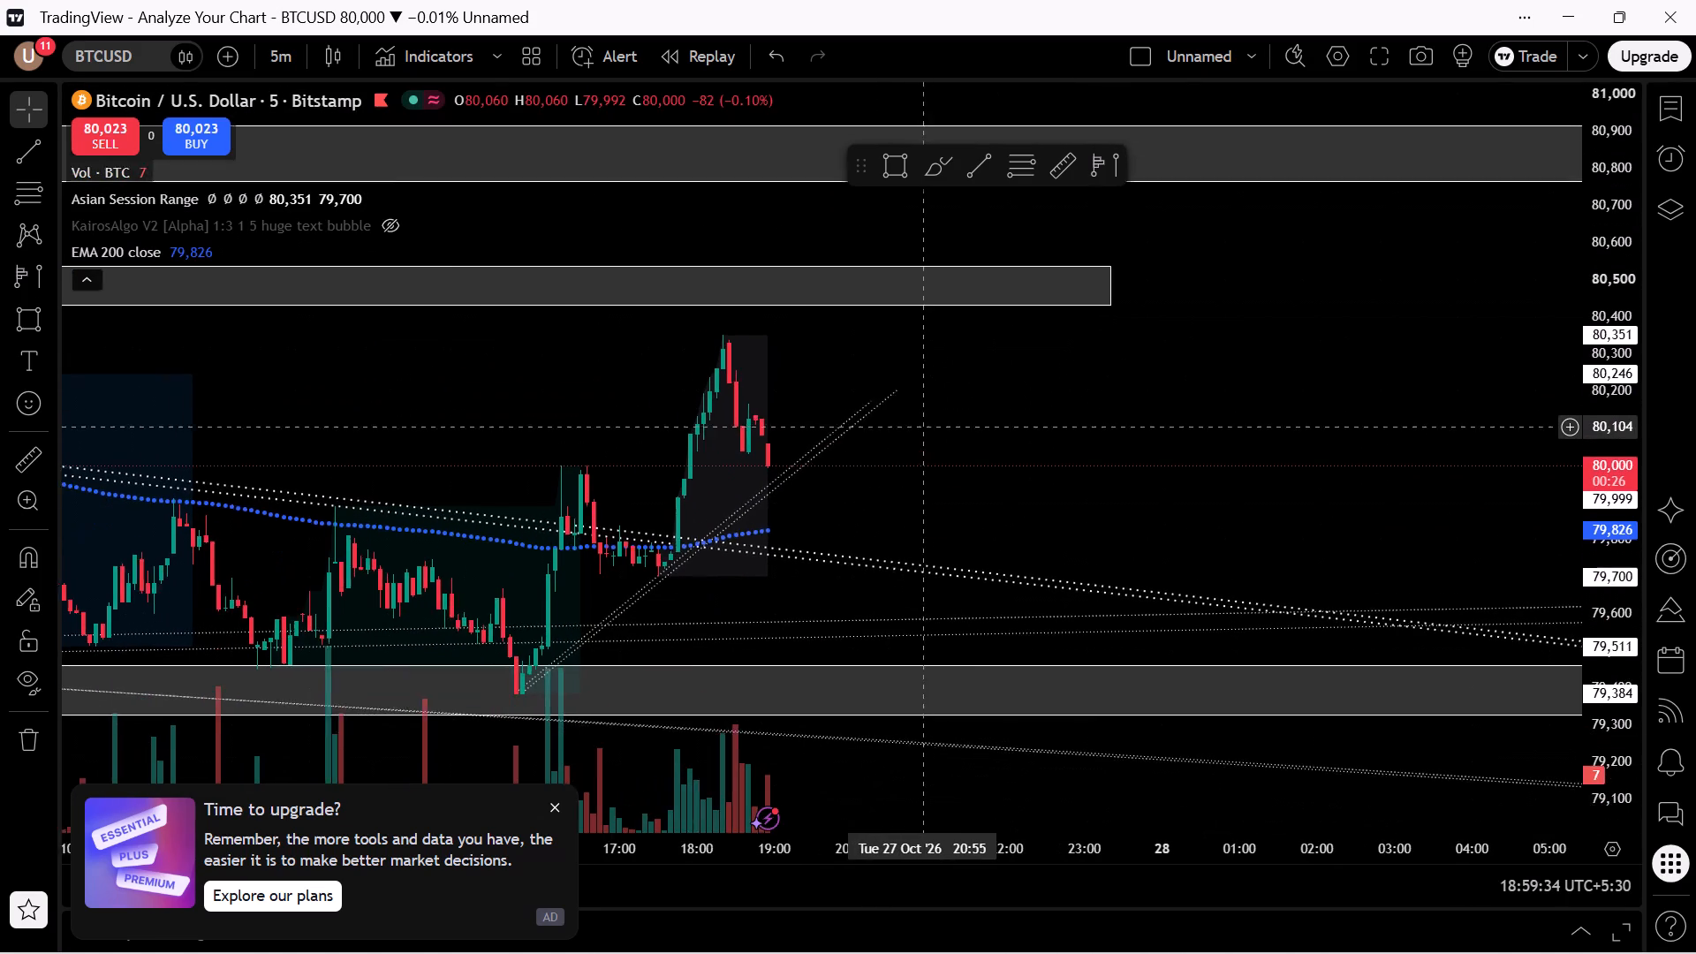
drag(927, 416, 927, 409)
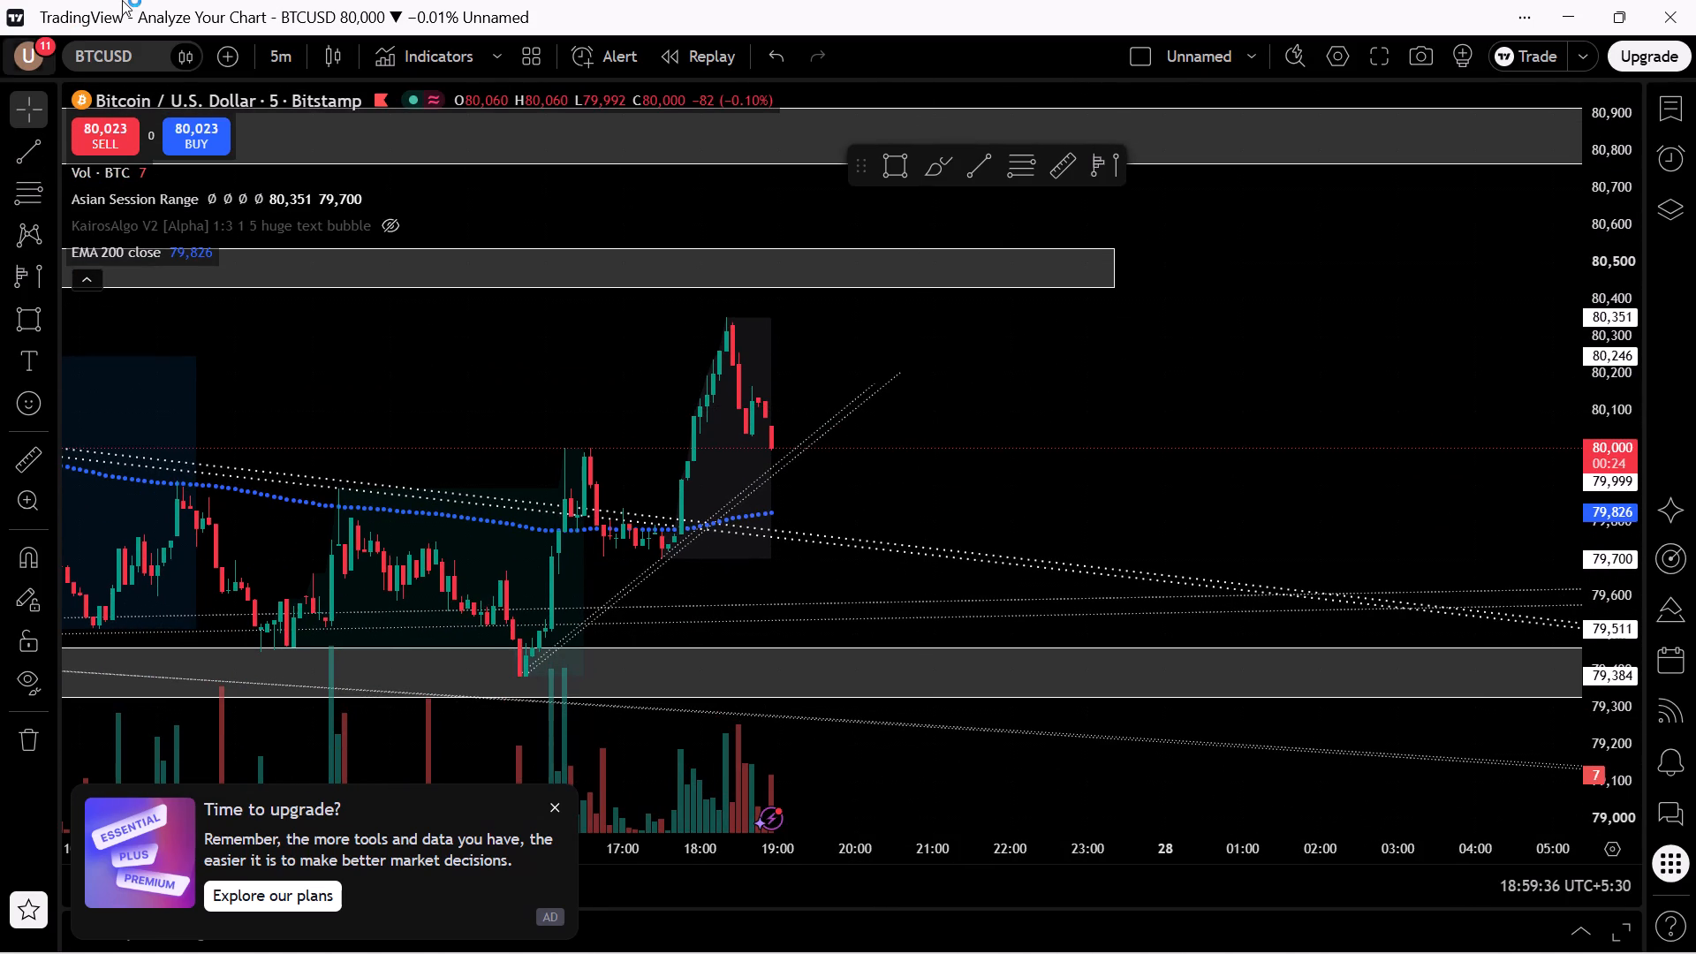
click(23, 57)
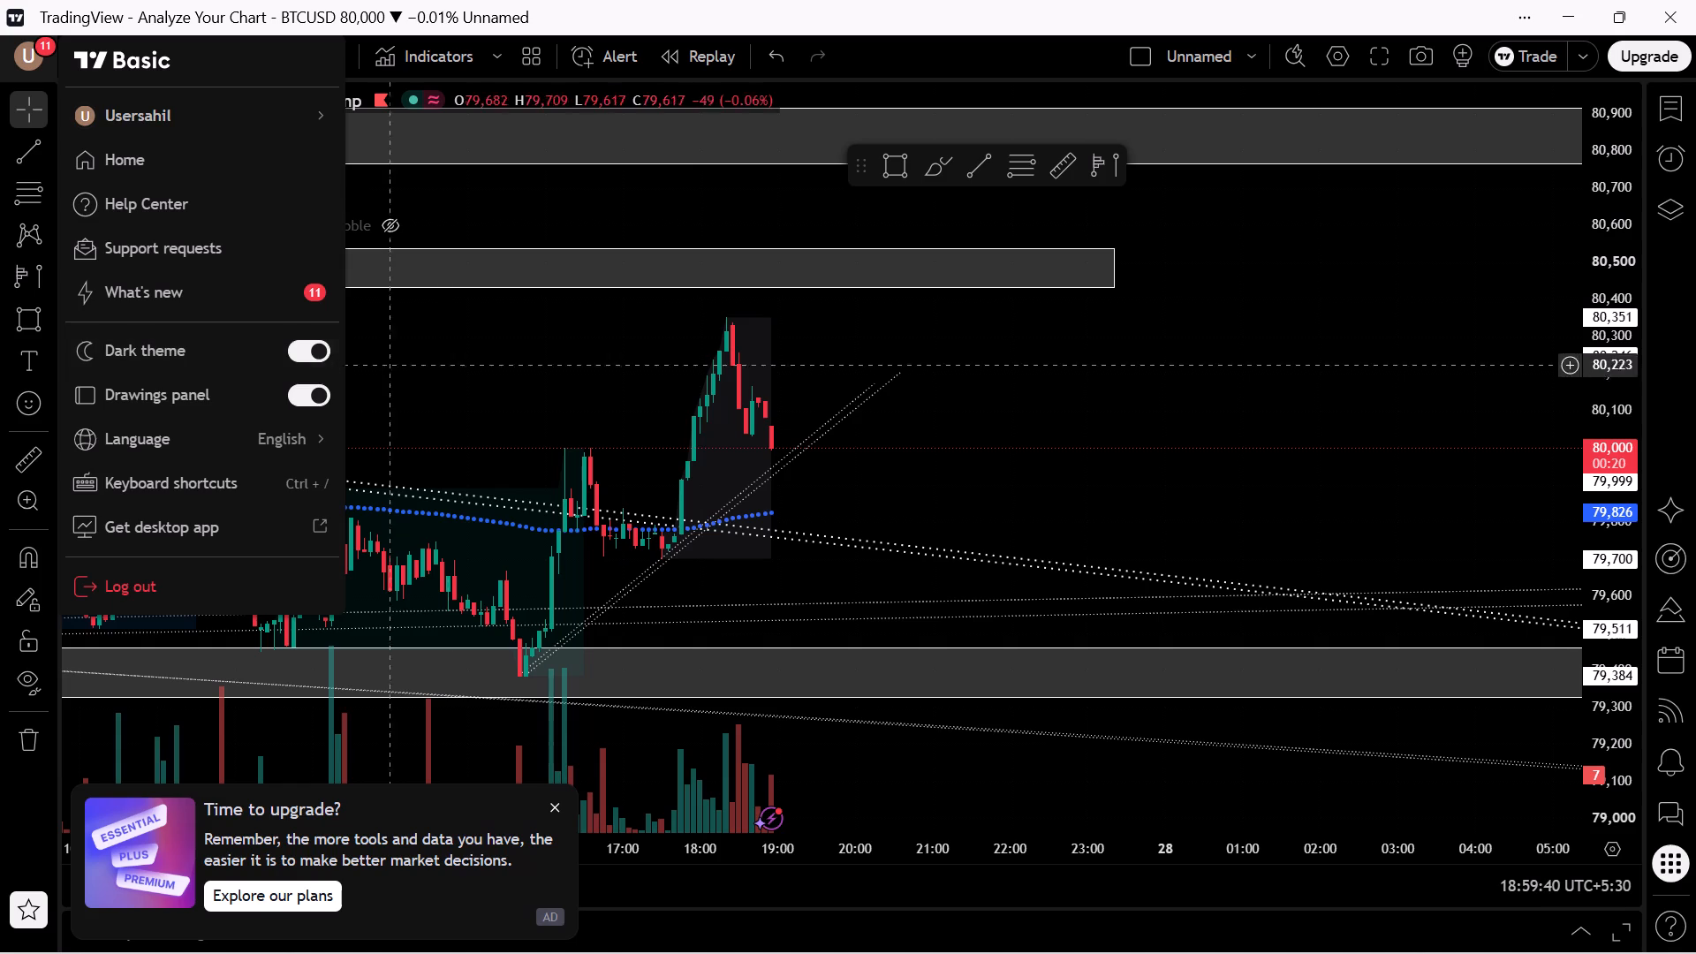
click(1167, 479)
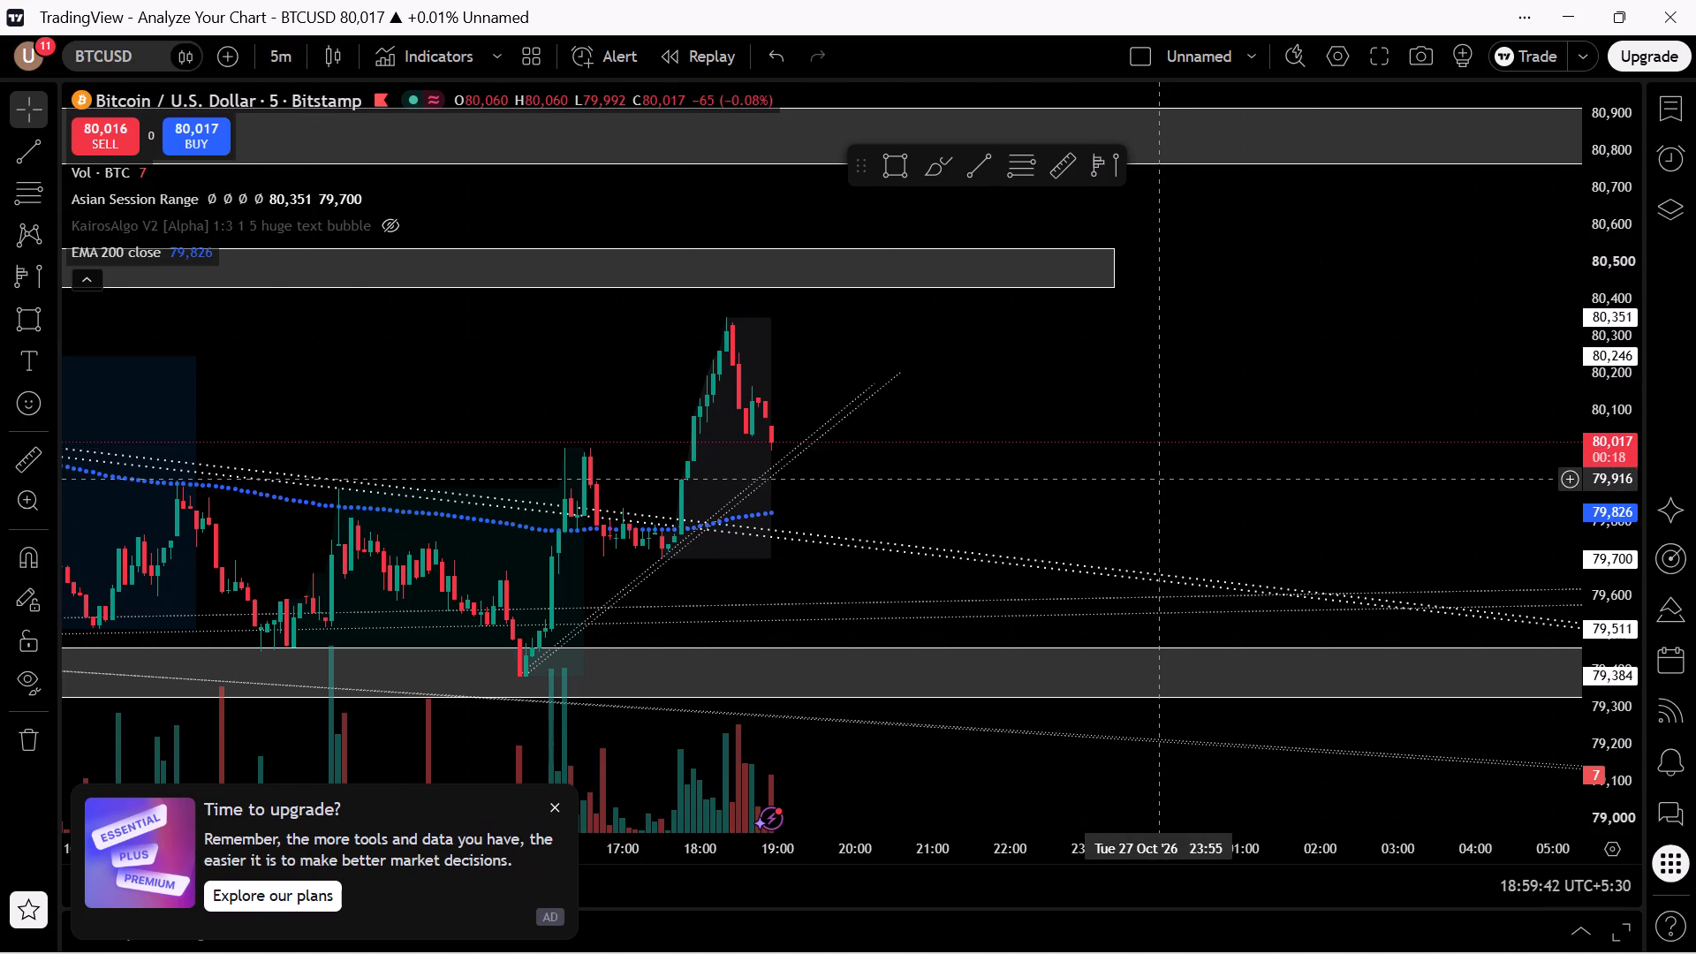
Draw a fixed range volume profile over the rally from 15:35 to 19:00 on 27 October.
scroll(1160, 479, down, 3)
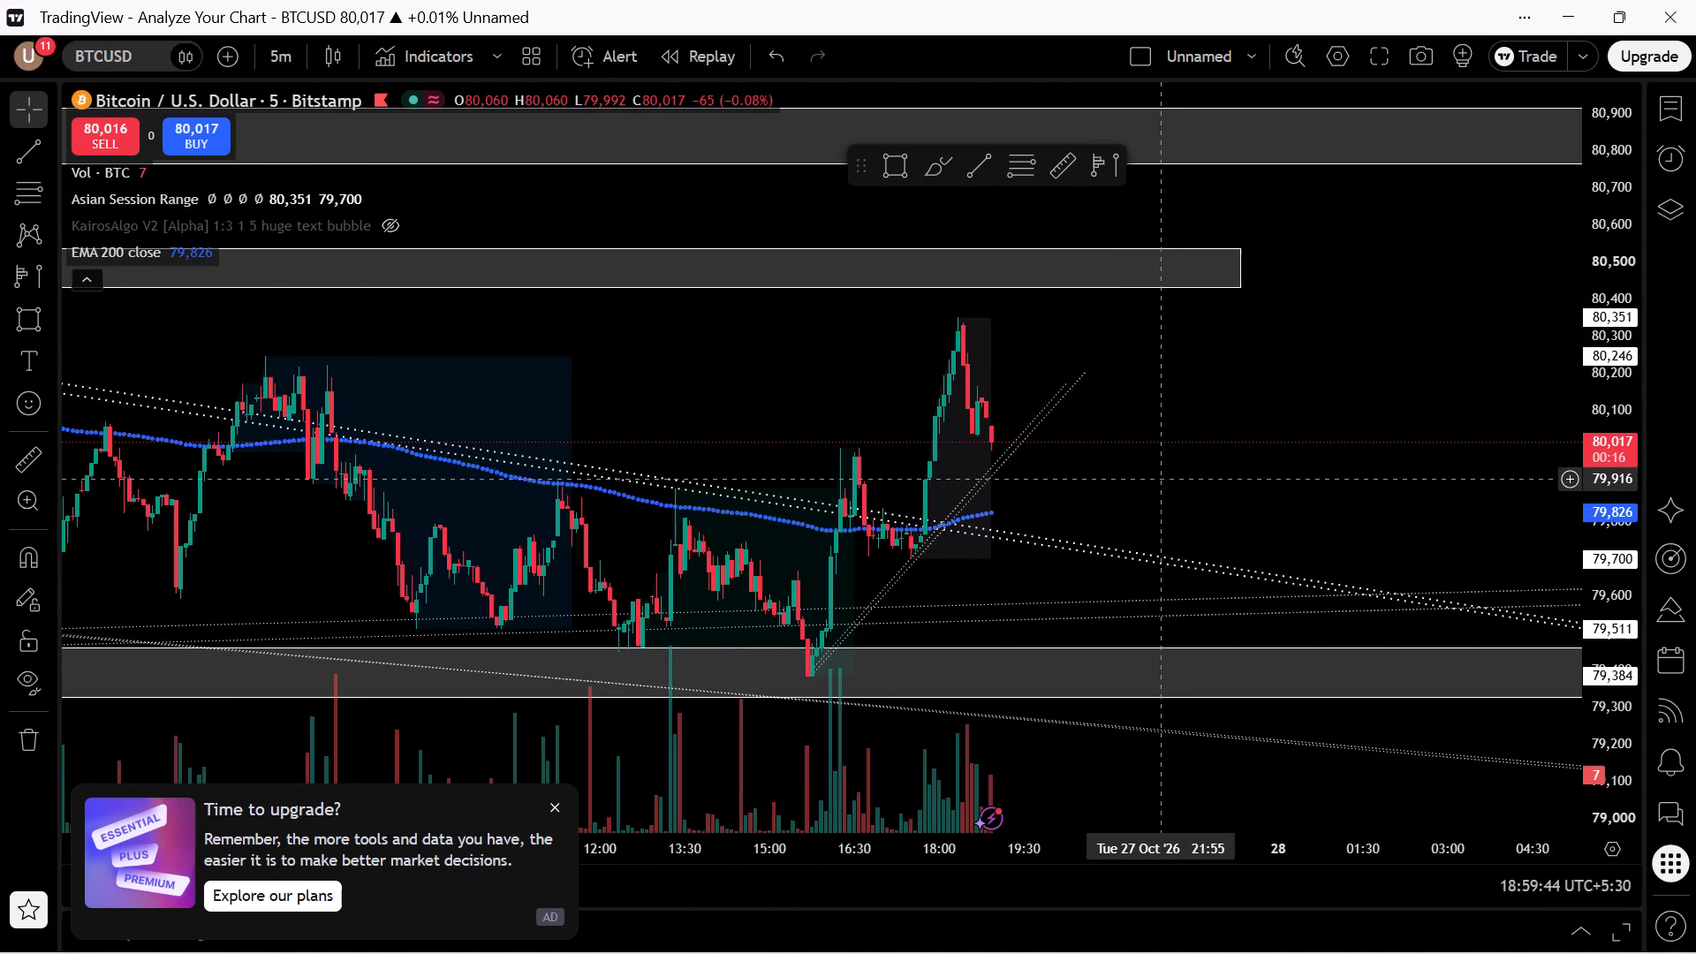
scroll(1160, 479, down, 1)
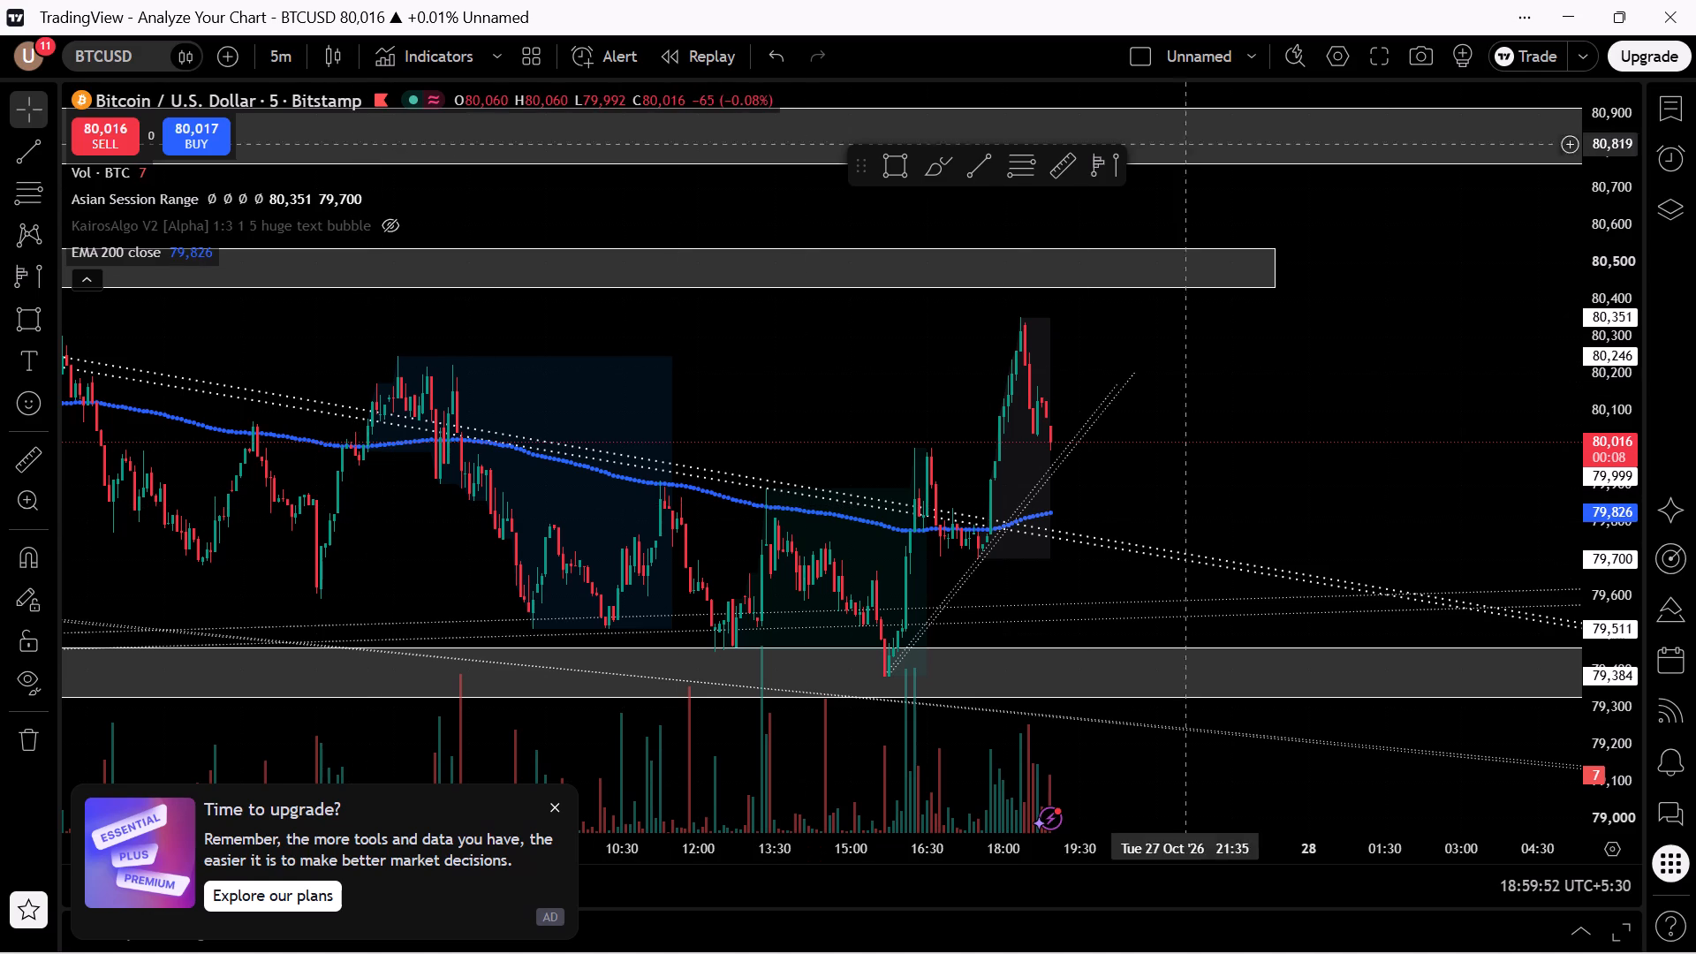
drag(1306, 536, 1117, 405)
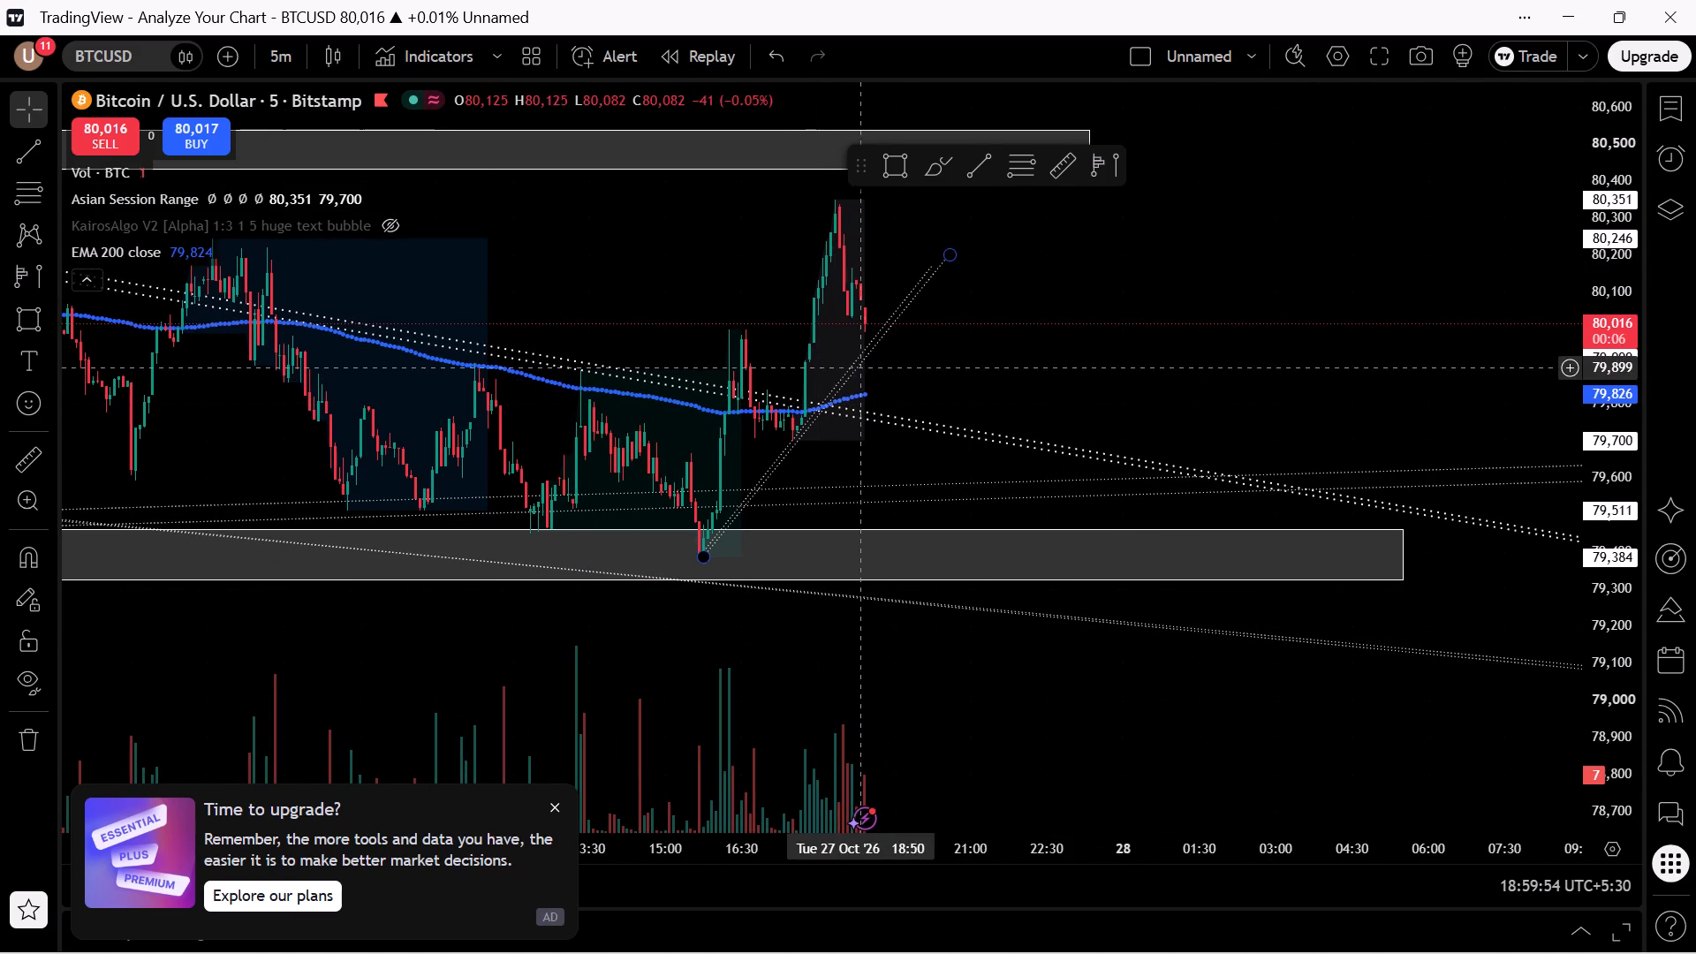
click(907, 369)
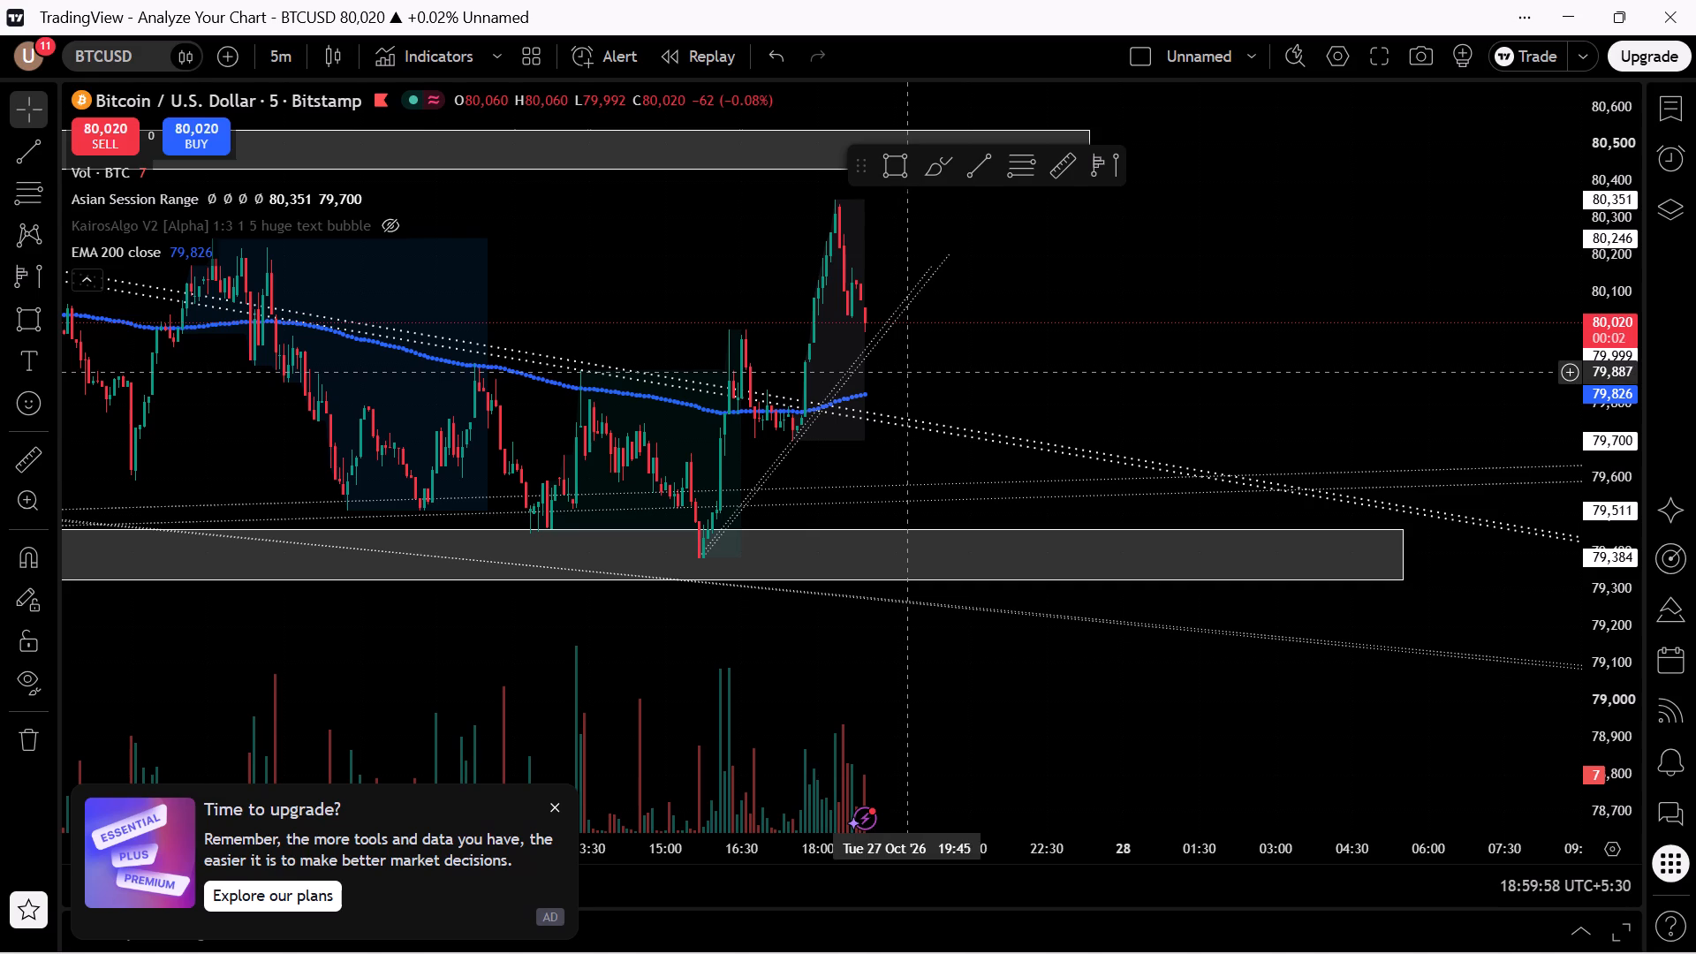
click(879, 441)
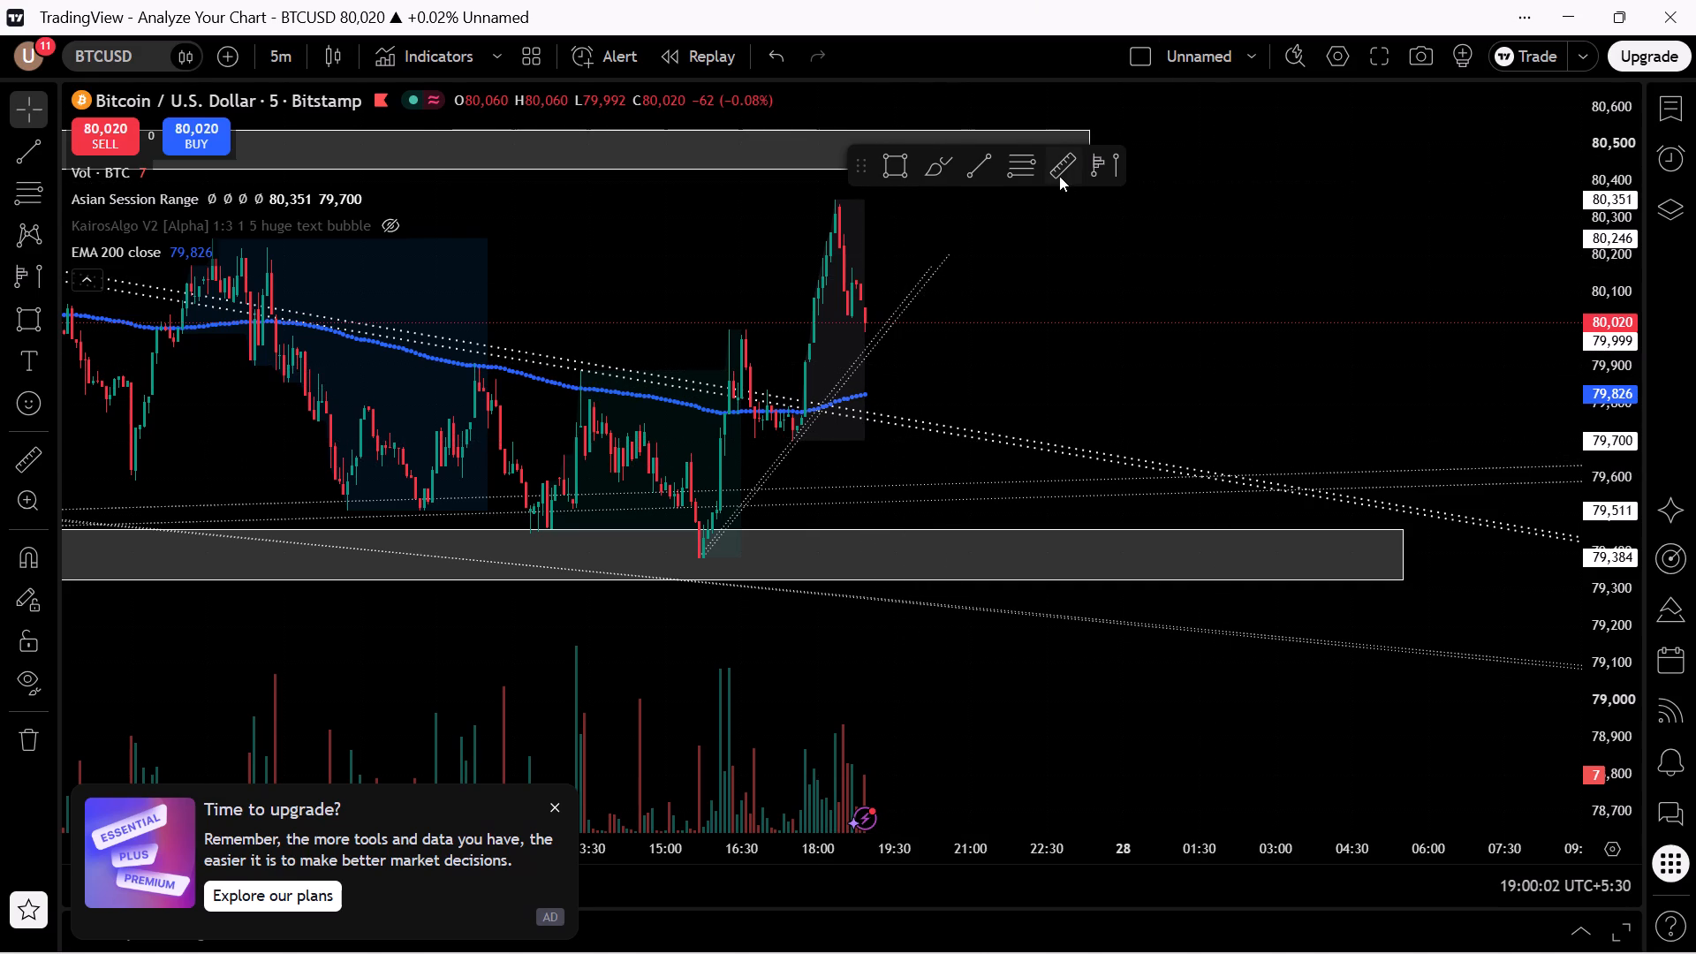
click(1090, 169)
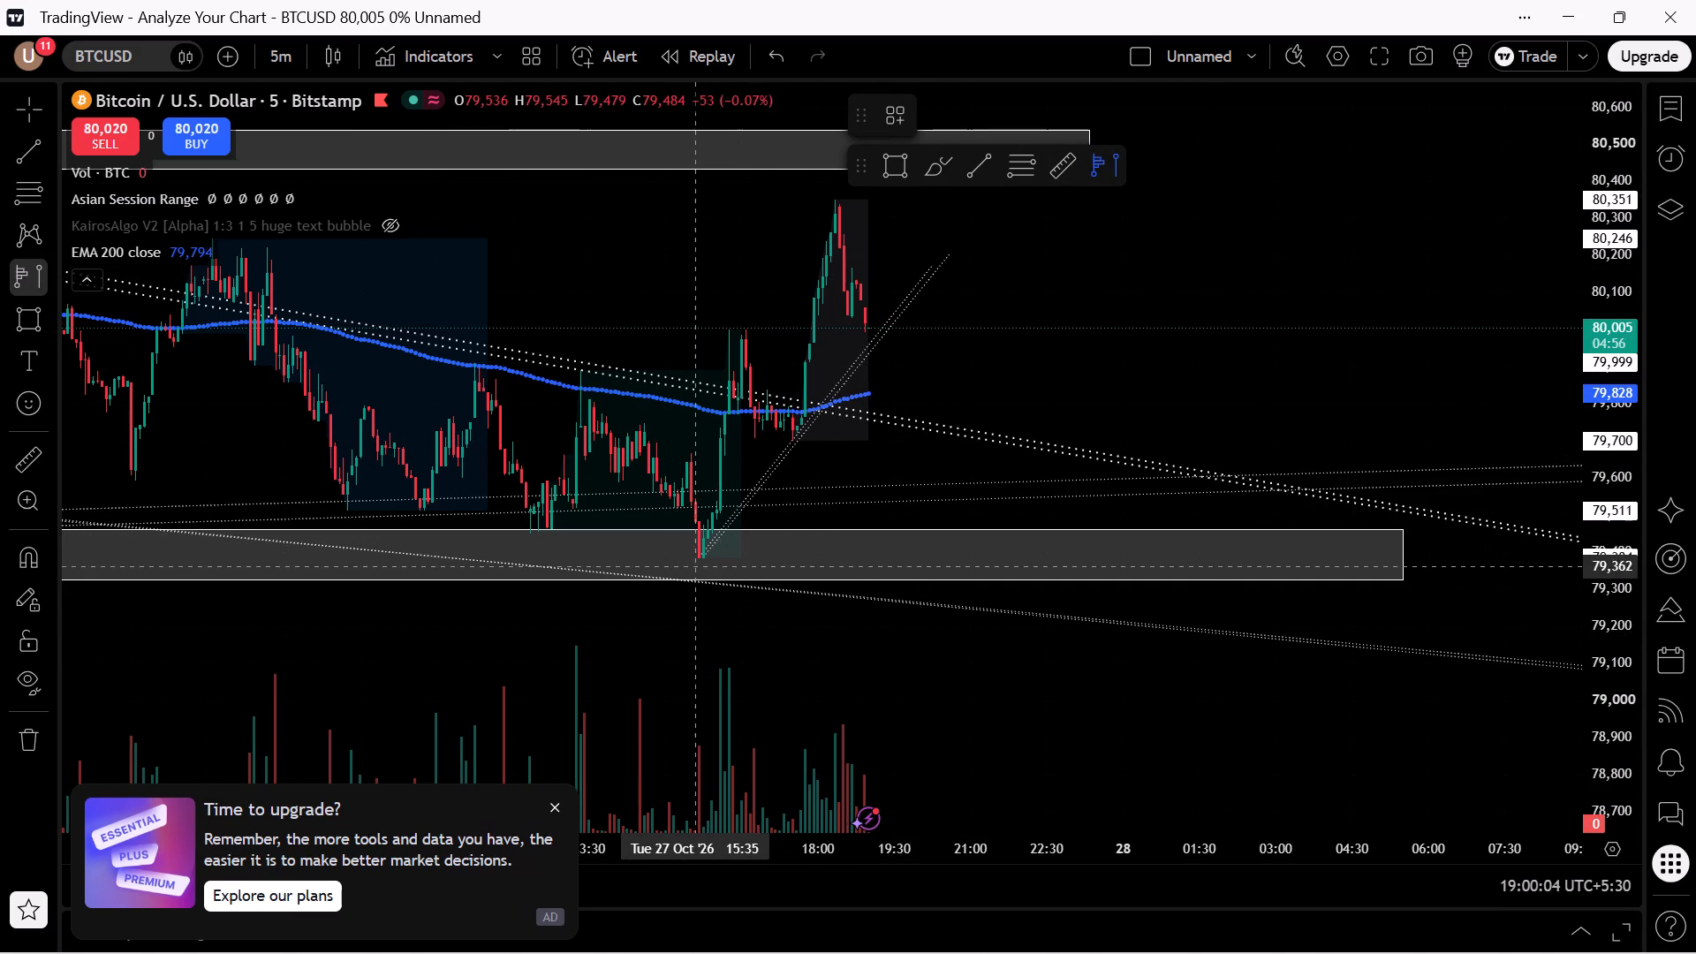
click(695, 565)
click(878, 201)
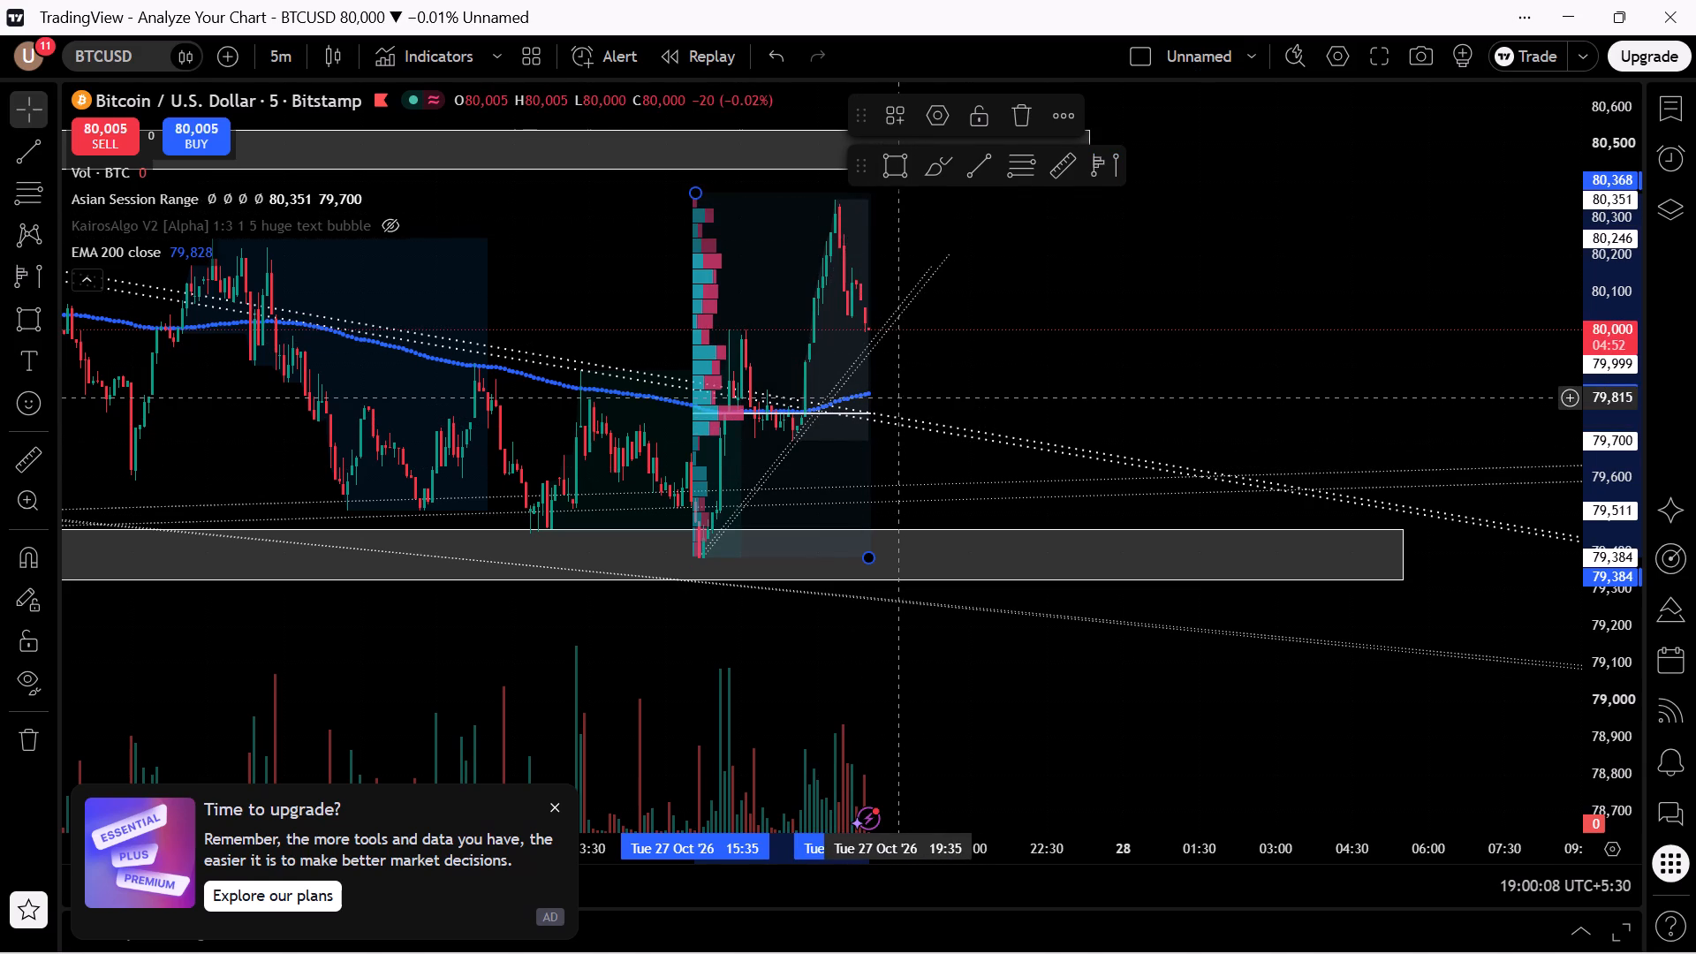
Move the volume profile's start to about 17:10 so it covers only the last upward leg, keeping its end at 19:00.
click(705, 192)
drag(707, 192, 801, 200)
drag(788, 234, 808, 238)
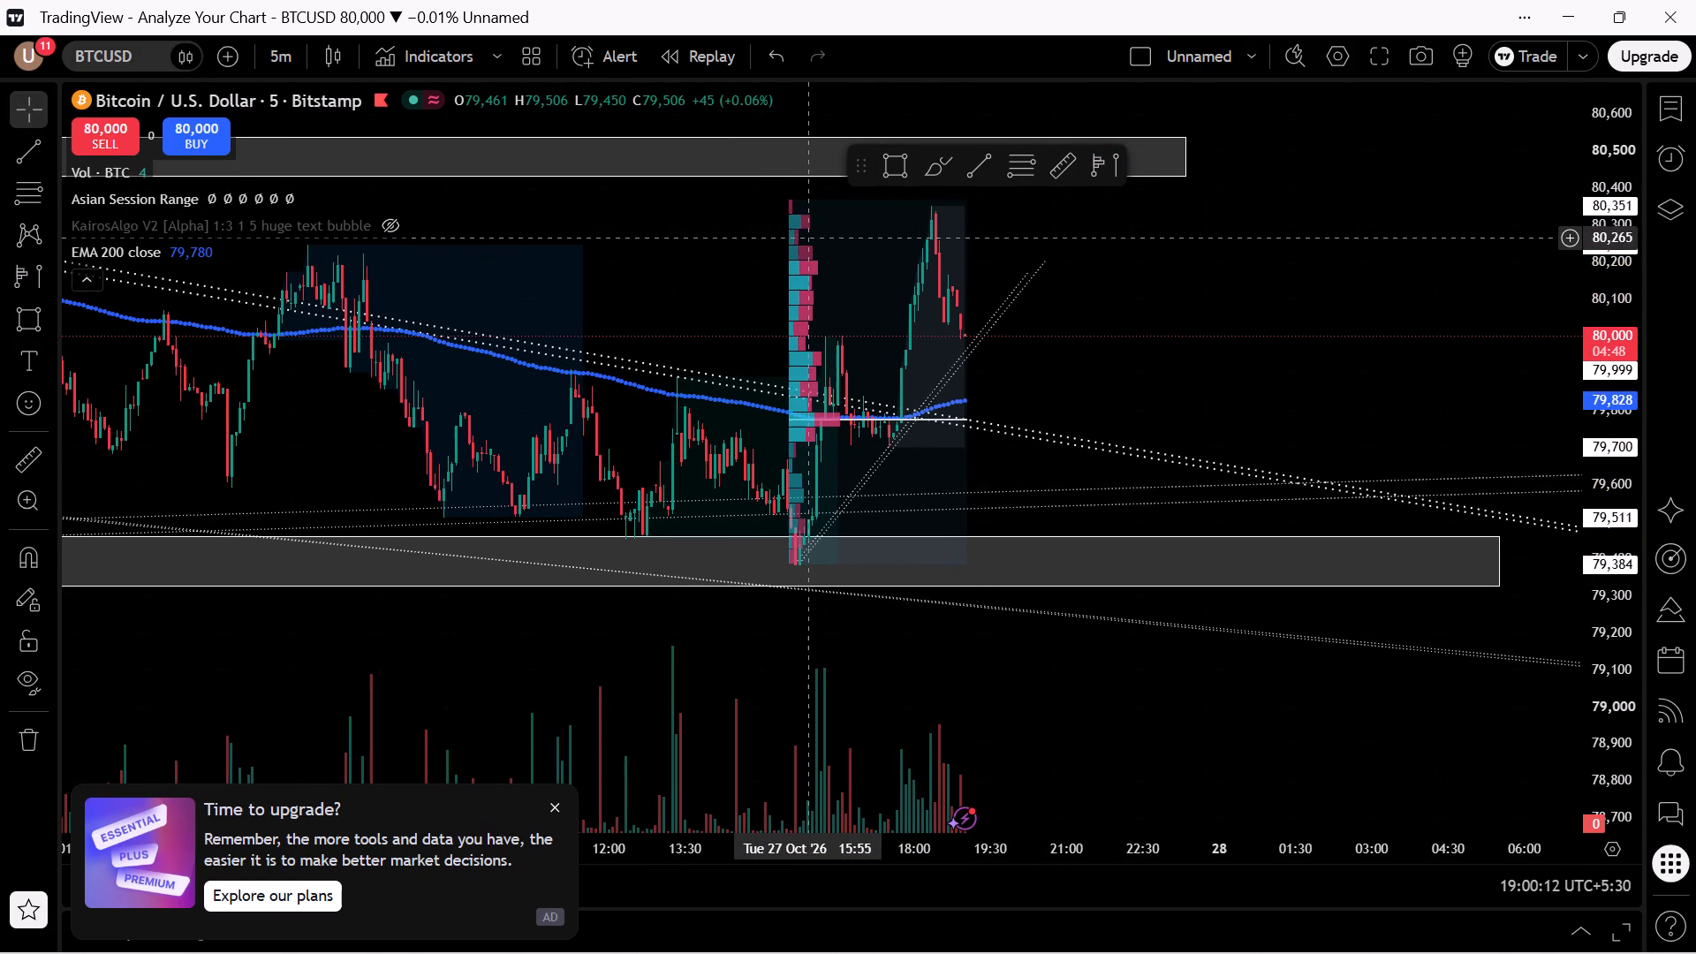
click(792, 299)
drag(814, 301, 893, 301)
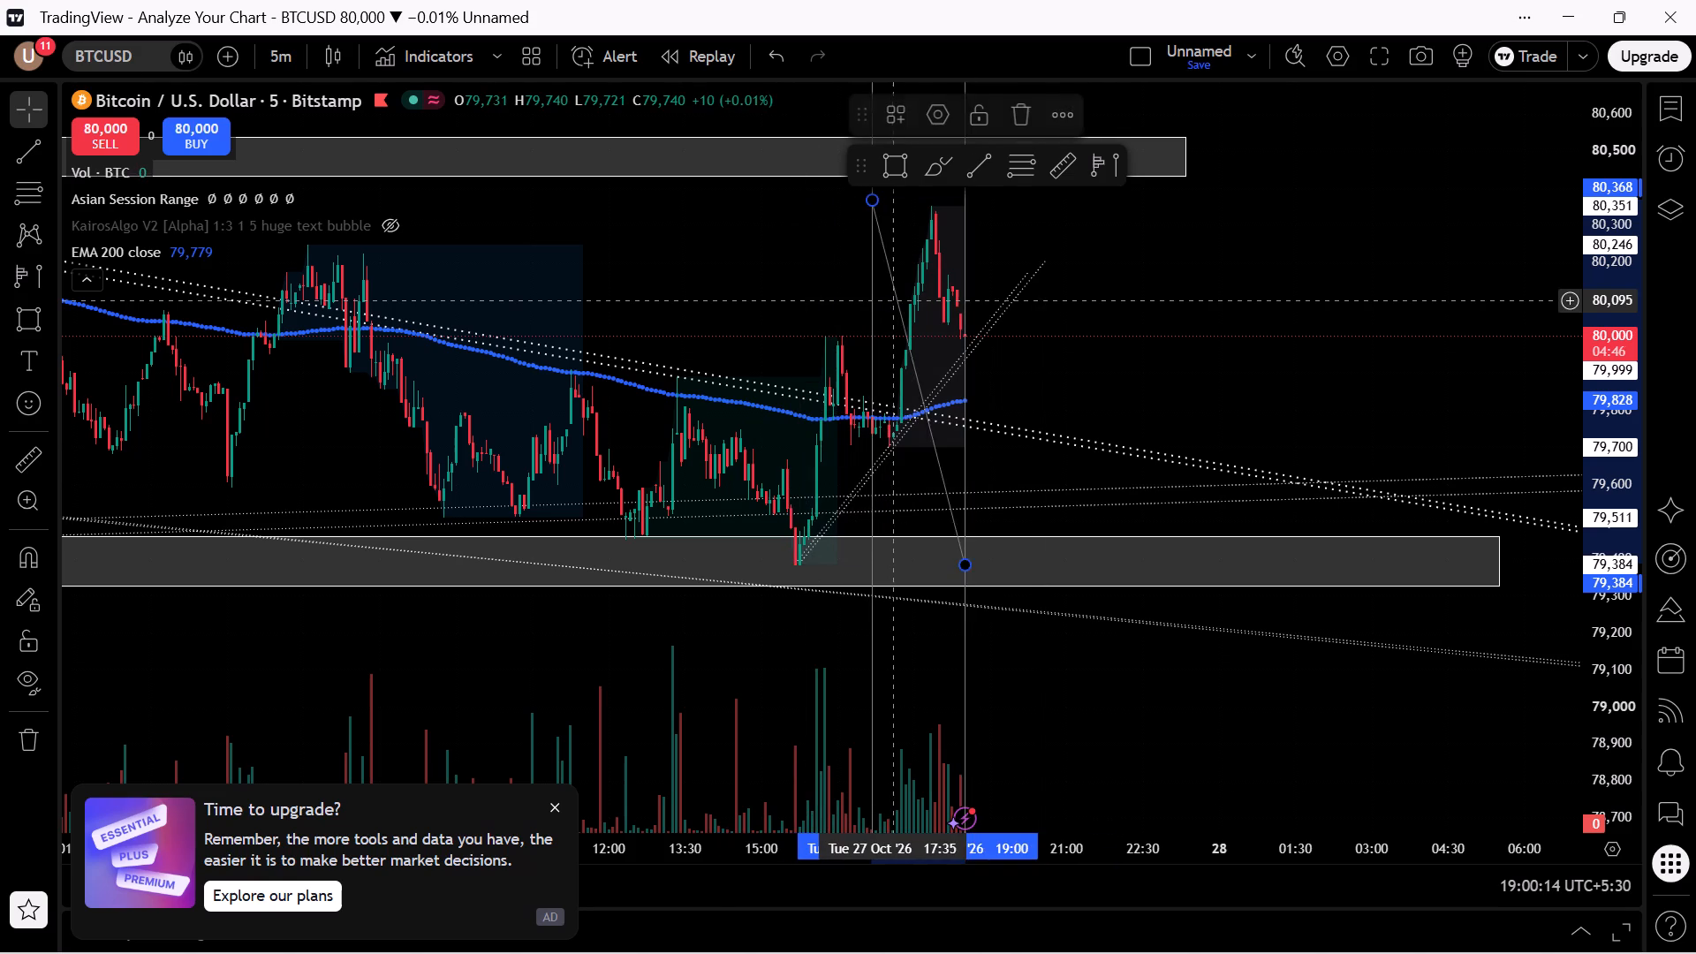
drag(934, 379, 891, 435)
click(892, 412)
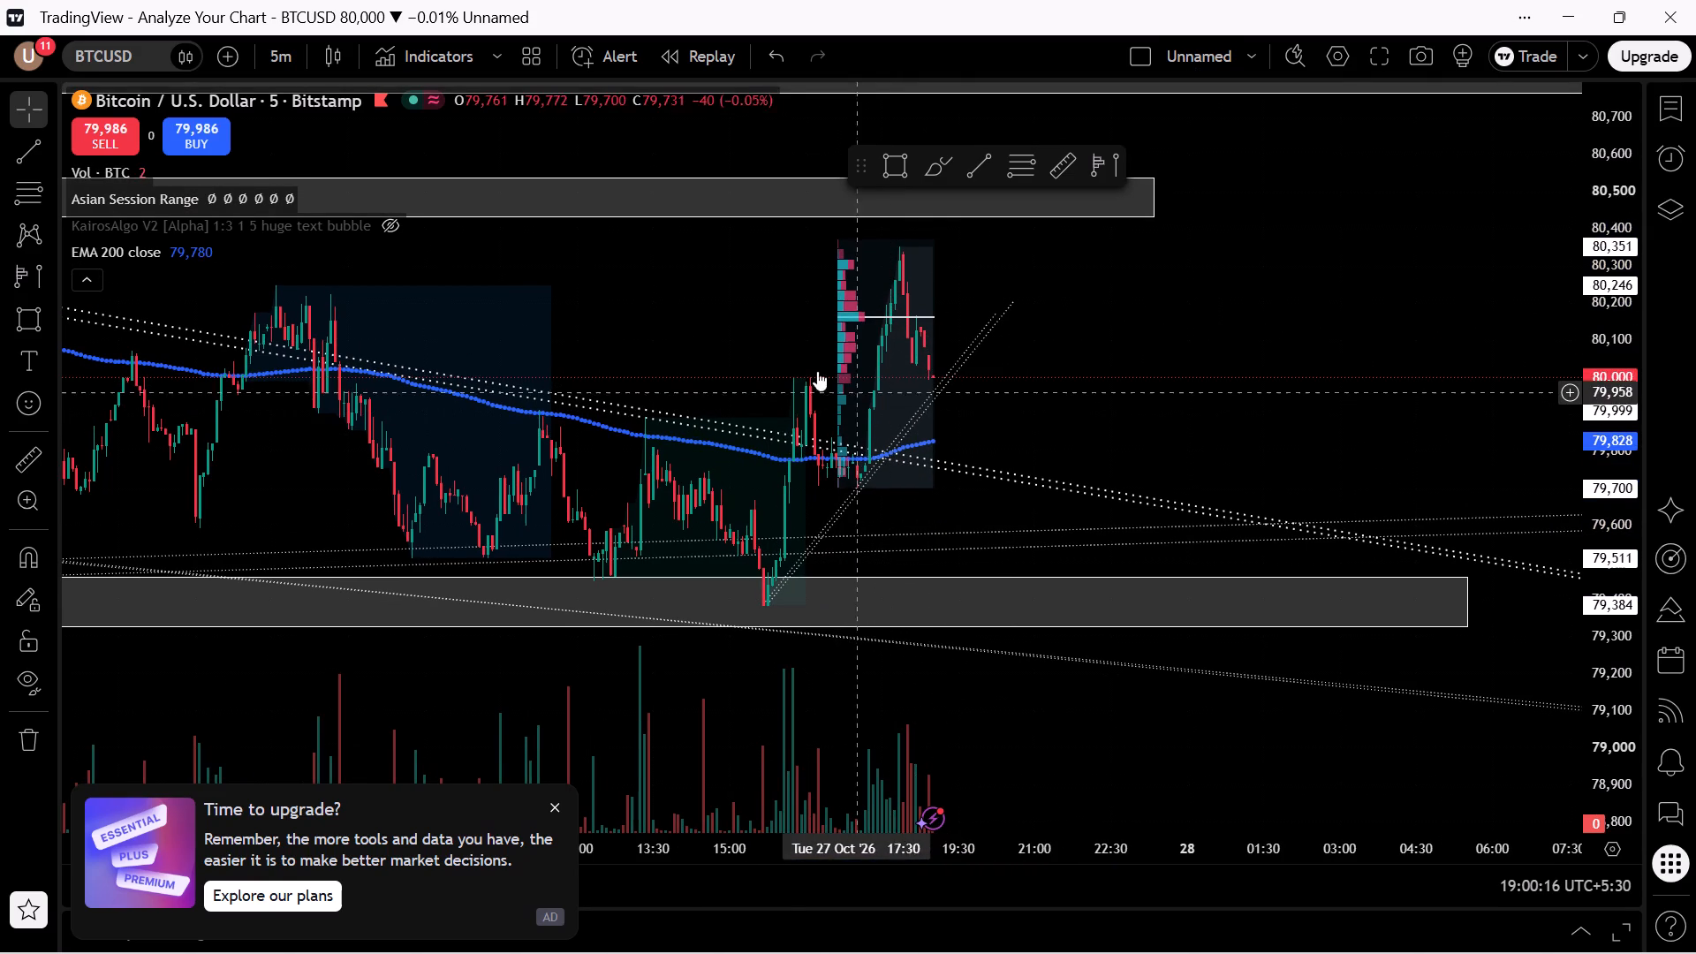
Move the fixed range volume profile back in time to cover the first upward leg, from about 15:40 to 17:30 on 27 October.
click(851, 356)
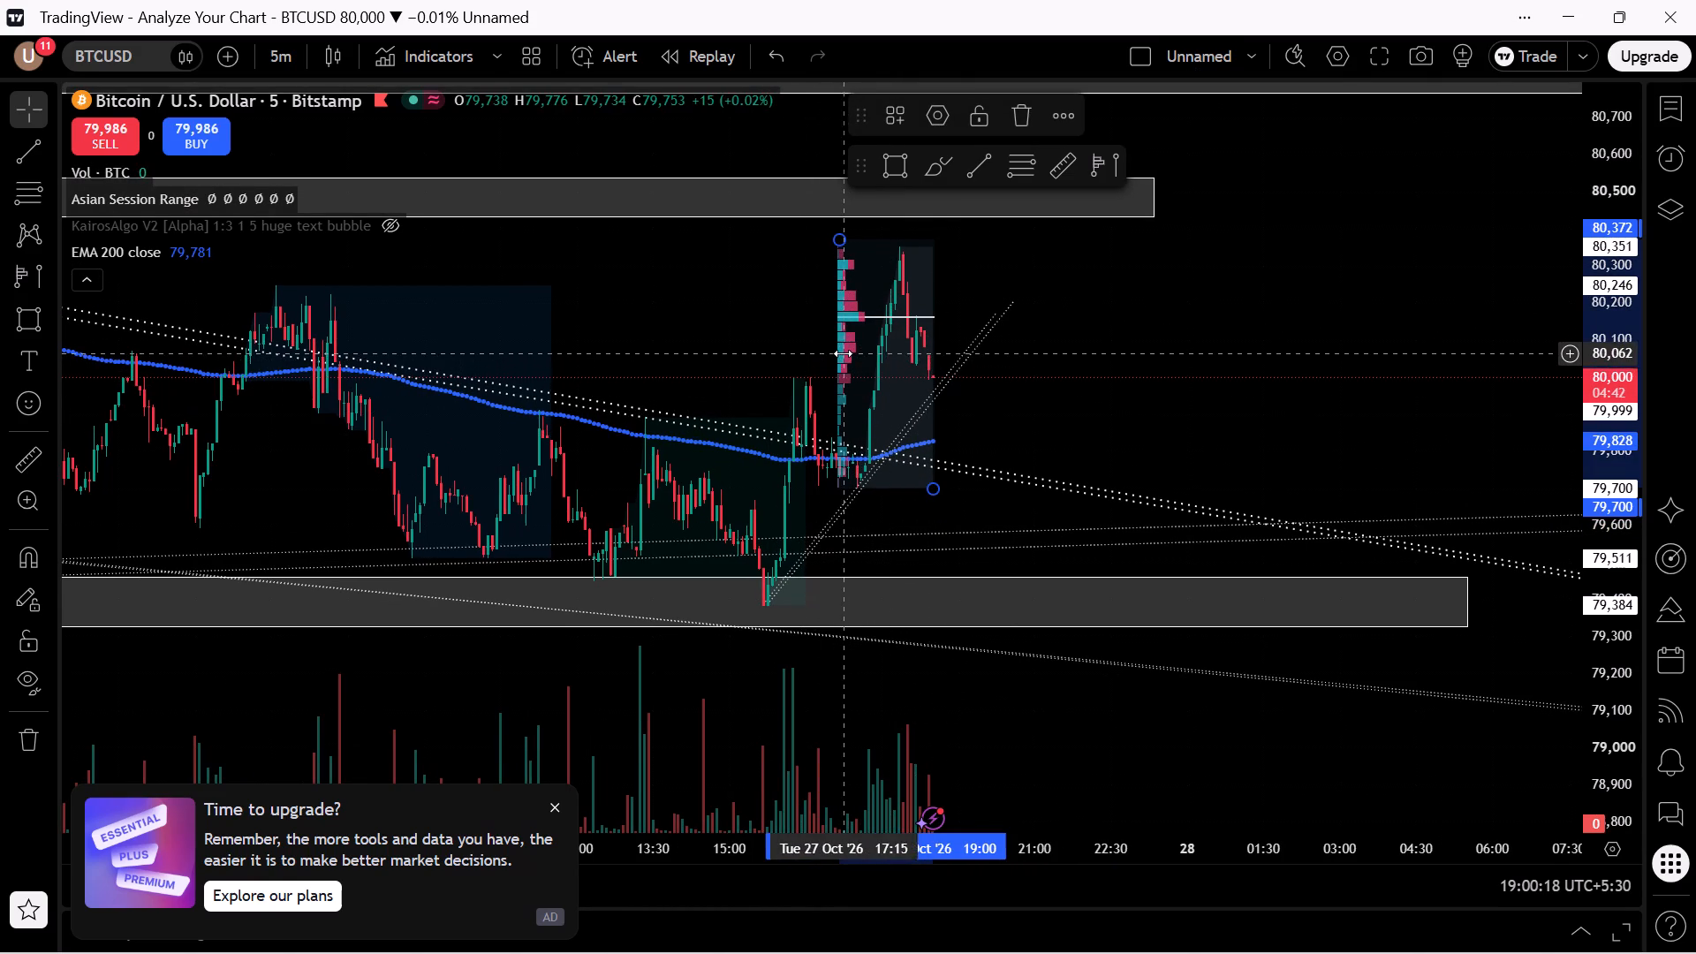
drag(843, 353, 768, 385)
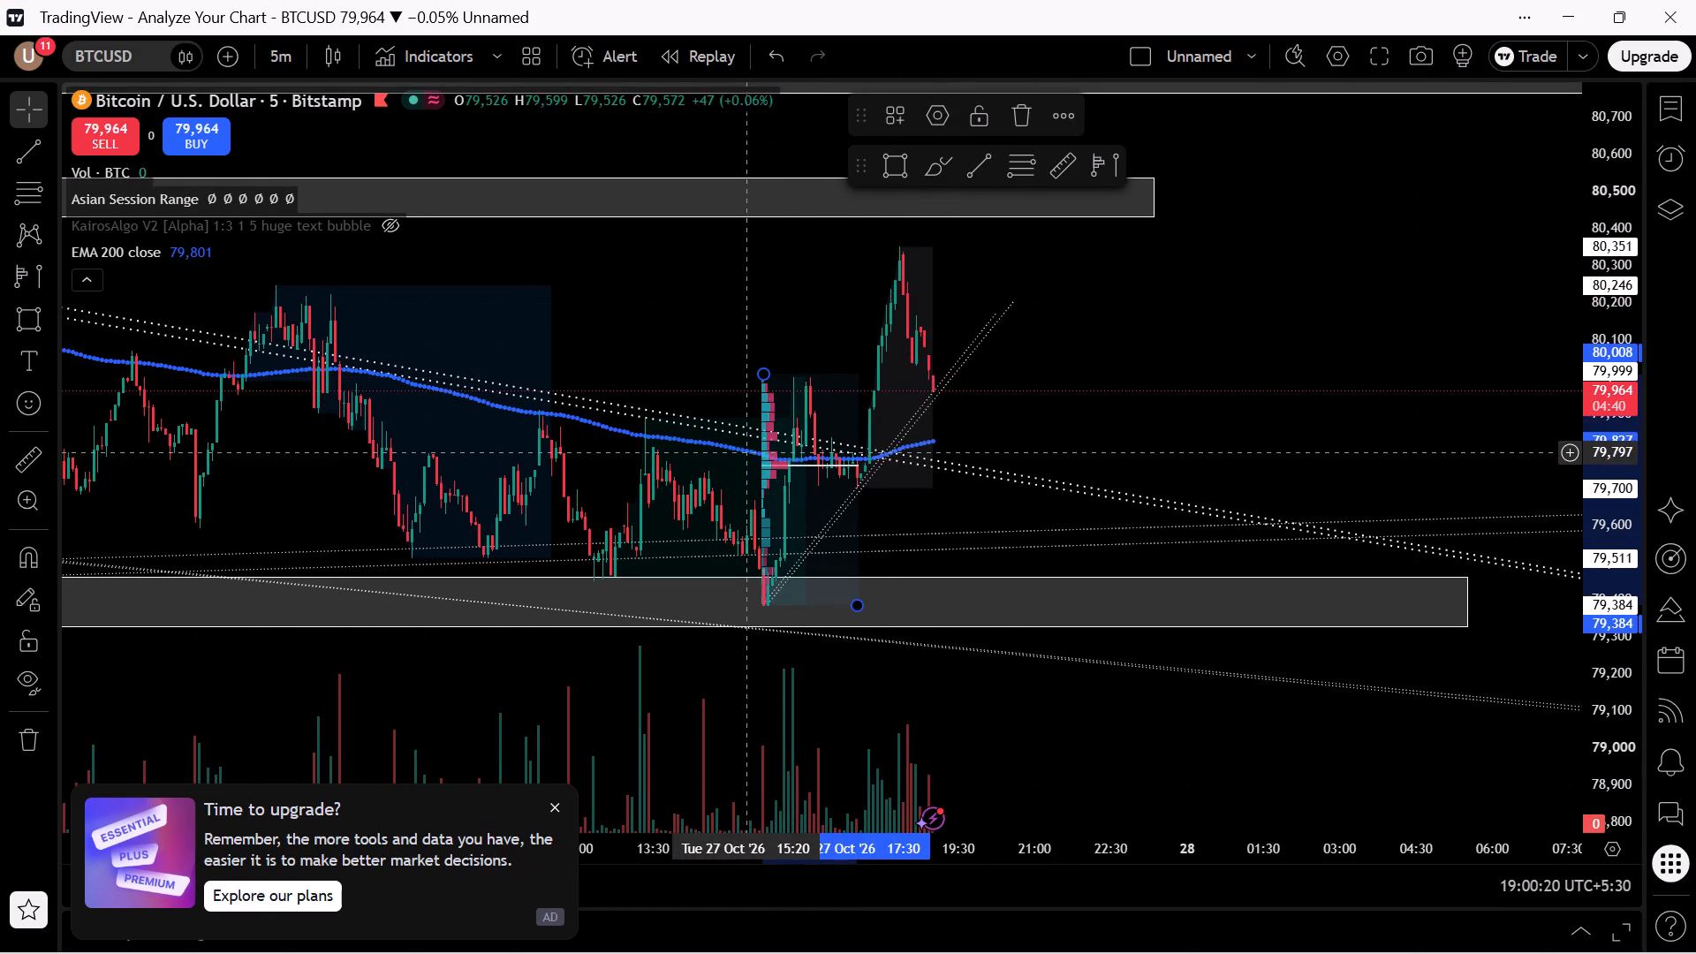
Delete the lower of the two nearly parallel descending dotted trend lines that cross the EMA 200.
click(782, 445)
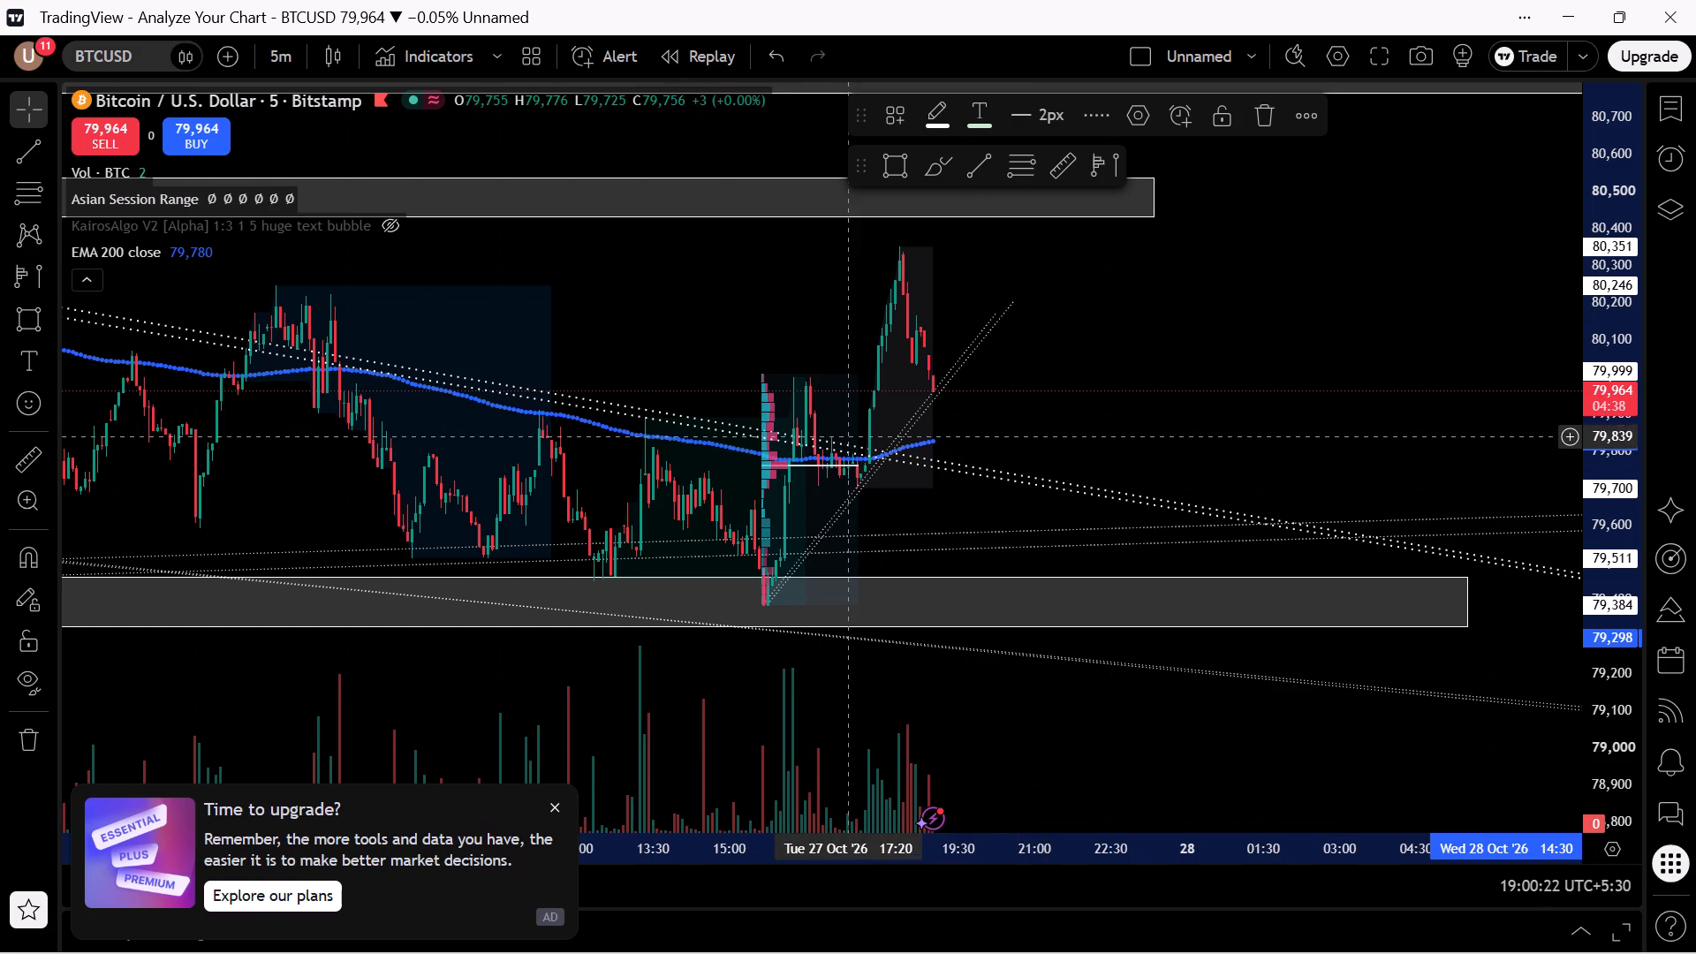
click(1249, 110)
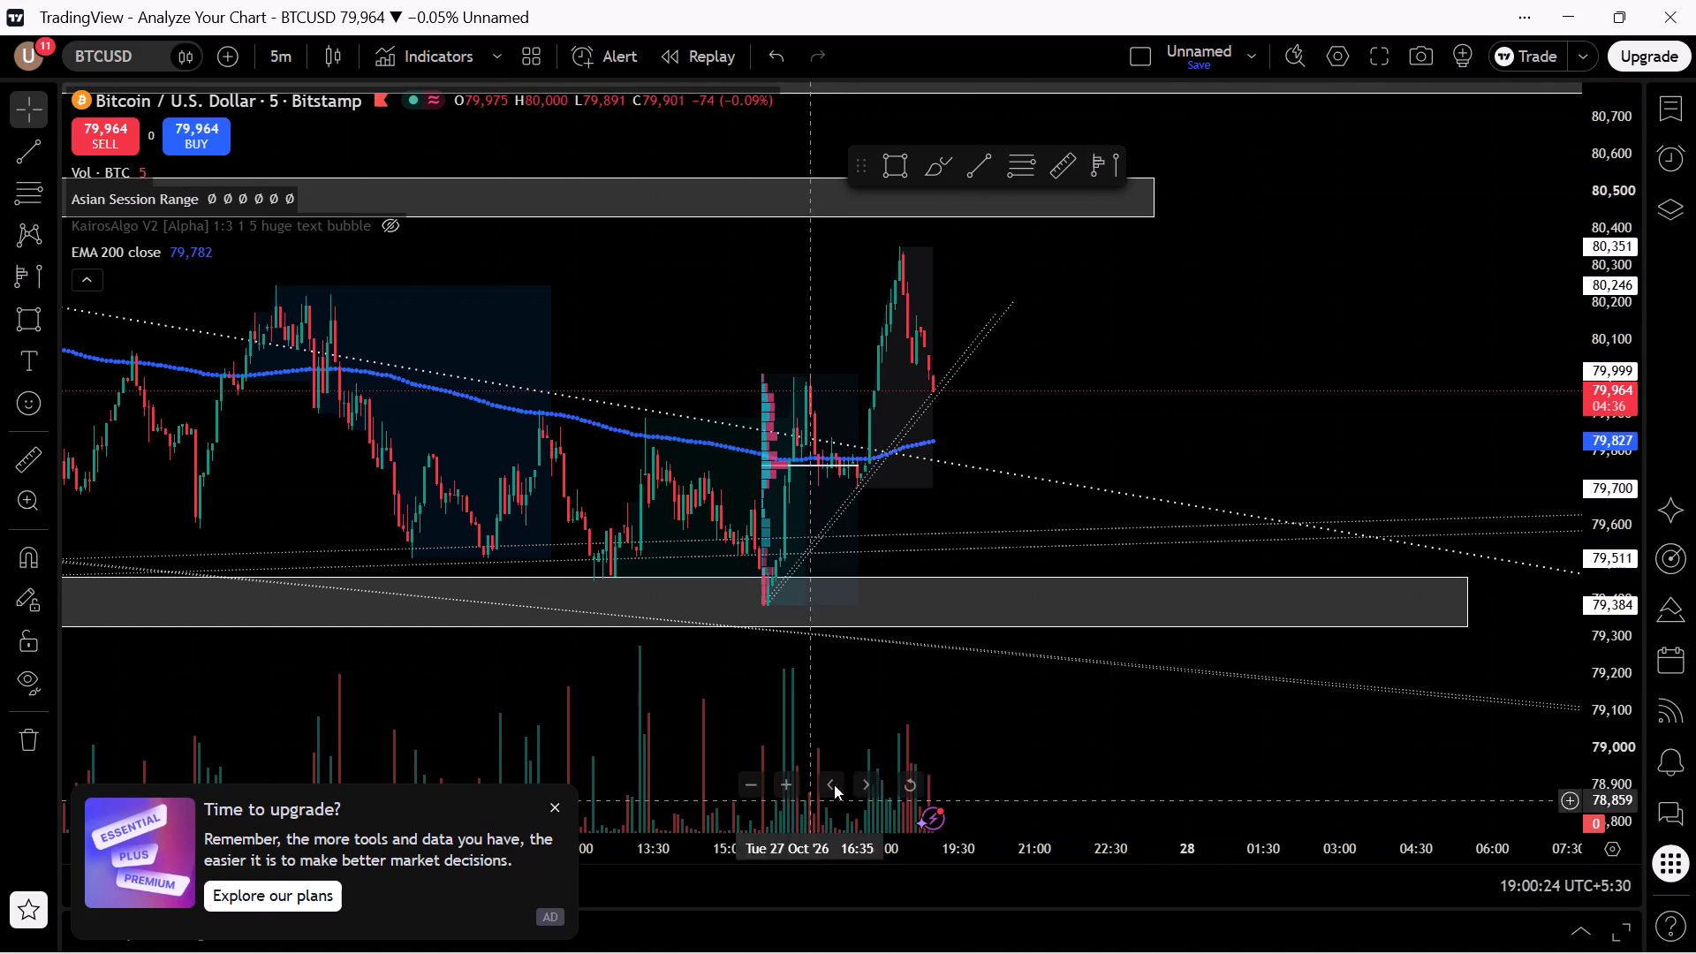
Delete the fixed range volume profile covering the first upward leg on 27 October.
click(768, 482)
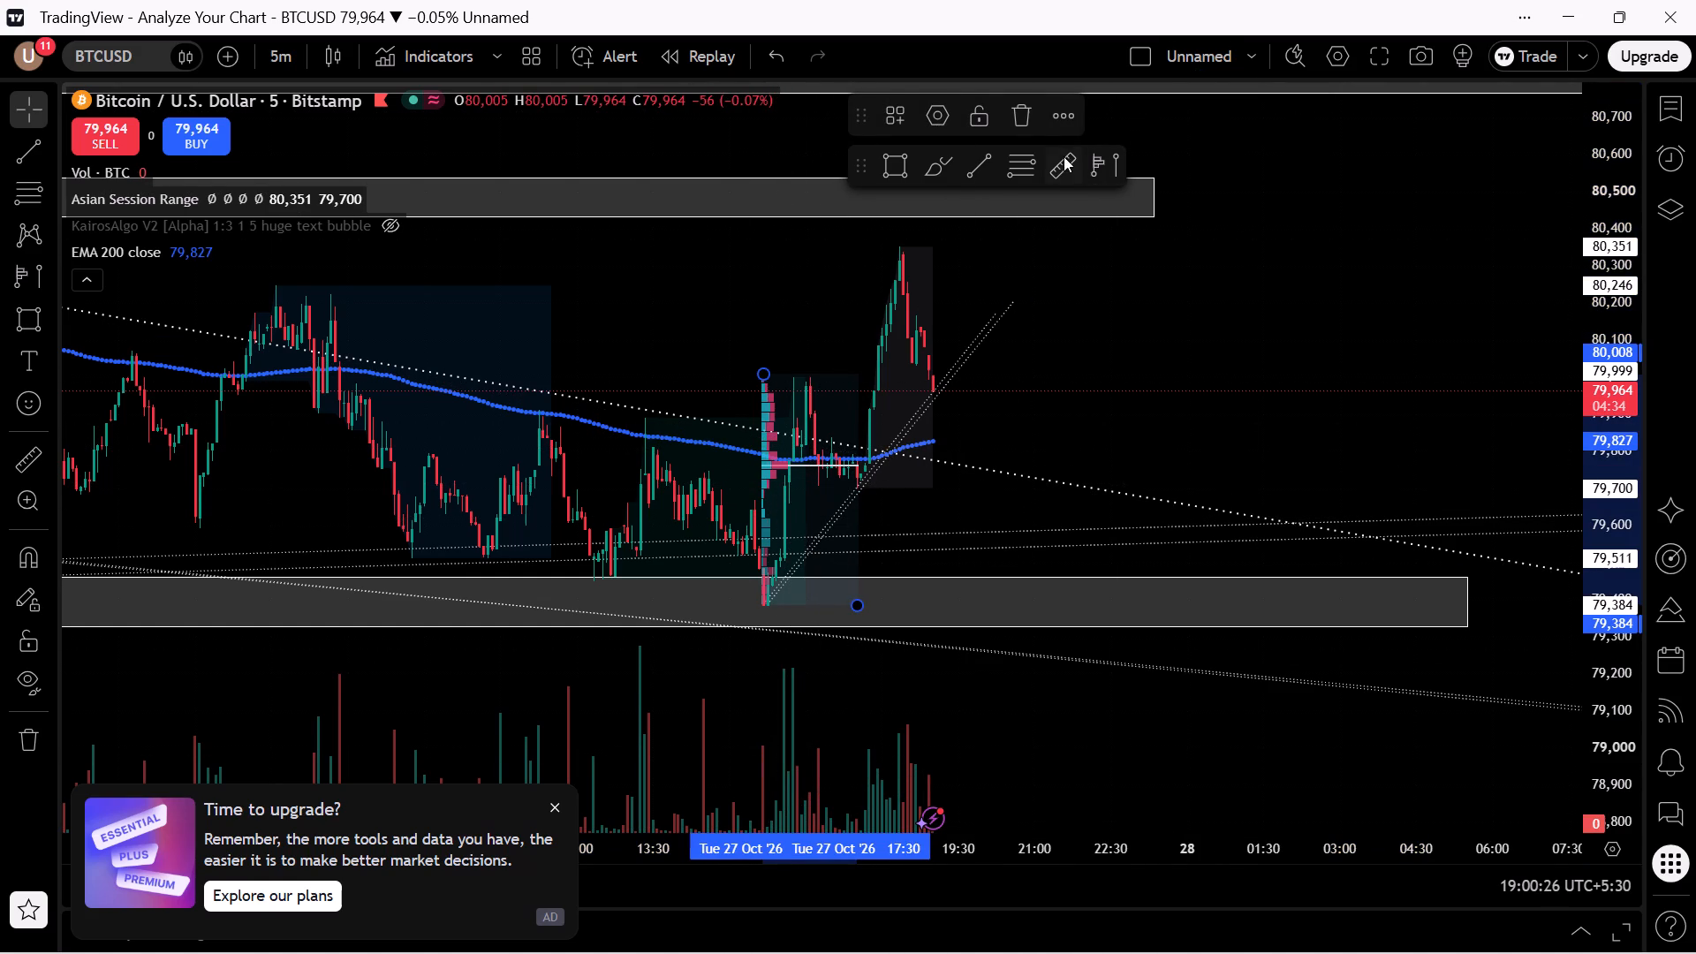
click(1033, 115)
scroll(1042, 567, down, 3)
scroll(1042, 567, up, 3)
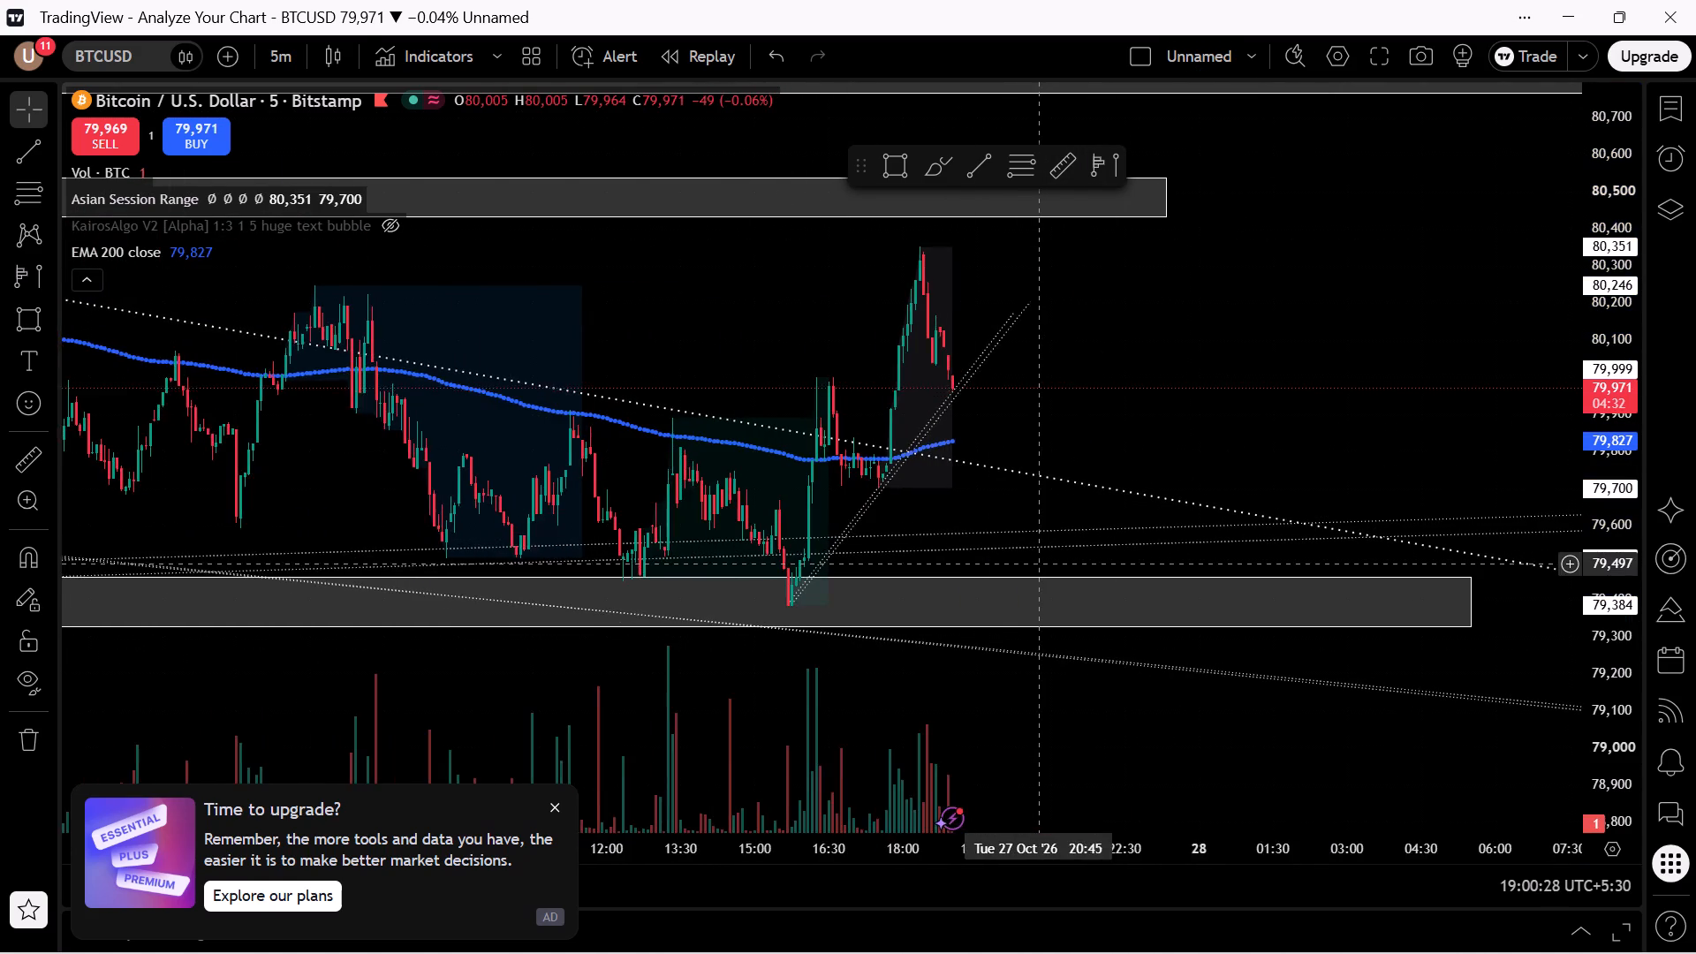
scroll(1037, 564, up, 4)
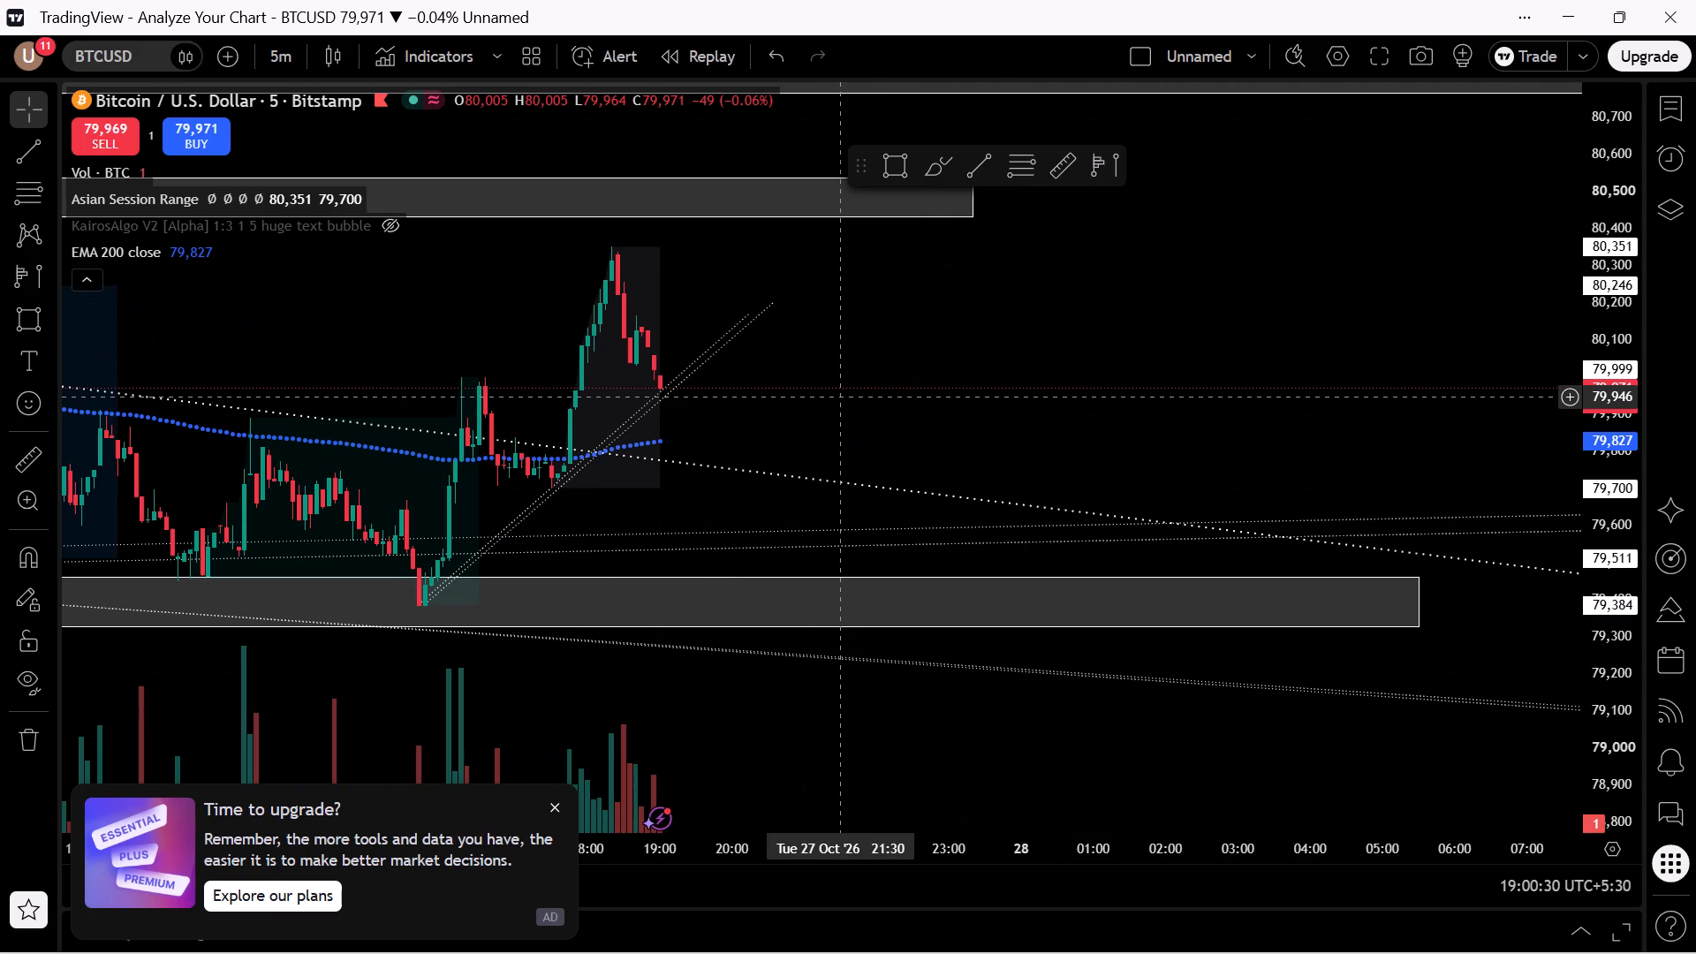
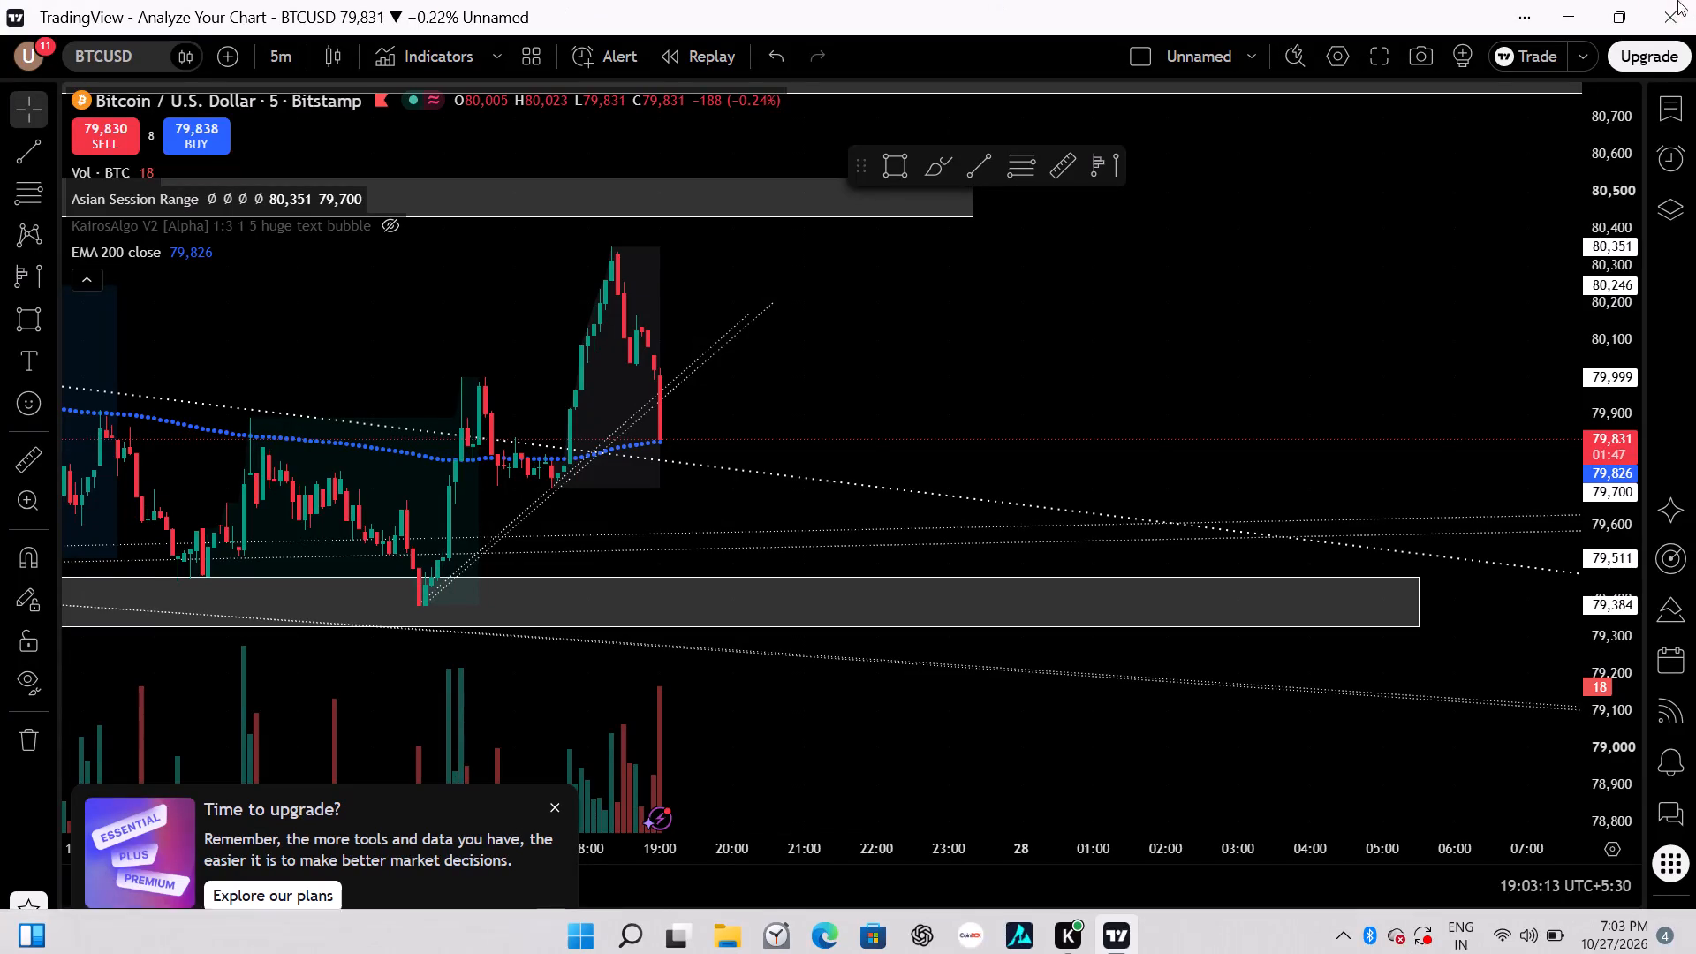
Draw a fixed range volume profile over the full upward swing, from about 15:25 to 19:00 on 27 October.
scroll(1314, 326, down, 2)
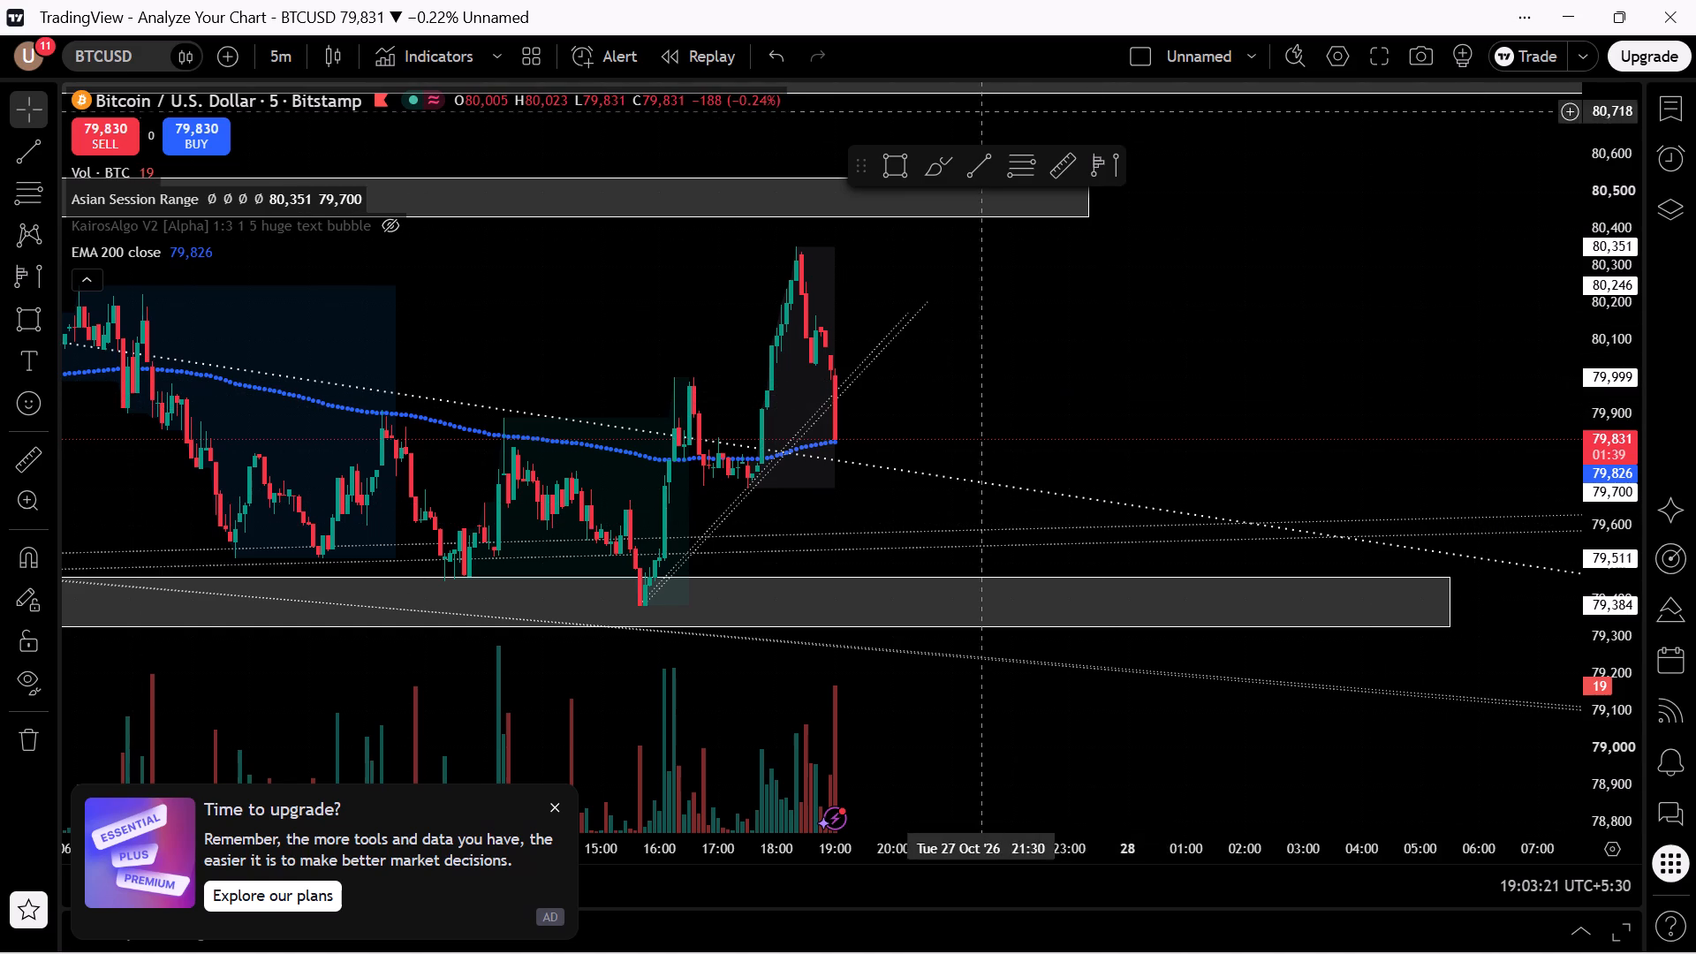
click(1109, 166)
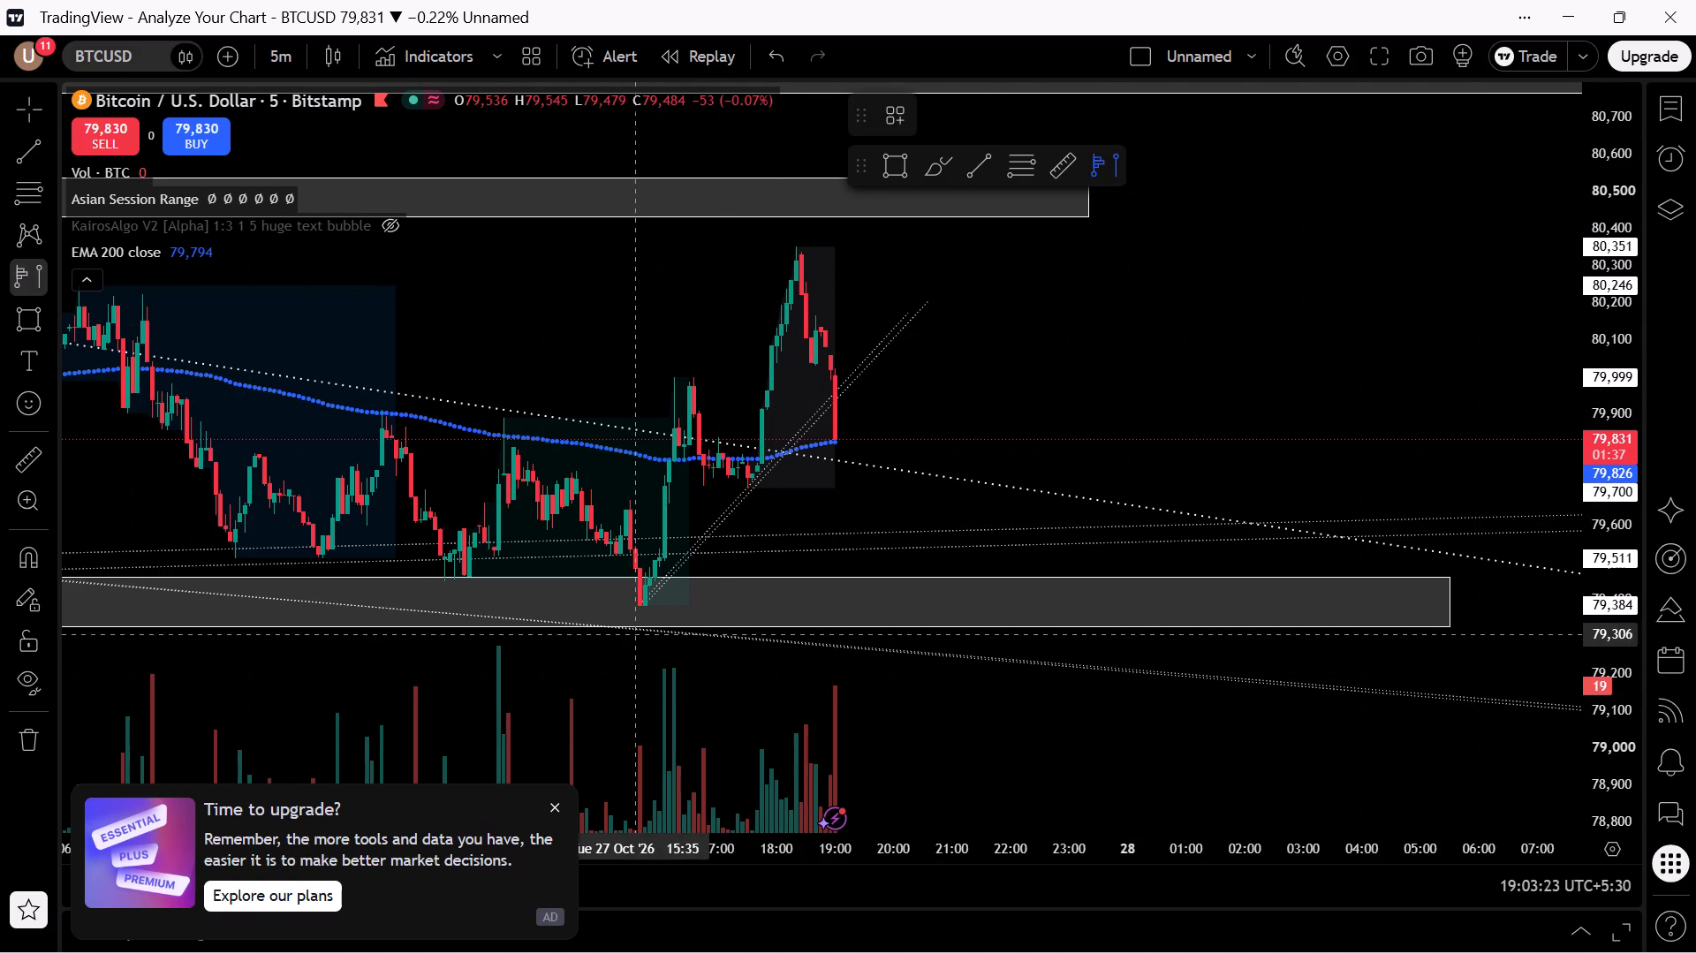
click(626, 595)
click(860, 254)
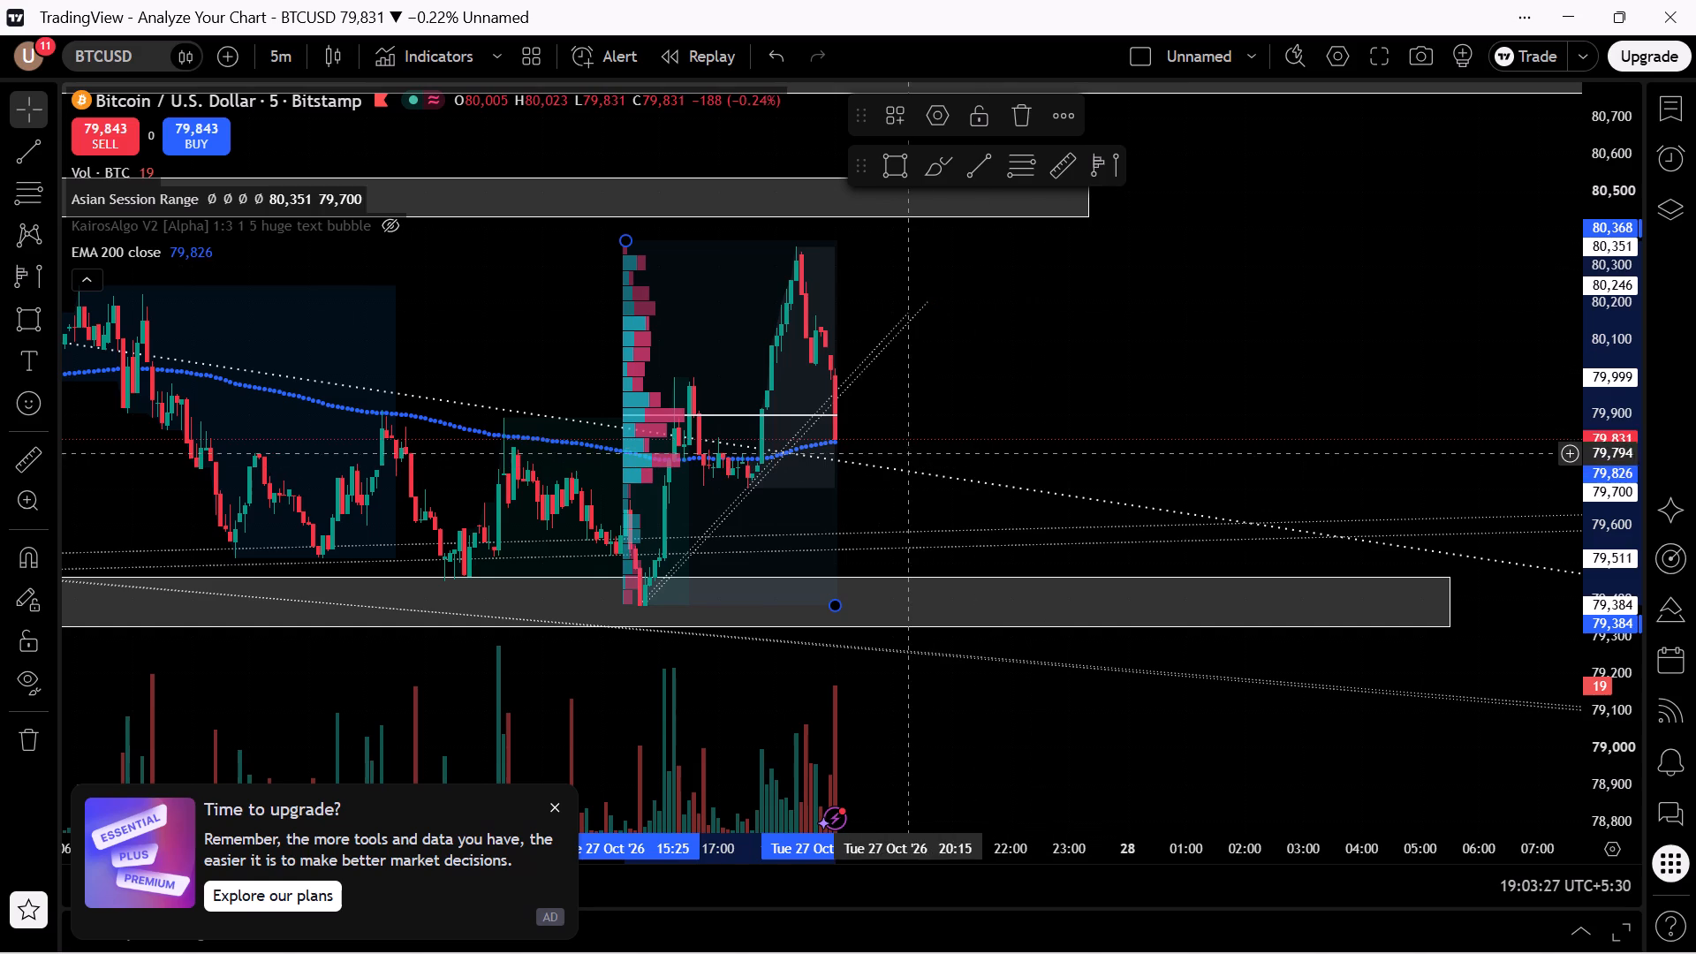
Draw a second fixed range volume profile over the same swing, from 19:00 back to about 15:30 on 27 October.
click(1110, 168)
click(844, 250)
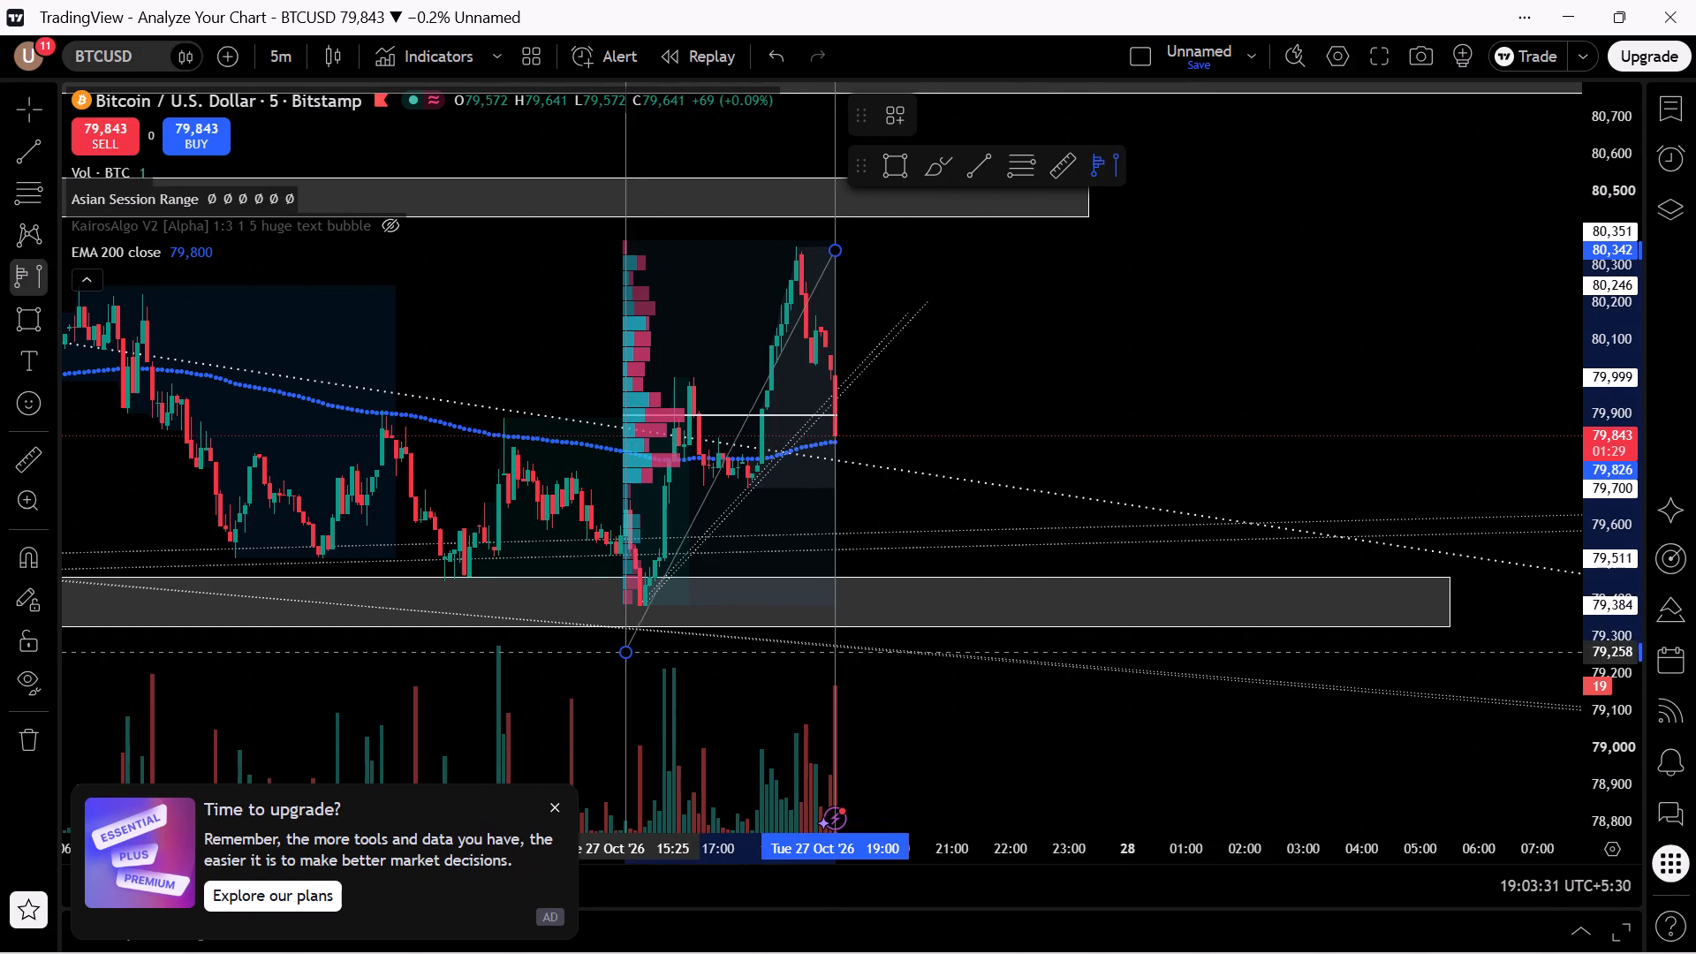
click(632, 617)
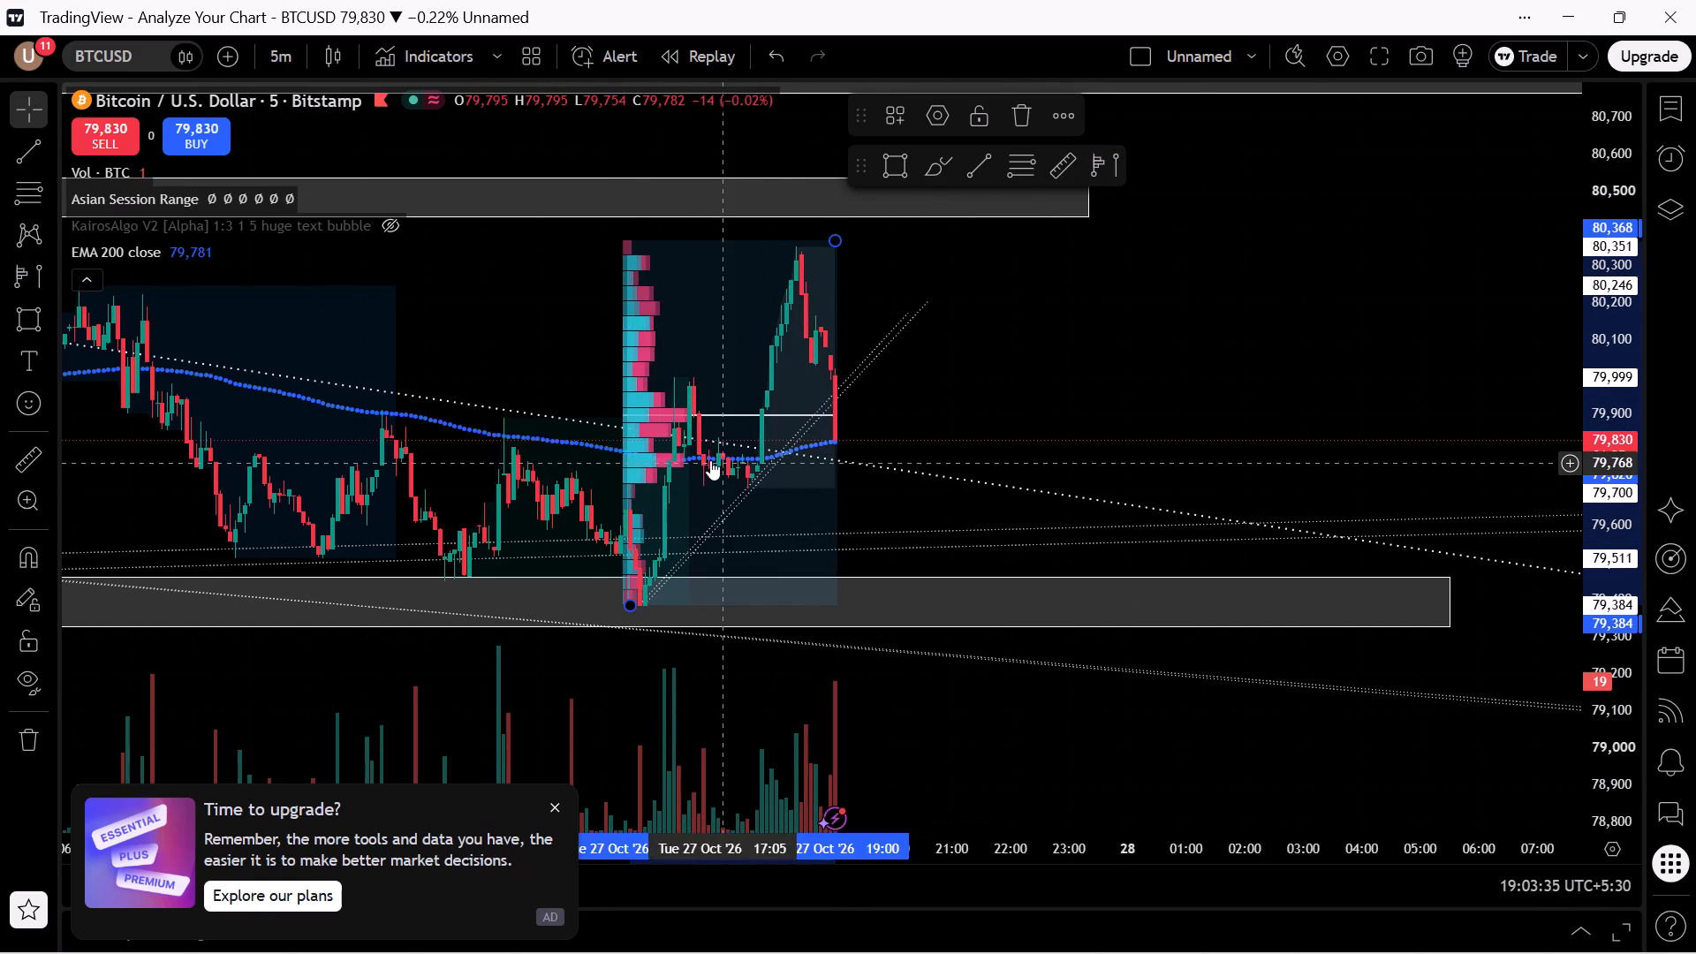
click(645, 467)
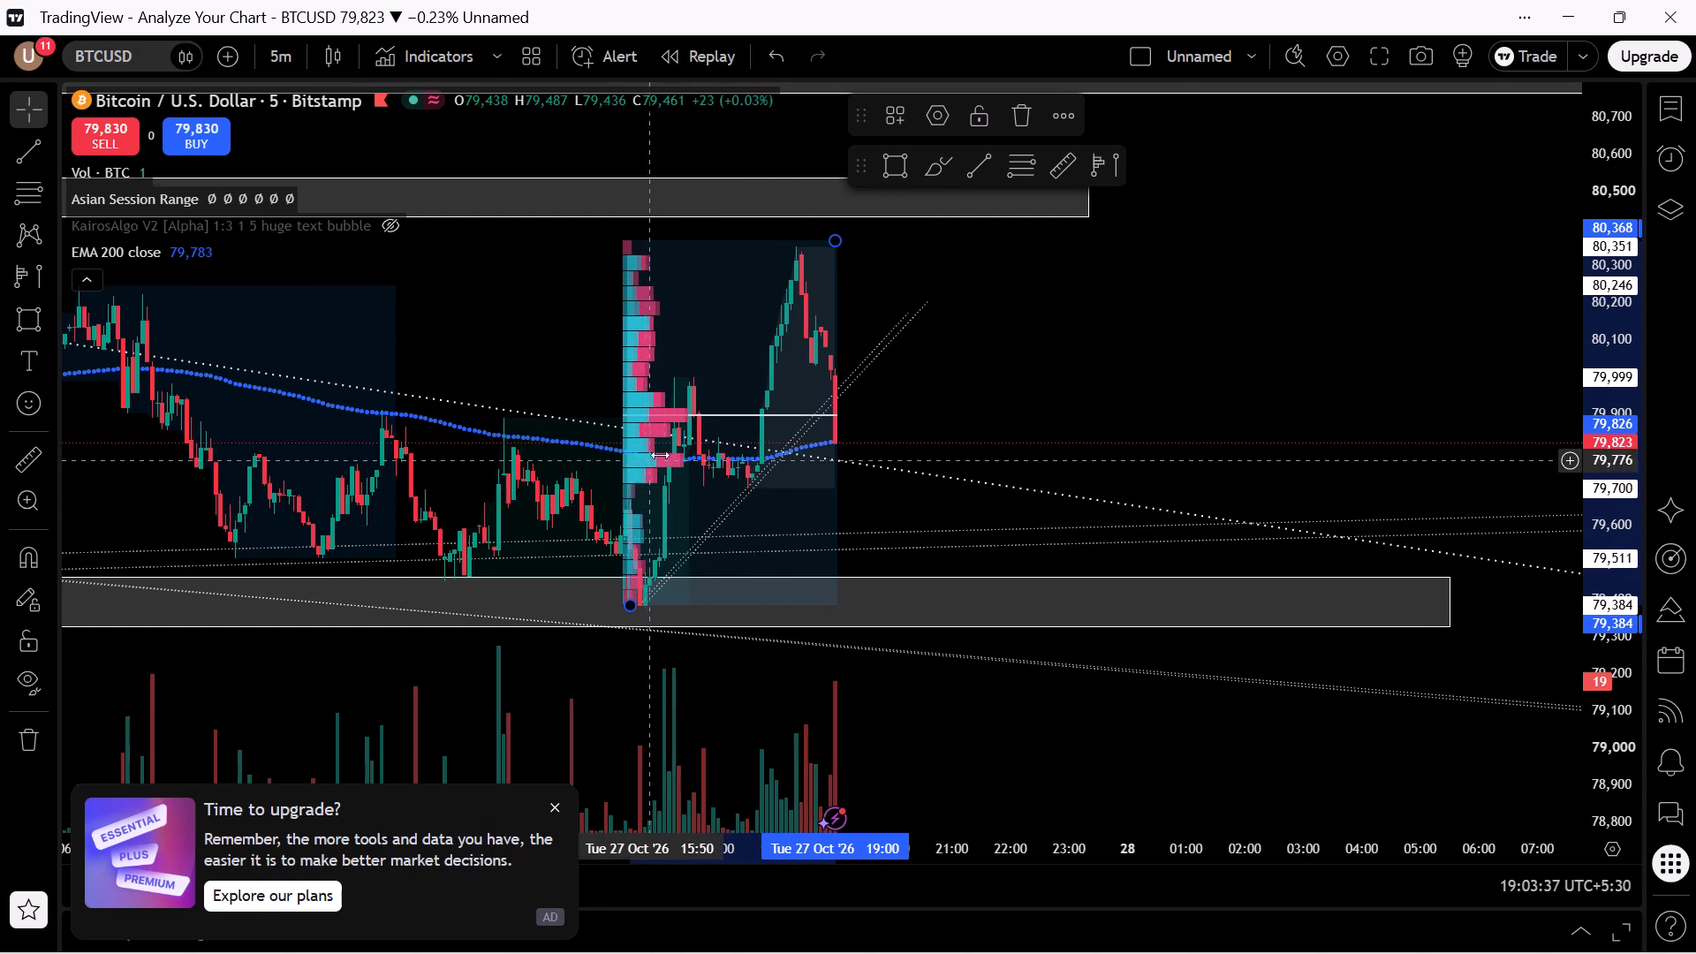
drag(664, 452, 679, 473)
click(685, 496)
double_click(655, 521)
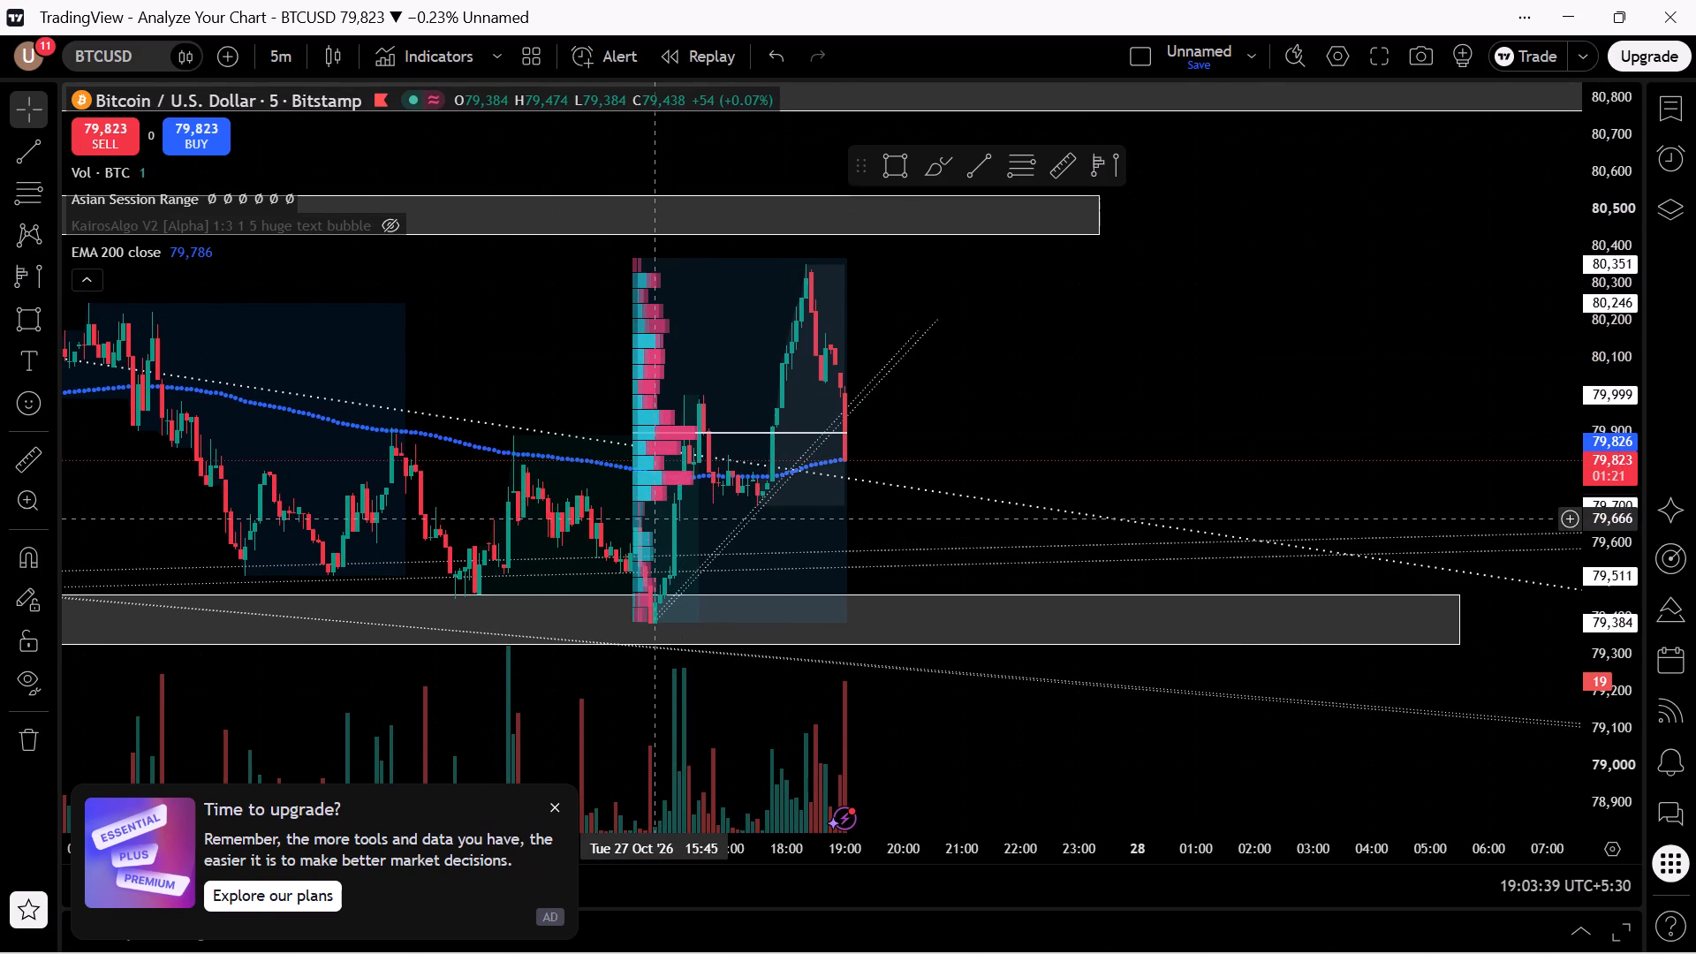
click(655, 503)
click(852, 429)
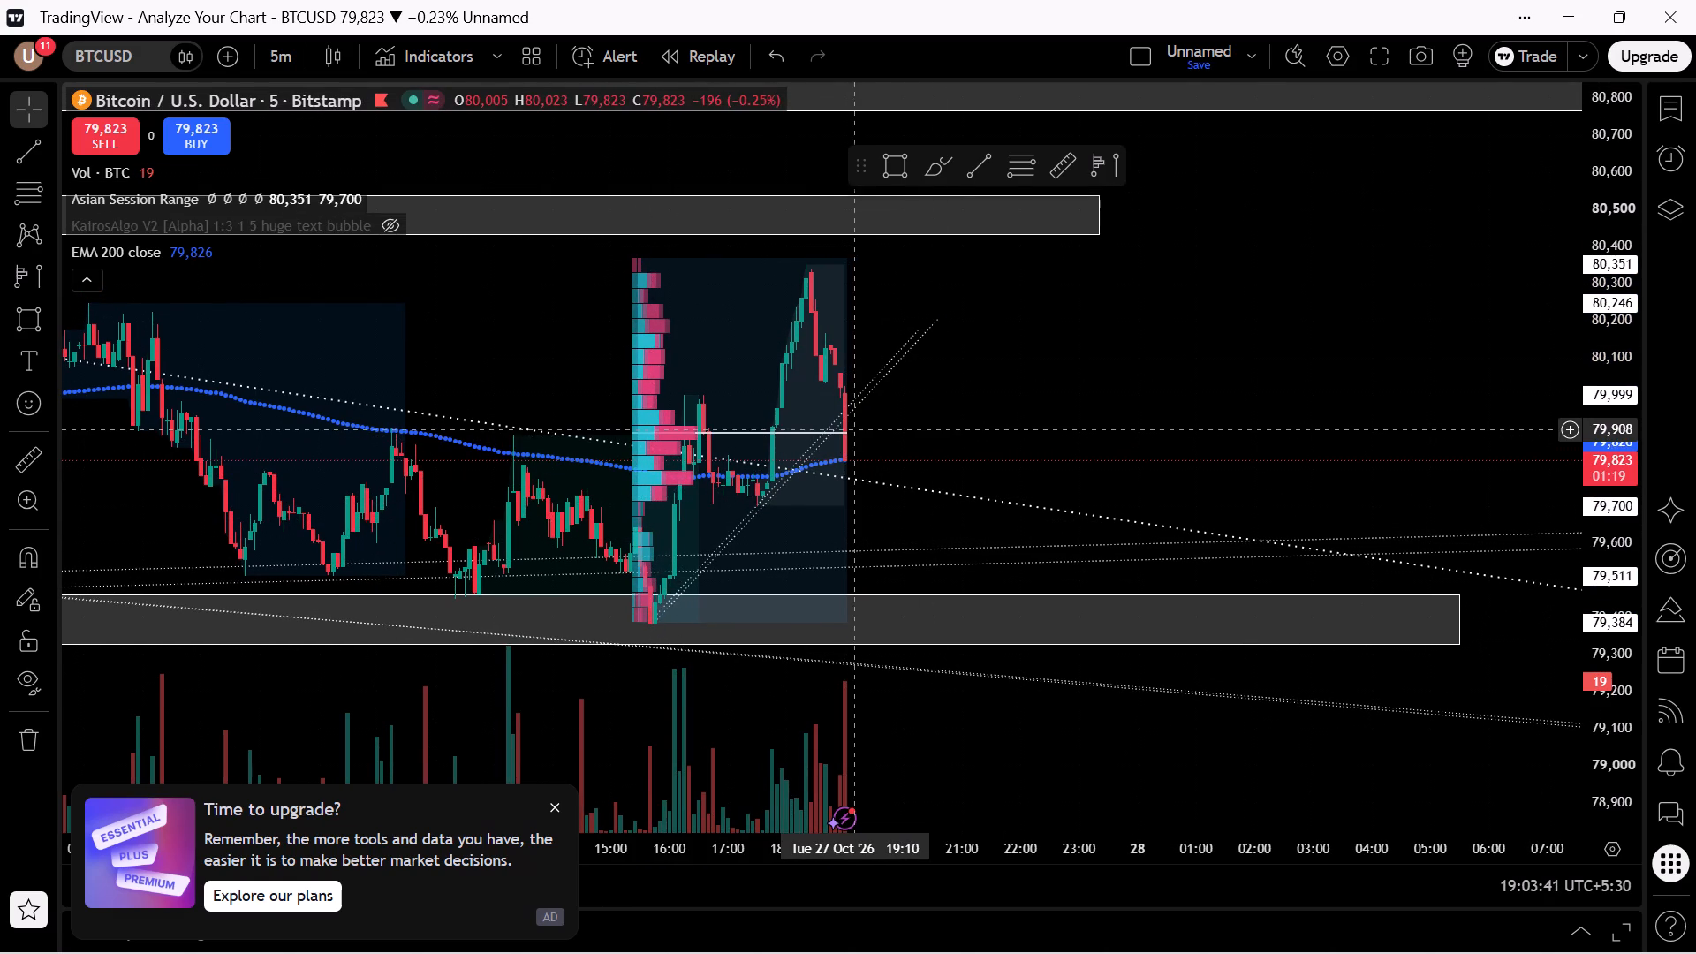
Place a buy limit order for 0.05 BTCUSD at 79,878, near the volume profile's horizontal white line.
click(908, 435)
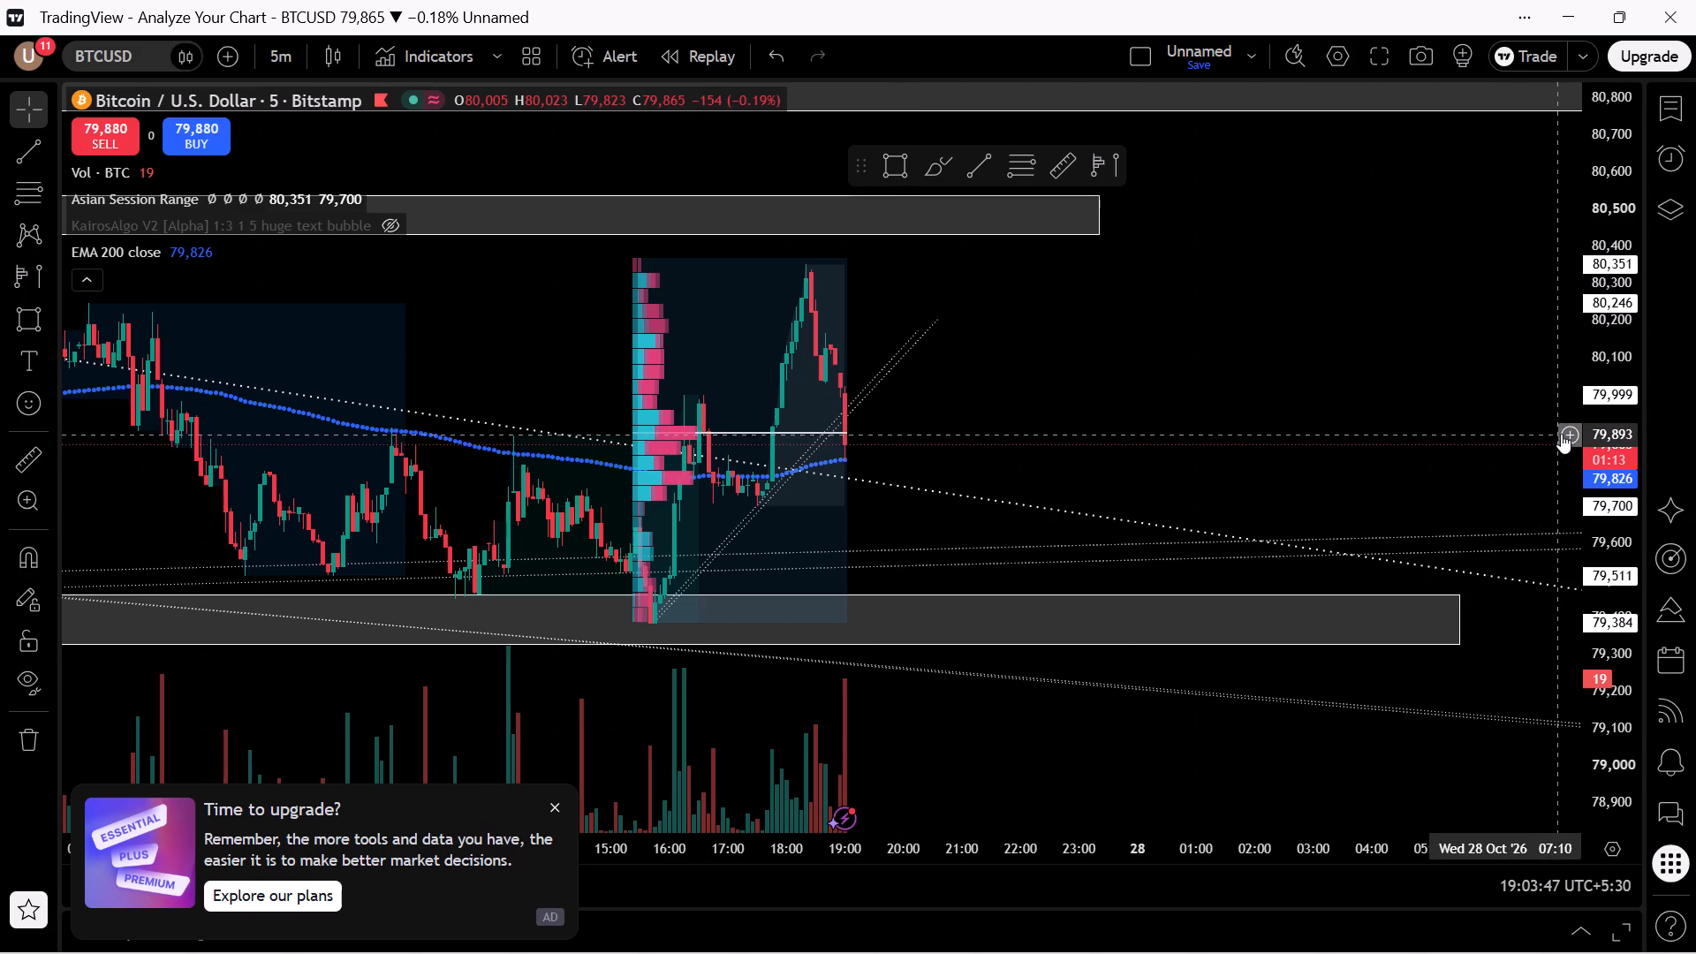
click(1567, 440)
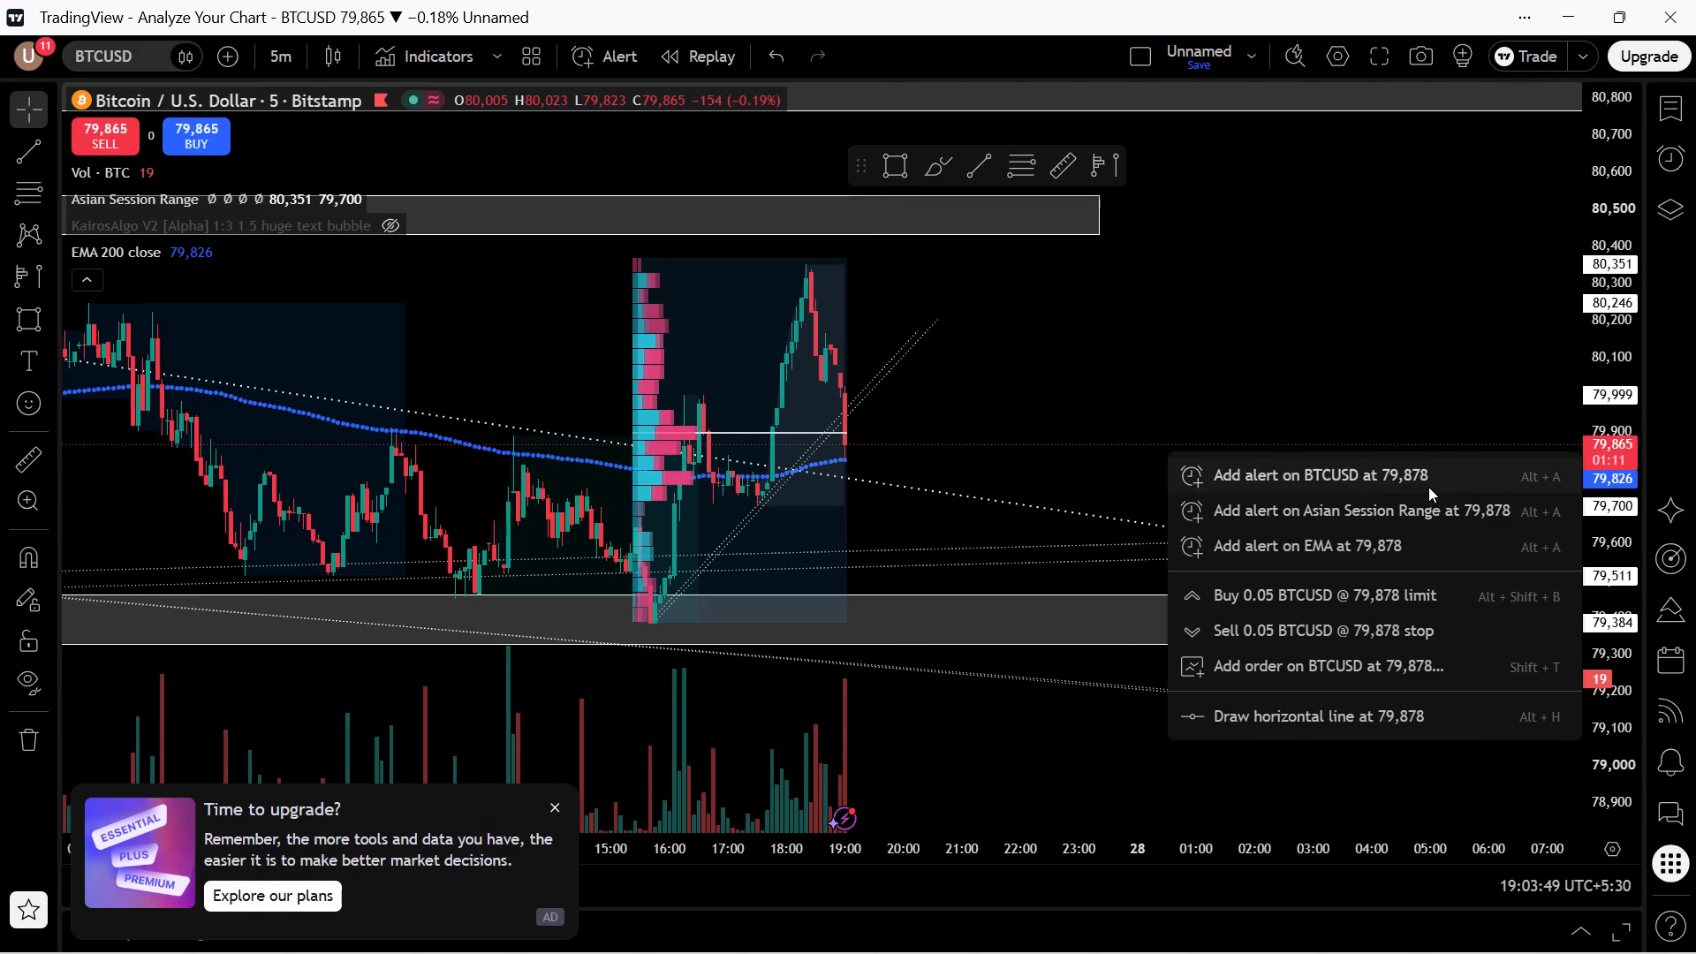
click(1420, 587)
Set the long position's stop loss to 79,562, just above the grey zone.
click(1272, 444)
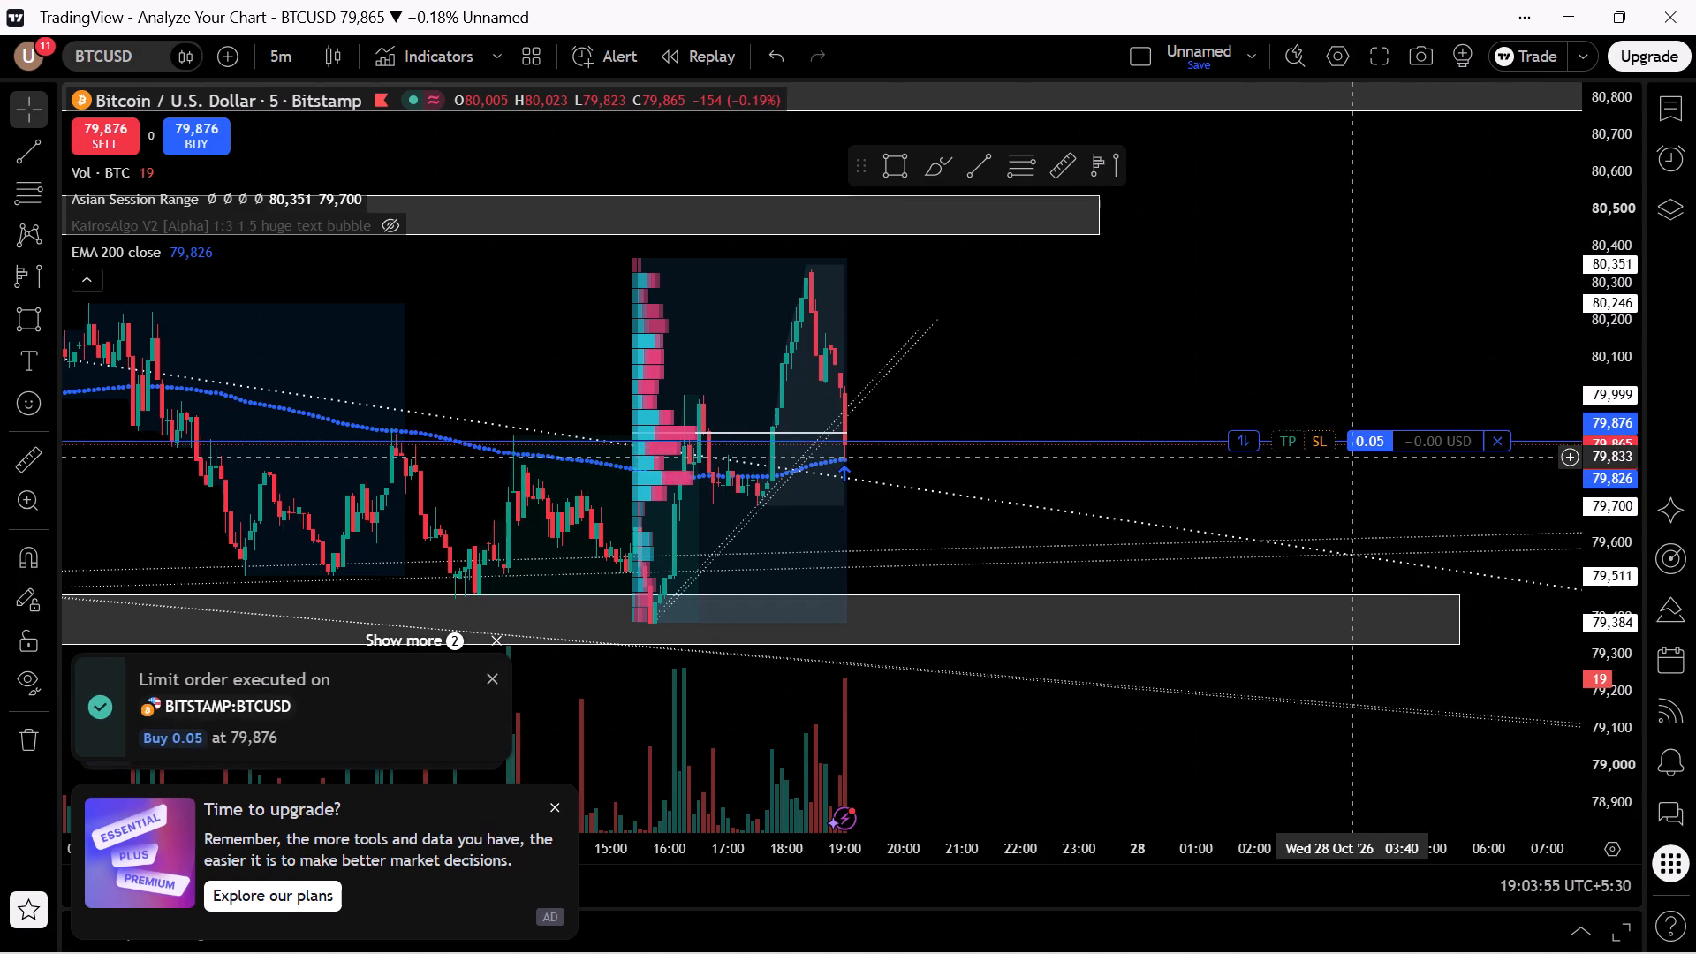
drag(1310, 442, 1313, 504)
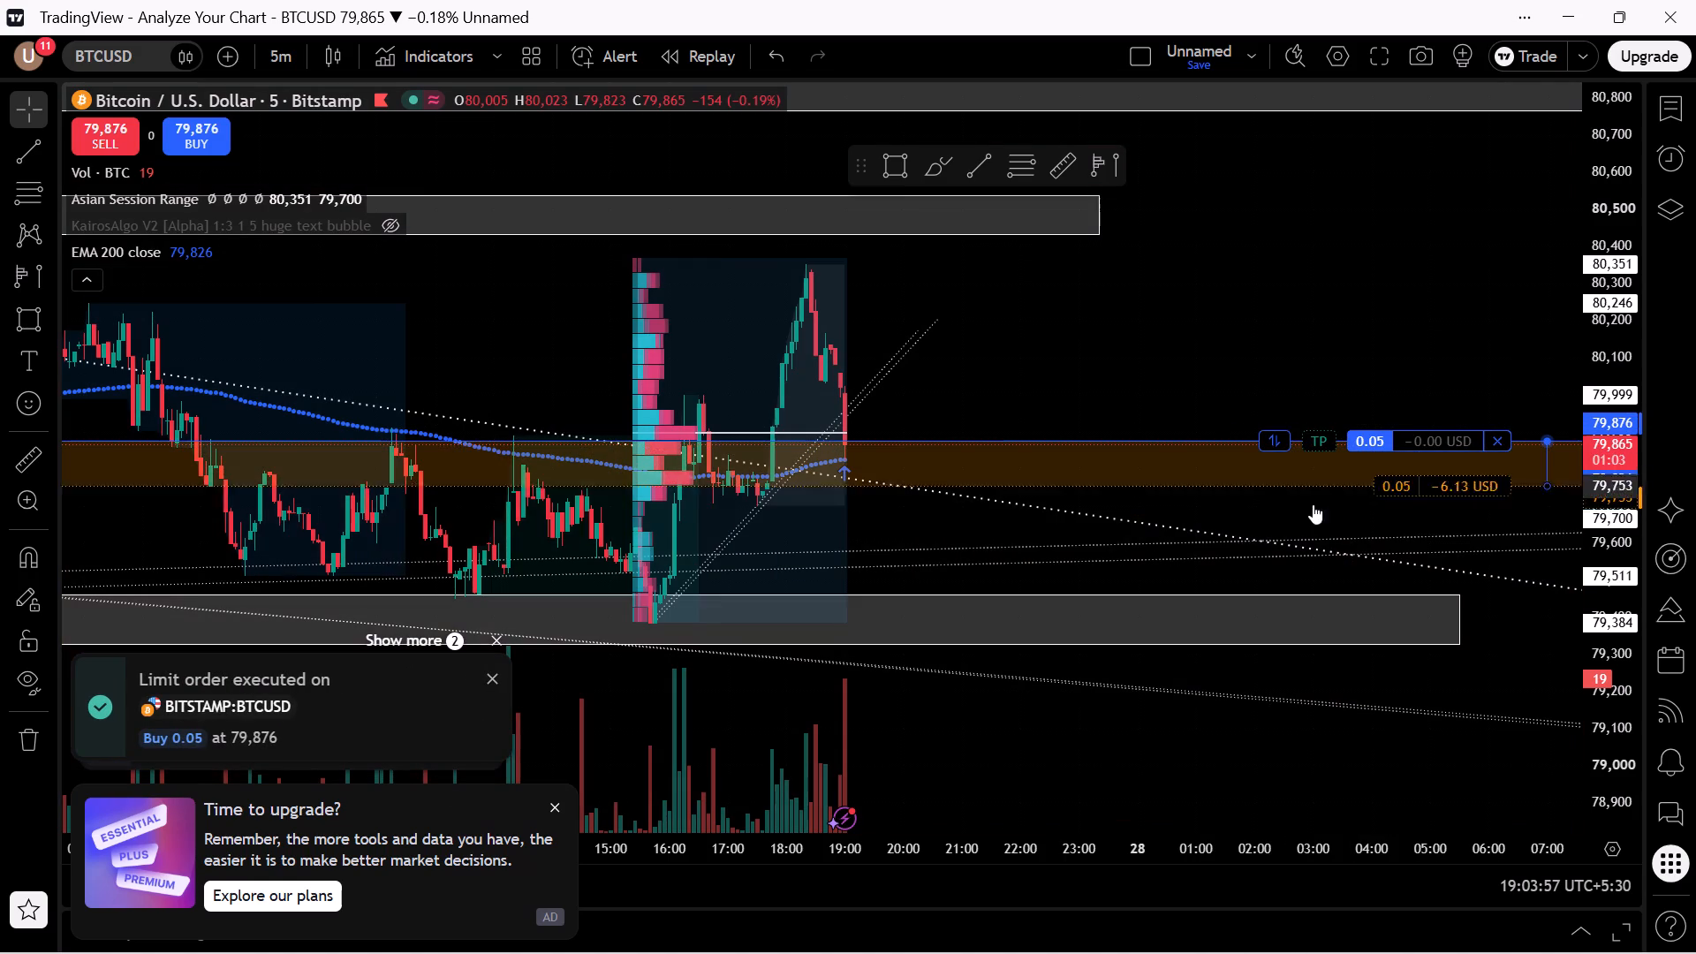
drag(1313, 504, 1322, 550)
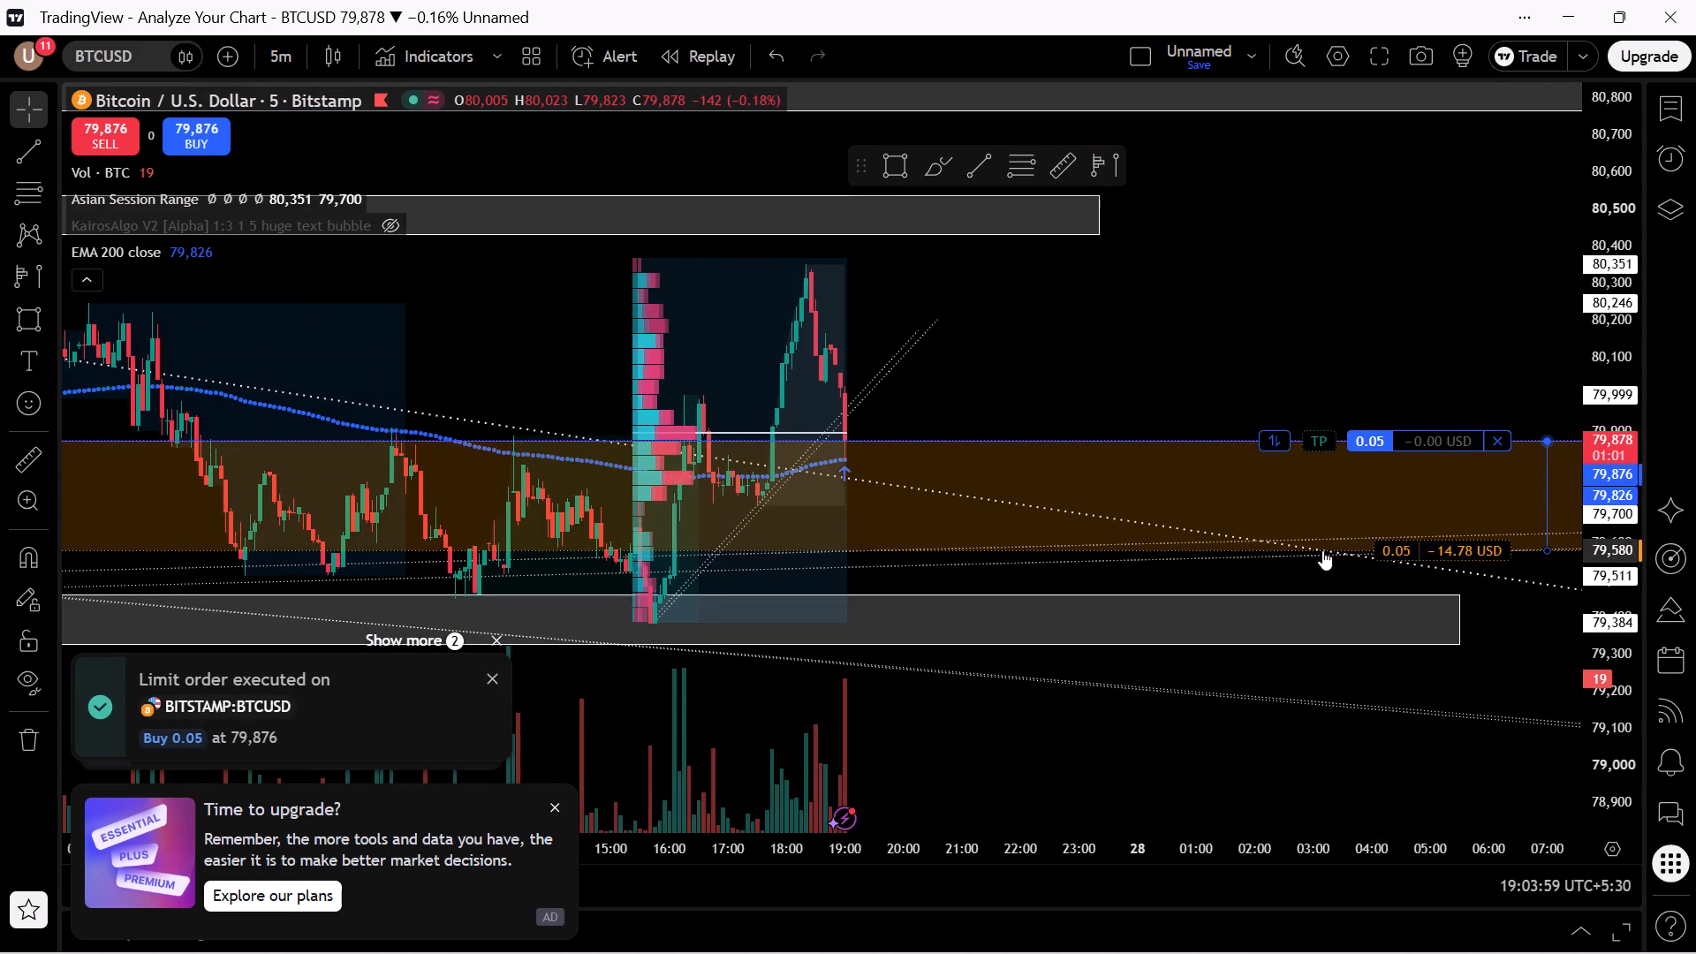
drag(1322, 550, 1328, 557)
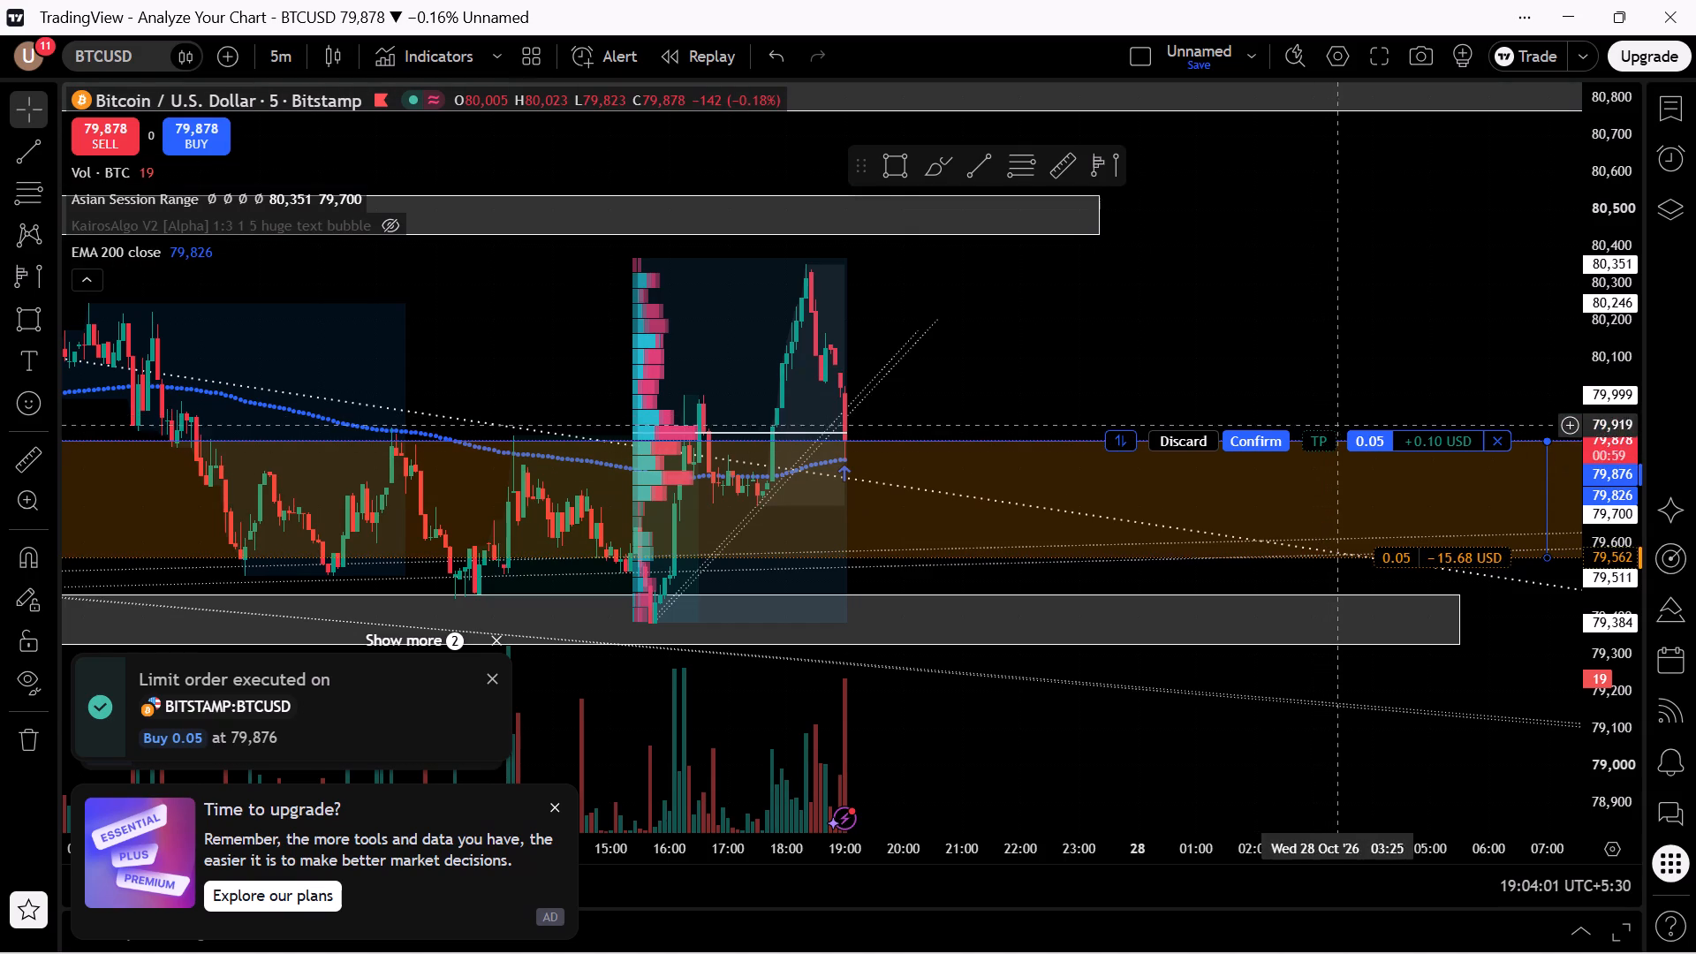
Set the long position's take profit to 80,339, near the recent swing high, and confirm the position's bracket changes.
drag(1317, 445, 1392, 269)
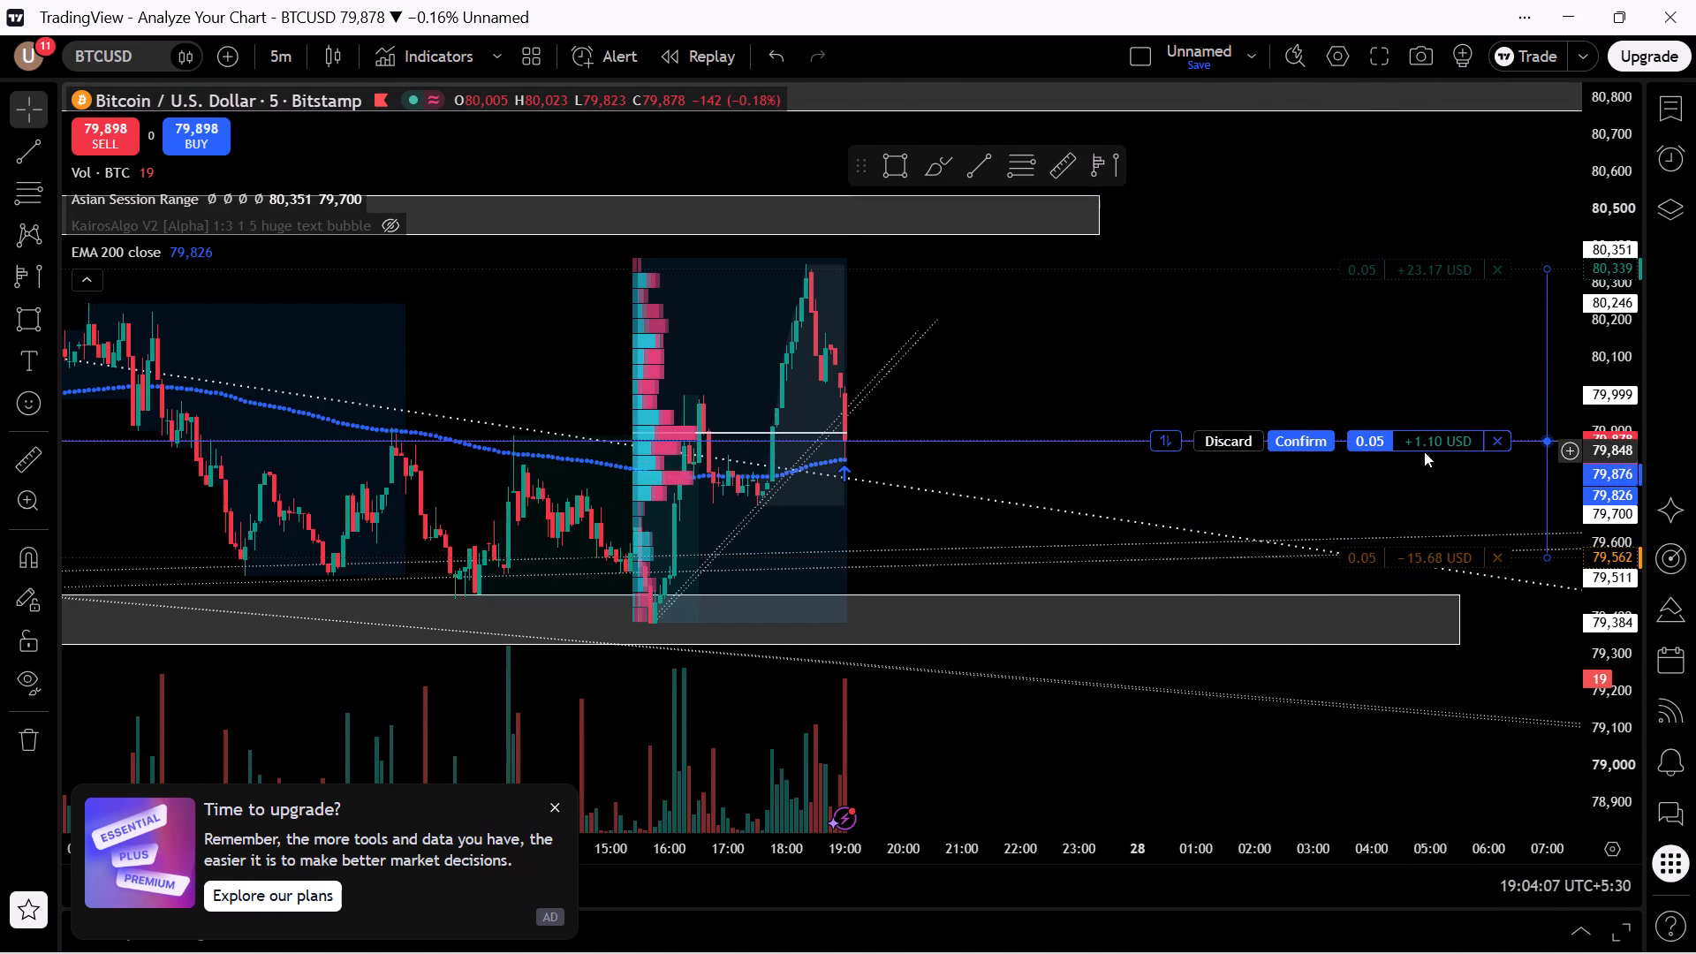
drag(1298, 365, 1192, 385)
scroll(1192, 385, up, 4)
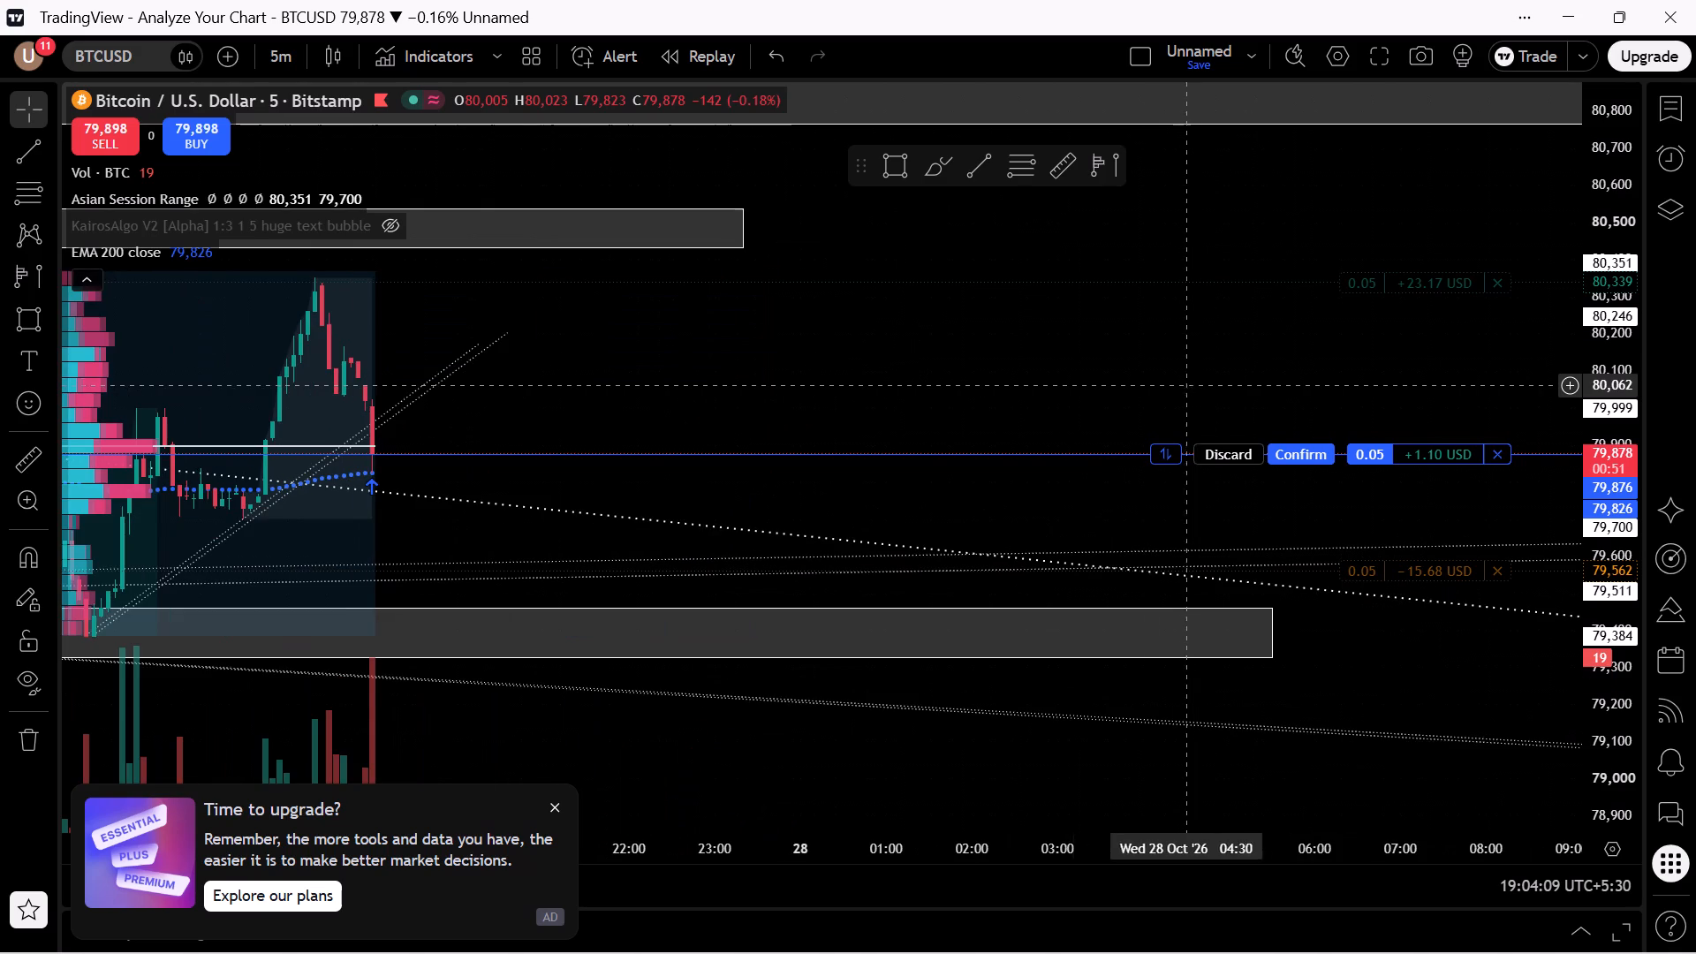
drag(1119, 379, 1379, 410)
click(1308, 483)
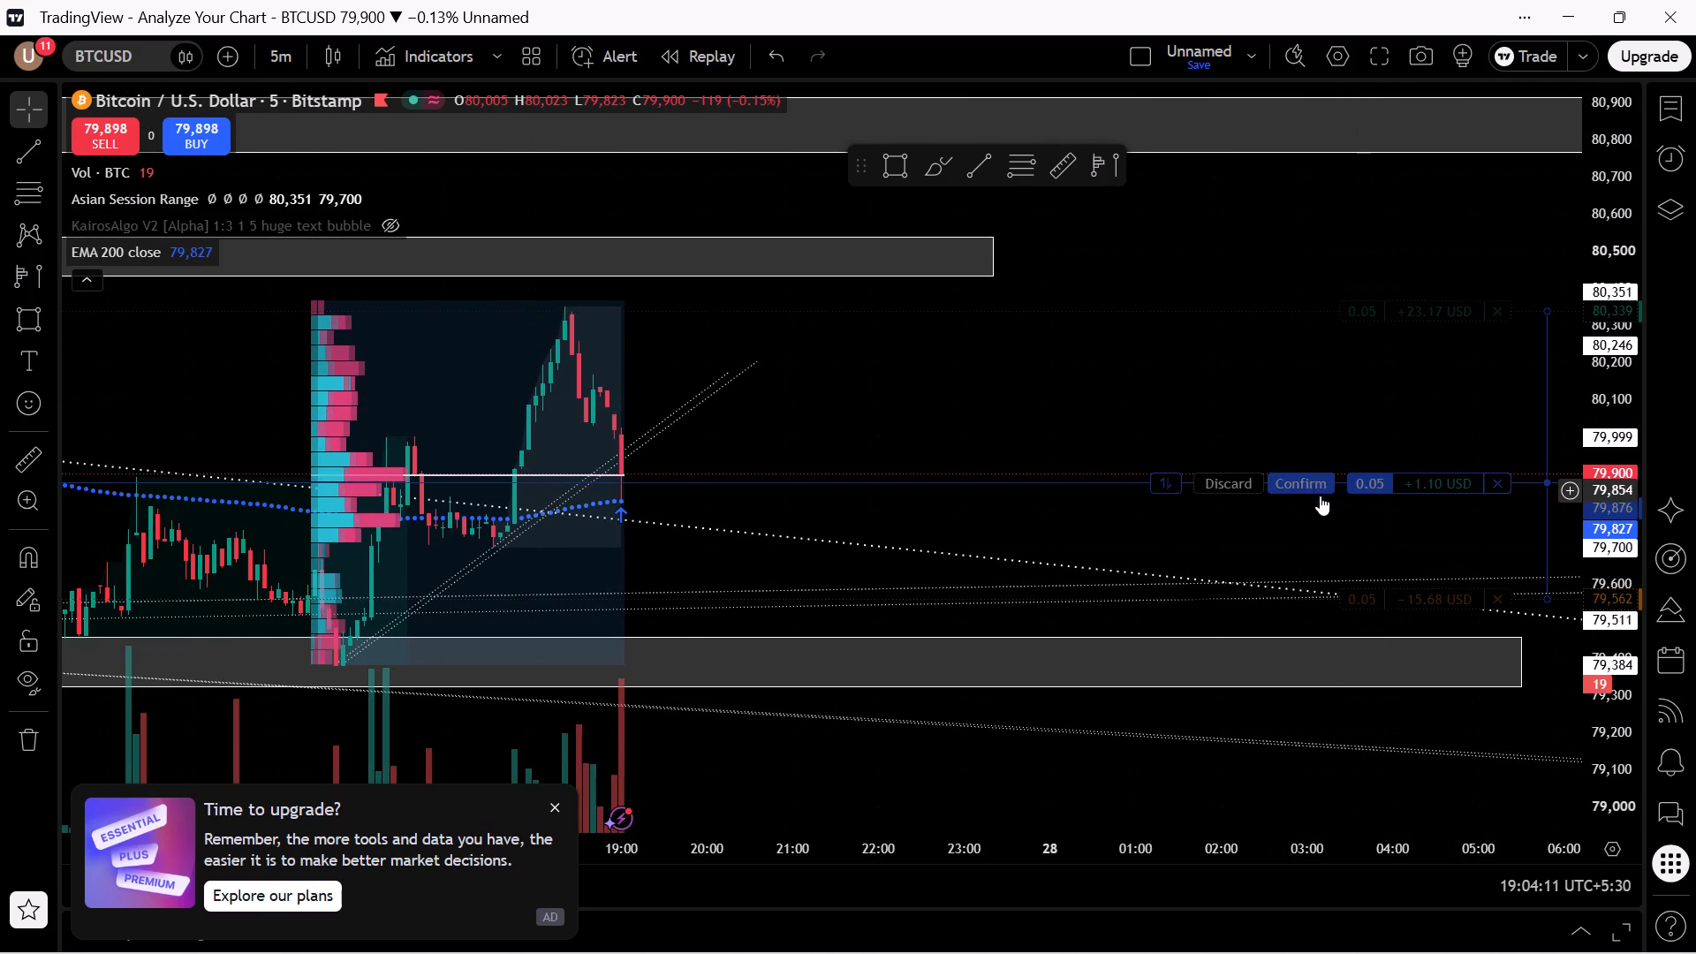
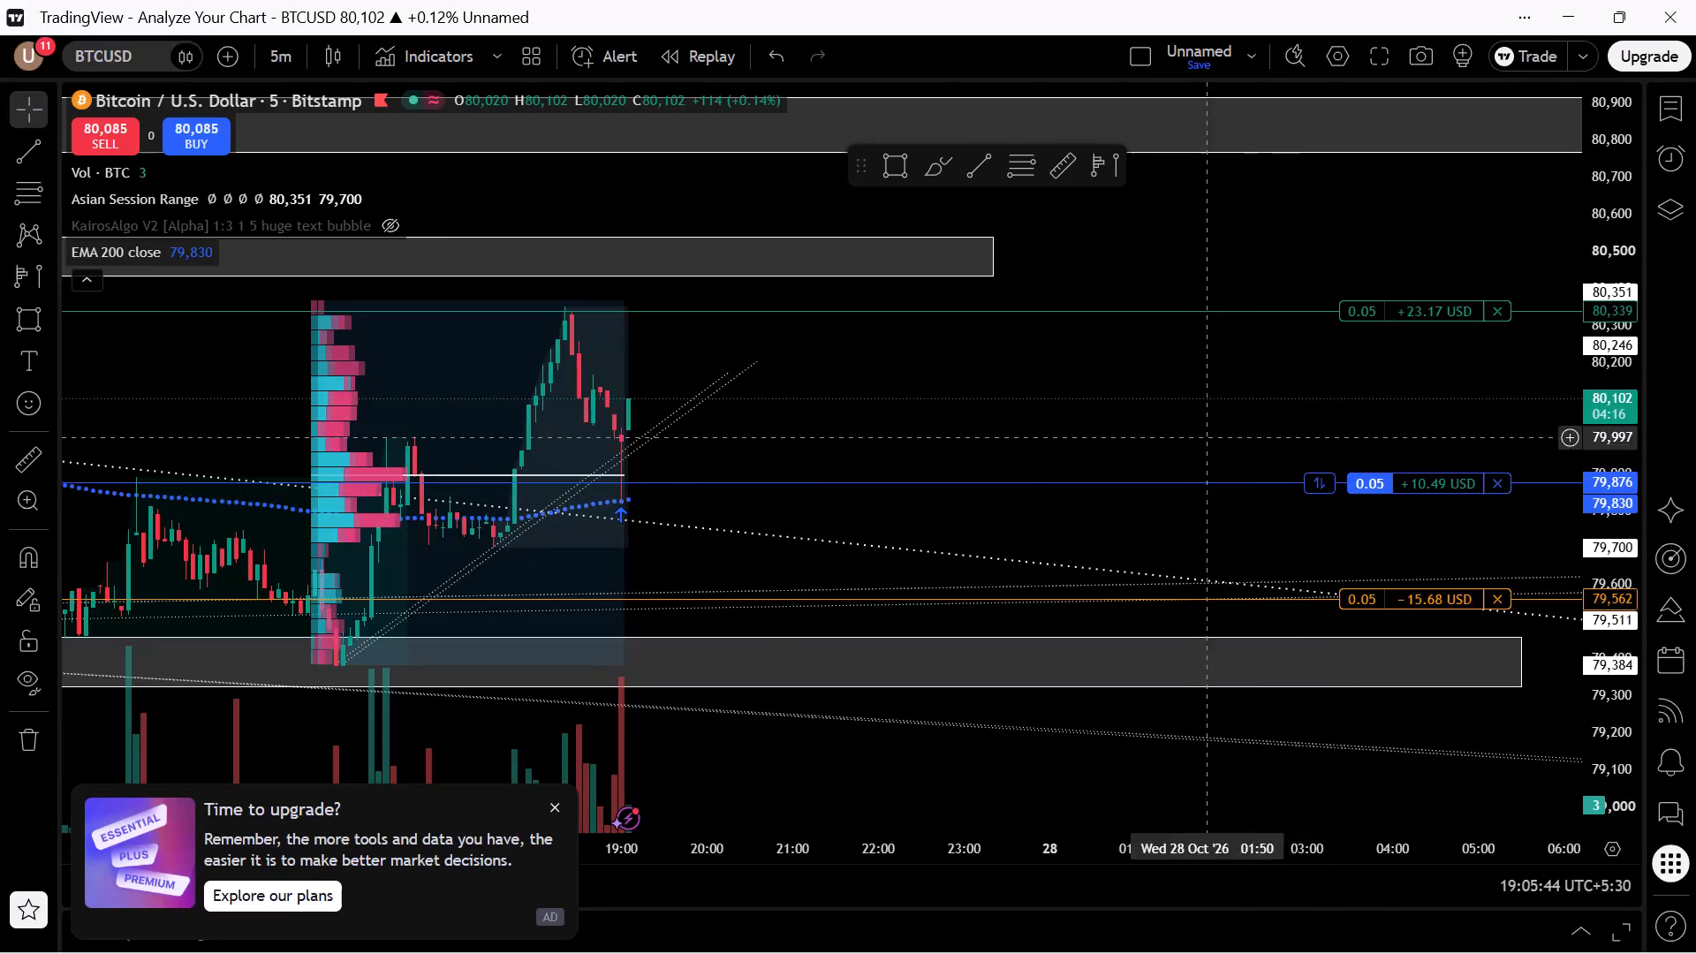
Examine the open BTCUSD long position against its stop loss, take profit, volume profile and grey zones on the 5-minute chart.
drag(1178, 451, 1488, 583)
scroll(1488, 583, down, 2)
scroll(1488, 583, up, 2)
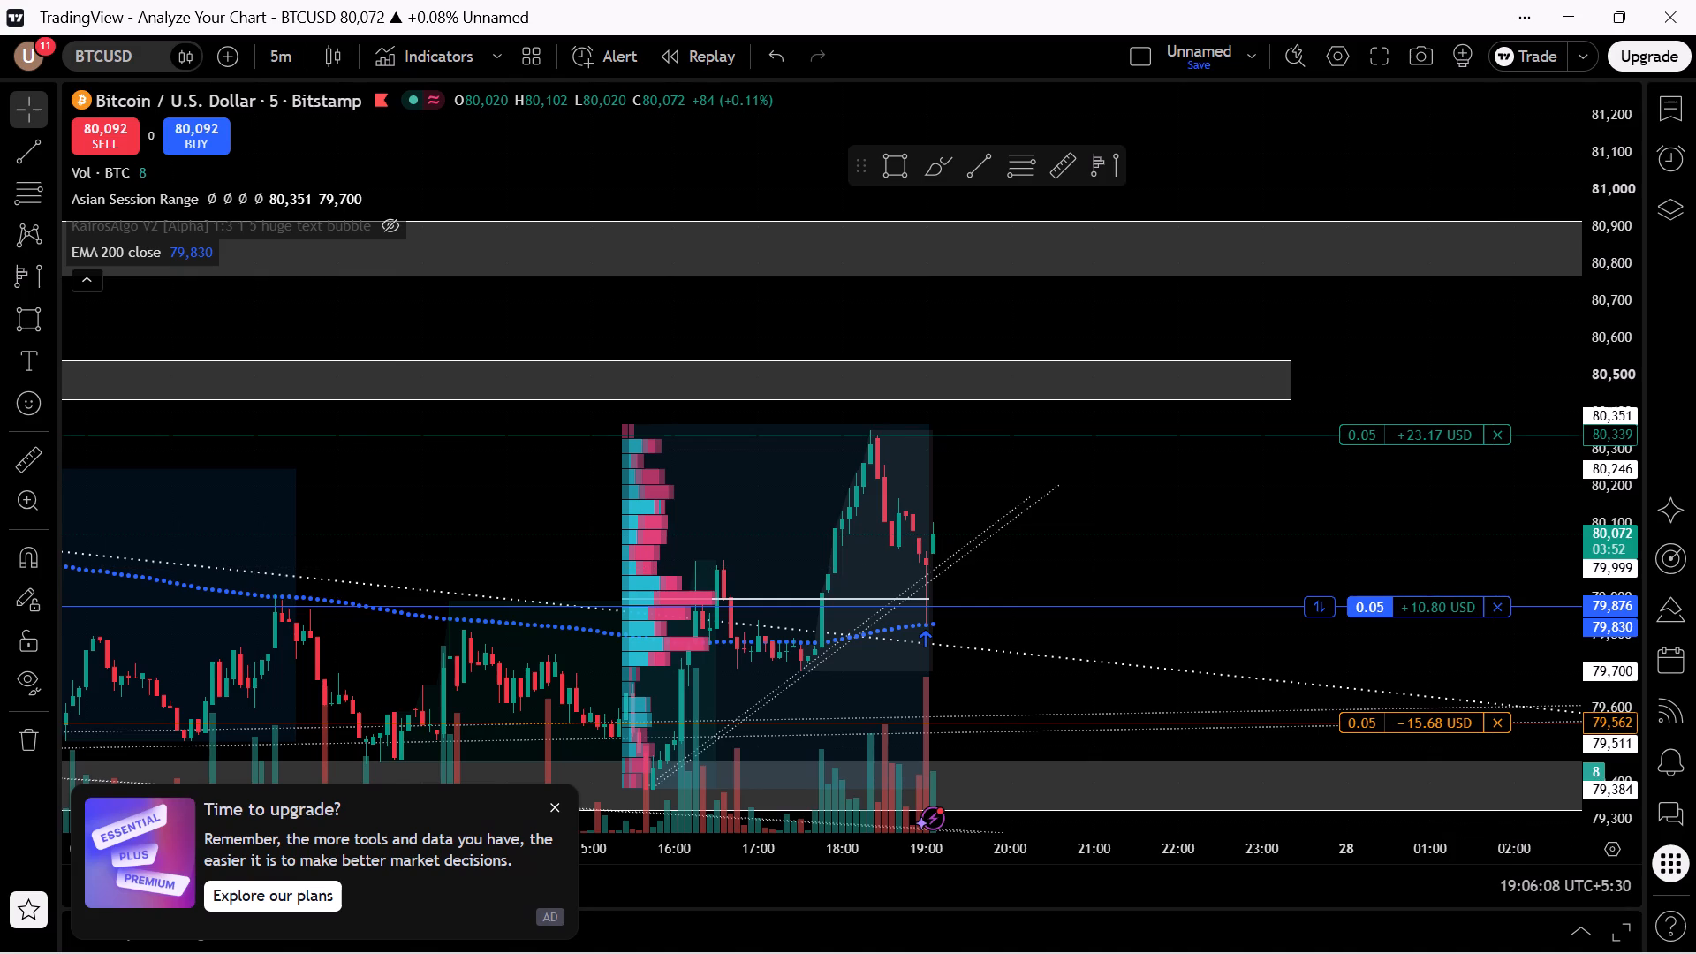
click(1023, 598)
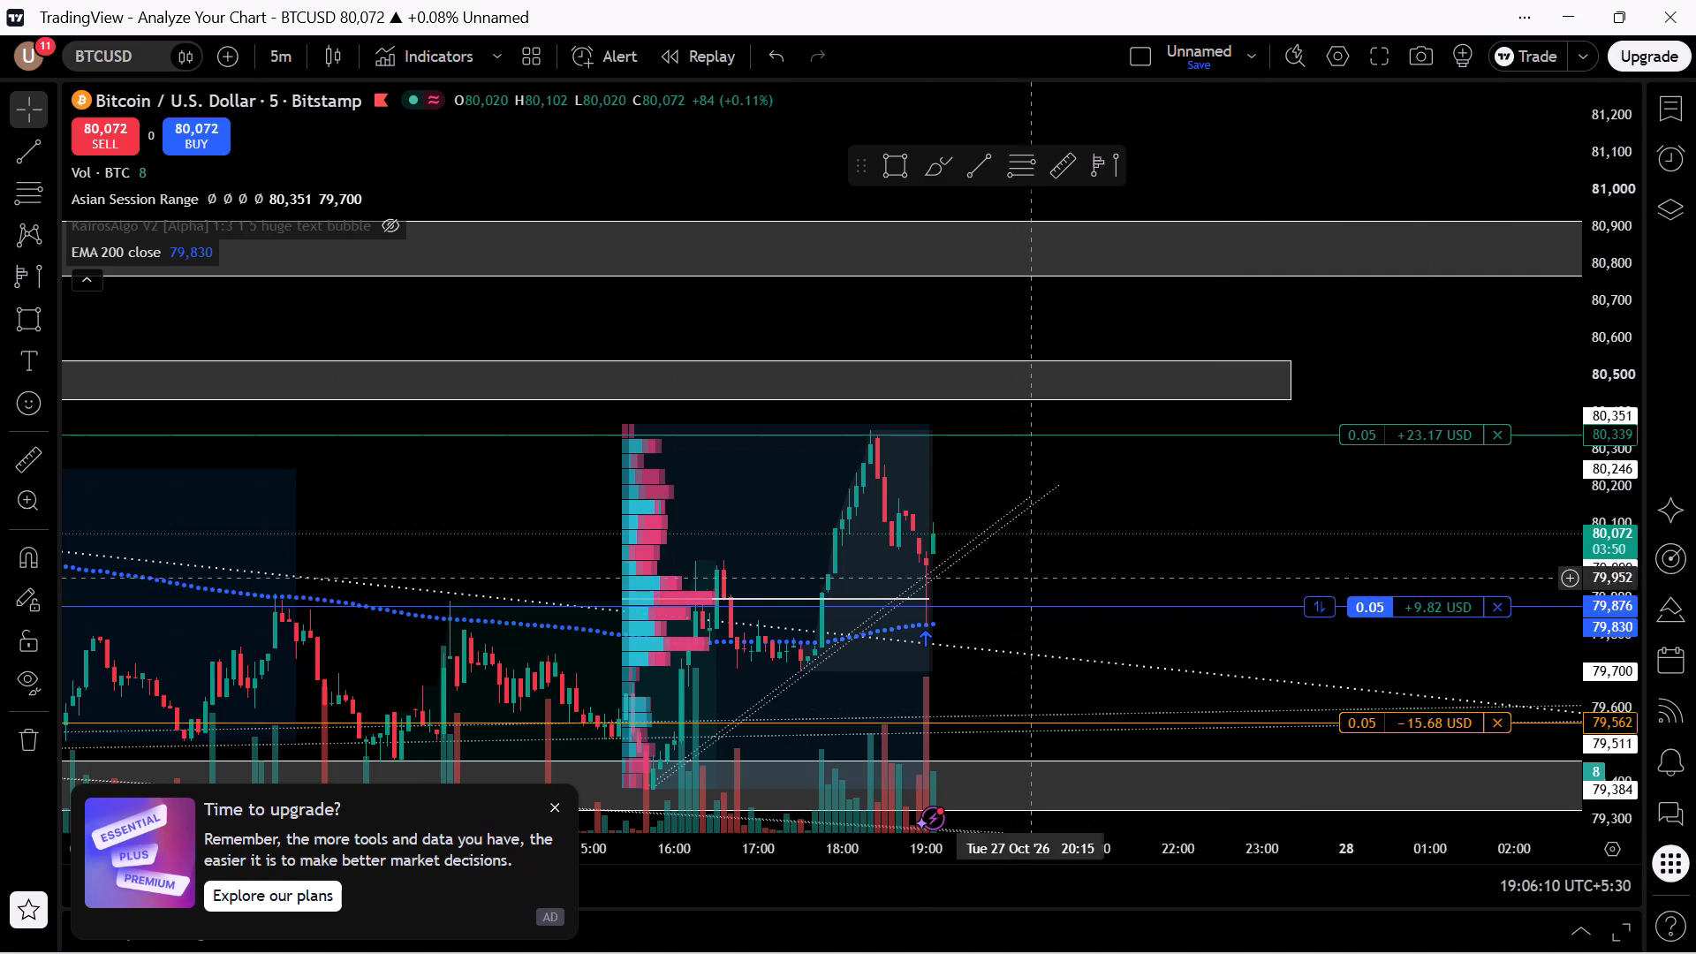
click(1075, 436)
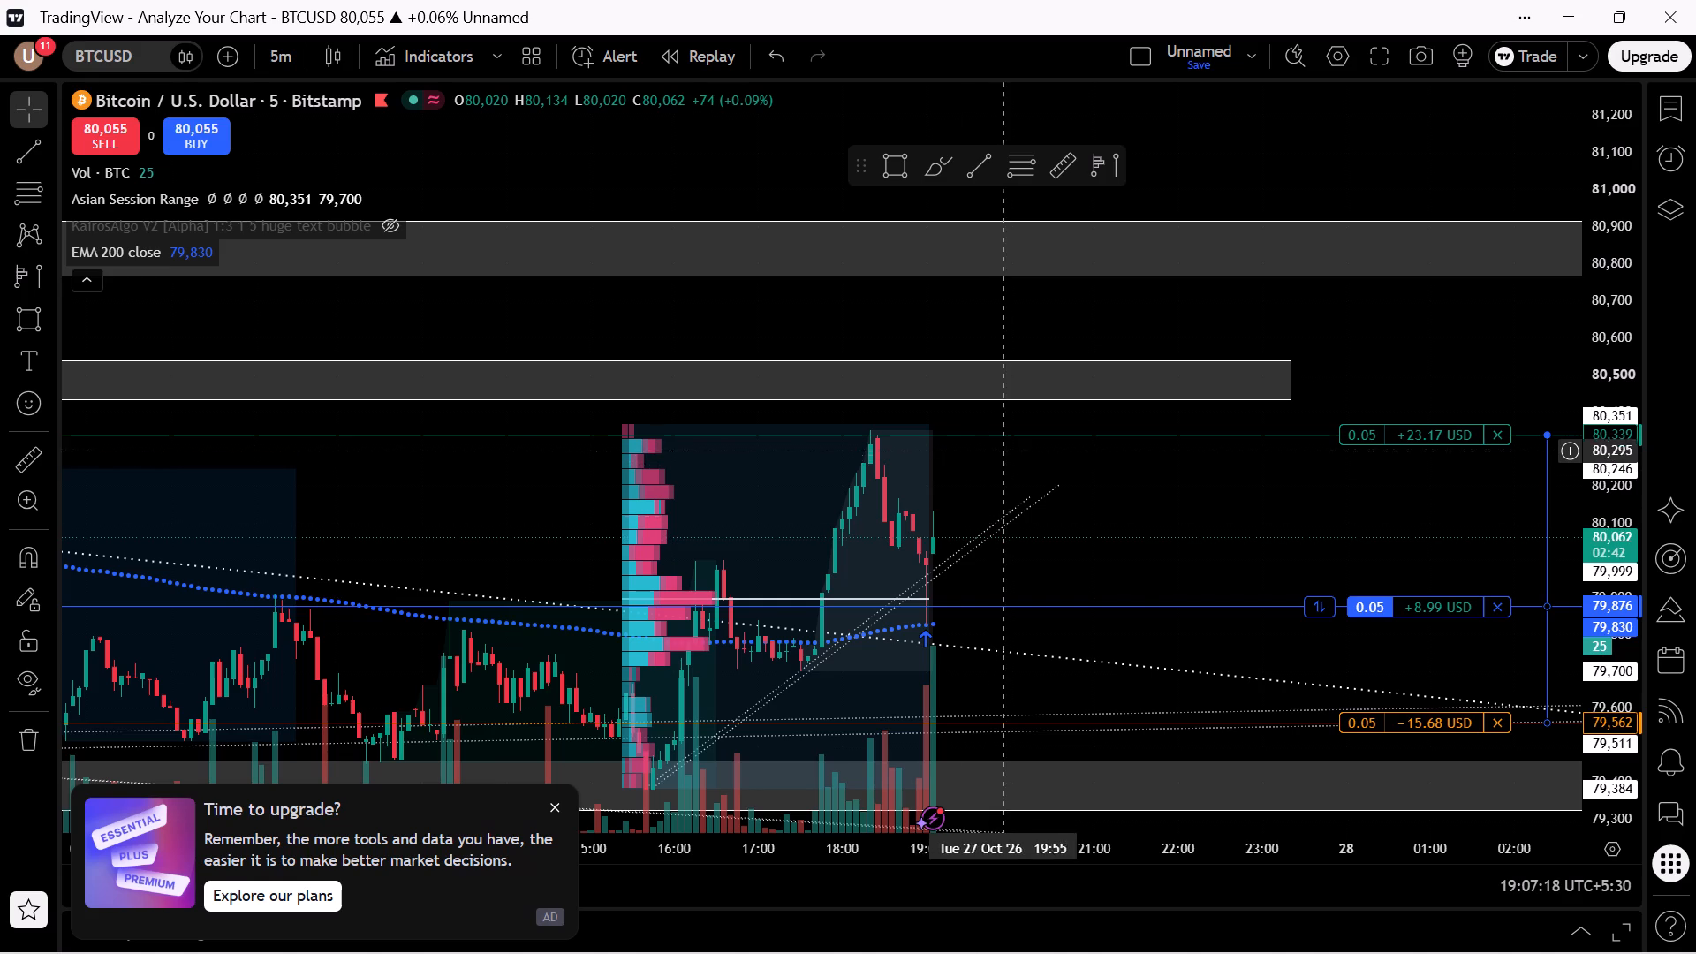
scroll(1394, 577, down, 3)
drag(1429, 670, 1400, 654)
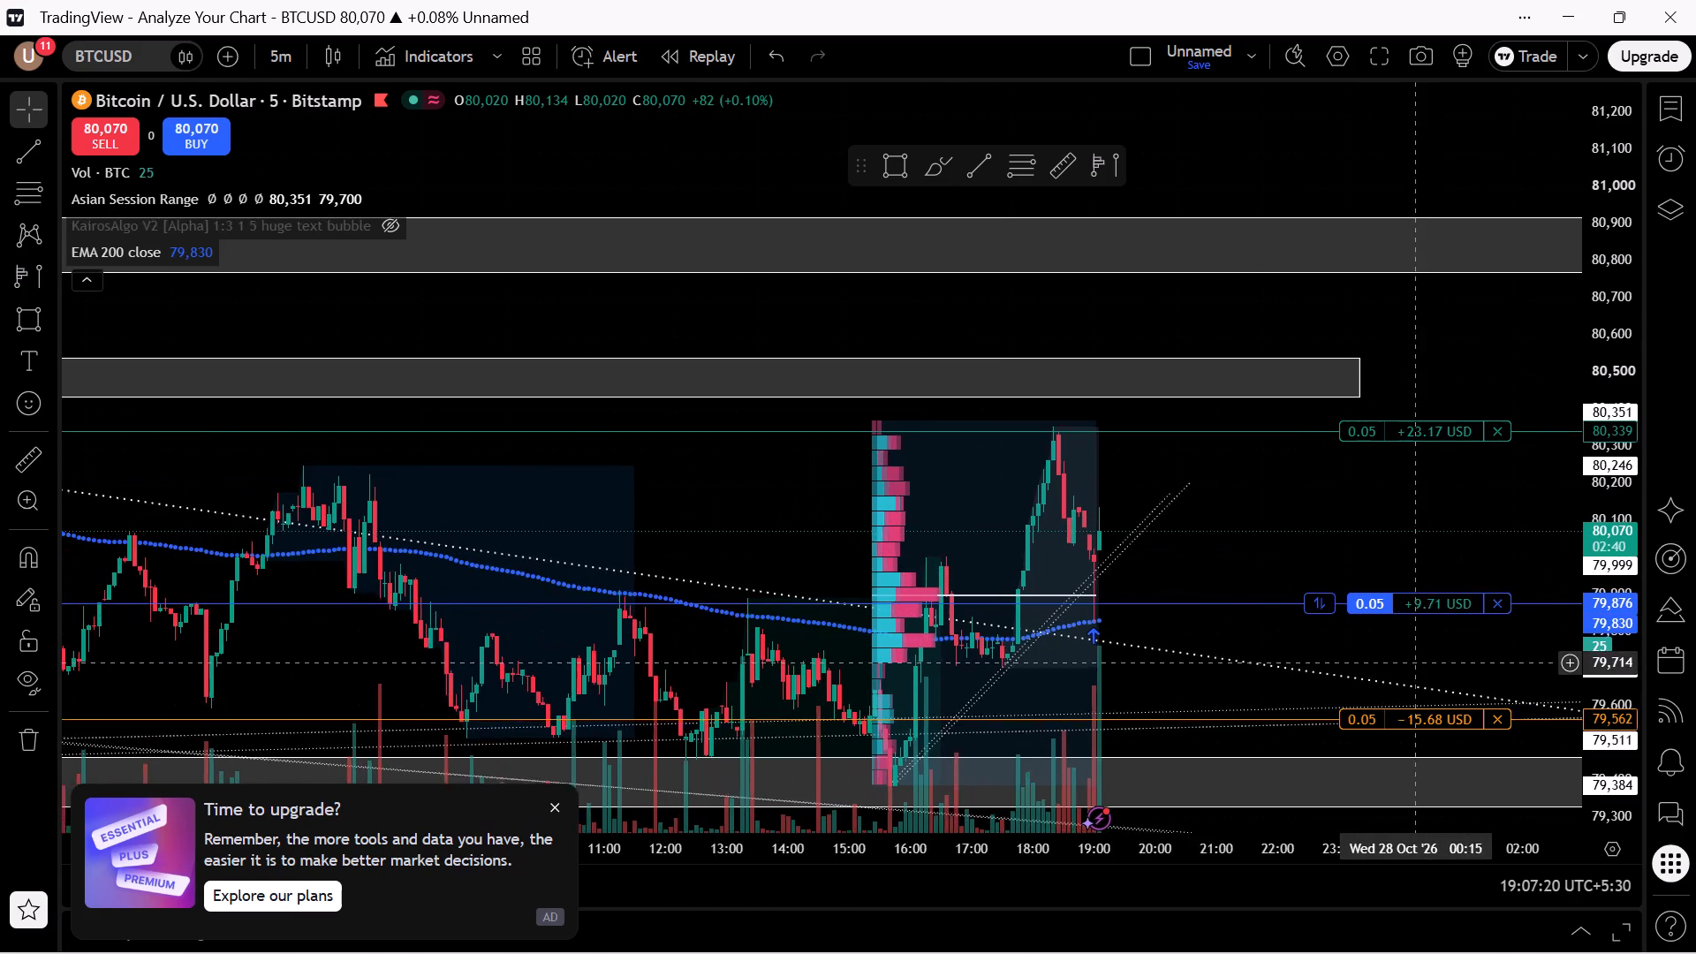
drag(1400, 654, 1241, 511)
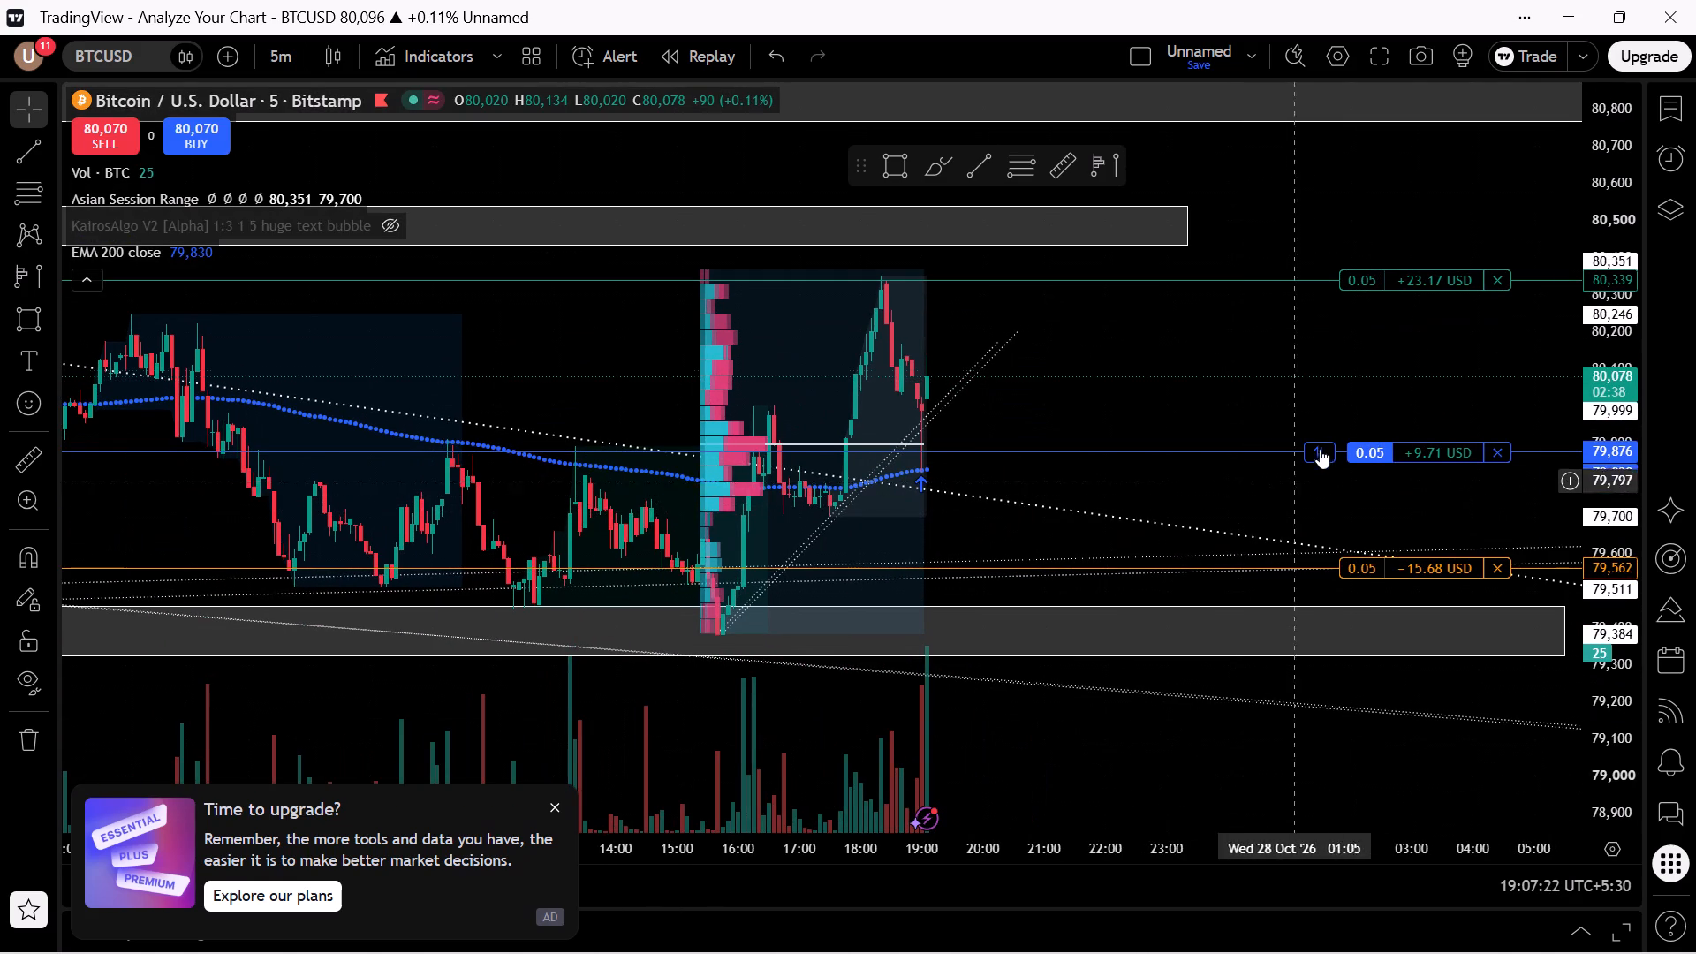
drag(1396, 488, 1280, 487)
scroll(1266, 424, up, 2)
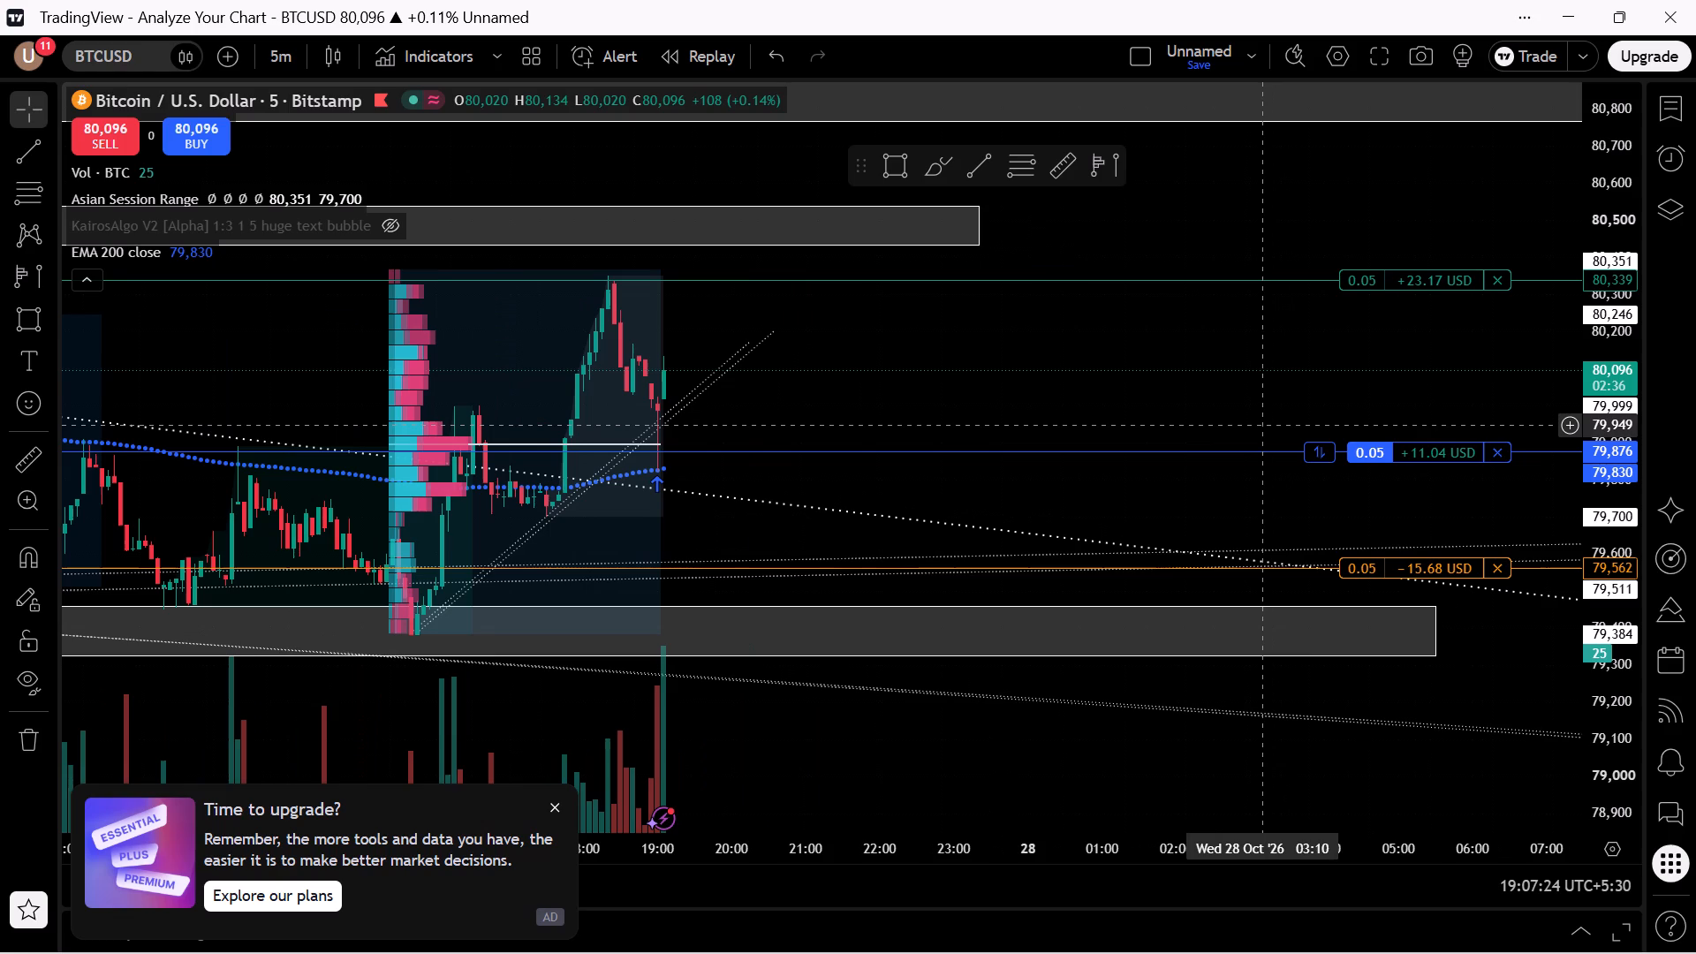
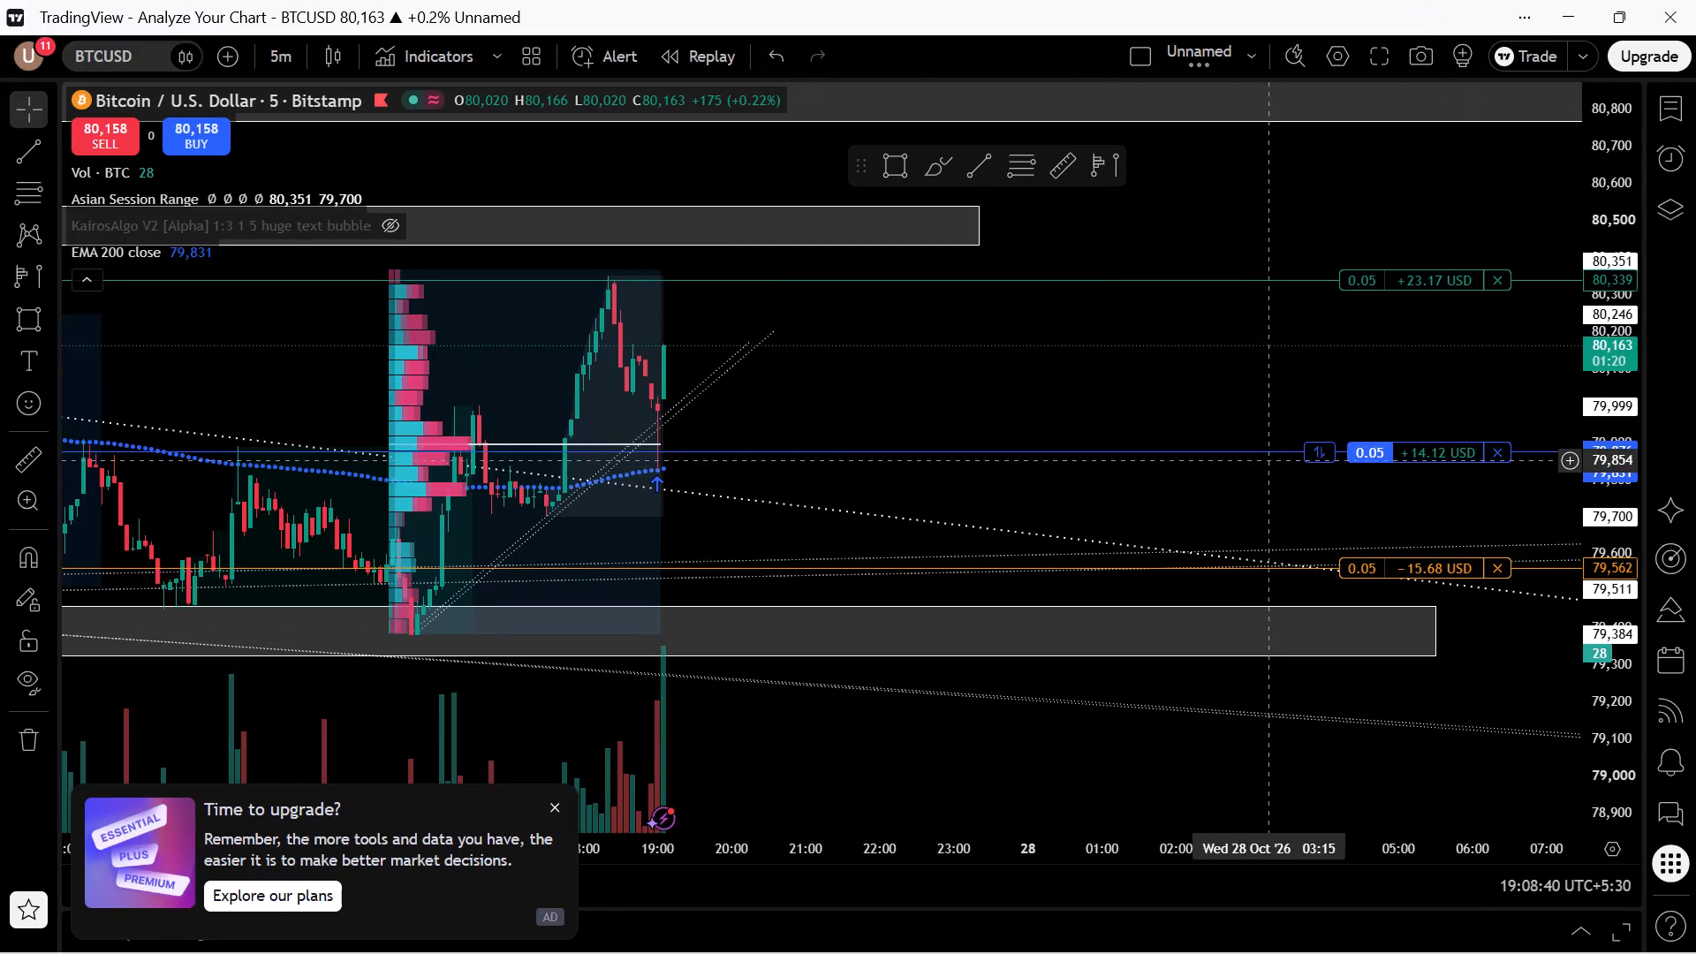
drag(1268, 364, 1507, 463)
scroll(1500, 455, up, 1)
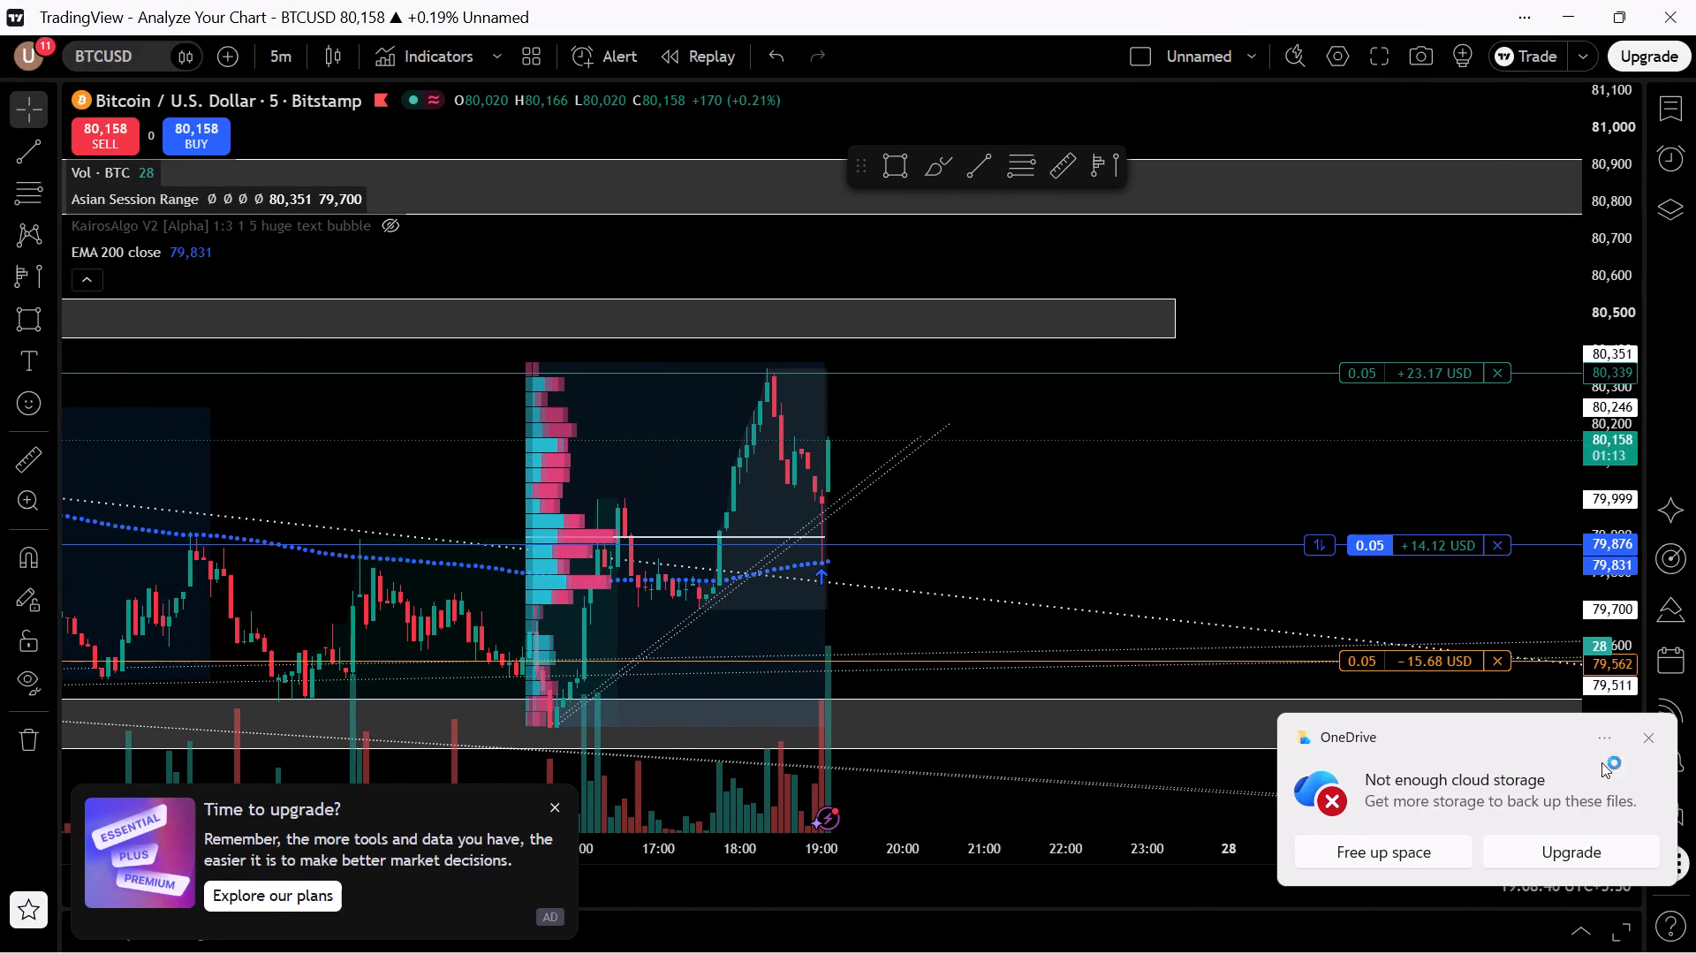
Dismiss the OneDrive cloud storage notification covering the chart.
click(1653, 733)
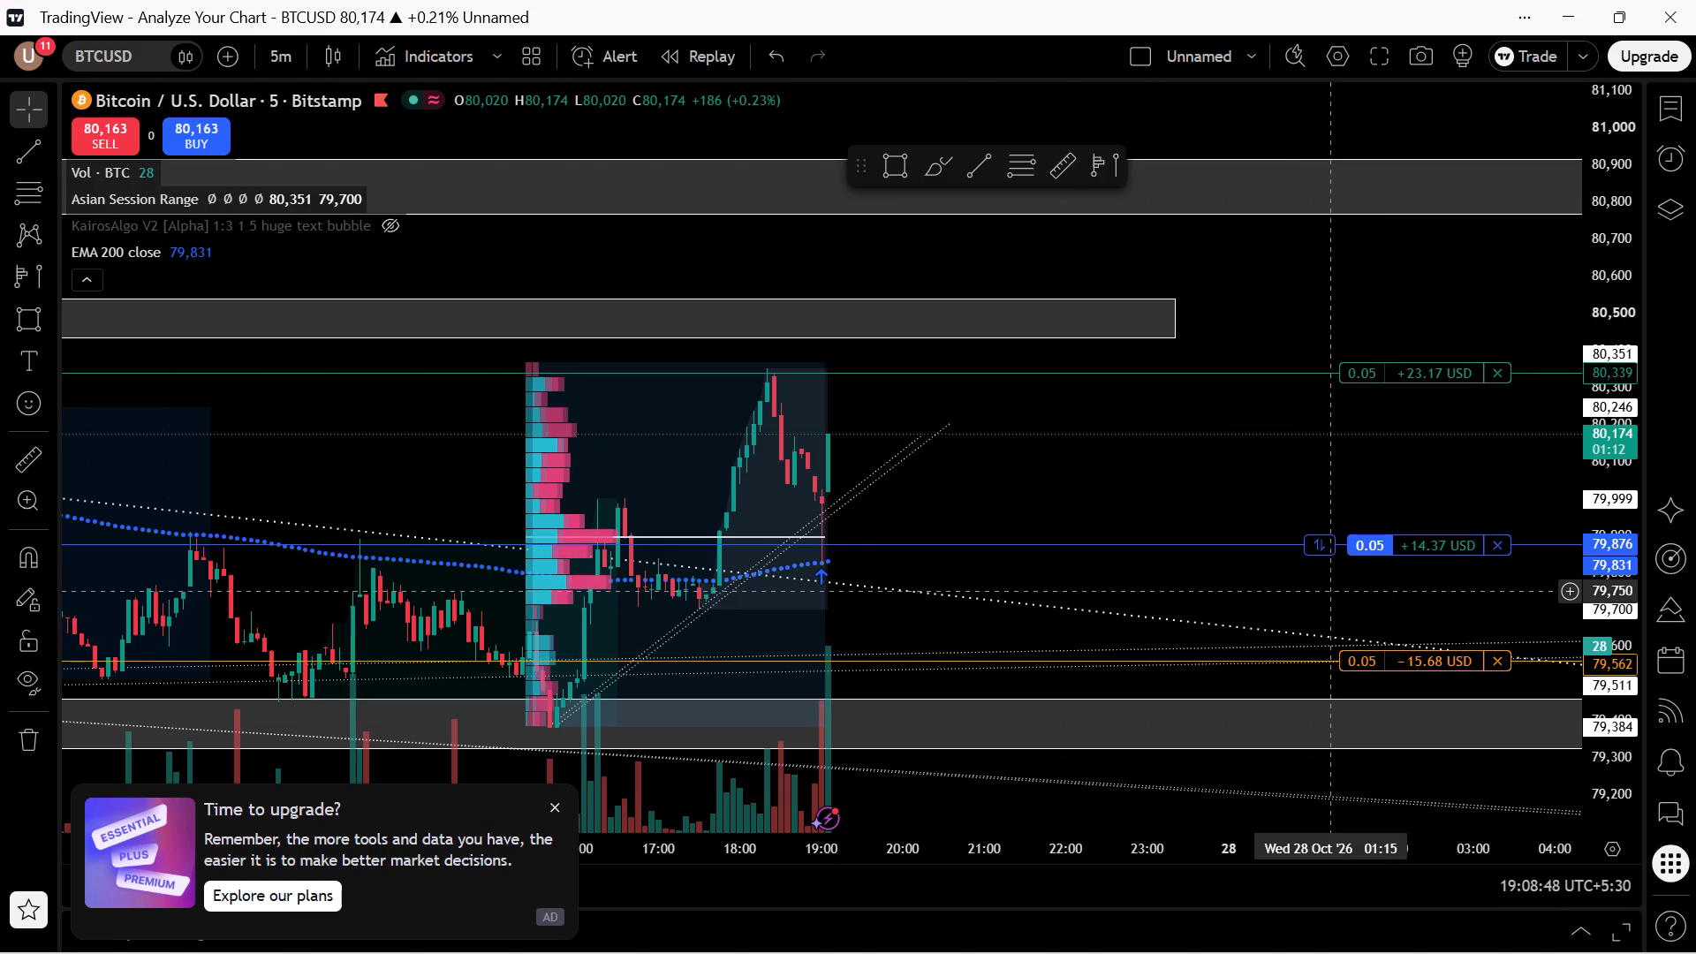
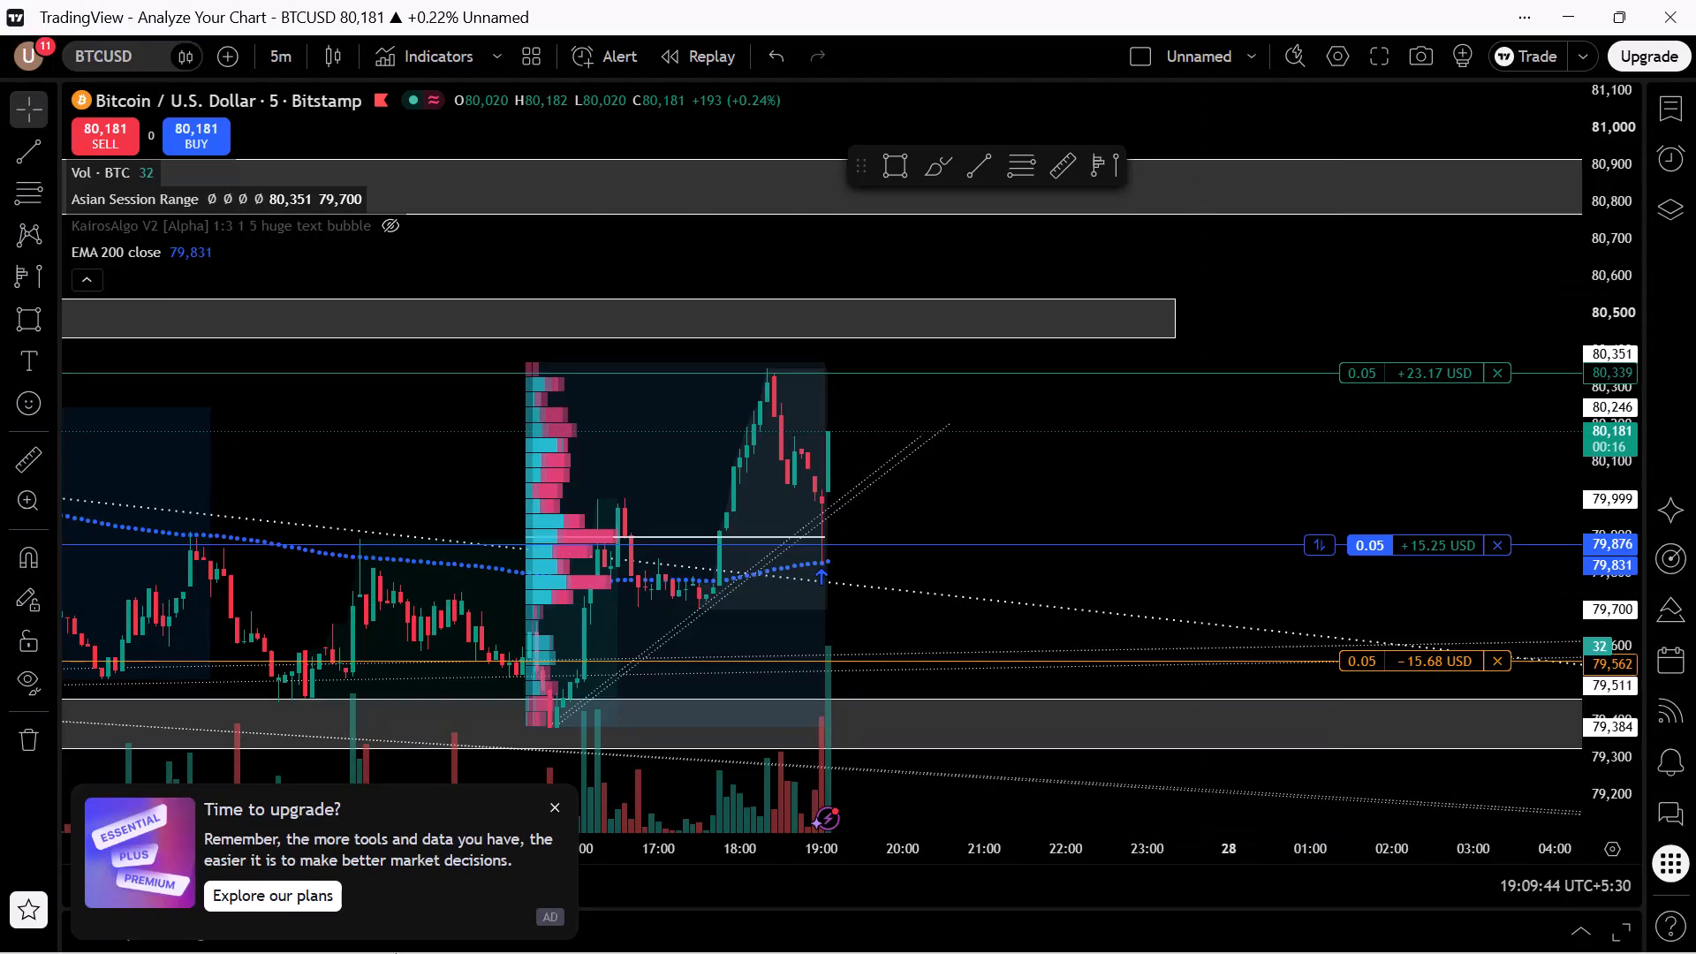
Examine the latest 5-minute BTCUSD candles up close against the open 0.05 long trade's entry, stop loss and take profit levels.
scroll(1164, 513, up, 2)
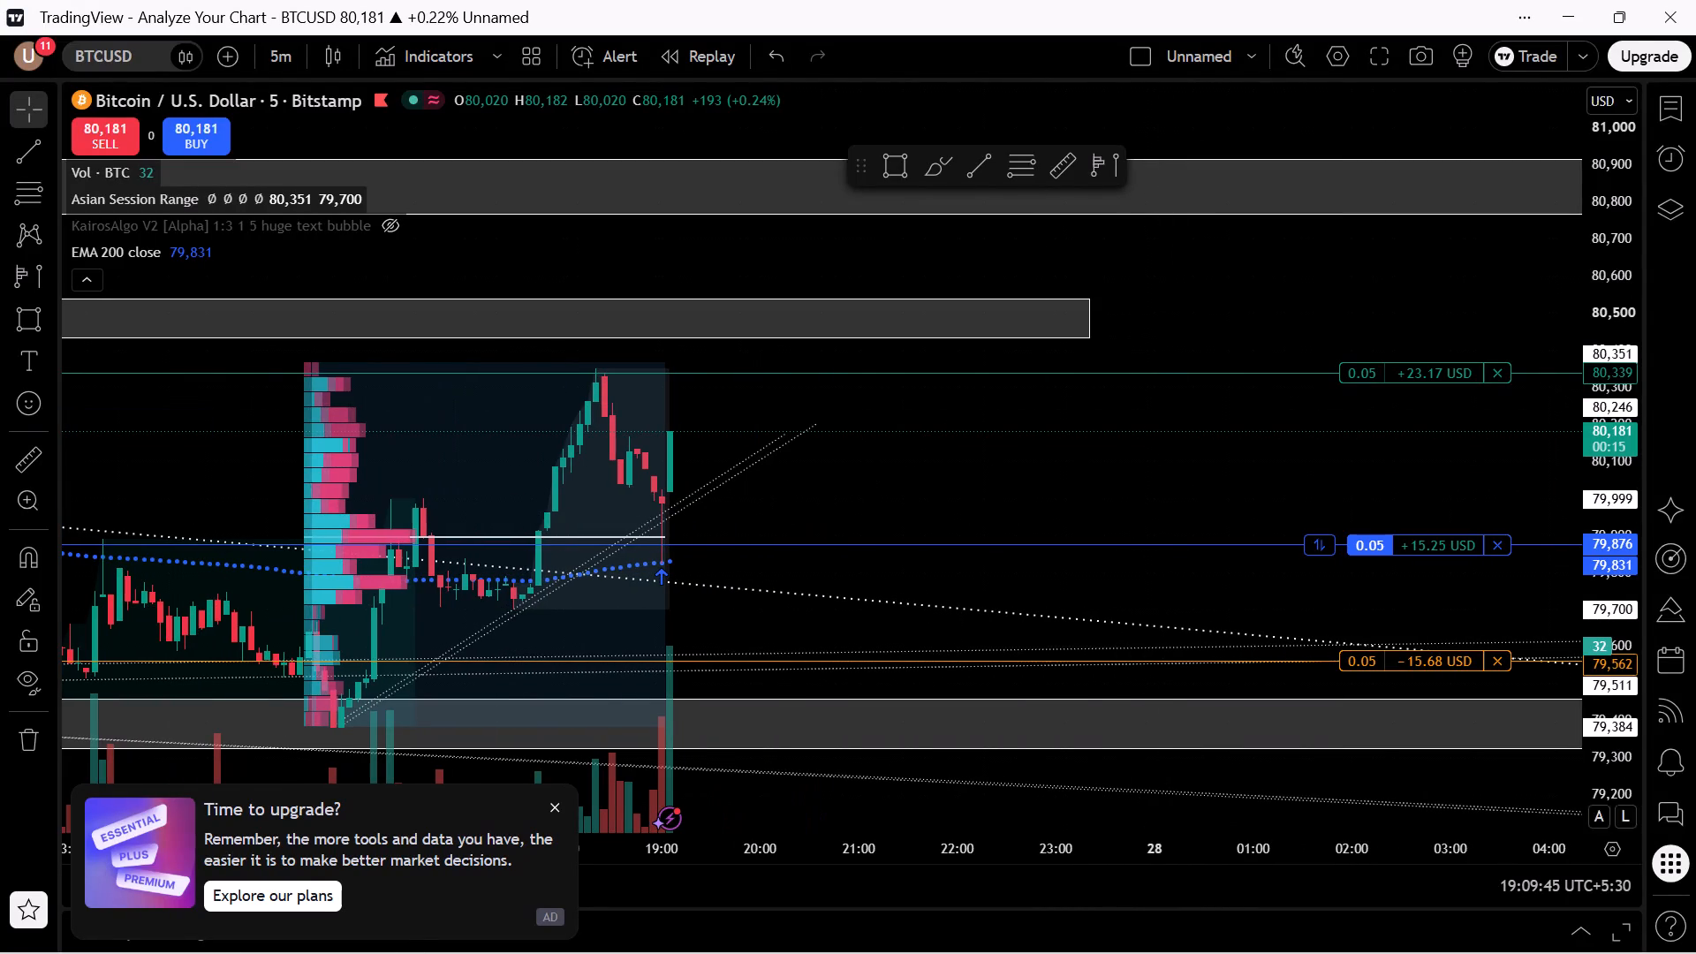
drag(1576, 576, 1557, 641)
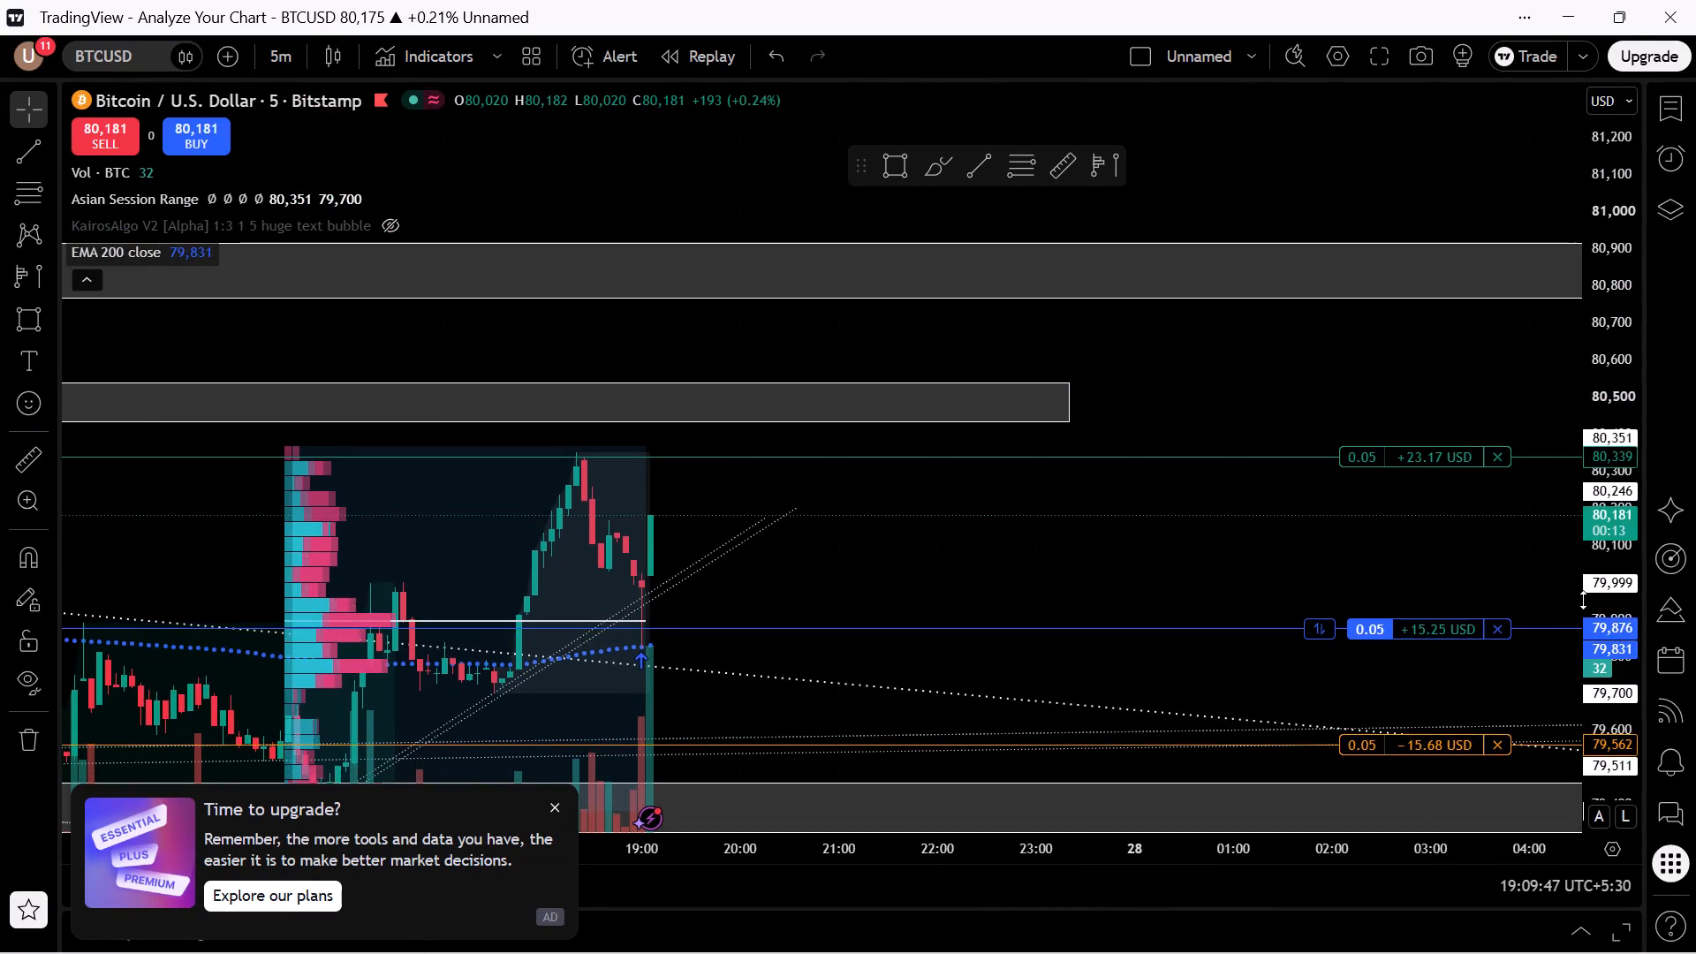
drag(1583, 598, 1578, 171)
drag(935, 655, 1040, 415)
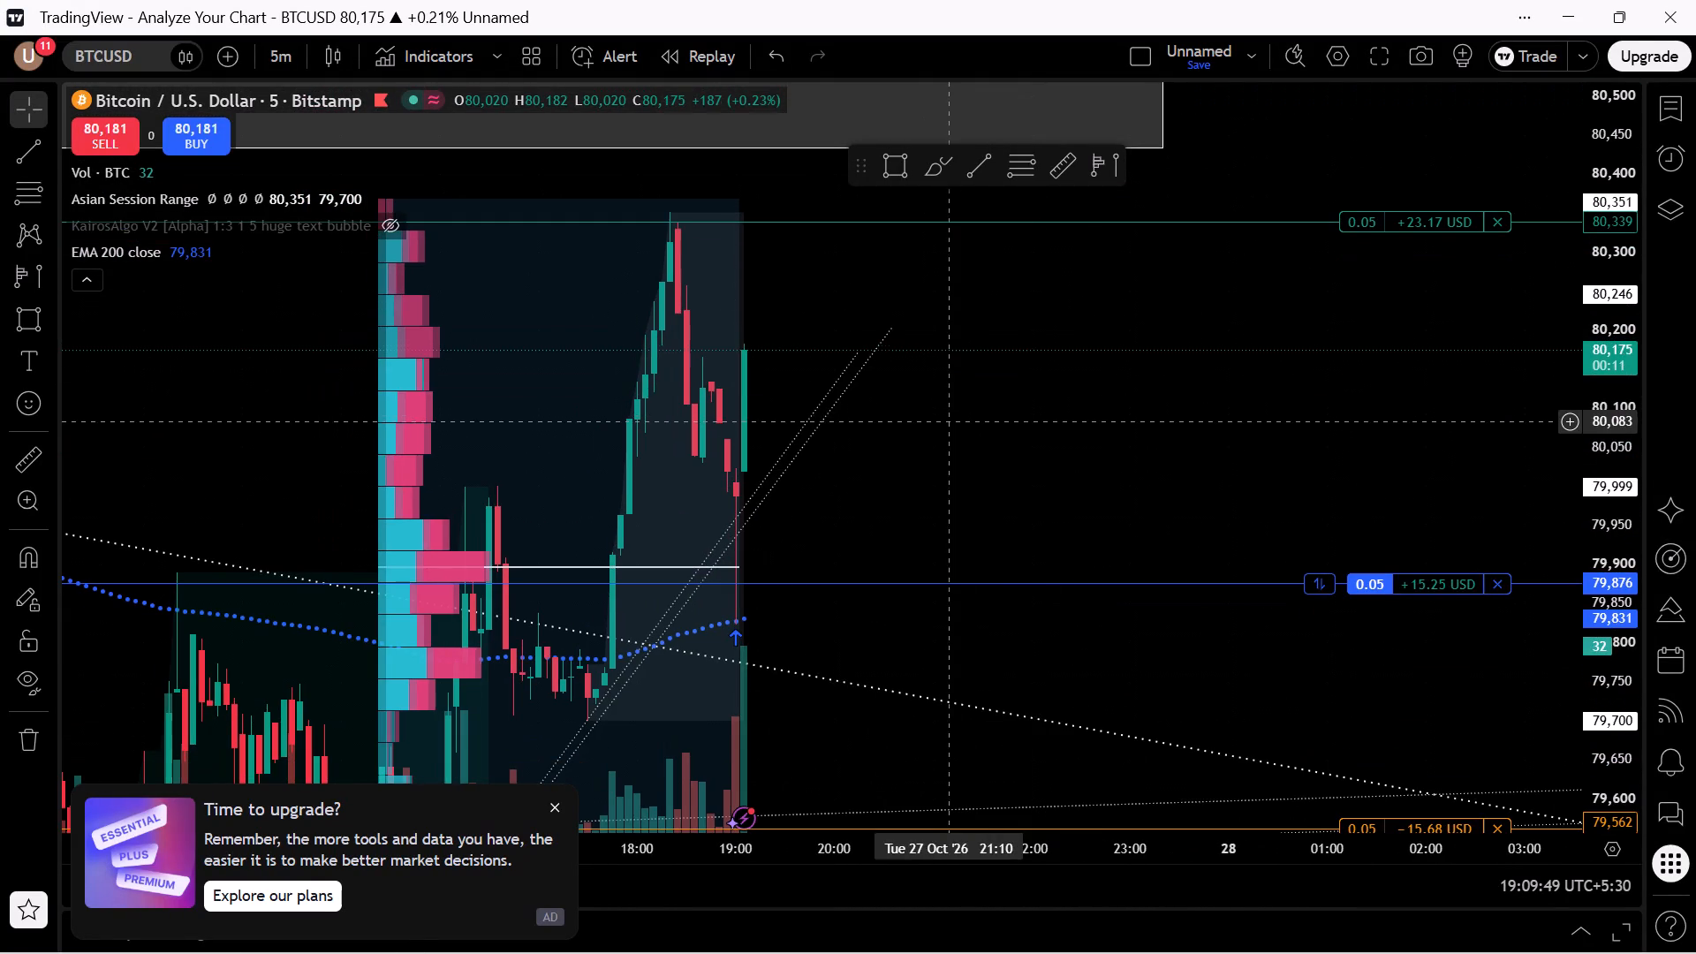
click(947, 349)
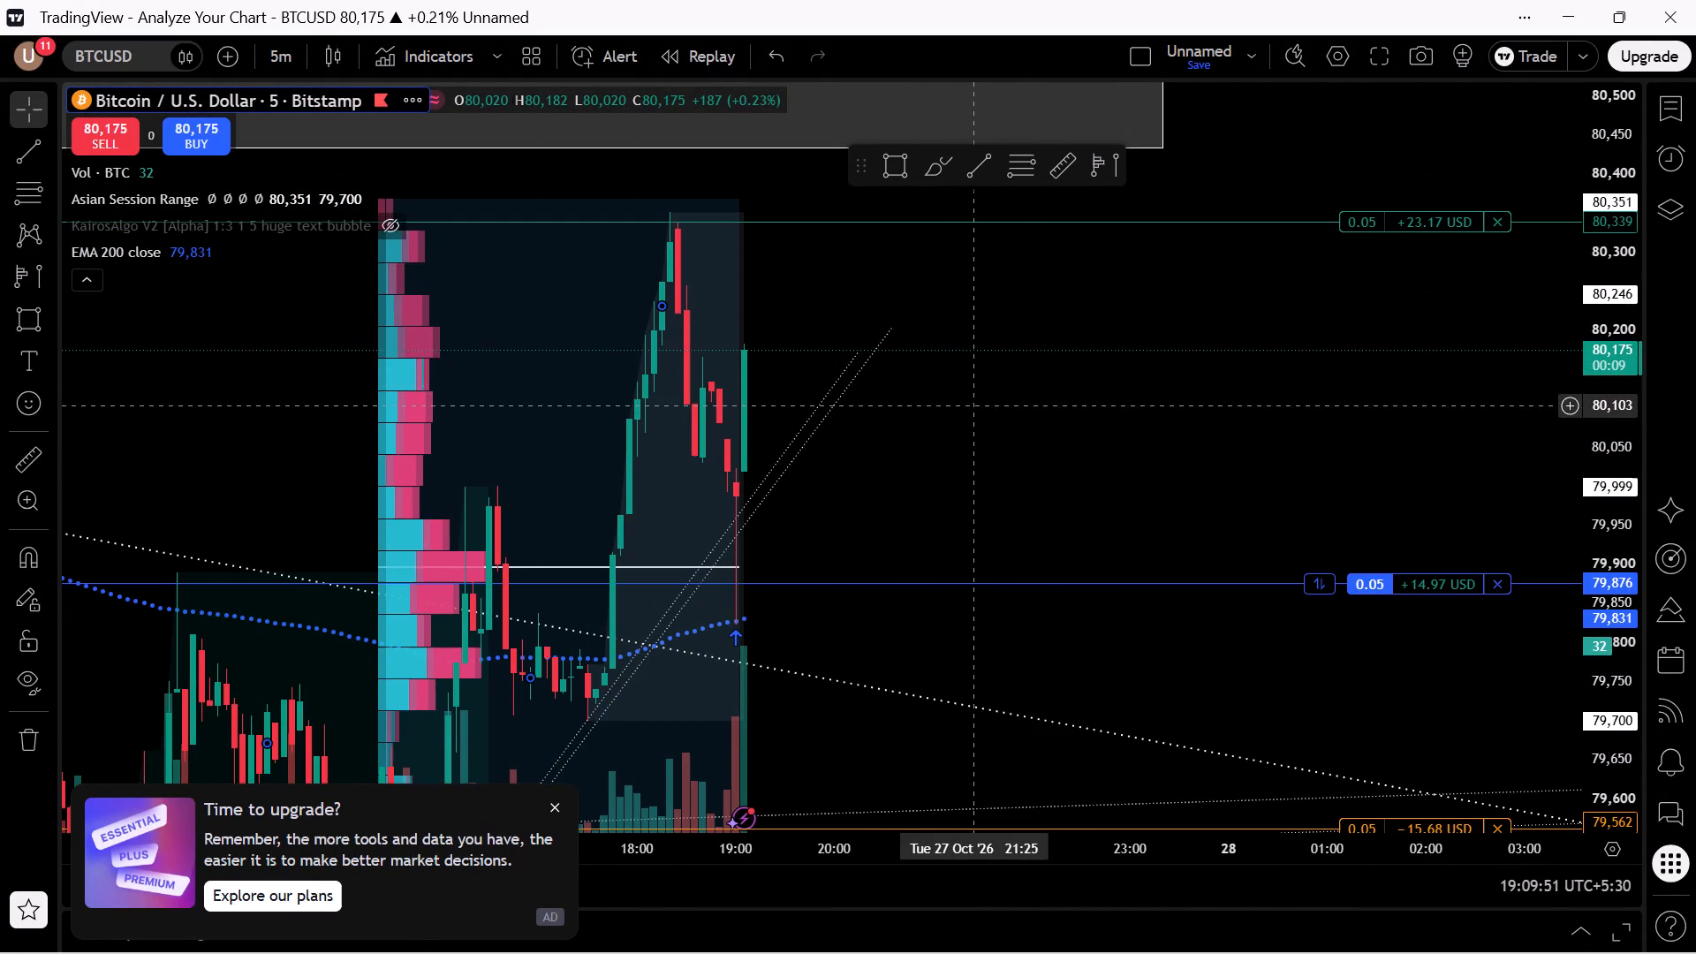
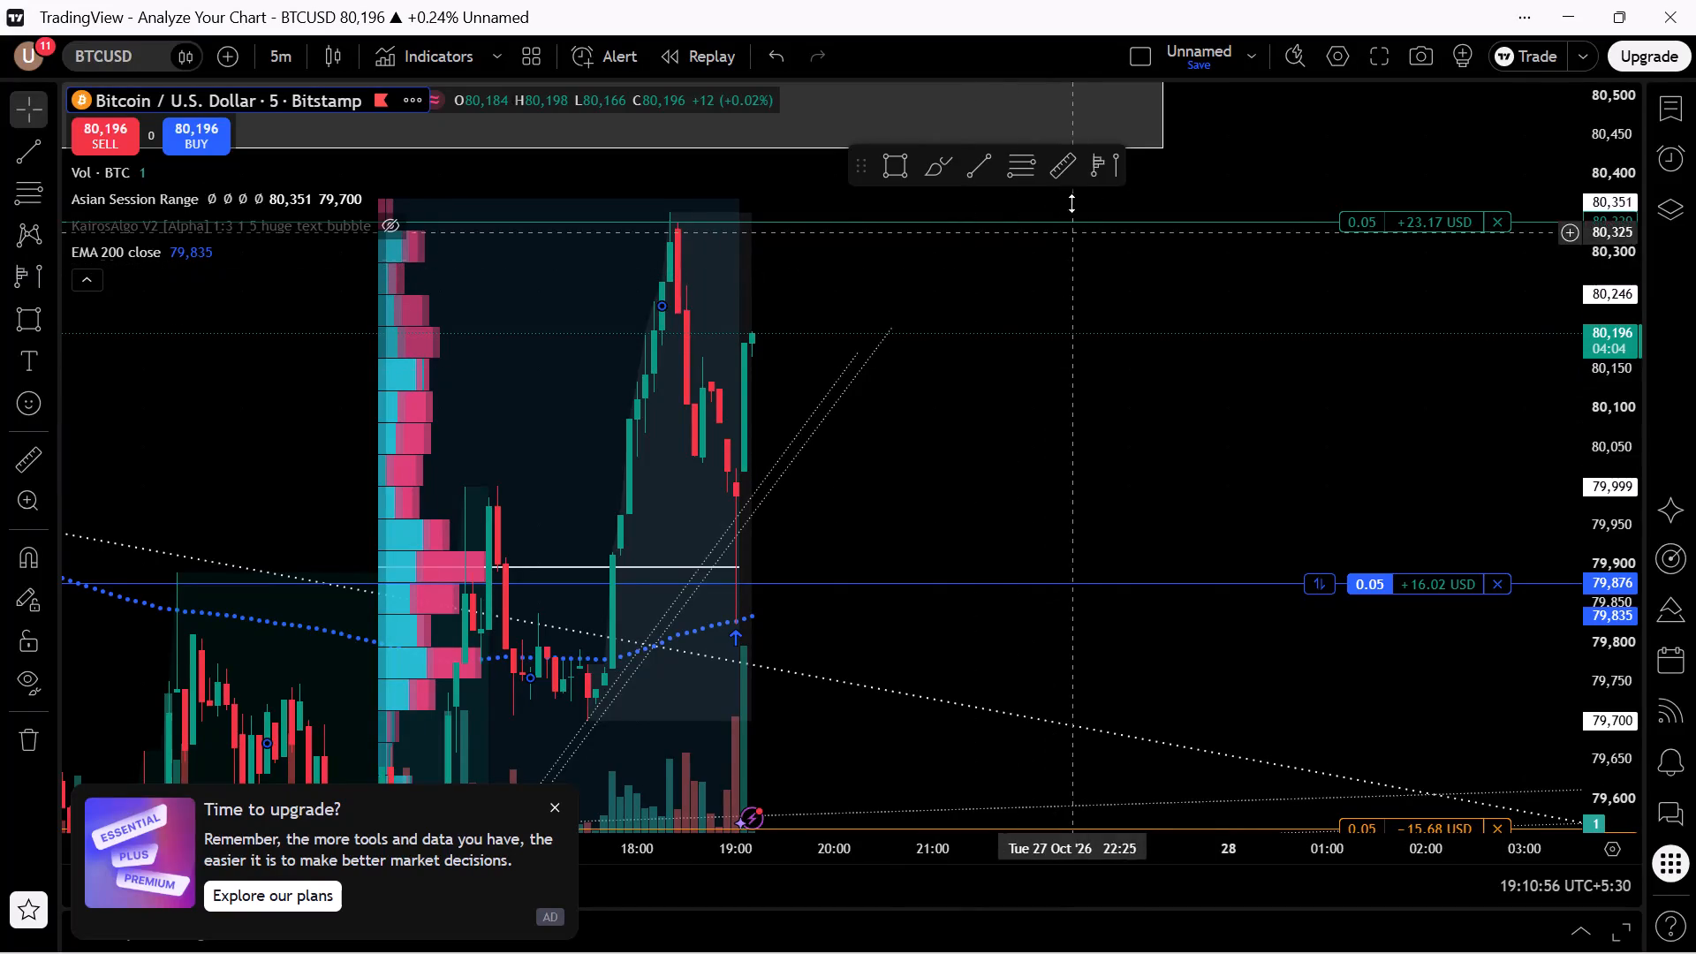
Draw a fixed range volume profile over the latest BTCUSD swing high and pullback, from 18:20 to 18:55.
click(1094, 146)
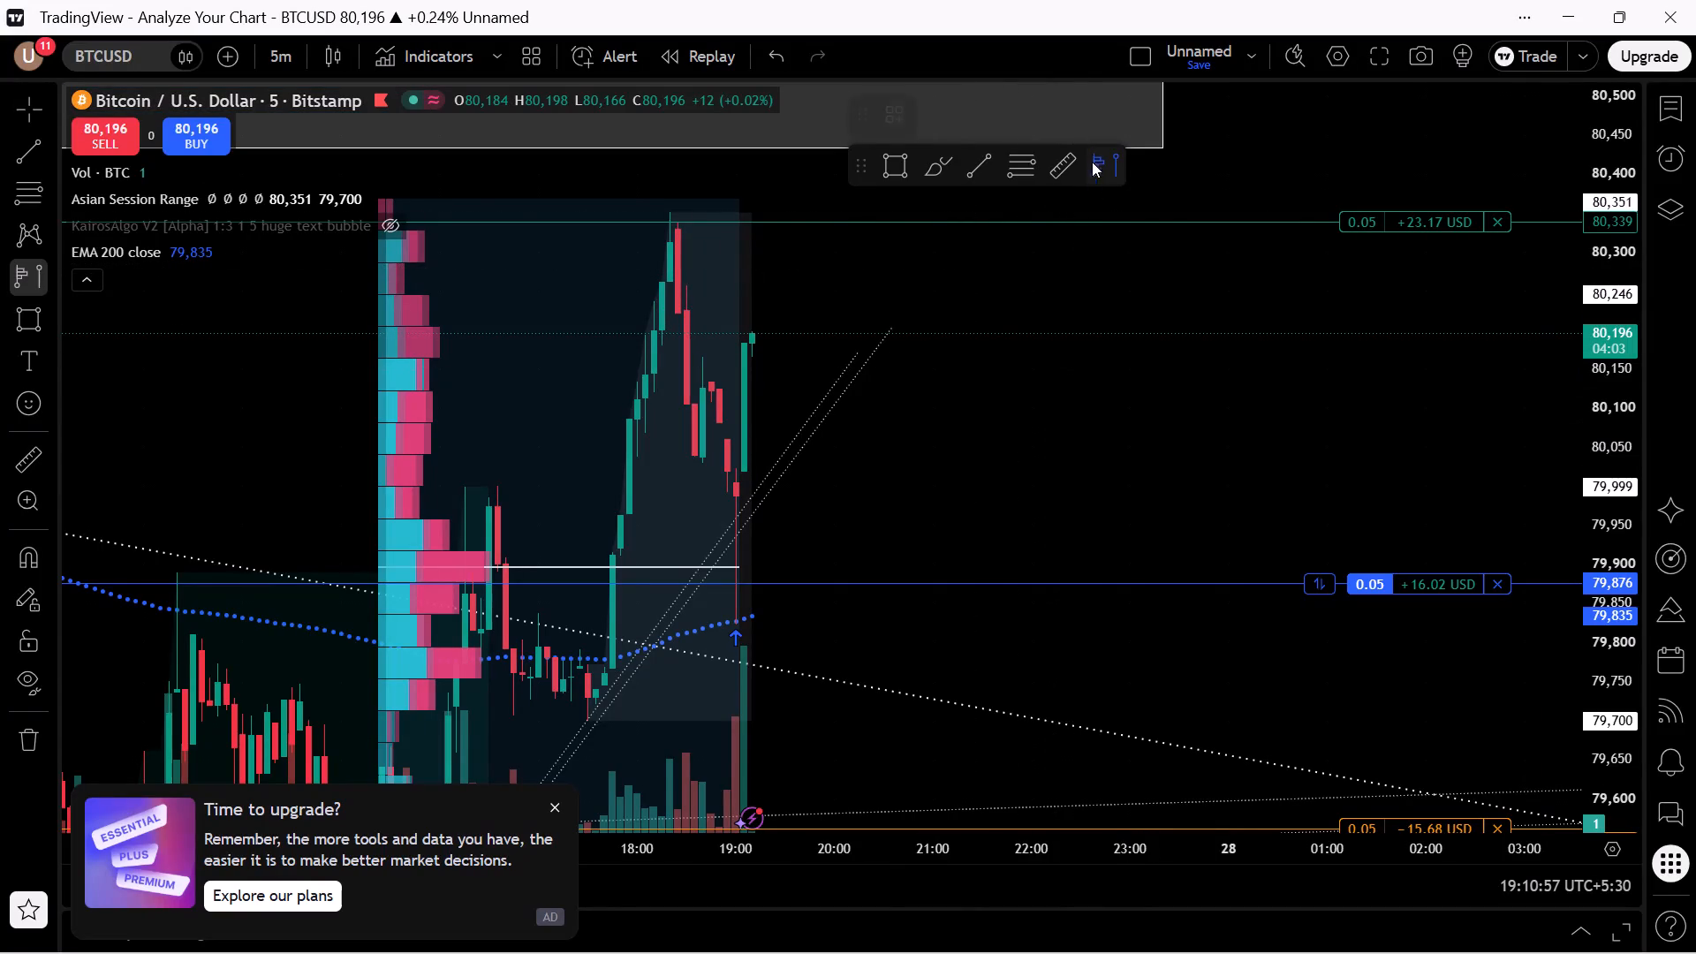
click(726, 510)
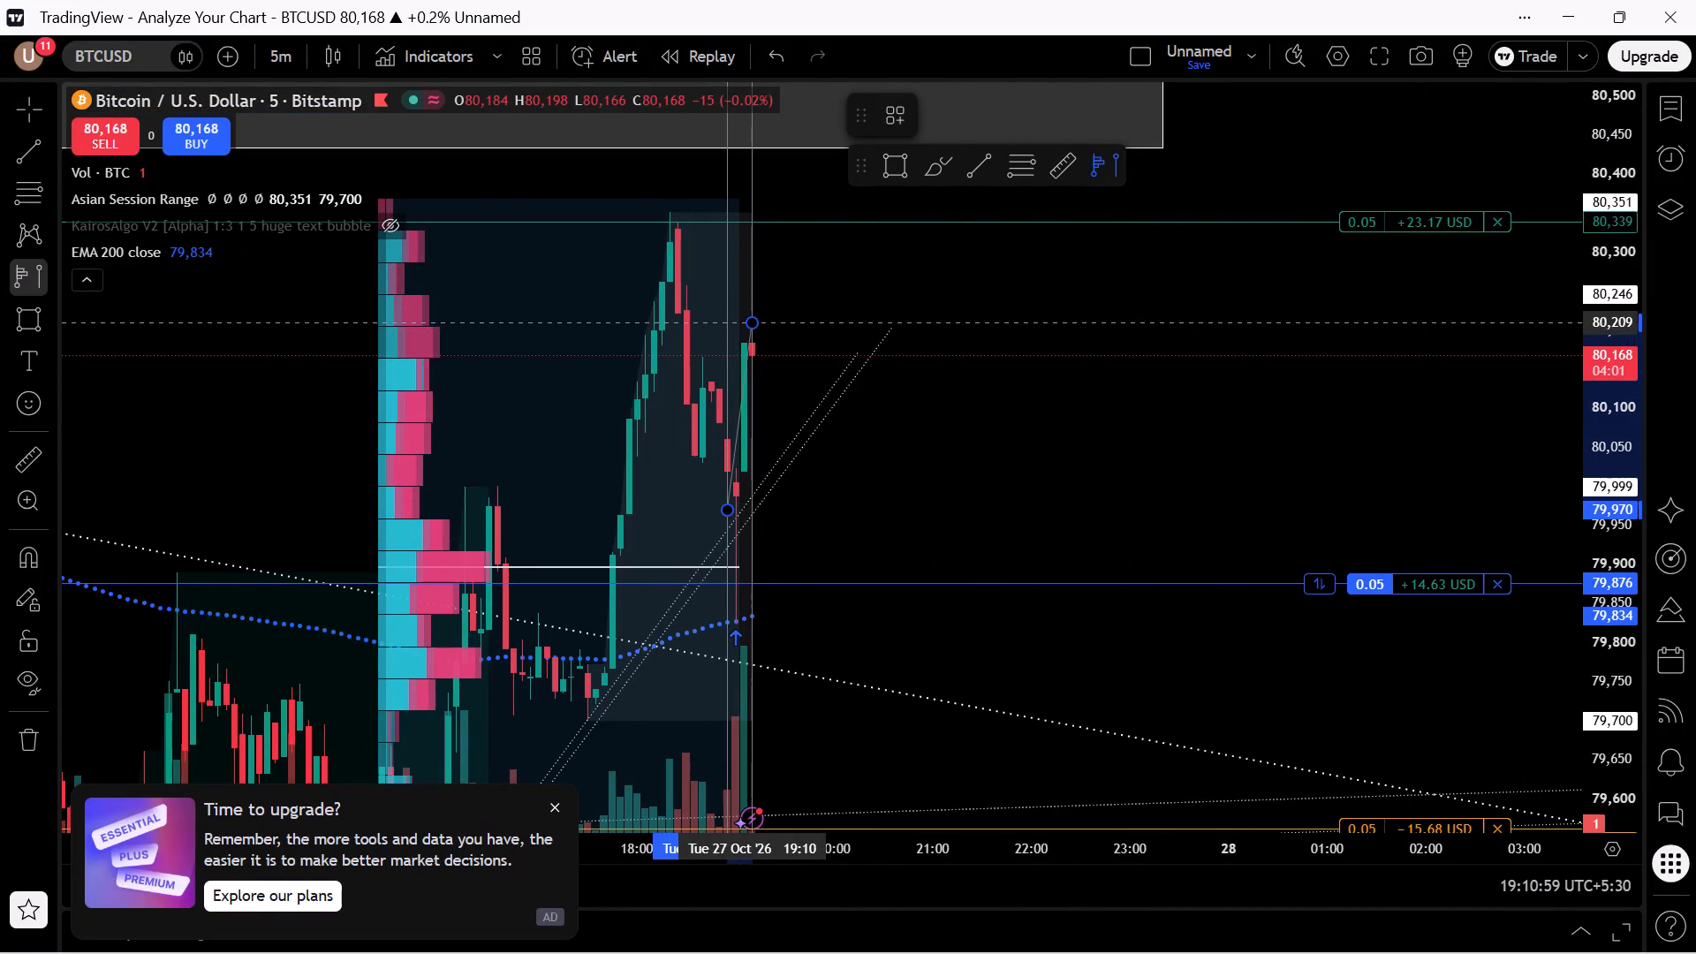
click(667, 204)
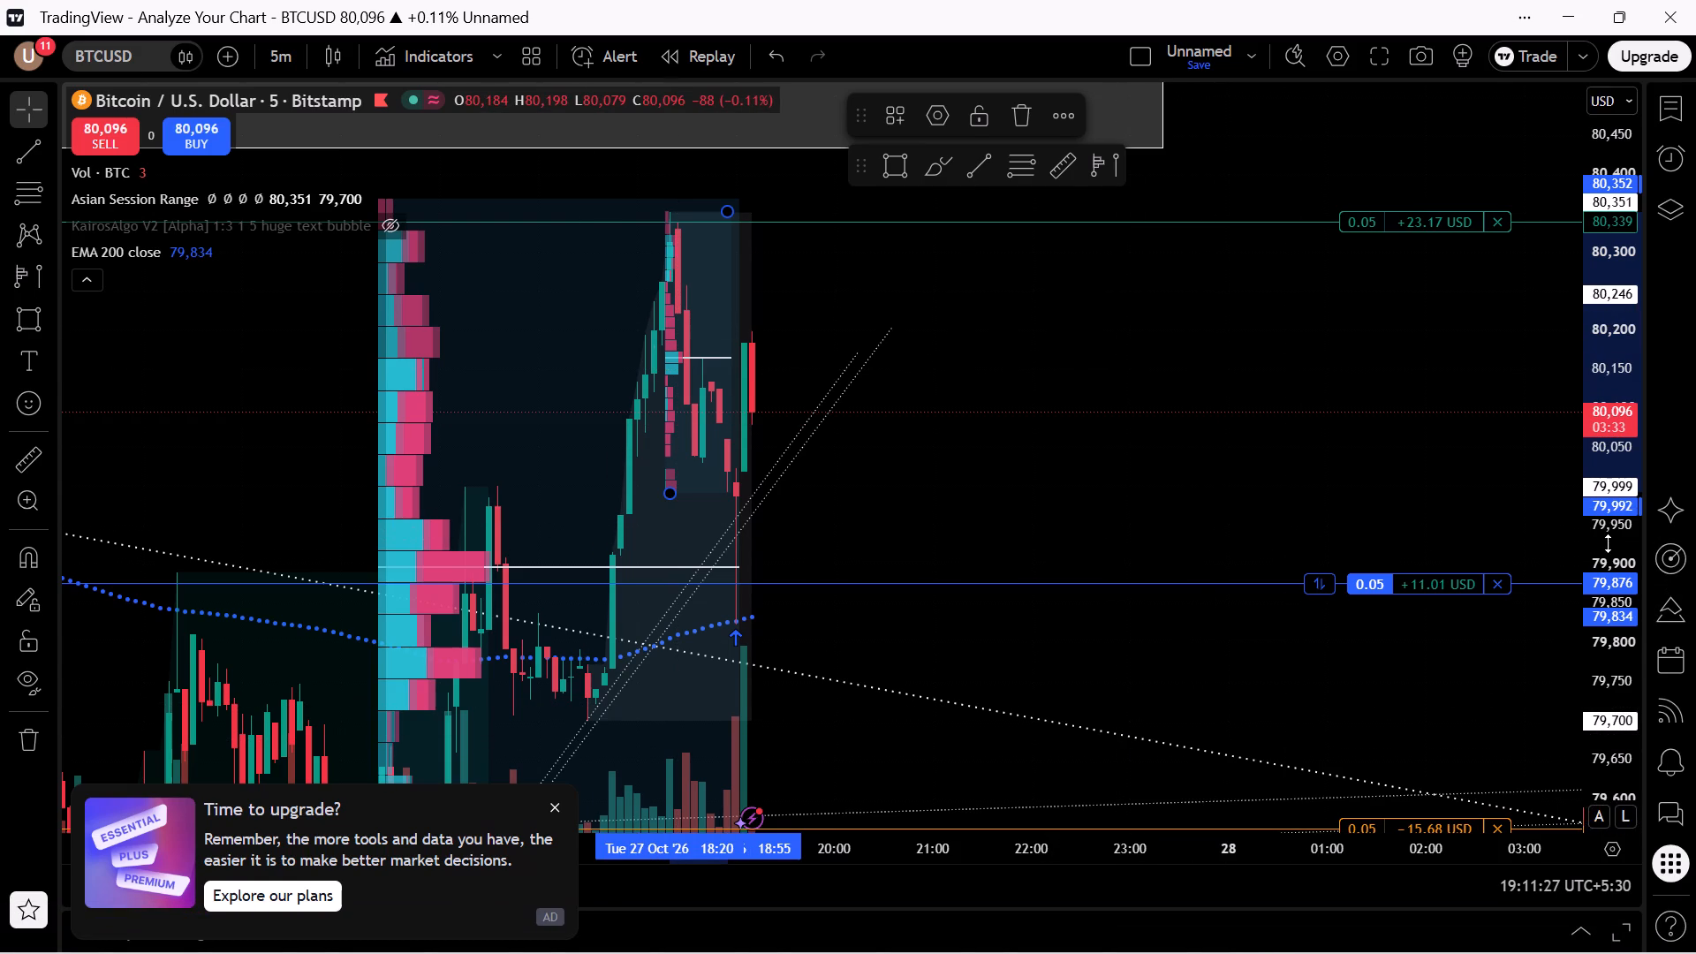
click(1155, 581)
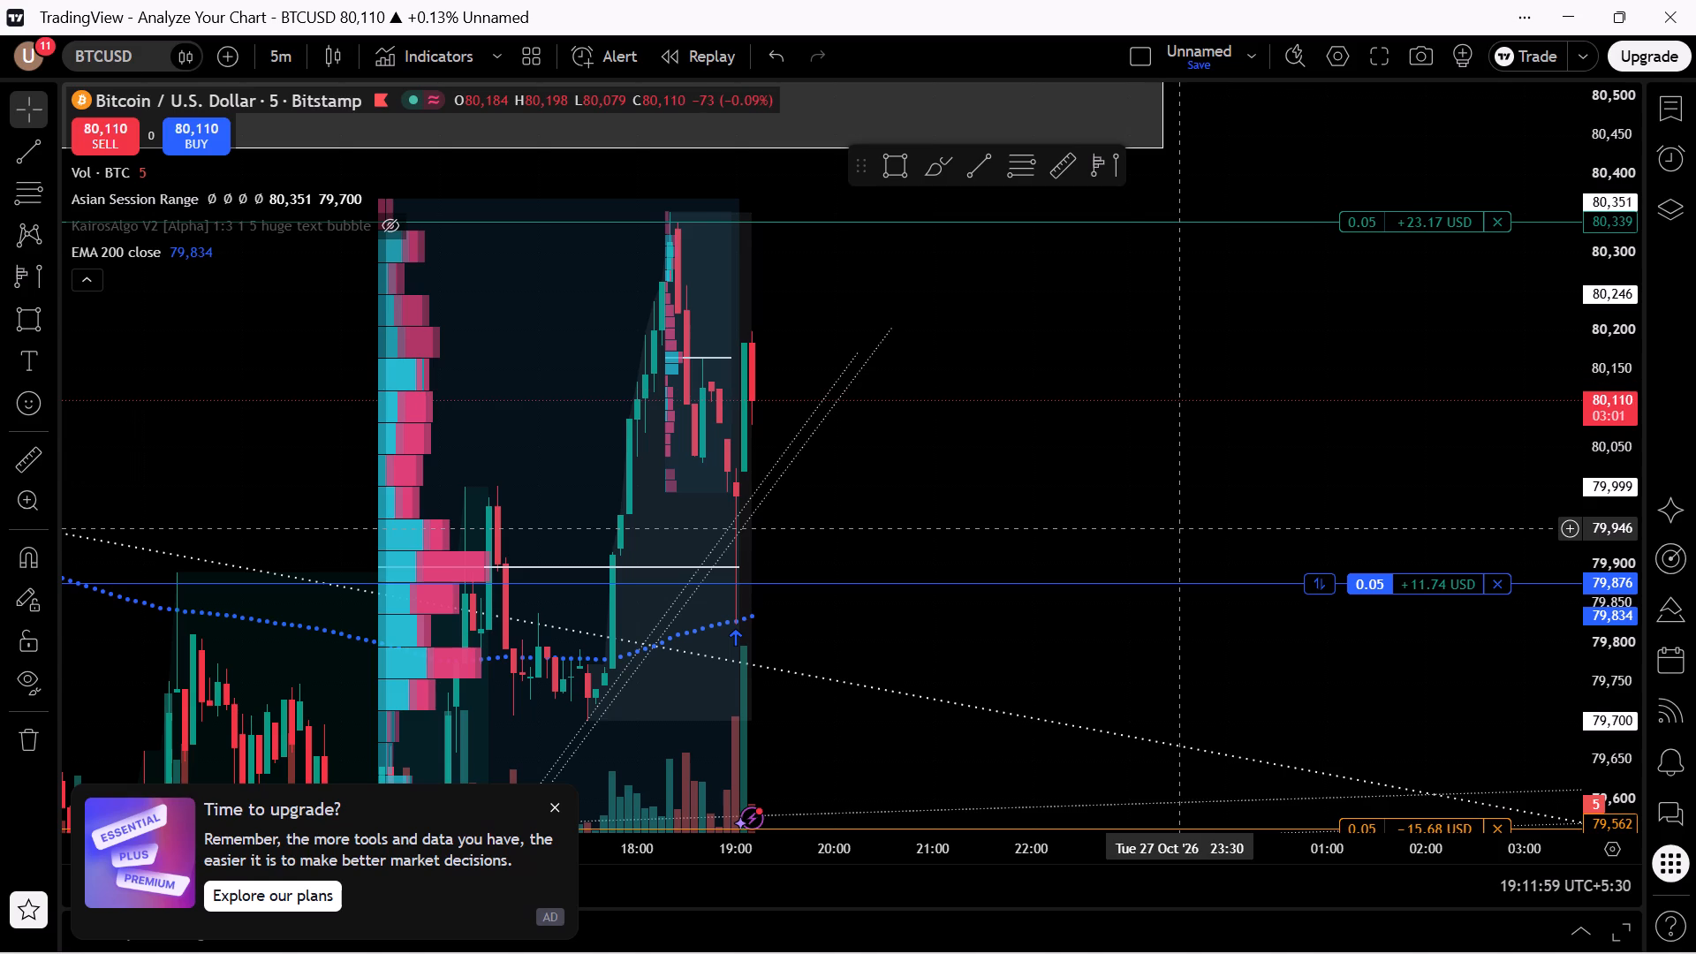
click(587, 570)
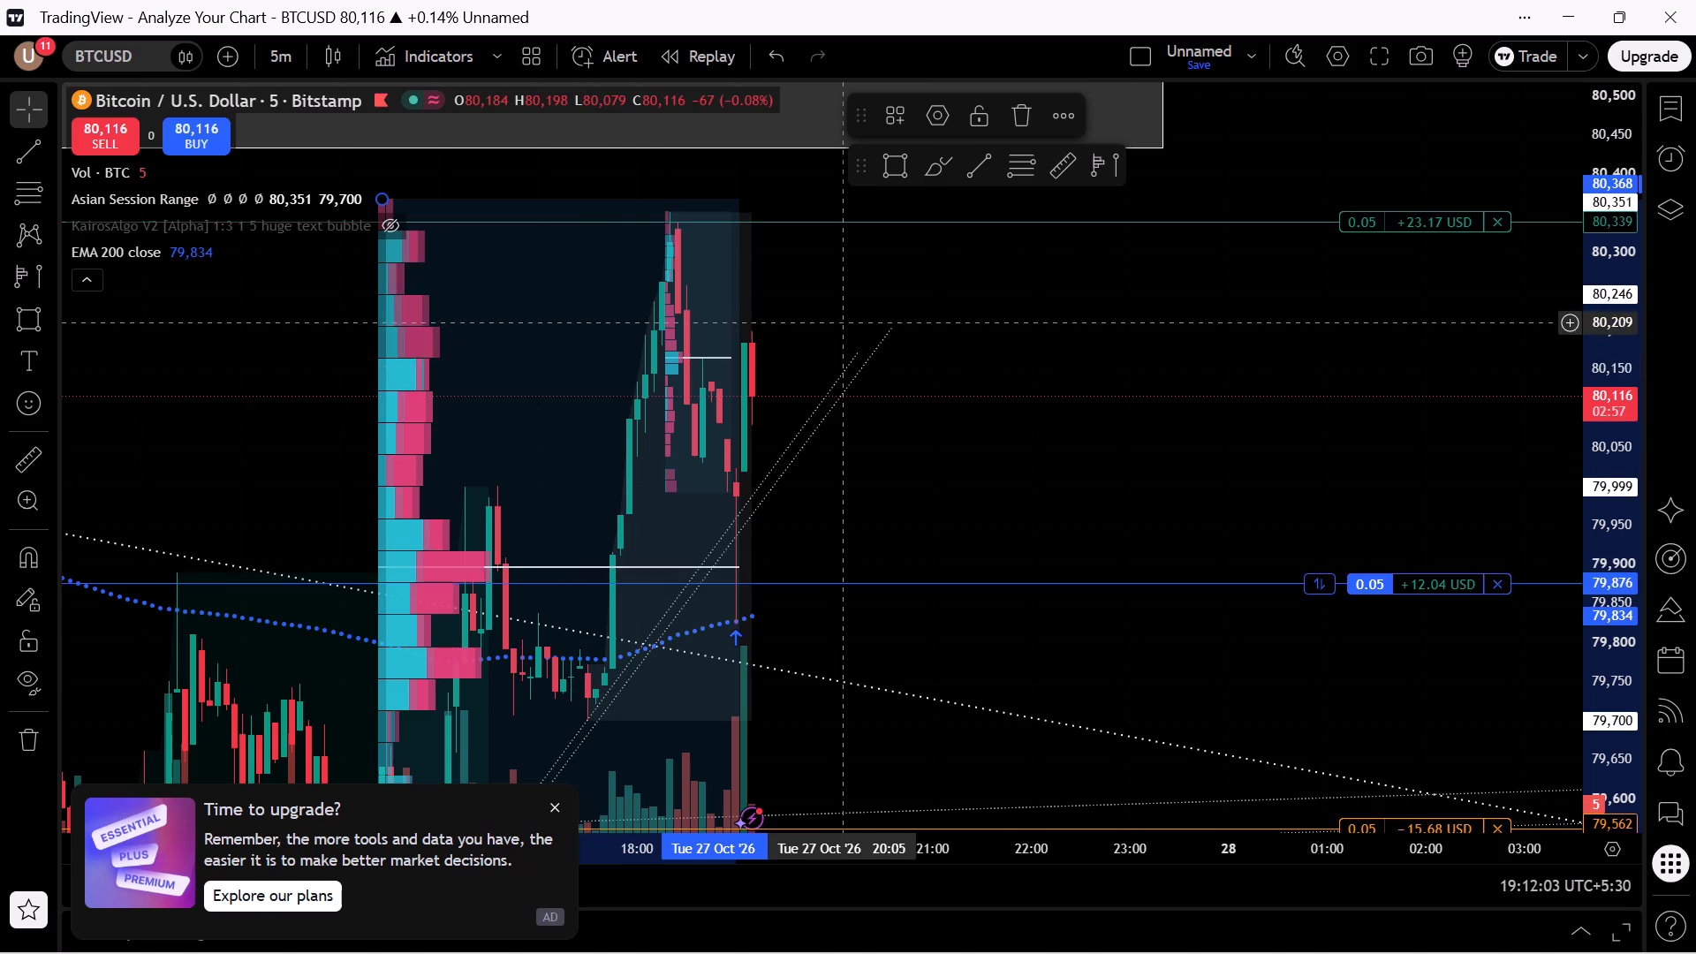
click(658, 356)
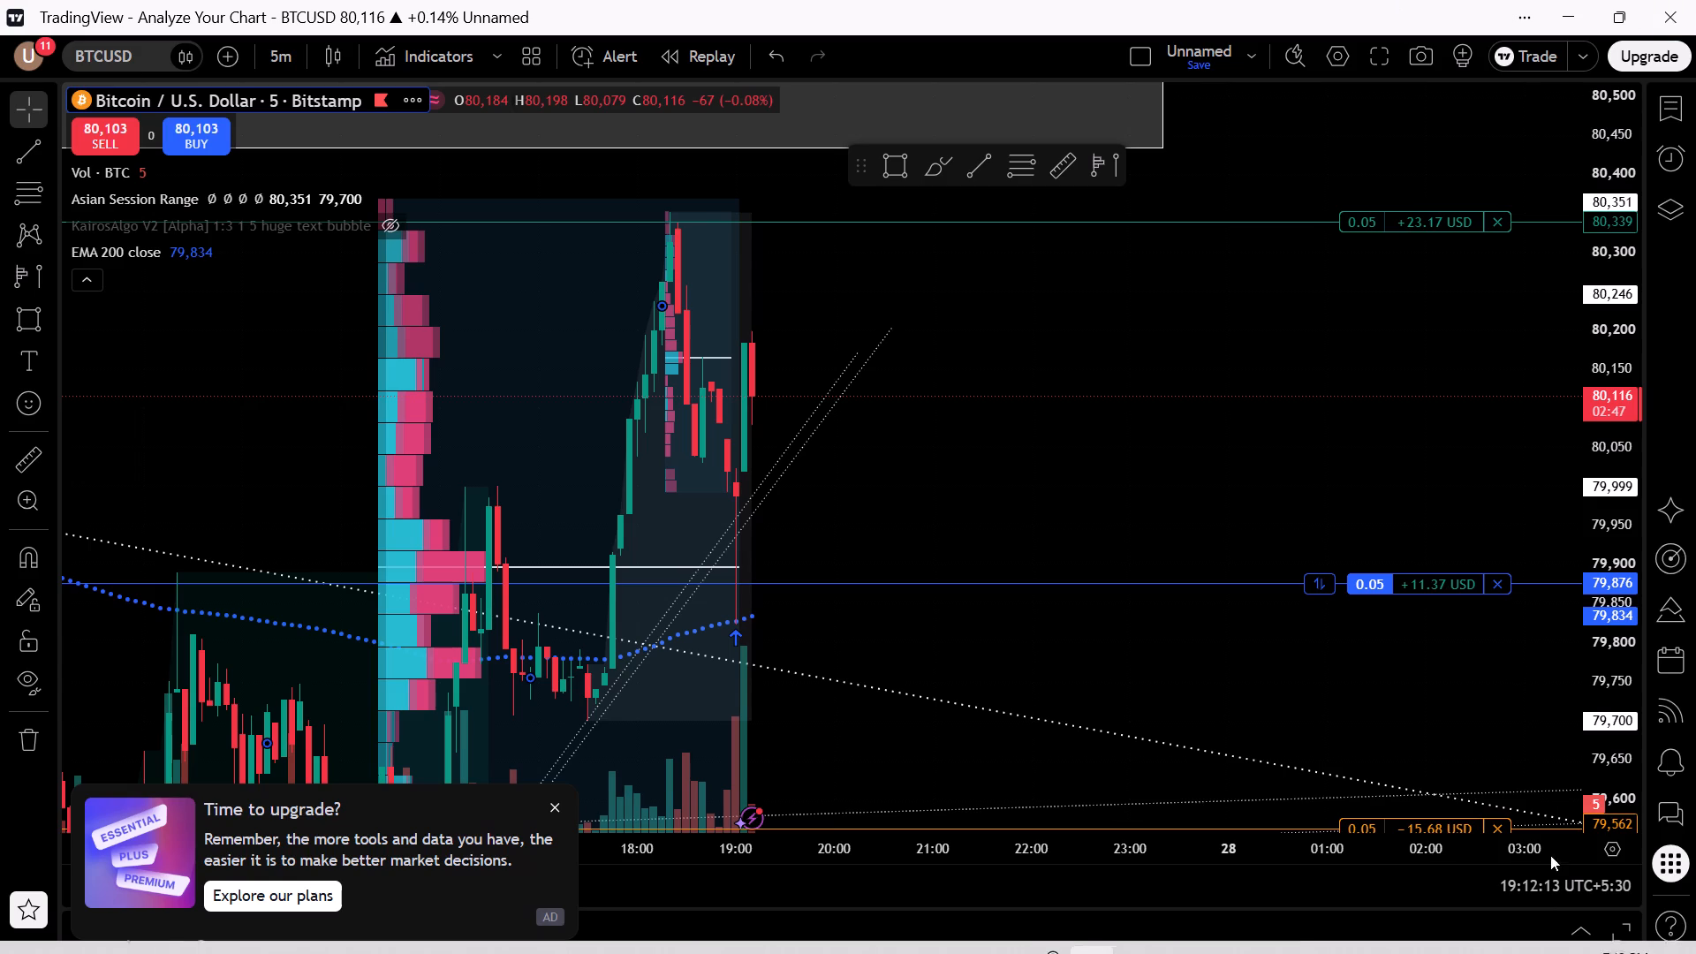
Close the entire 0.05 long BTCUSD position at market.
click(1498, 587)
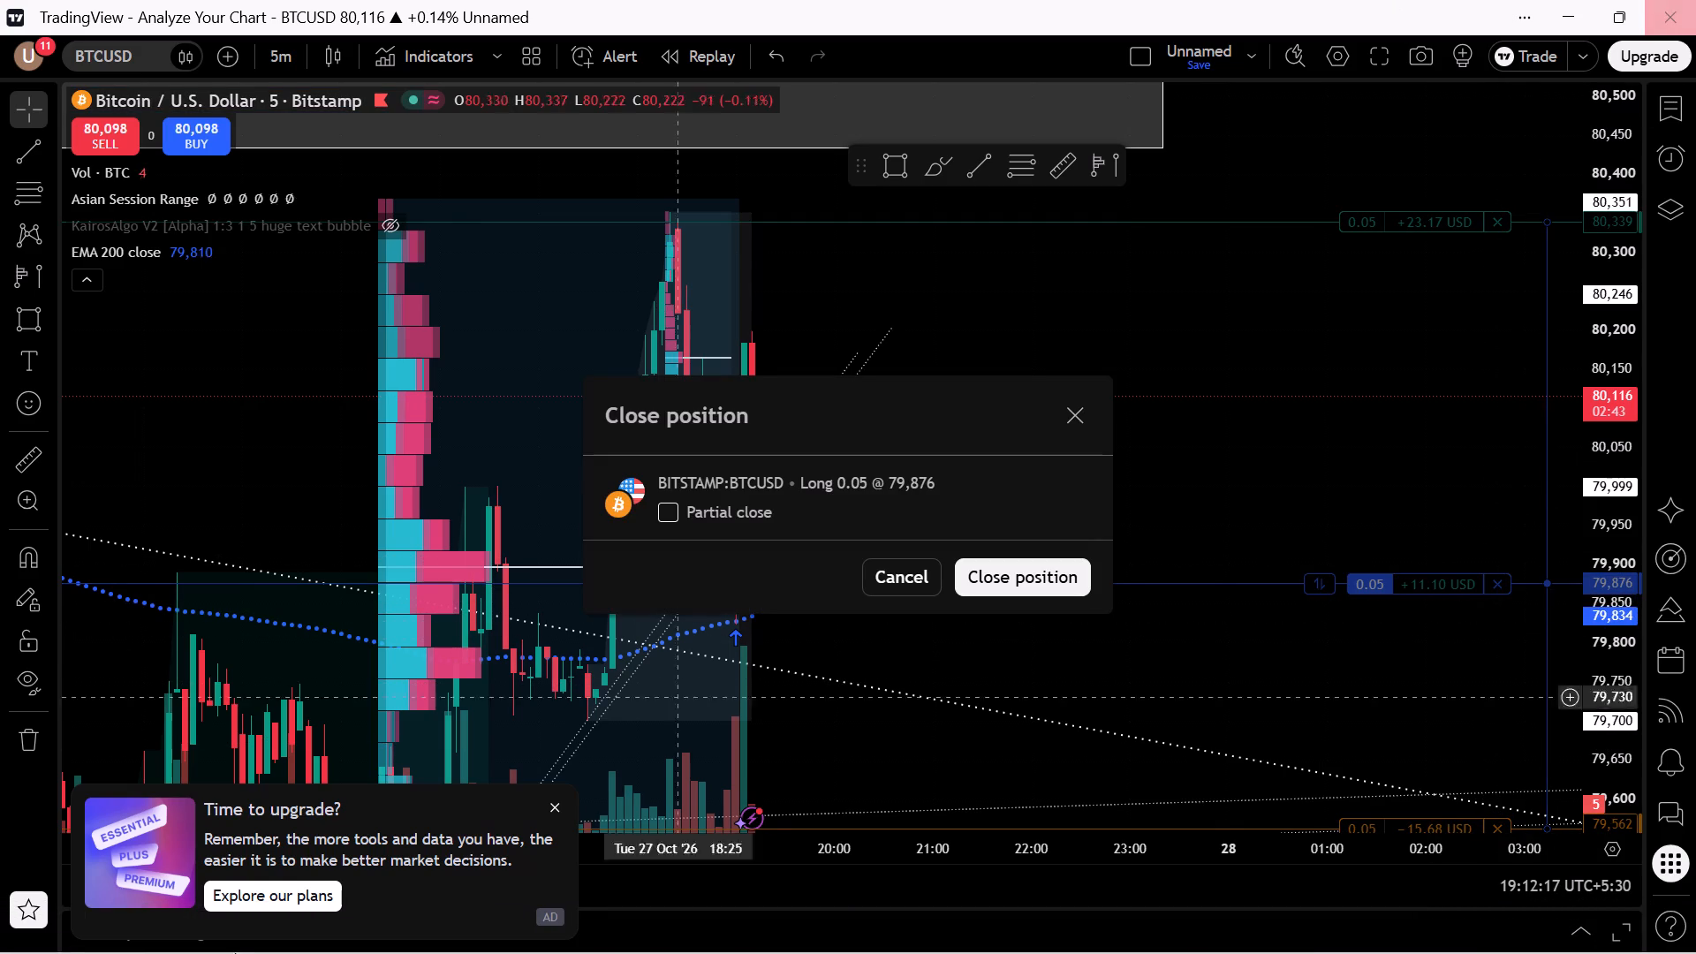
click(987, 583)
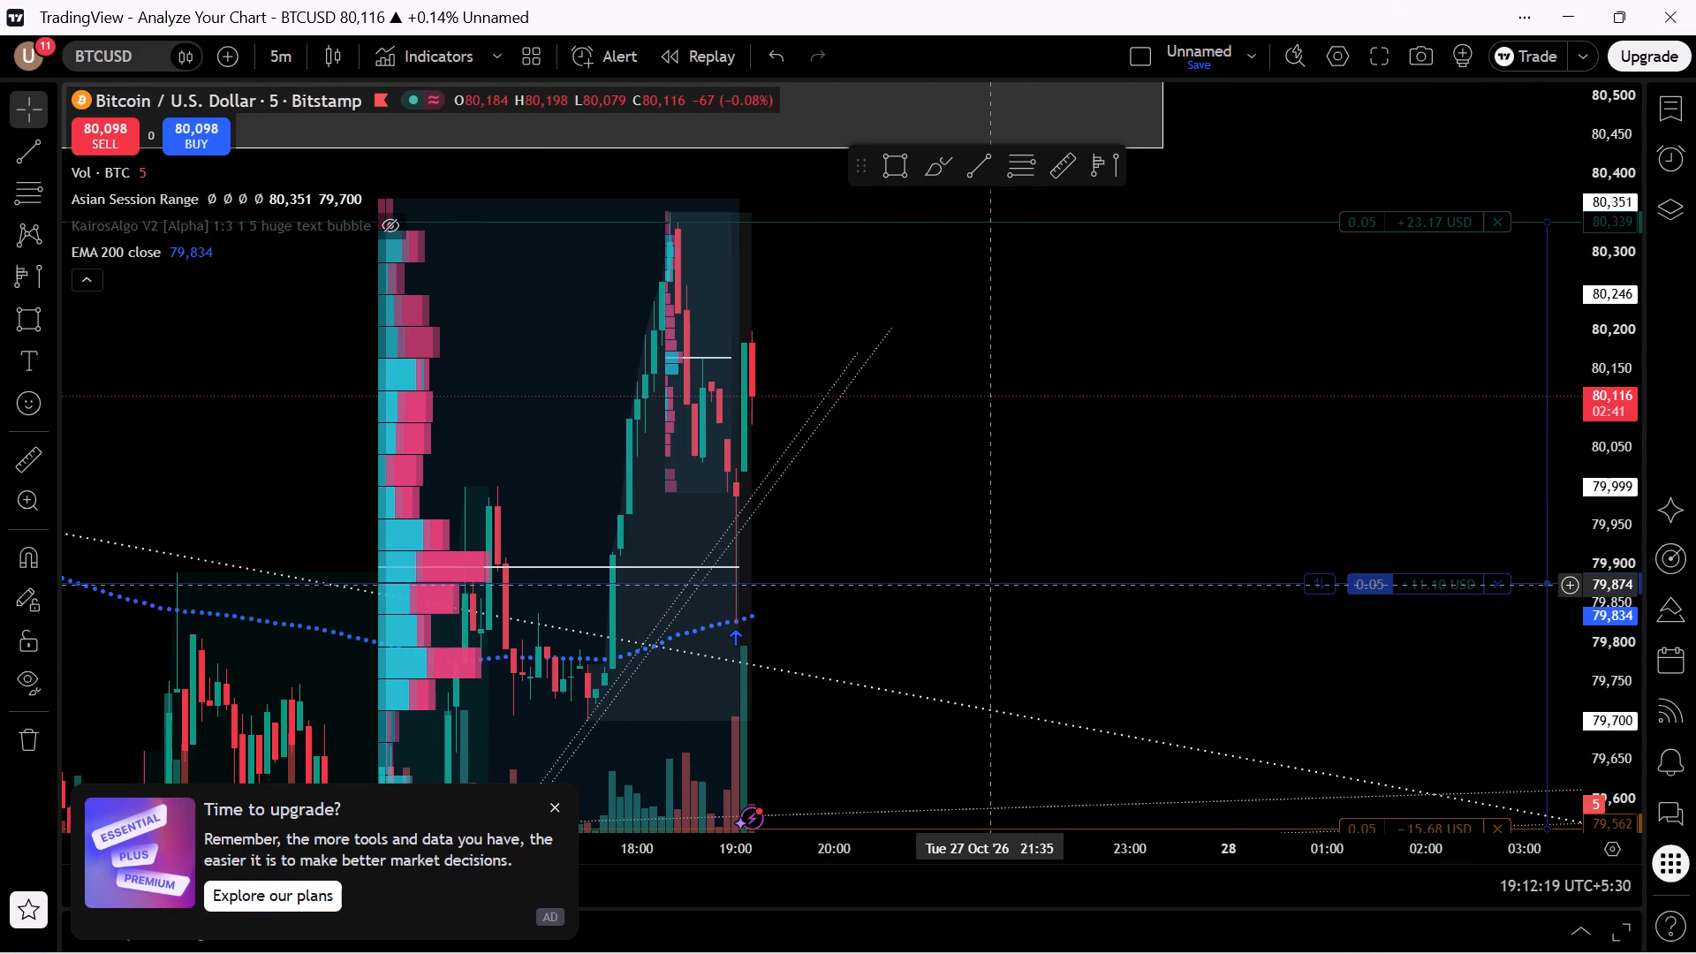
Close the charting app window and leave without saving the layout changes.
click(1695, 0)
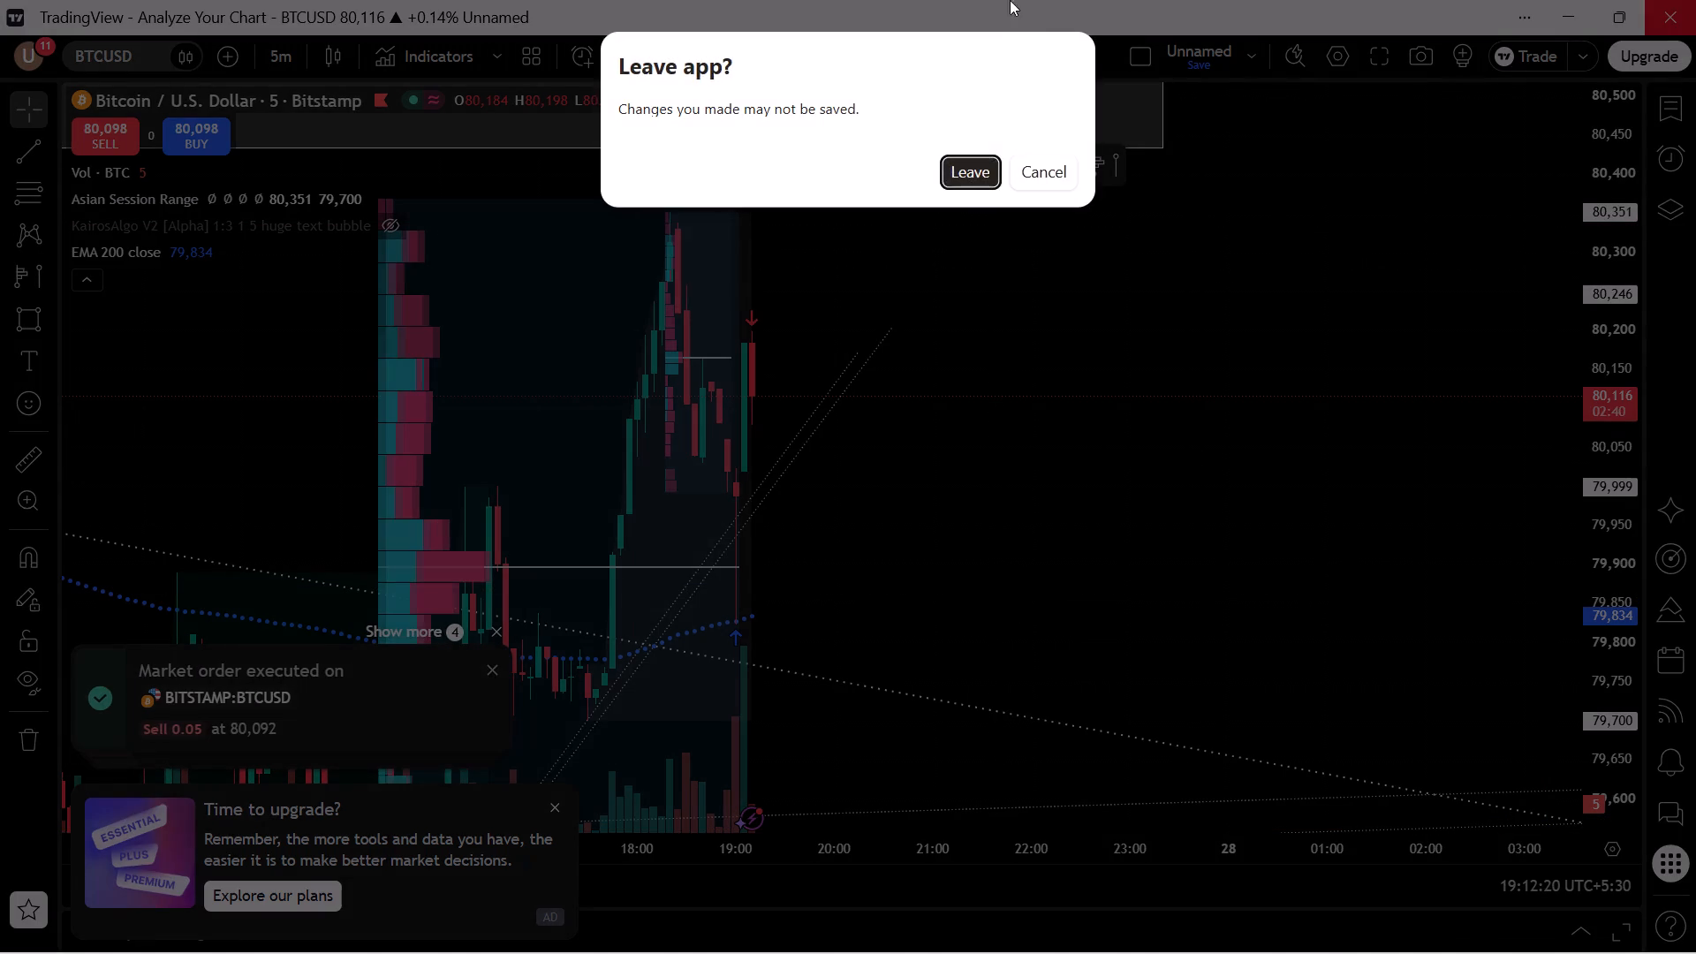
click(969, 164)
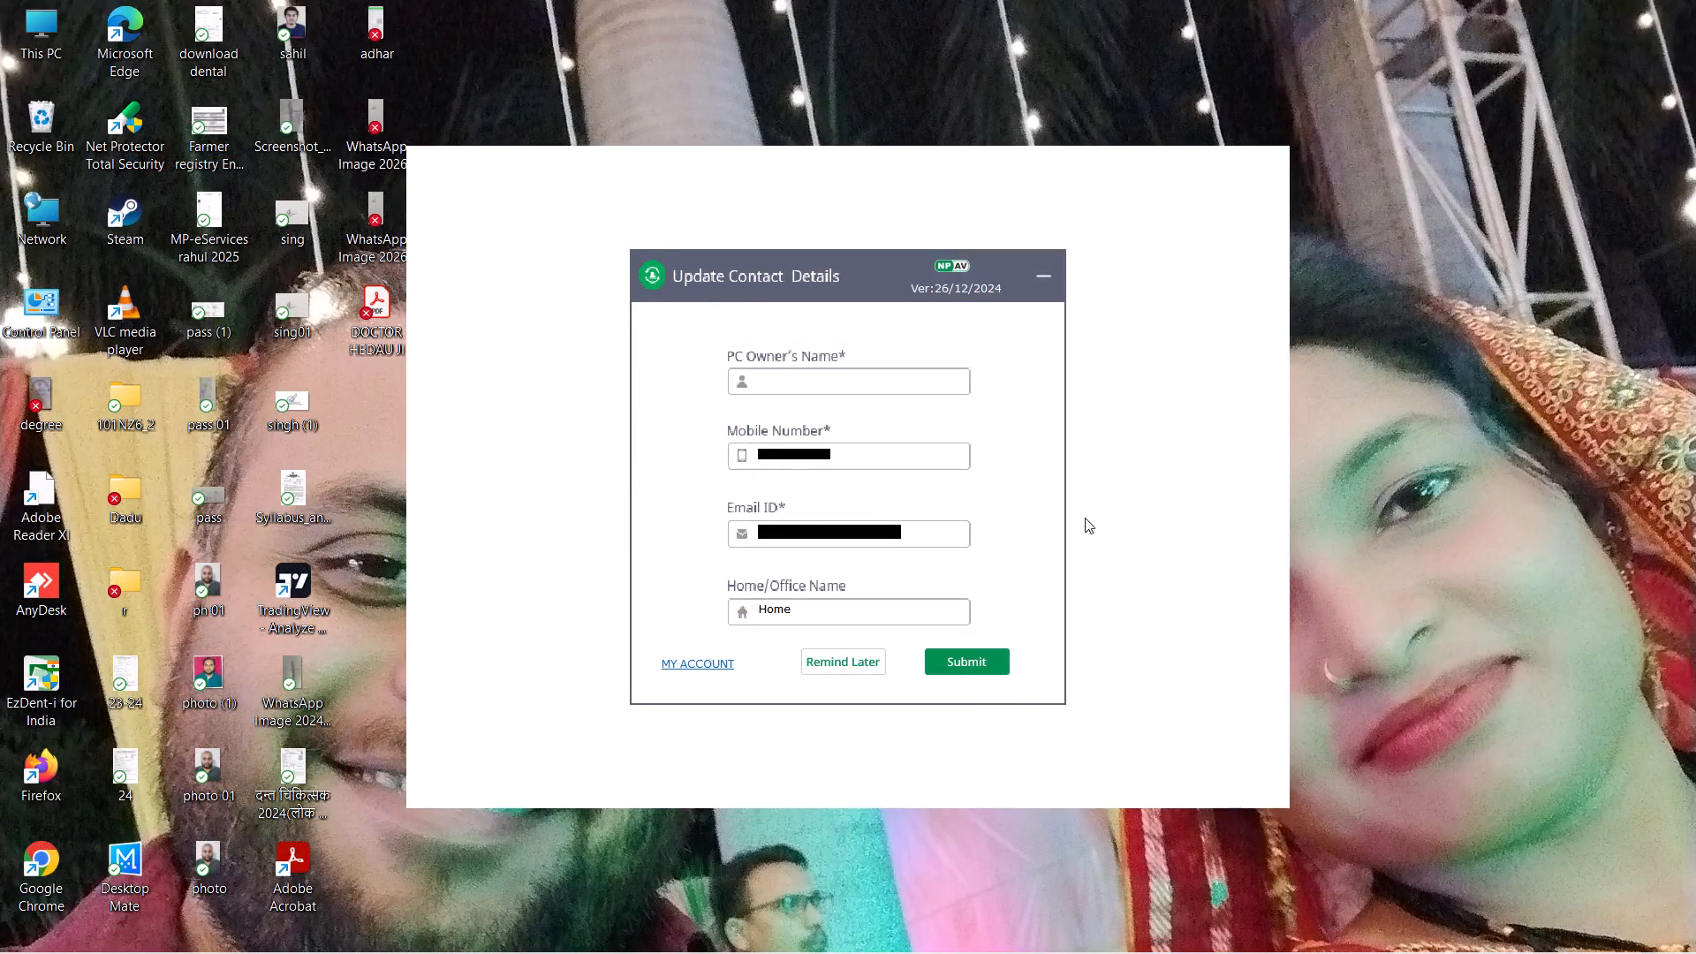